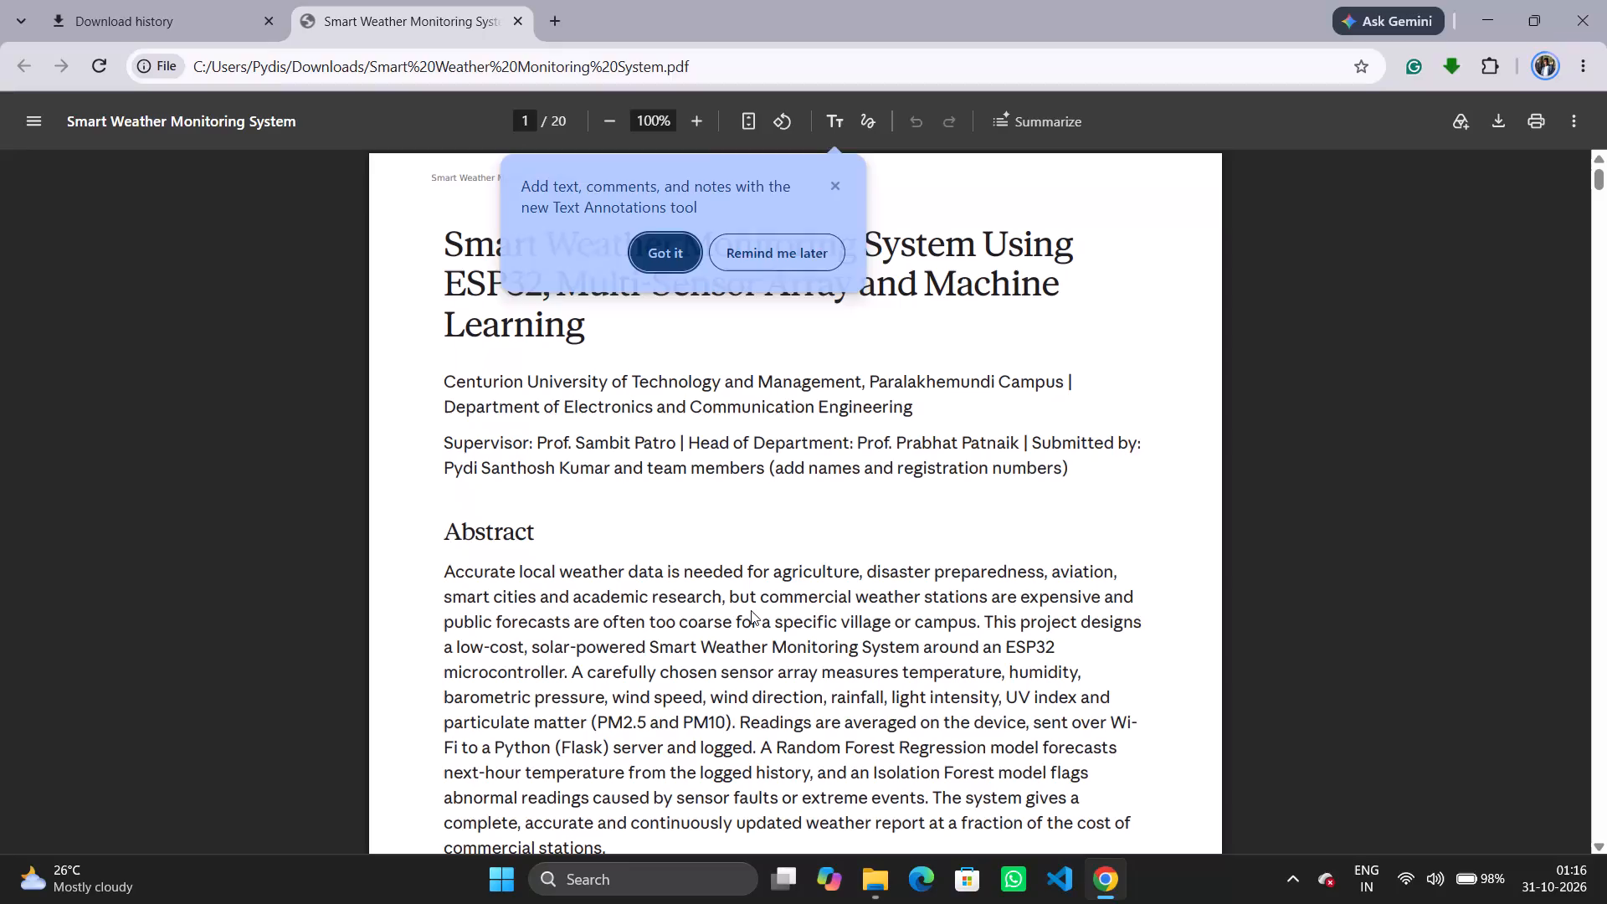
Skim the Smart Weather Monitoring System PDF from the abstract through the code listings to the Results section.
left_click(959, 649)
scroll(959, 649, "down", 6)
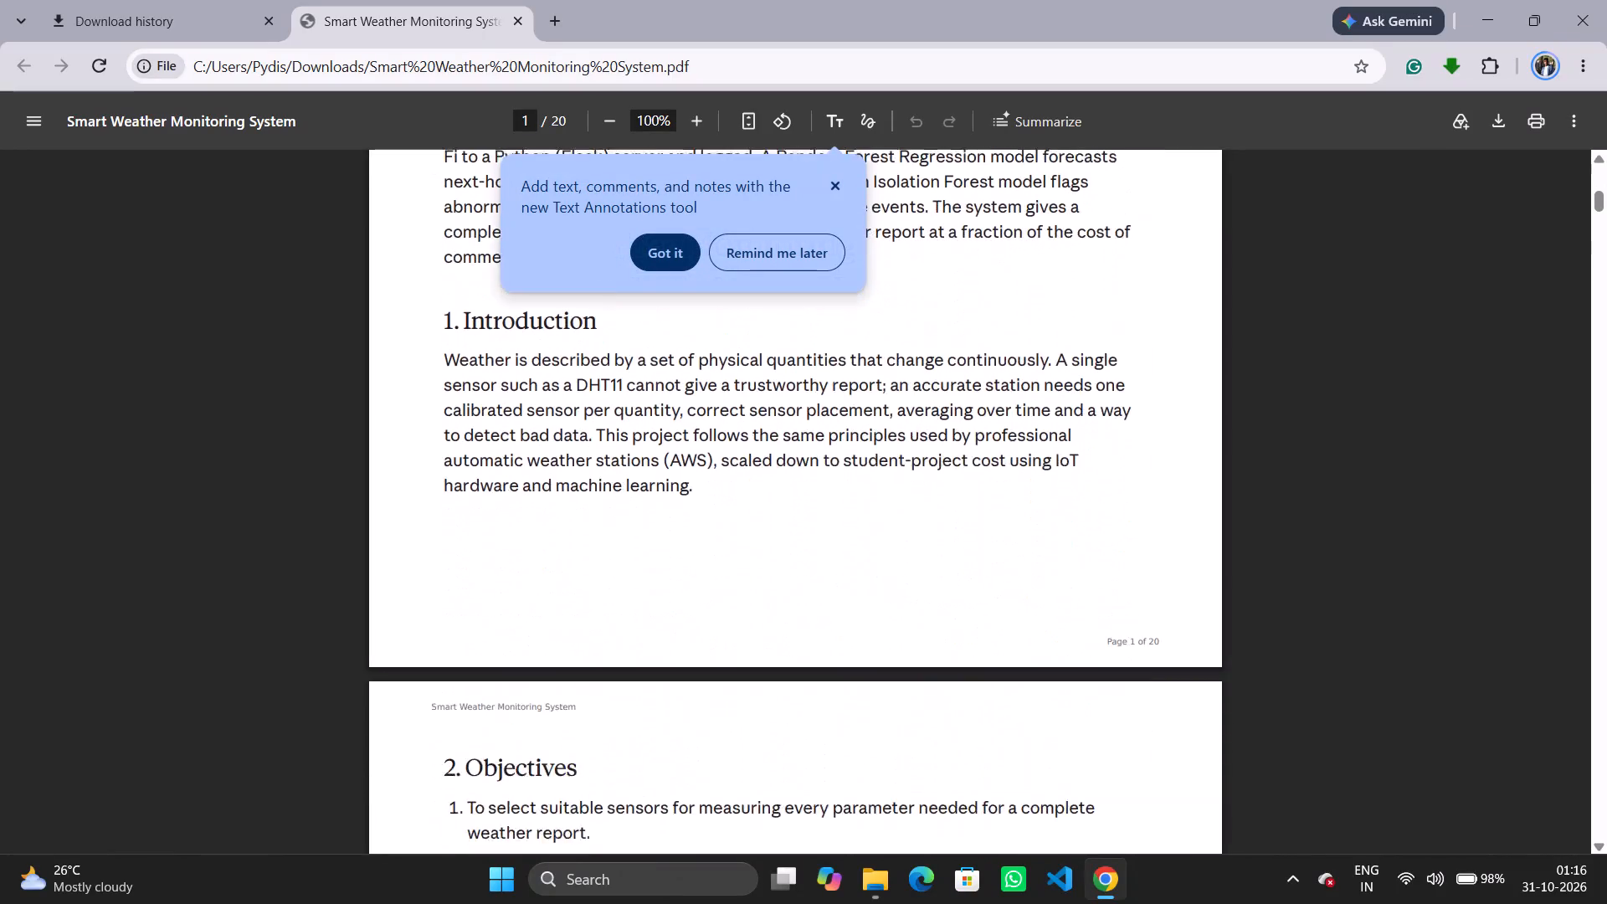
scroll(959, 649, "down", 16)
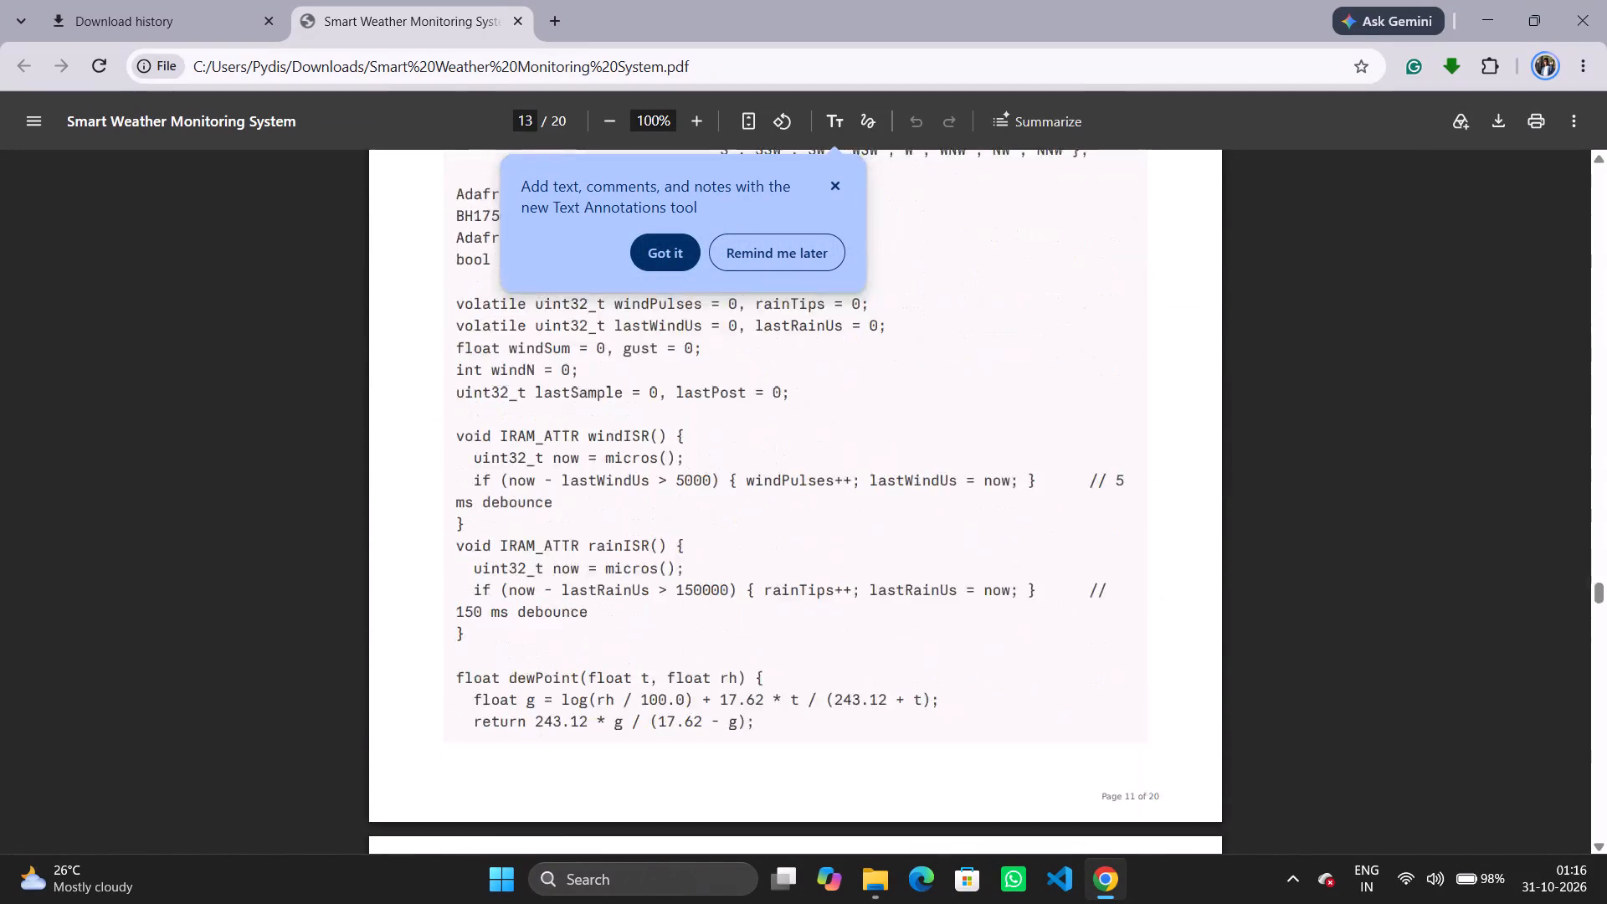
scroll(959, 649, "down", 4)
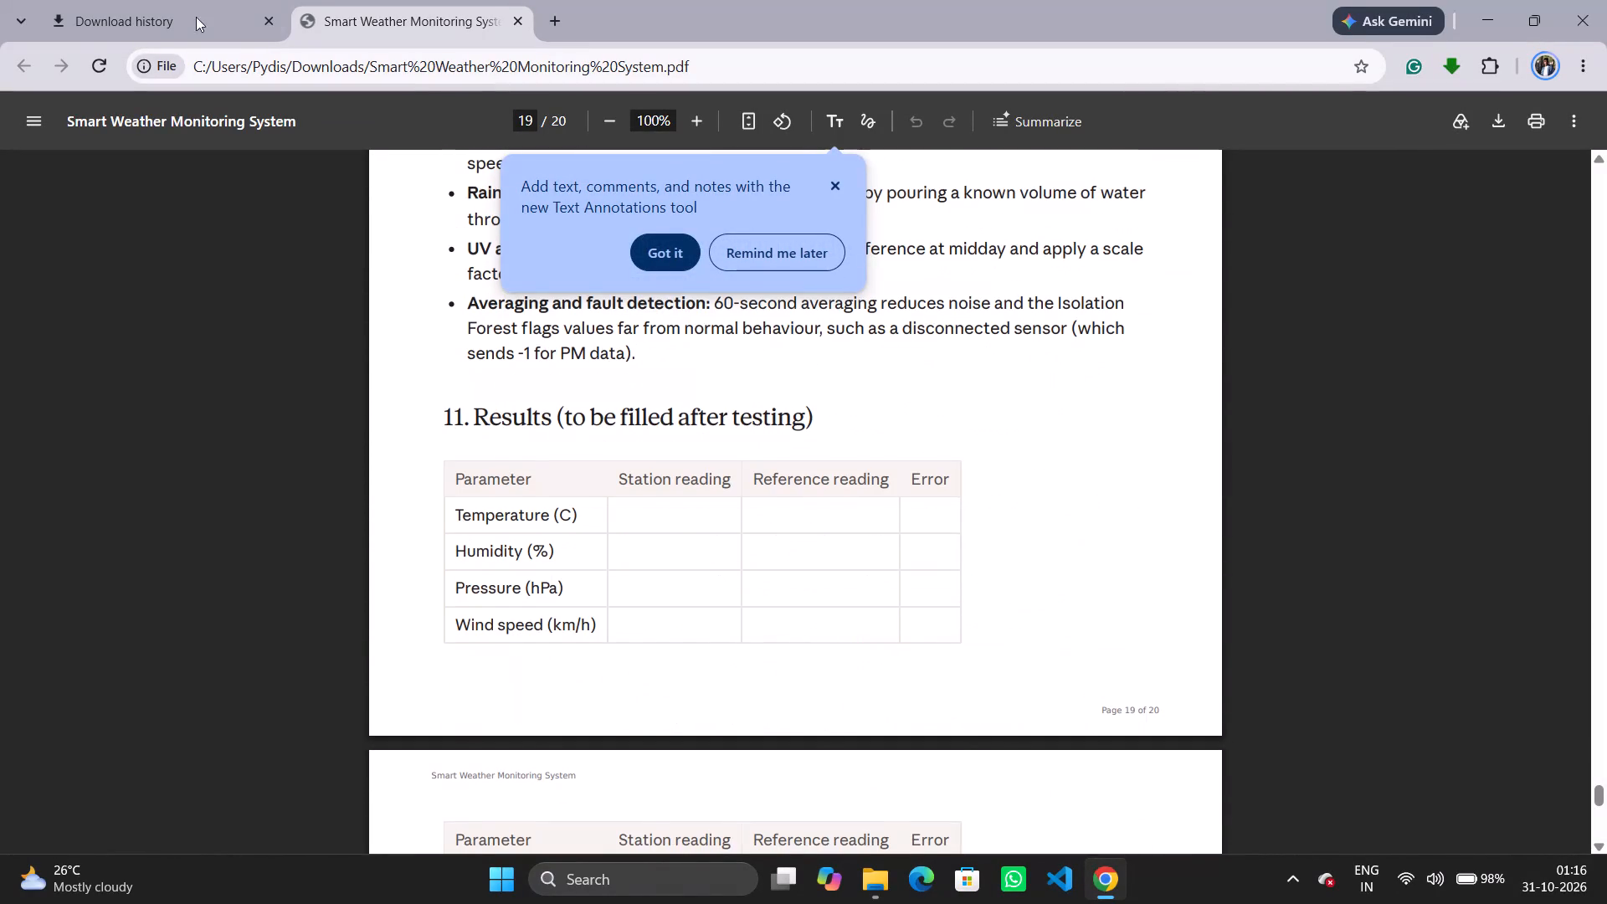
Look through the download history entries around October 22, 2026.
left_click(200, 0)
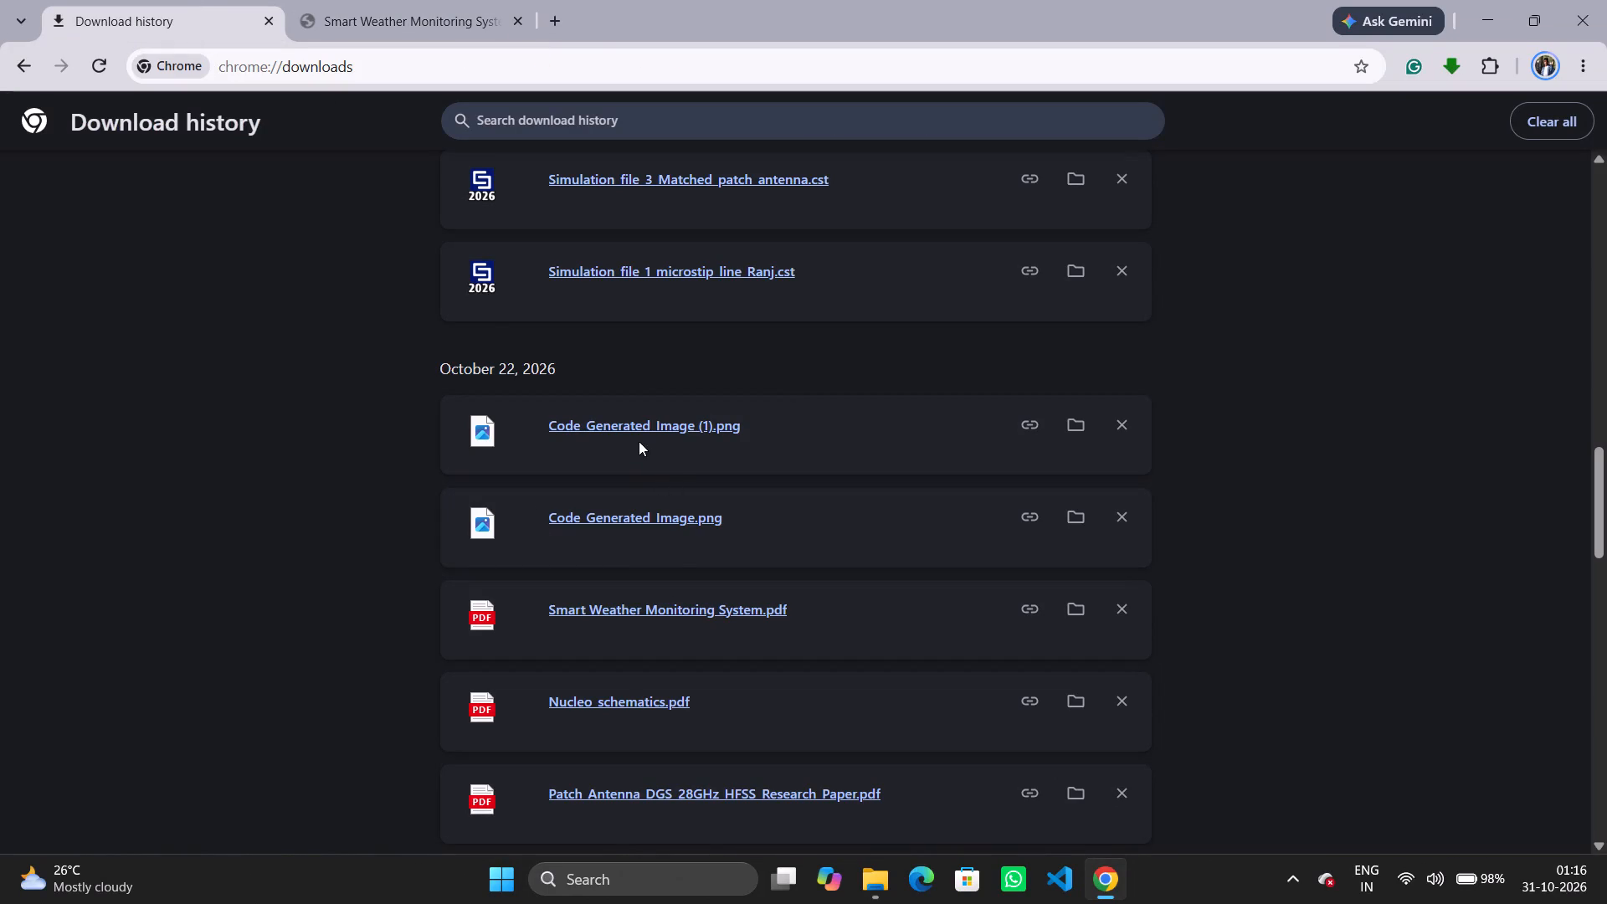
scroll(790, 636, "down", 1)
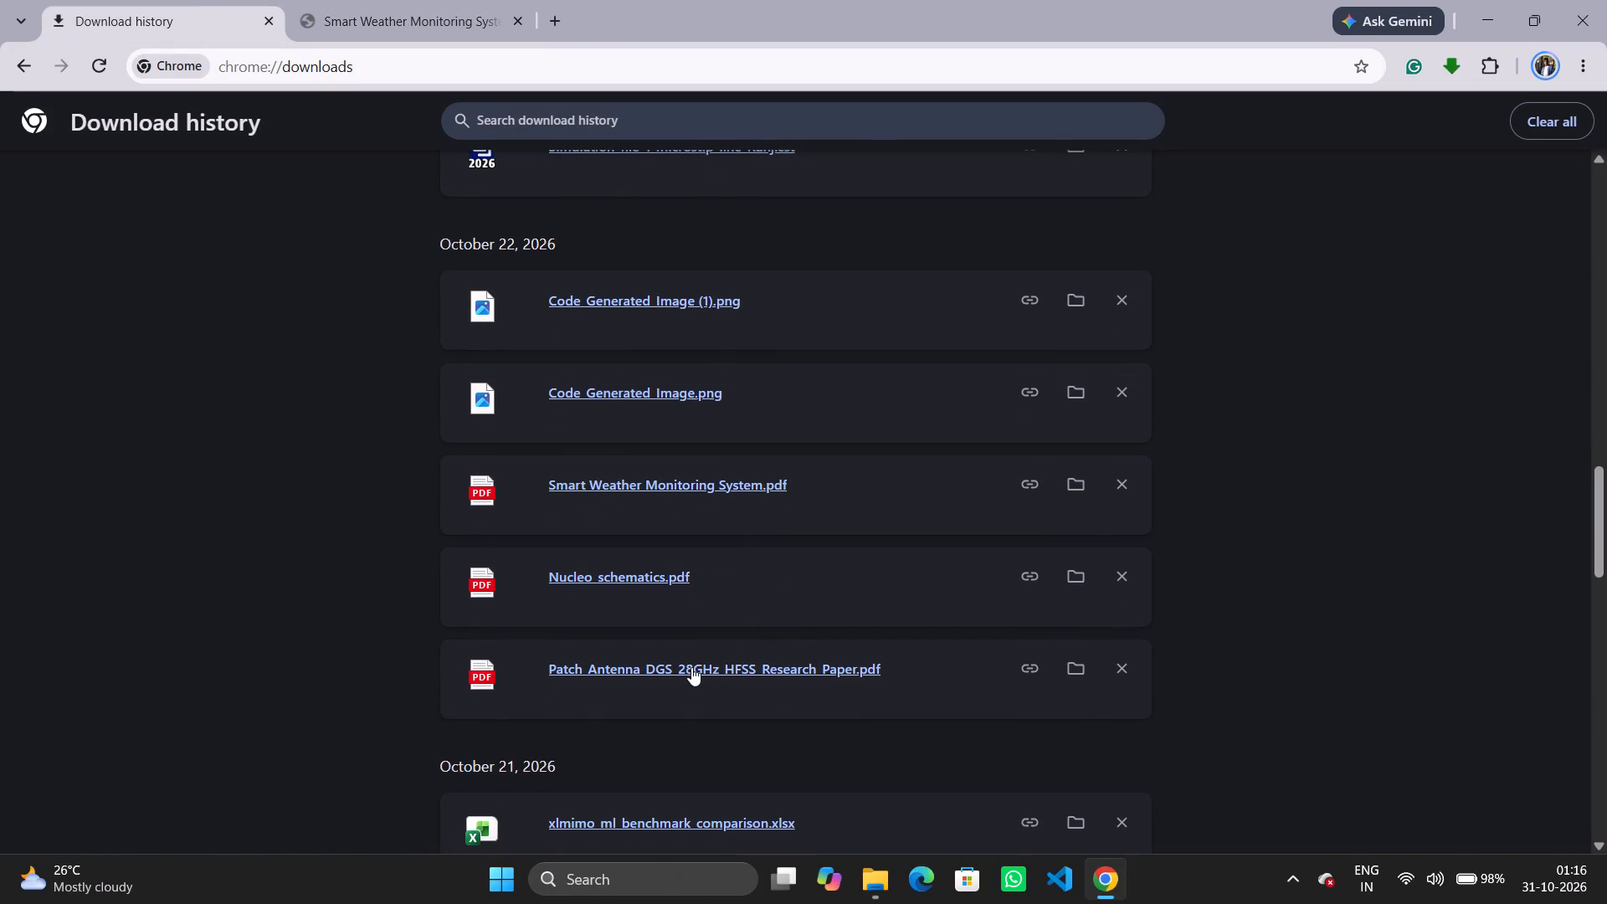
scroll(824, 567, "down", 1)
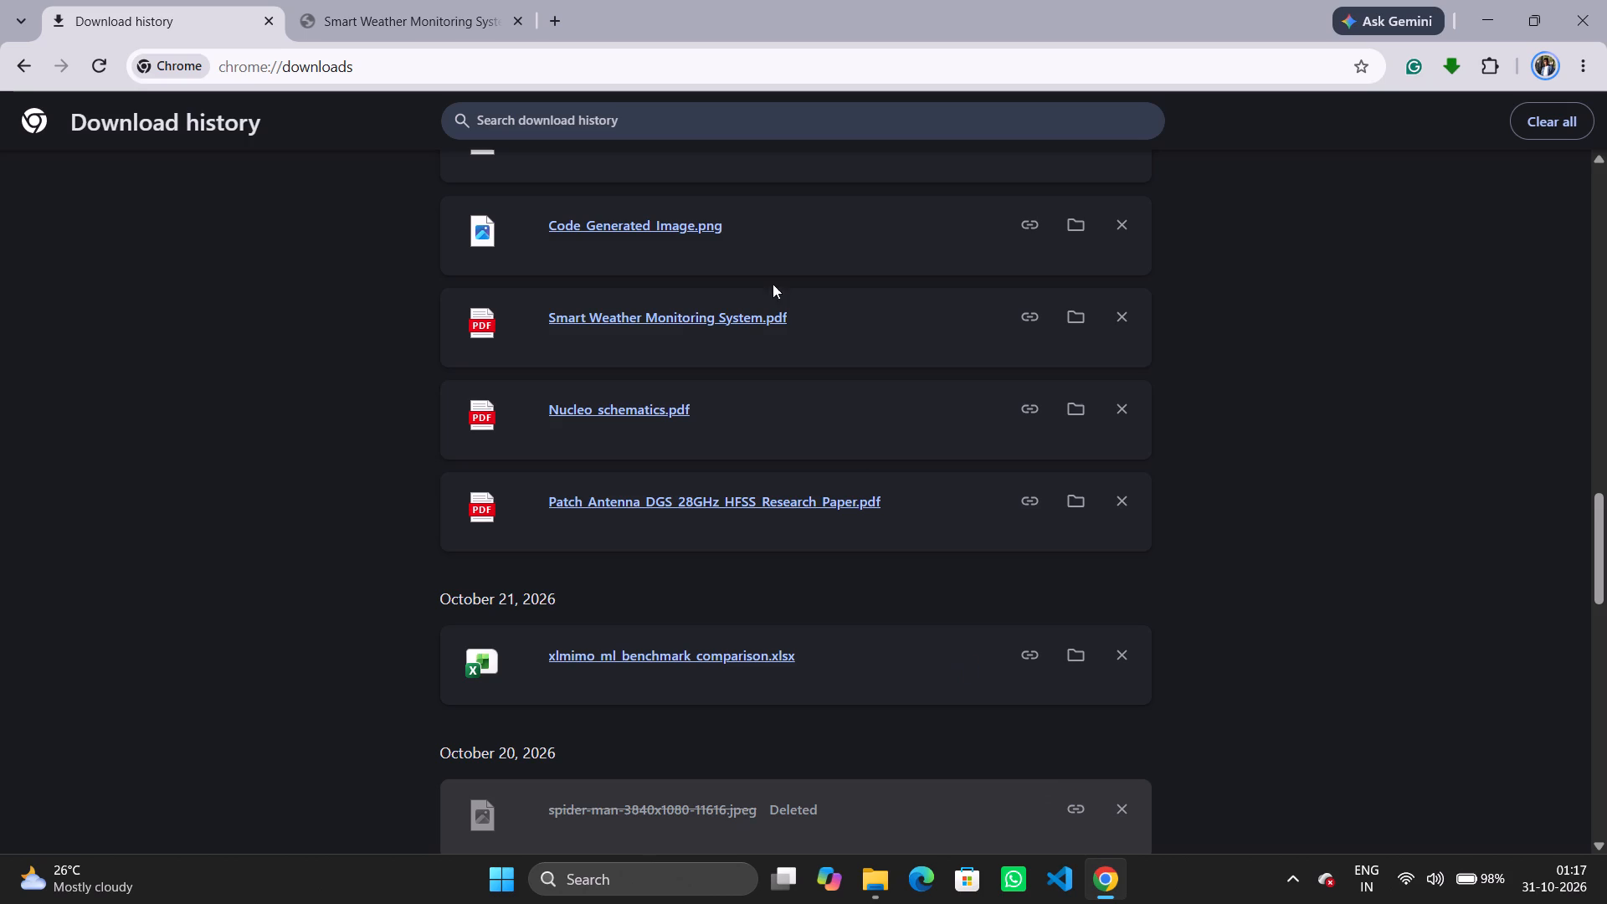
Open Google Drive in a new browser tab.
left_click(549, 16)
left_click(579, 420)
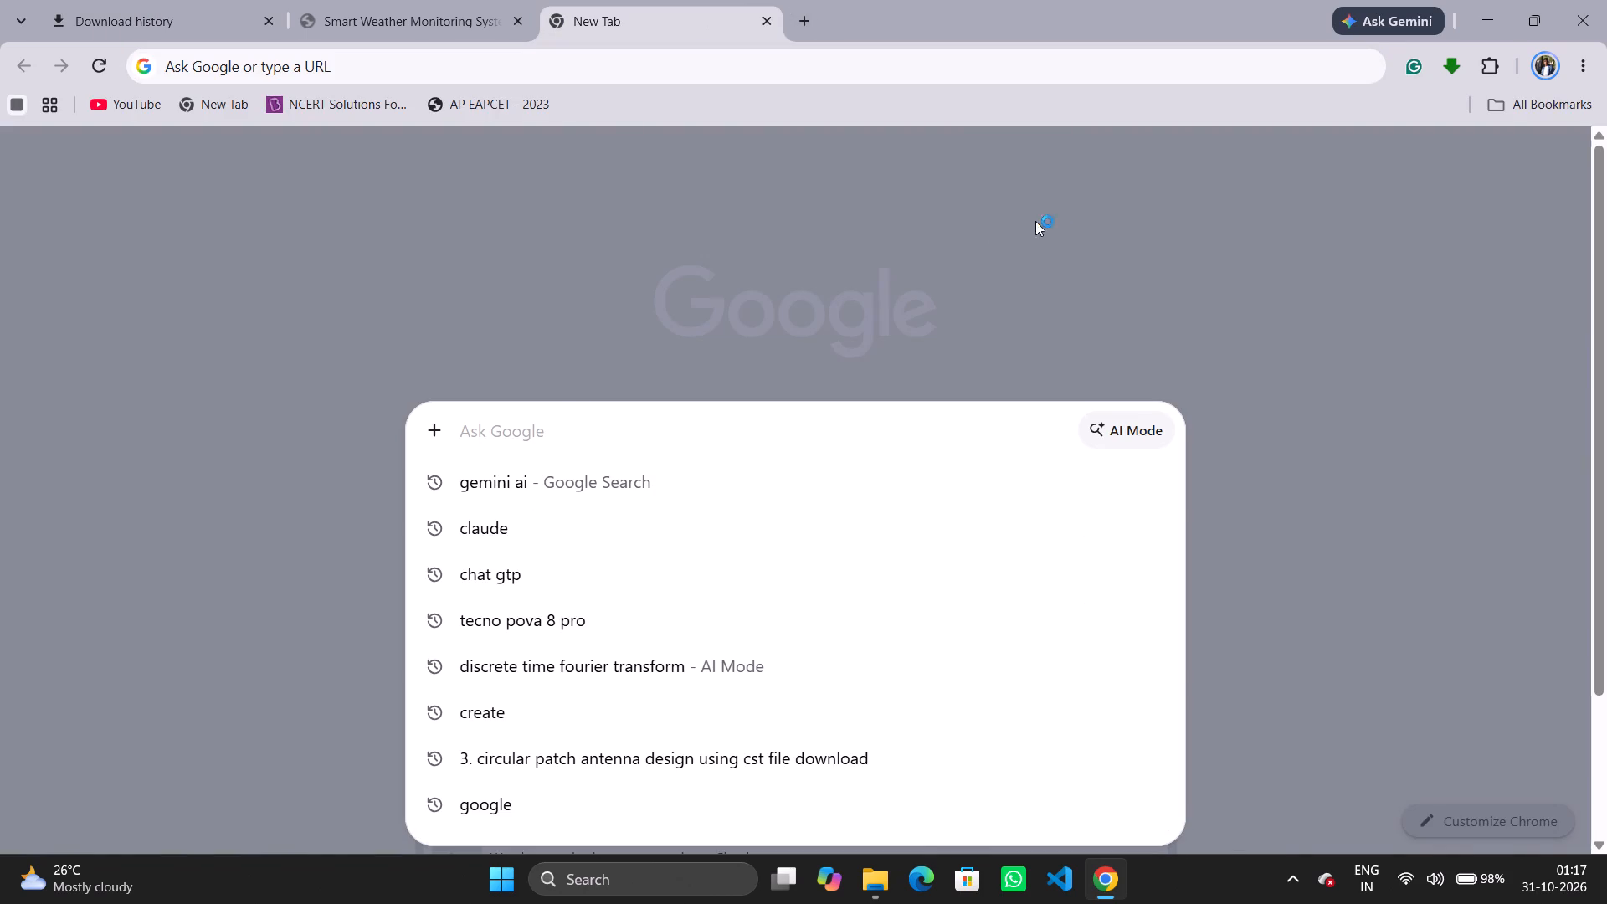
left_click(1050, 220)
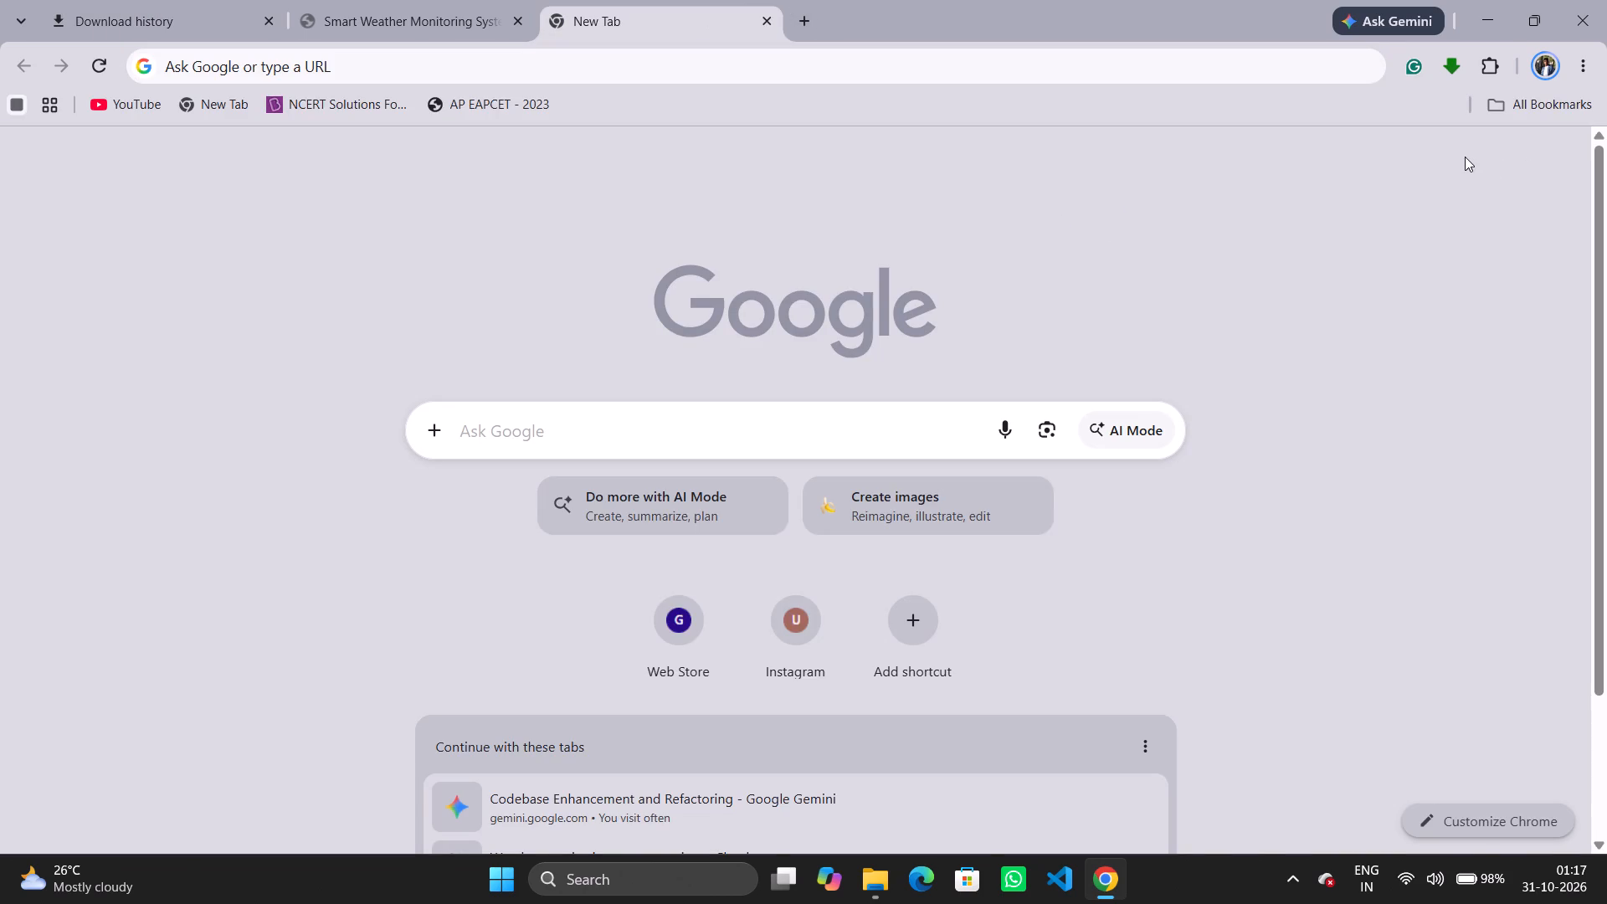
left_click(1260, 216)
scroll(539, 621, "down", 2)
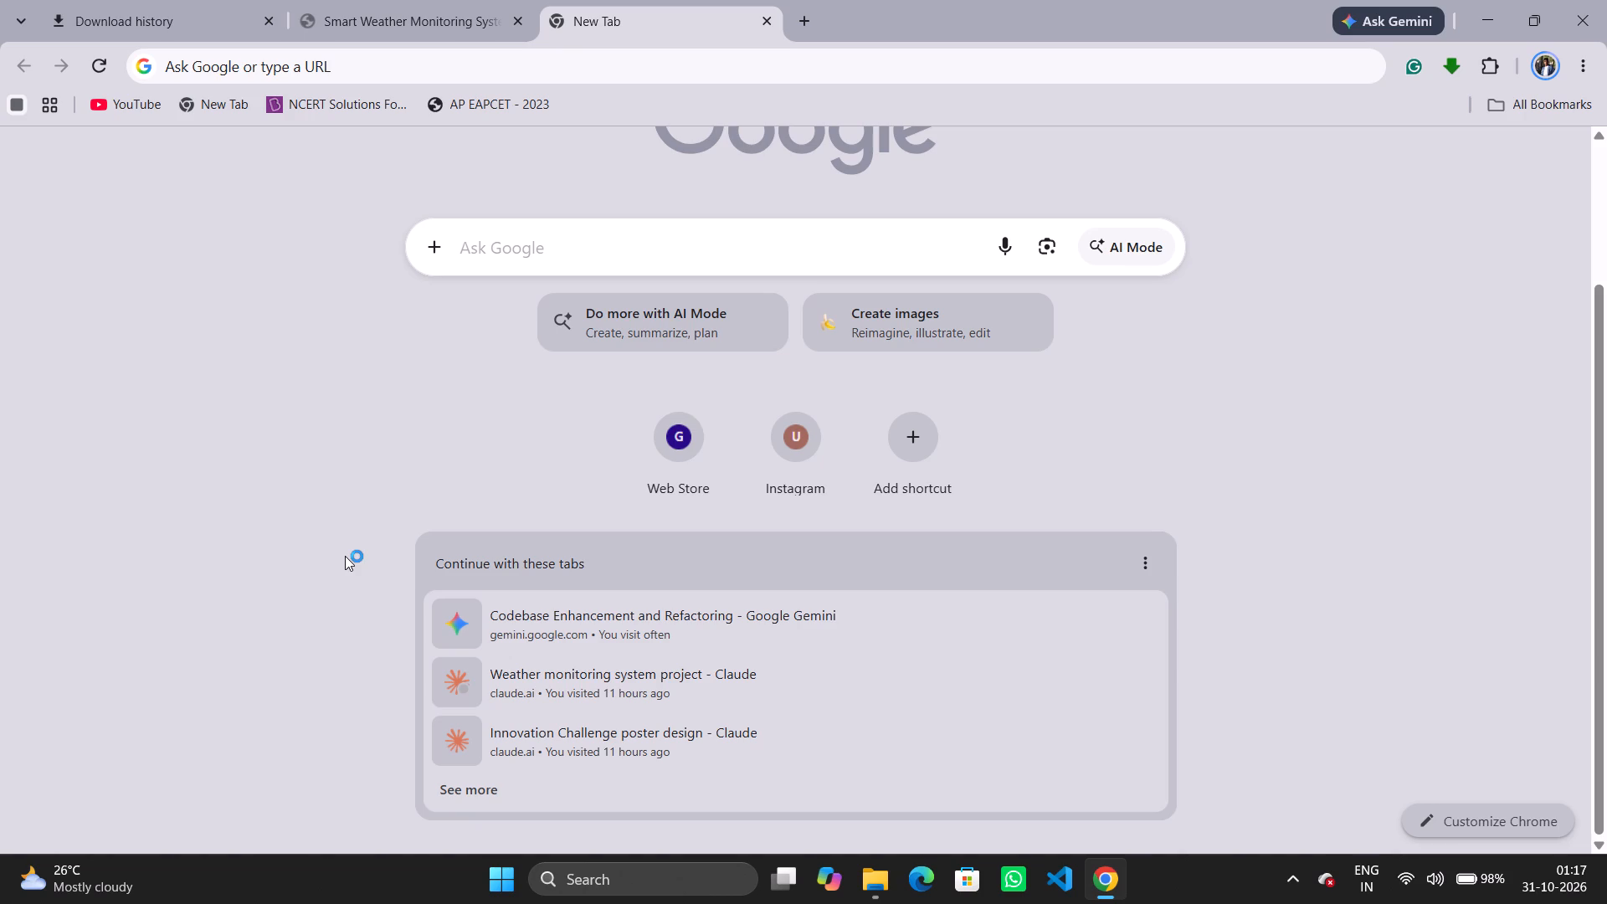
left_click(1284, 327)
scroll(1284, 327, "up", 6)
left_click(1489, 157)
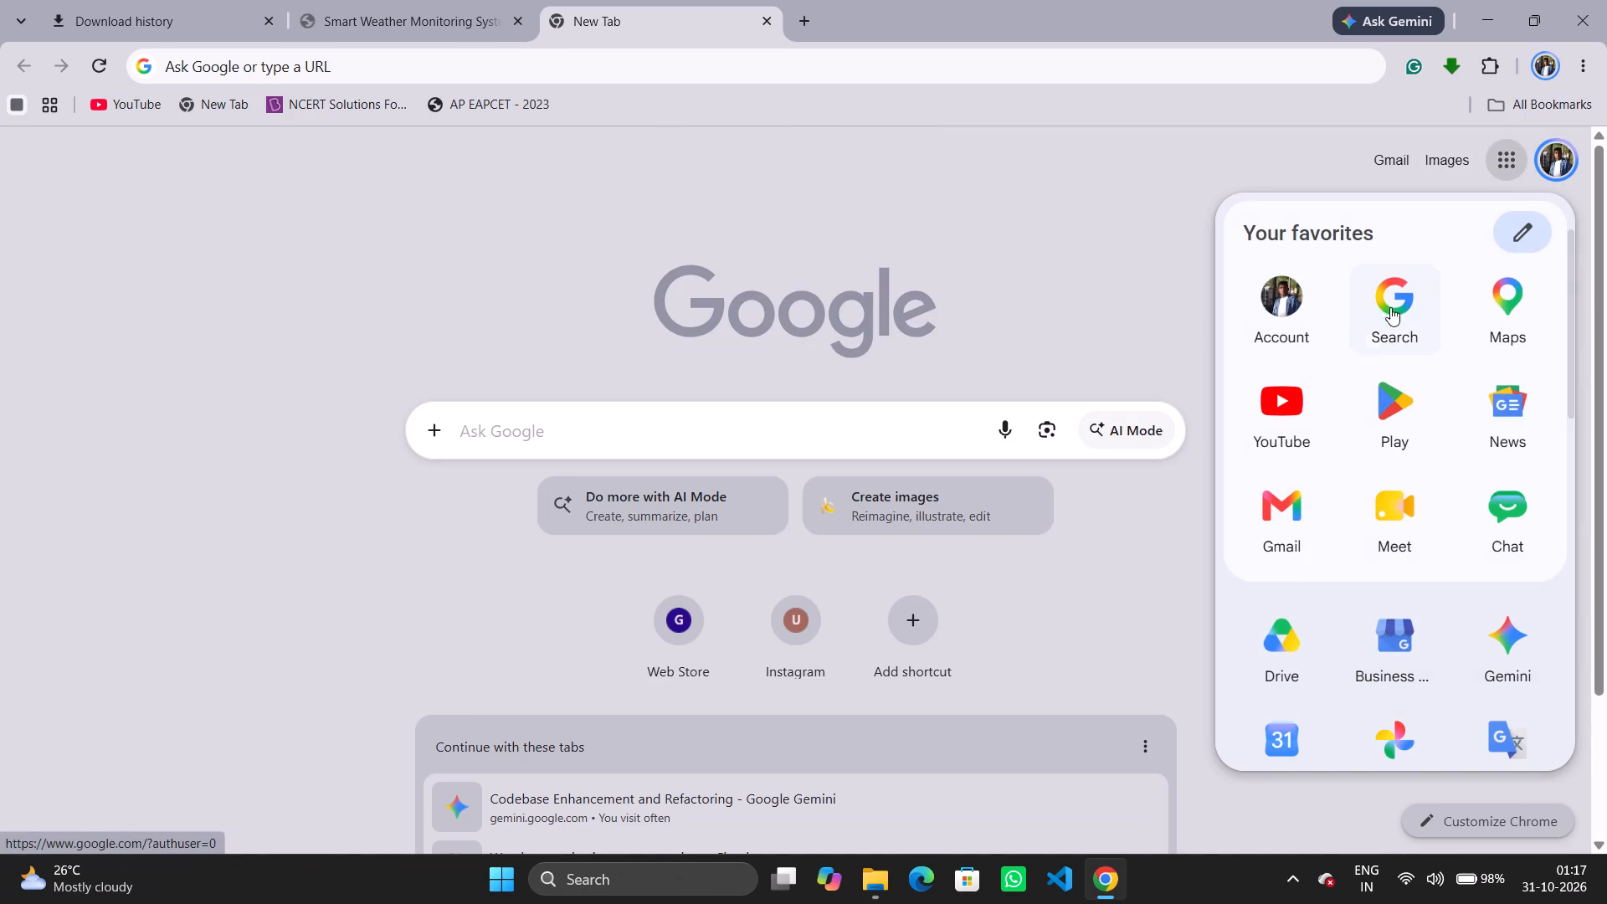
left_click(1285, 641)
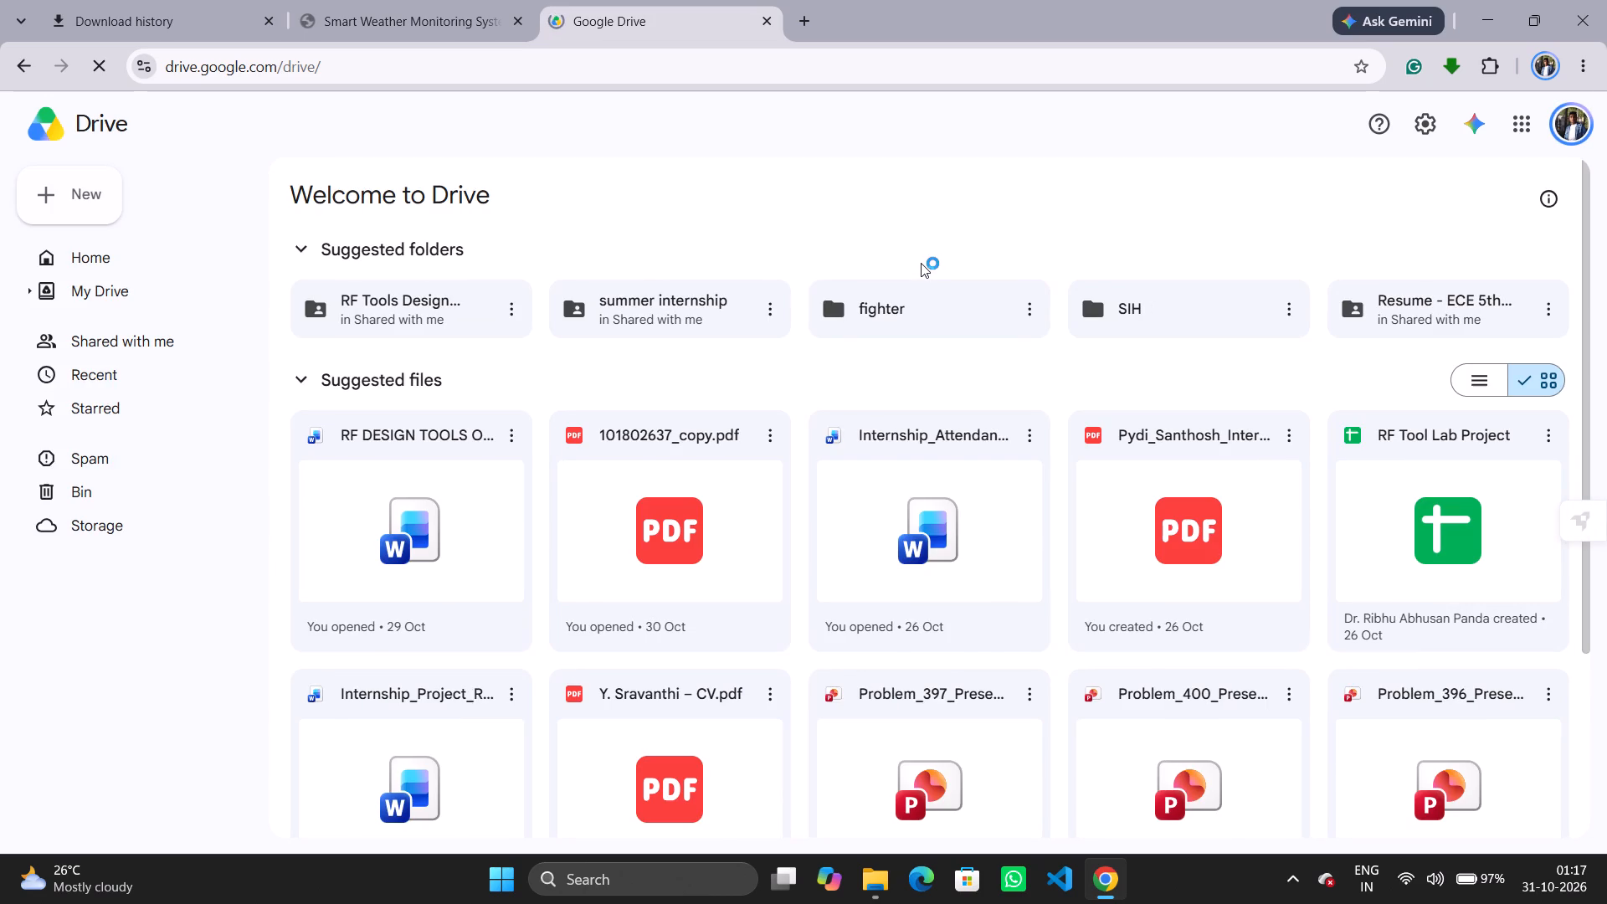
left_click(938, 470)
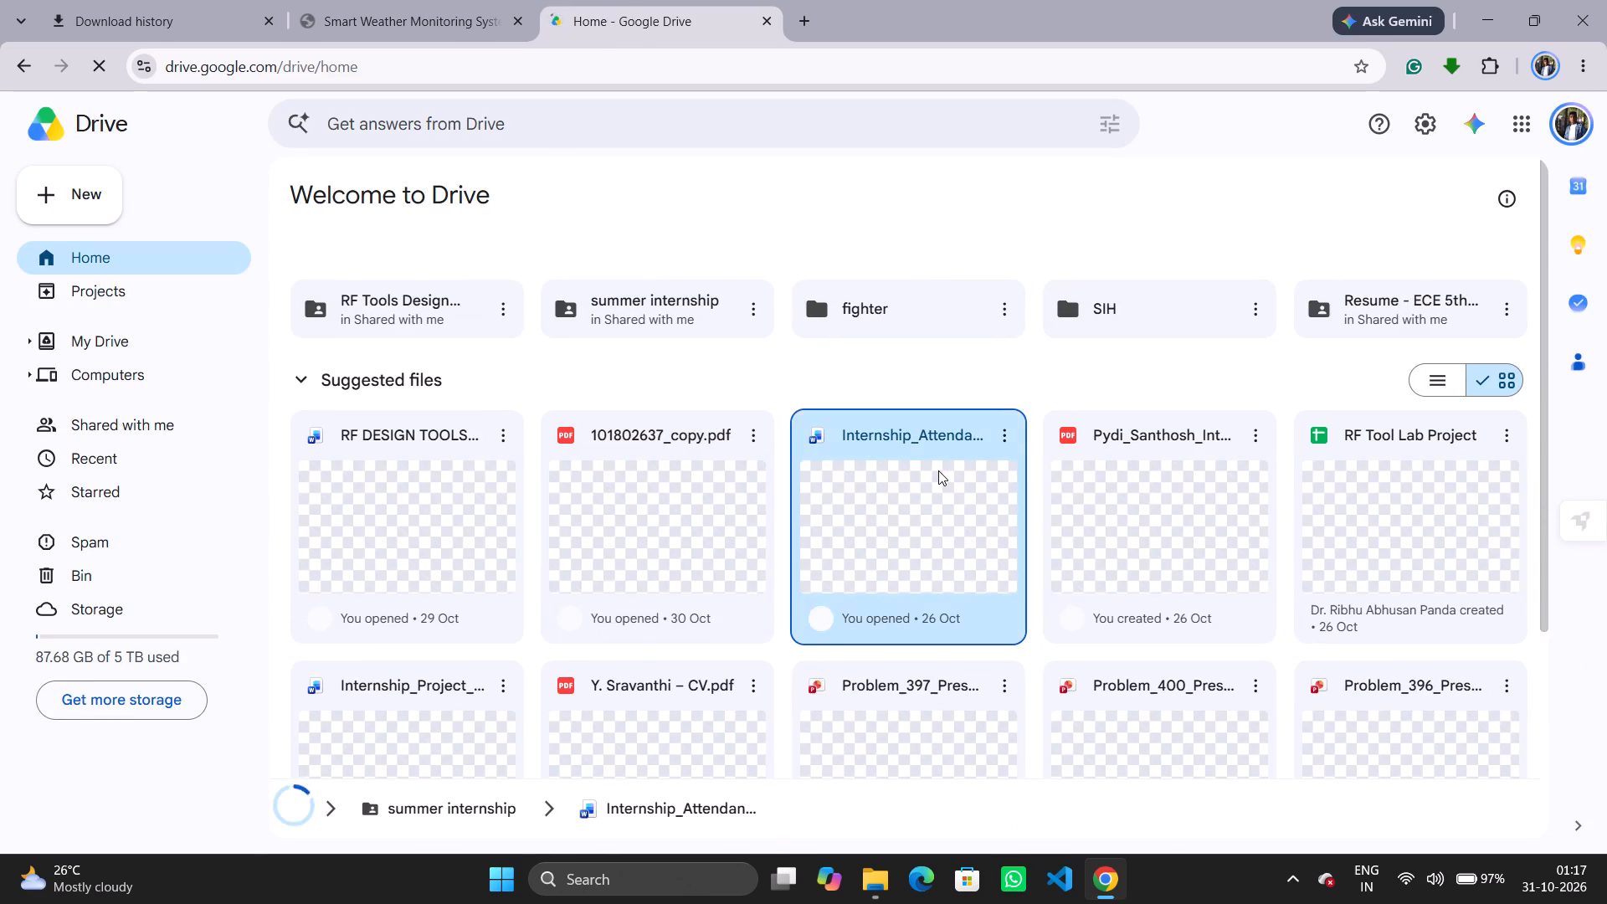
left_click(870, 374)
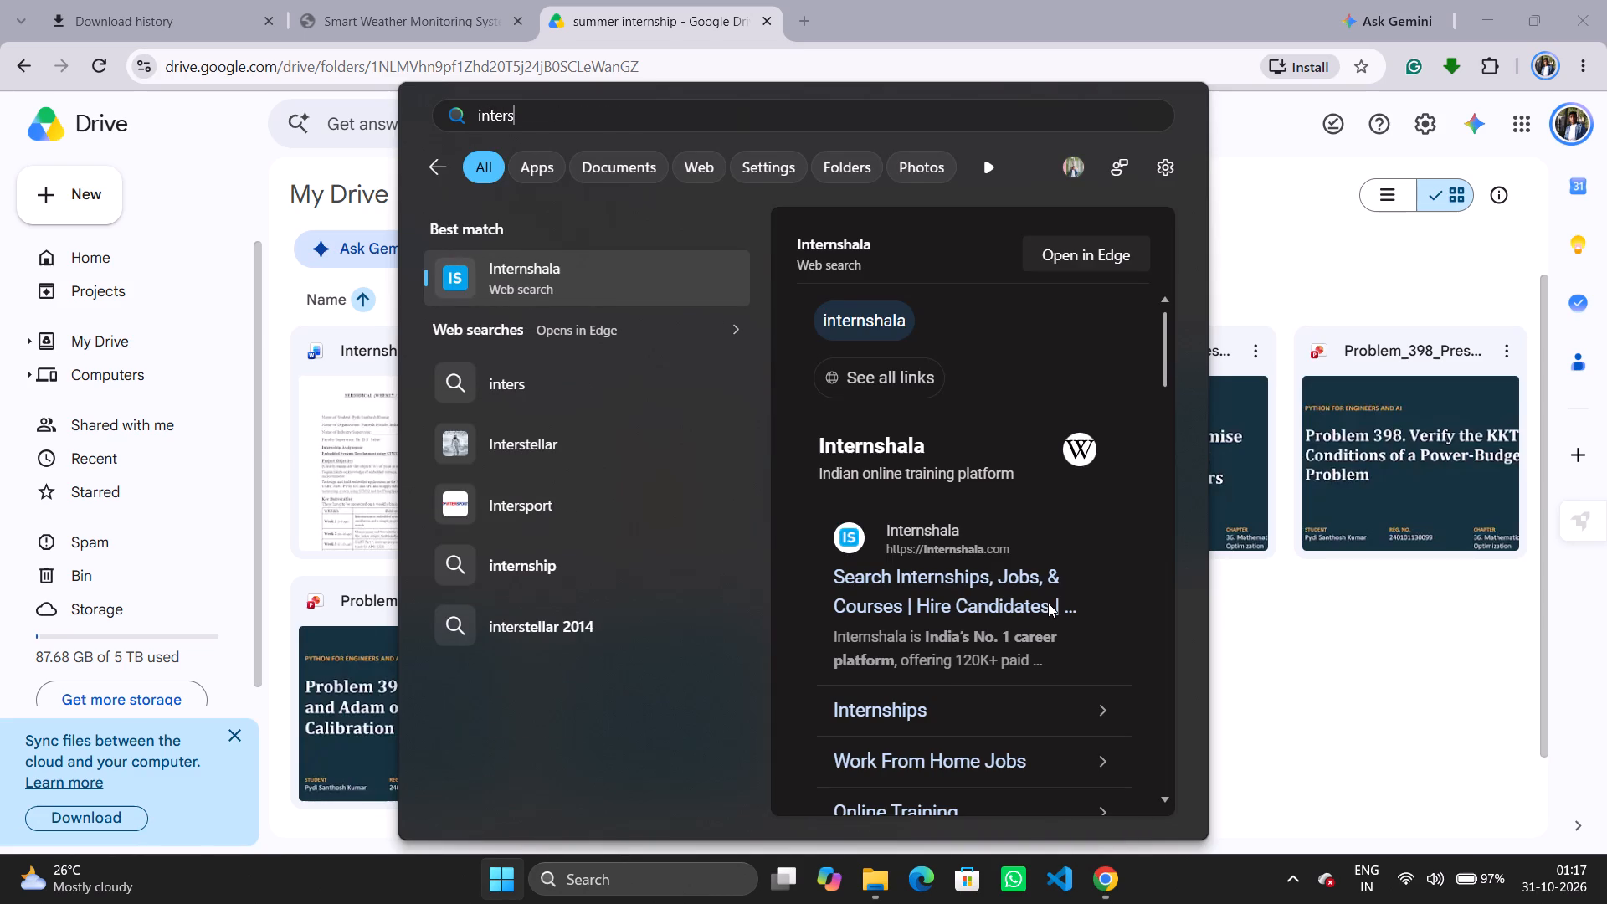
key("BackSpace")
key("BackSpace")
key("BackSpace")
key("BackSpace")
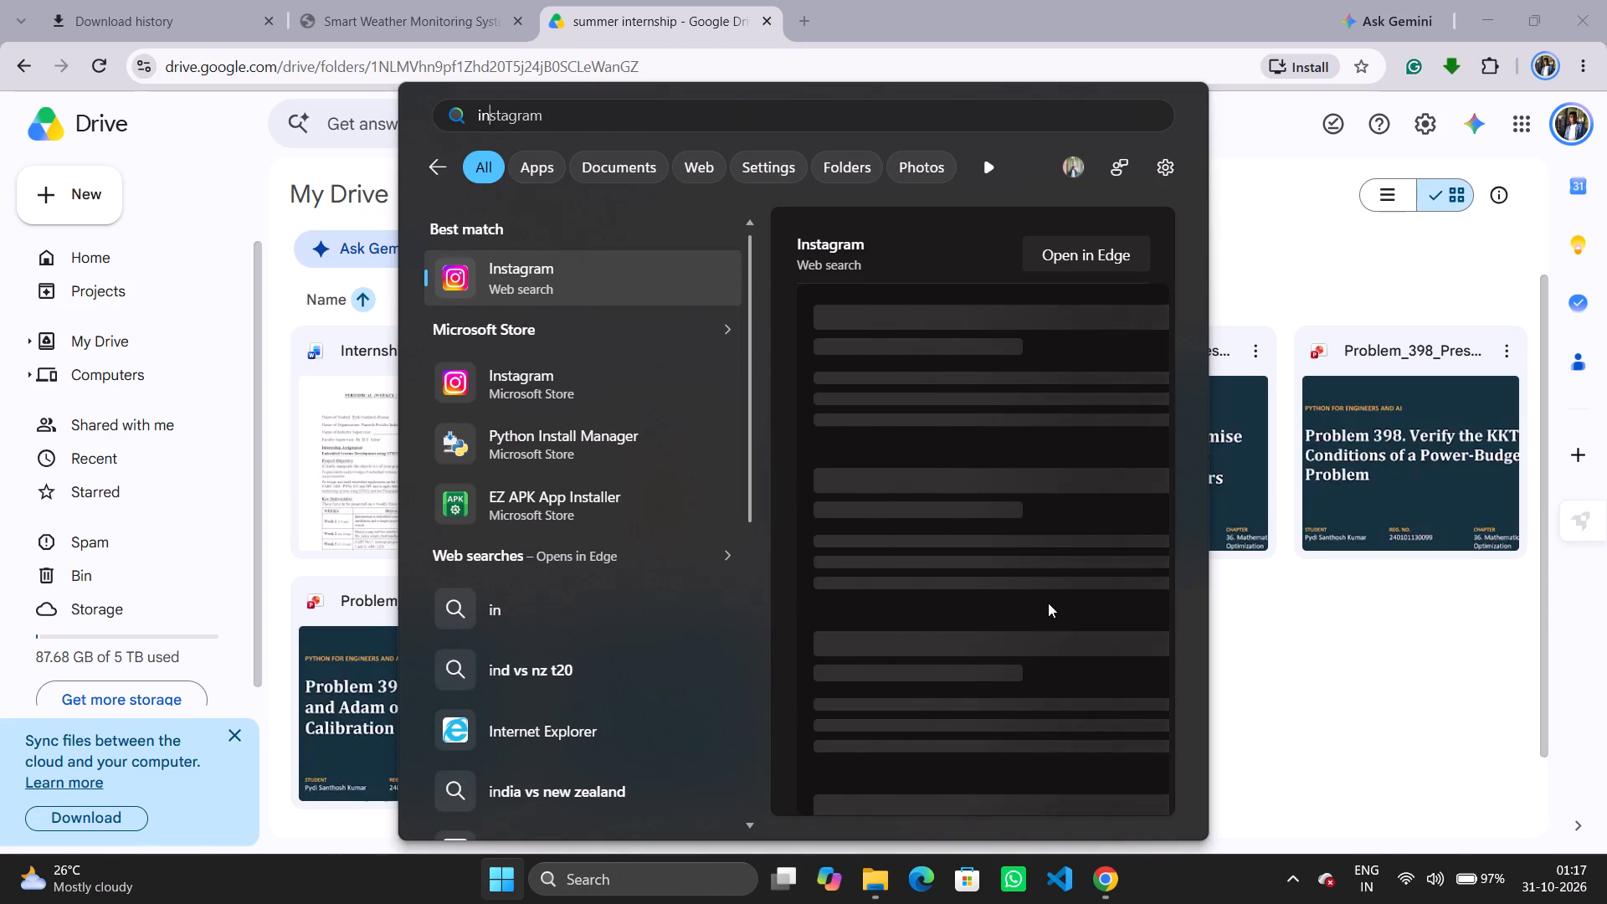
key("BackSpace")
key("BackSpace")
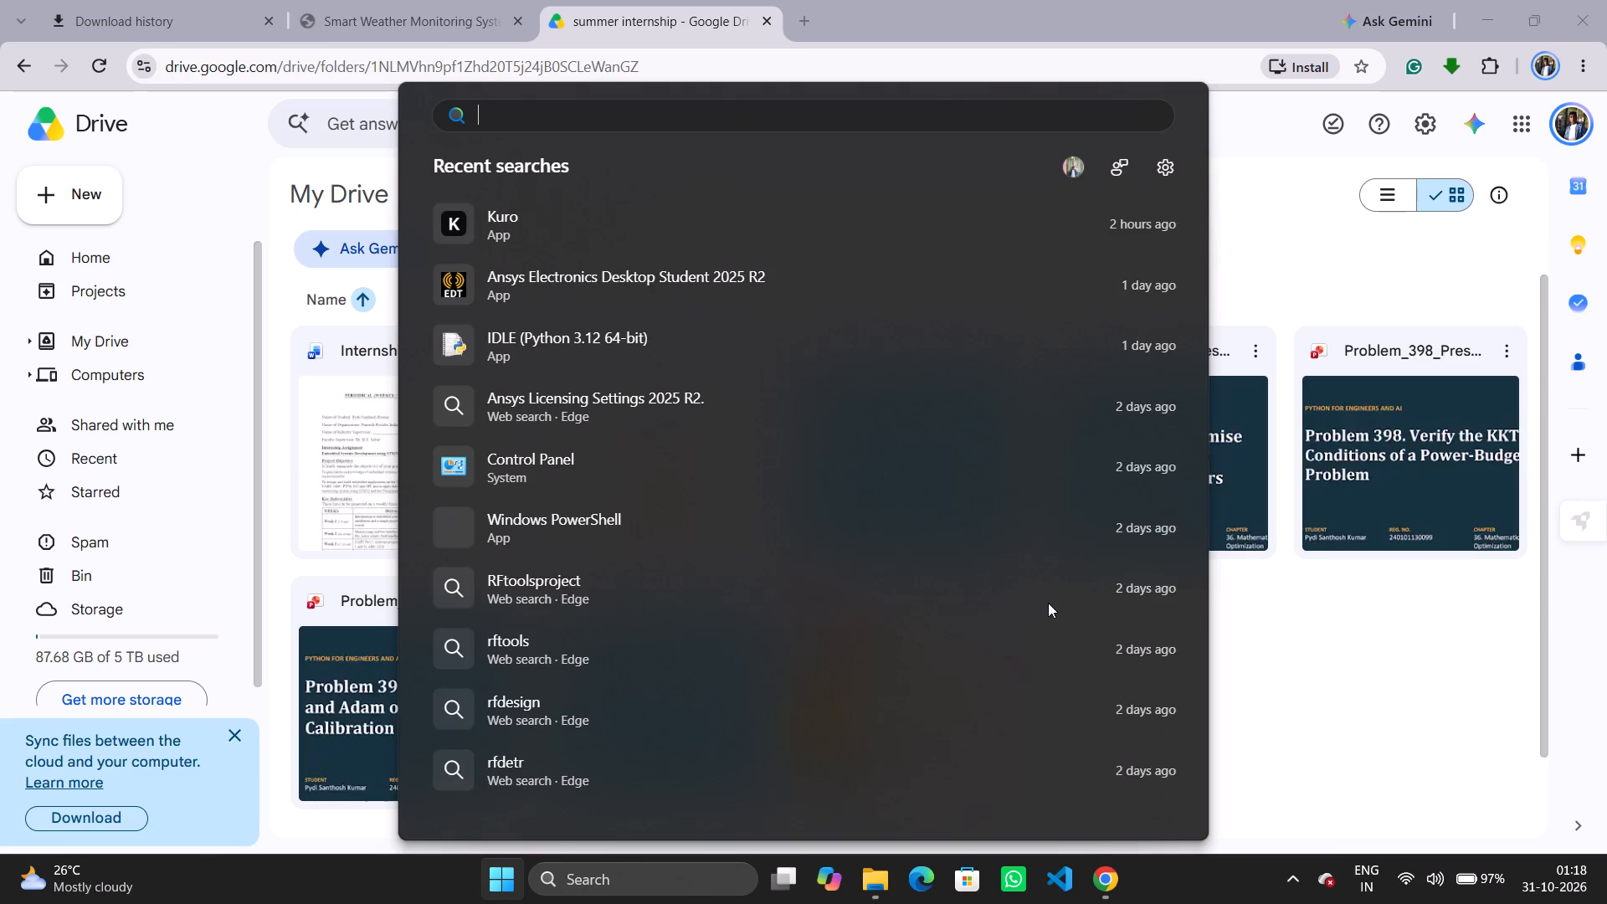
type("internship")
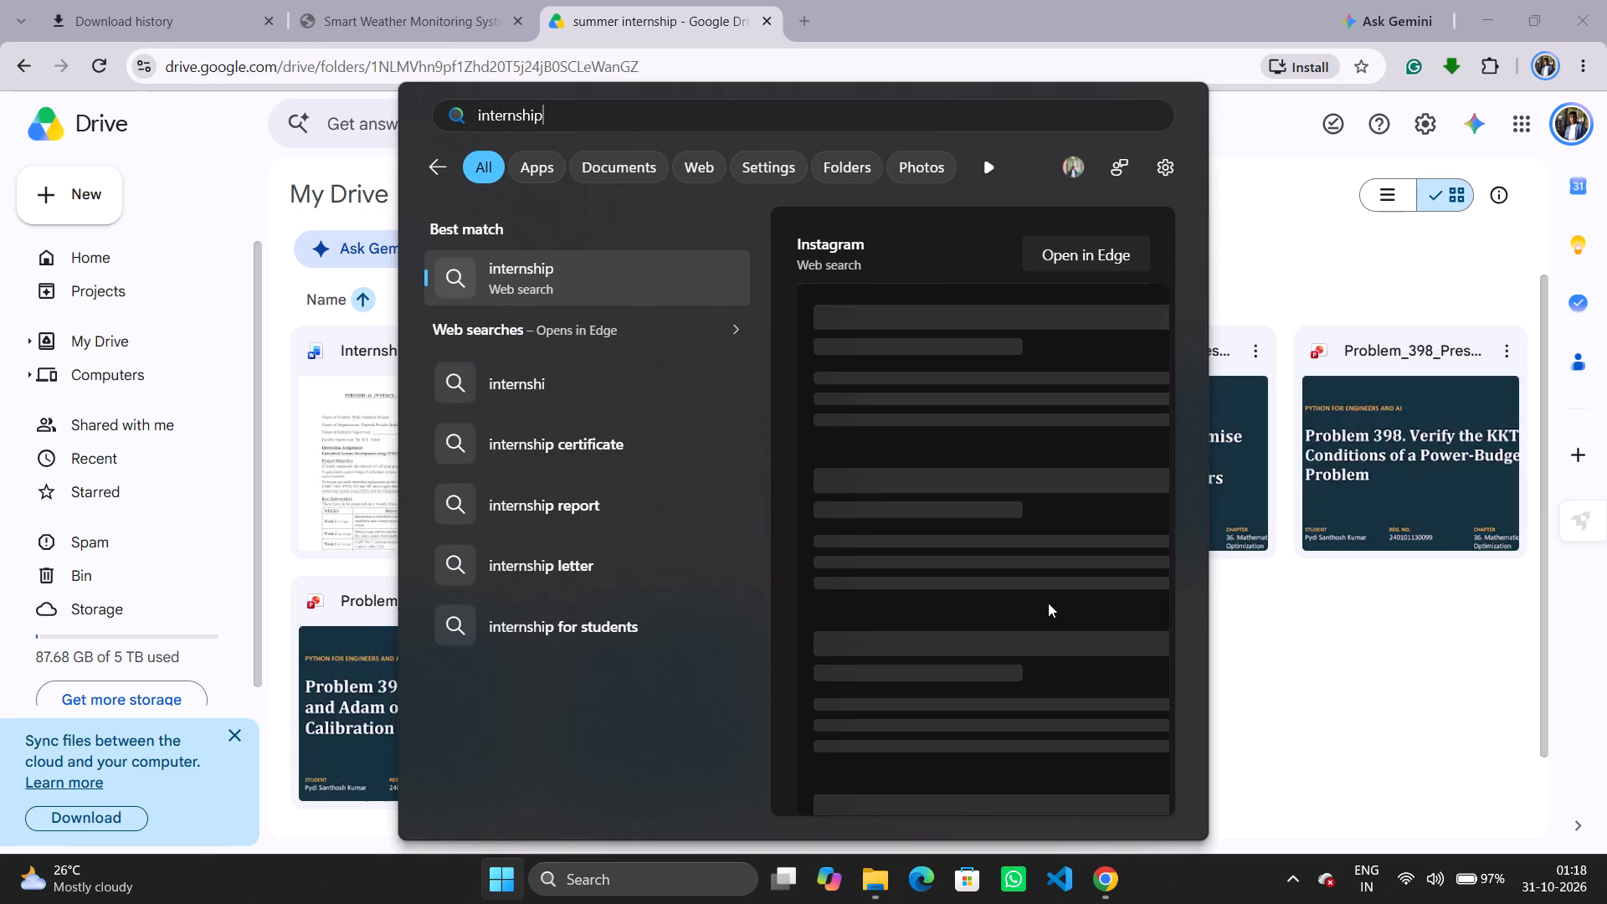
key("space")
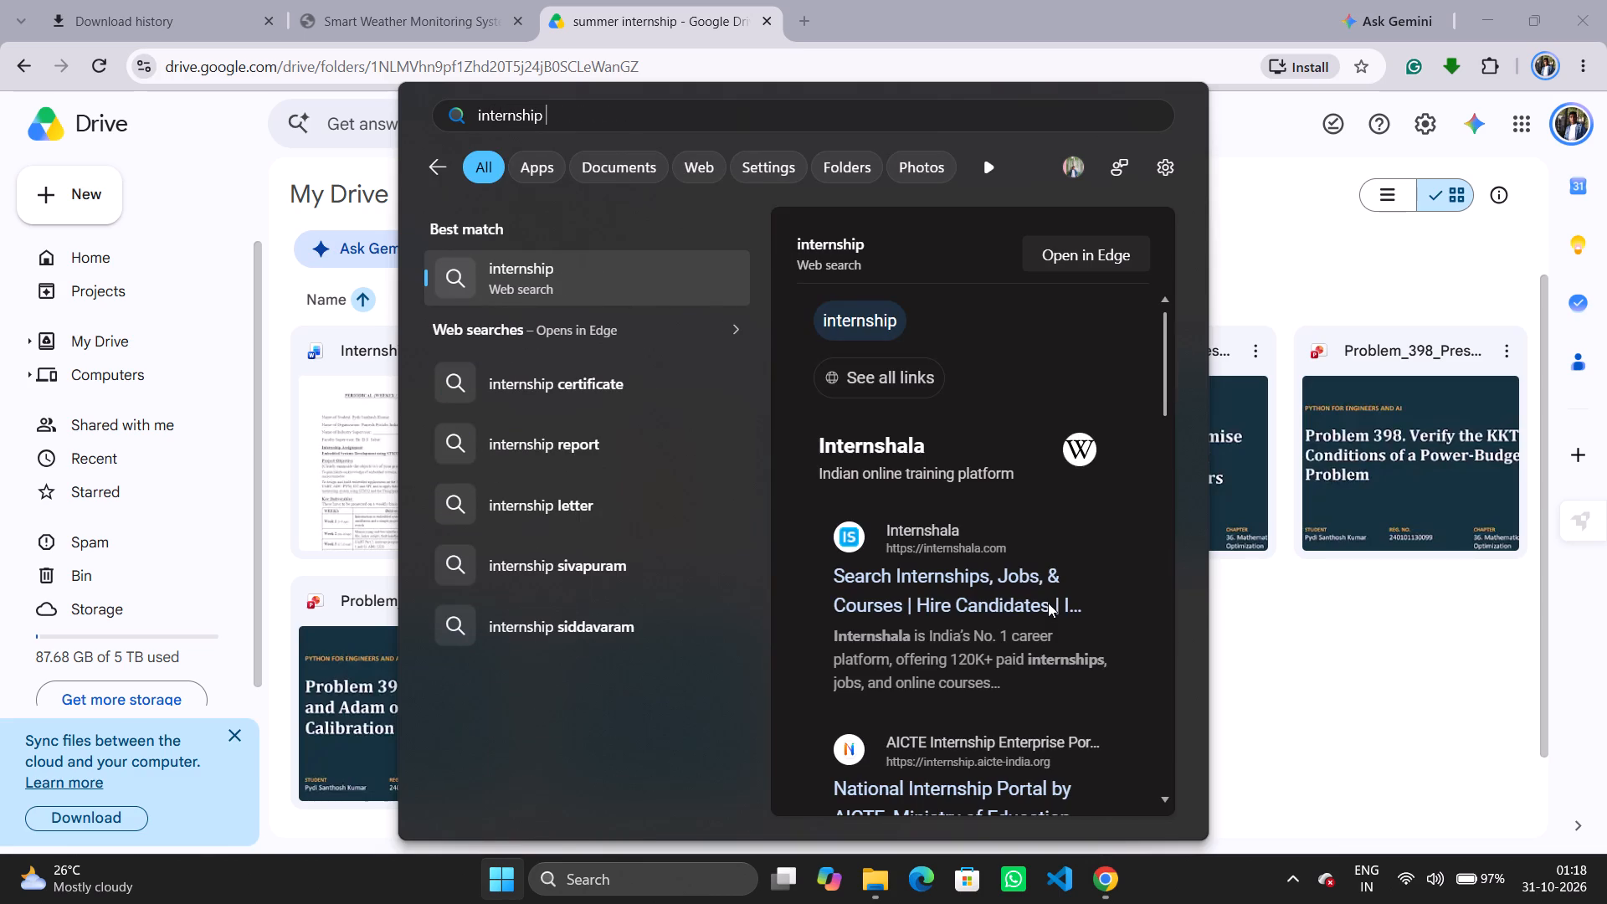
type("pro")
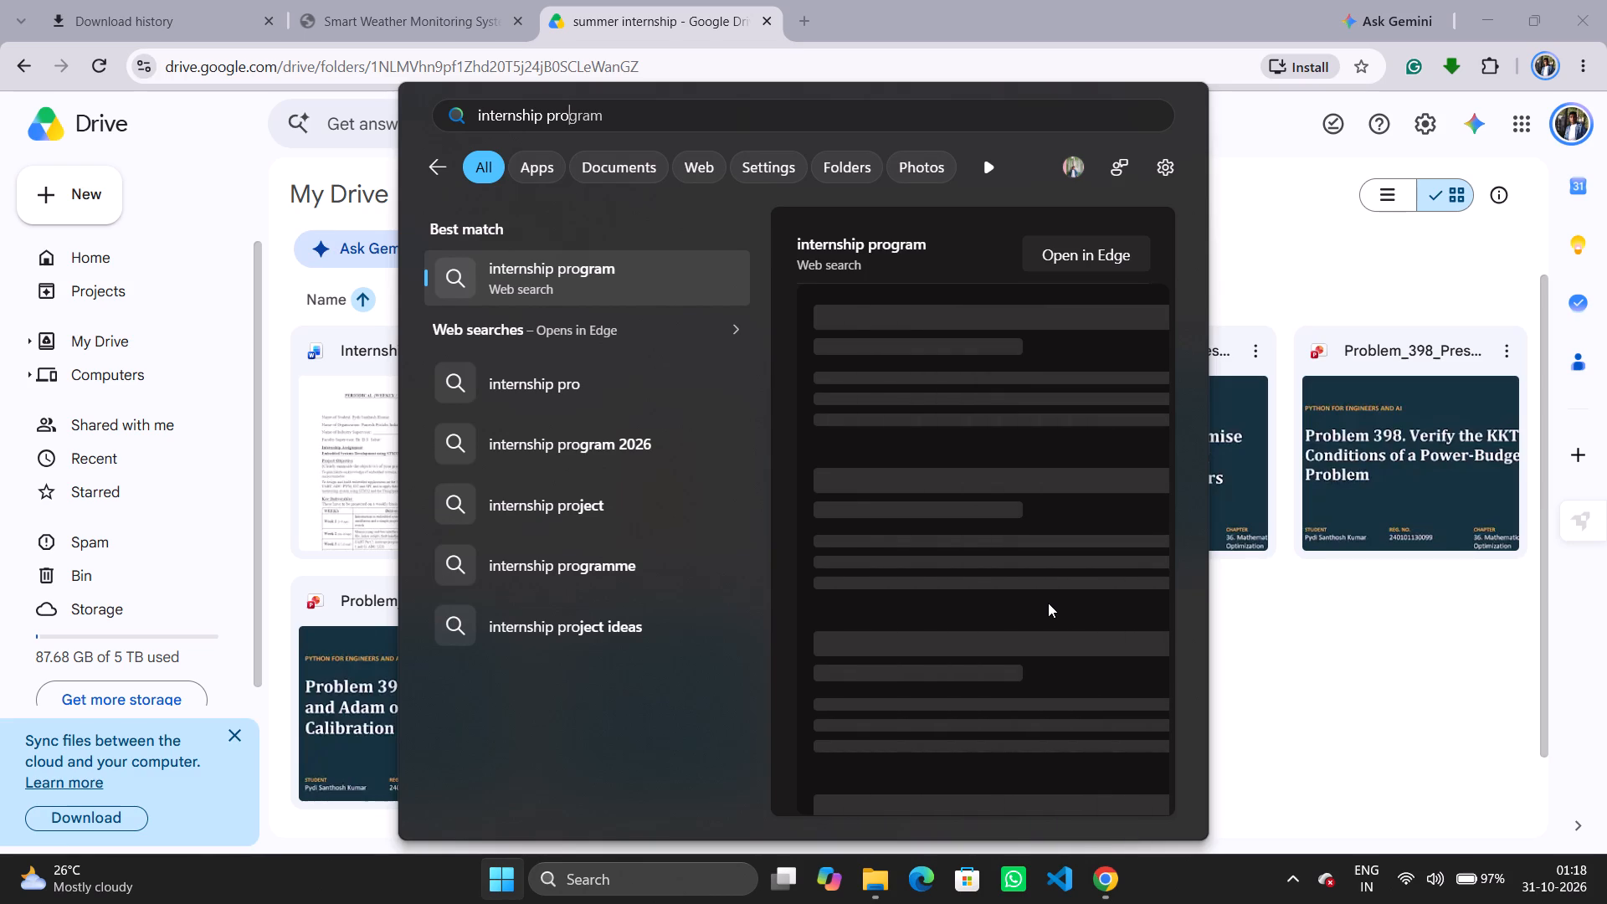
type("jec")
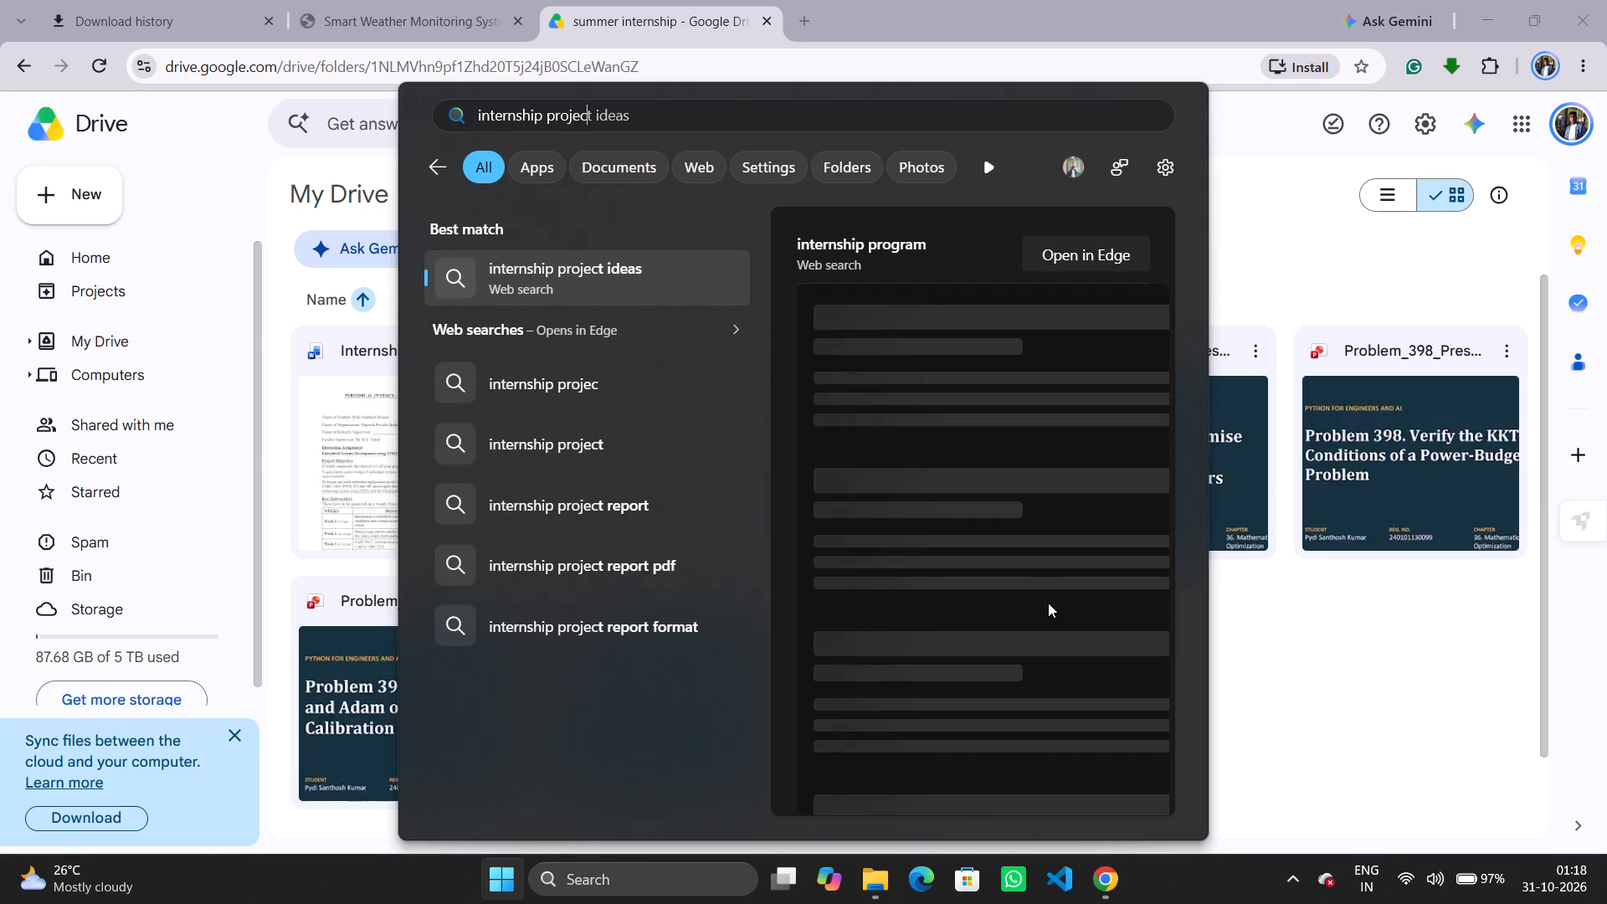
type("t report")
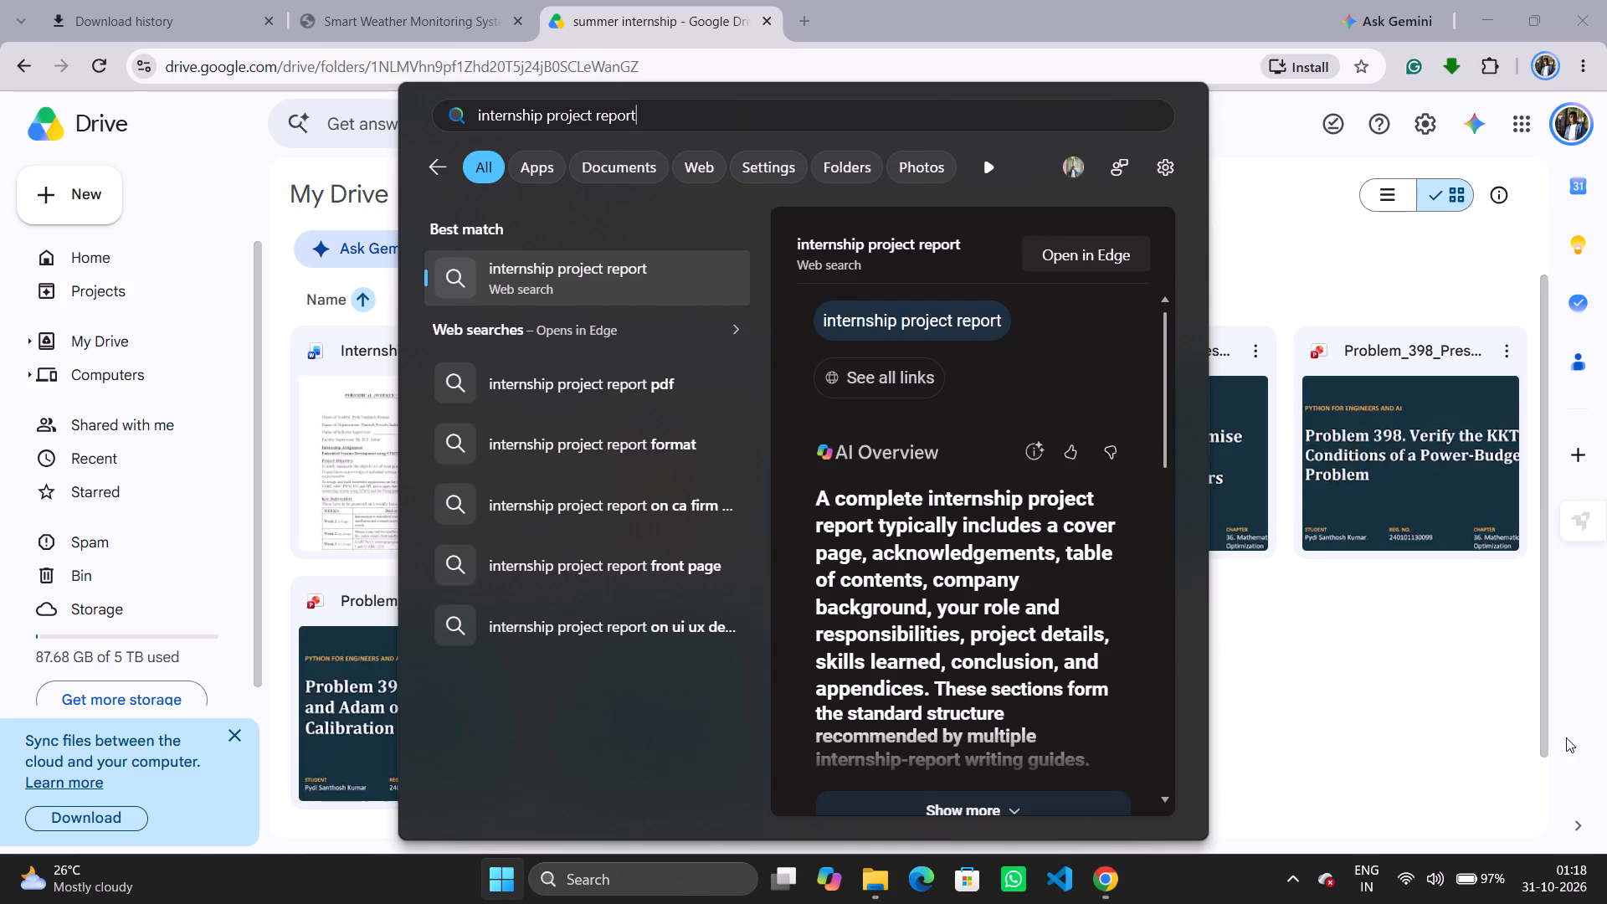
left_click(1367, 727)
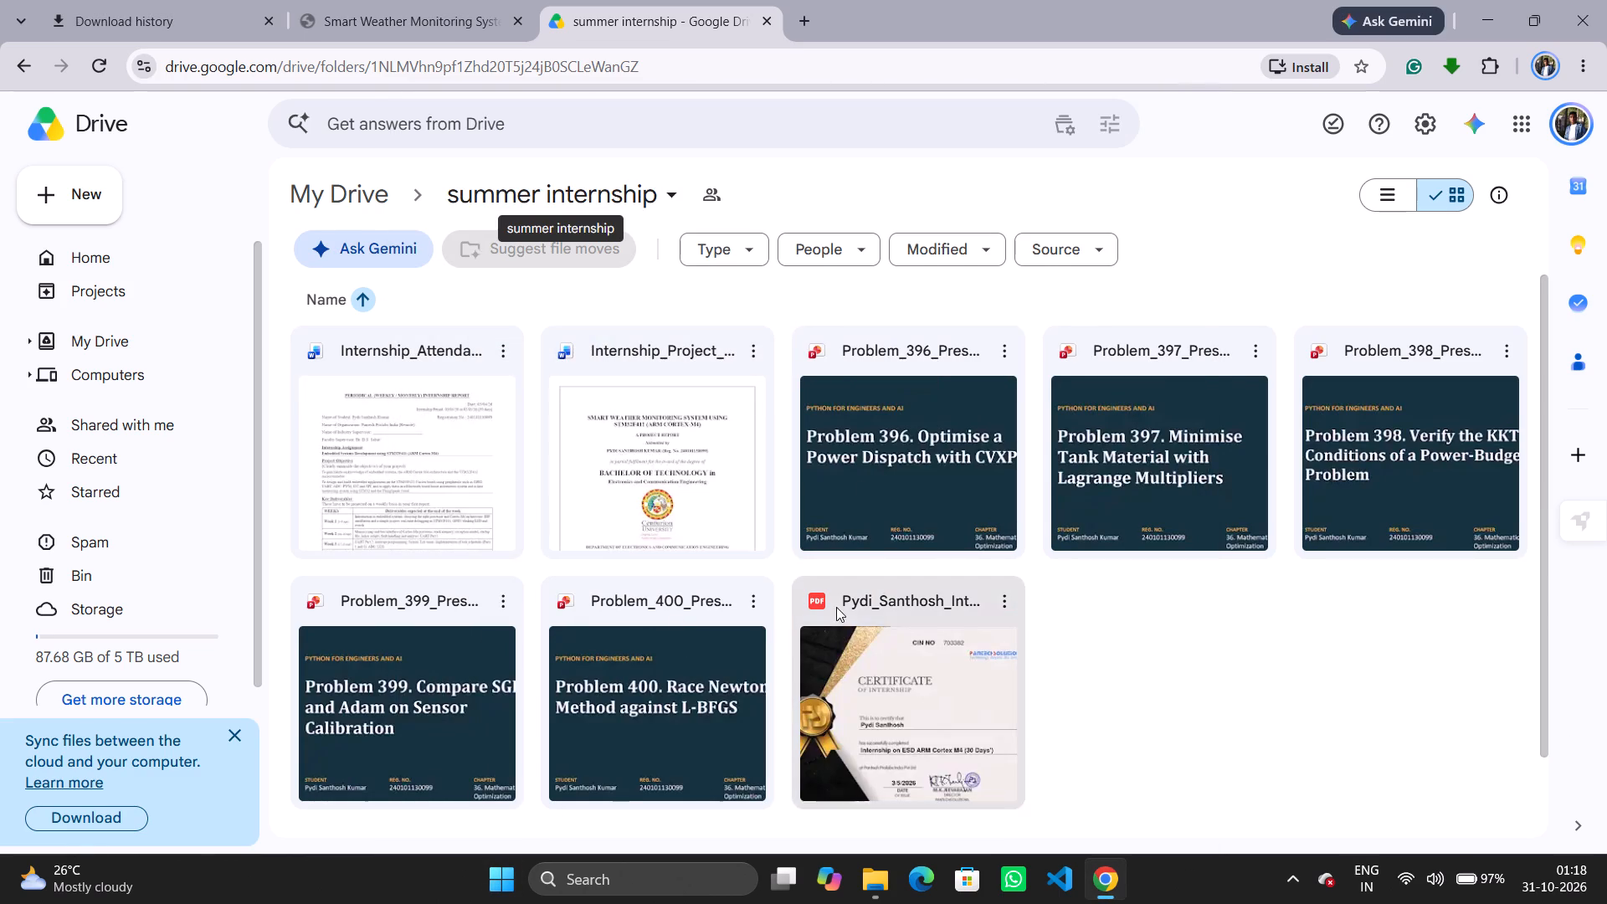
Switch to File Explorer, search the Downloads folder for "inter", and expand all results from earlier this month.
left_click(866, 885)
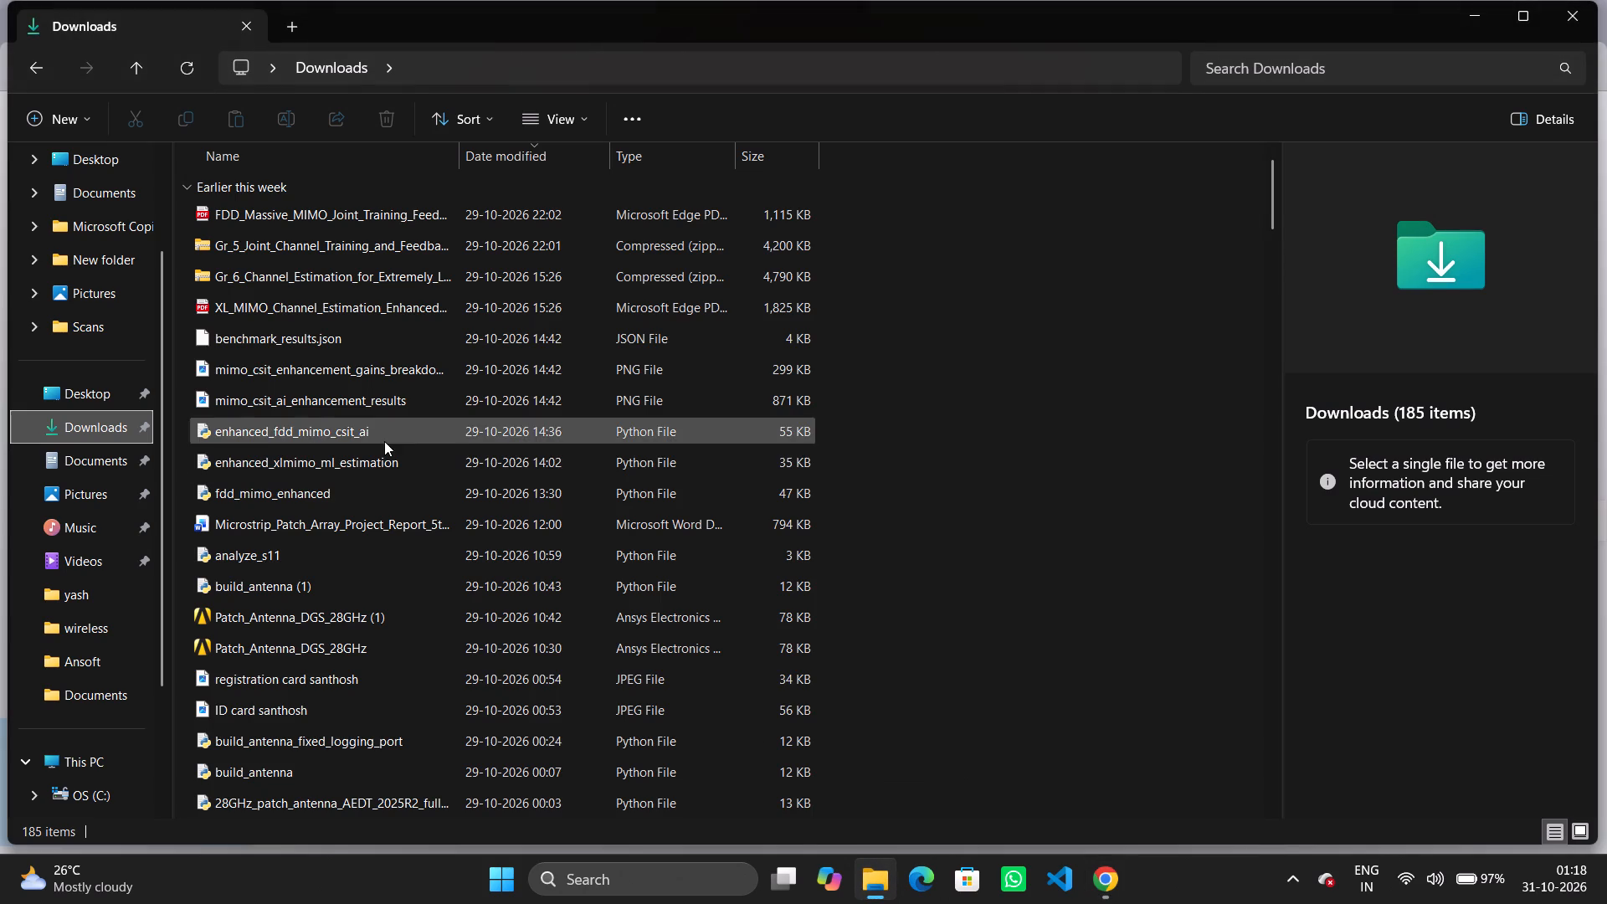
left_click(1276, 76)
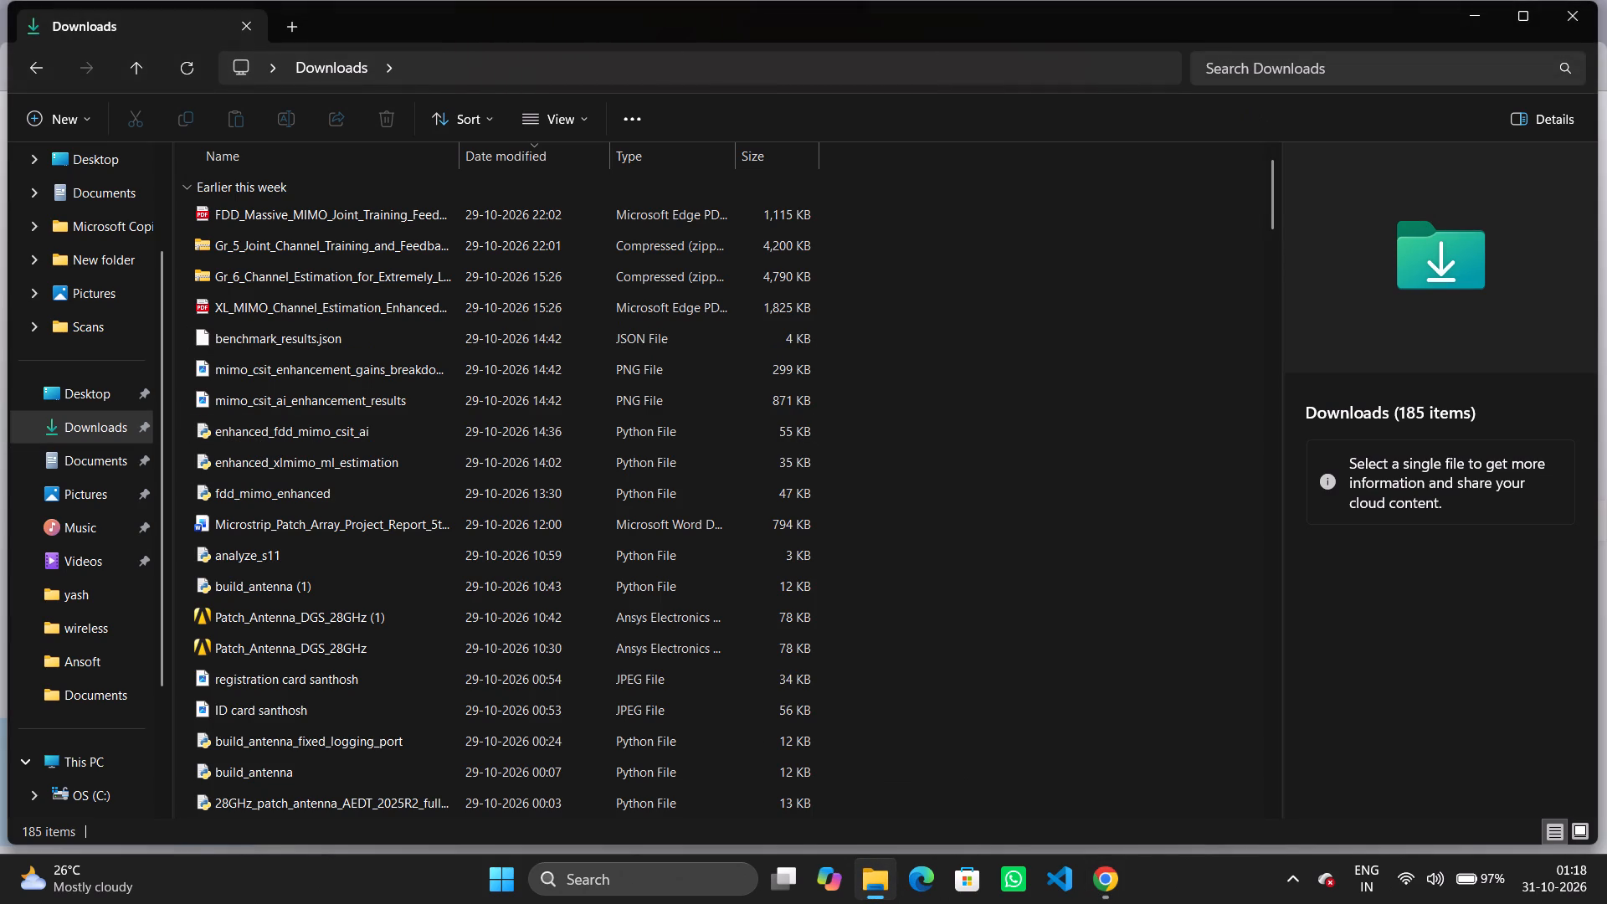
key("i")
type("nter")
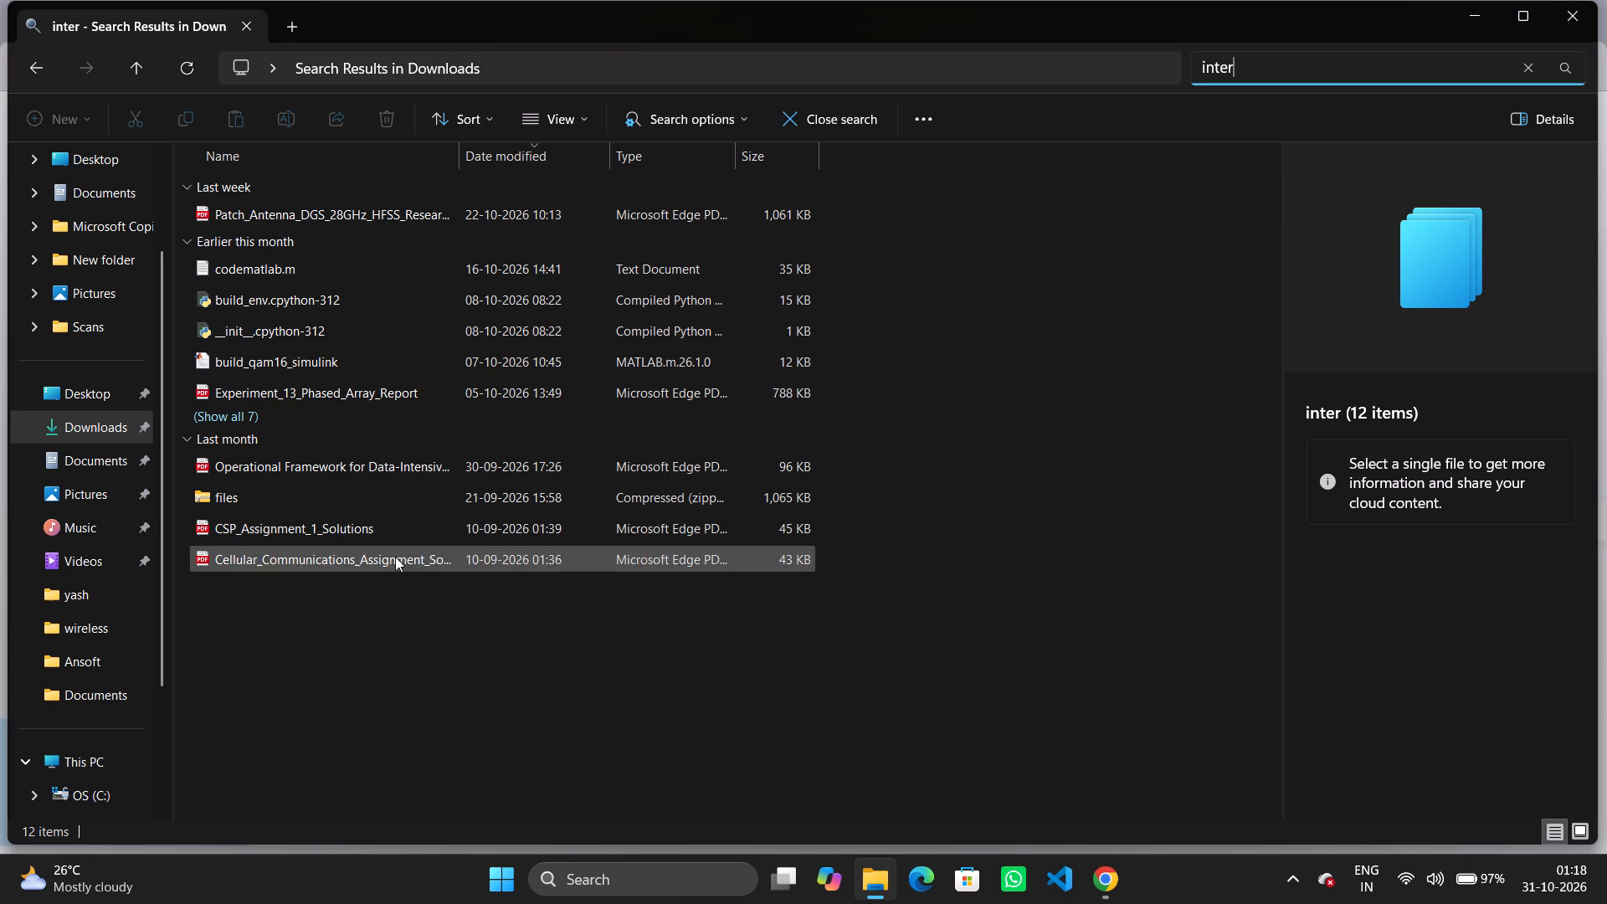
left_click(388, 655)
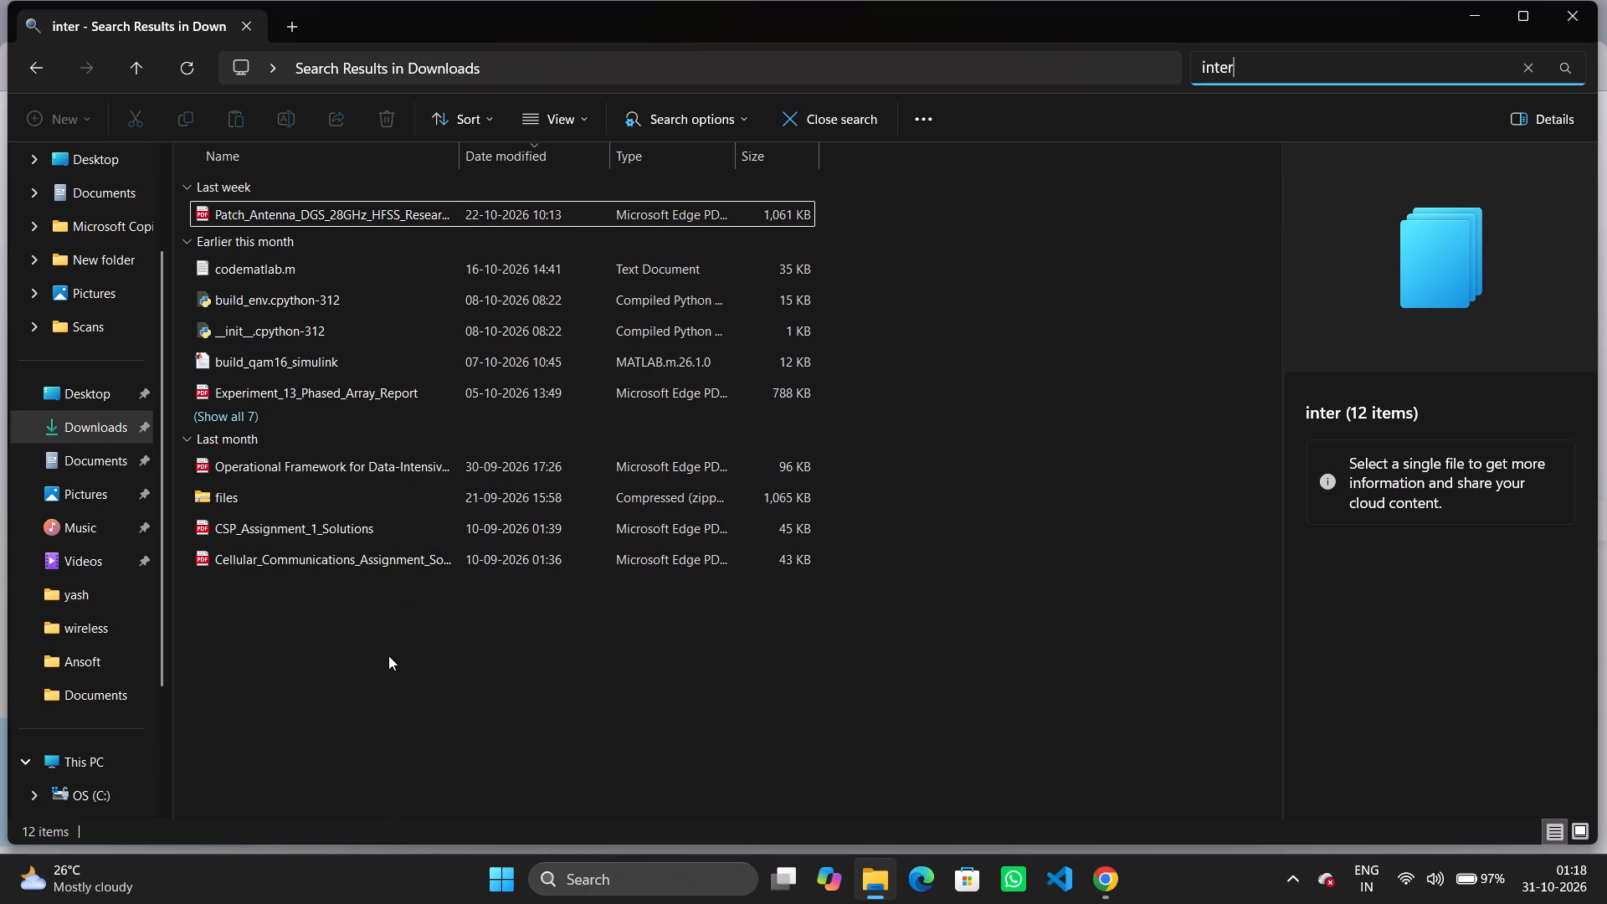
left_click(232, 412)
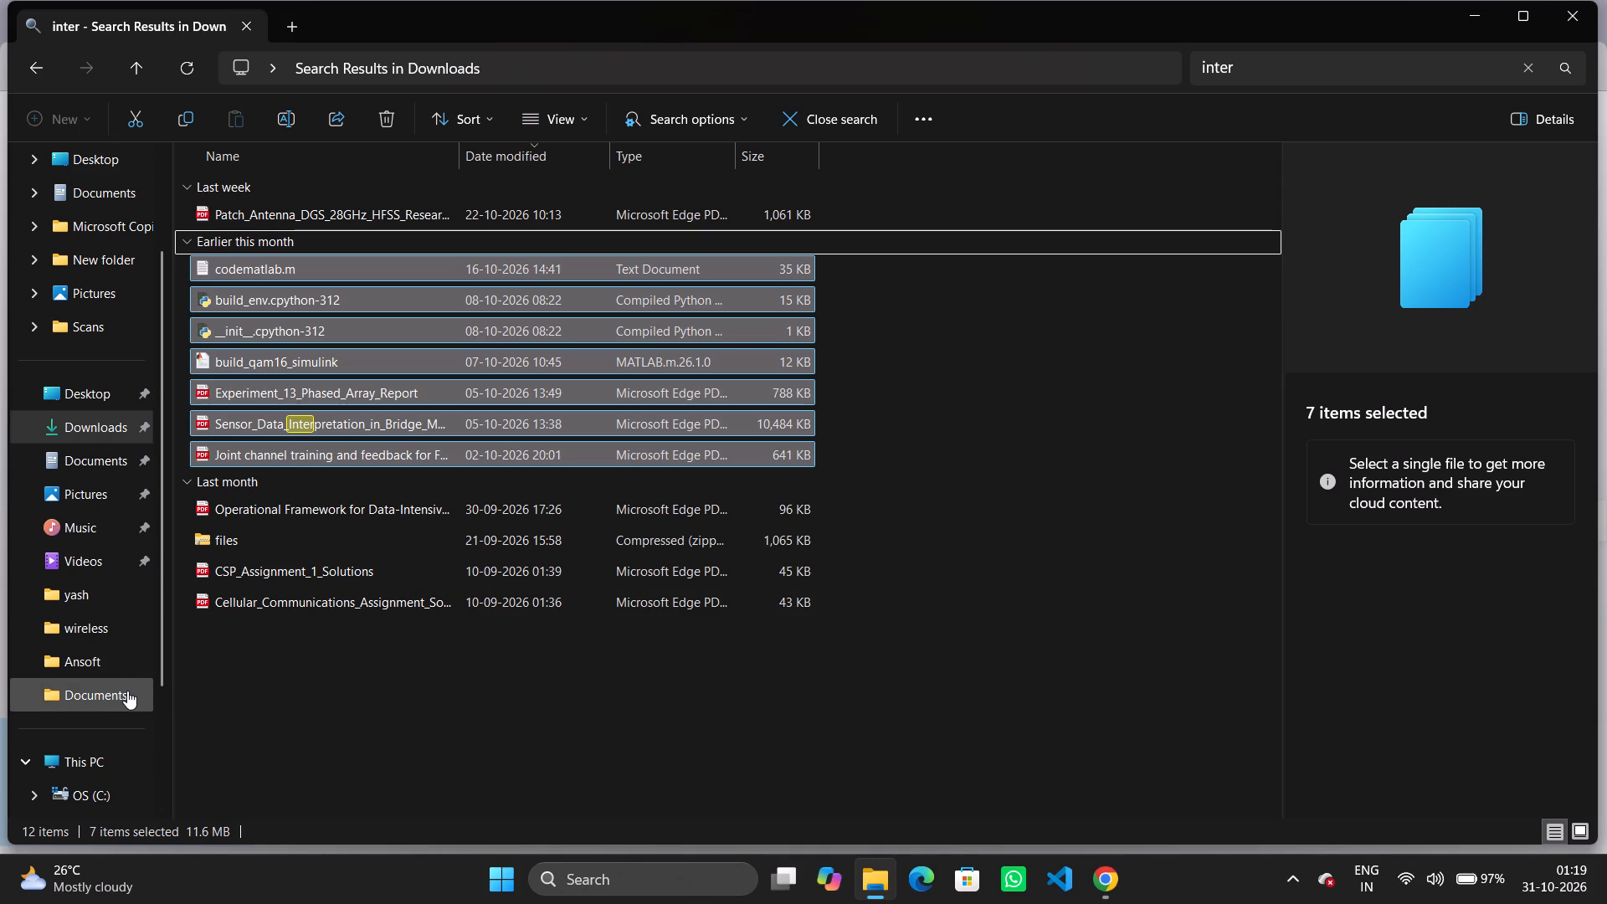
scroll(116, 702, "down", 1)
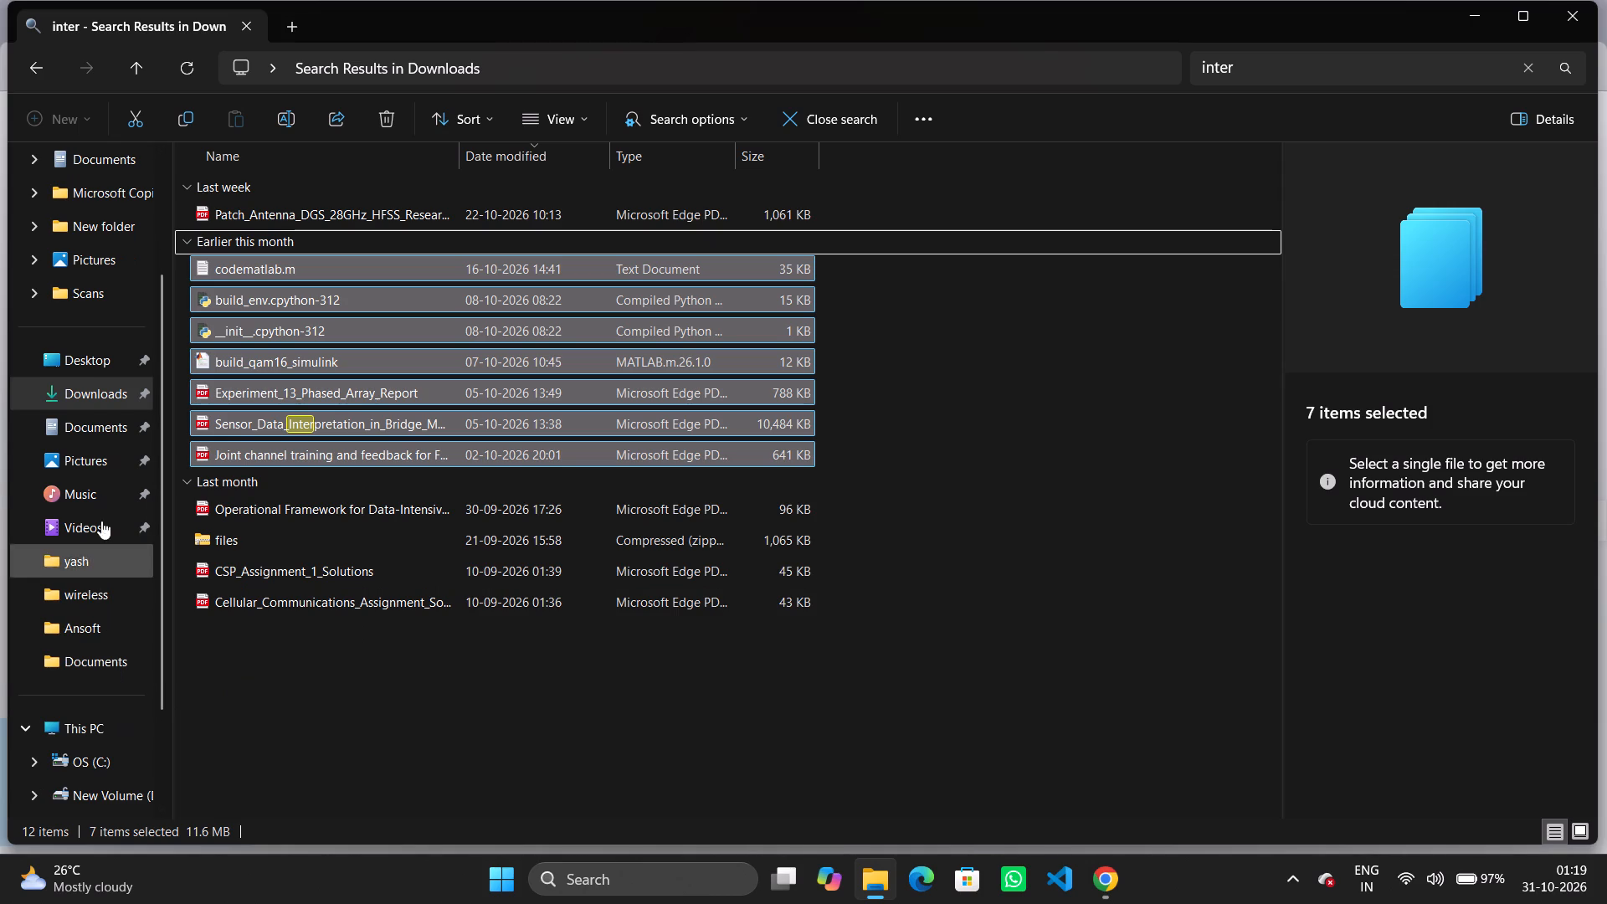
Look through the Documents folder for the internship project report.
left_click(84, 435)
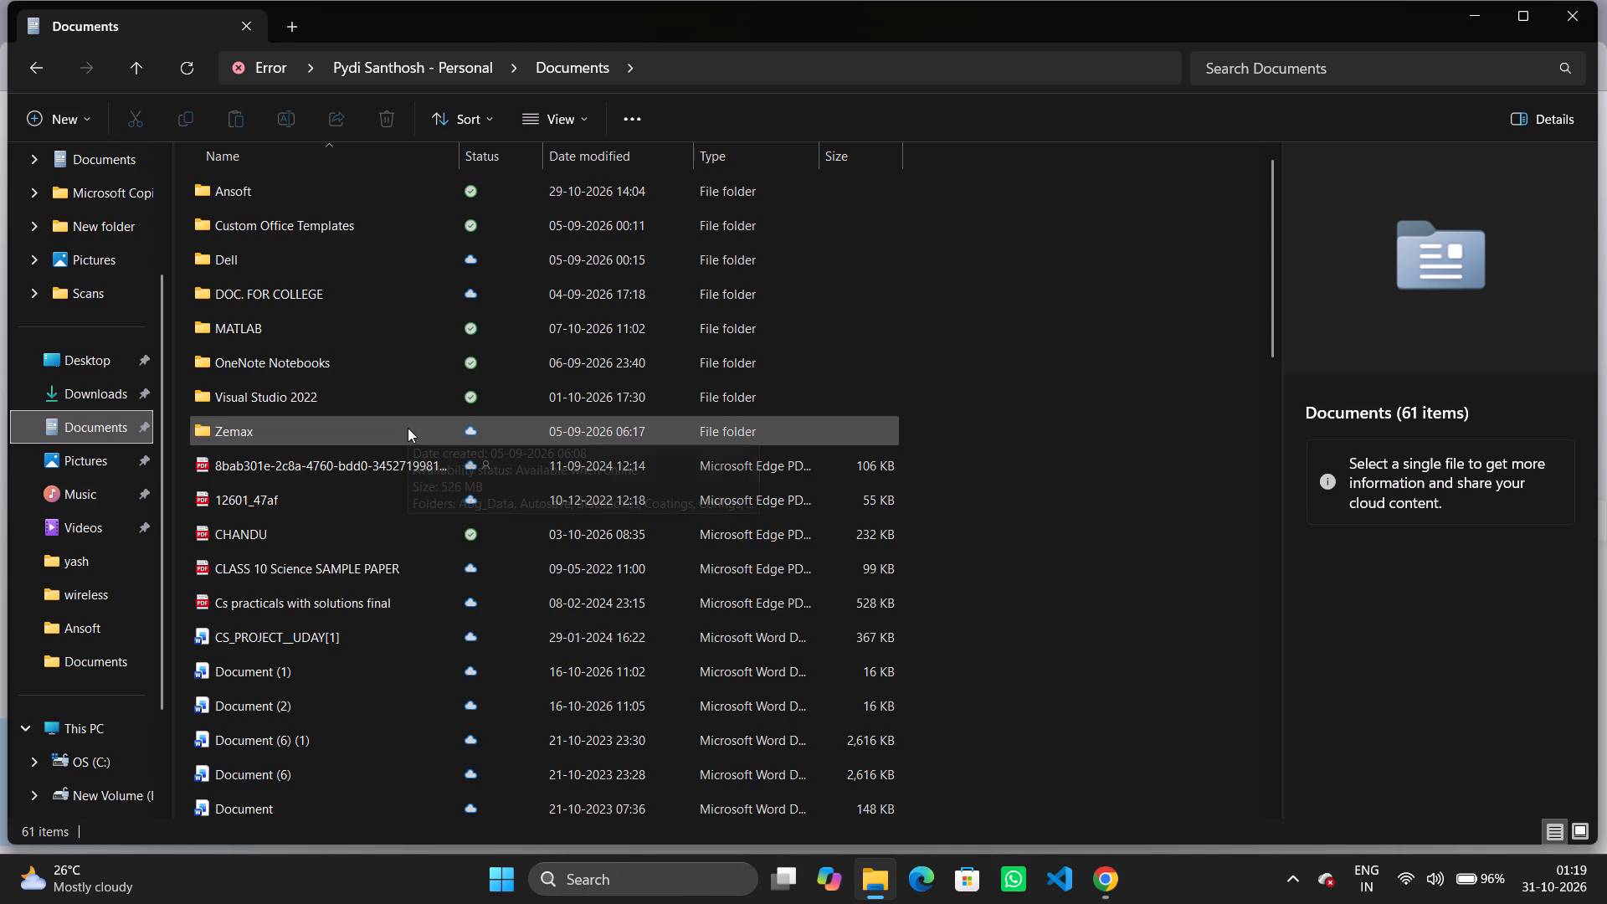
scroll(370, 295, "down", 3)
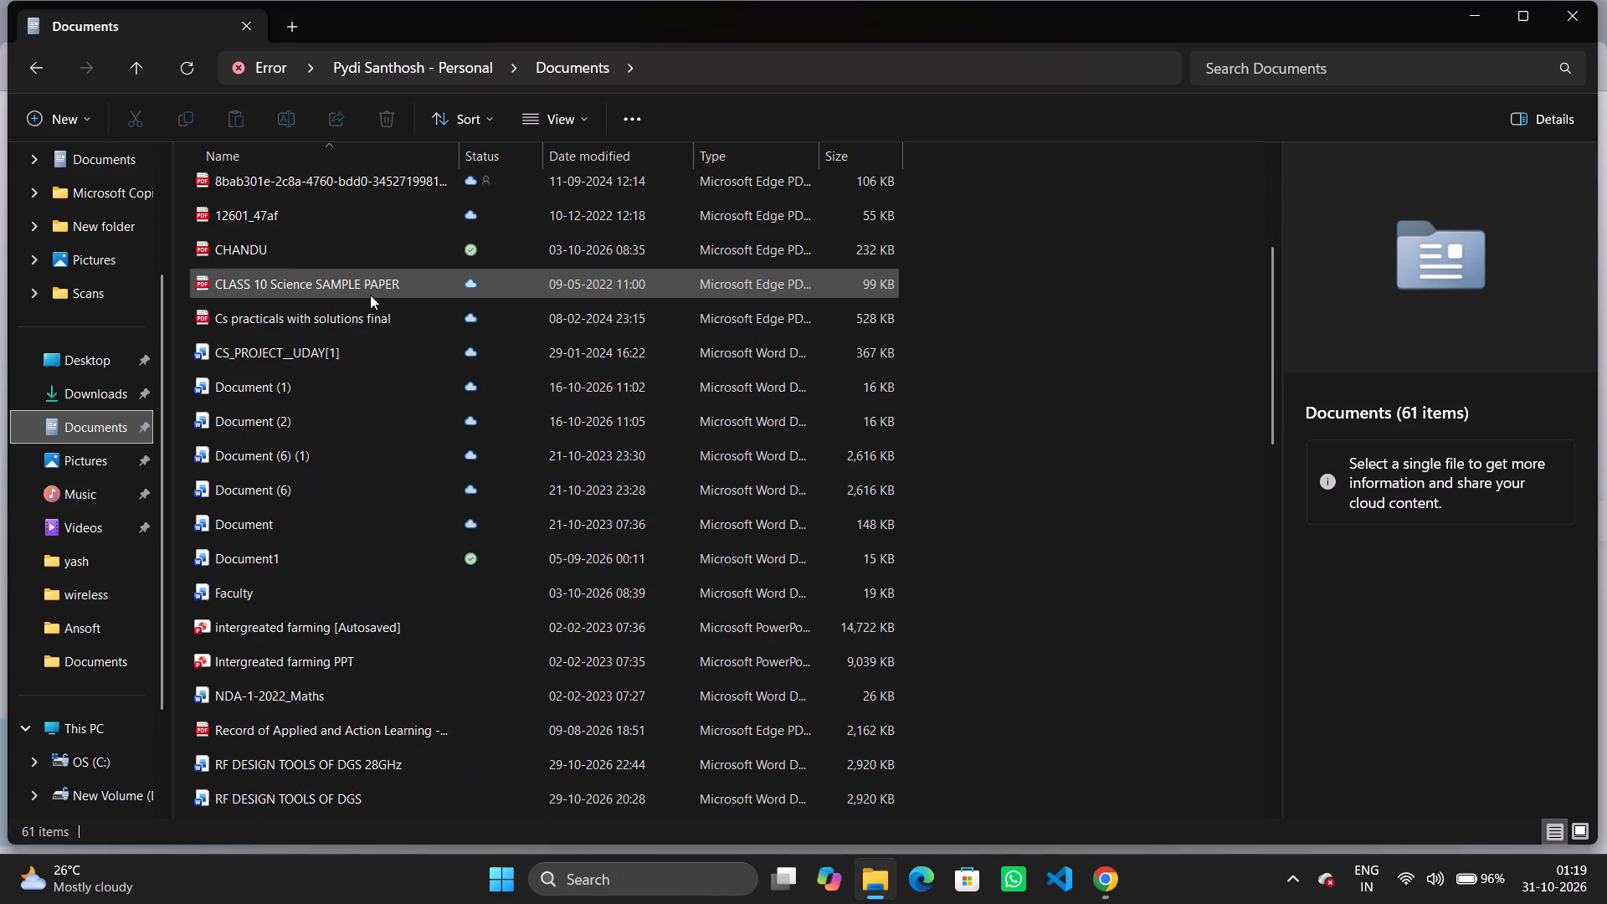
scroll(370, 295, "down", 2)
scroll(351, 428, "down", 2)
scroll(351, 428, "up", 3)
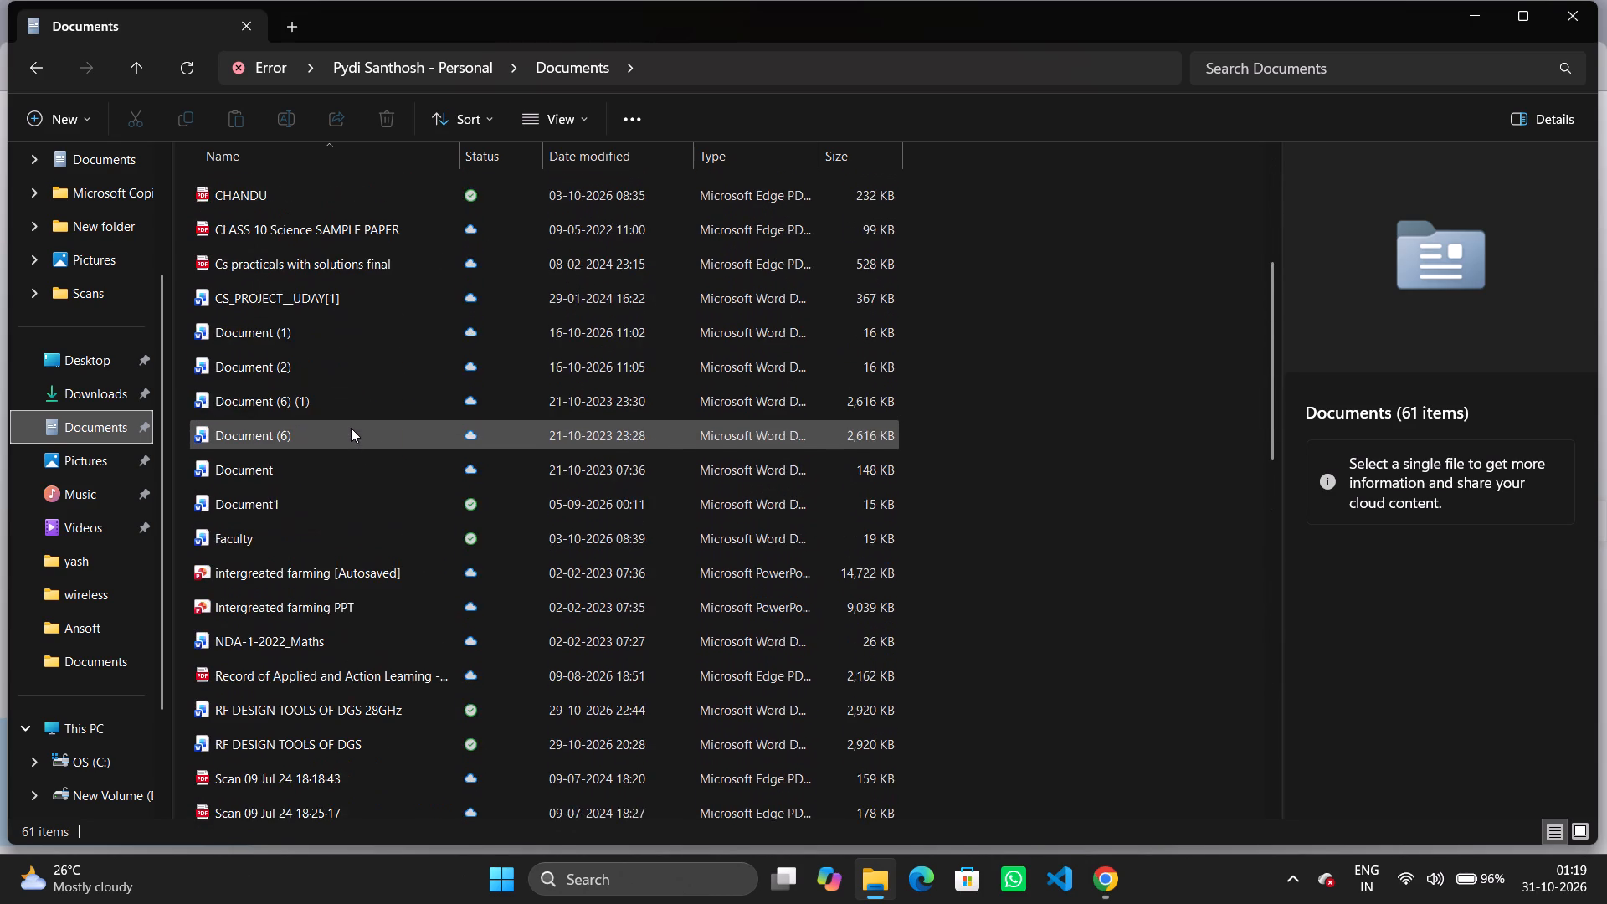
scroll(351, 428, "up", 2)
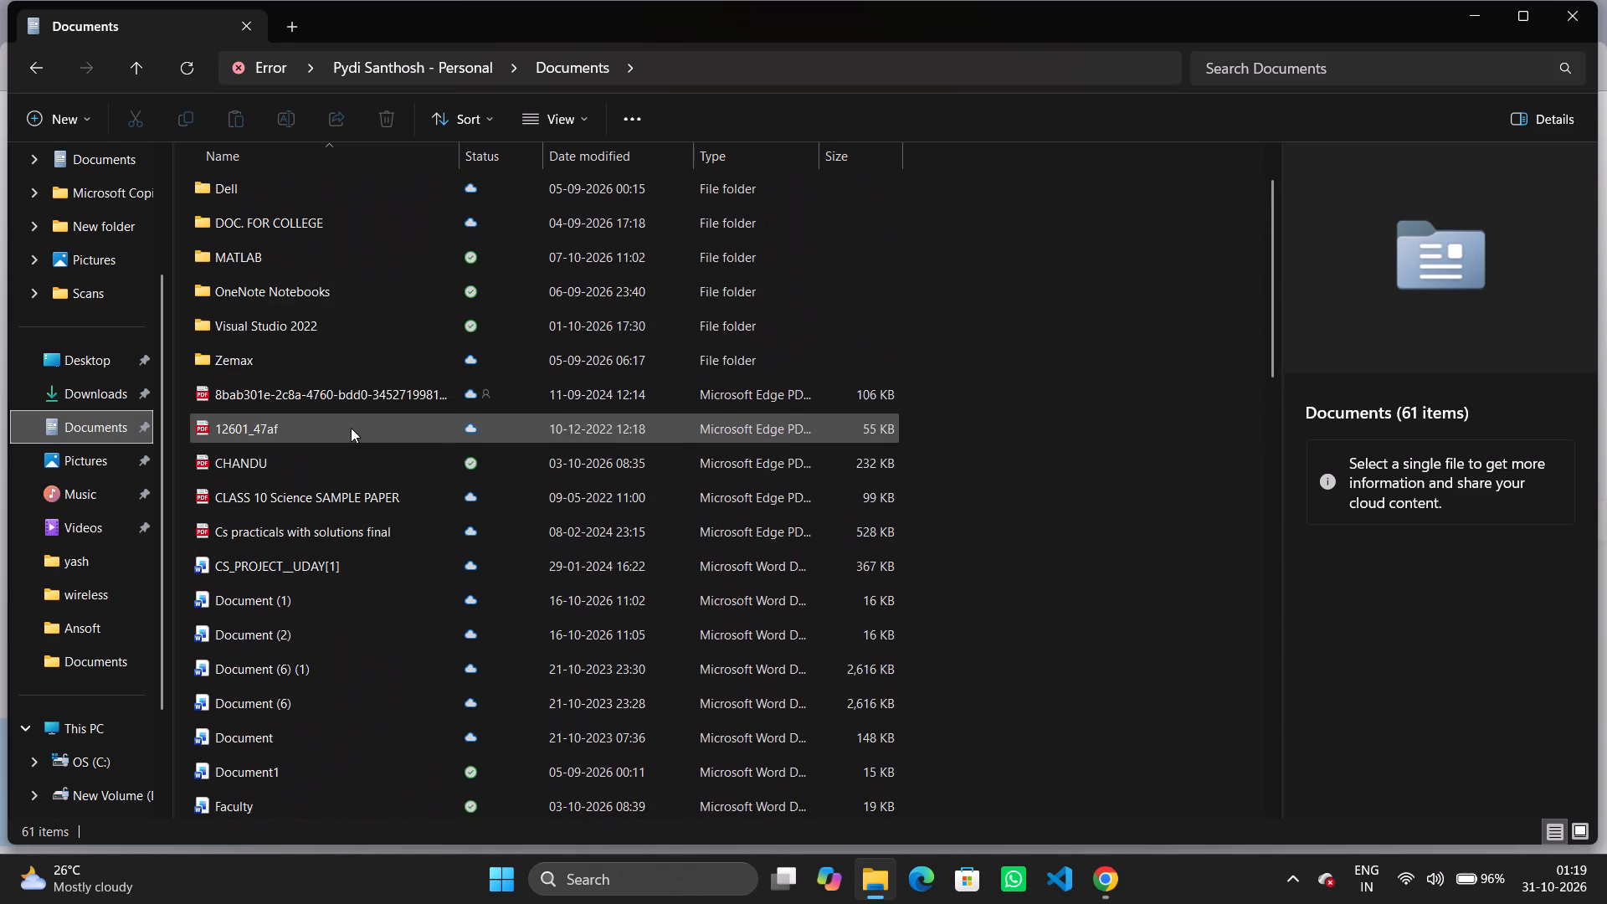
scroll(351, 428, "up", 1)
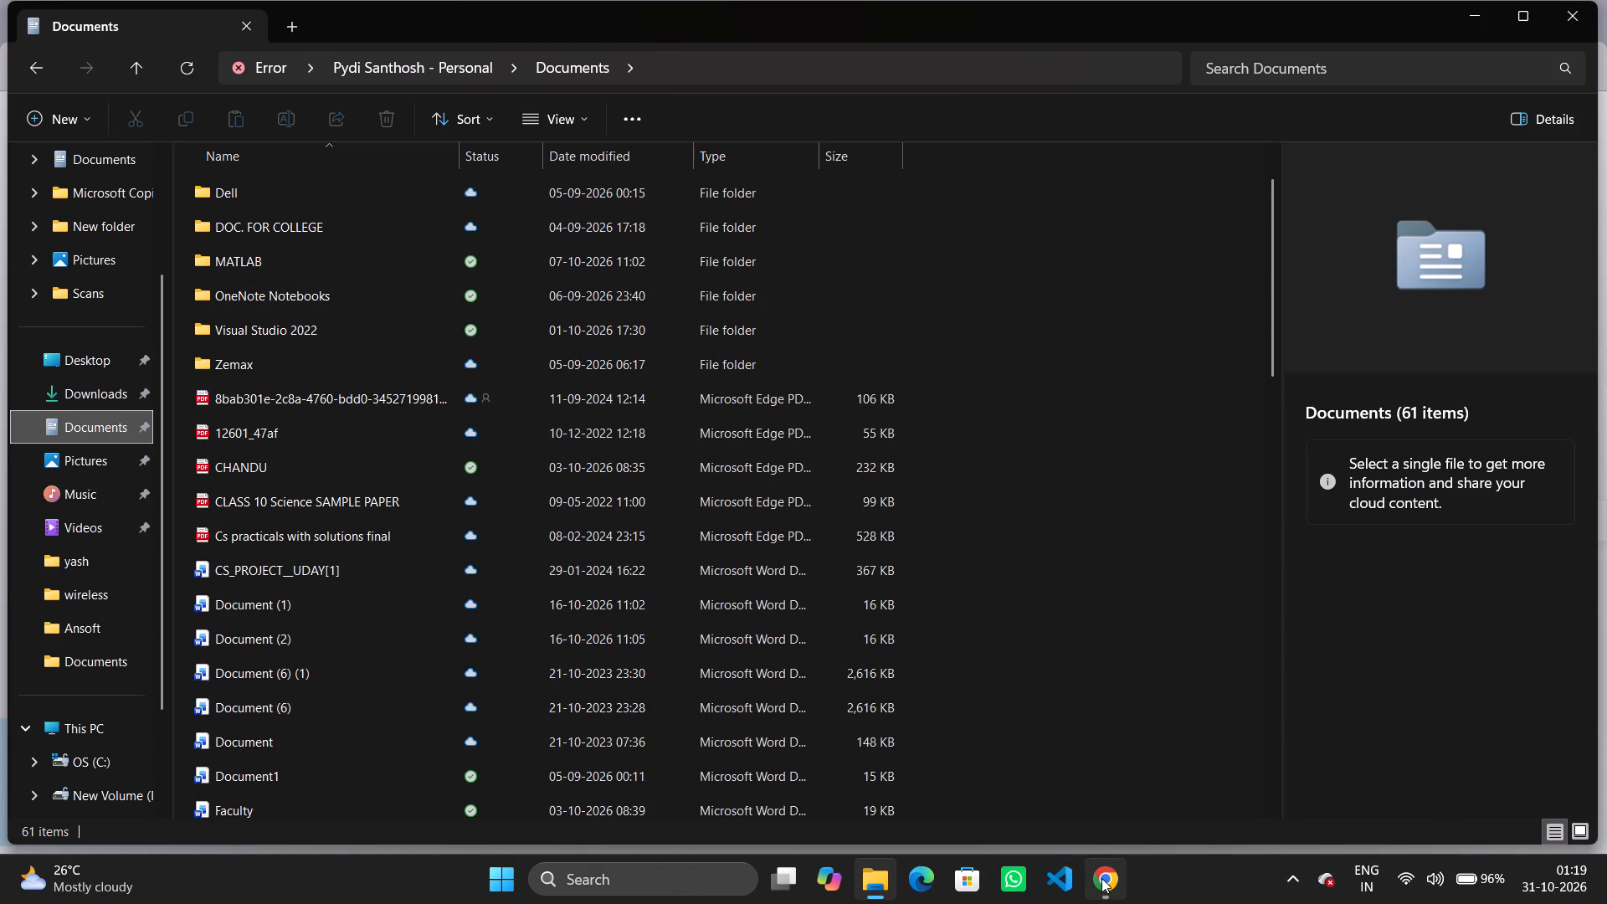
Switch to Chrome and download the internship project report from the summer internship folder in Drive.
left_click(1101, 878)
left_click(755, 349)
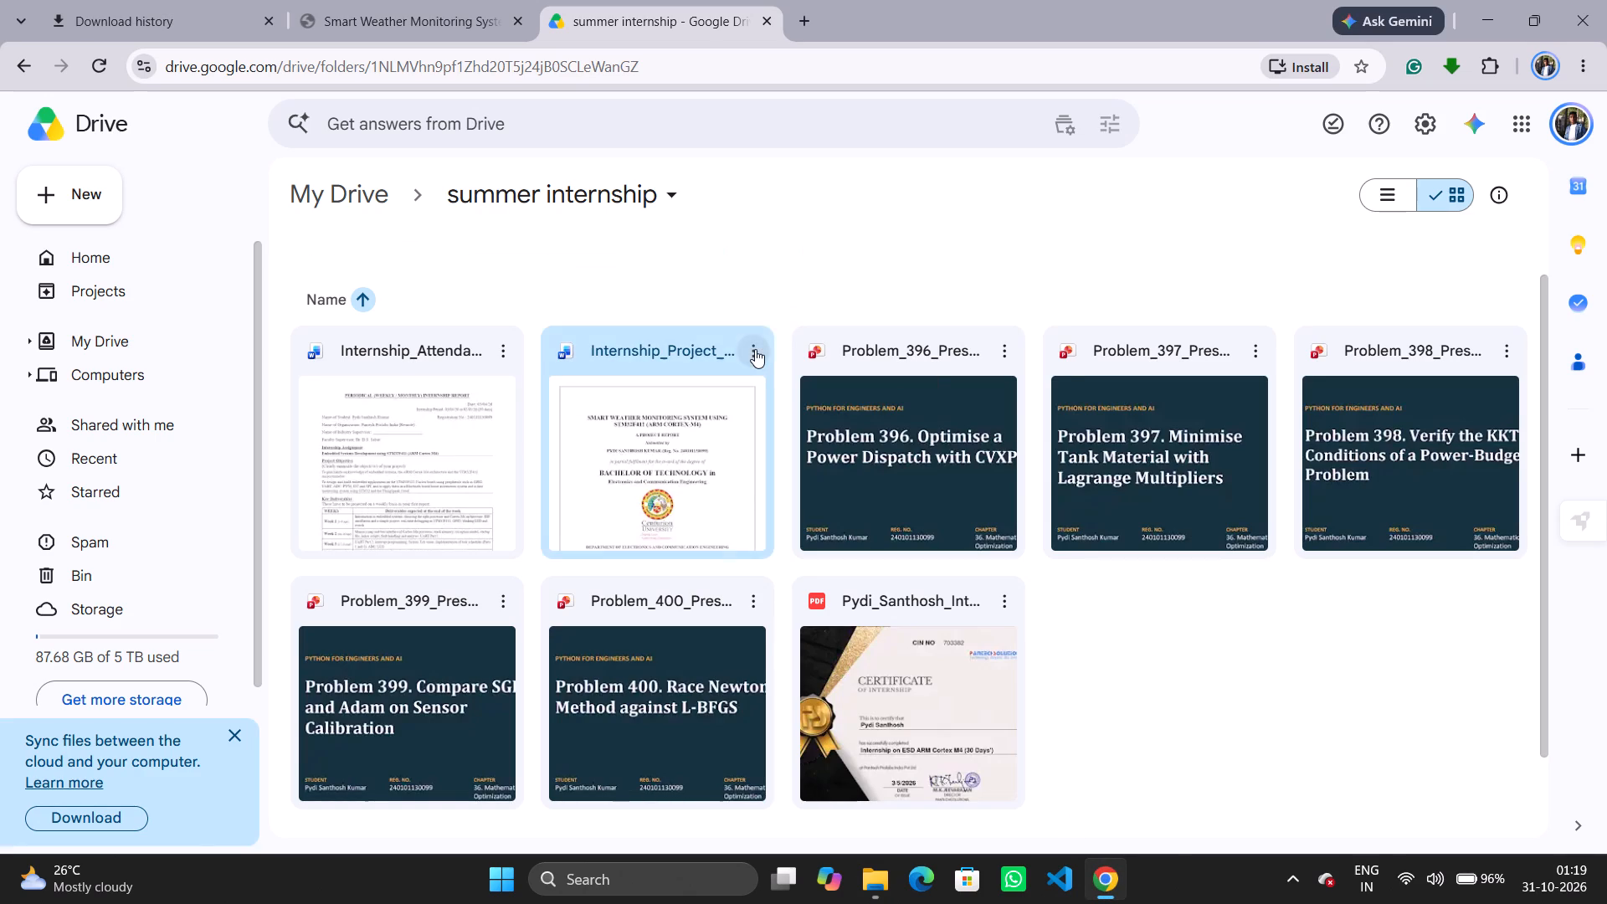
left_click(830, 448)
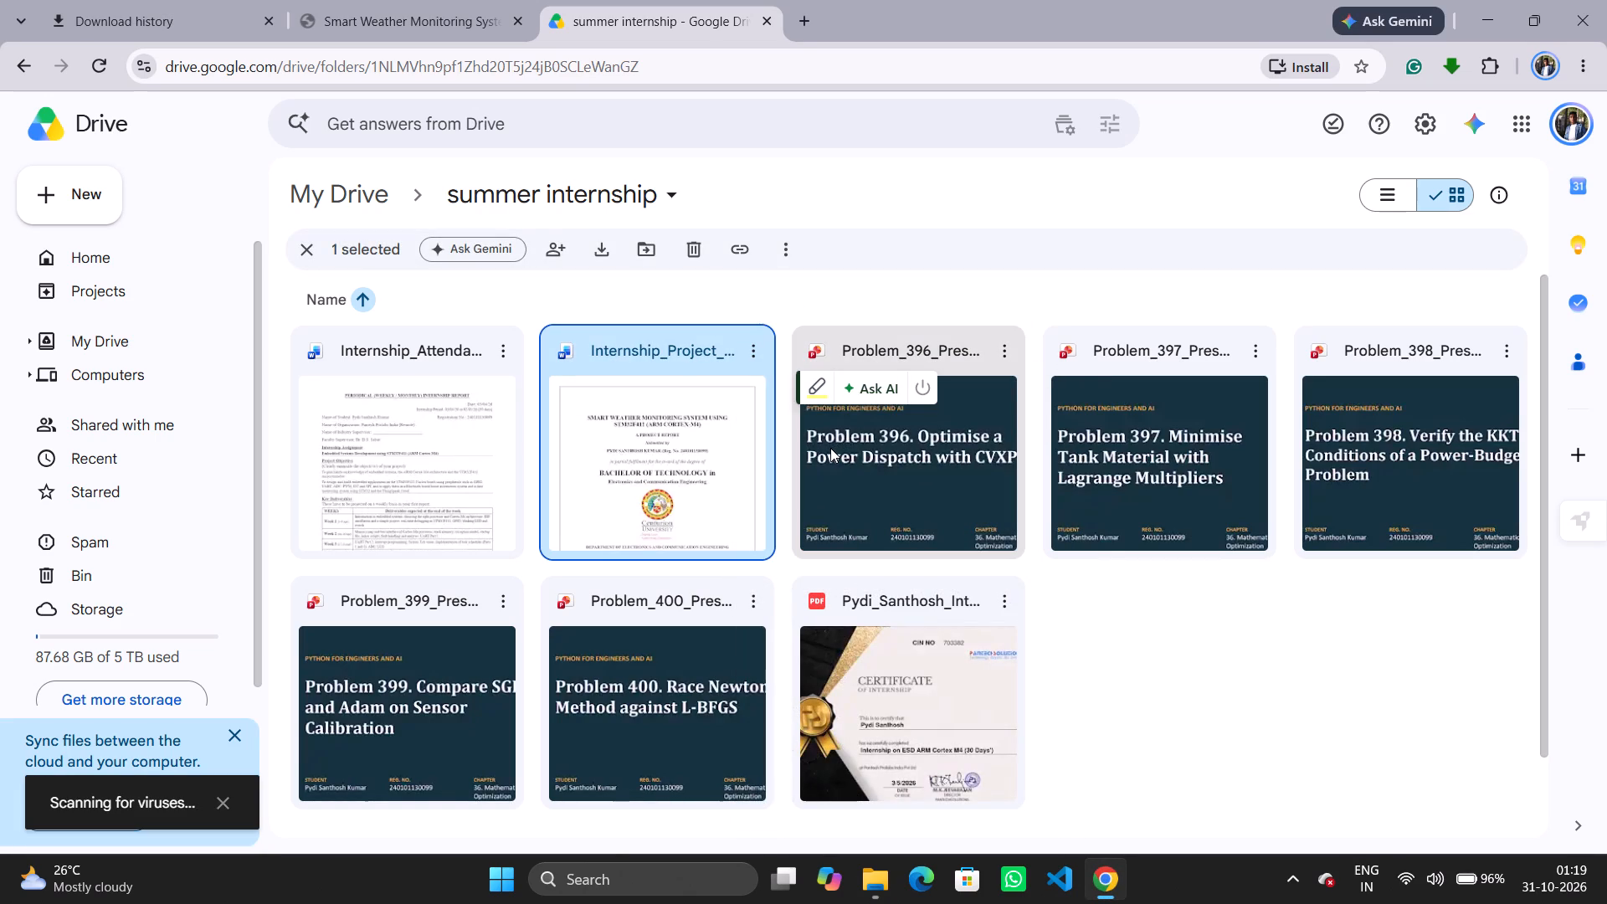
left_click_drag(830, 448, 1344, 561)
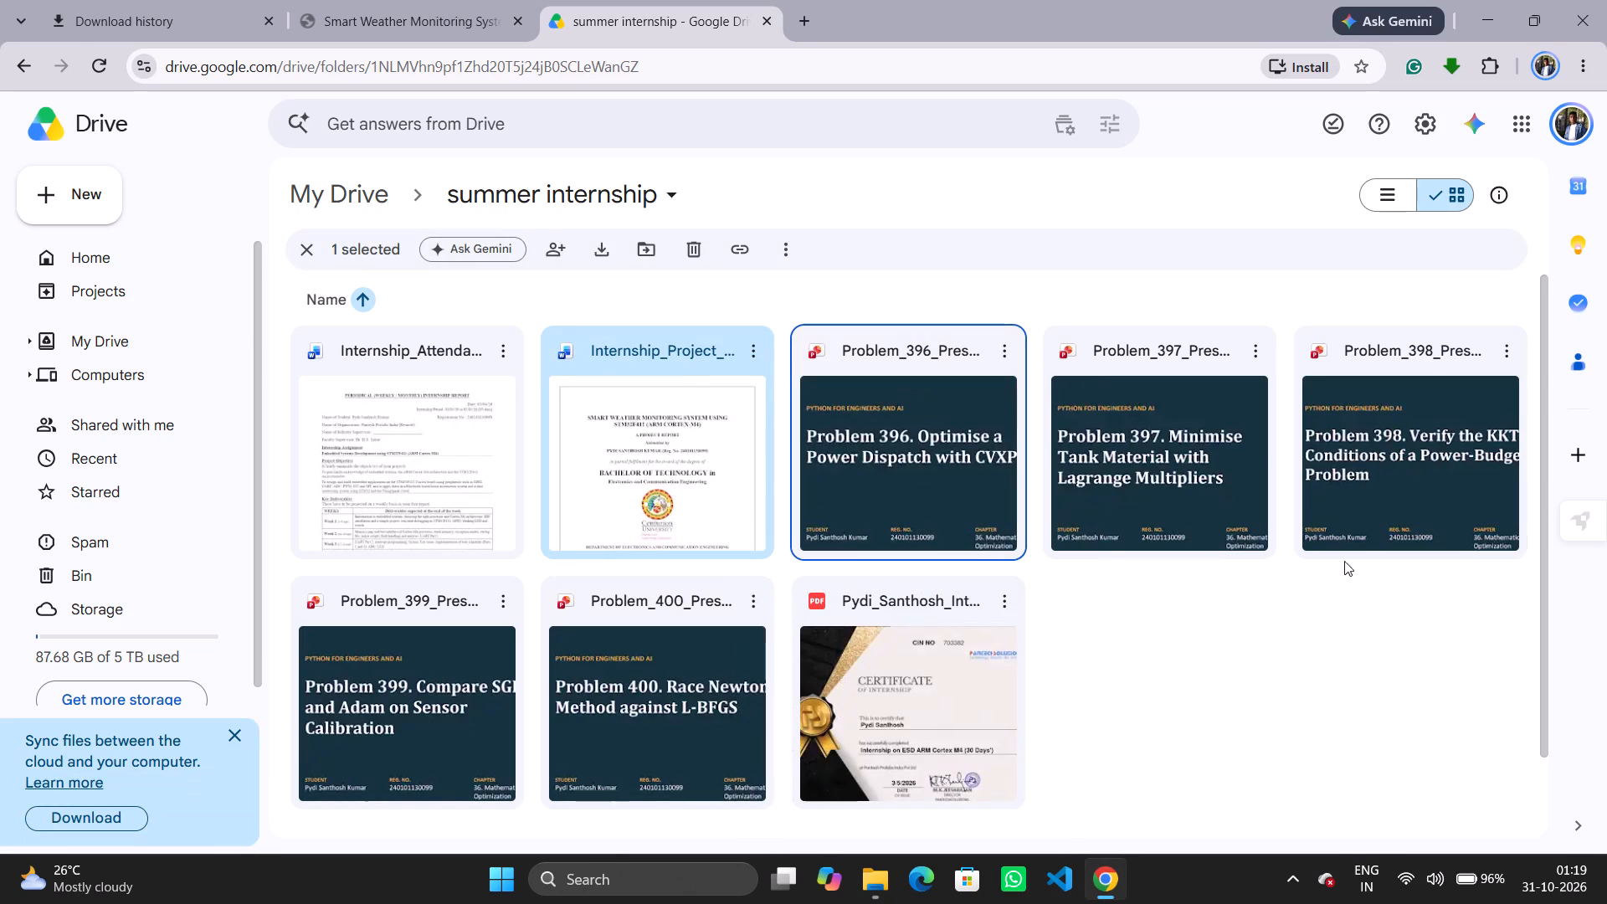
left_click_drag(1344, 561, 1536, 212)
Open the downloaded Internship_Project_Report_Revised file in Word and enable editing.
left_click(1509, 64)
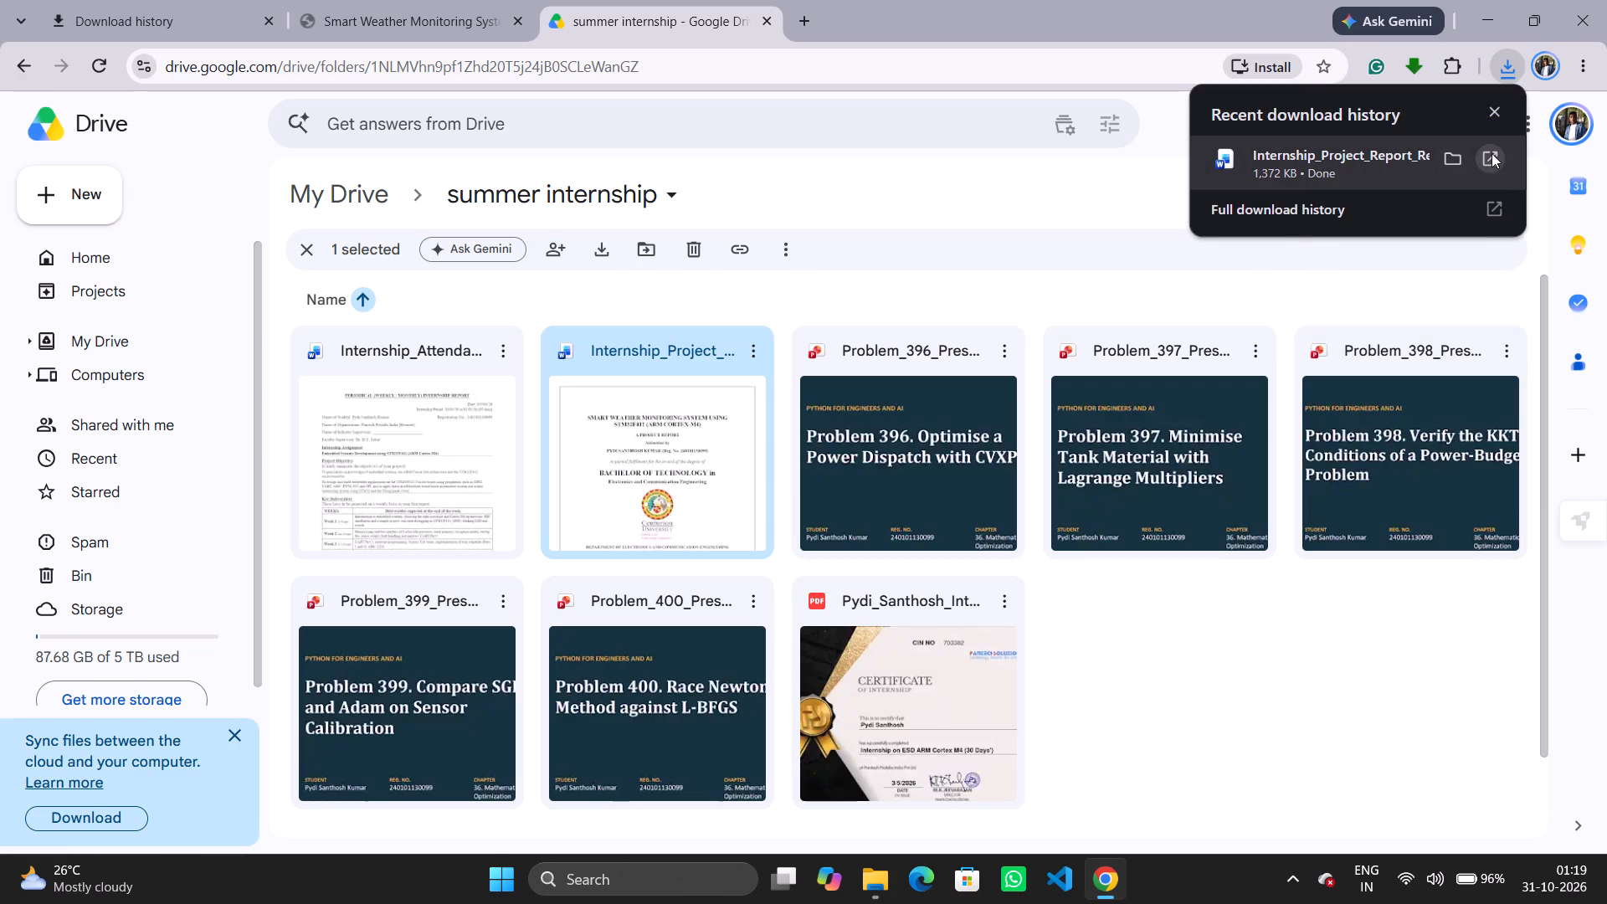
left_click(1491, 155)
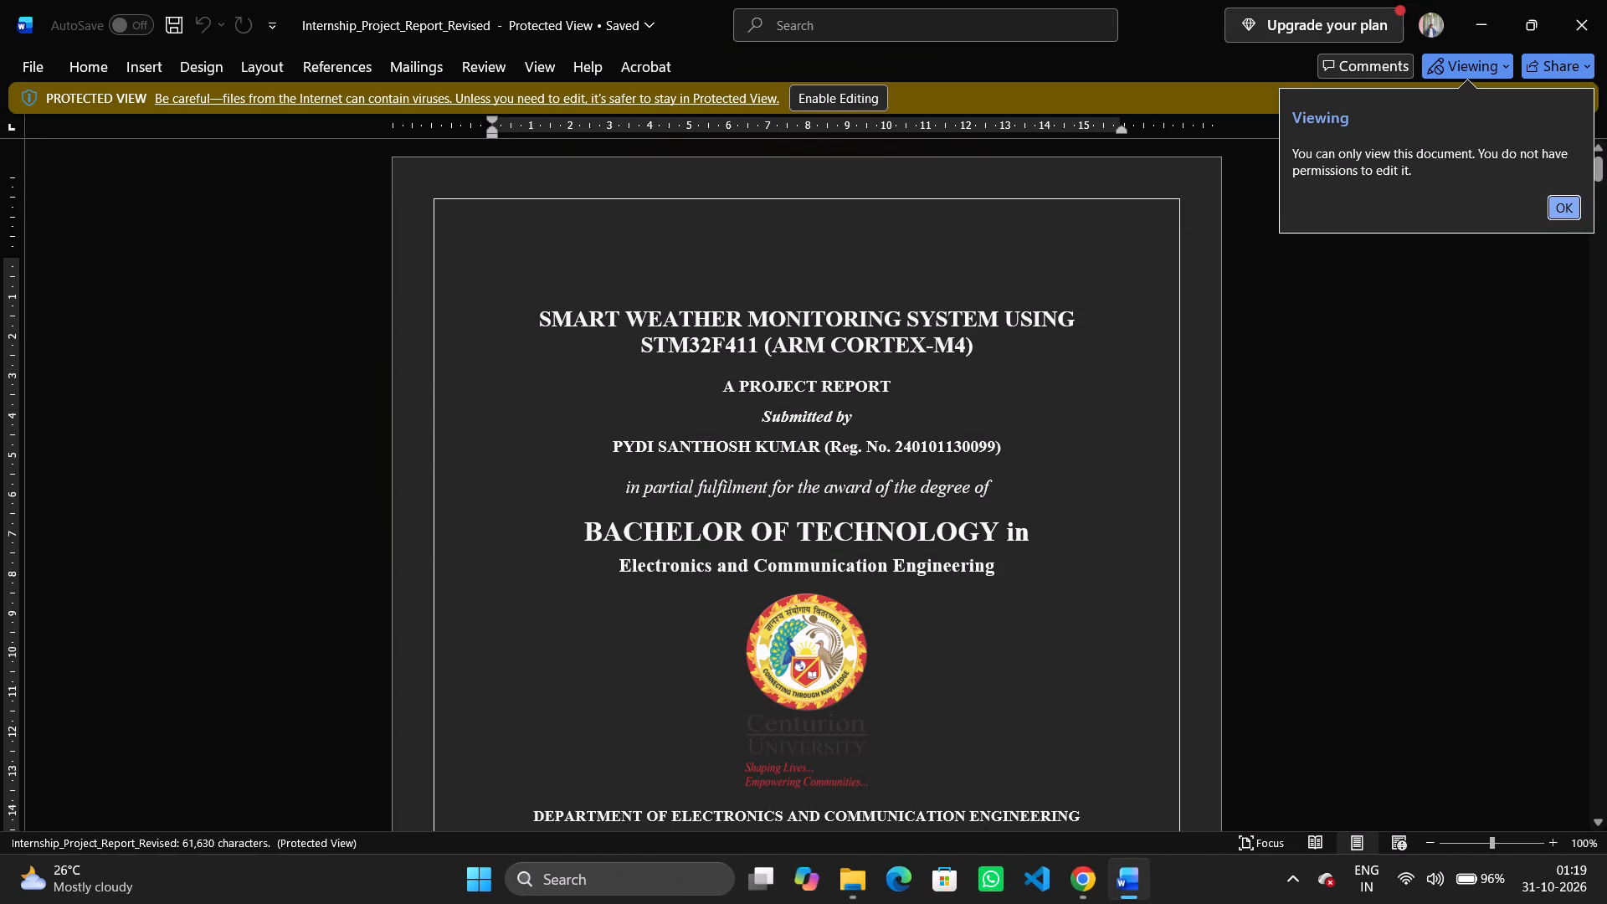
left_click(836, 96)
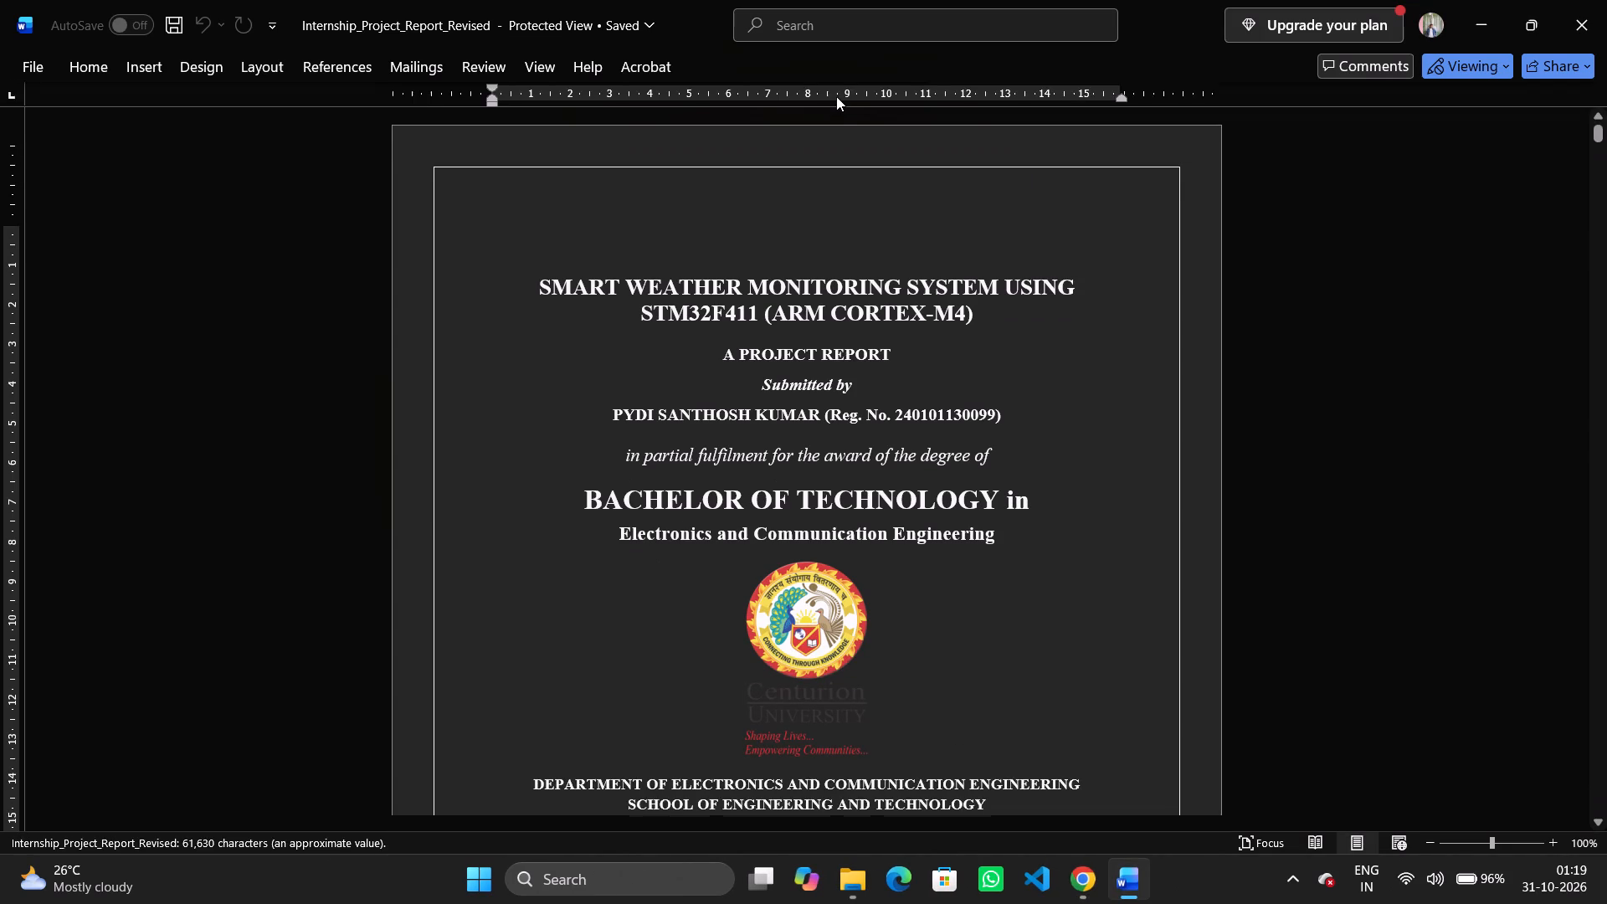
Recolour the student name and registration number line on the cover page with the darkest shade of the dark blue theme colour.
scroll(1110, 518, "down", 2)
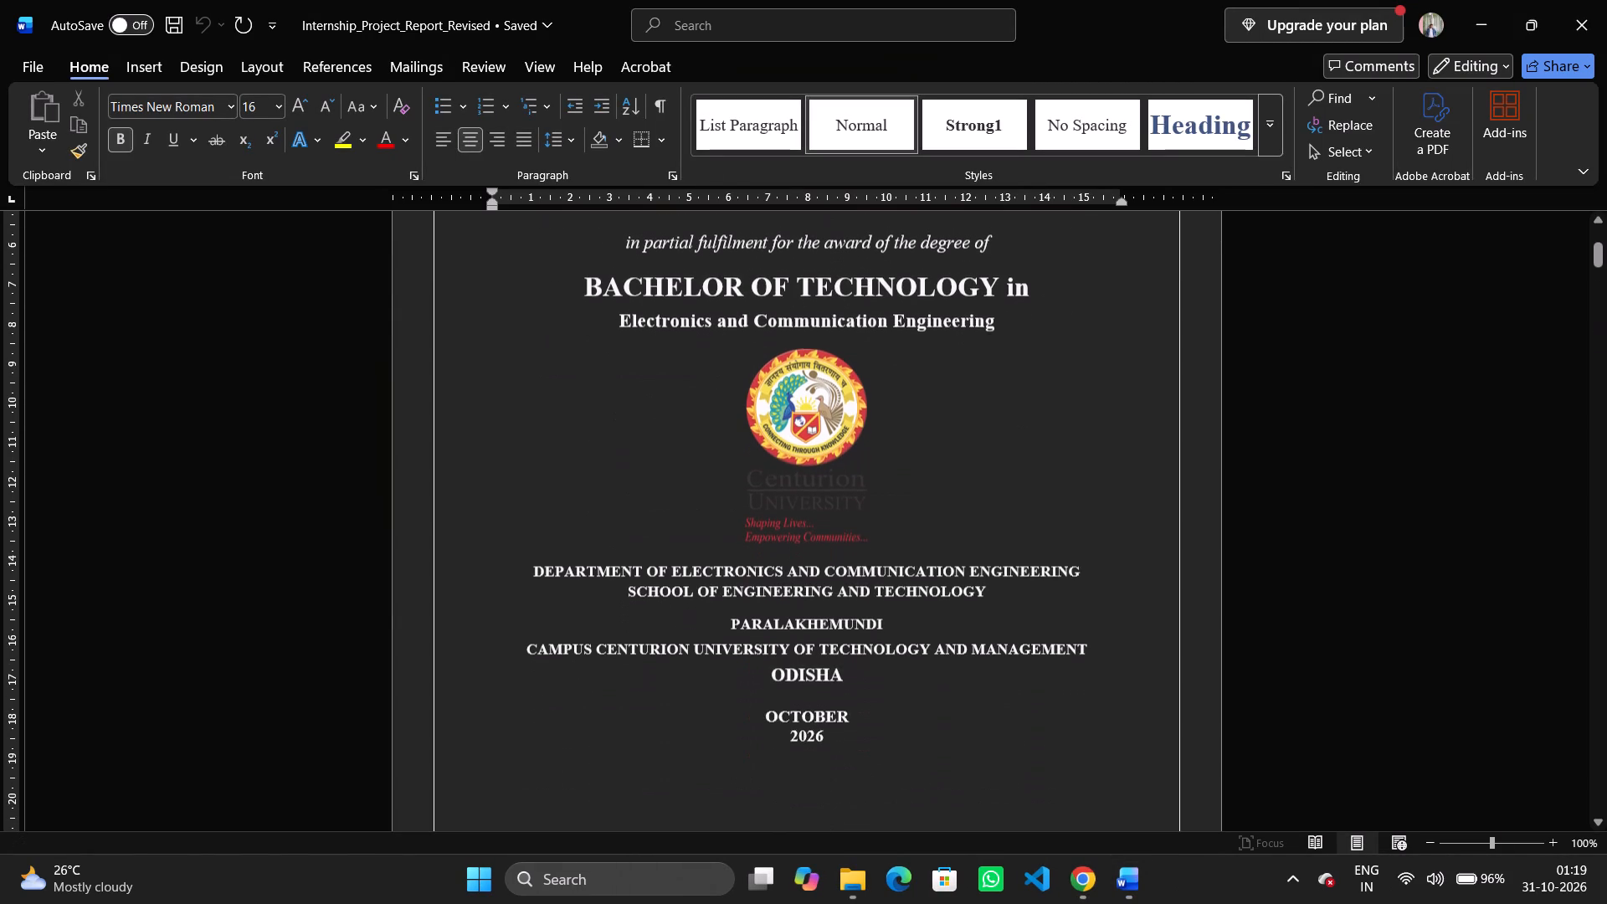
scroll(1069, 432, "up", 2)
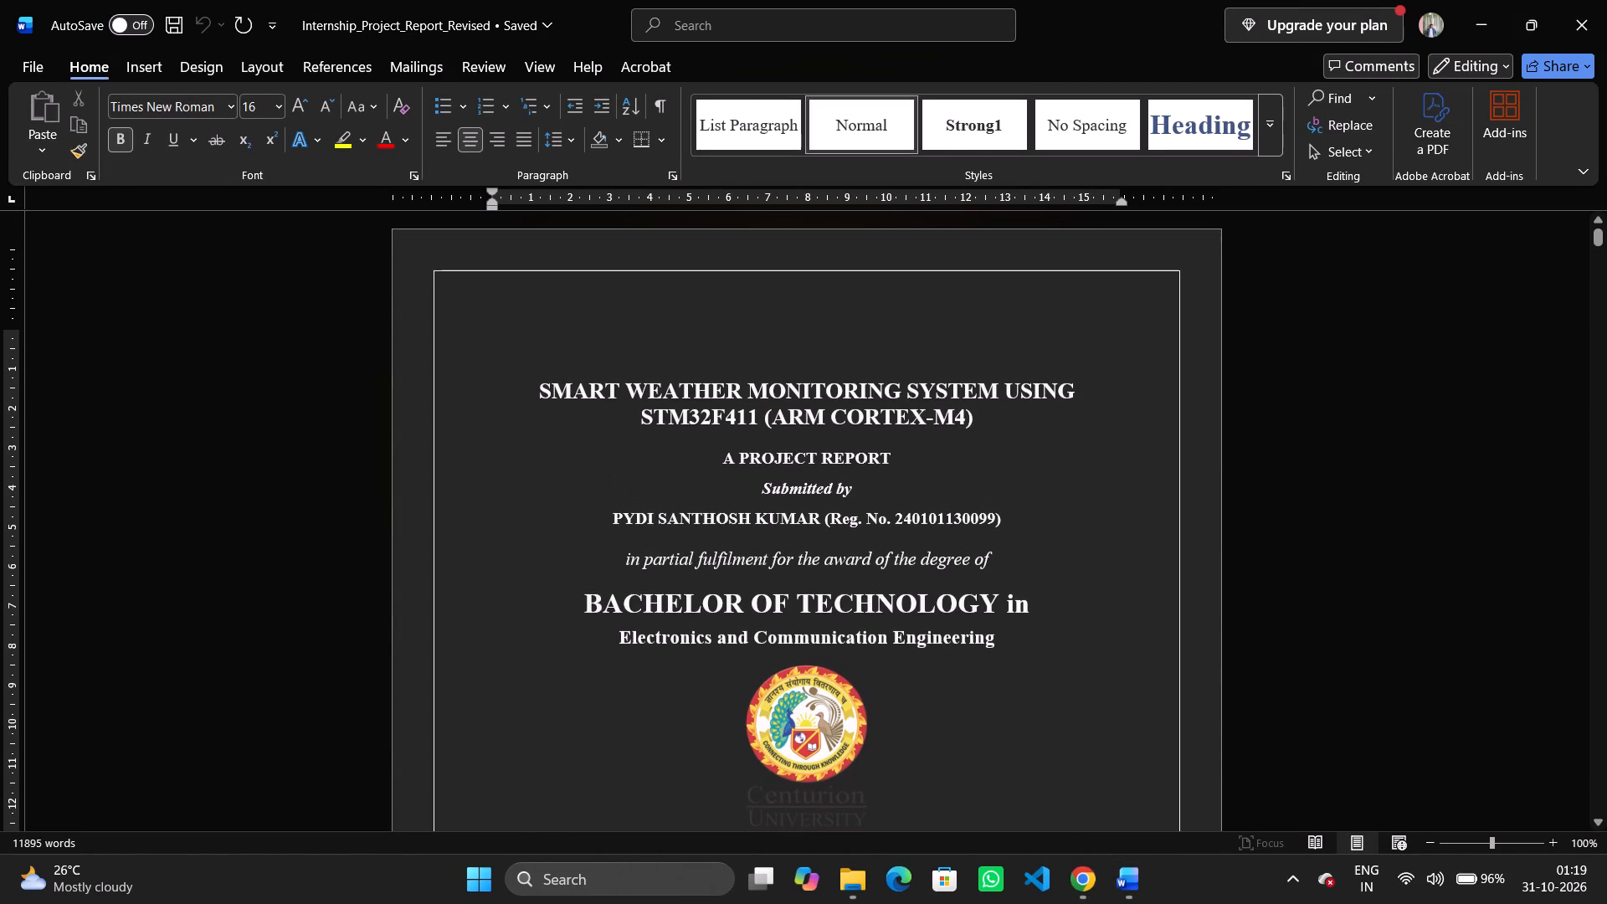
scroll(1069, 432, "up", 1)
scroll(1069, 432, "down", 1)
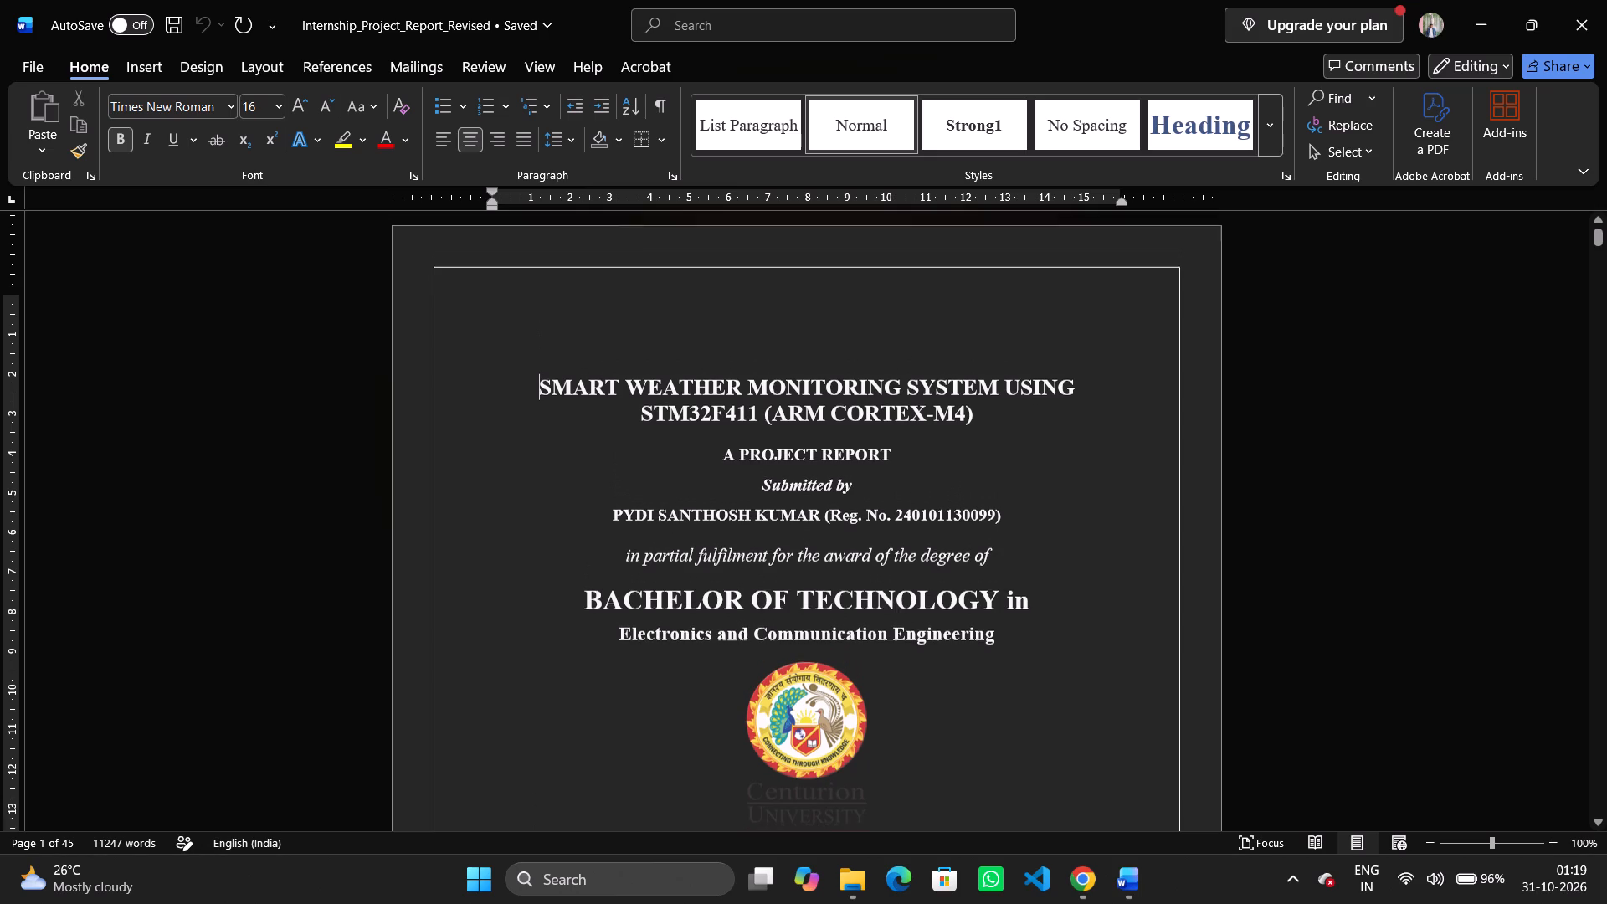
scroll(1069, 432, "down", 1)
triple_click(760, 398)
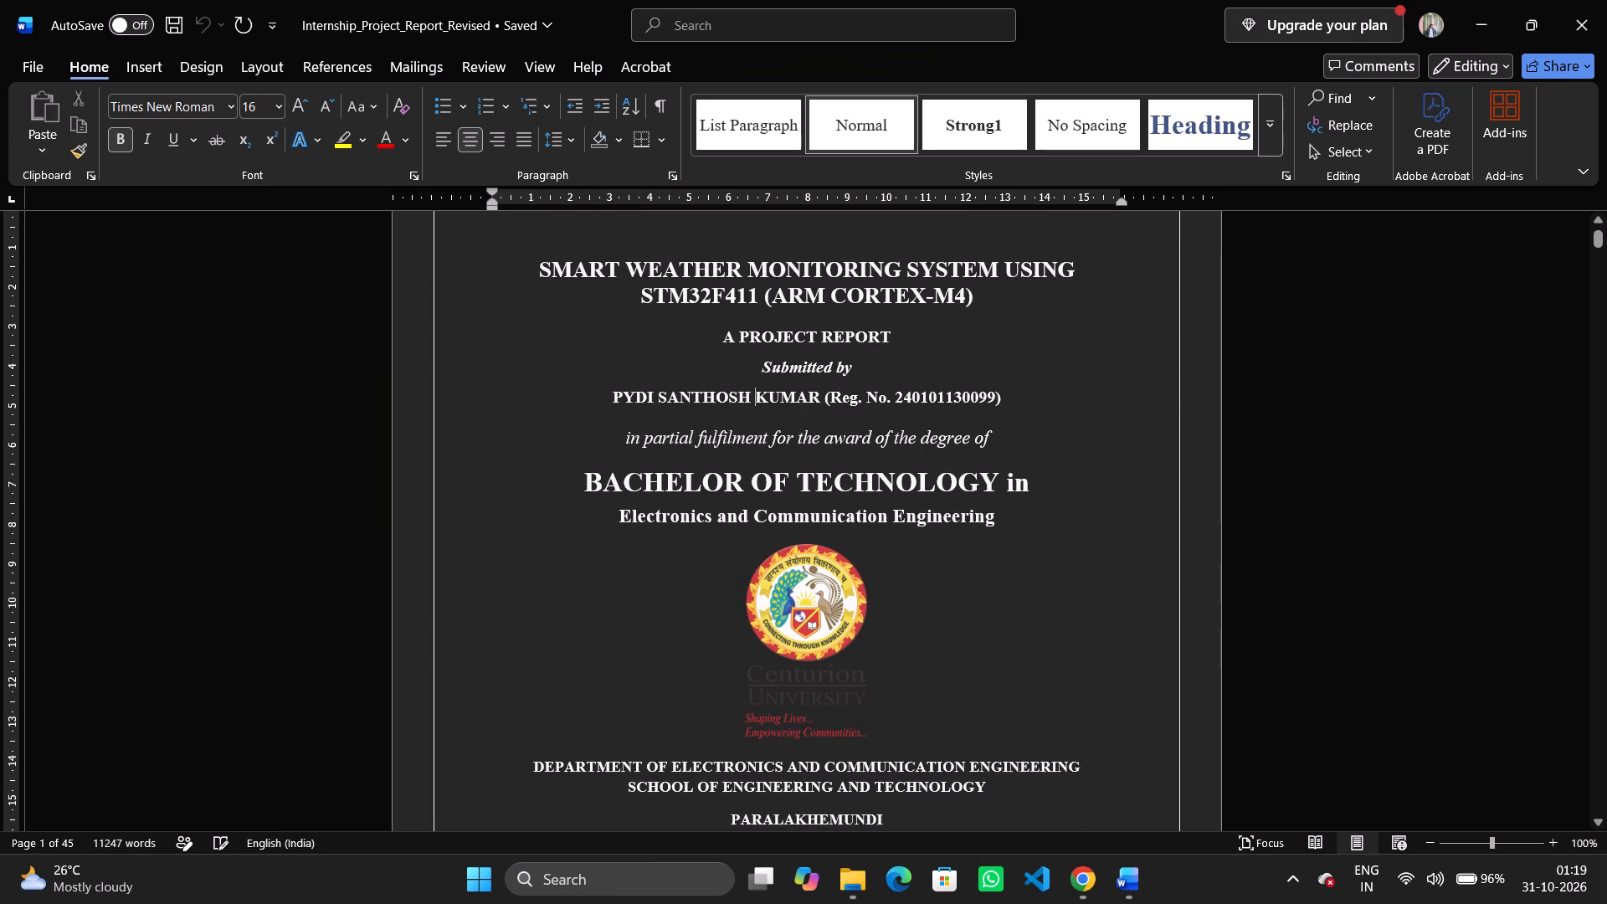
left_click(760, 398)
triple_click(760, 398)
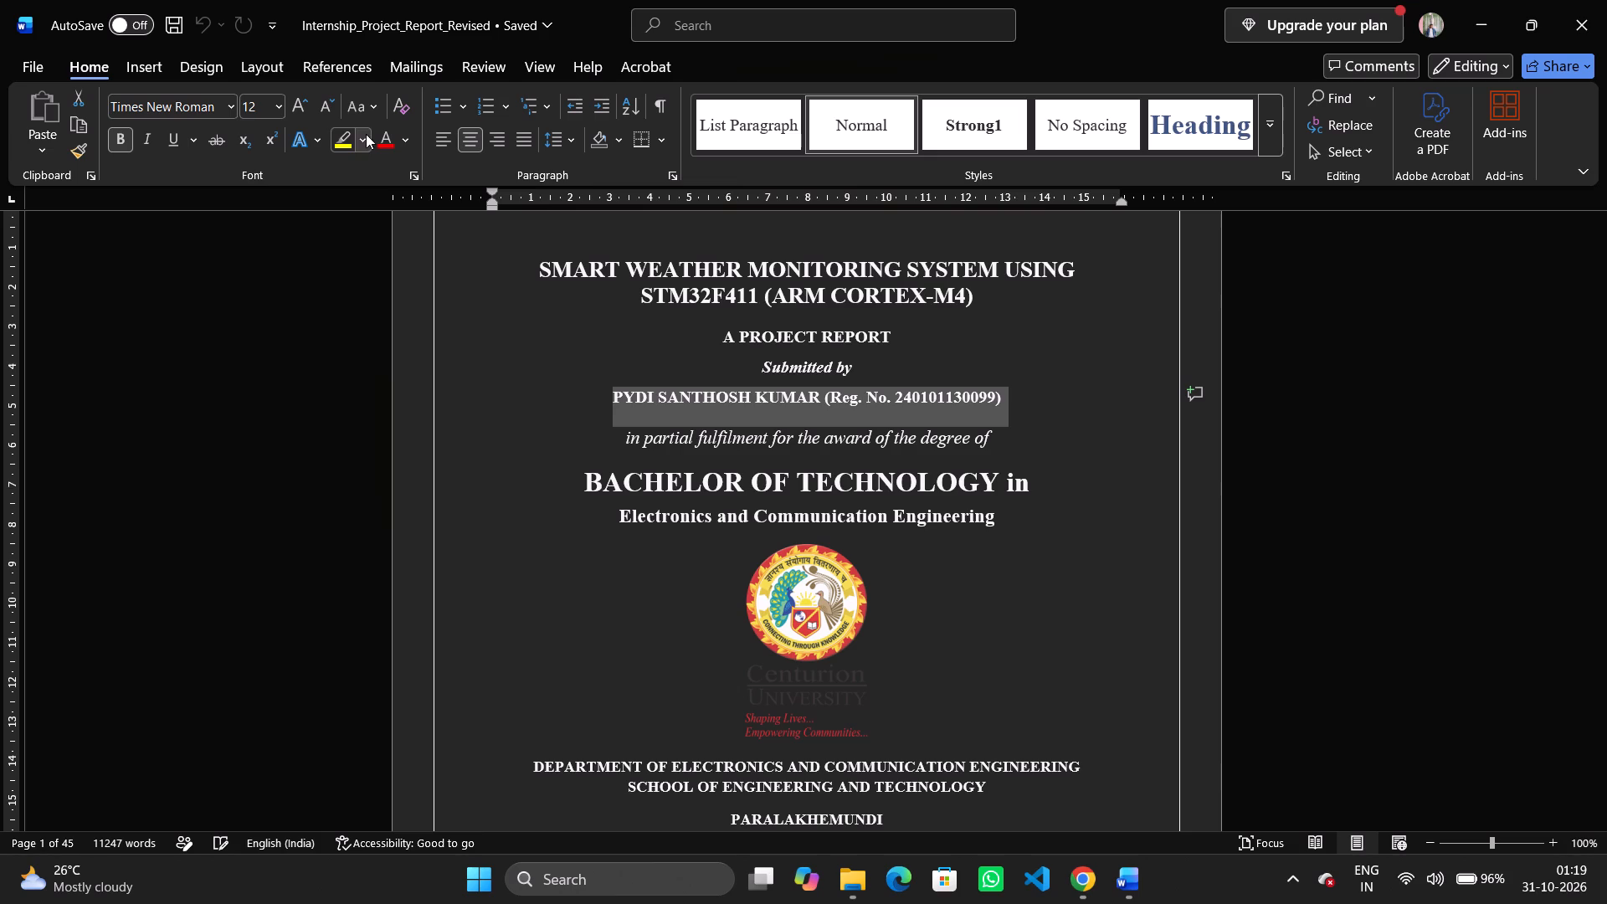
left_click(406, 138)
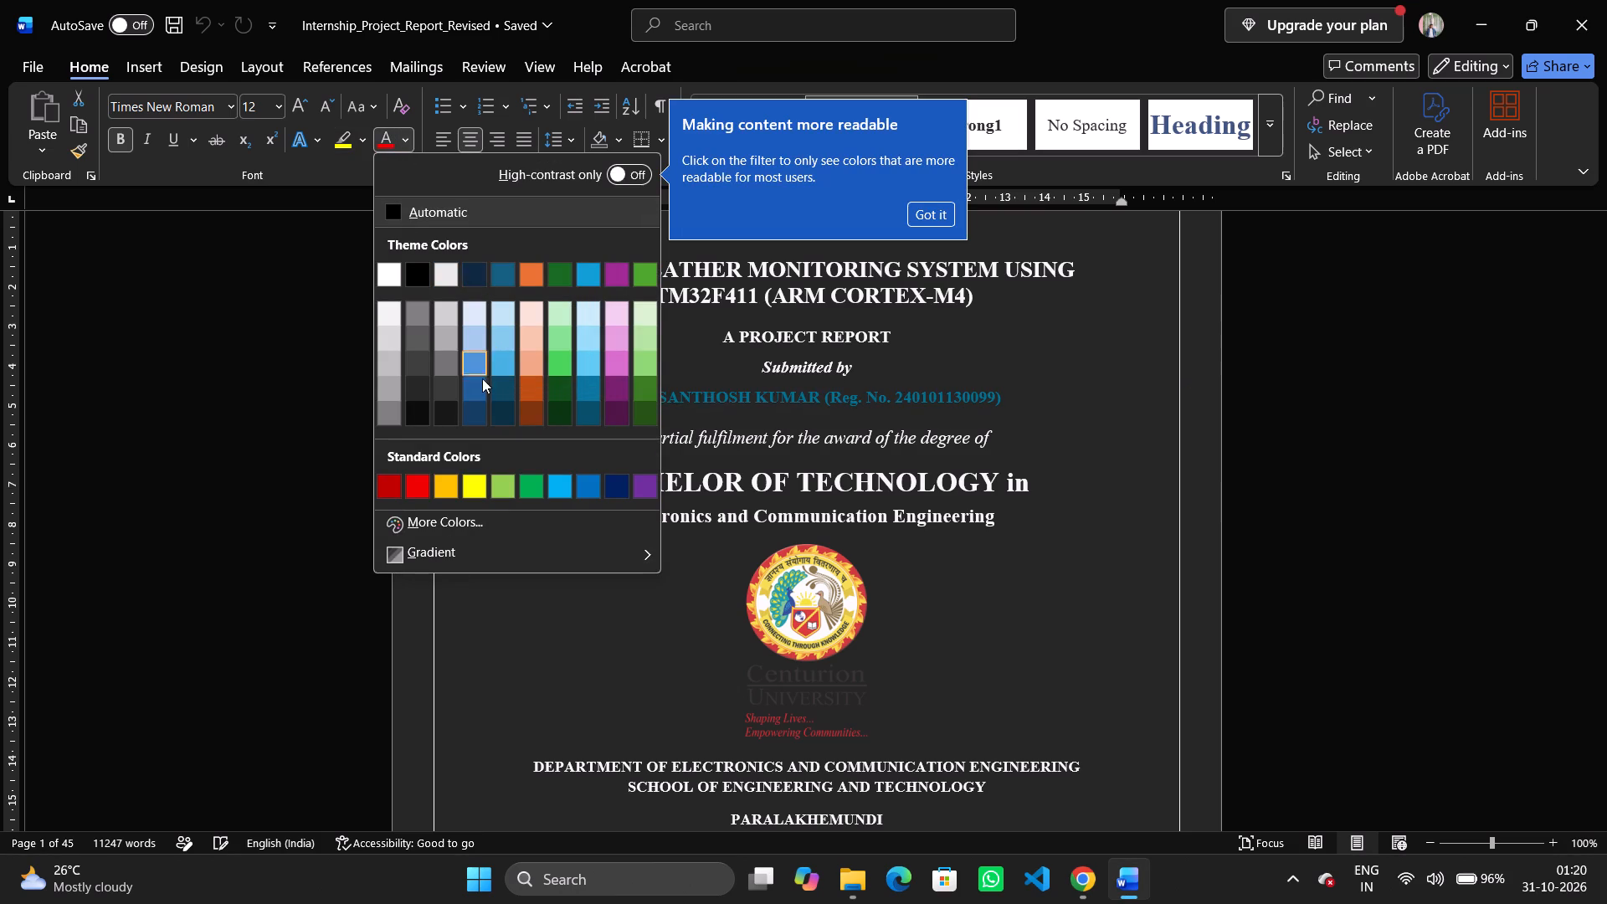
left_click(475, 414)
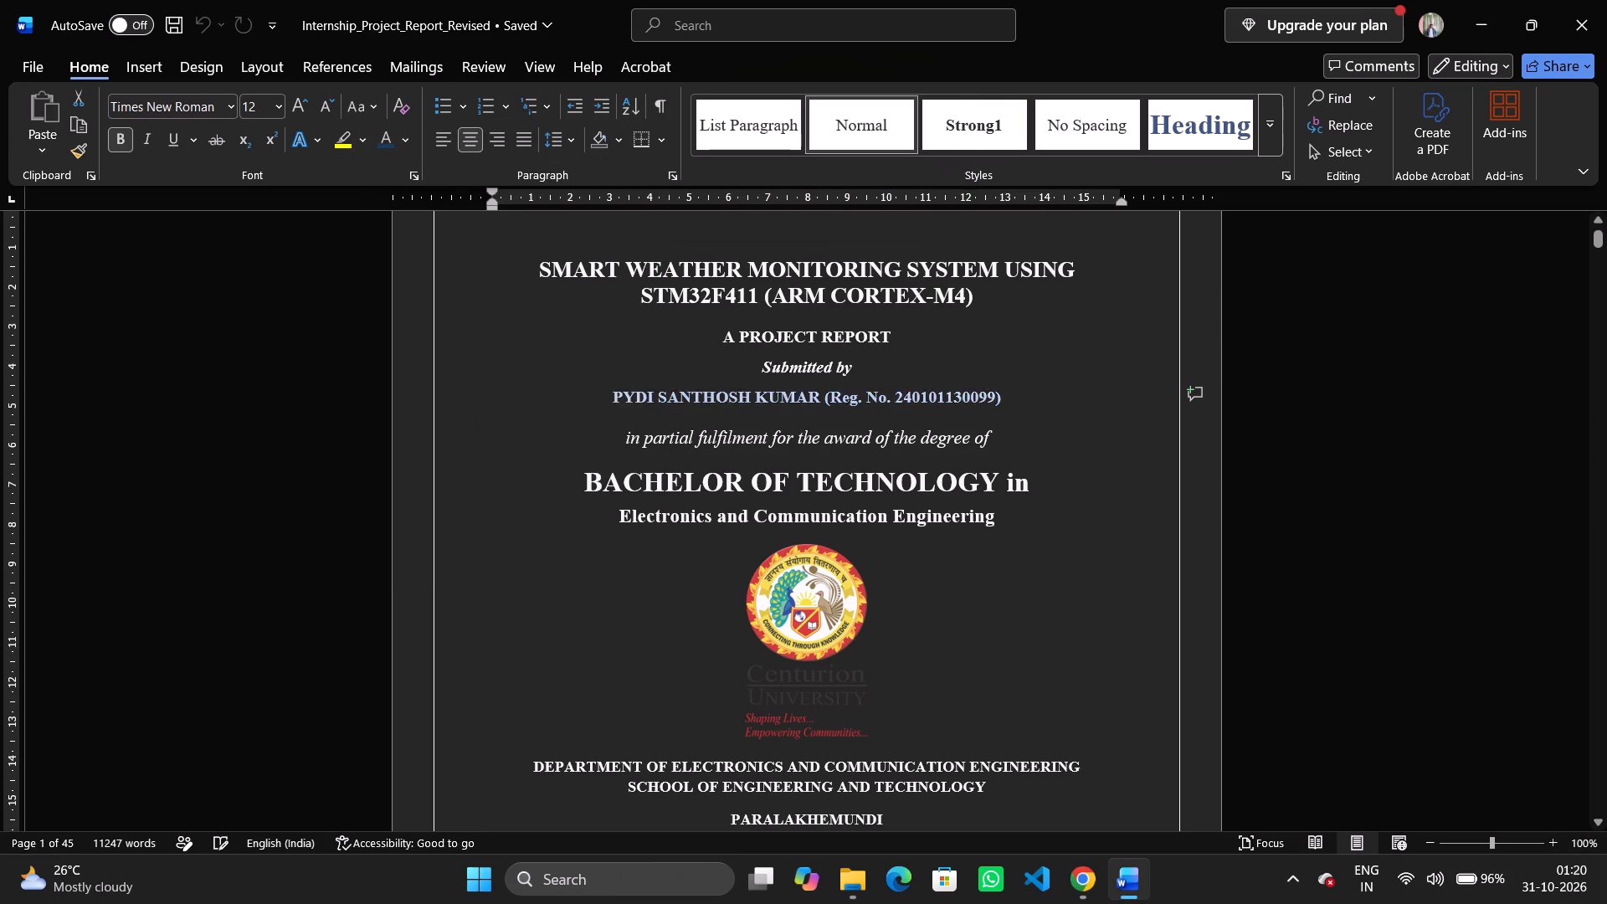
left_click(501, 567)
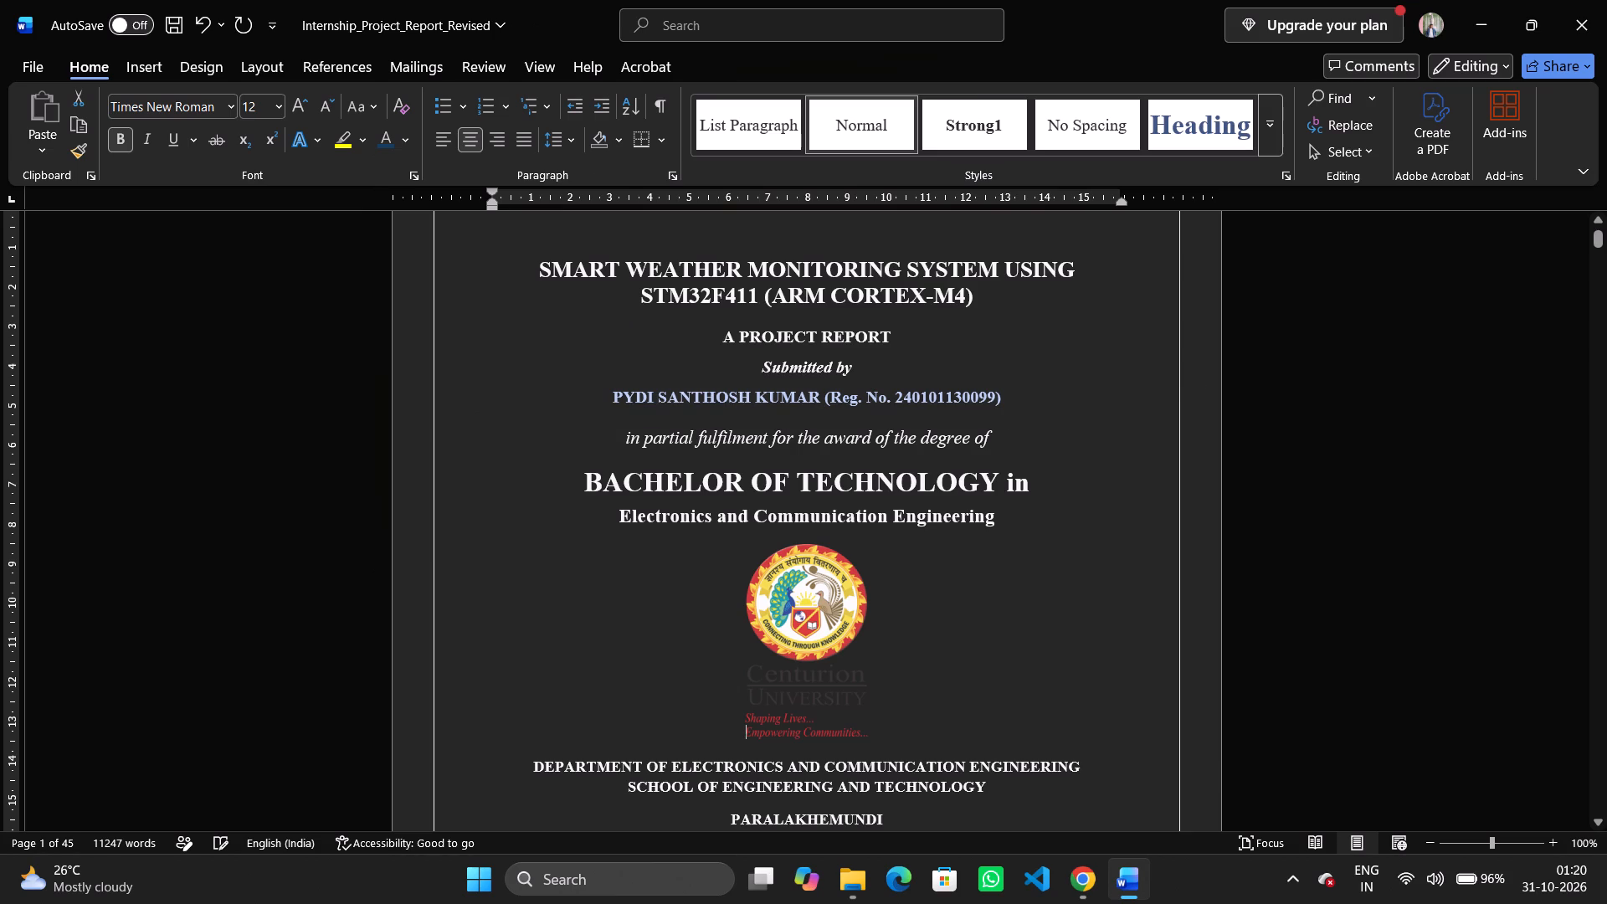
Insert a blank line between the cover page title and "A PROJECT REPORT".
scroll(742, 428, "down", 1)
scroll(742, 428, "up", 1)
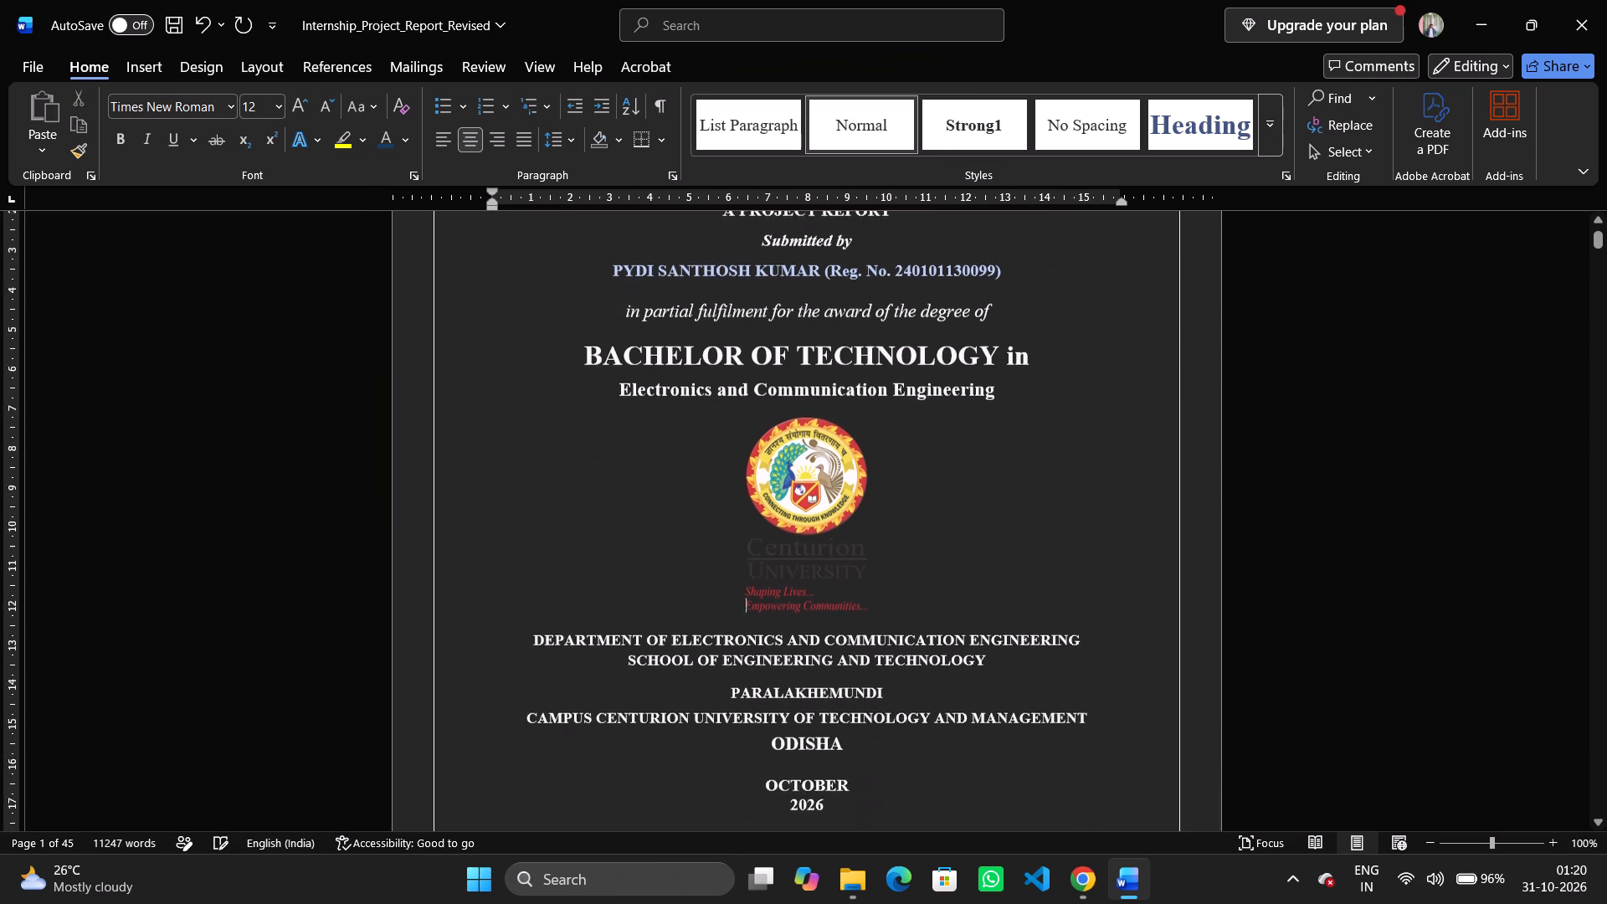
scroll(742, 428, "up", 1)
left_click(938, 380)
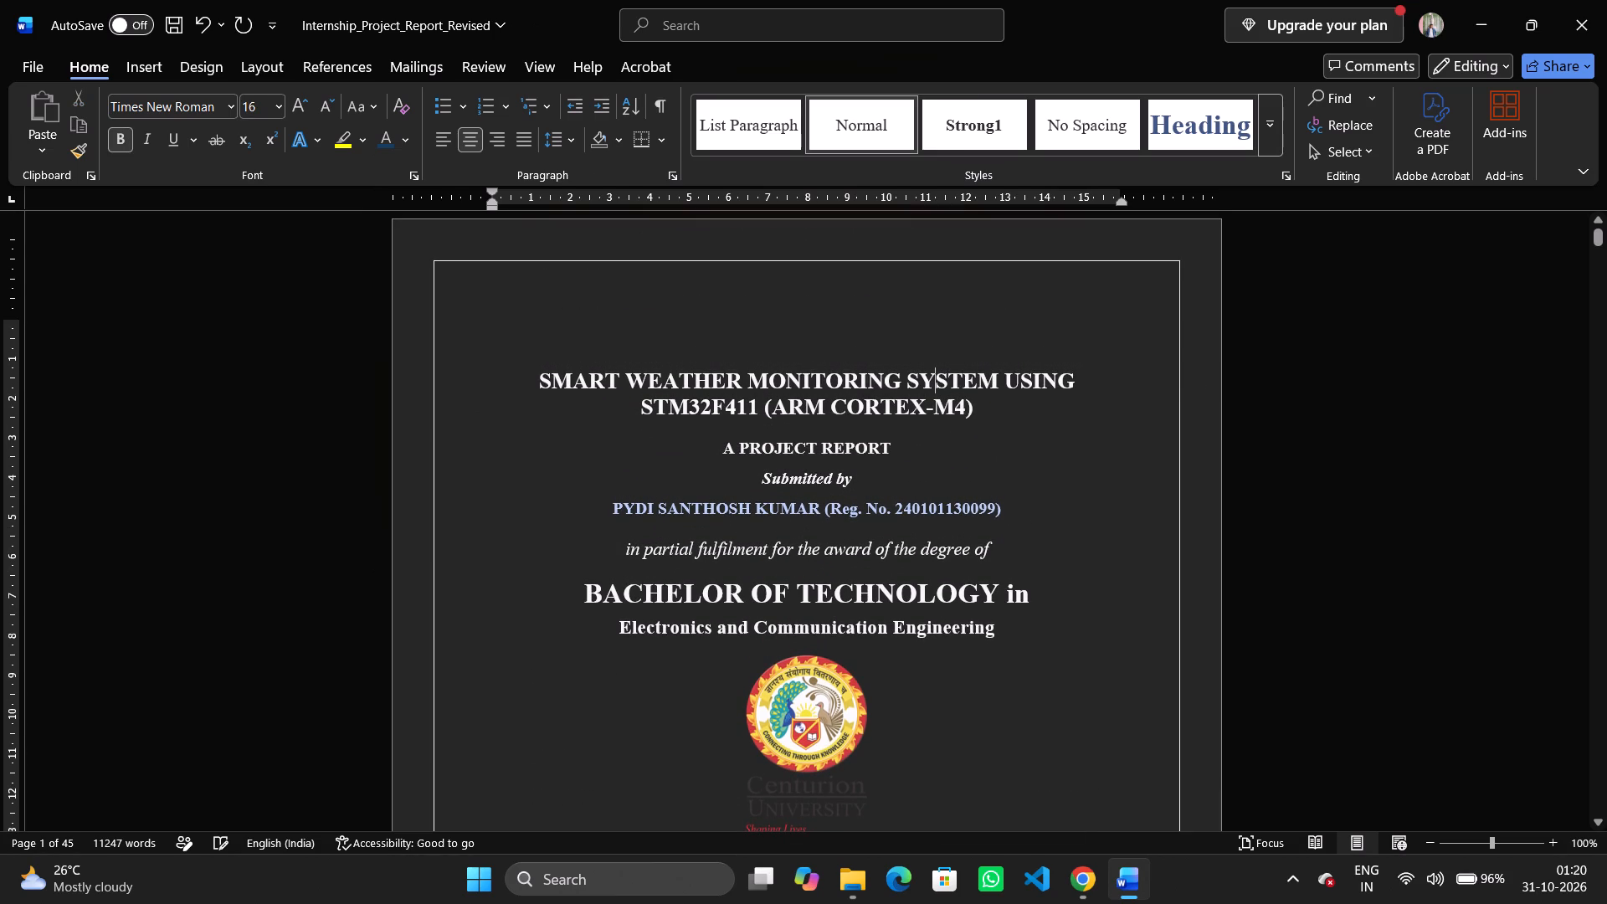
left_click(987, 416)
scroll(987, 416, "down", 3)
scroll(987, 416, "up", 2)
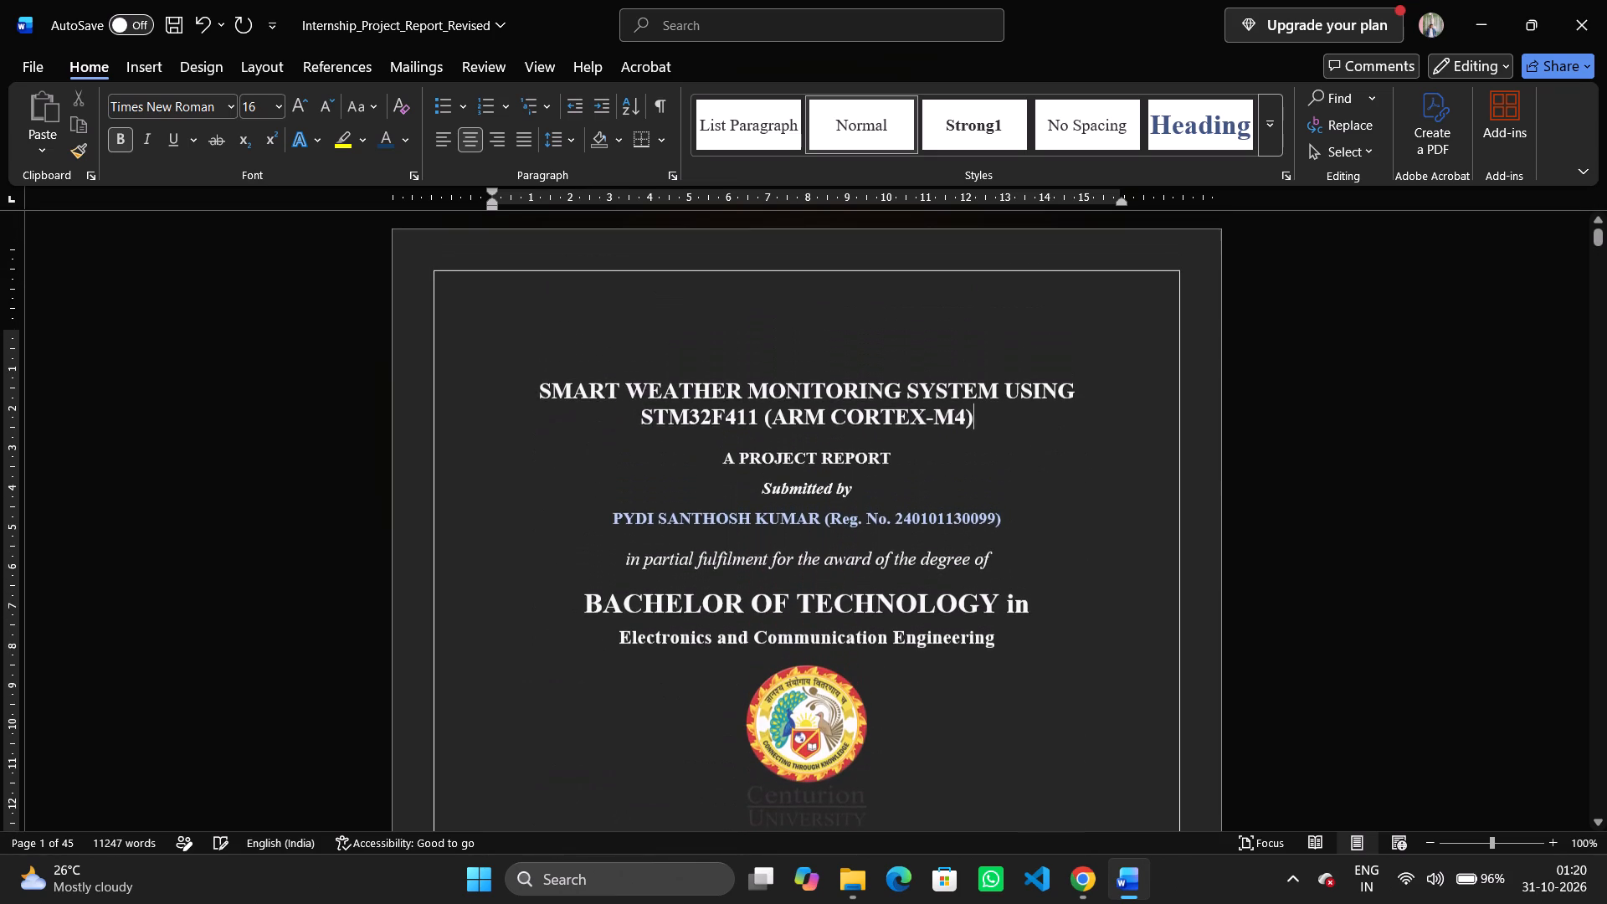
key("Return")
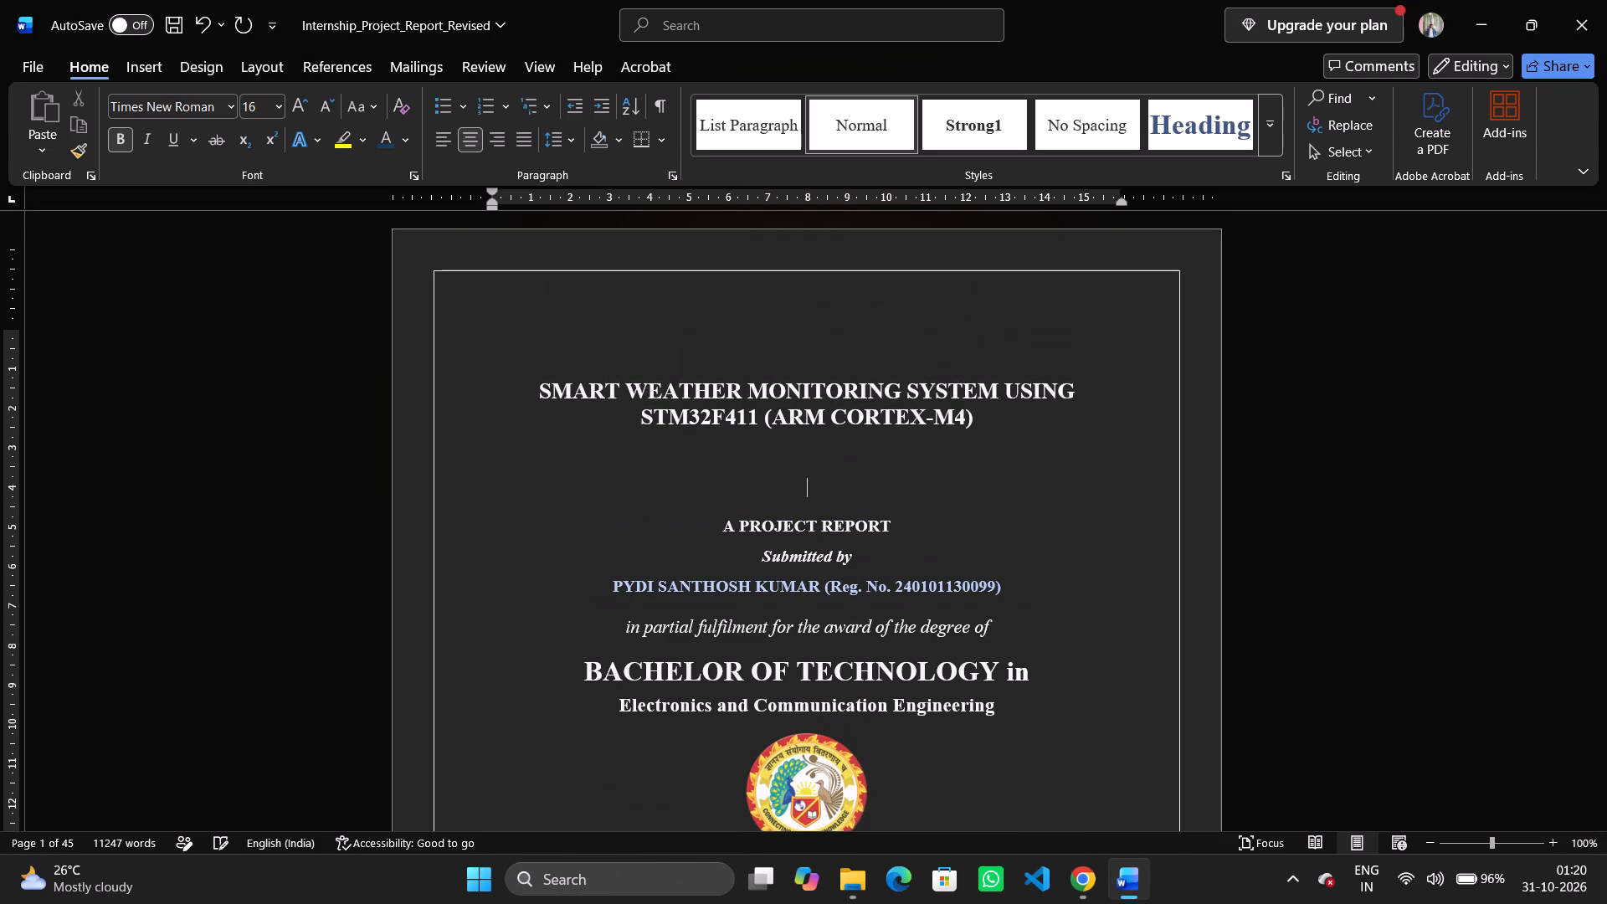
Insert a blank line above and below the student name line on the cover page.
left_click(893, 558)
key("Return")
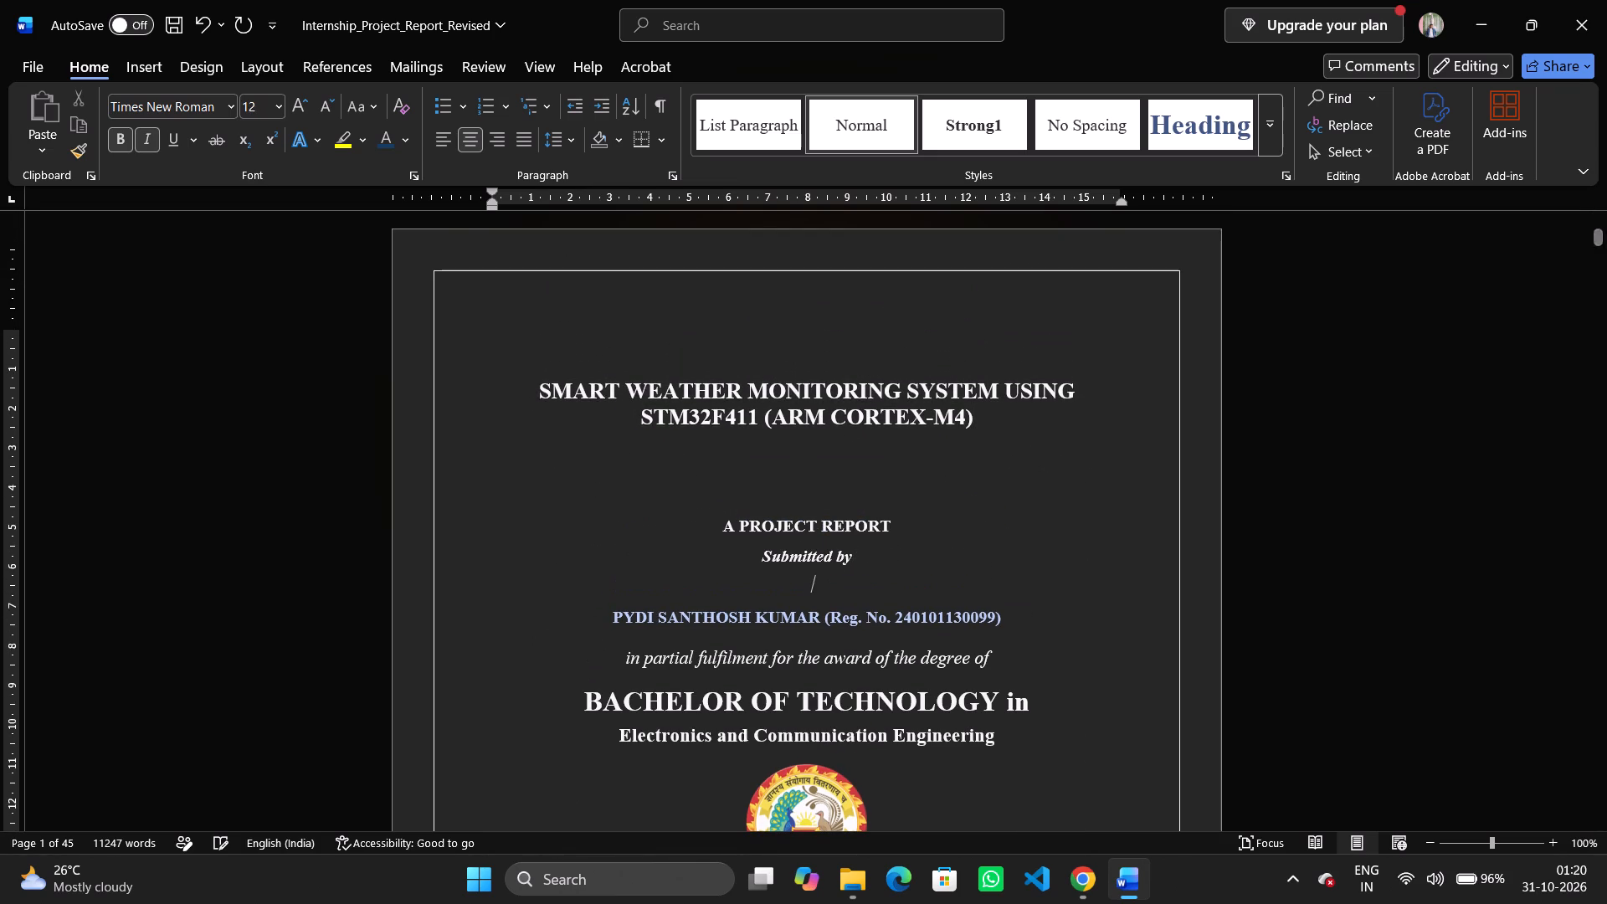
scroll(893, 558, "down", 2)
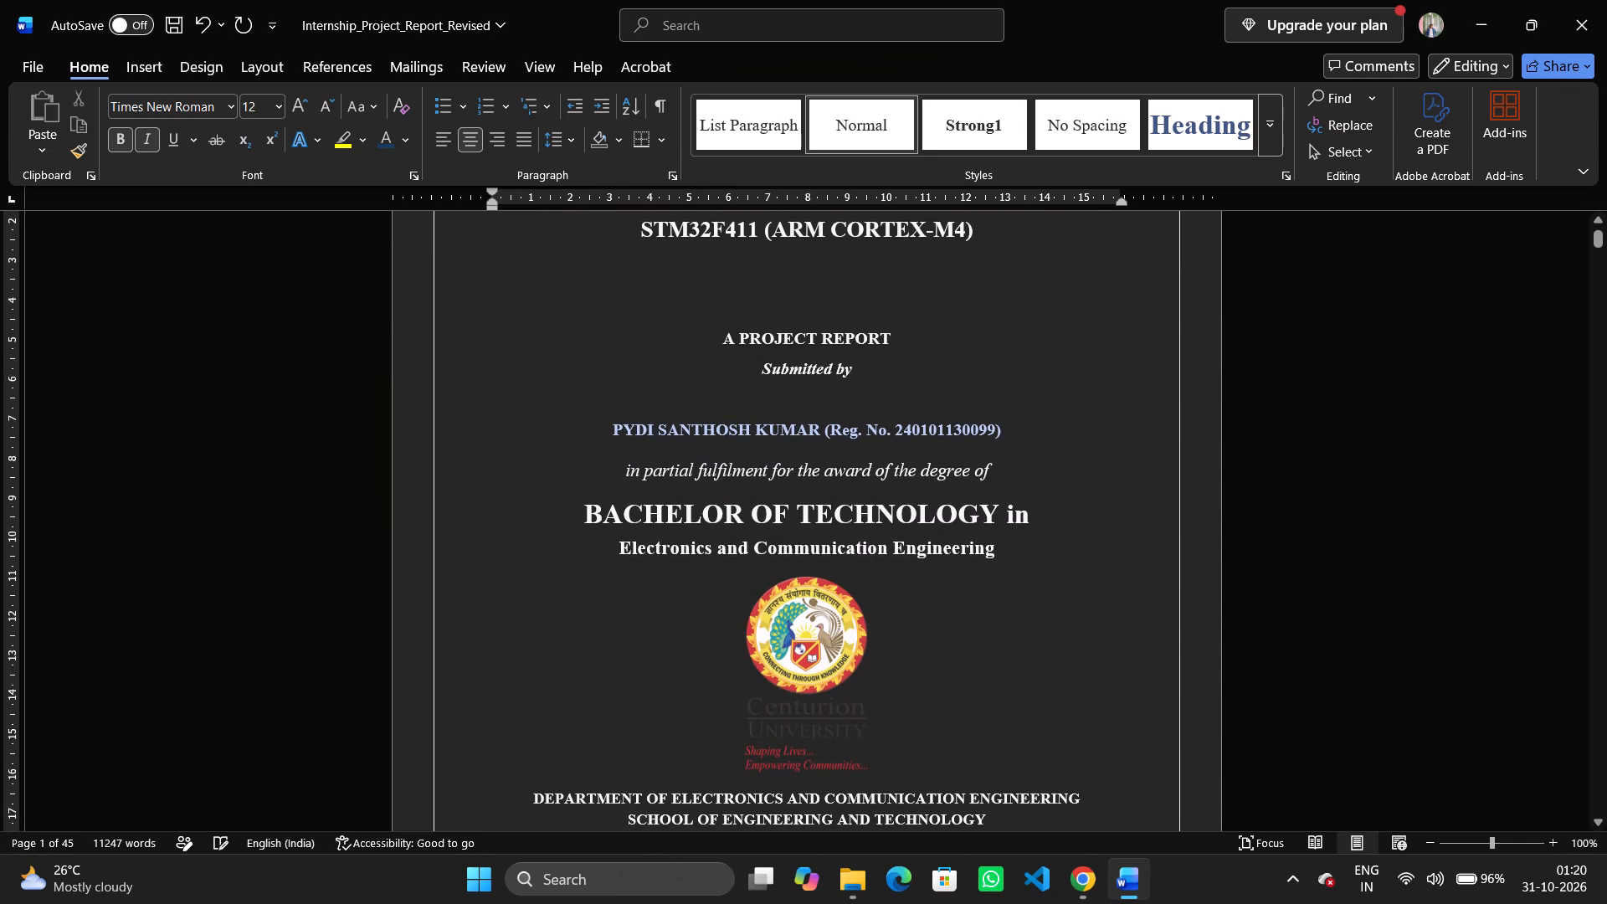
left_click(1031, 434)
key("Return")
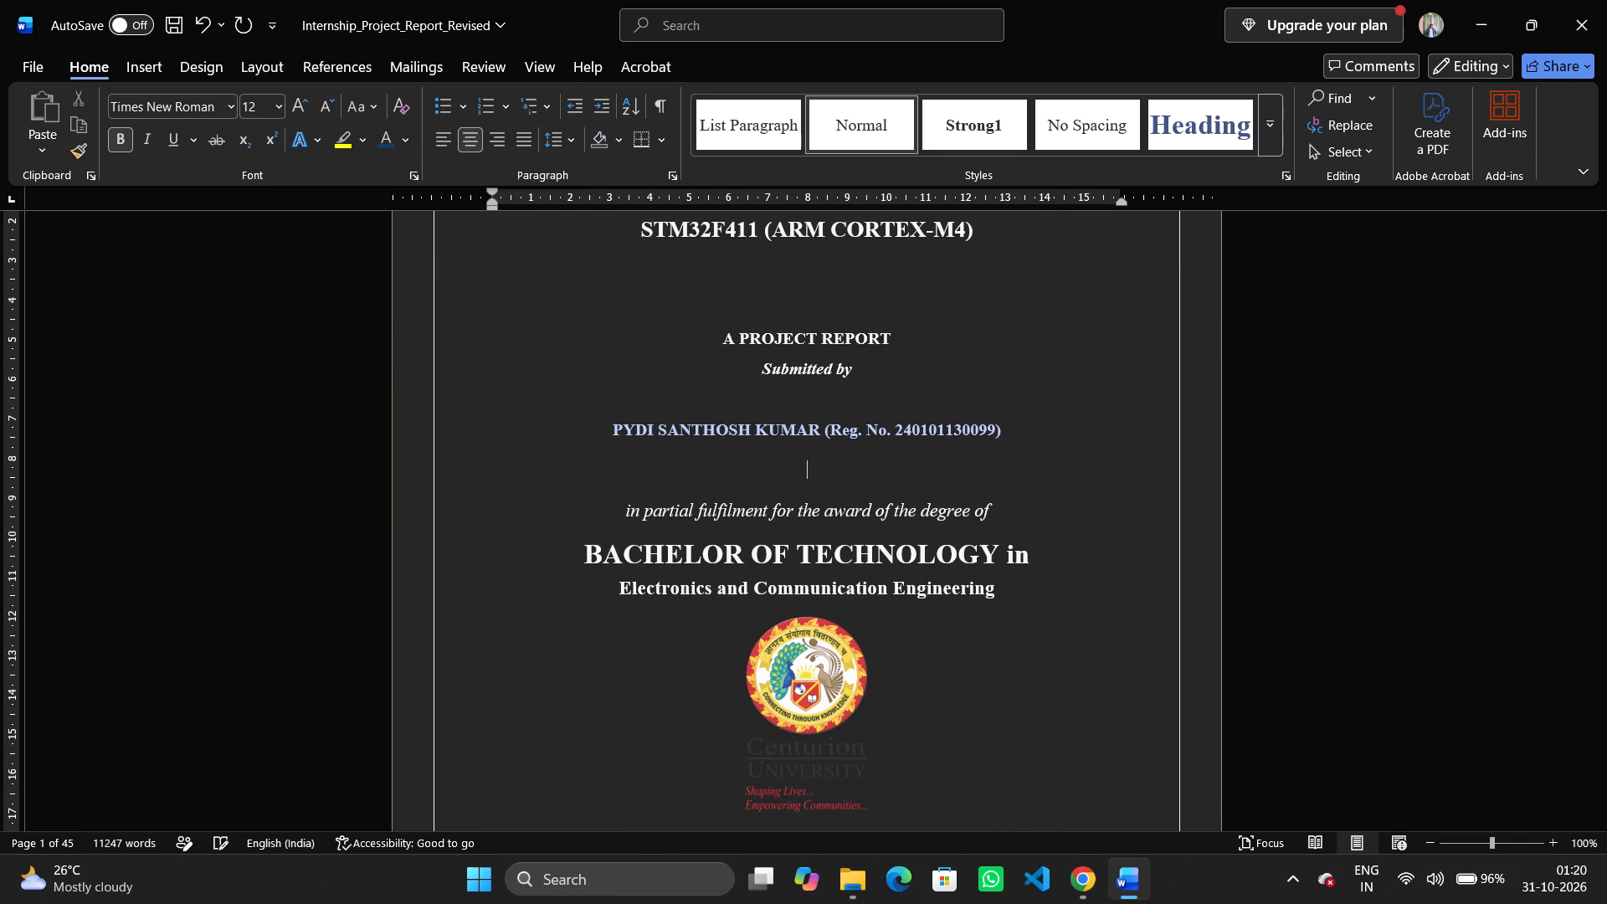
Move "of" after "degree" and "in" after "BACHELOR OF TECHNOLOGY" onto their own lines.
scroll(1031, 434, "down", 1)
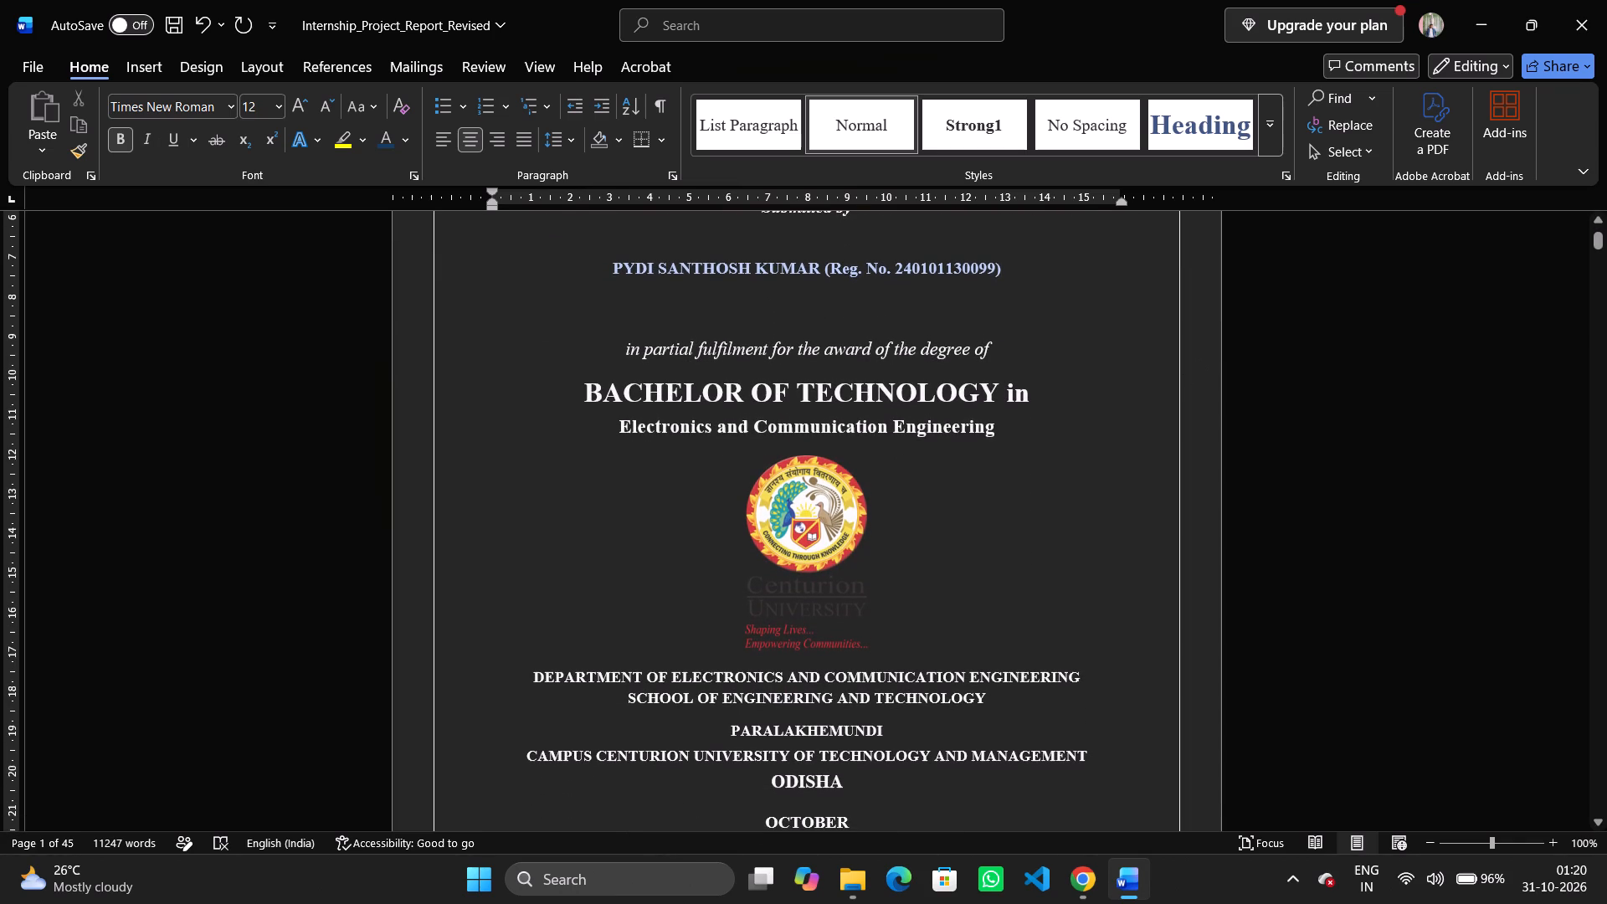
left_click(974, 349)
key("Return")
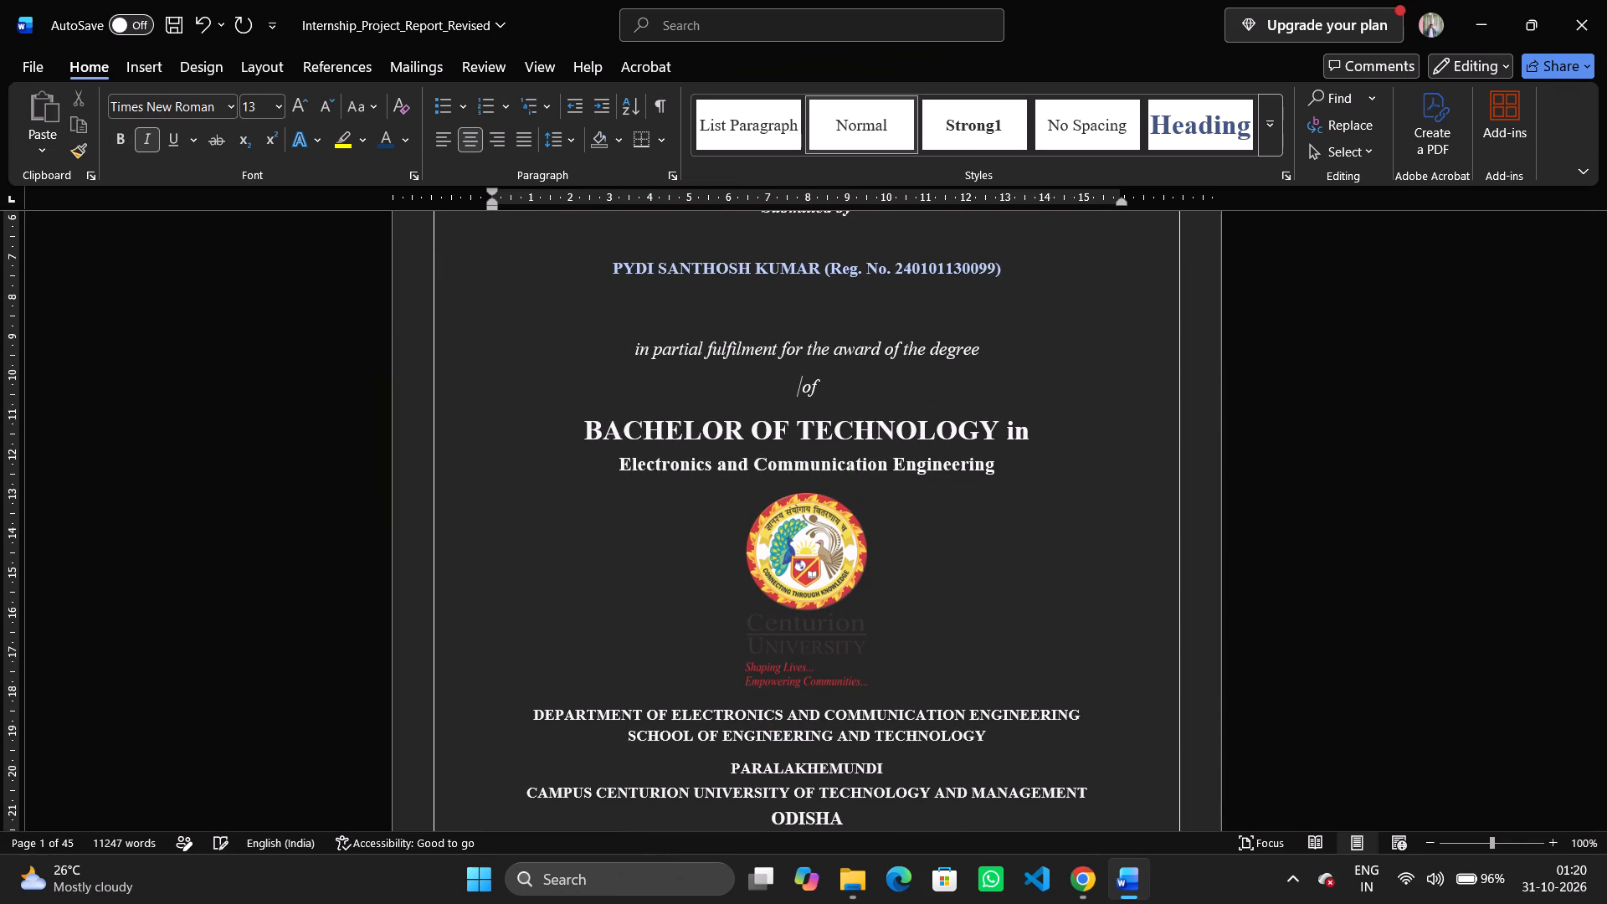
left_click(1004, 436)
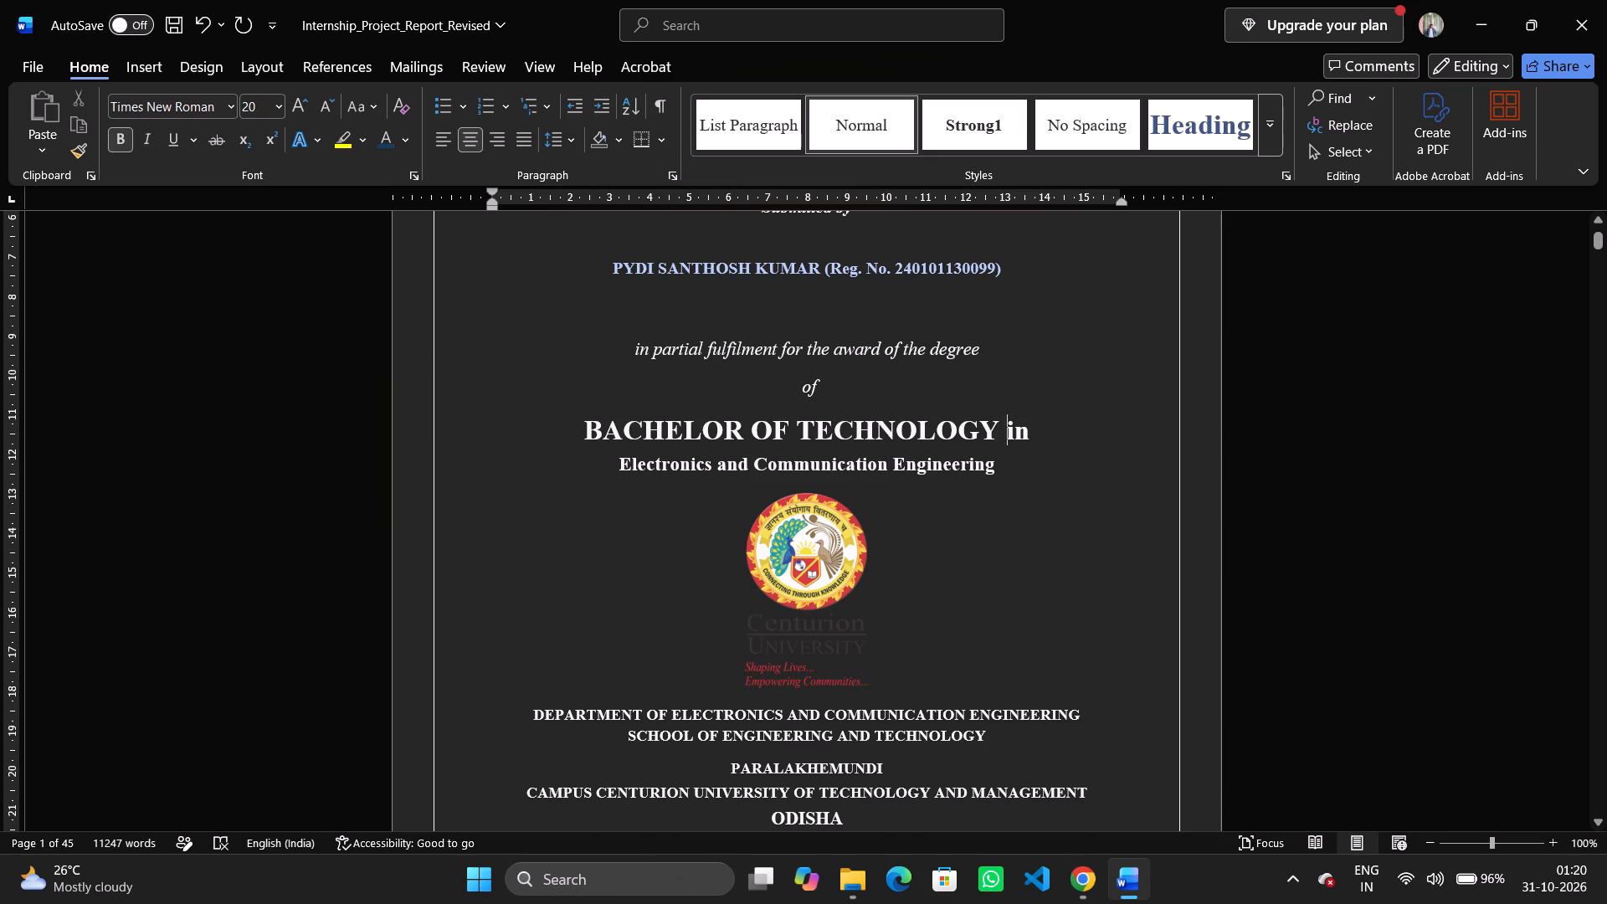
key("Return")
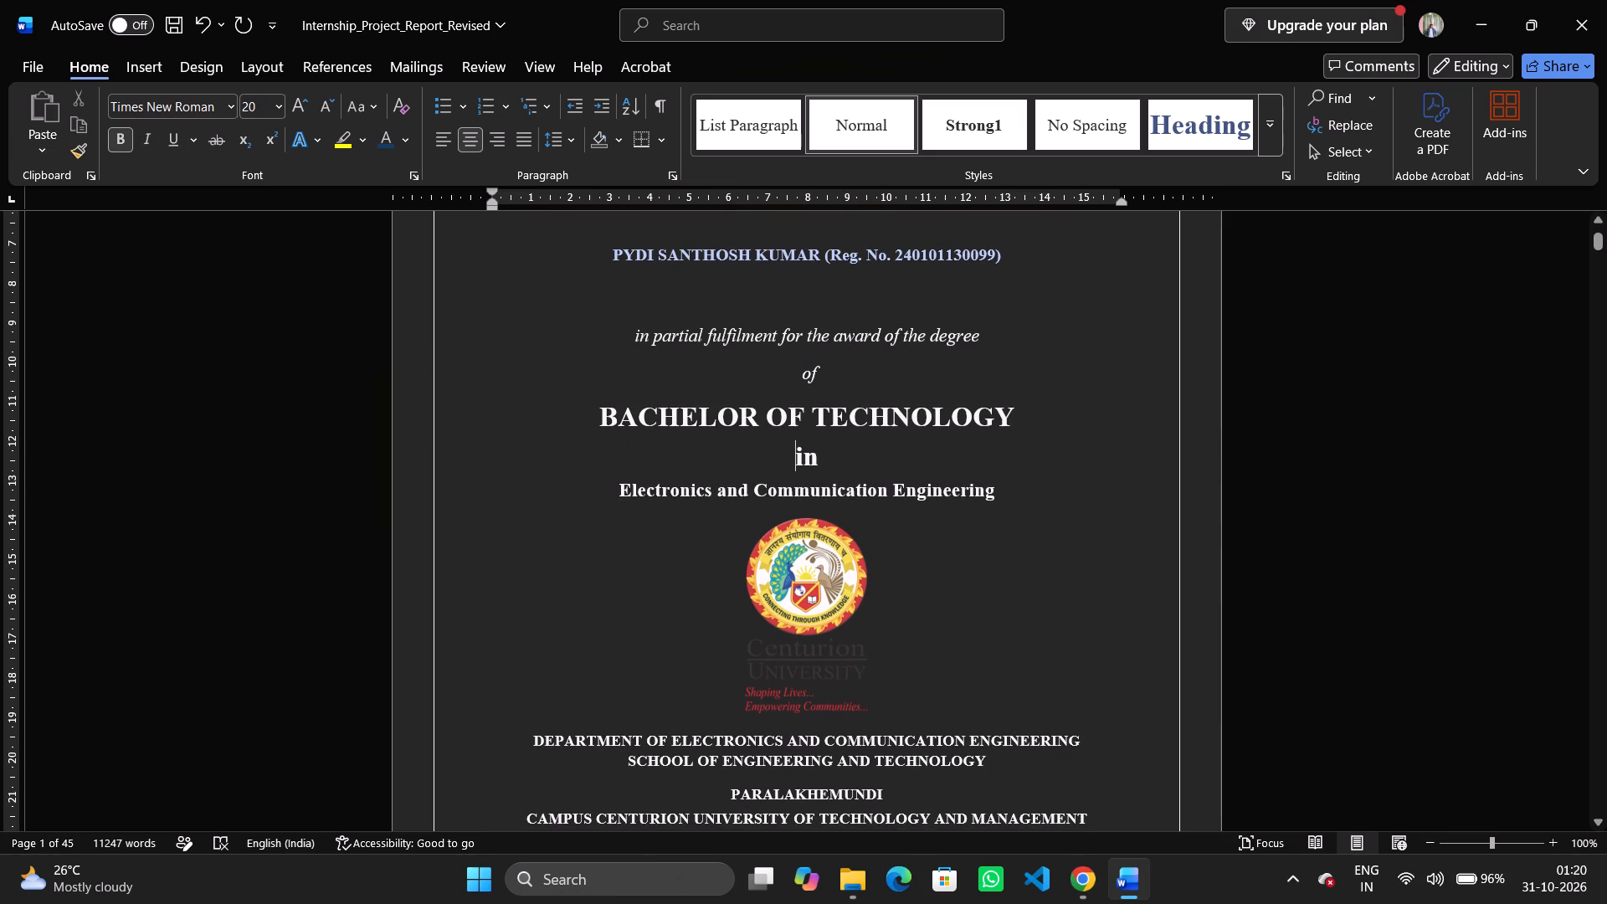
Set the font size of the "Electronics and Communication Engineering" line on the cover page to 20.
left_click(839, 409)
left_click(737, 492)
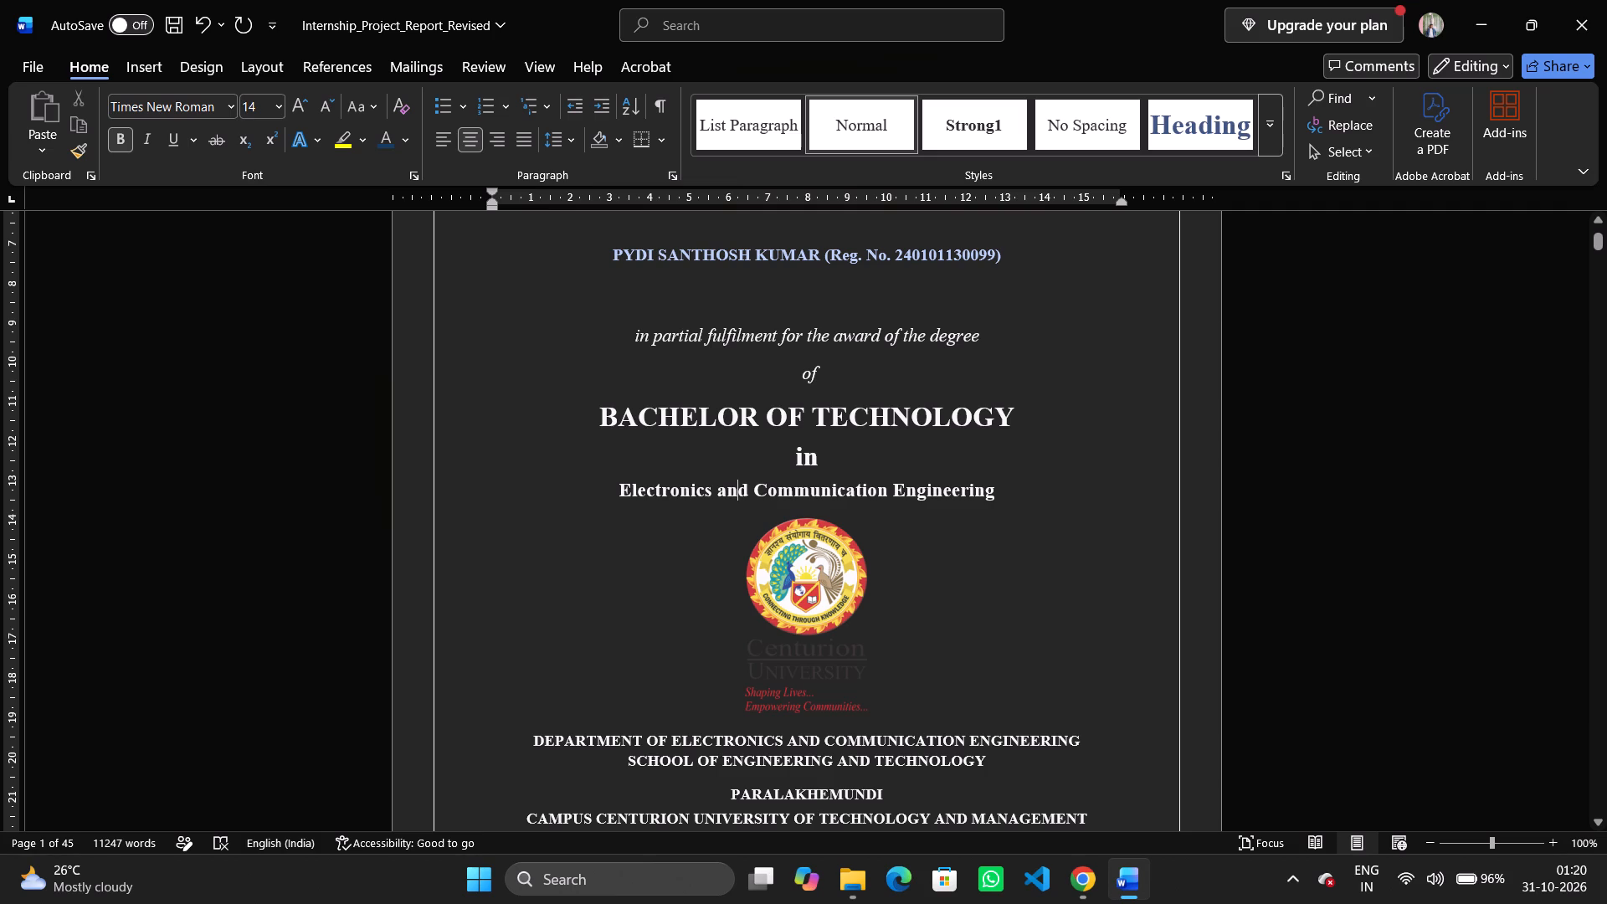
left_click(740, 413)
triple_click(732, 486)
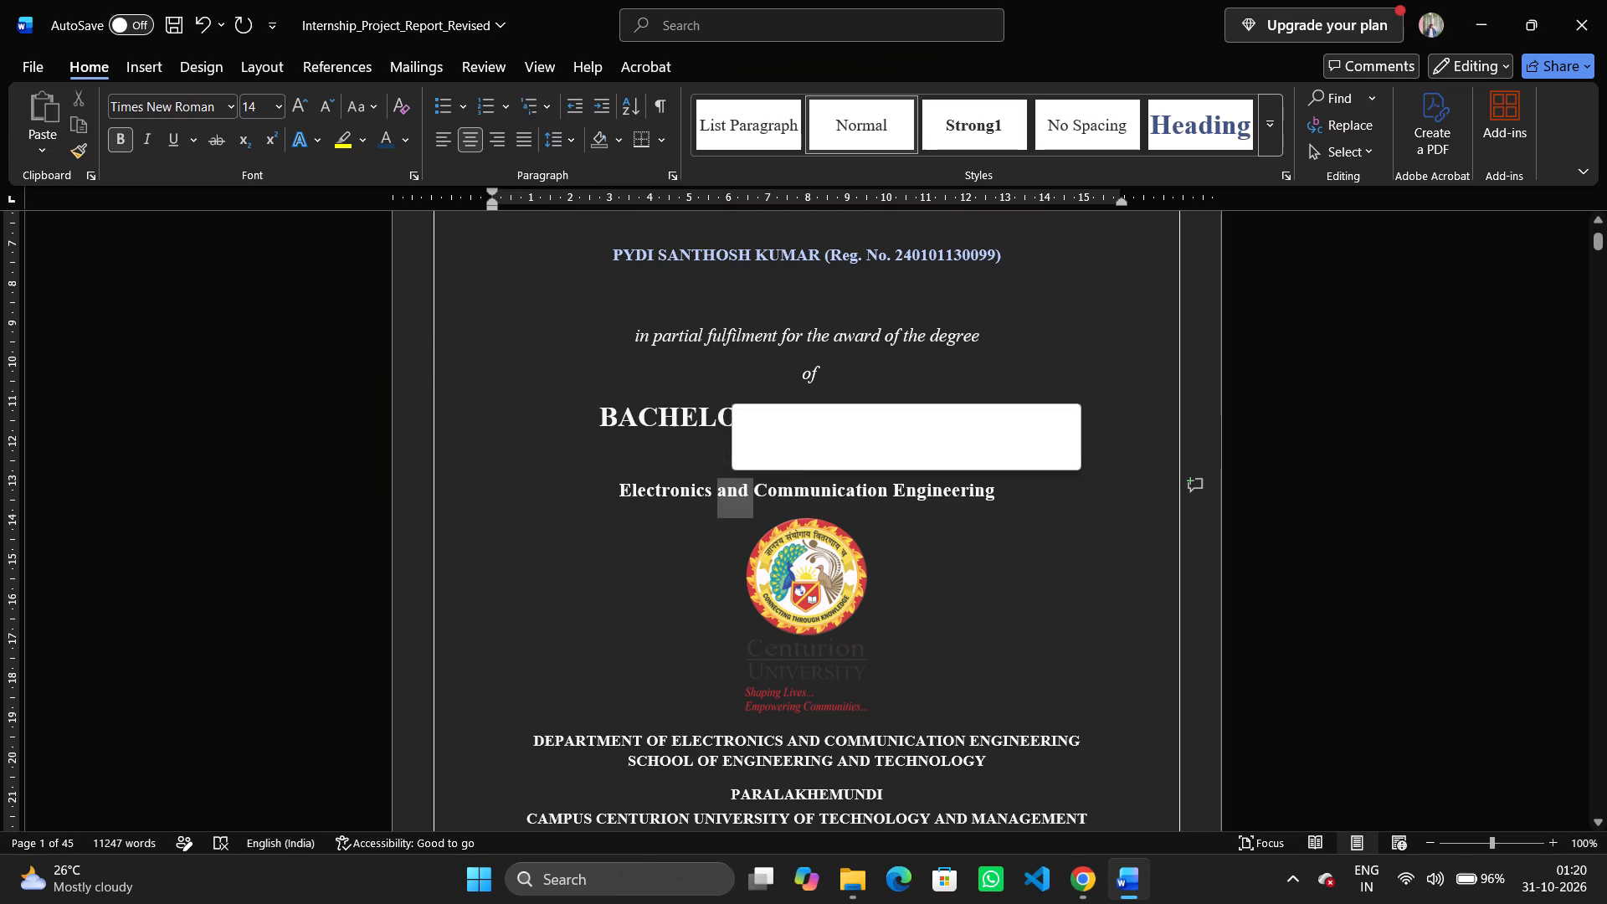
left_click(732, 486)
triple_click(732, 486)
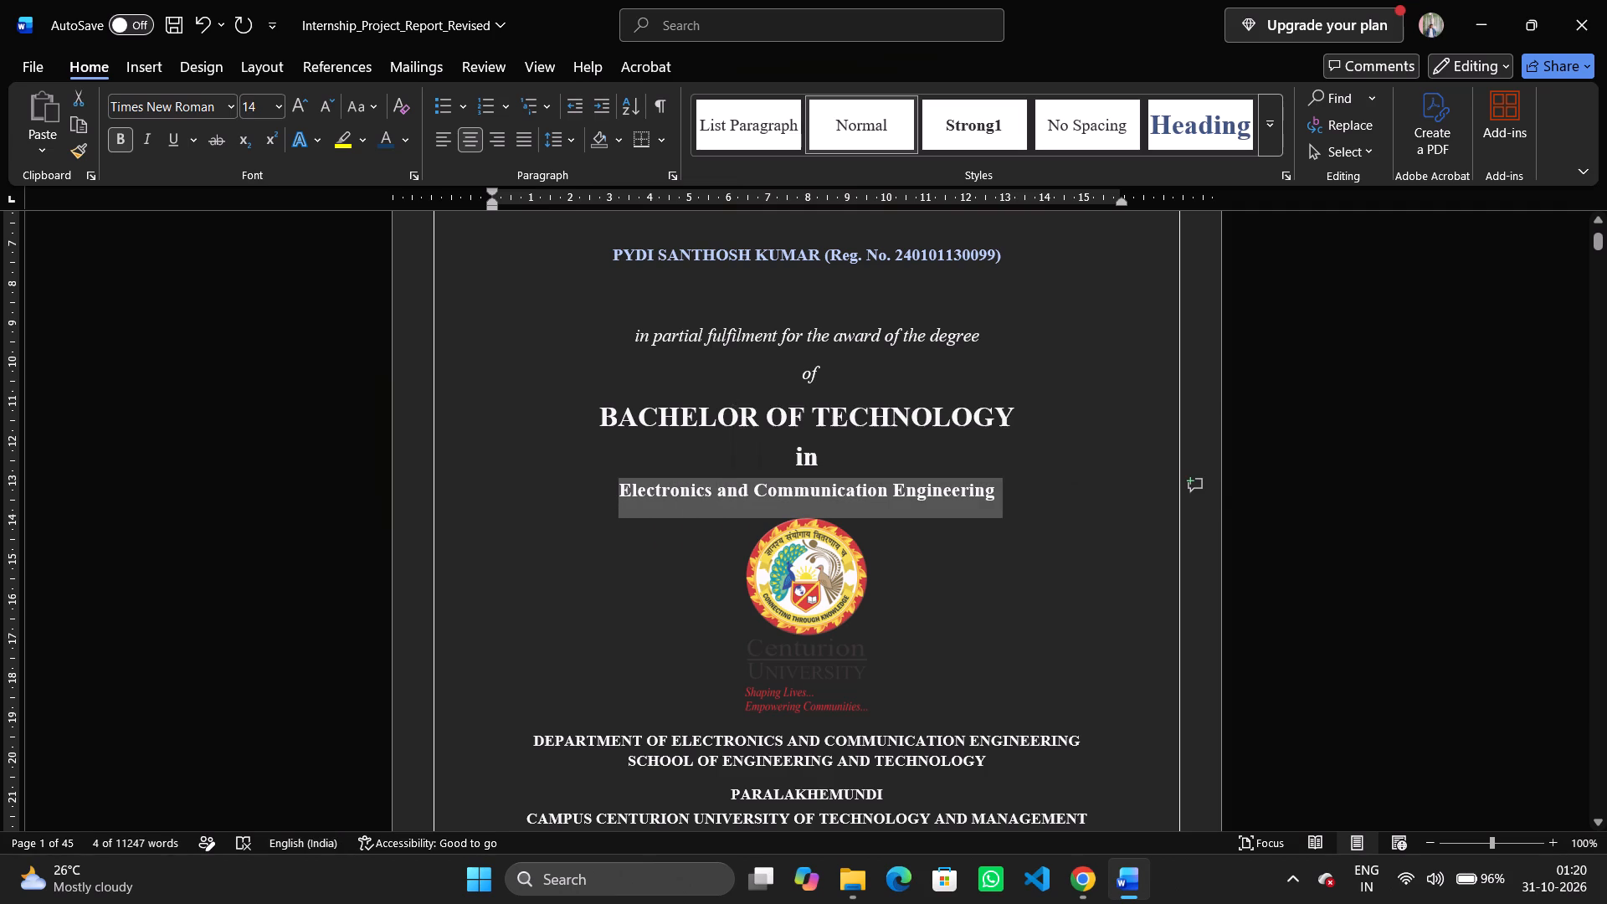
left_click(259, 104)
type("20")
key("Return")
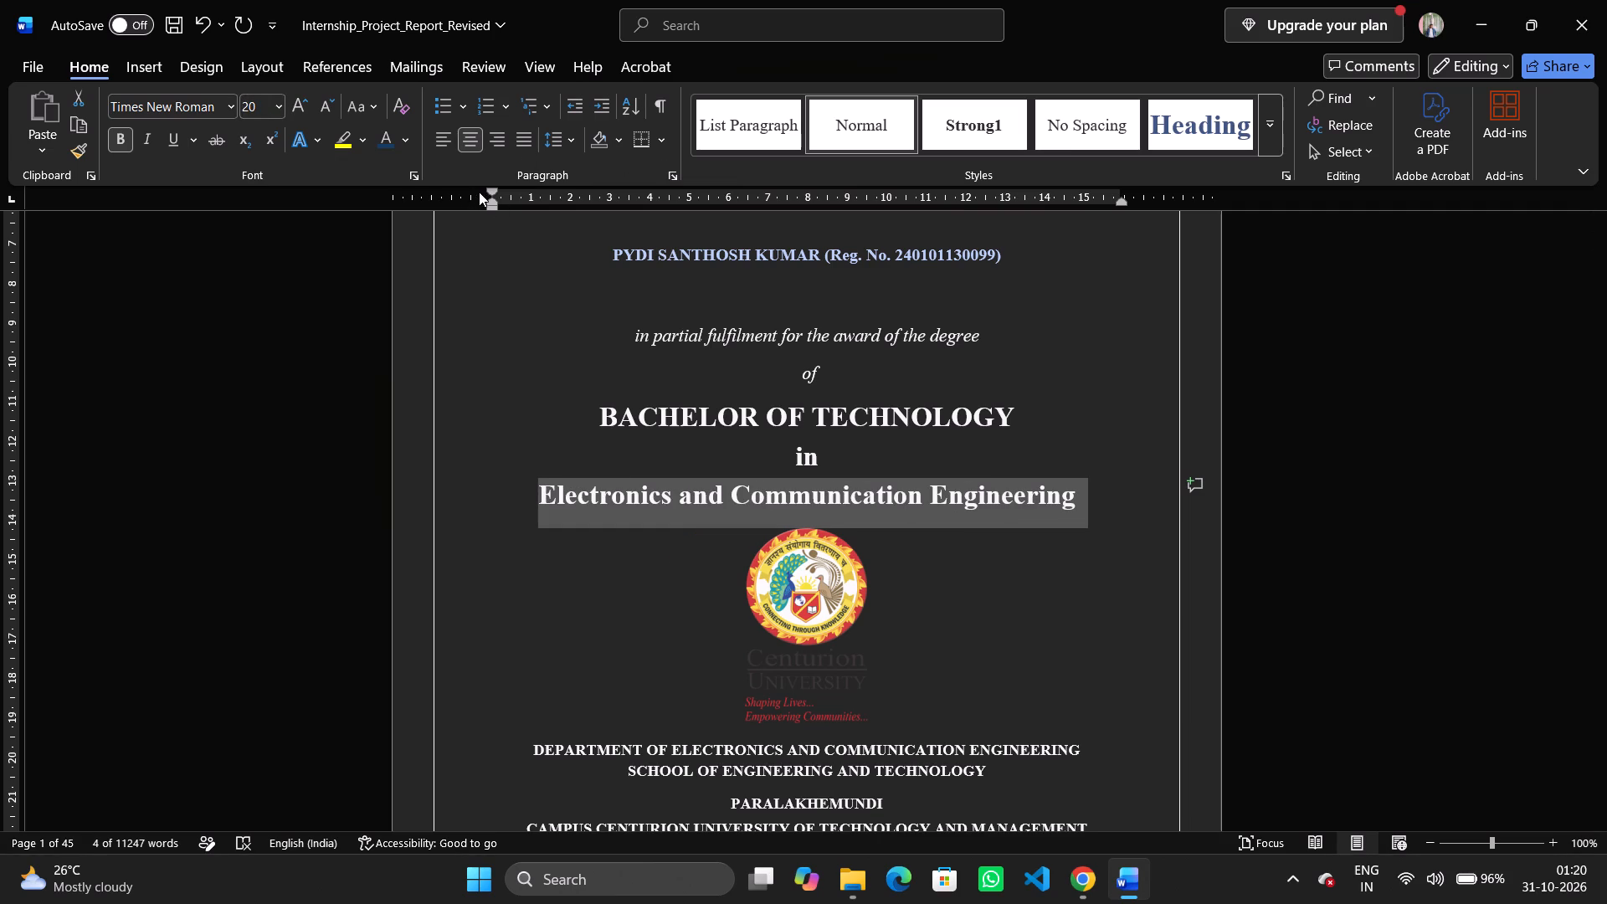
Give the "Electronics and Communication Engineering" line a first-line indent of about 0.75 cm.
left_click_drag(490, 192, 514, 192)
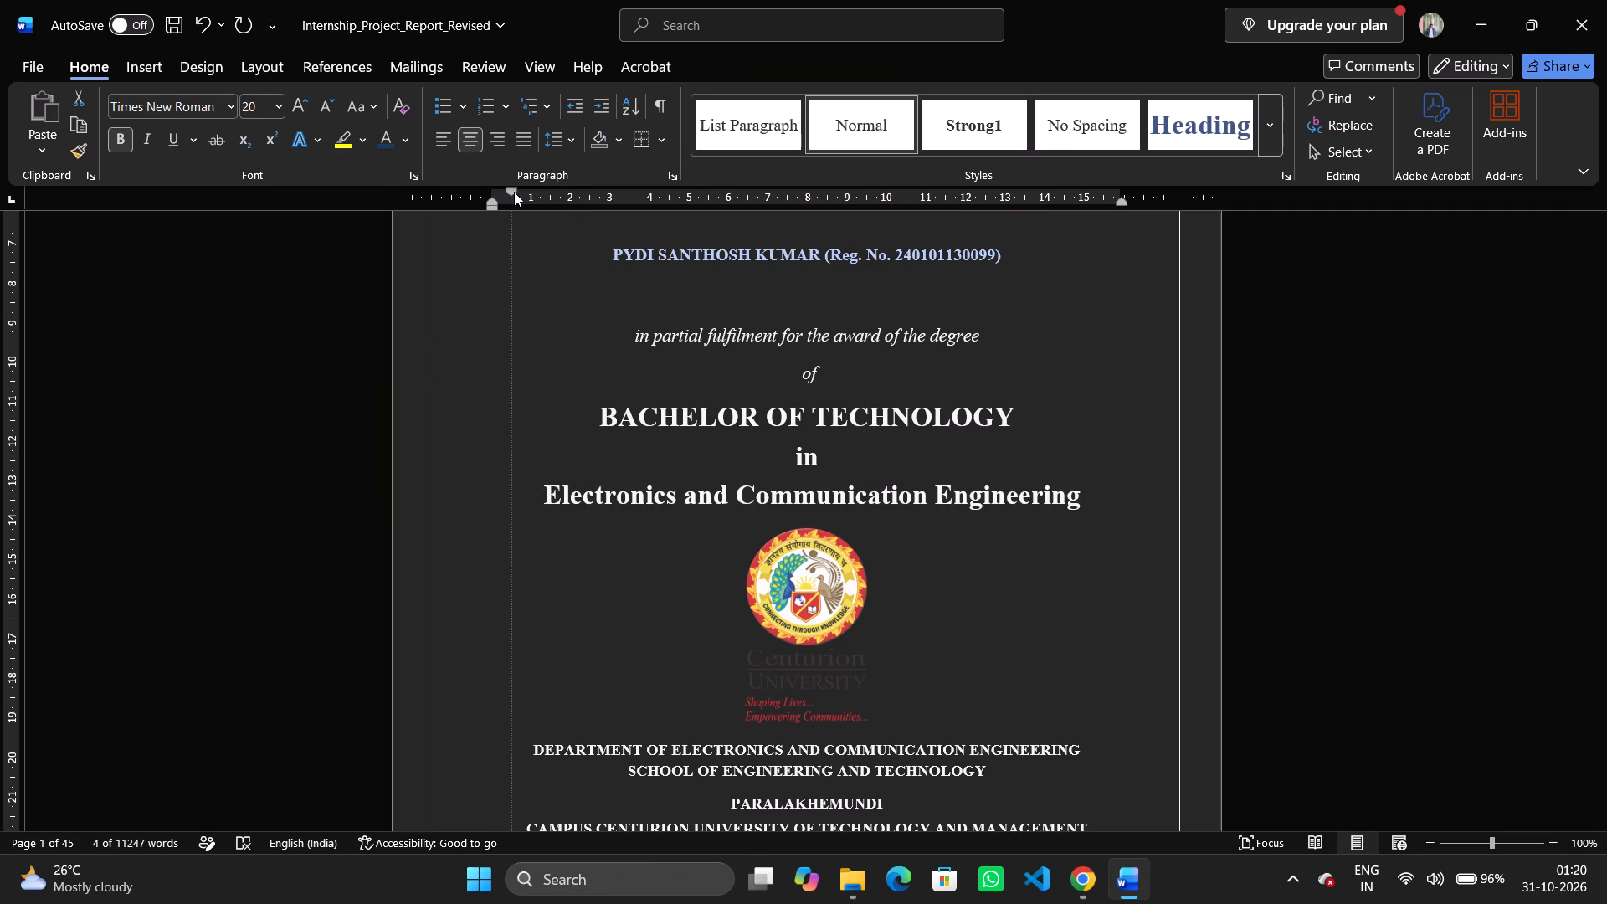
left_click_drag(514, 192, 523, 195)
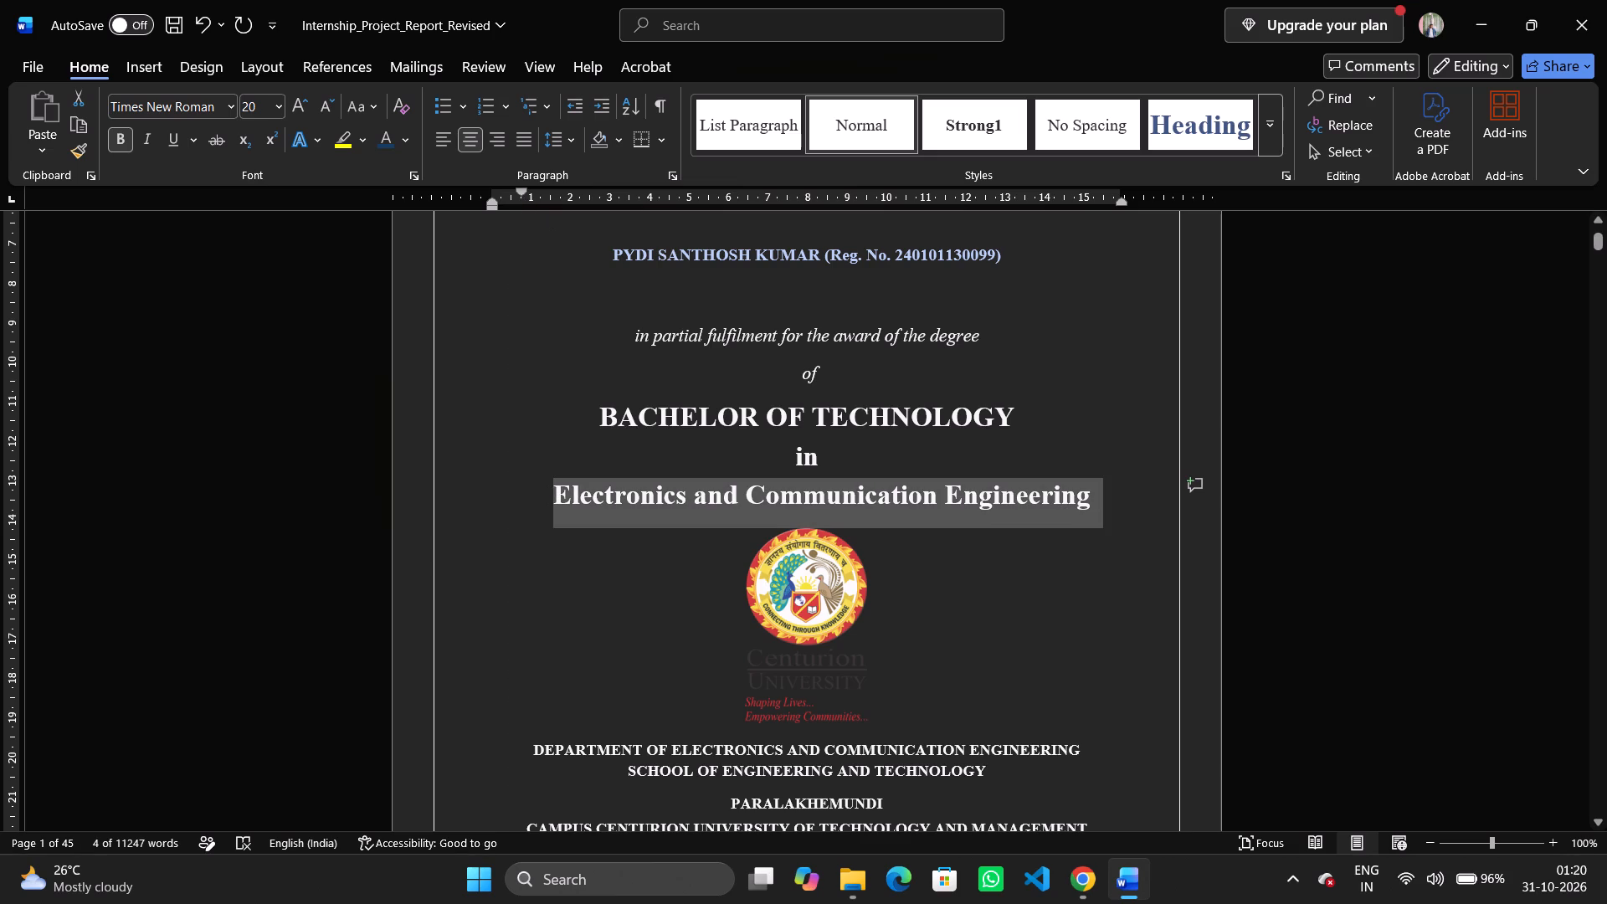
left_click(1123, 384)
Review the rest of the cover page, the certificate page and the acknowledgement page for layout and content.
scroll(1123, 384, "down", 1)
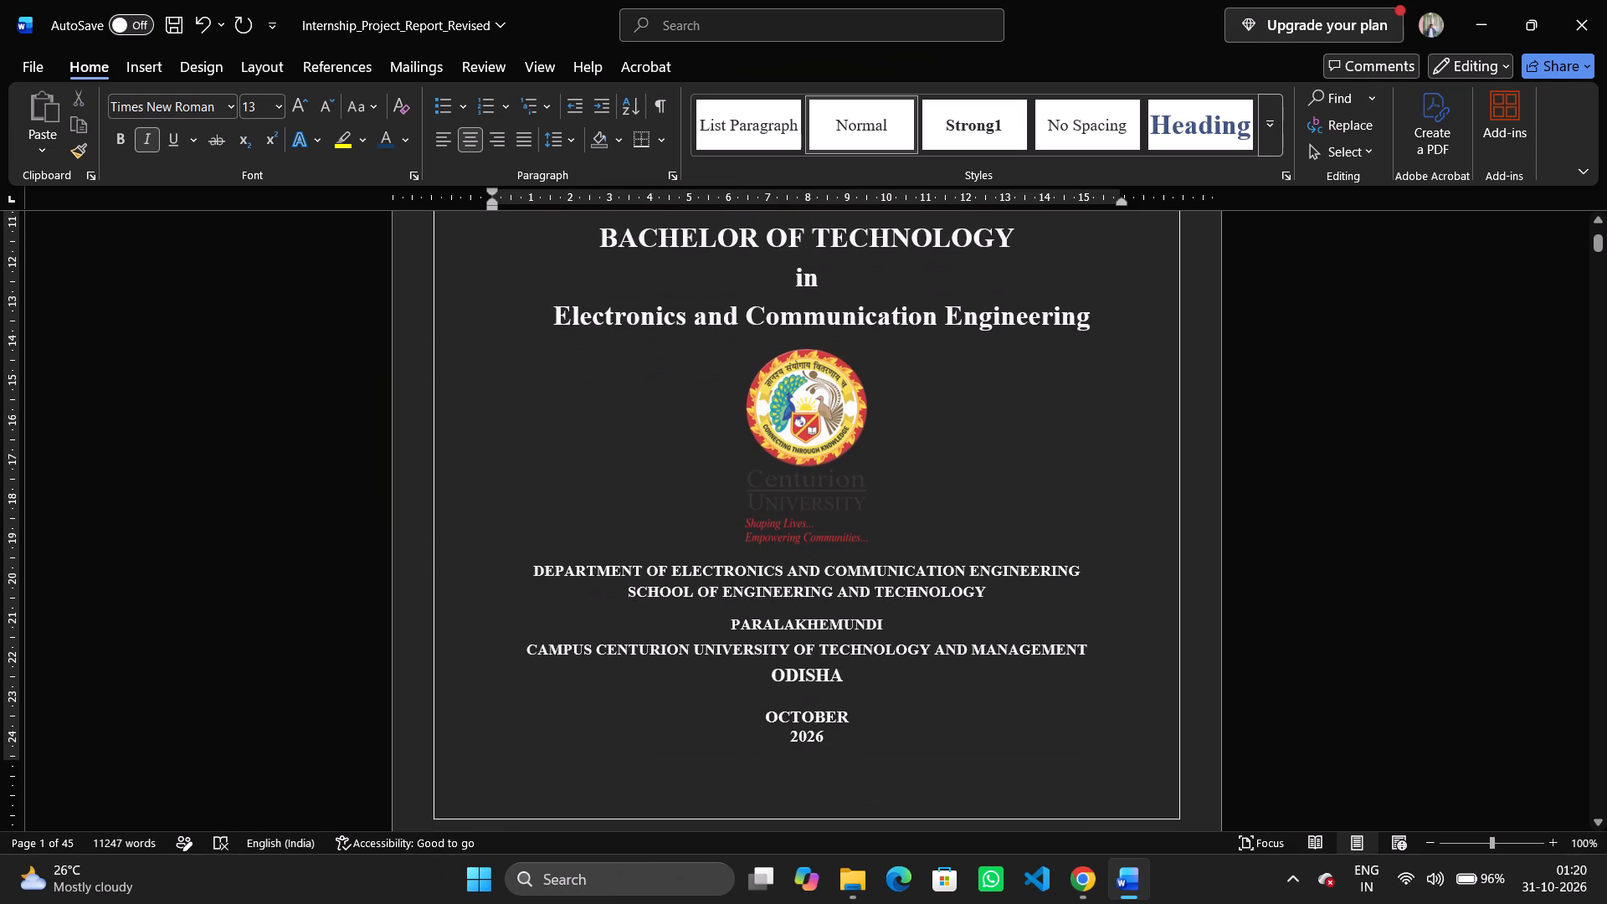
scroll(1117, 456, "down", 2)
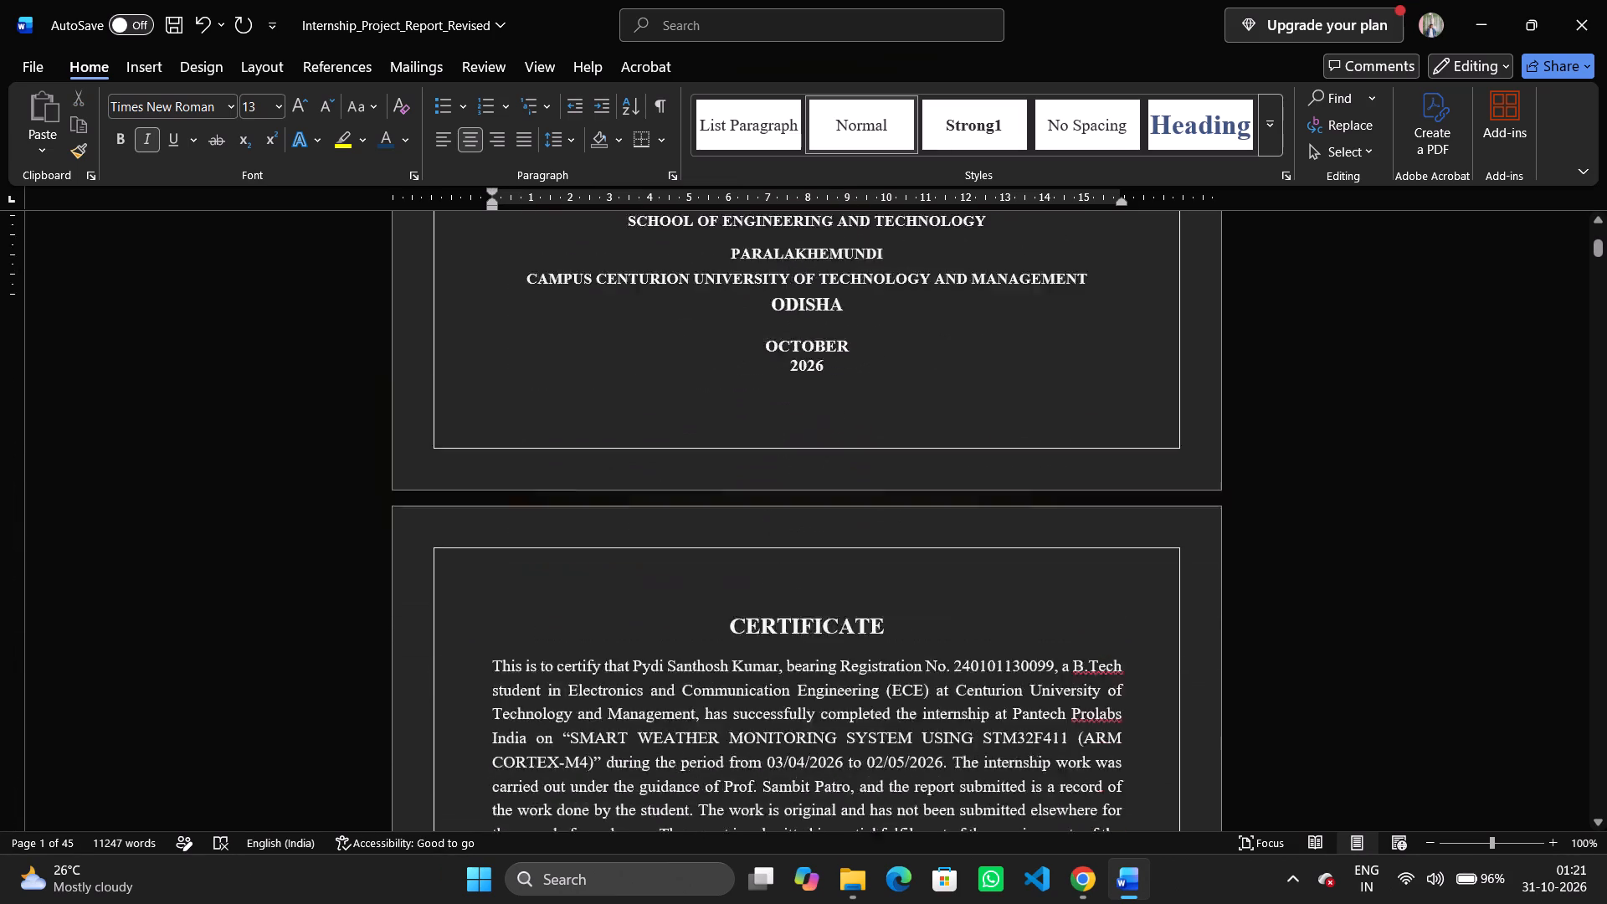
scroll(1117, 456, "down", 1)
scroll(1050, 631, "down", 1)
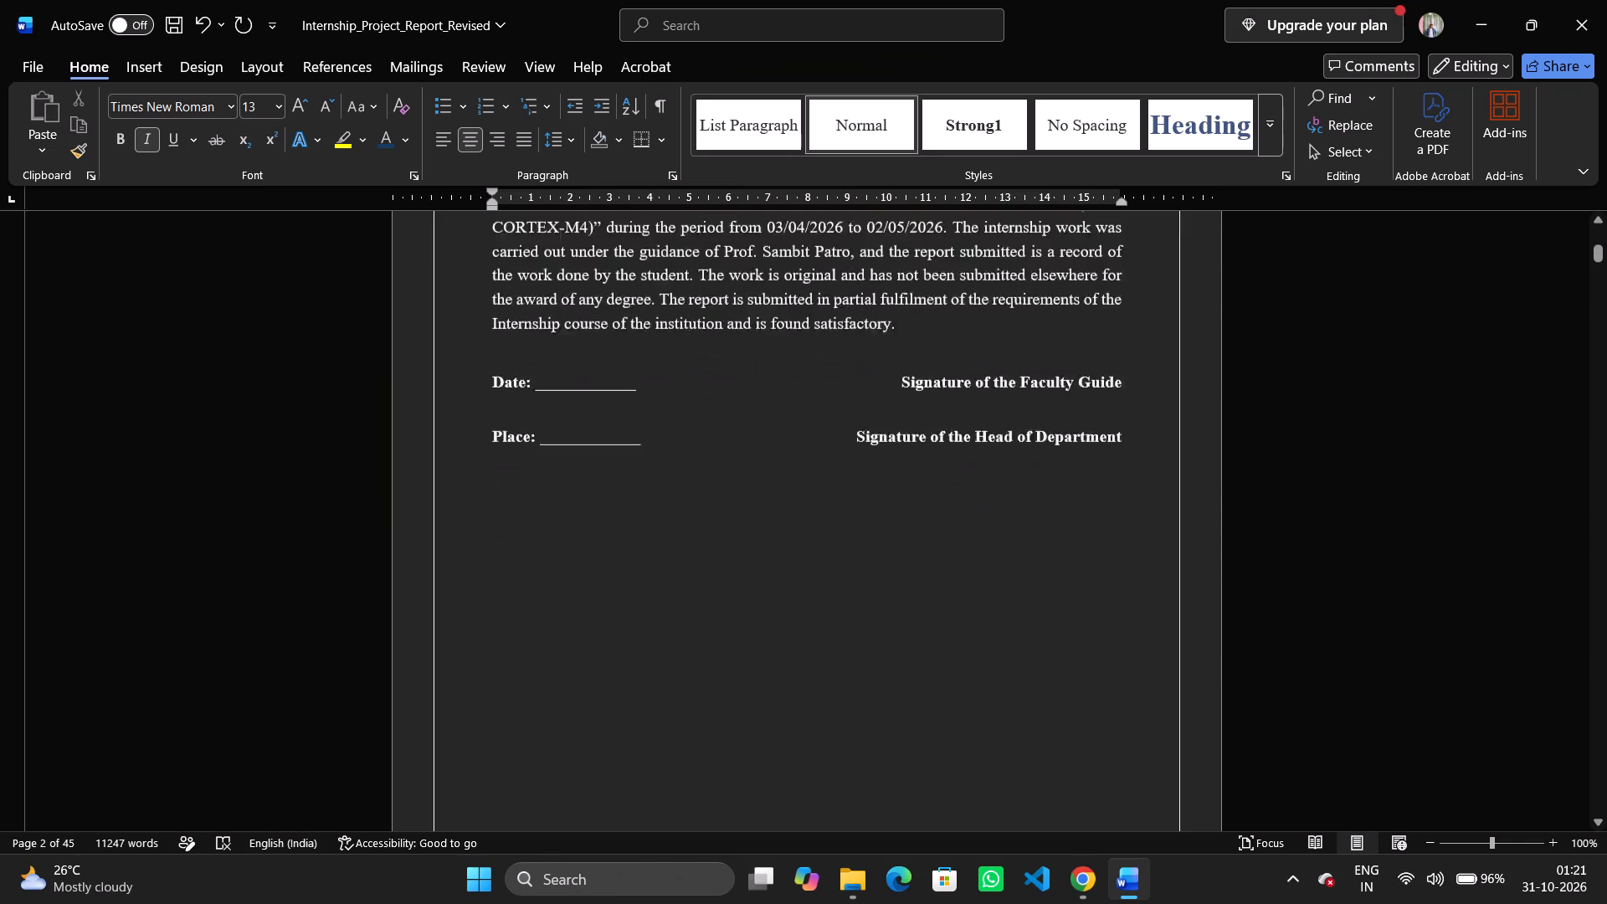
scroll(1050, 631, "down", 1)
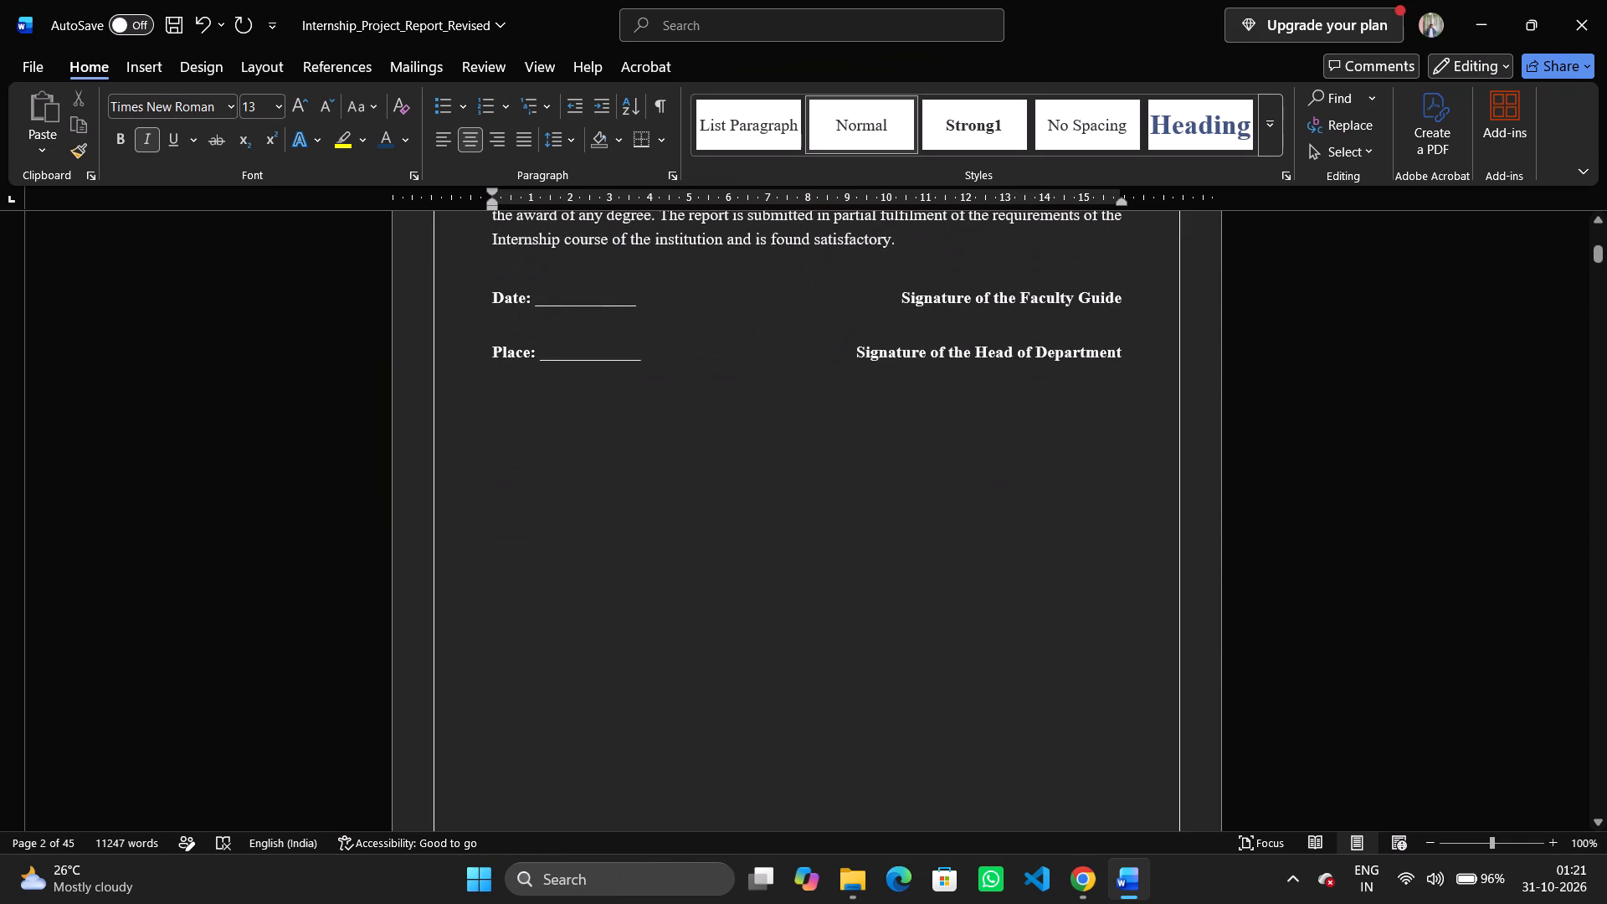
scroll(1050, 631, "up", 2)
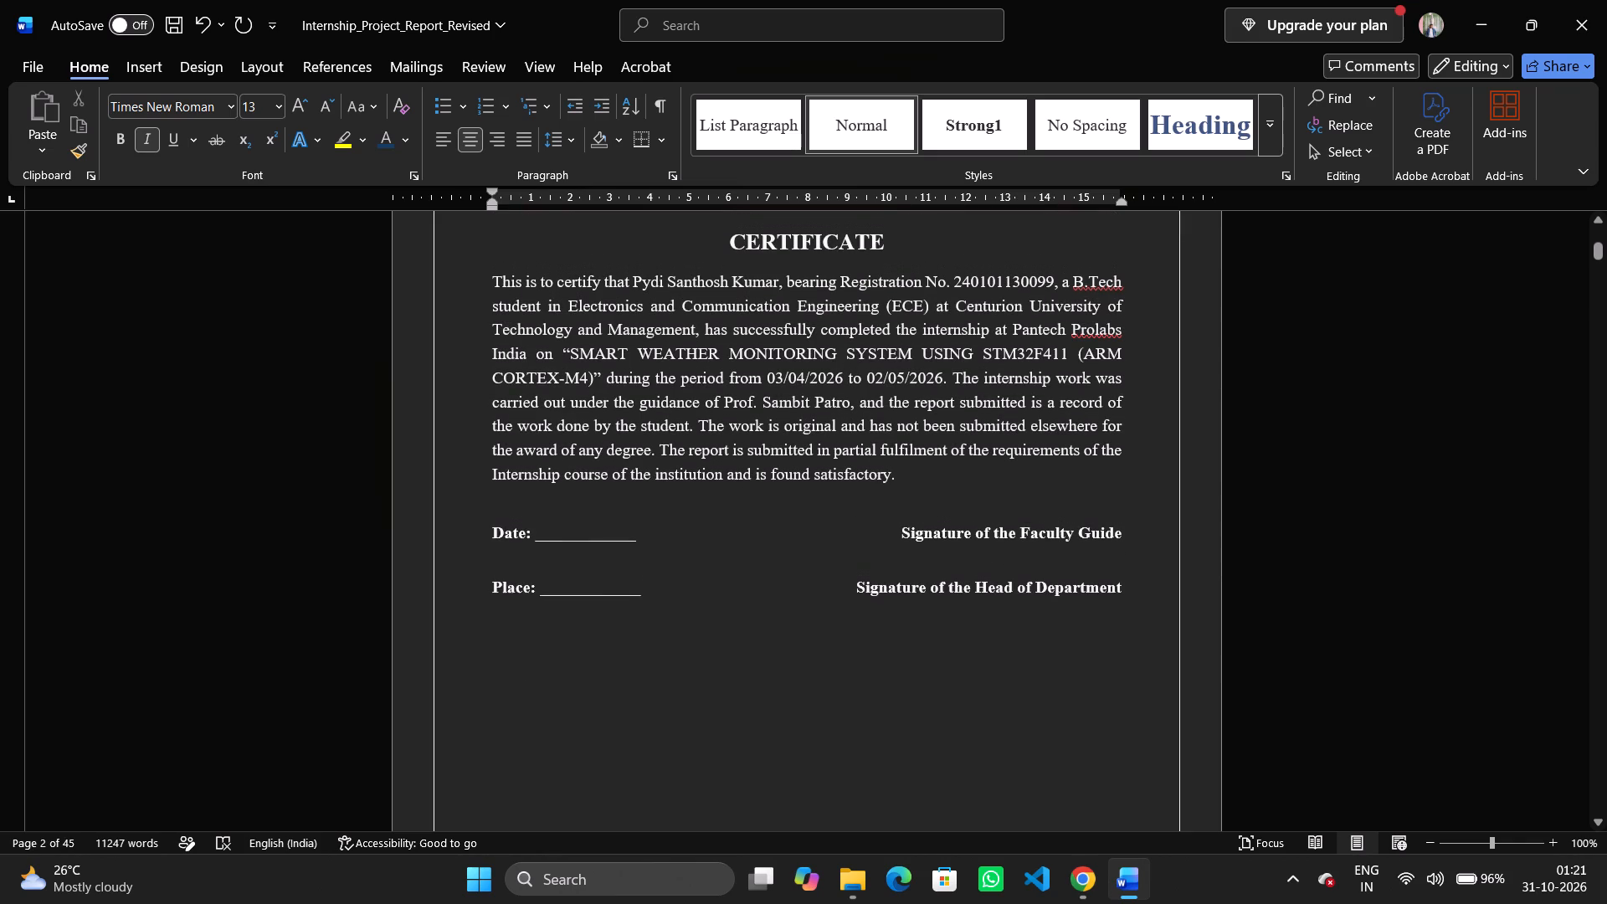
scroll(1050, 631, "up", 2)
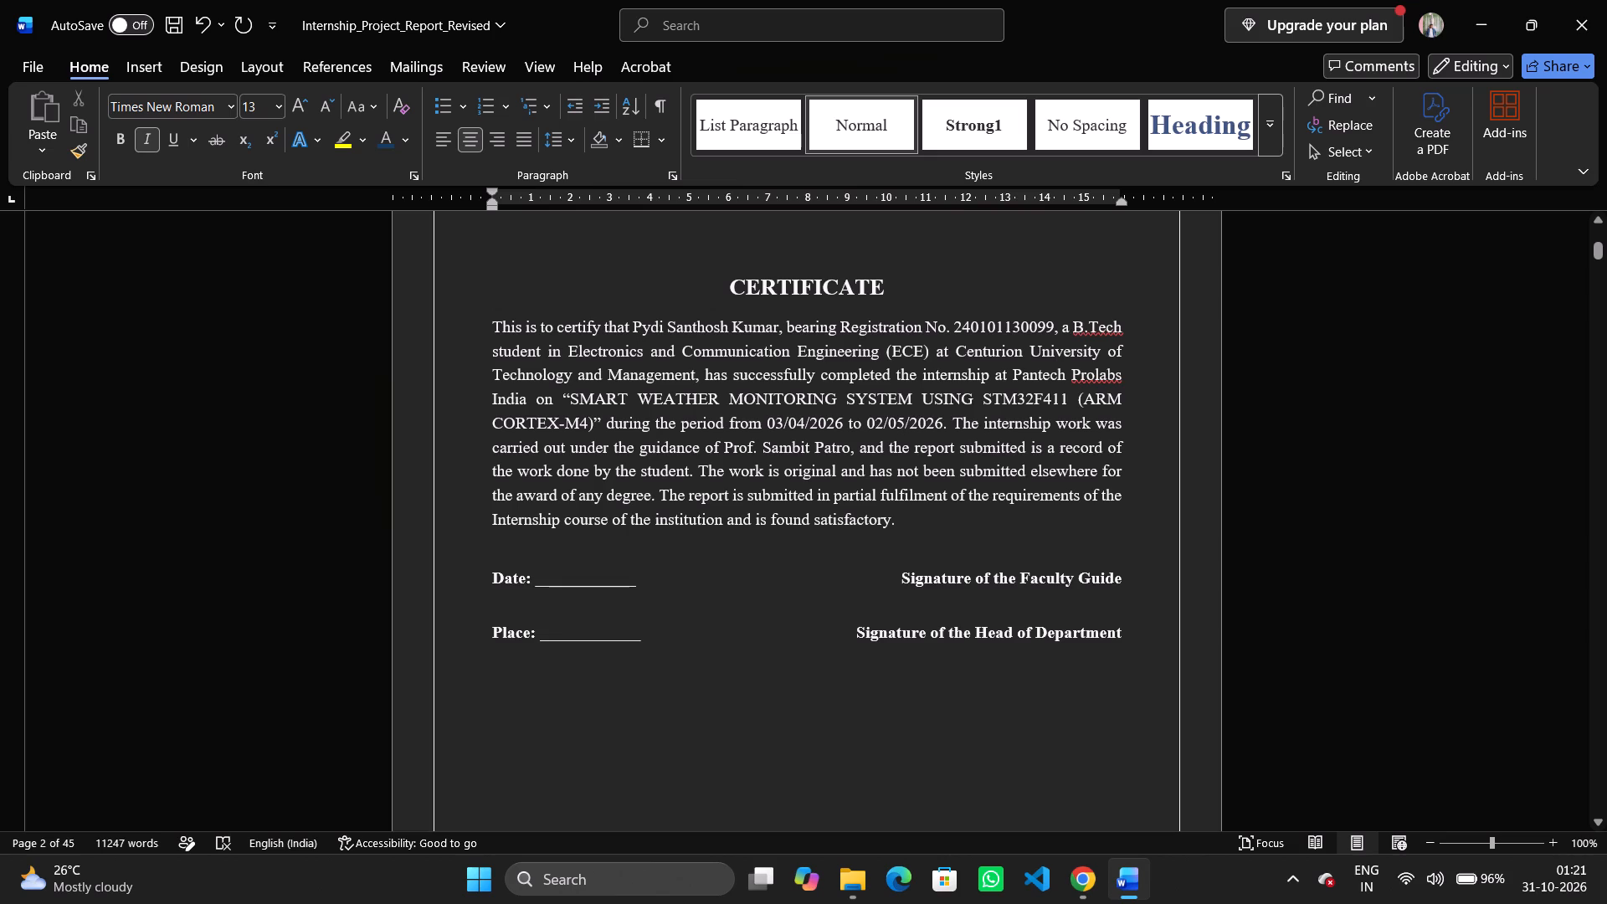
scroll(1050, 631, "down", 6)
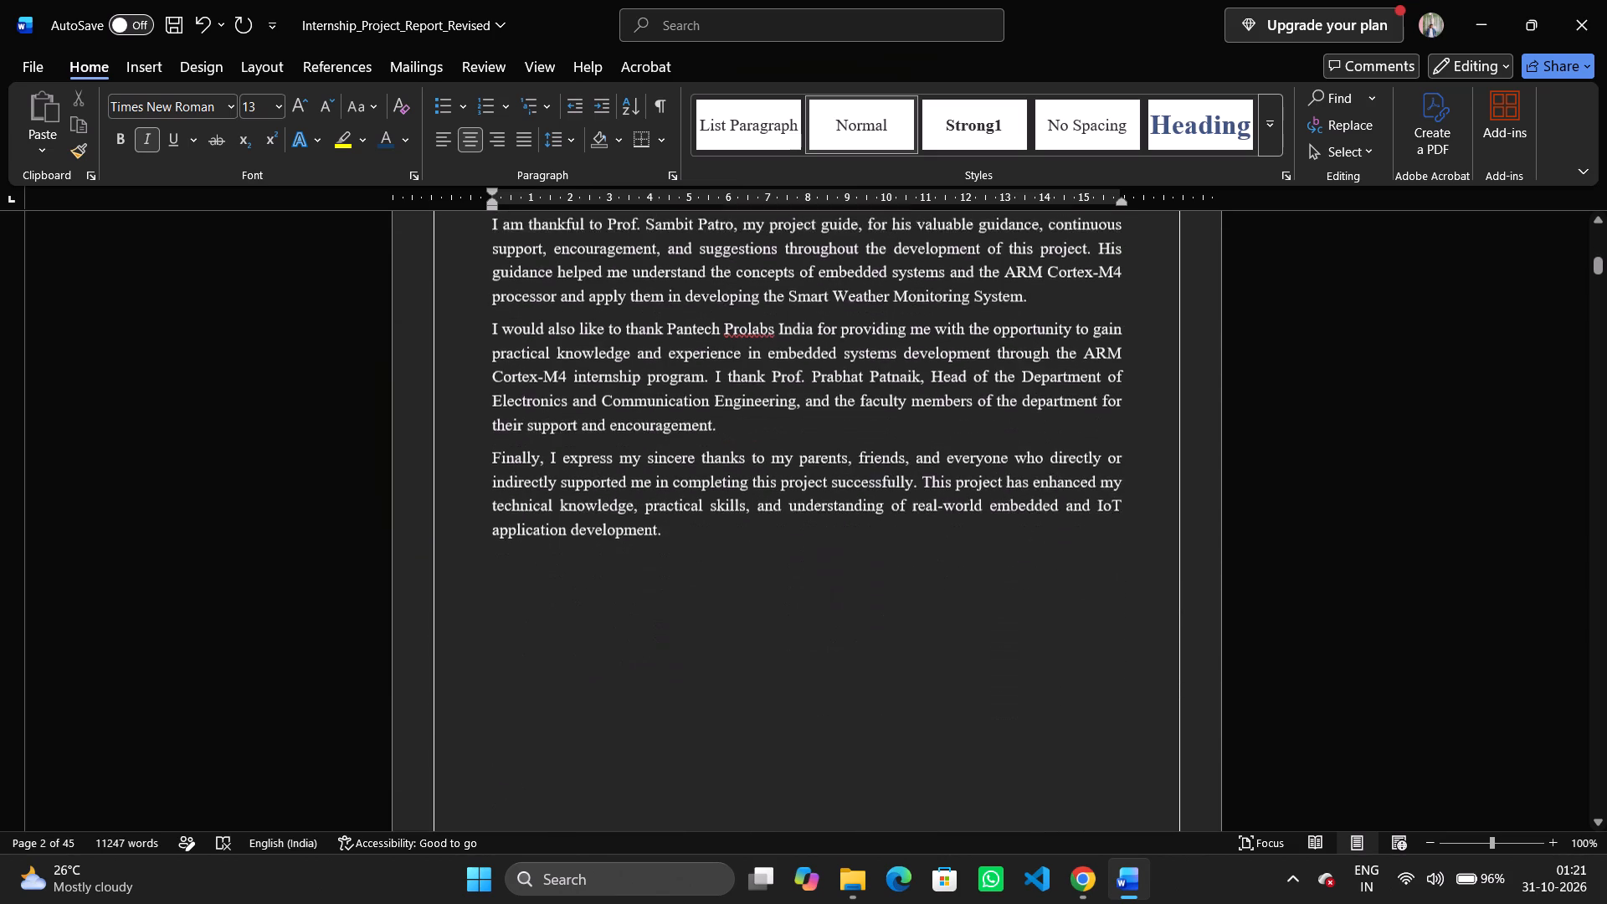
Review the acknowledgement page, the contents page and the Summary of Internship page for wording and layout.
scroll(1050, 631, "down", 1)
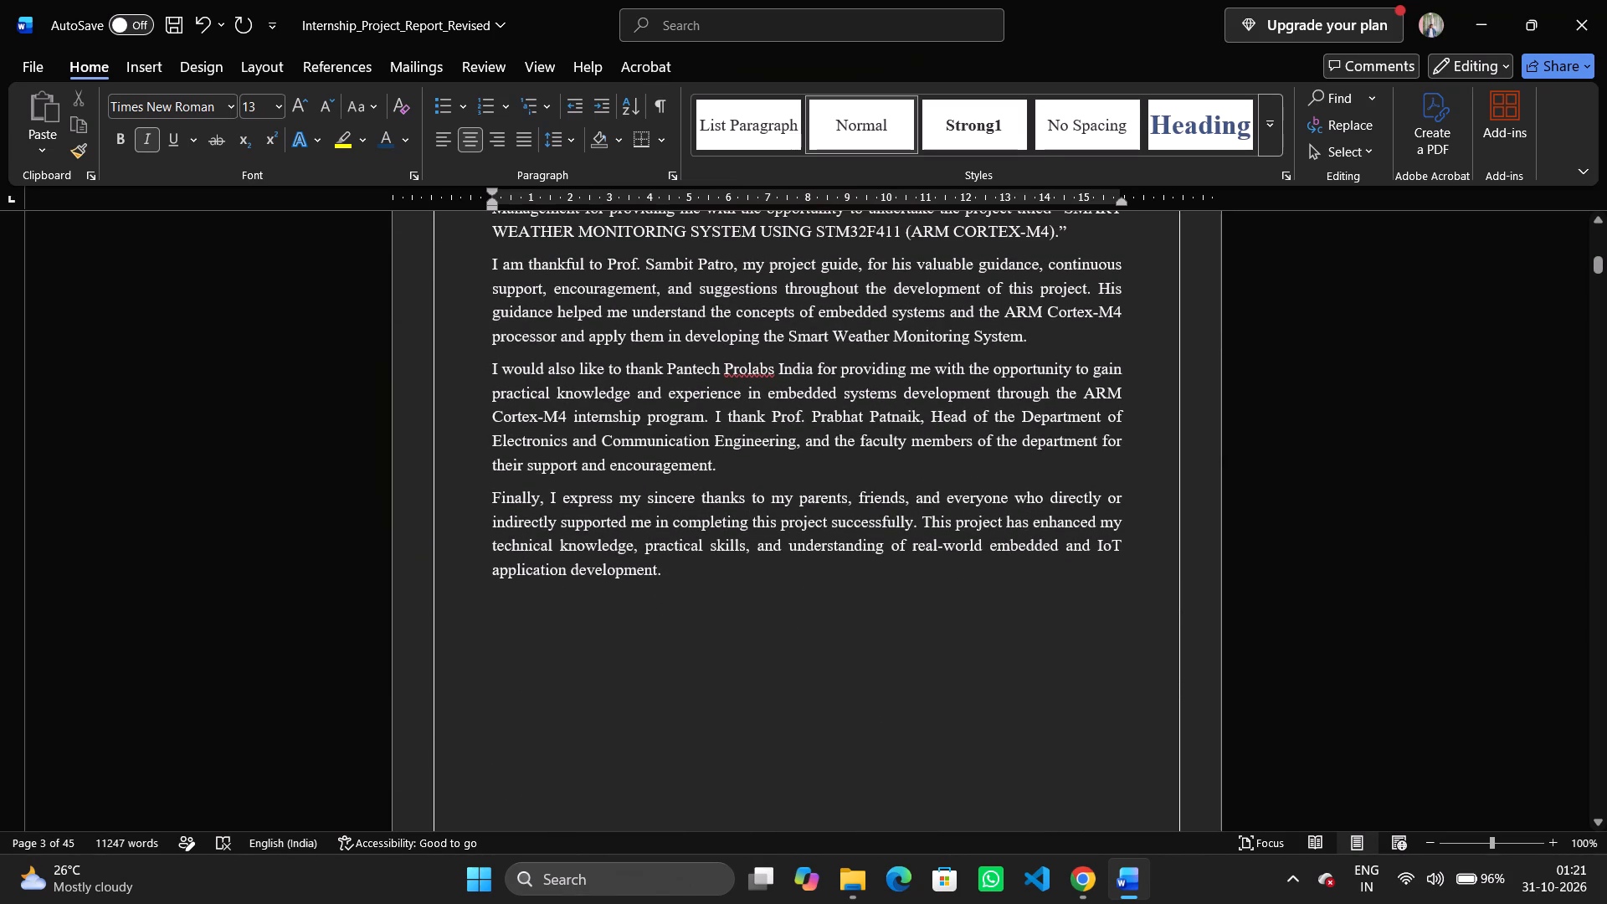
scroll(1050, 631, "up", 1)
scroll(1050, 631, "right", 1)
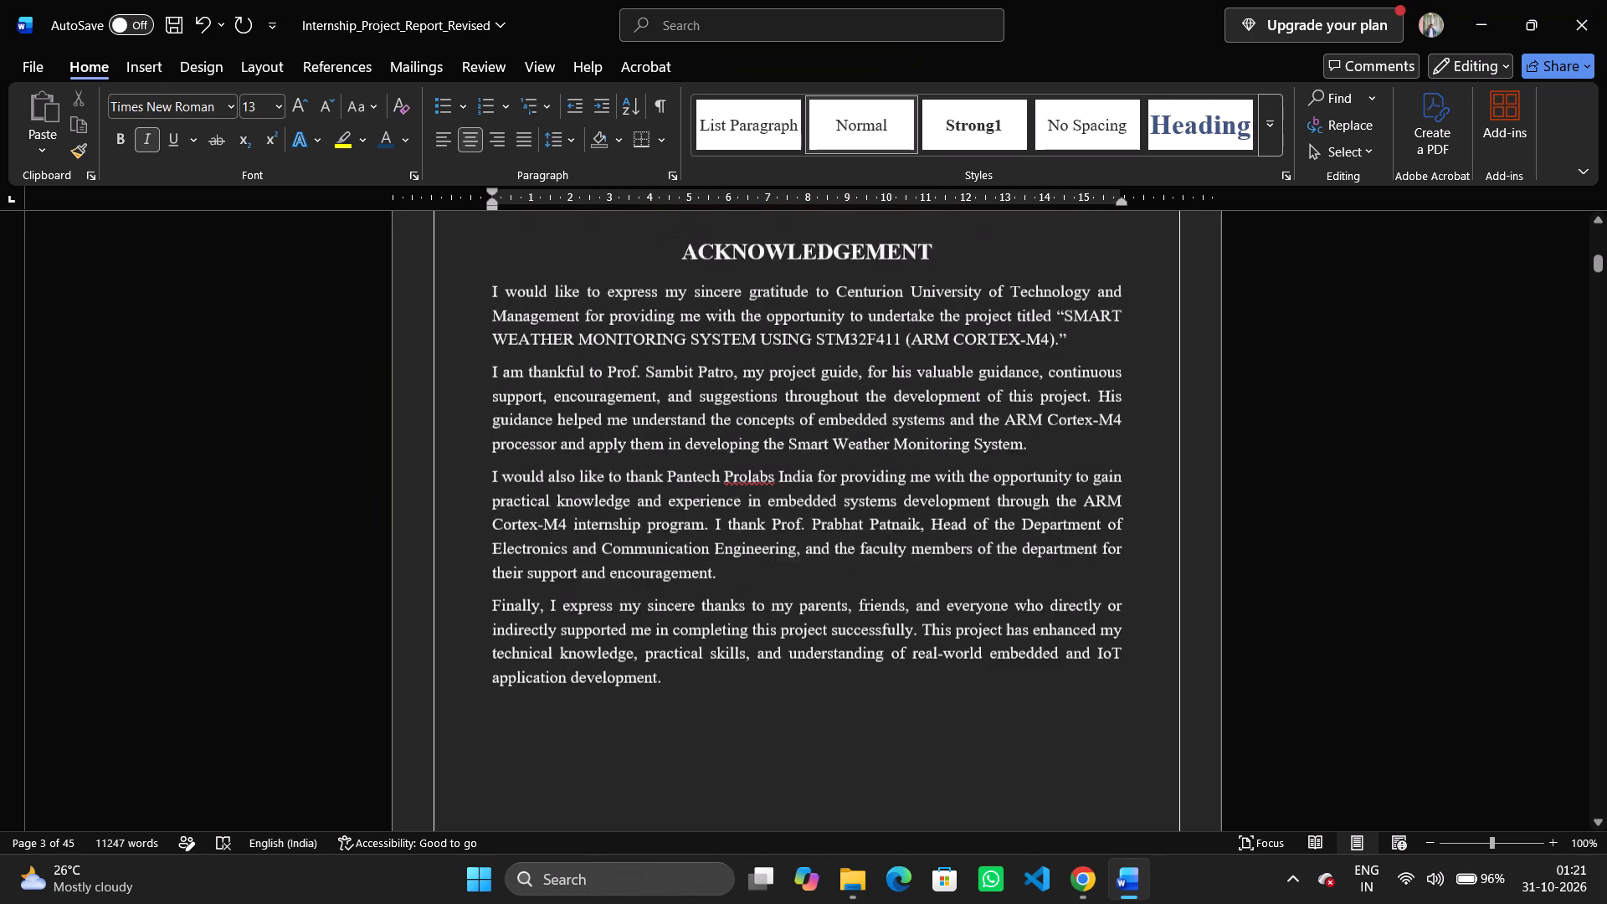
scroll(1050, 631, "right", 2)
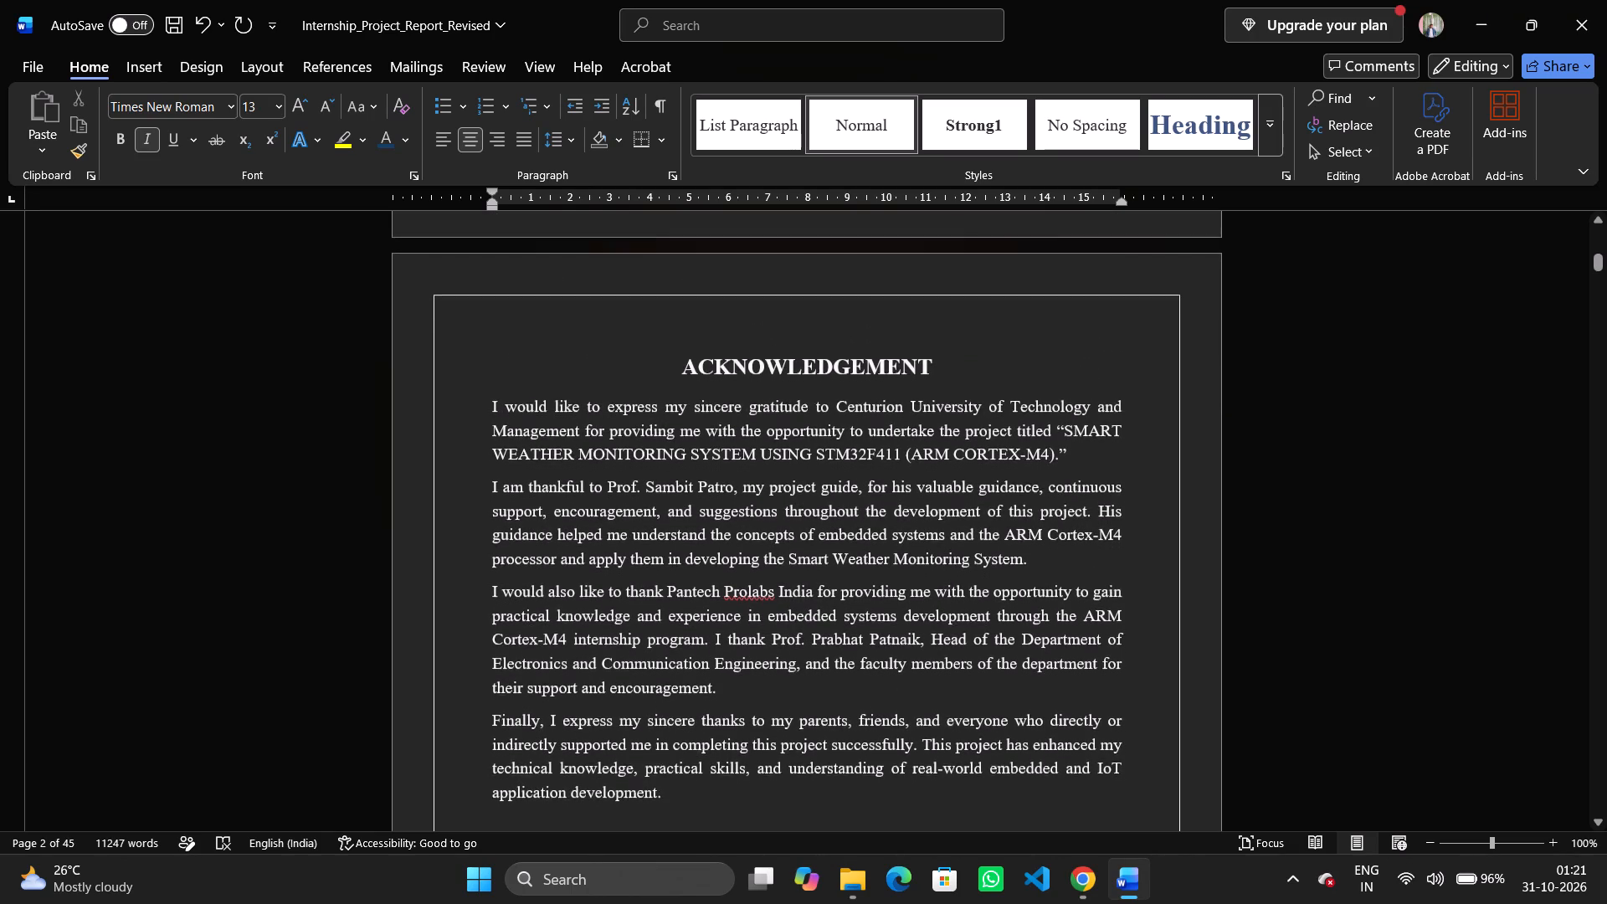
scroll(1050, 631, "right", 1)
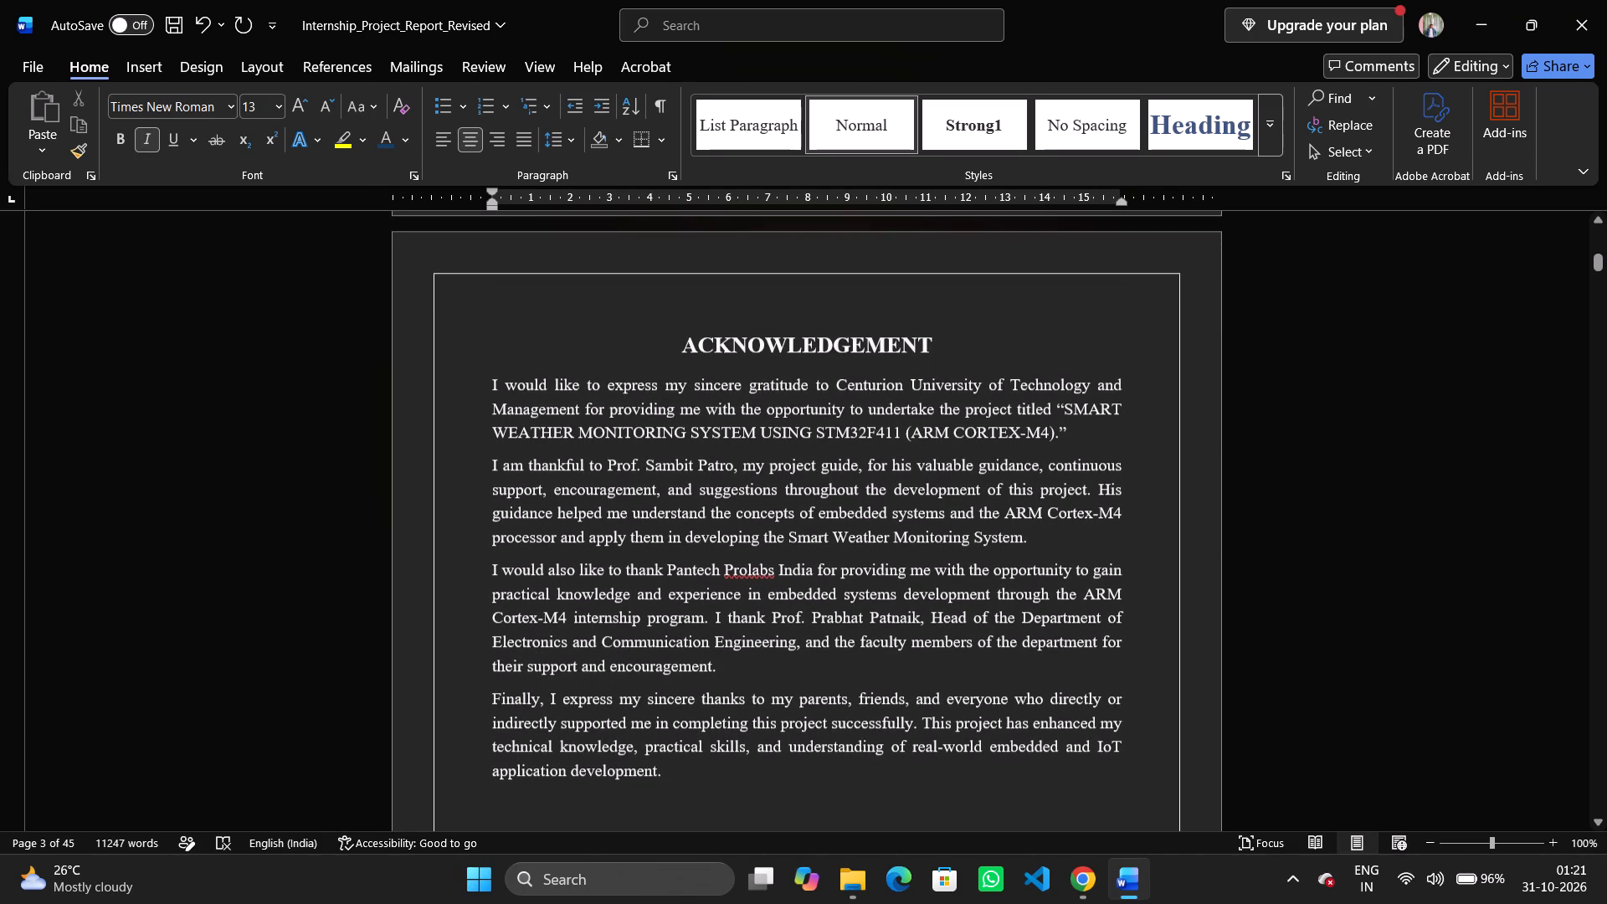
scroll(1050, 631, "right", 1)
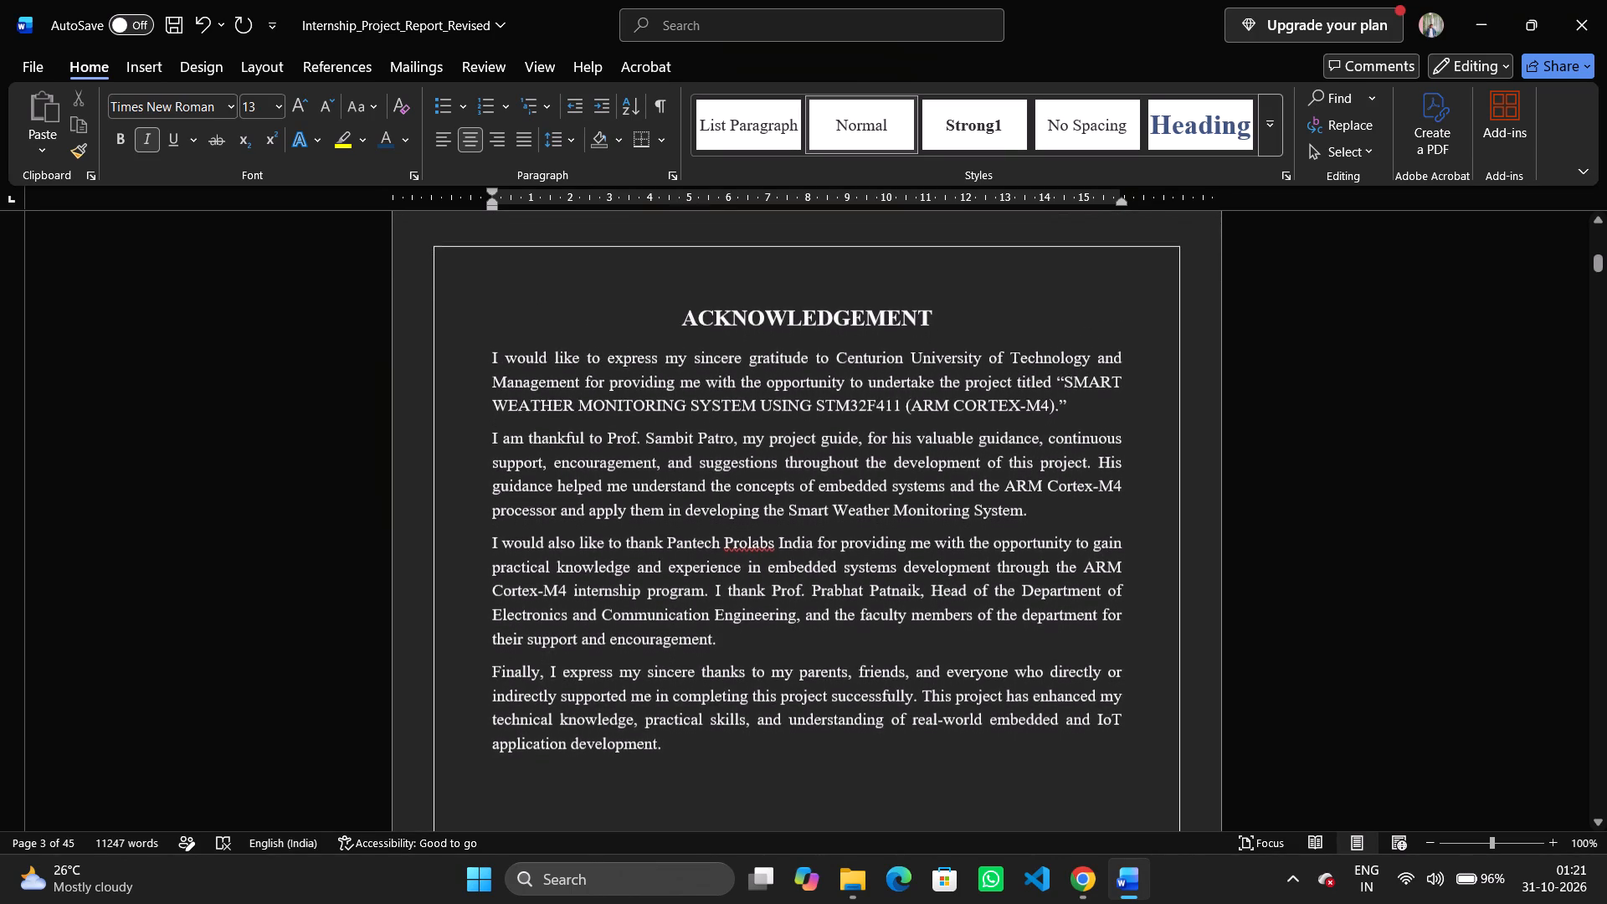
scroll(1050, 631, "right", 2)
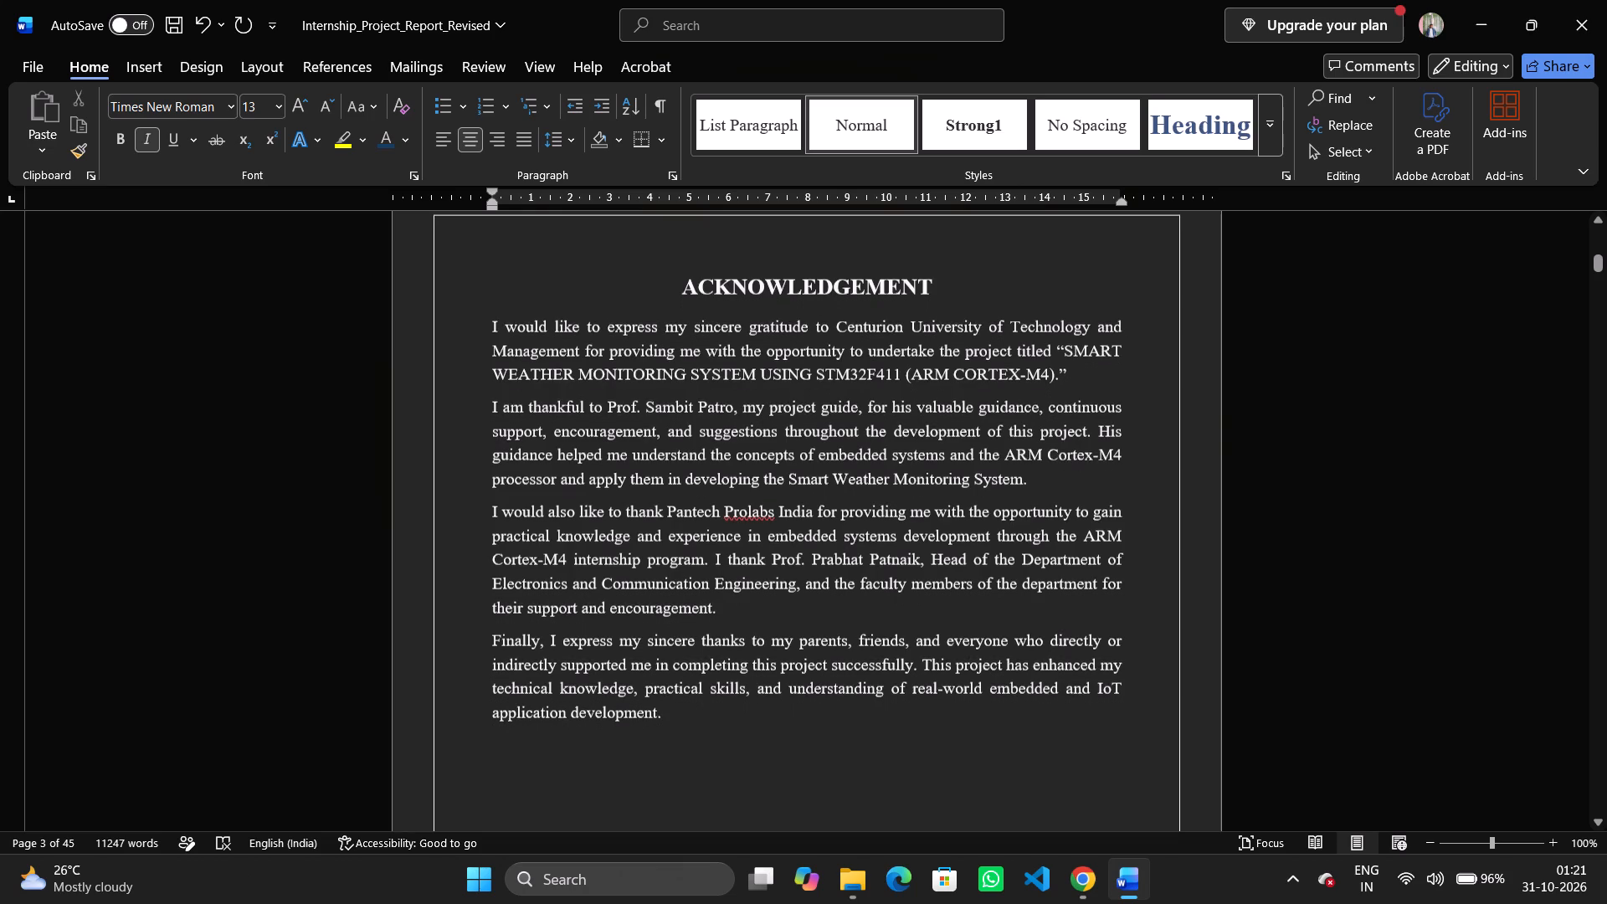
scroll(1050, 631, "right", 1)
scroll(1050, 631, "down", 2)
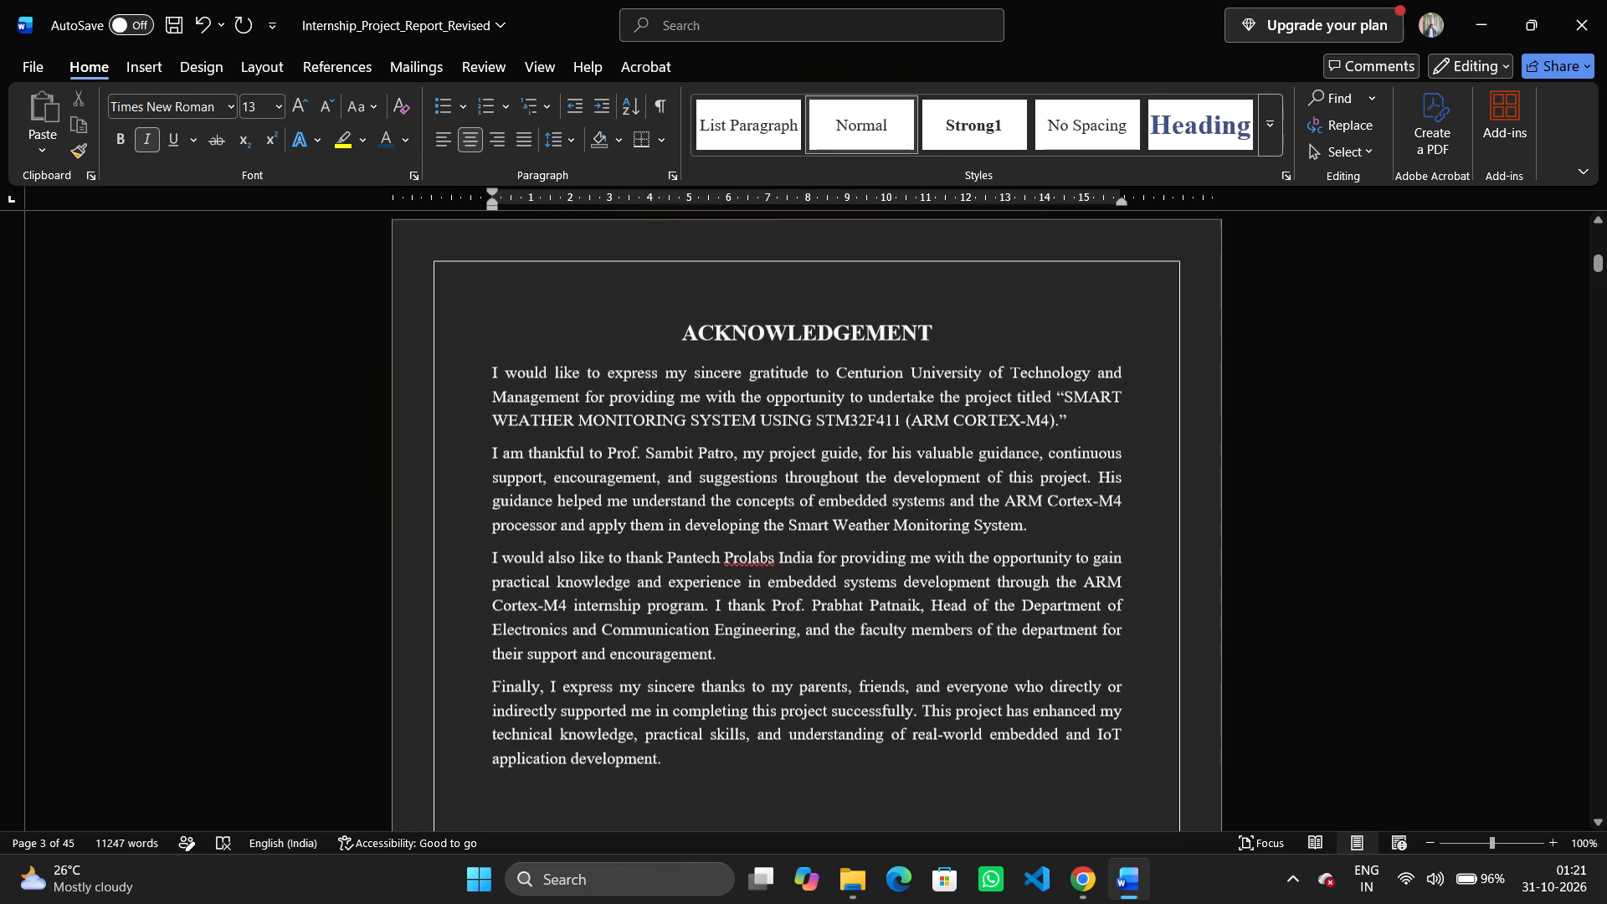
scroll(1050, 631, "down", 3)
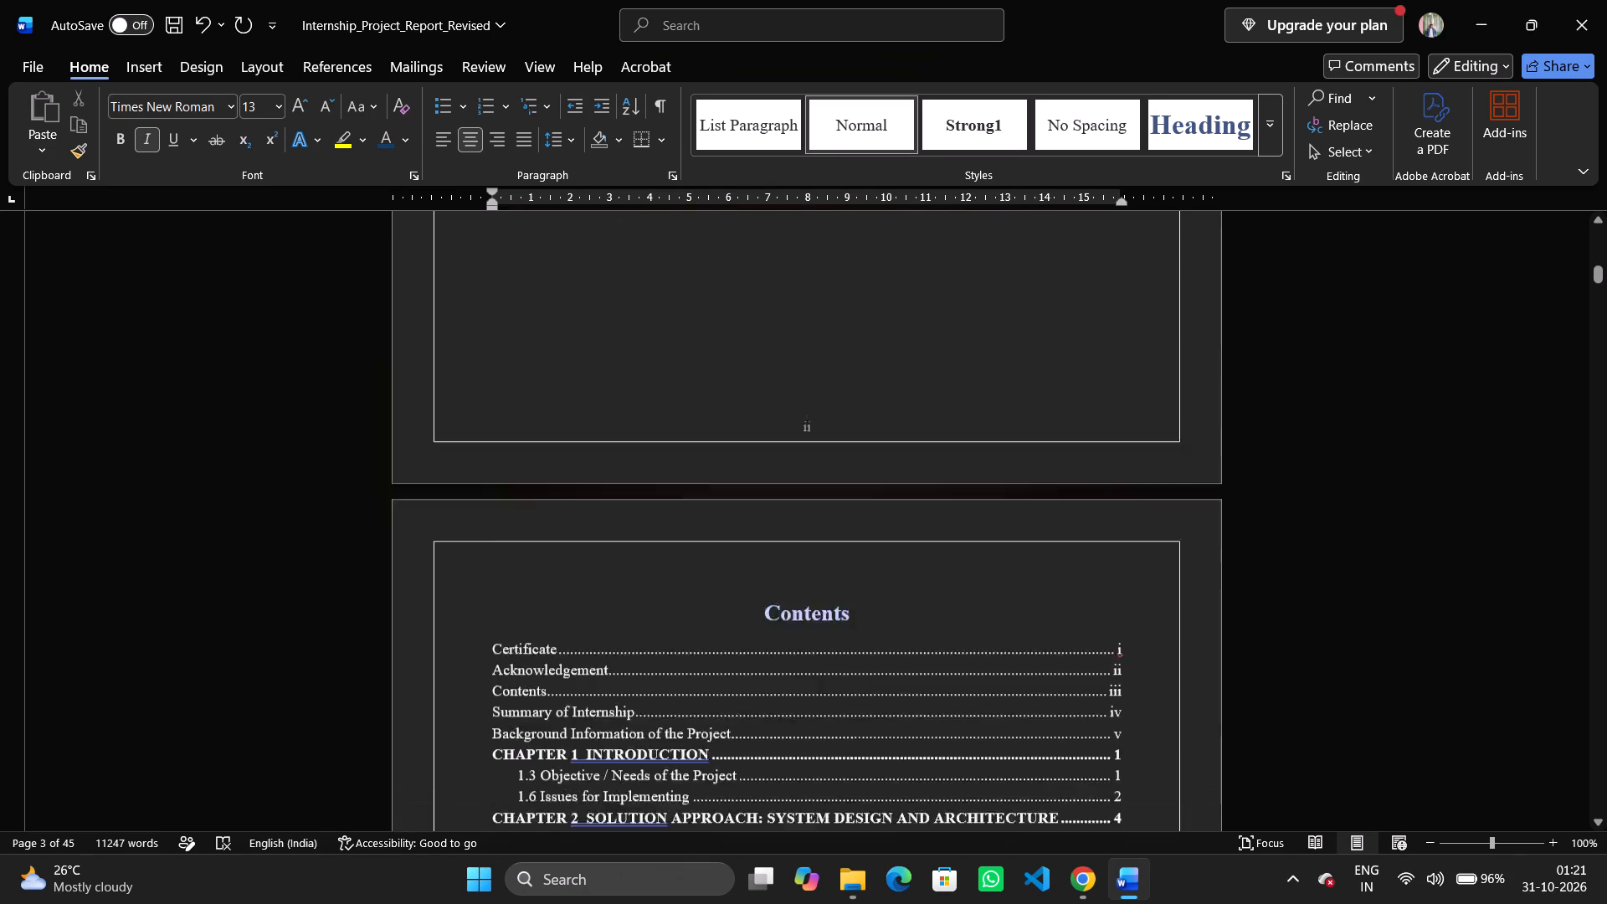
scroll(1050, 631, "down", 3)
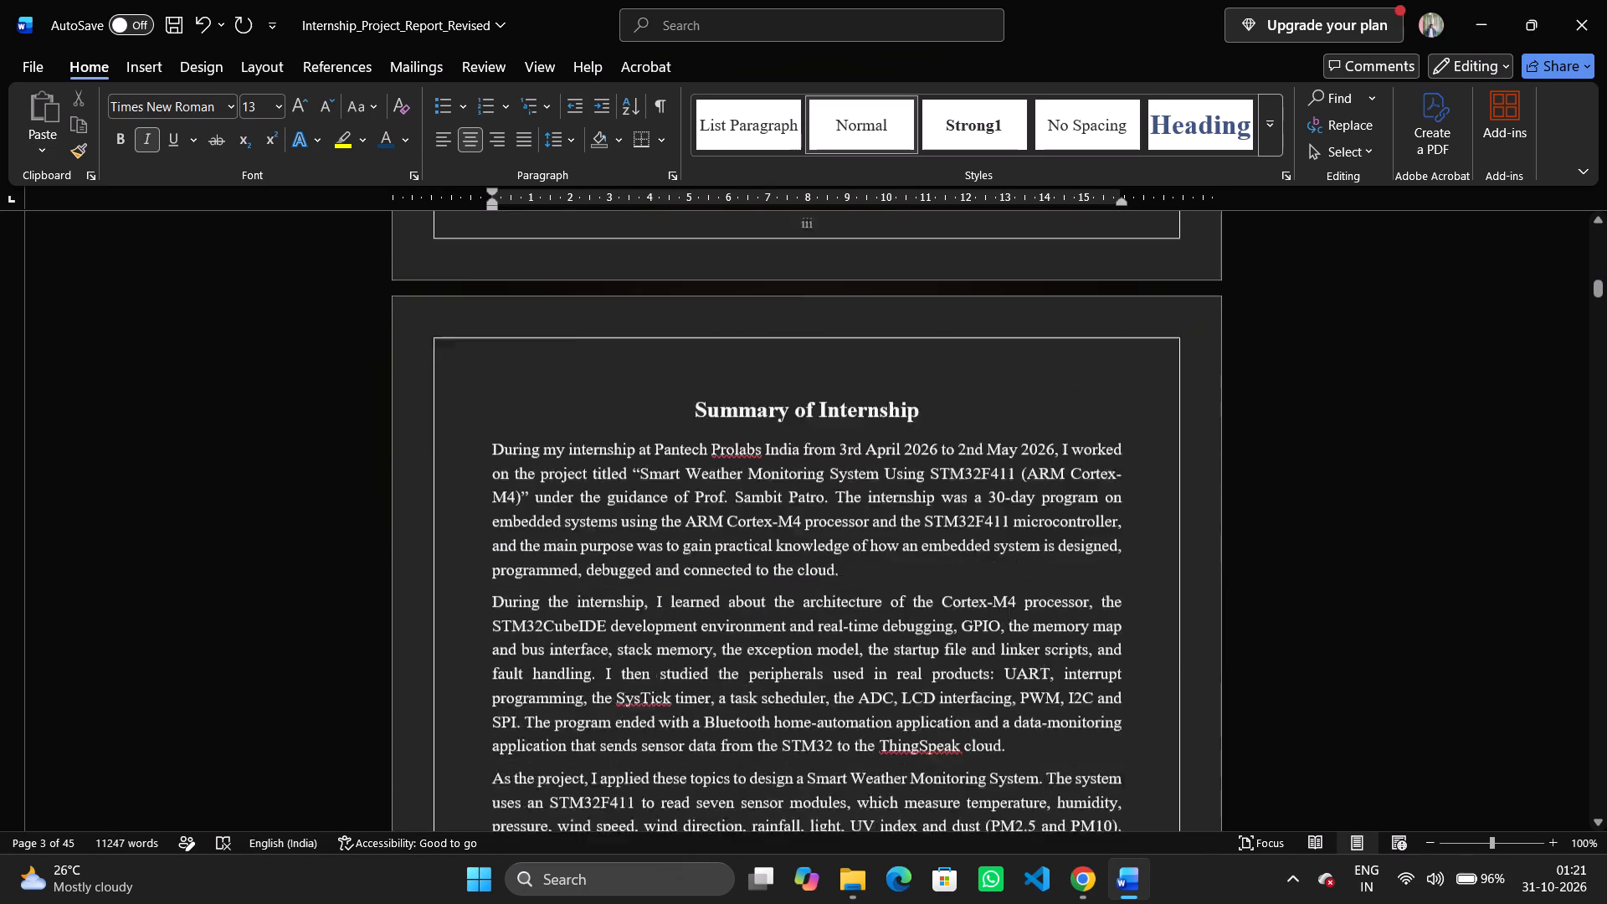
scroll(1050, 631, "down", 2)
scroll(1050, 631, "up", 8)
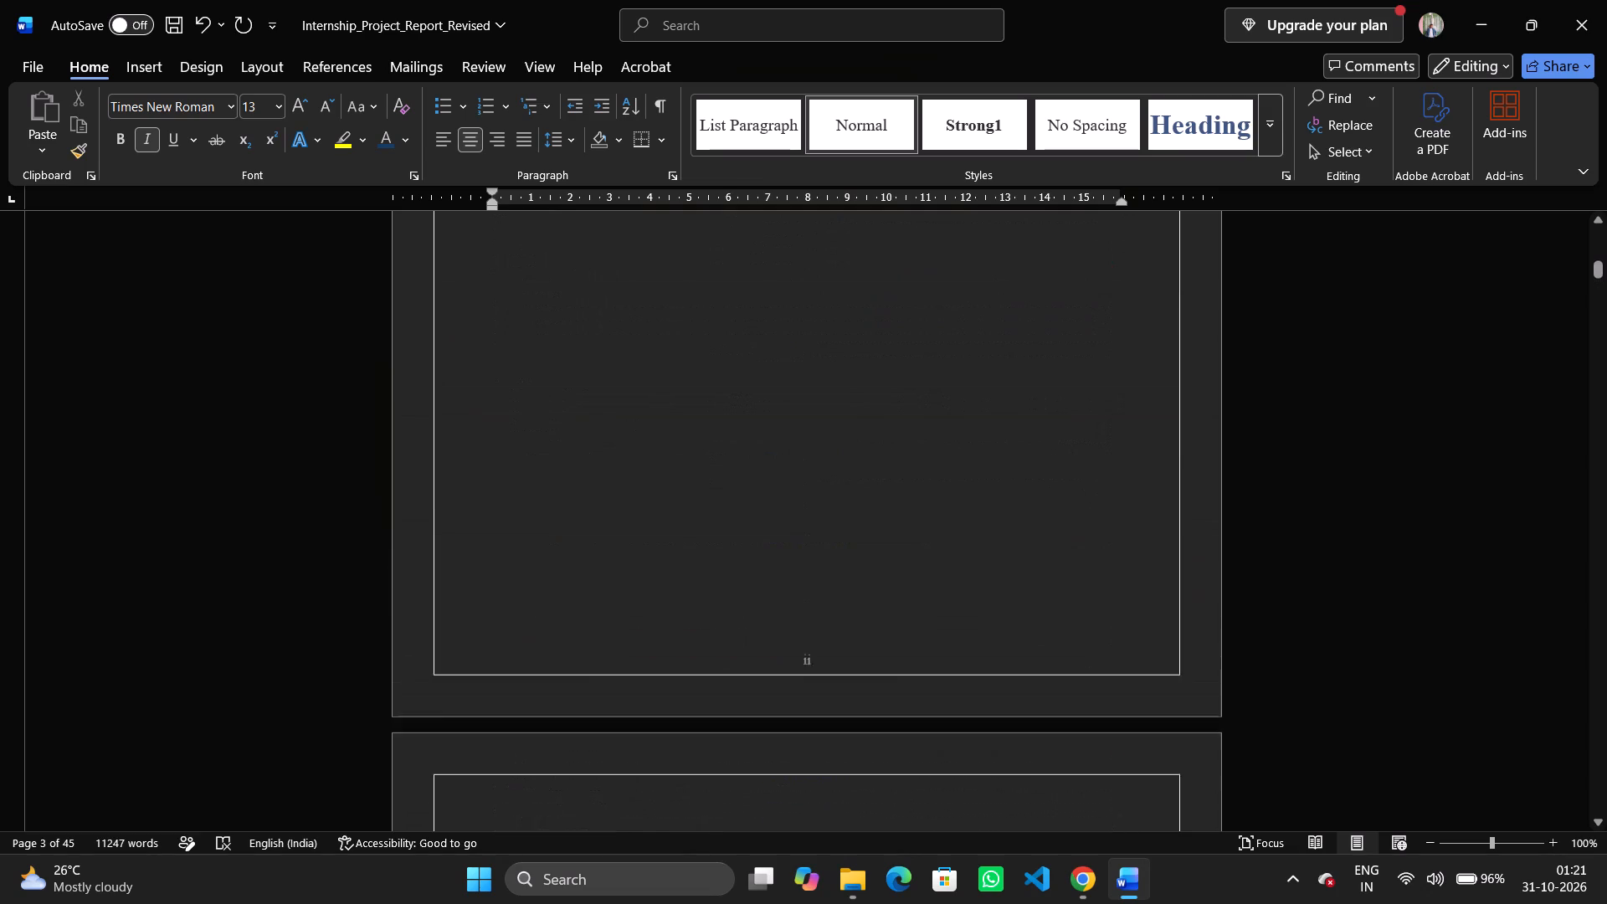
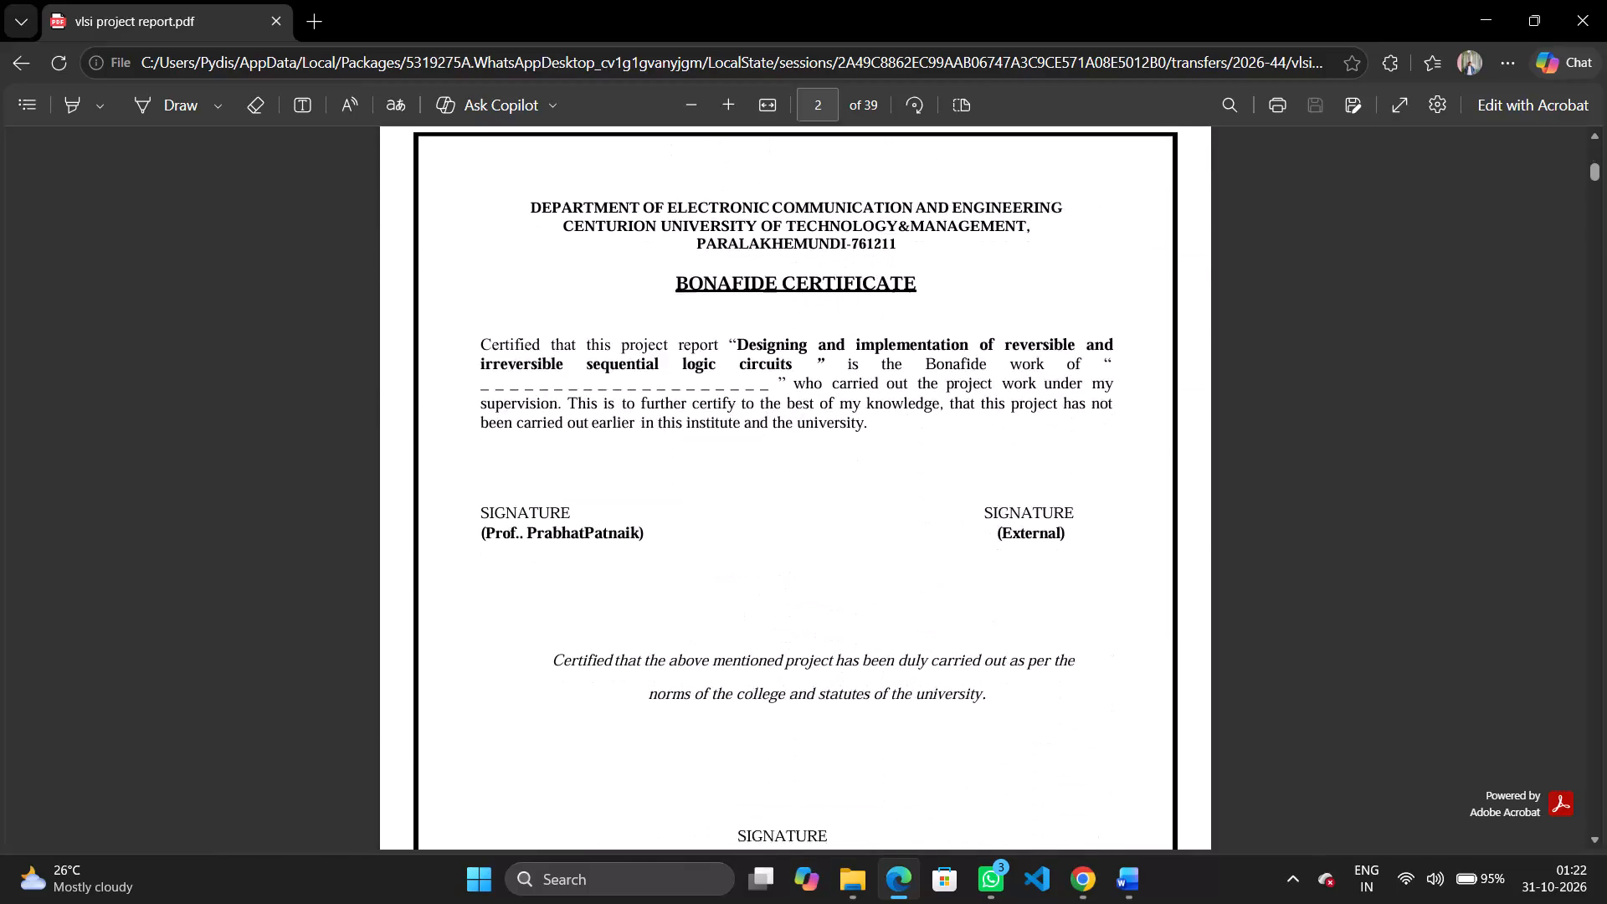
Review the declaration and acknowledgements pages of the VLSI project report PDF as a reference for front-page layout and wording.
scroll(700, 542, "down", 2)
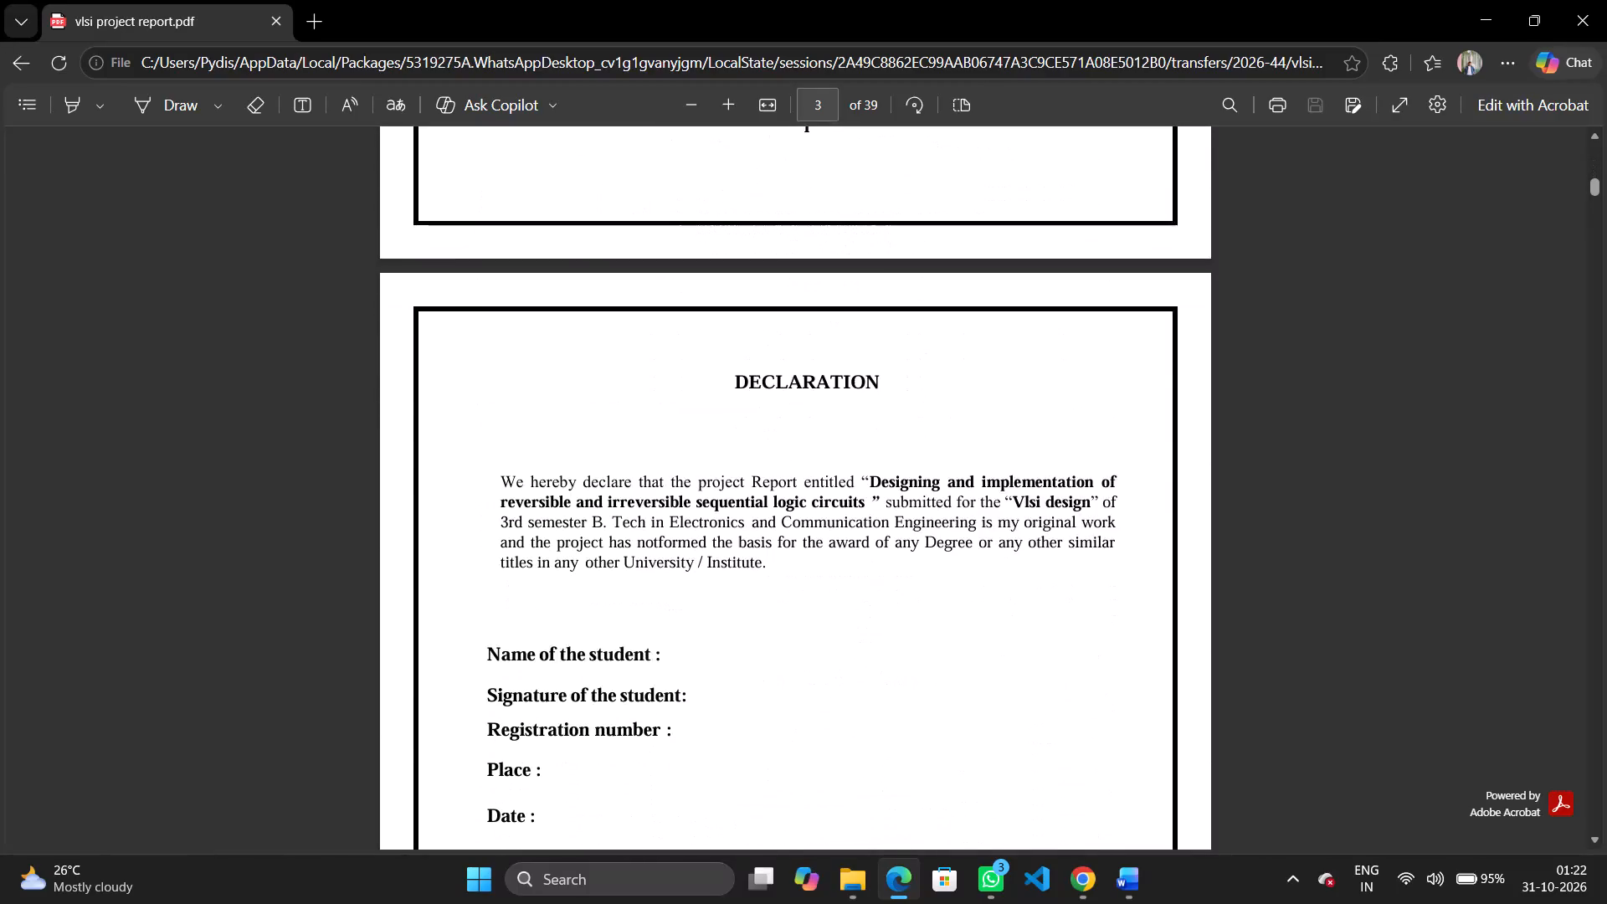
scroll(700, 542, "down", 4)
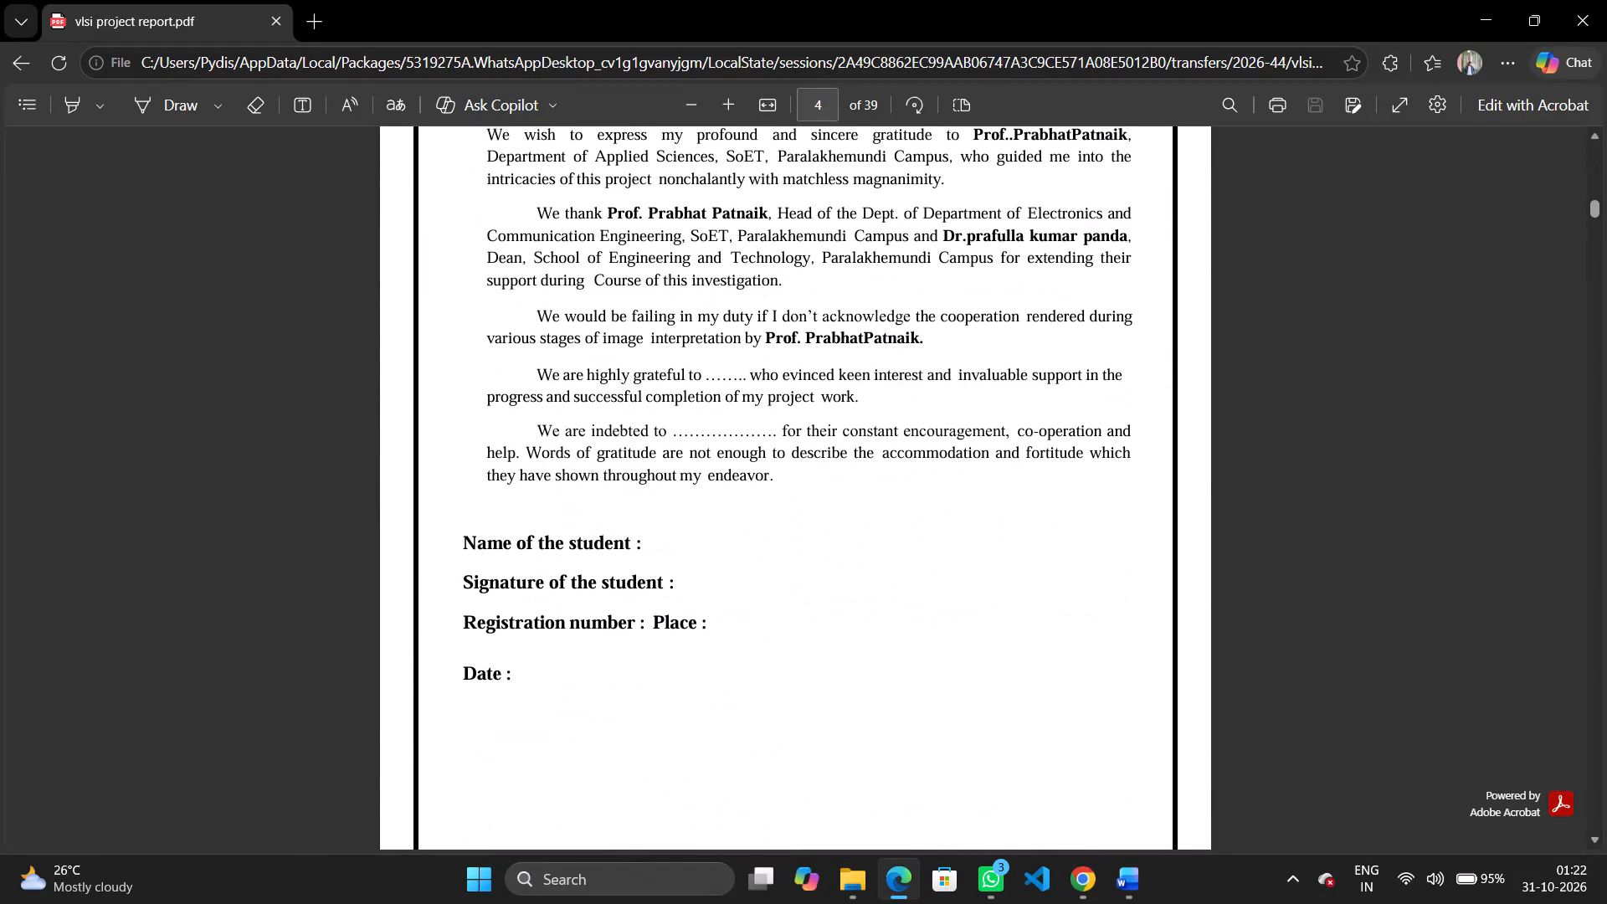
scroll(700, 542, "down", 3)
scroll(700, 542, "right", 2)
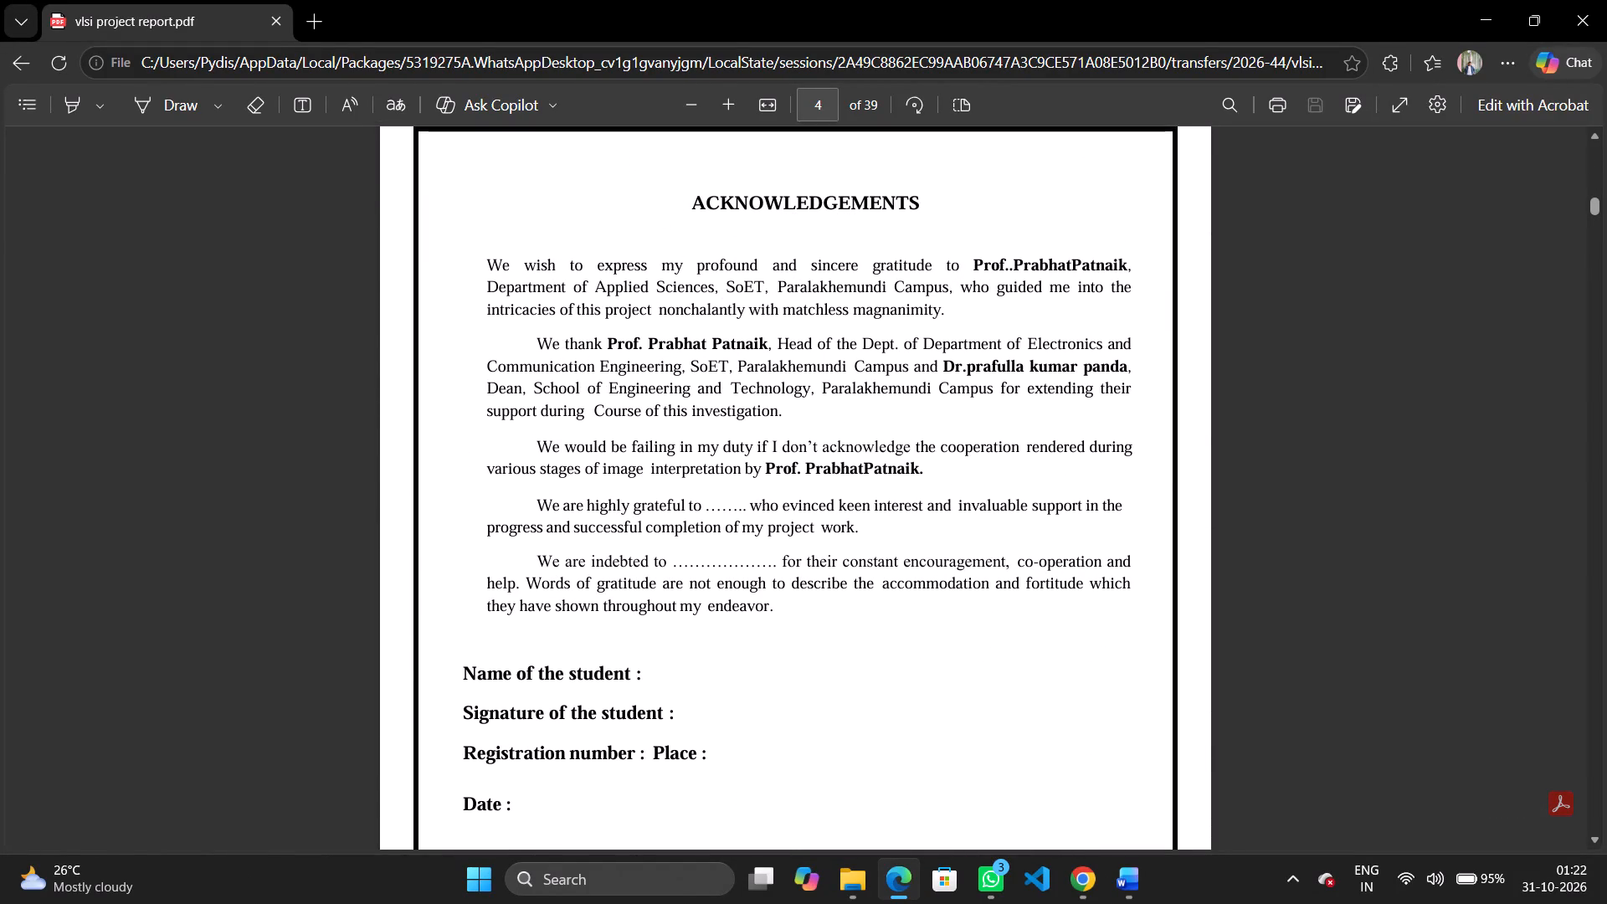
scroll(700, 542, "right", 1)
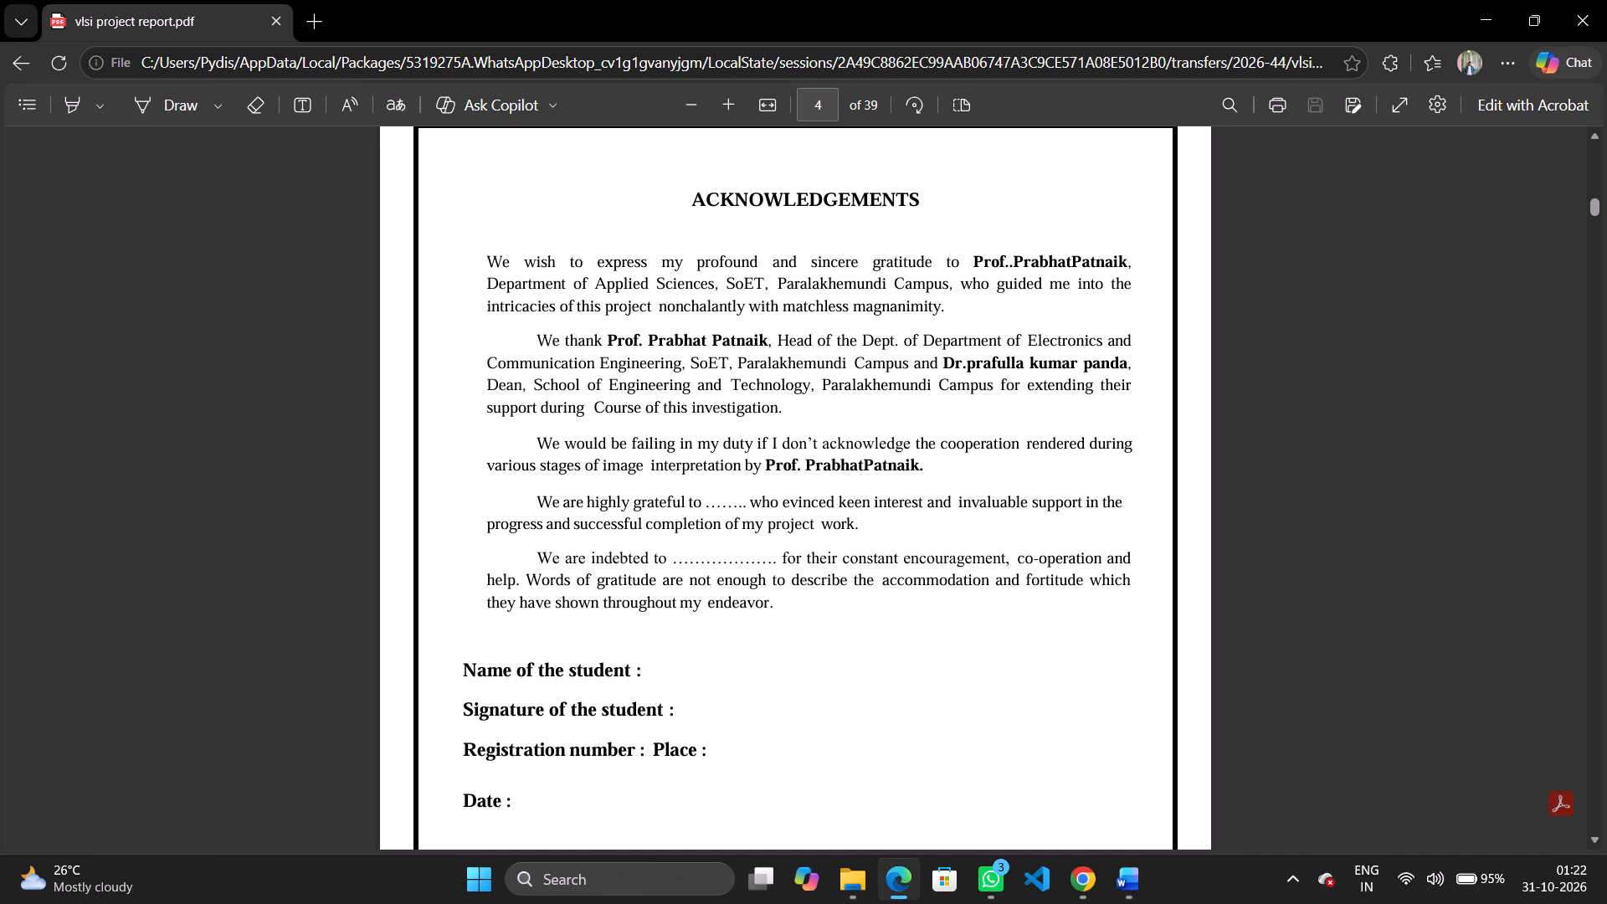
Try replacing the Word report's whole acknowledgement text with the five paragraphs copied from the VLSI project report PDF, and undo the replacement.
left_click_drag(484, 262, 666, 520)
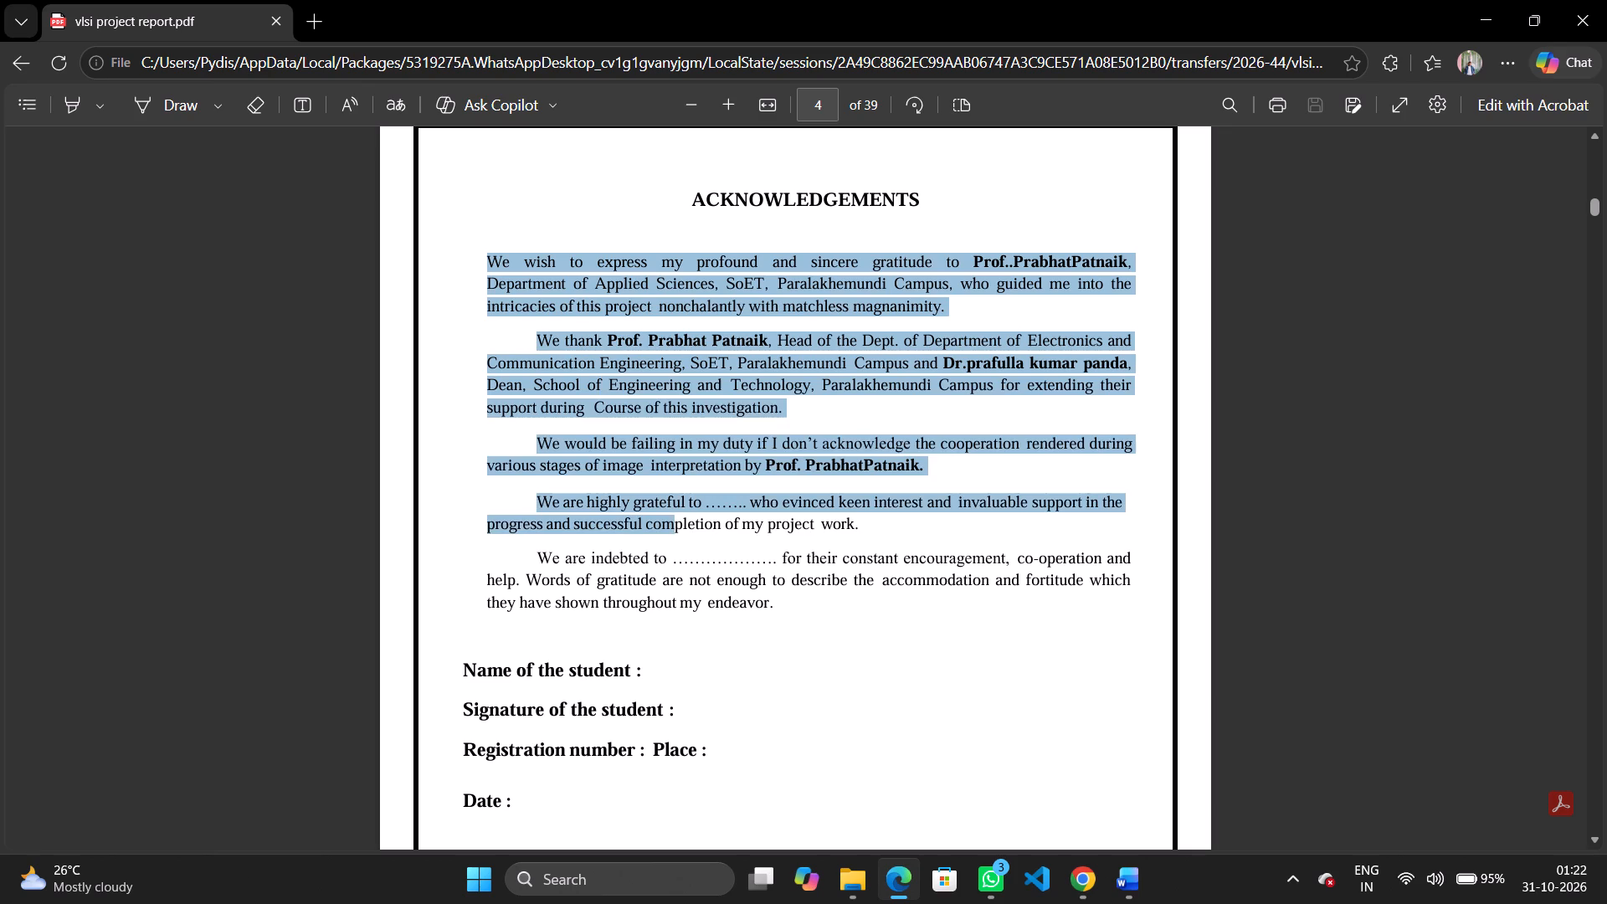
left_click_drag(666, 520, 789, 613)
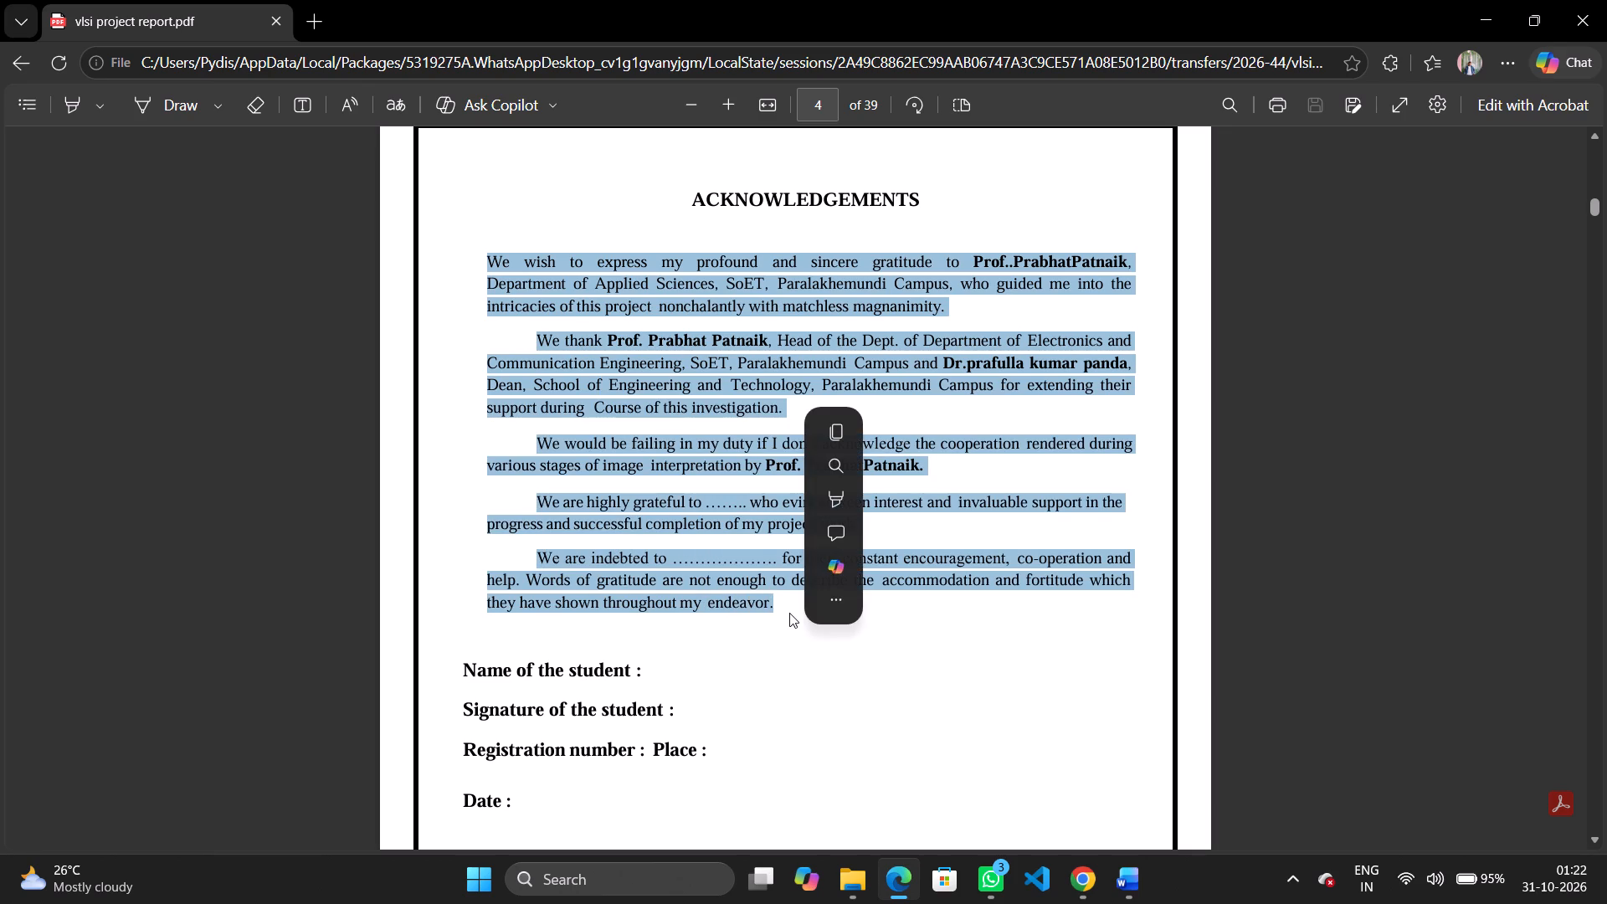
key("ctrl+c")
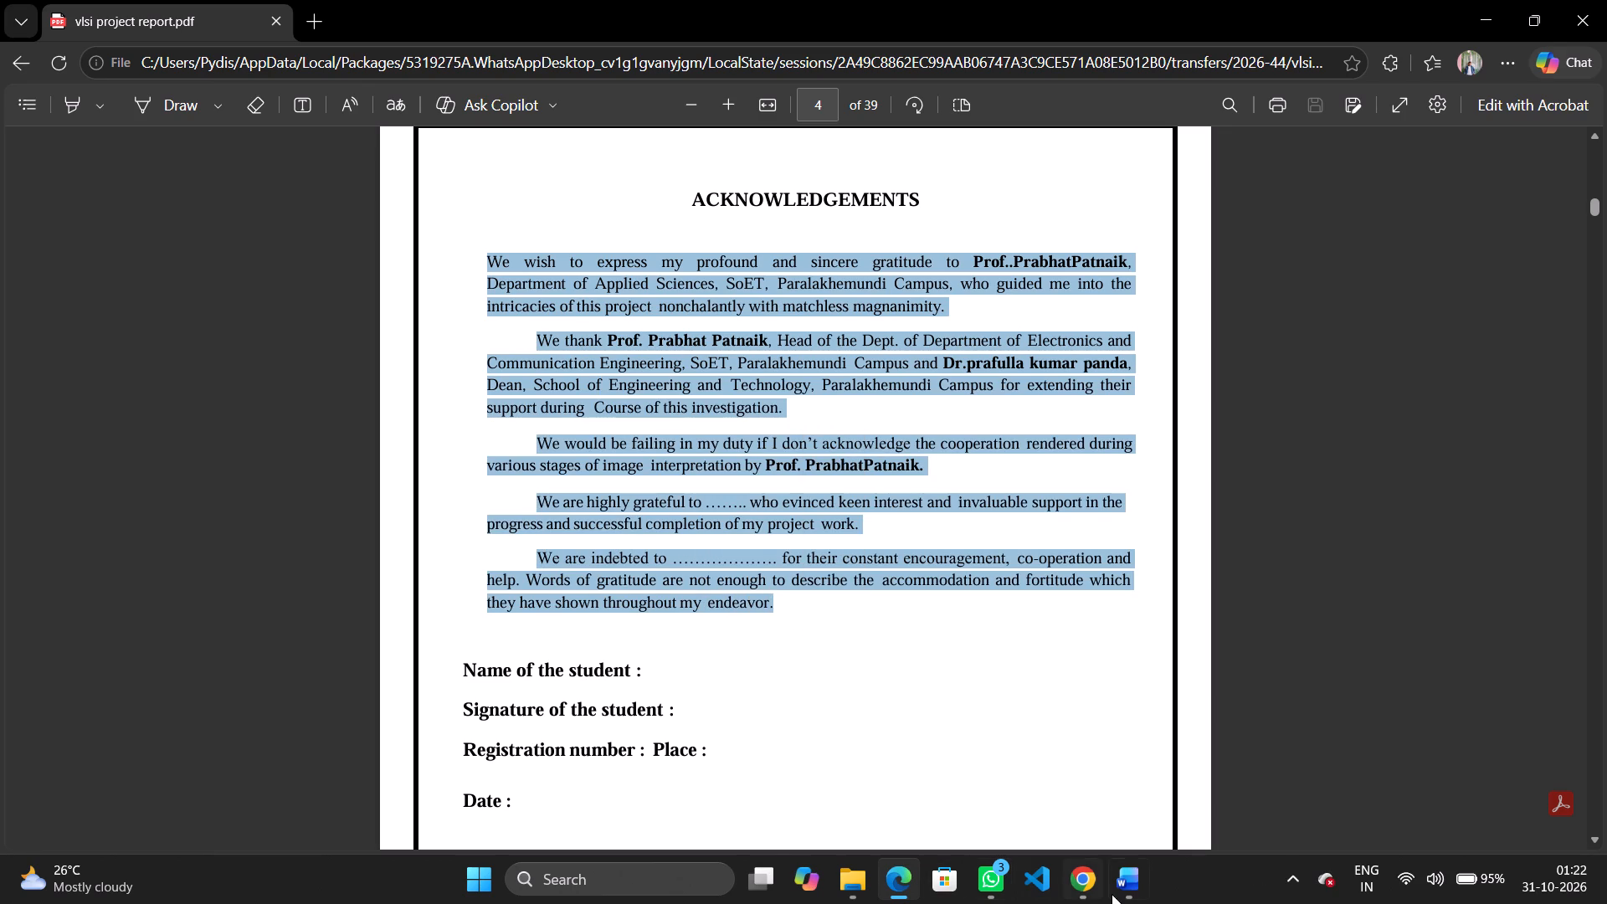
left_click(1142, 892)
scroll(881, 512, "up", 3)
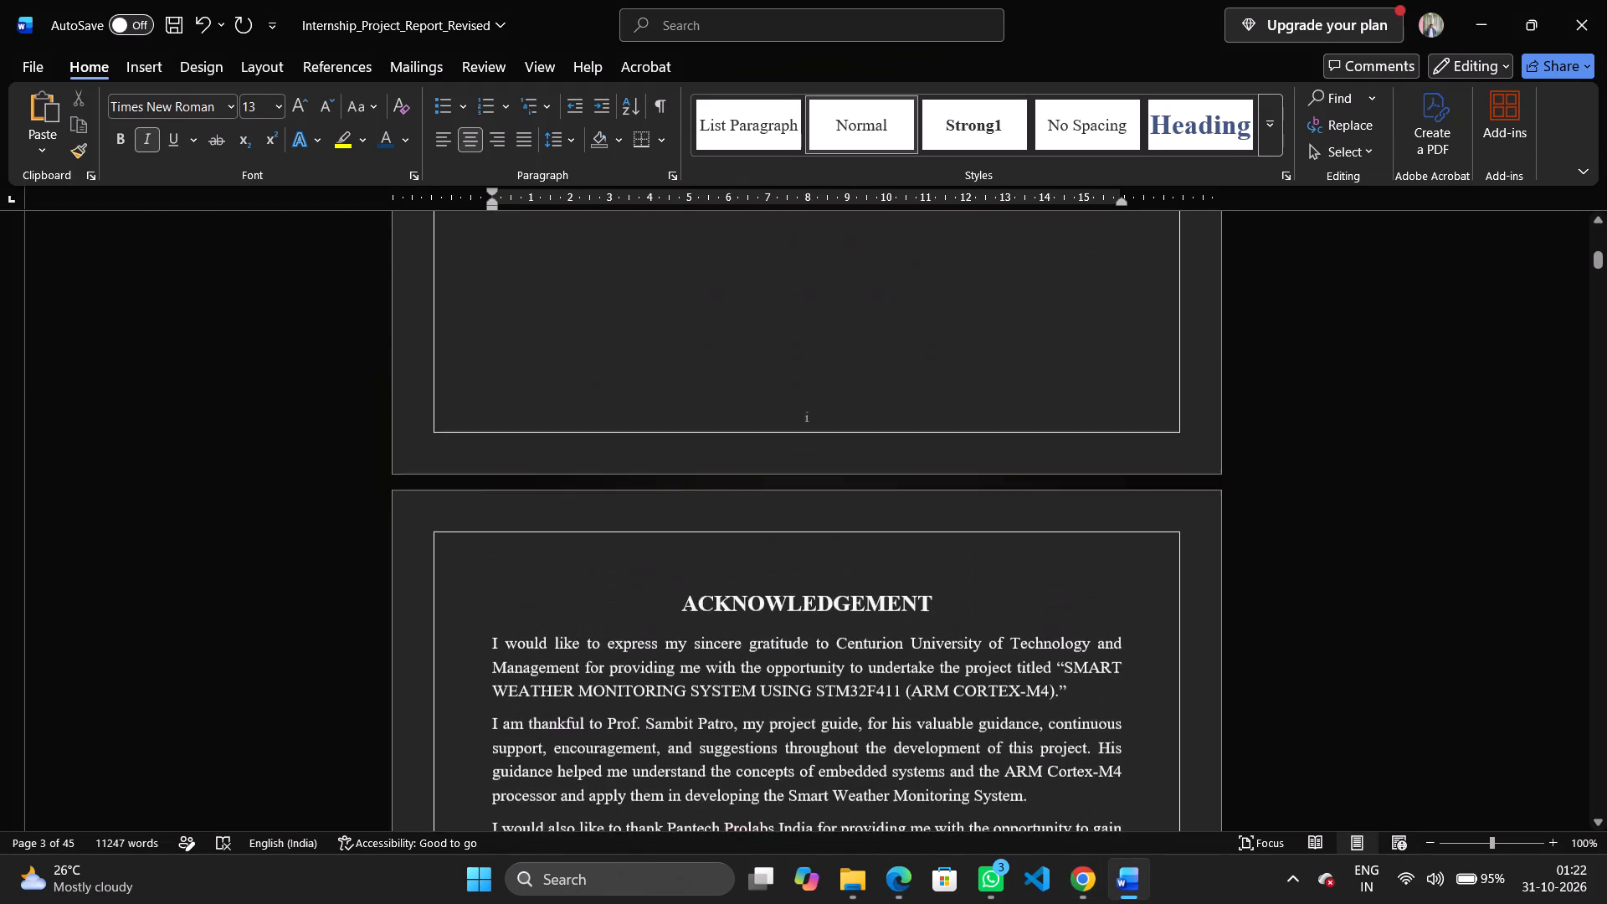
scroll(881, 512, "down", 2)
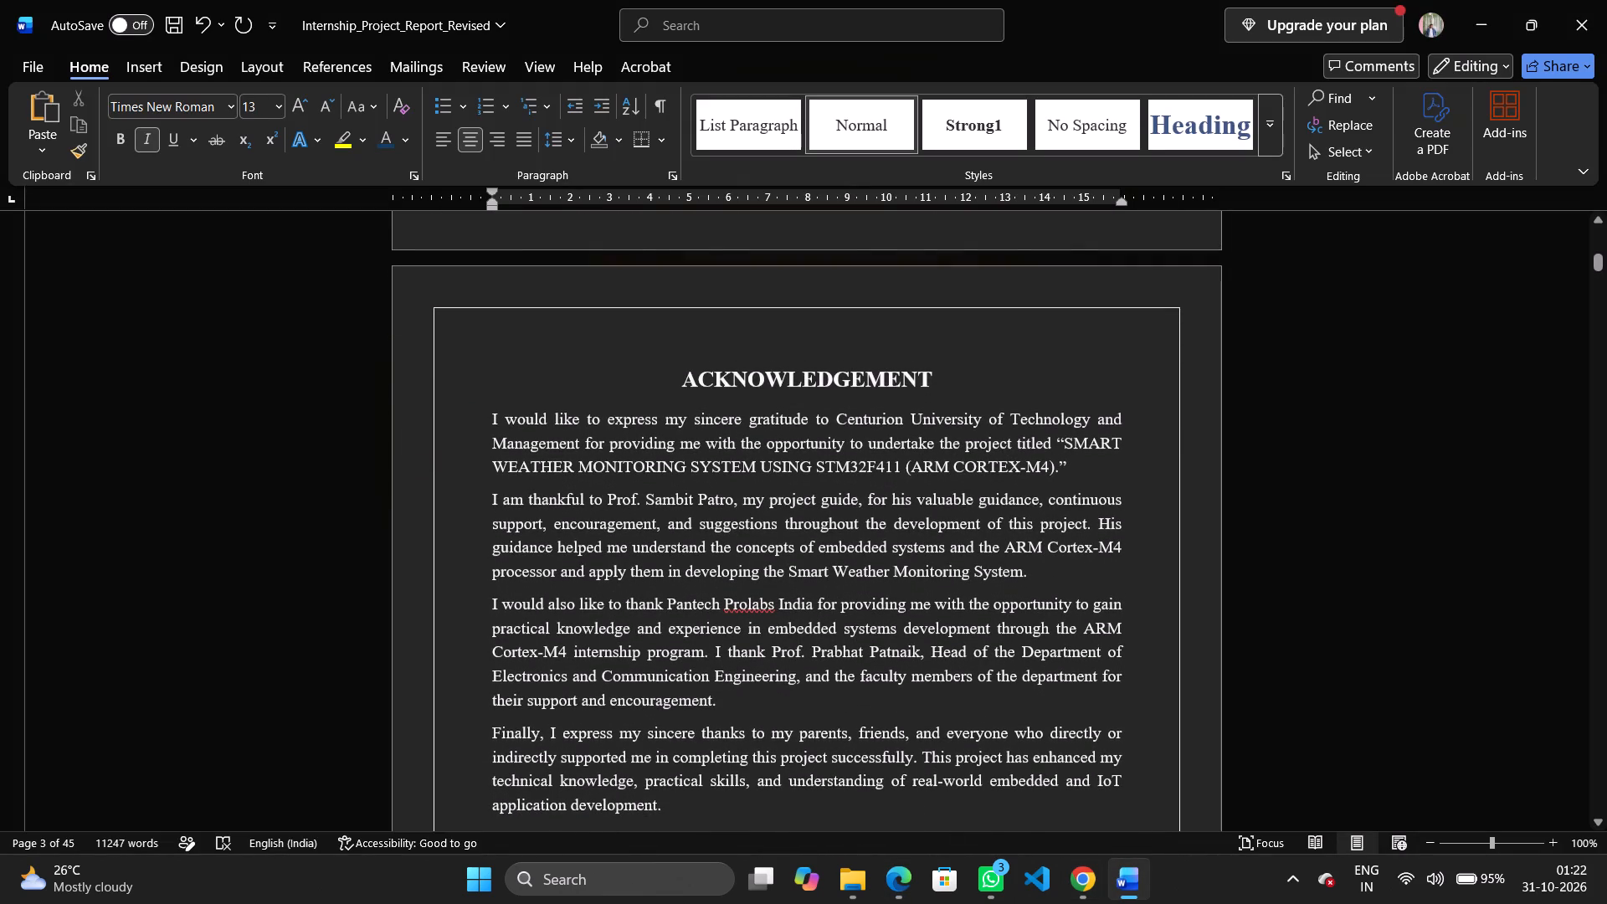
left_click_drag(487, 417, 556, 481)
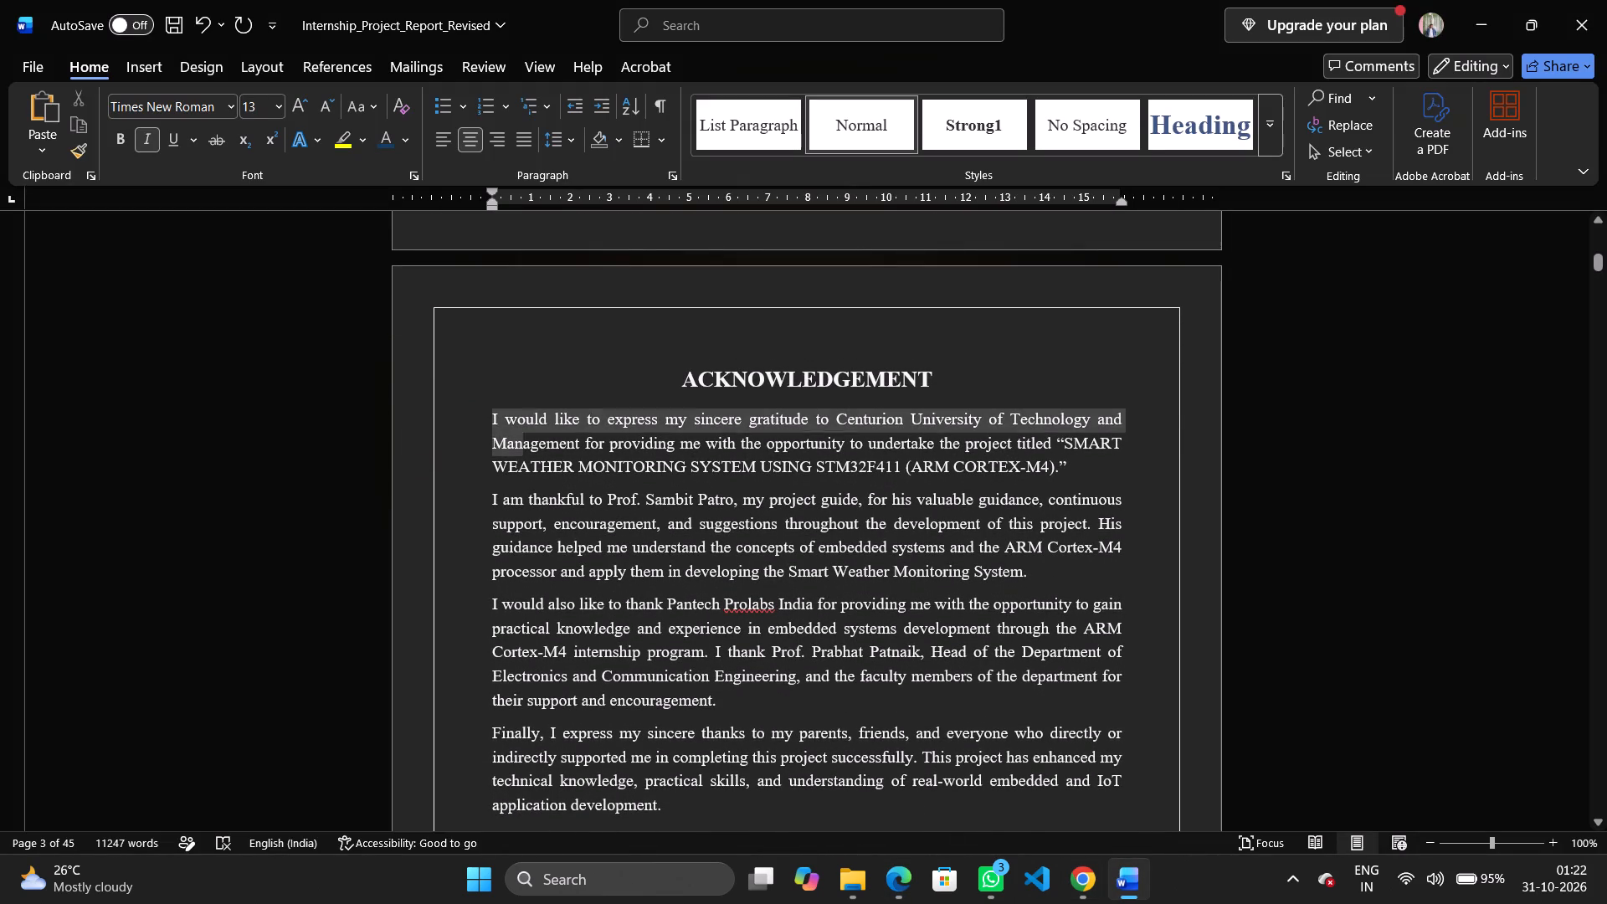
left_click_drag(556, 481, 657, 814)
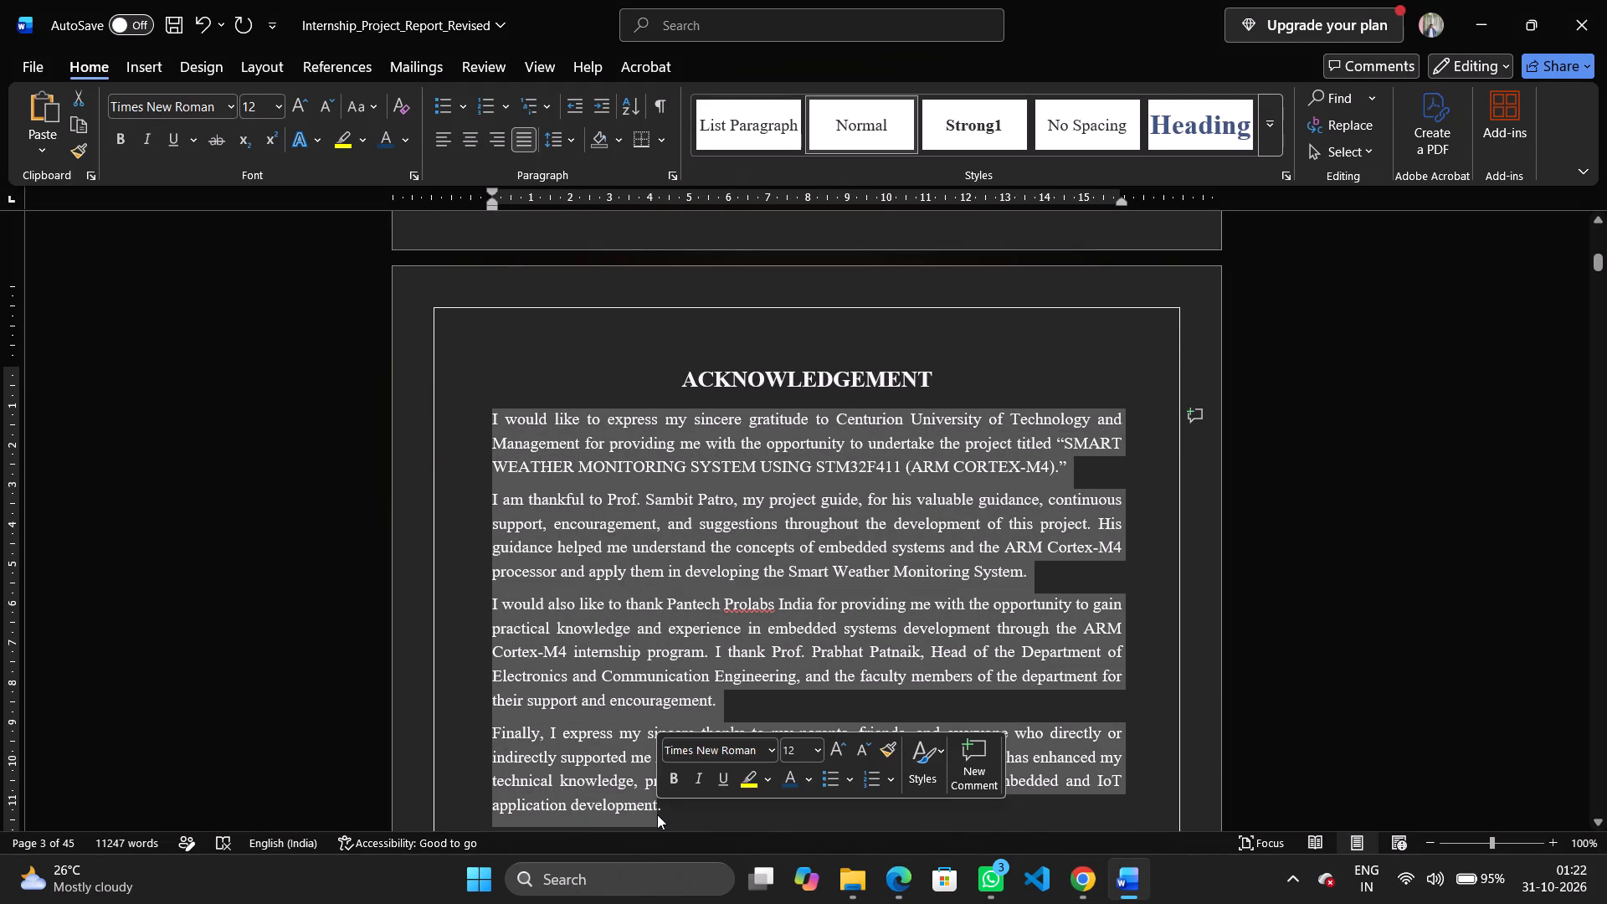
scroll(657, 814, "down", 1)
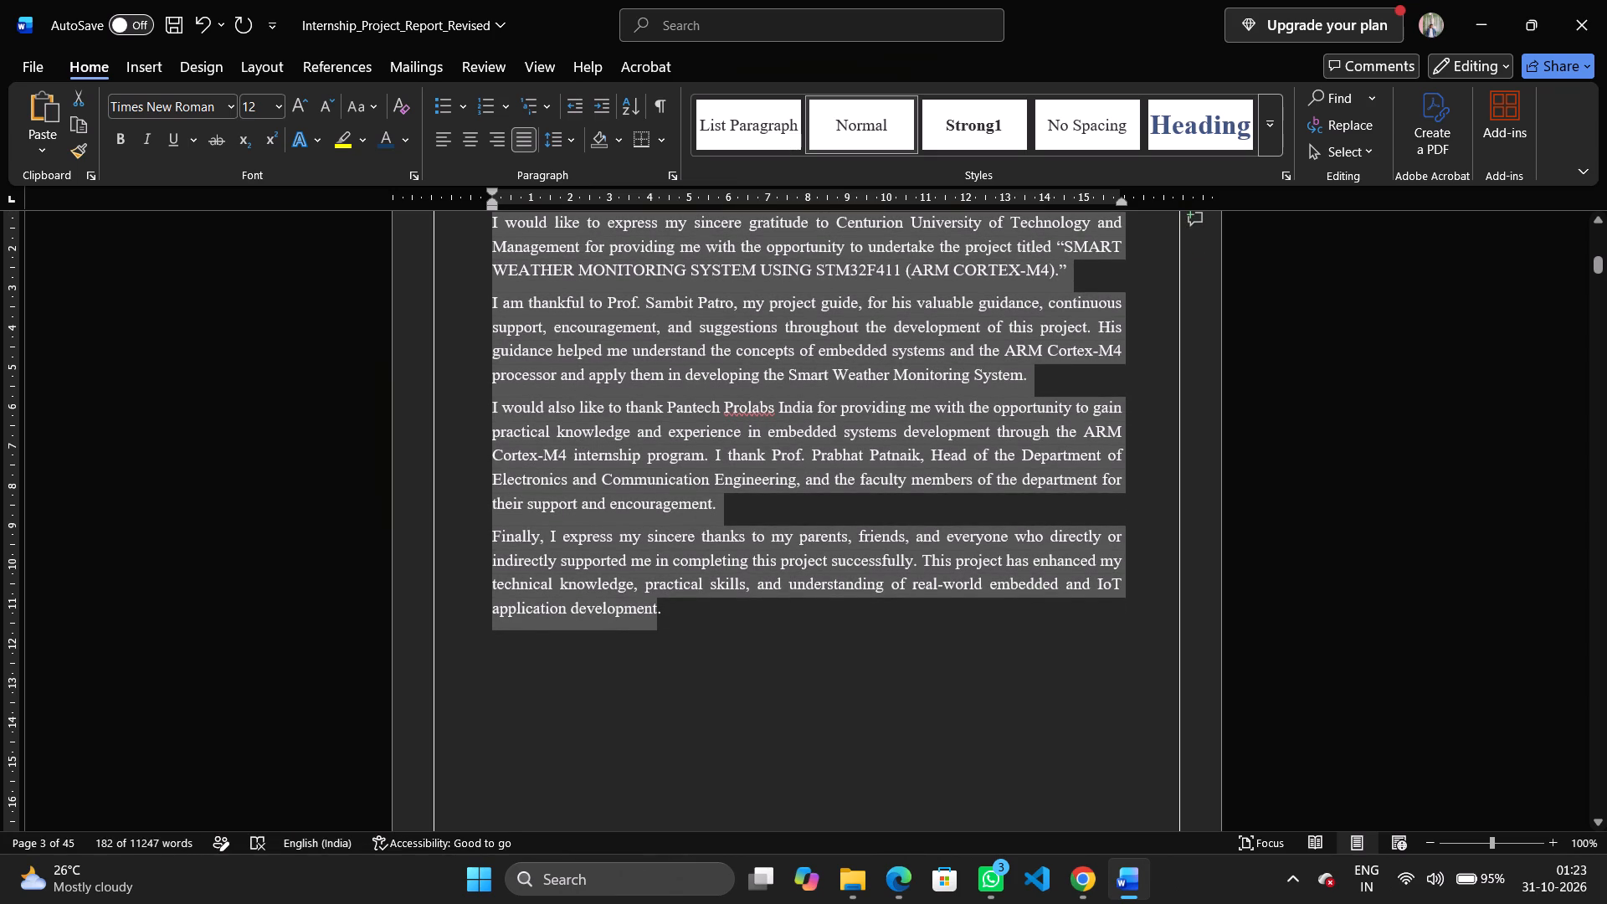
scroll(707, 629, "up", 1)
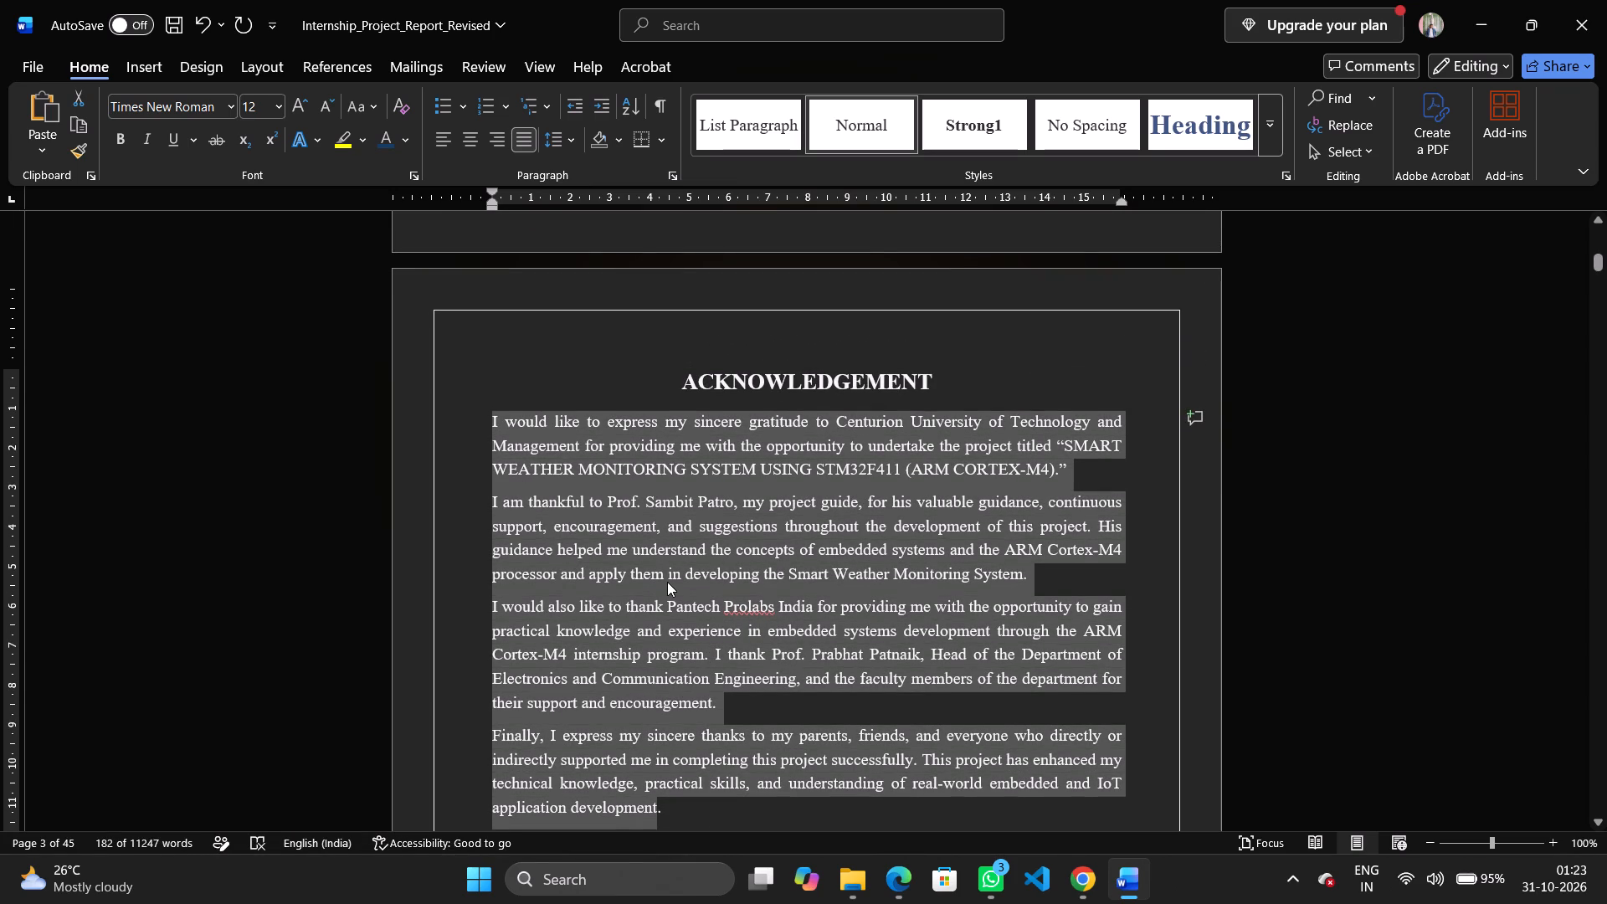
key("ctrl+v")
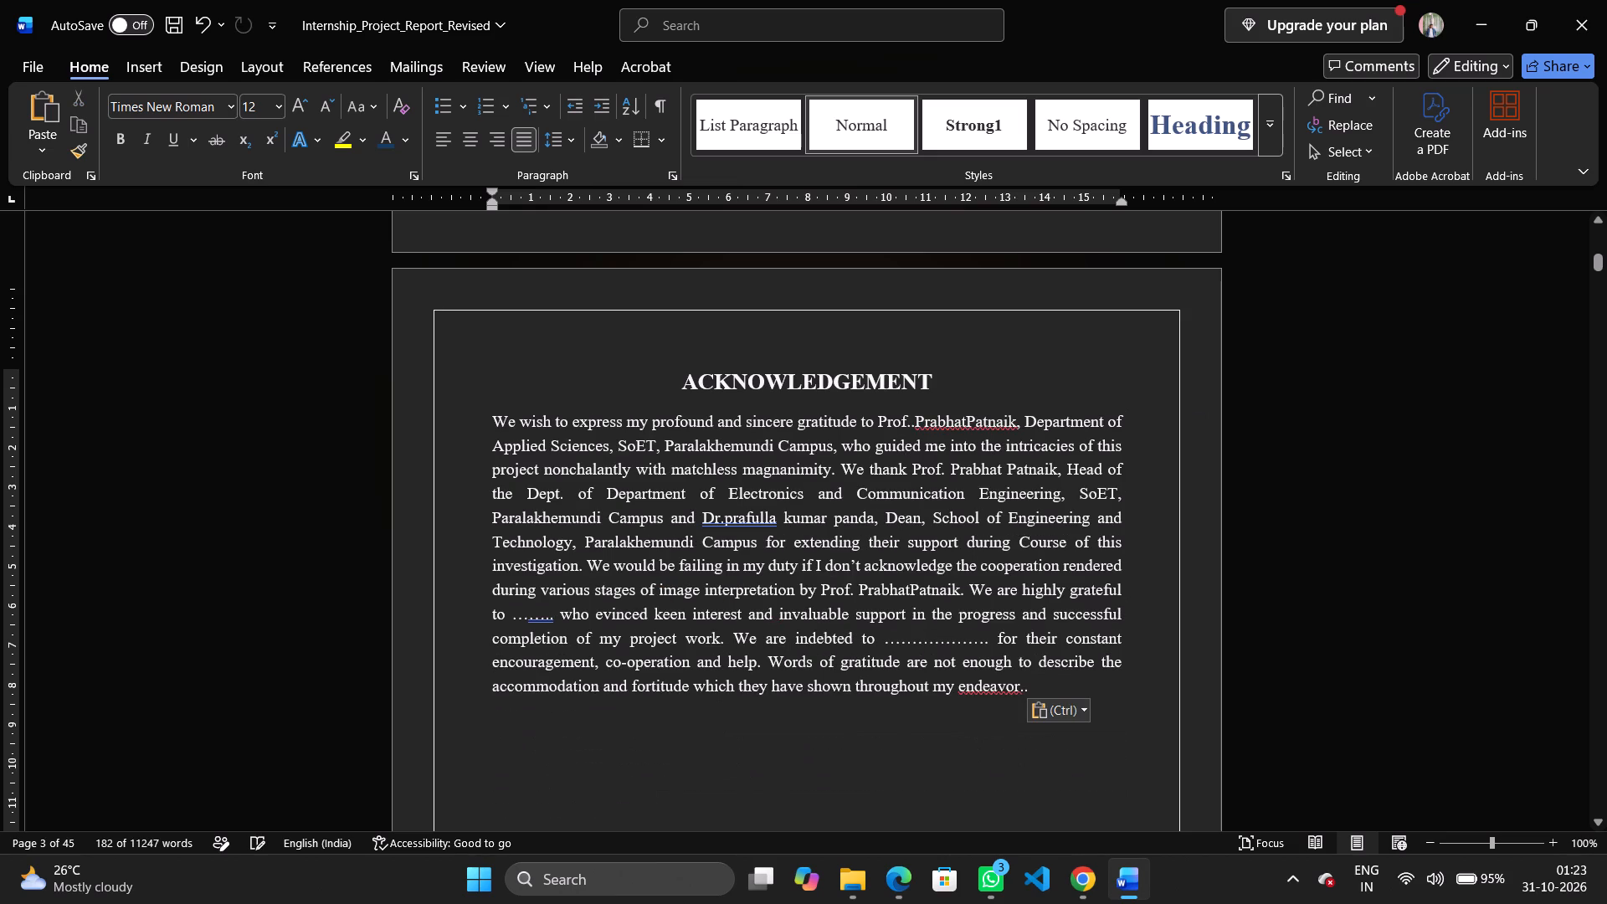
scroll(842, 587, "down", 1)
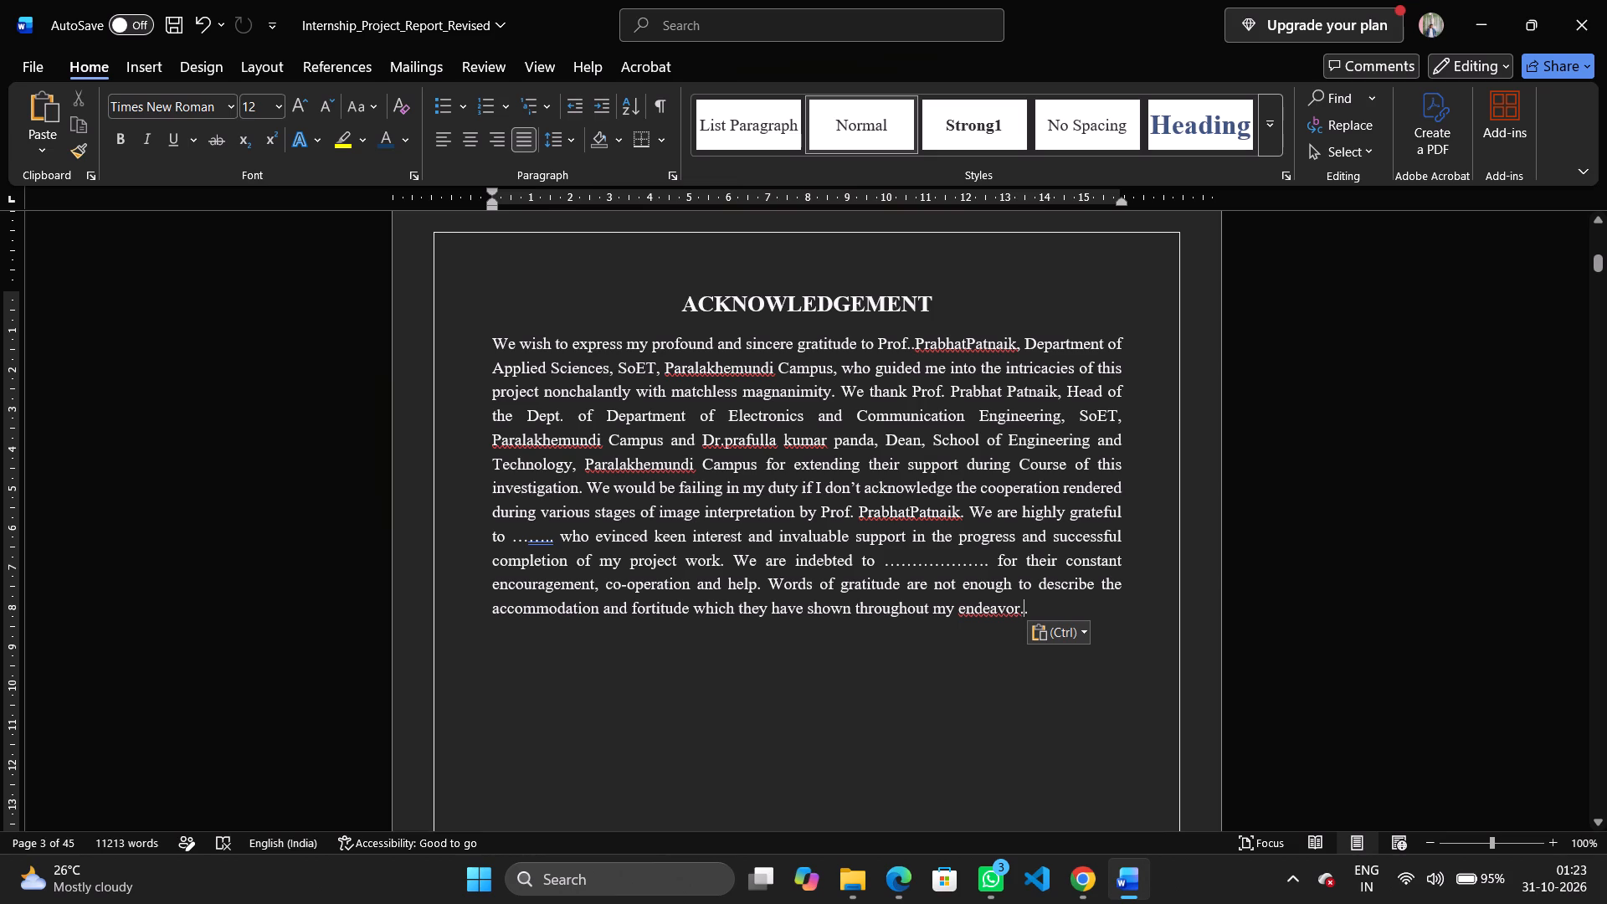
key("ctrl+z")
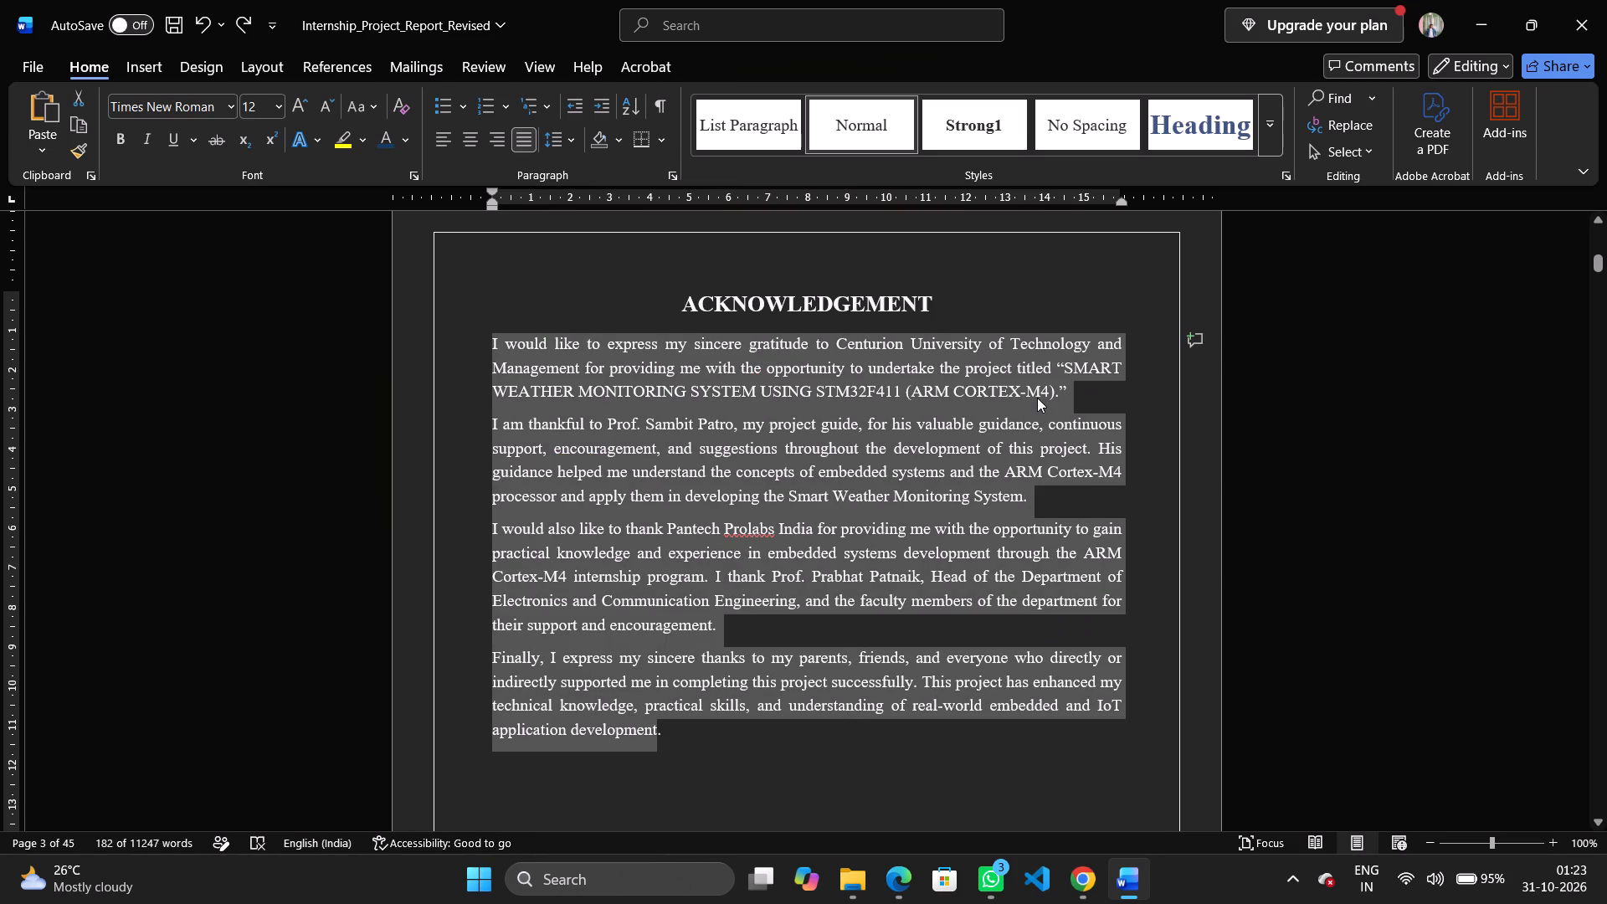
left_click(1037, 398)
Replace the Word acknowledgement's first paragraph with the PDF's "We wish to express my profound and sincere gratitude" paragraph, kept as a separate paragraph.
key("alt+Tab")
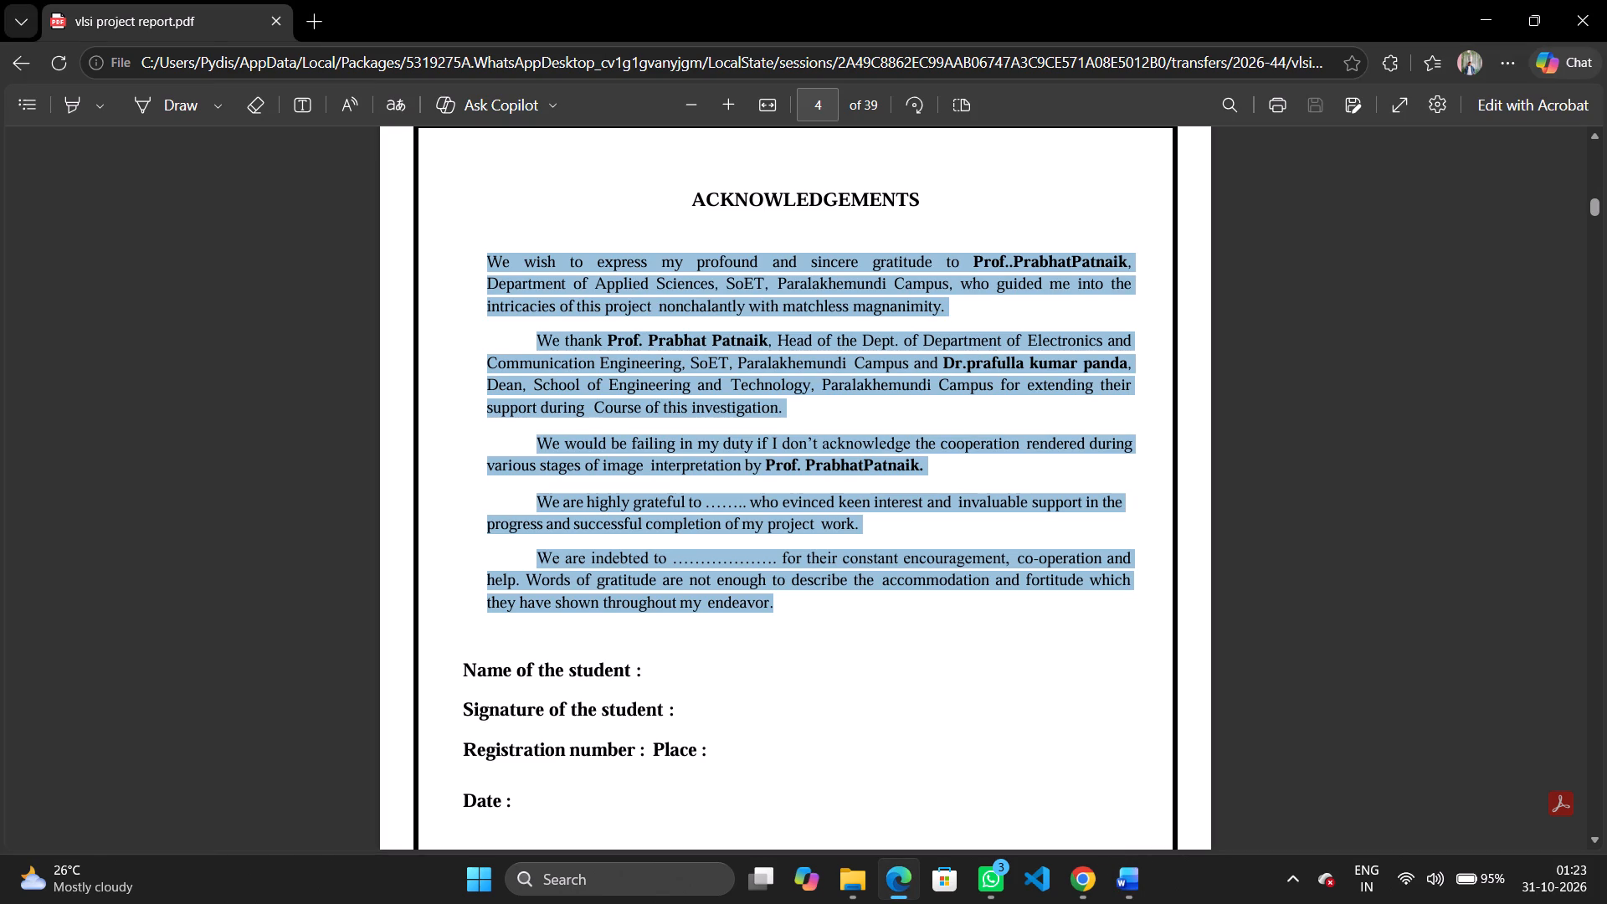
left_click(938, 305)
triple_click(944, 304)
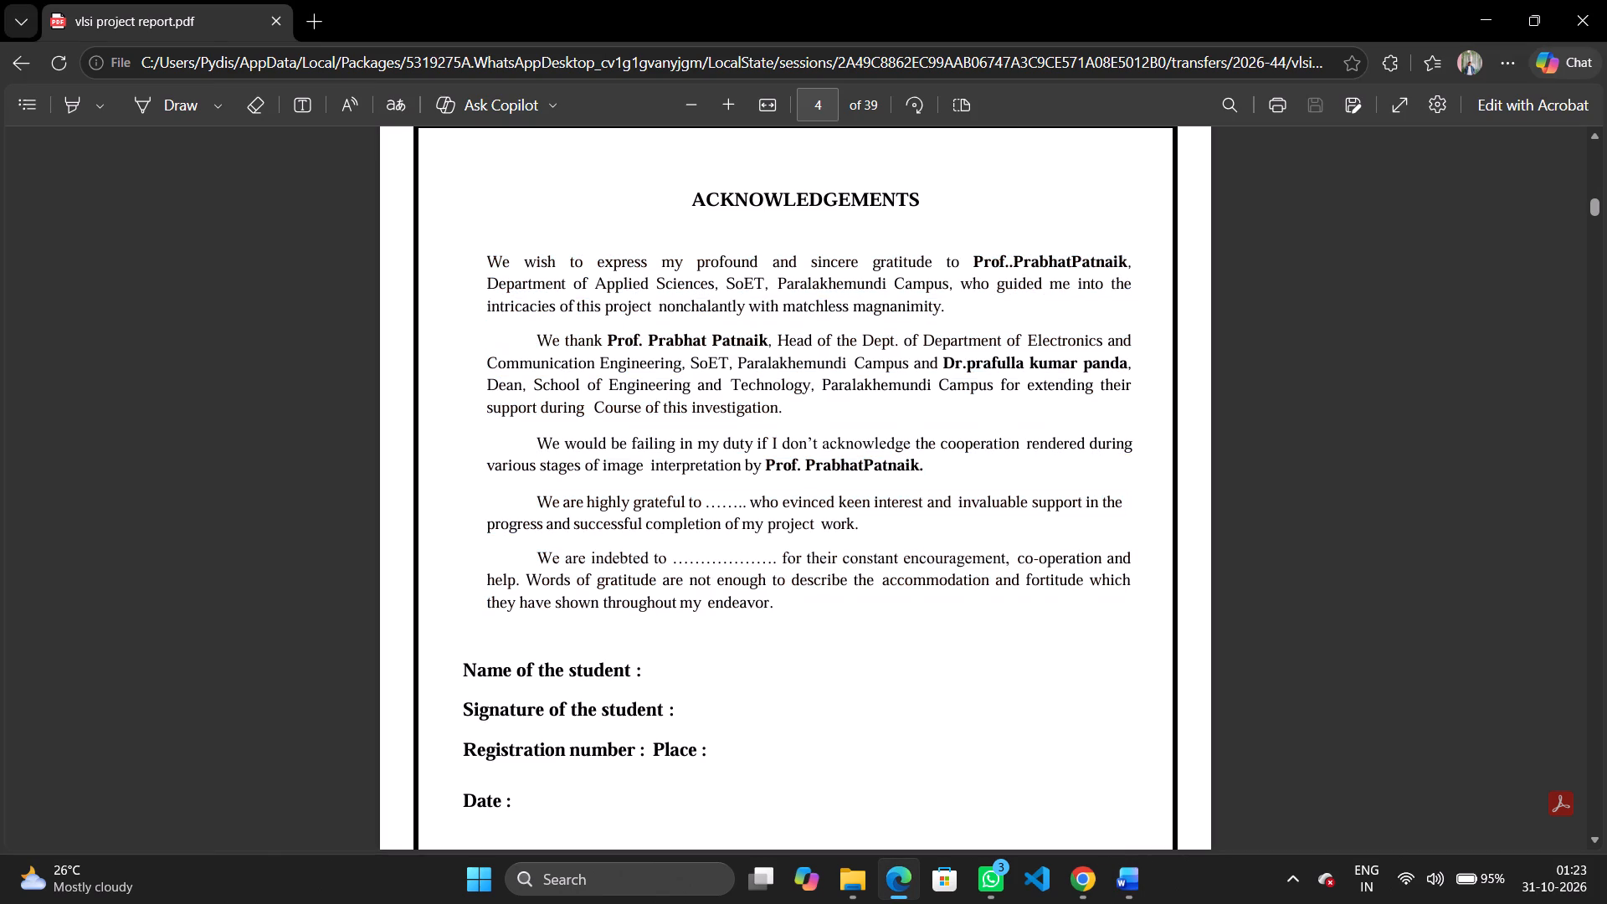
left_click(944, 304)
triple_click(766, 259)
left_click(766, 259)
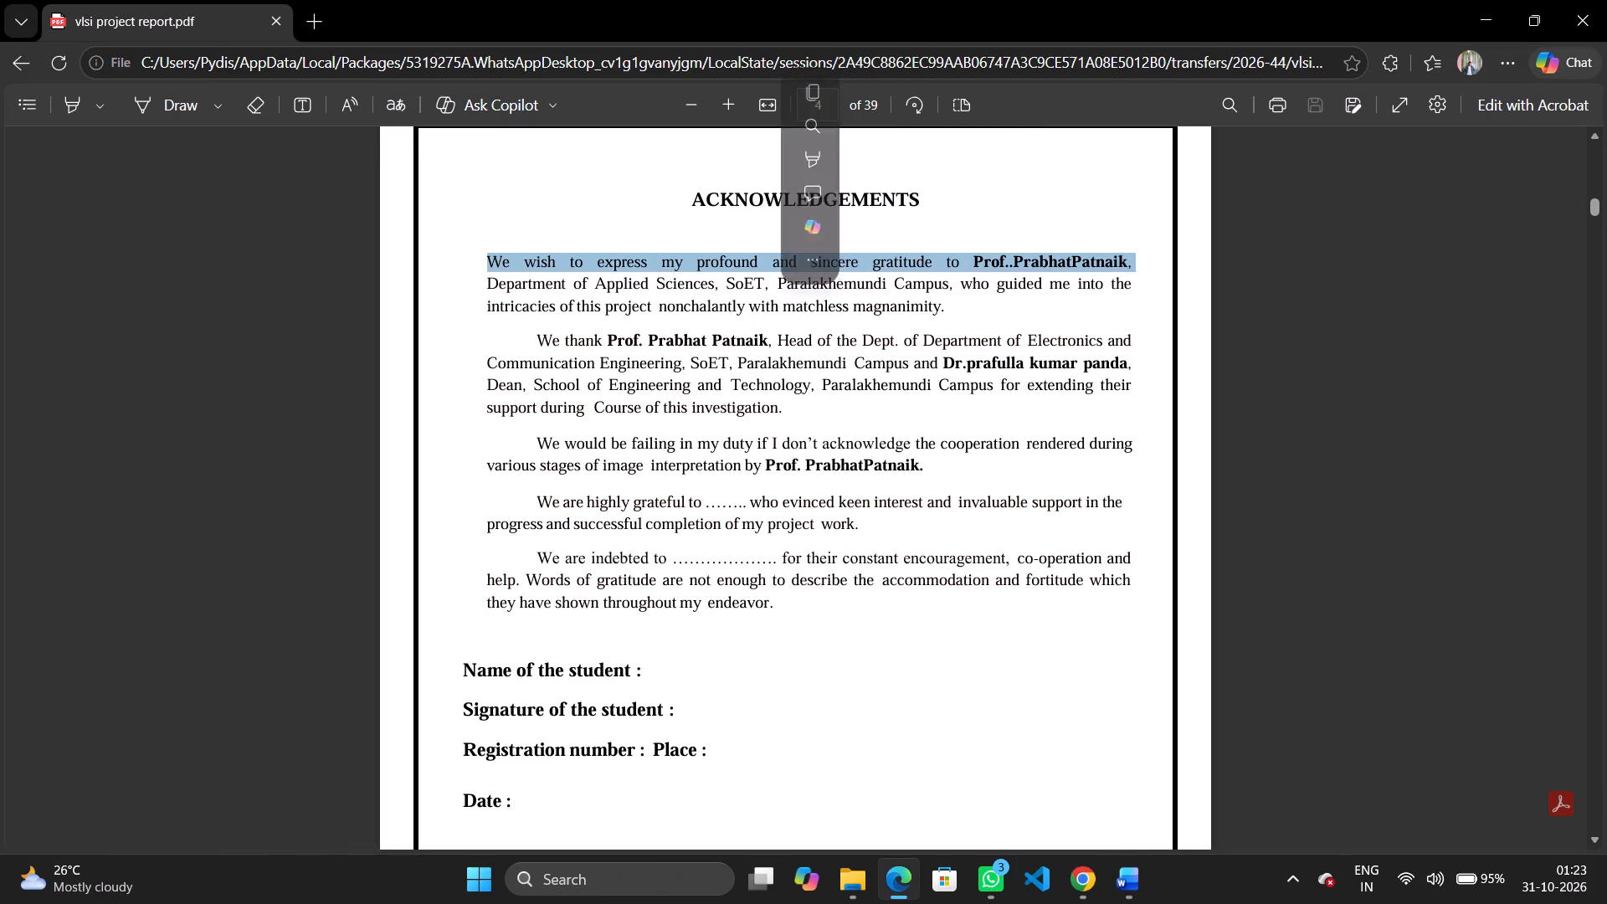
left_click(766, 259)
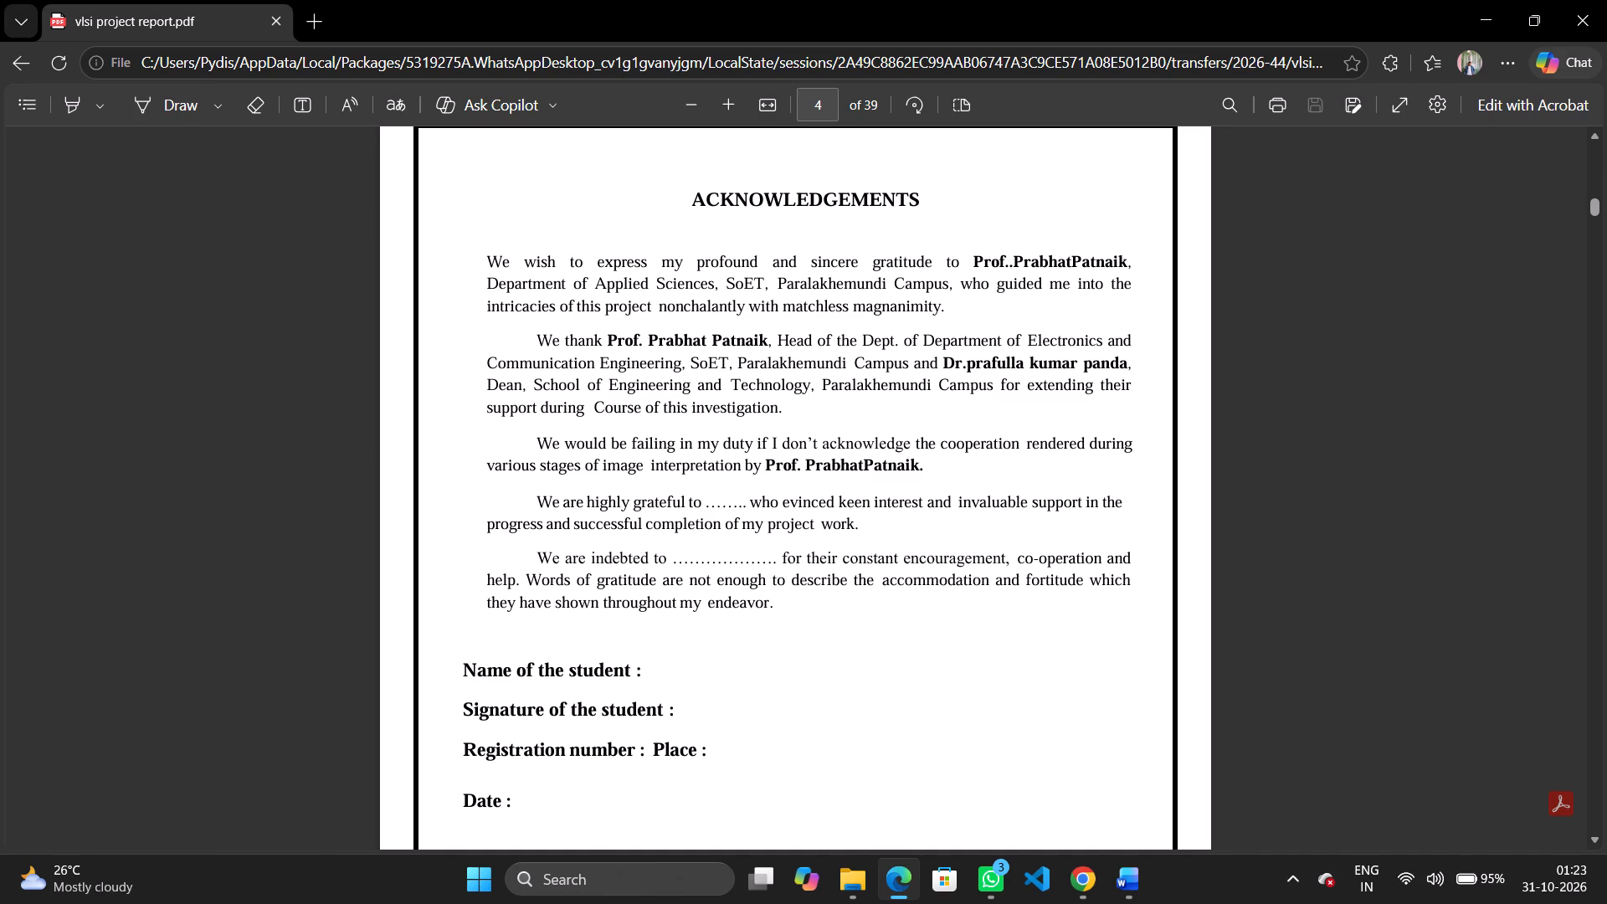
left_click_drag(488, 258, 757, 296)
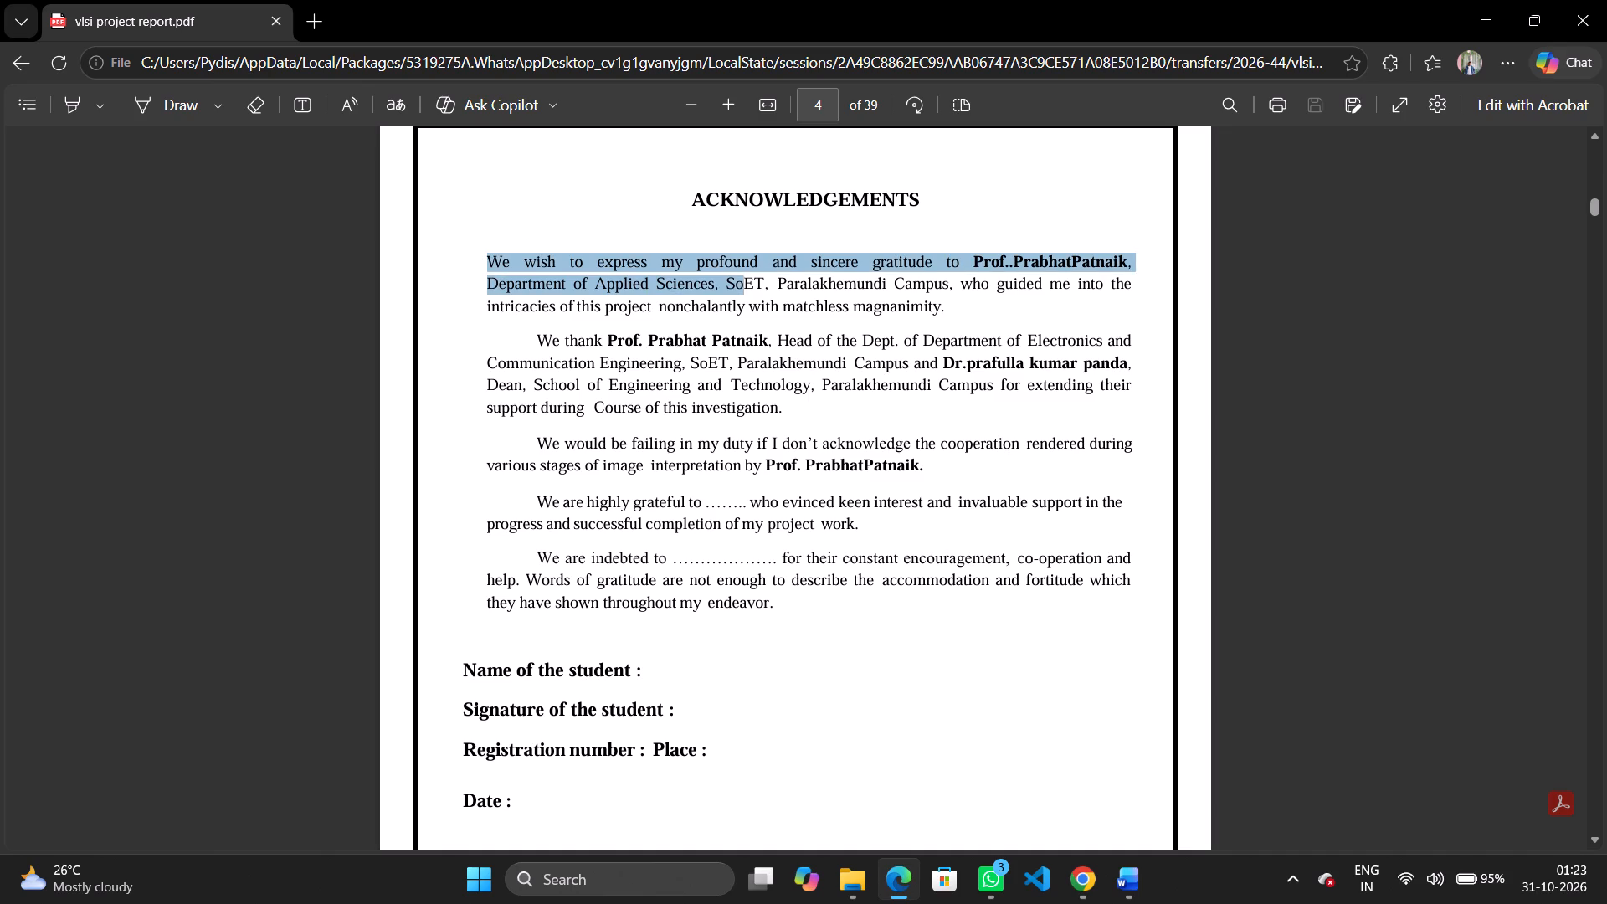
left_click_drag(757, 296, 948, 304)
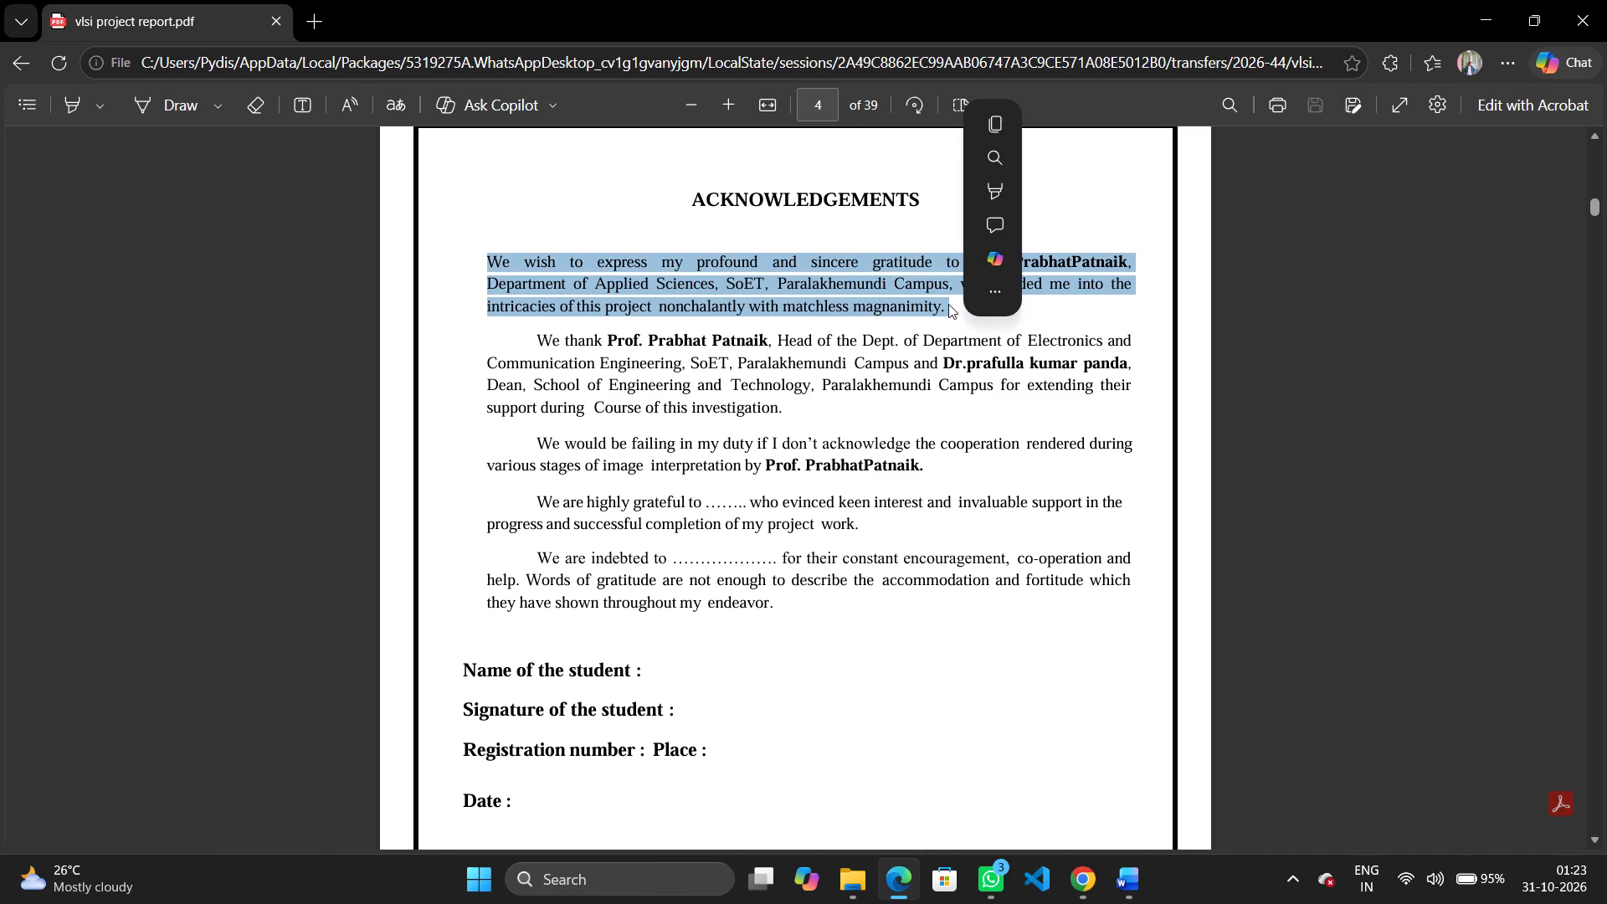
key("ctrl+c")
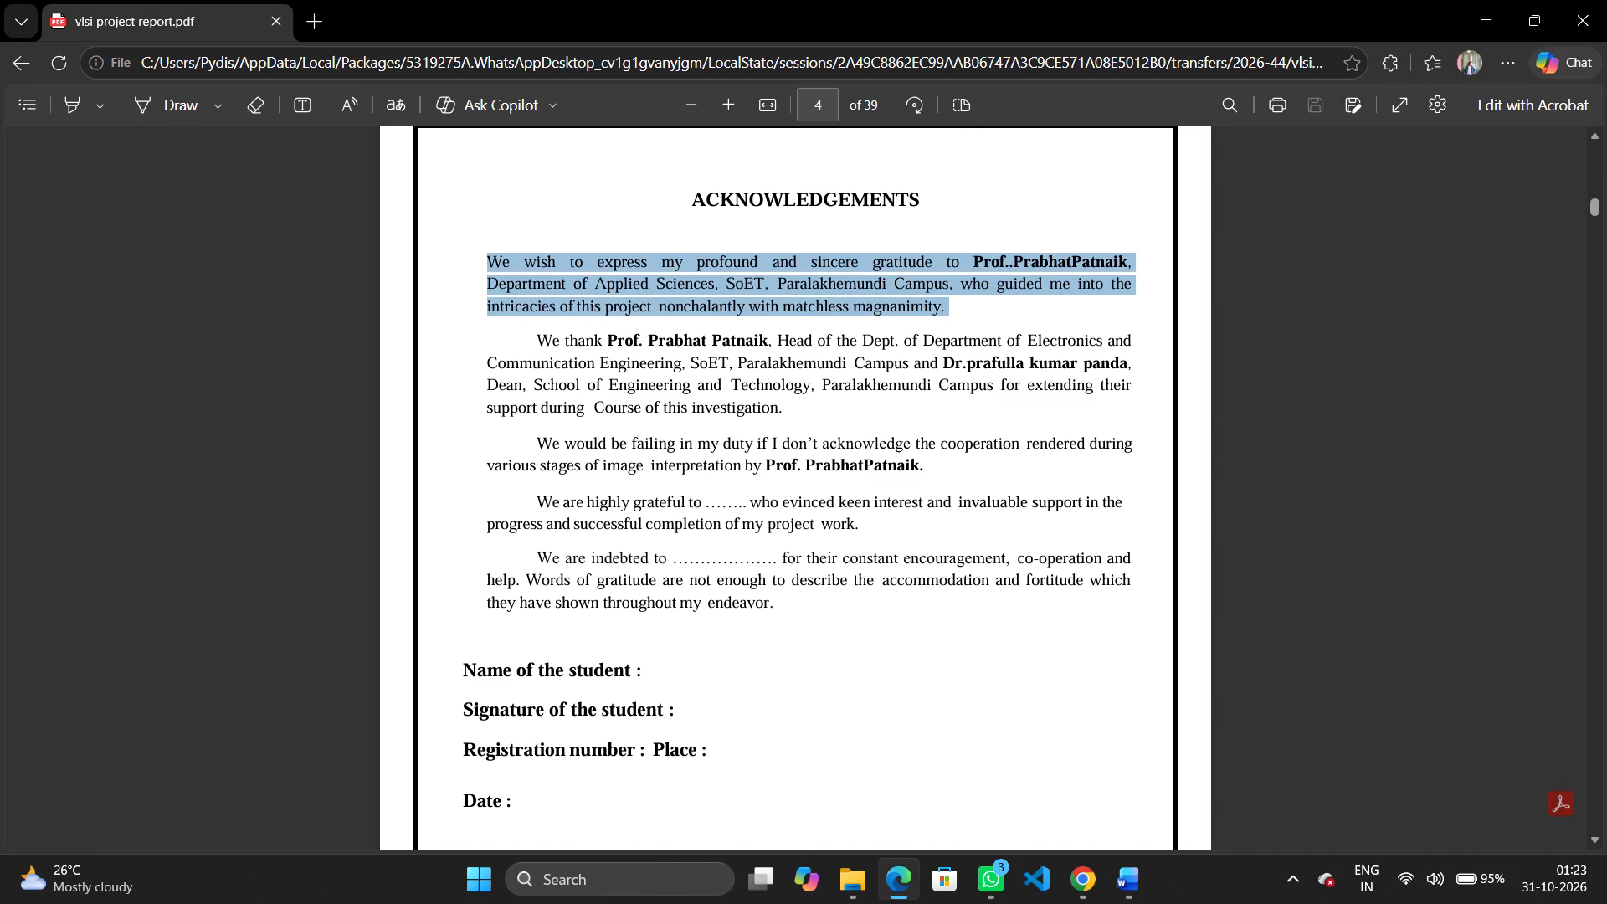
key("alt+Tab")
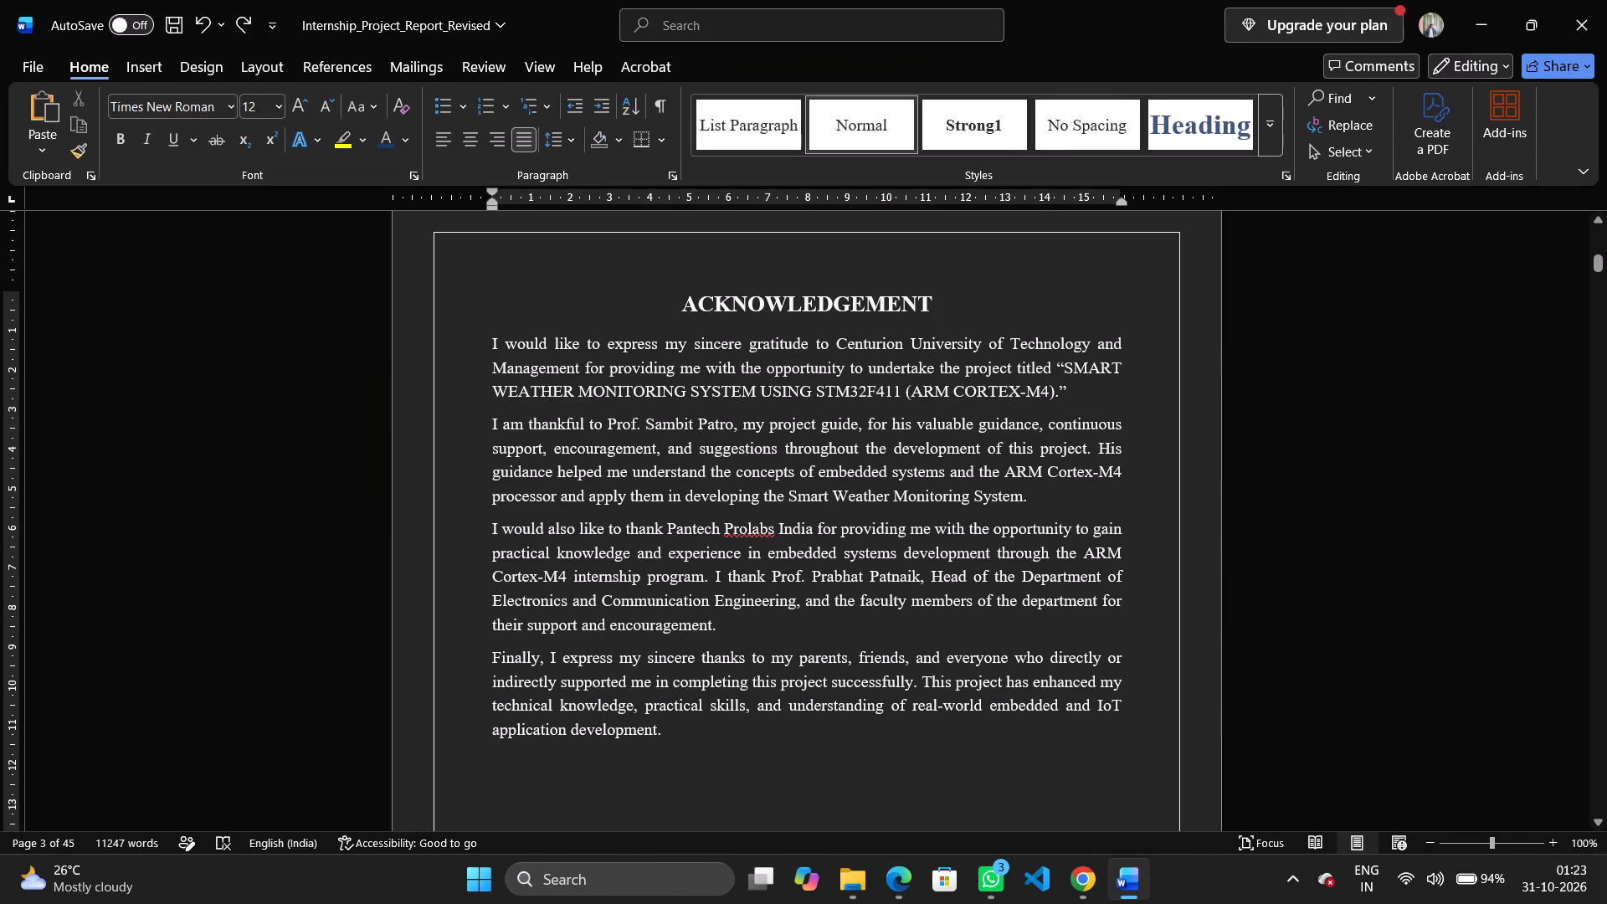
left_click(485, 342)
left_click_drag(483, 344, 1102, 403)
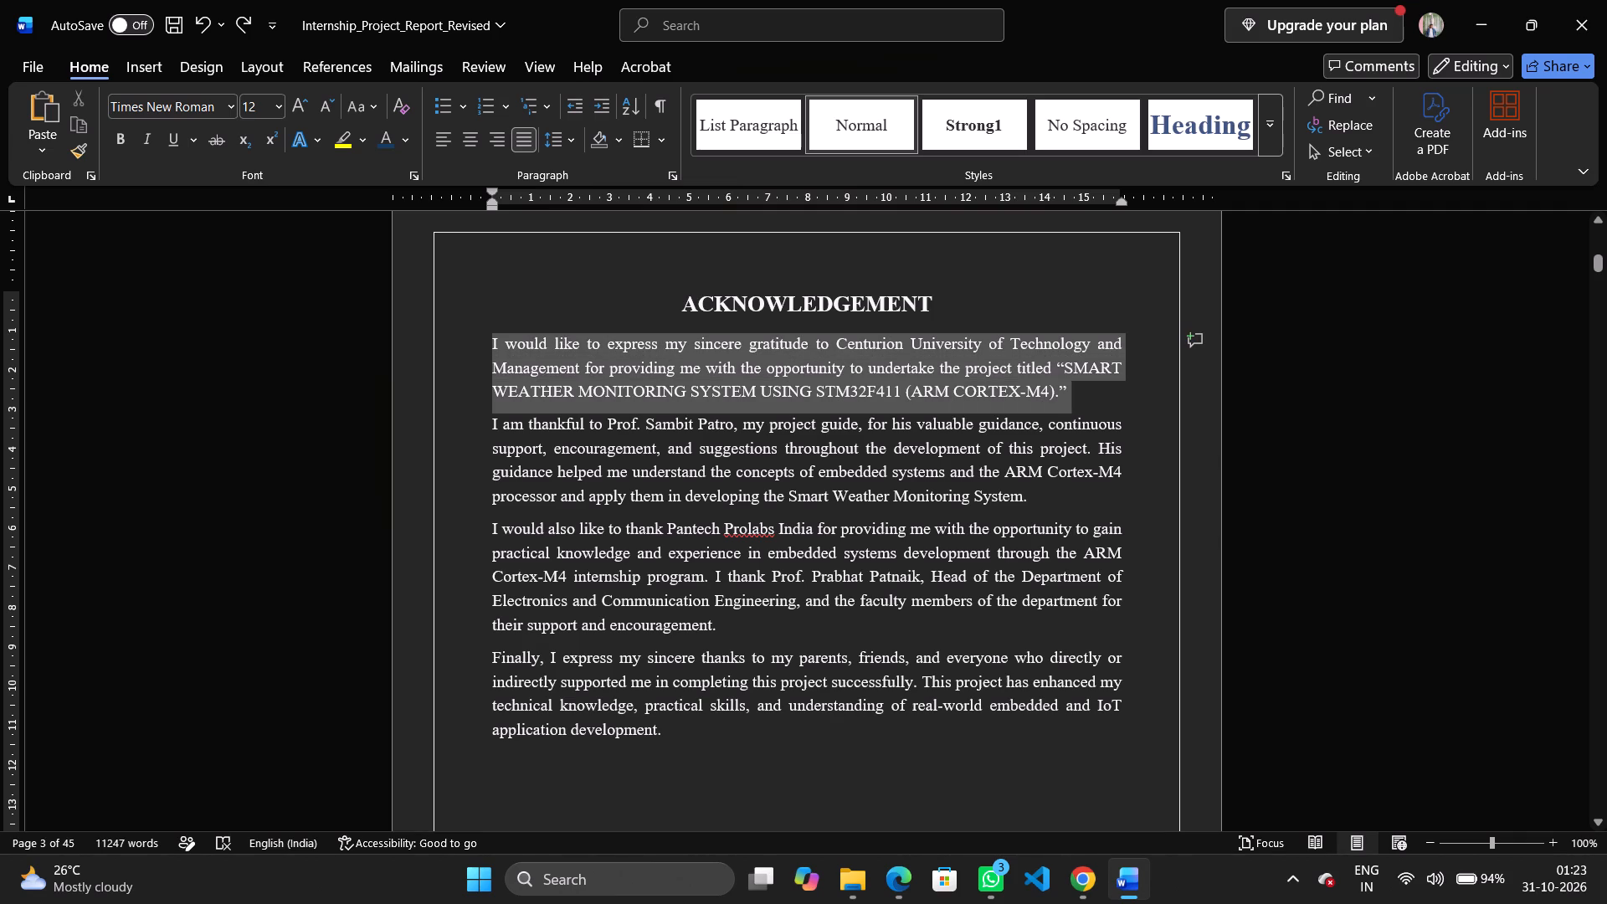
left_click_drag(1102, 403, 1101, 393)
key("ctrl+v")
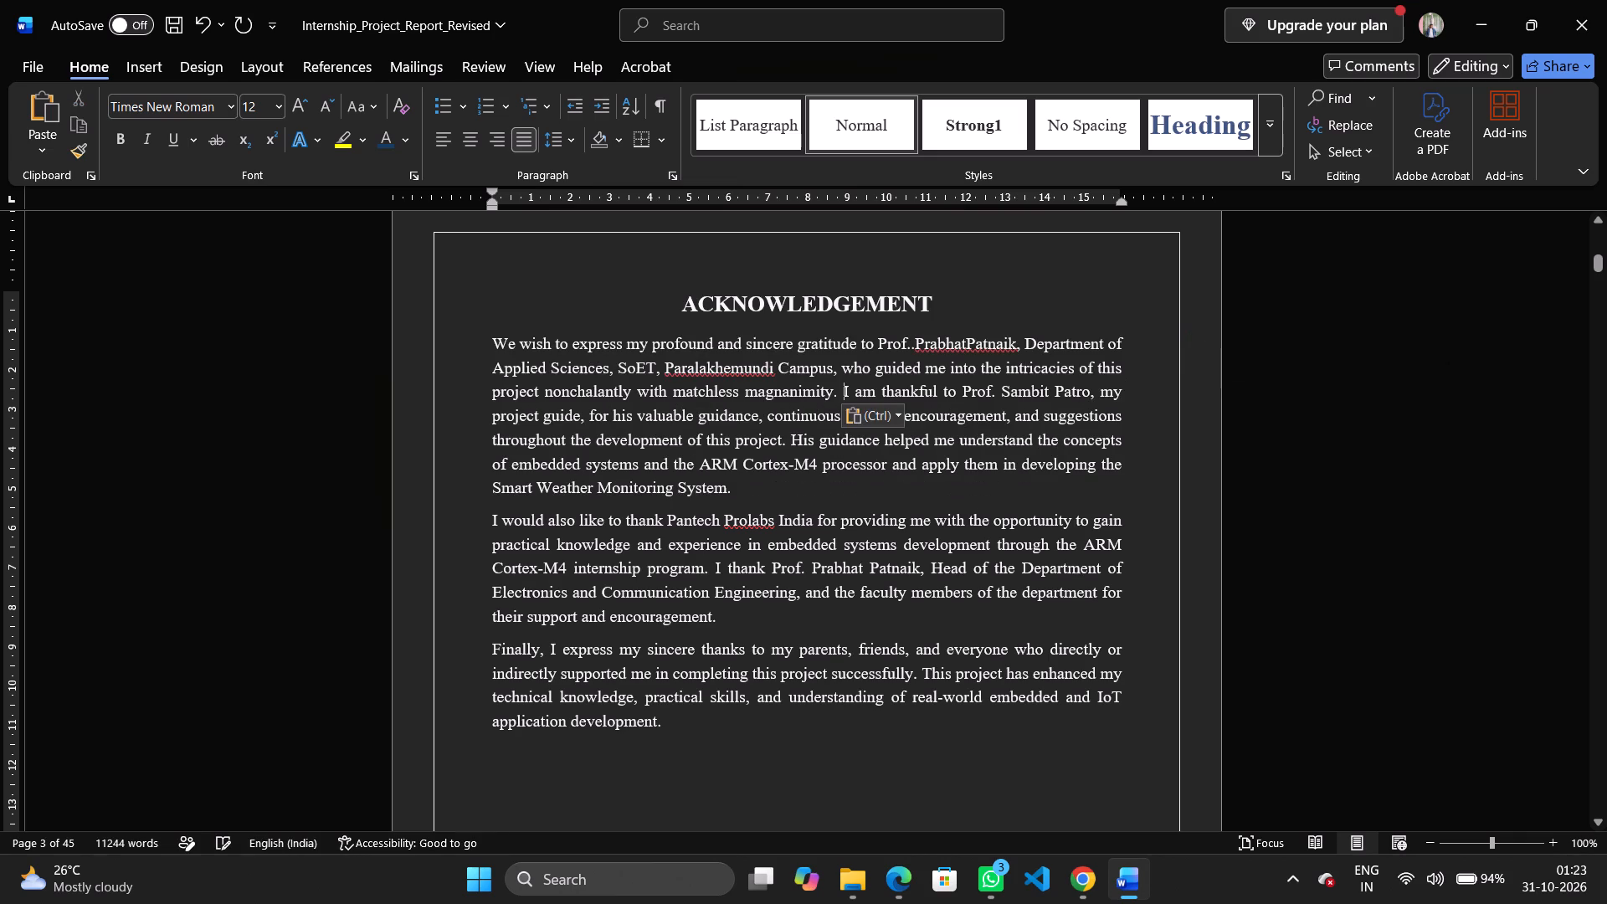
key("Return")
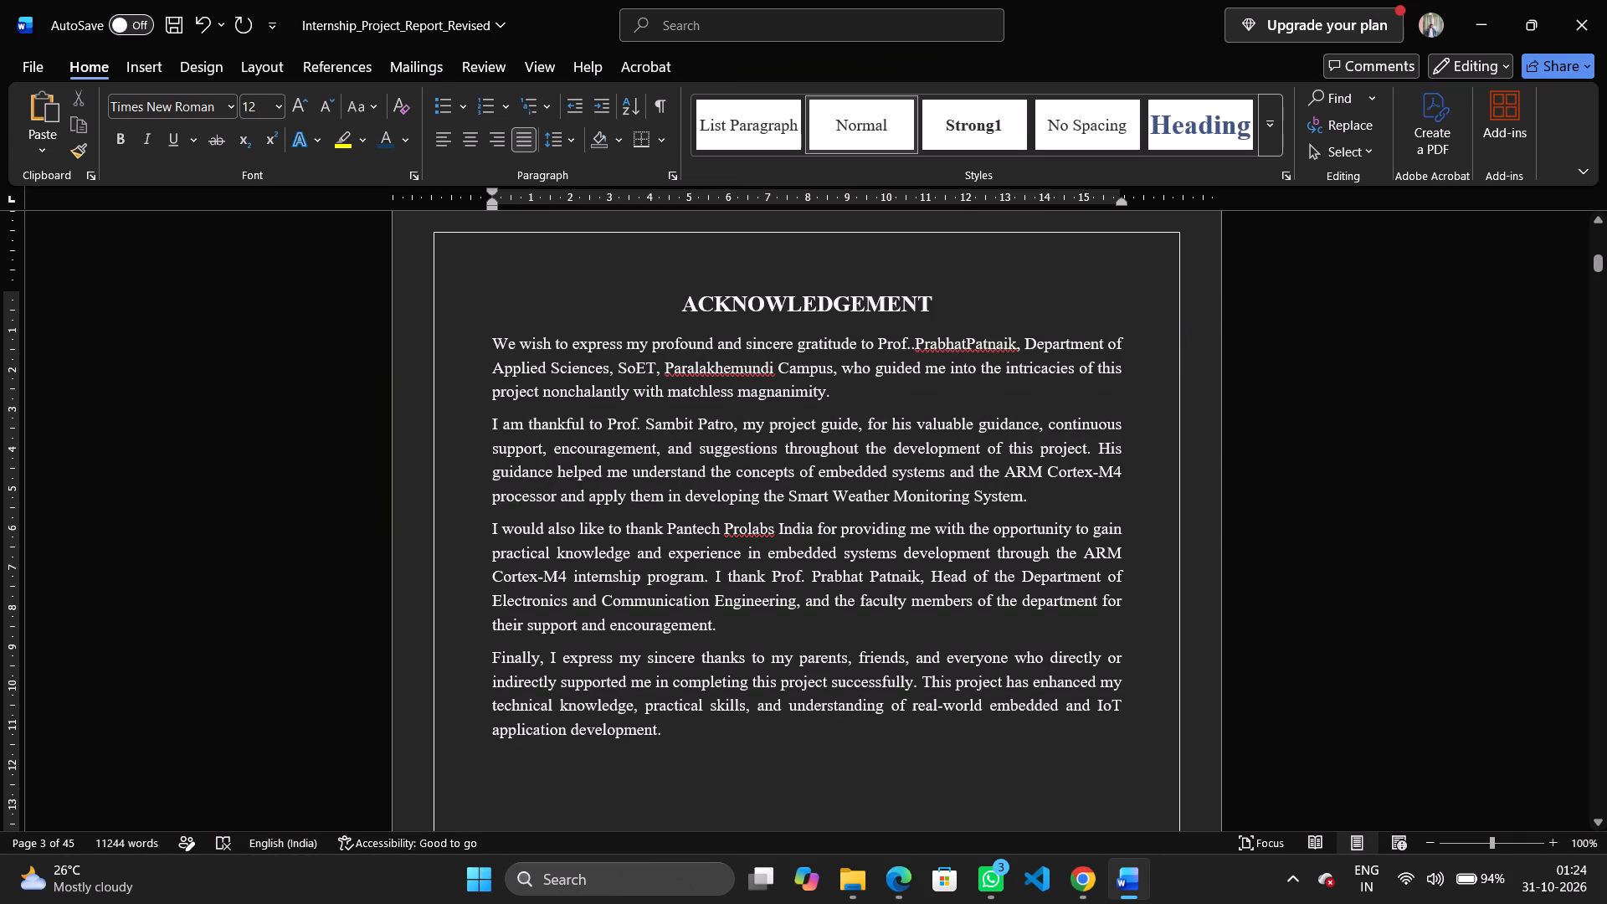
Replace the Word acknowledgement's second paragraph with the PDF's second paragraph thanking the department head and dean, kept as a separate paragraph.
key("alt+Tab")
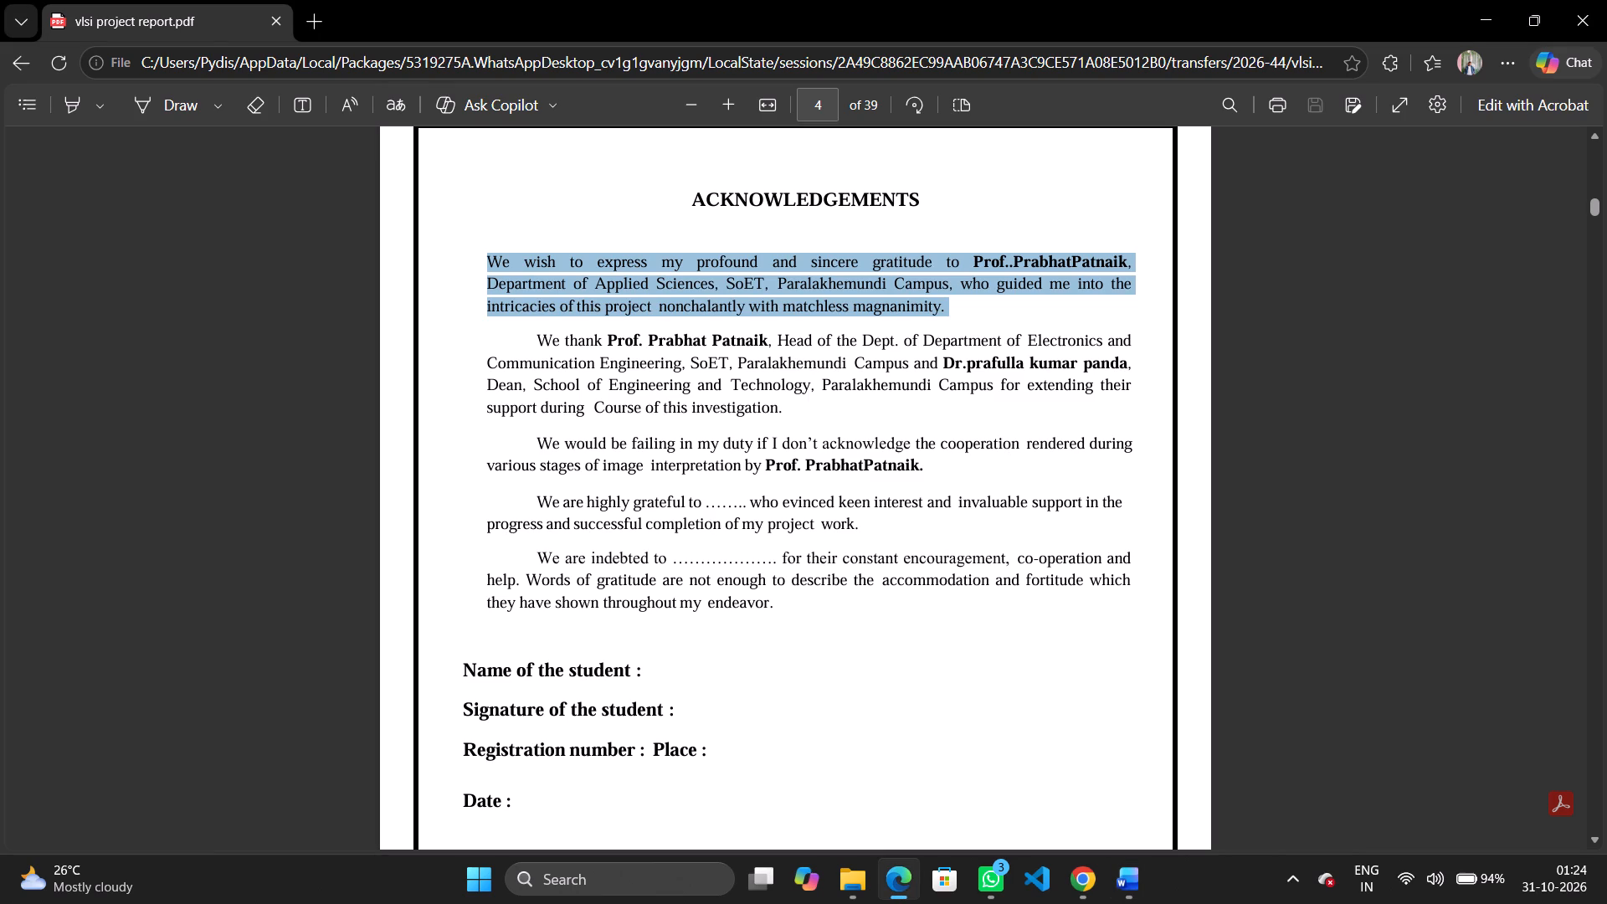
left_click(541, 335)
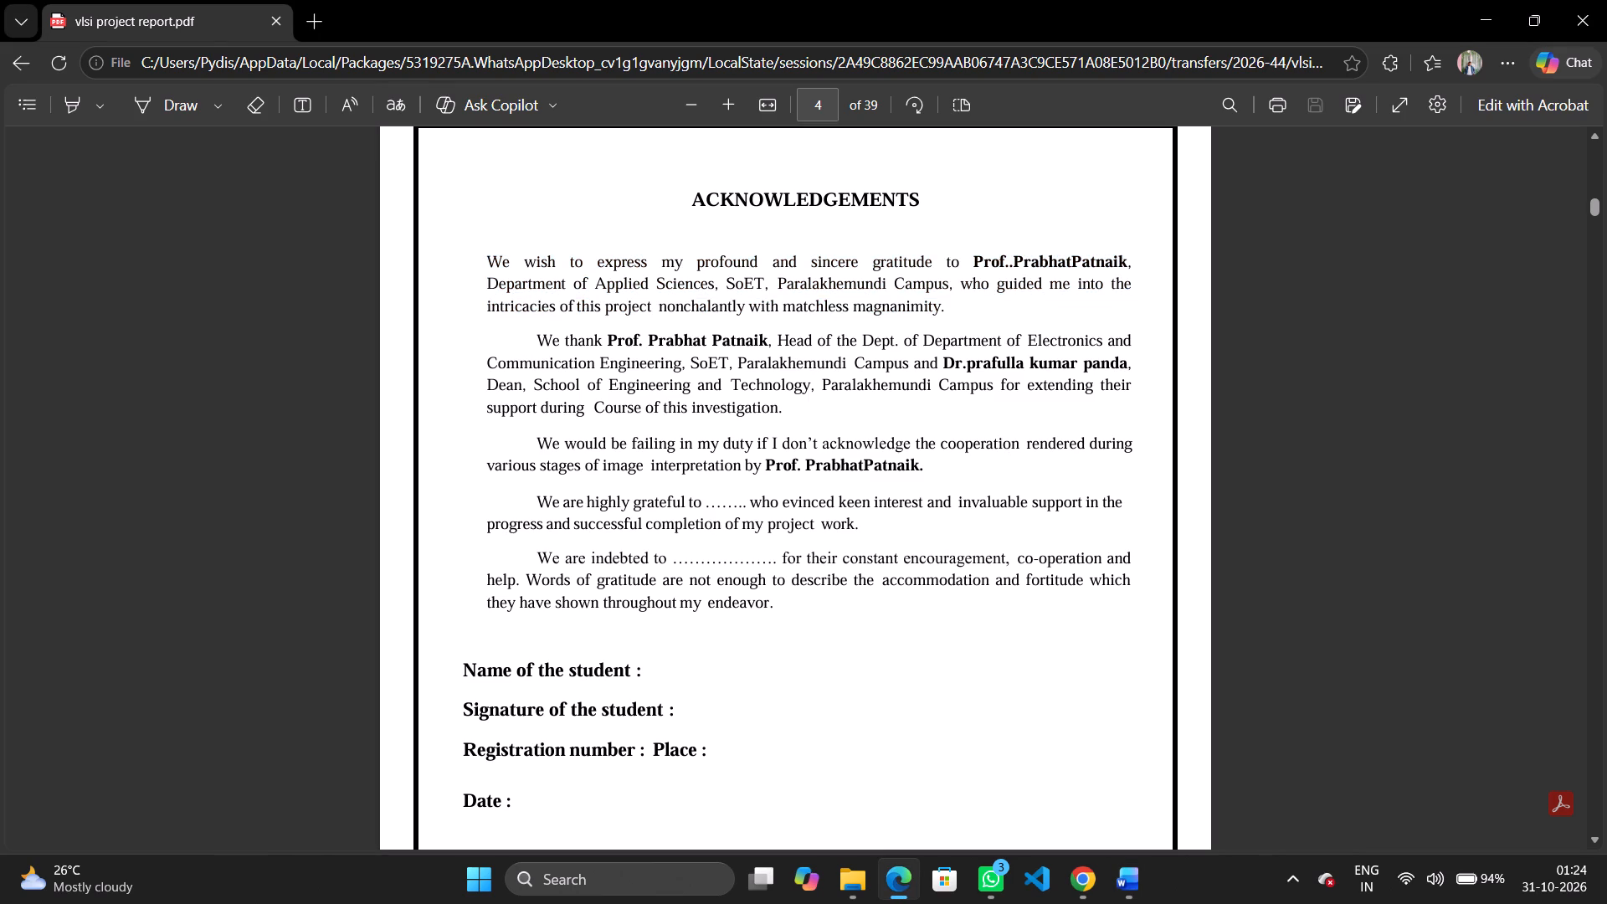
left_click_drag(541, 333, 805, 419)
key("ctrl+c")
key("alt+Tab")
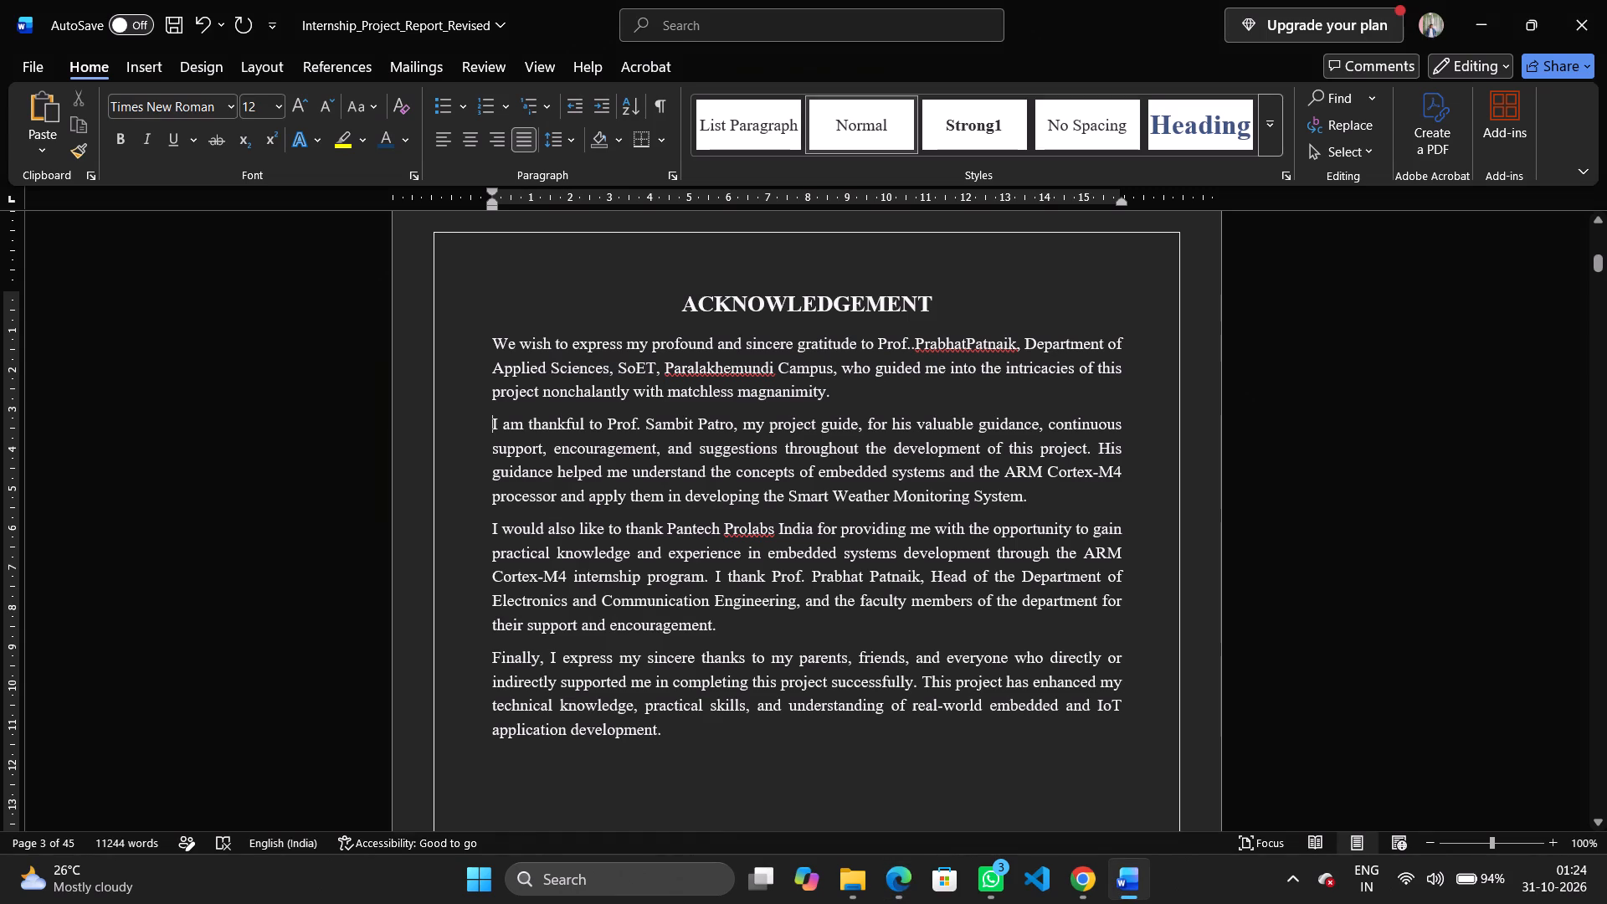
left_click_drag(495, 427, 874, 501)
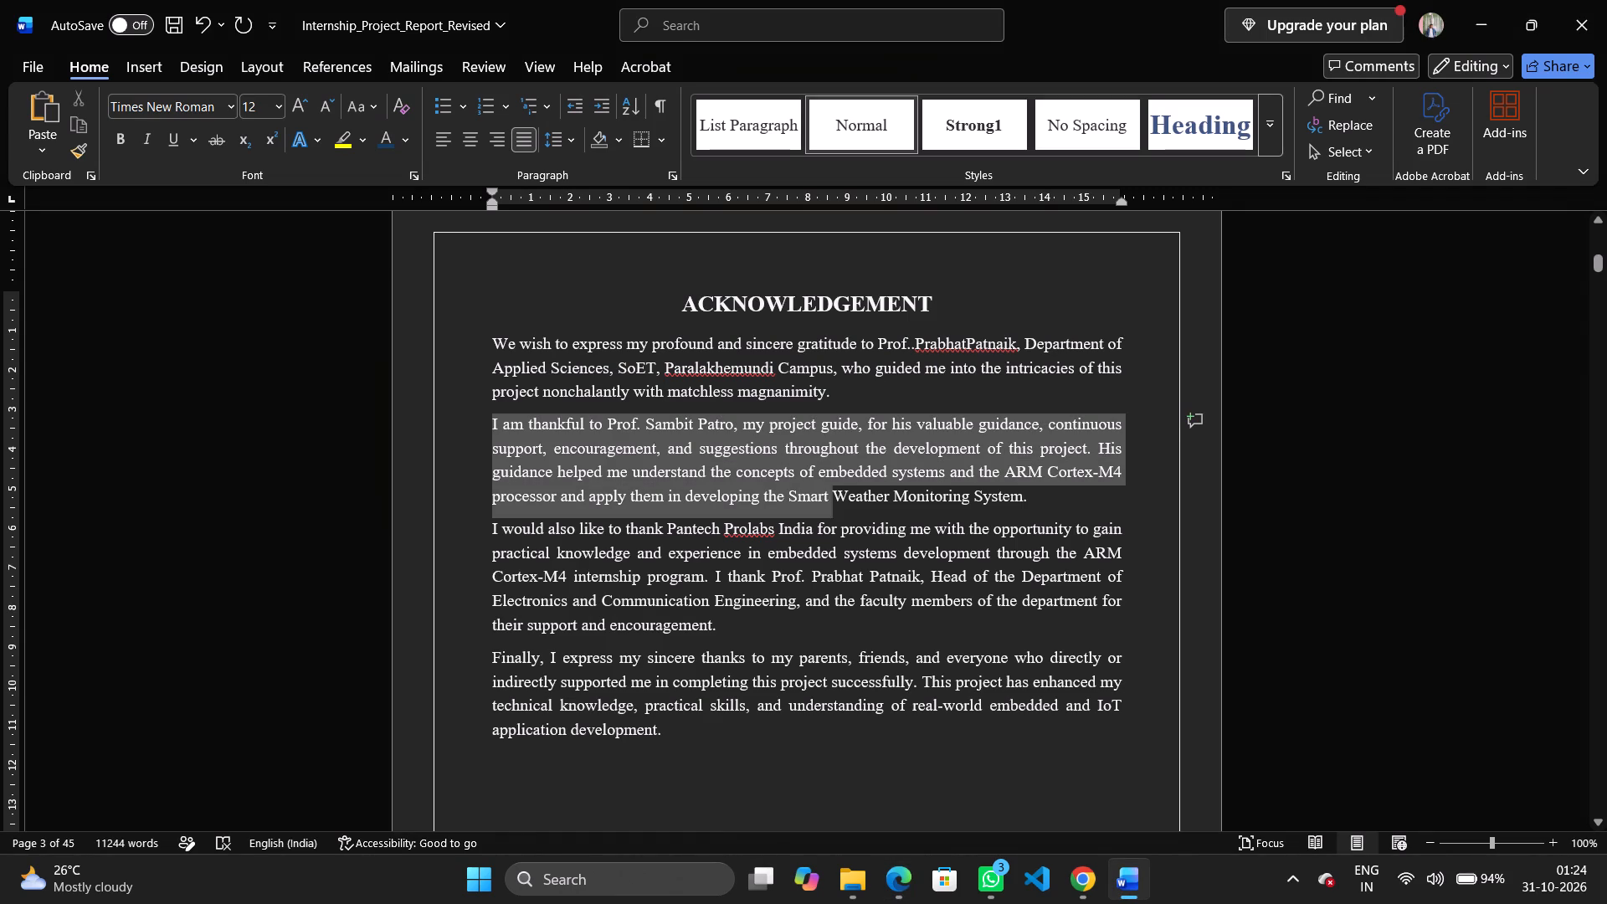
left_click_drag(874, 501, 1051, 486)
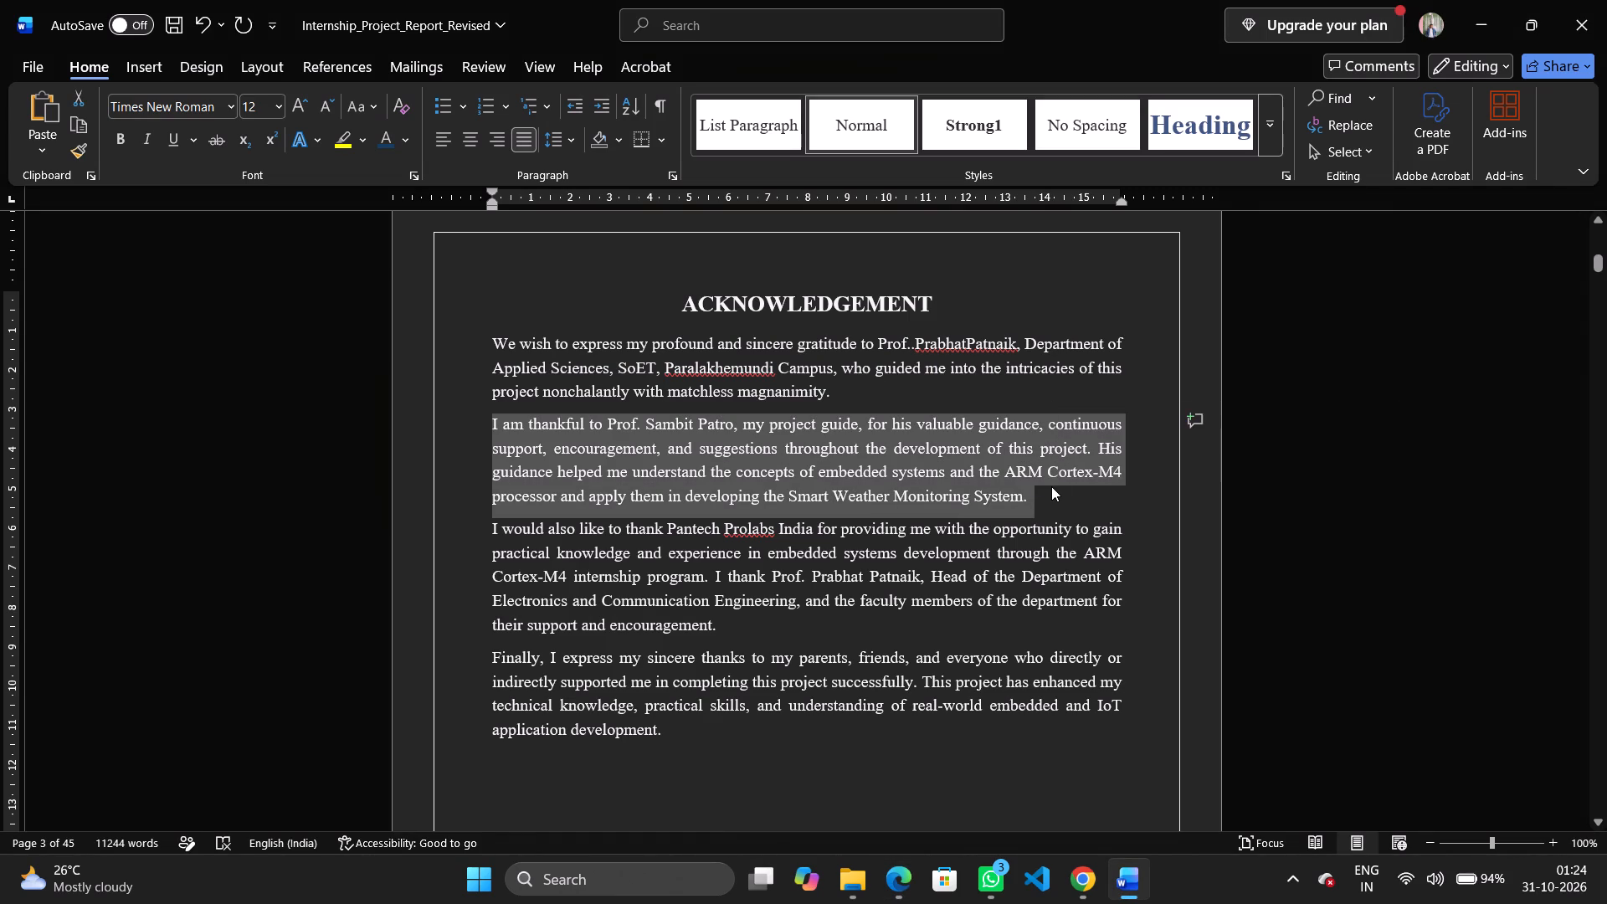
key("ctrl+v")
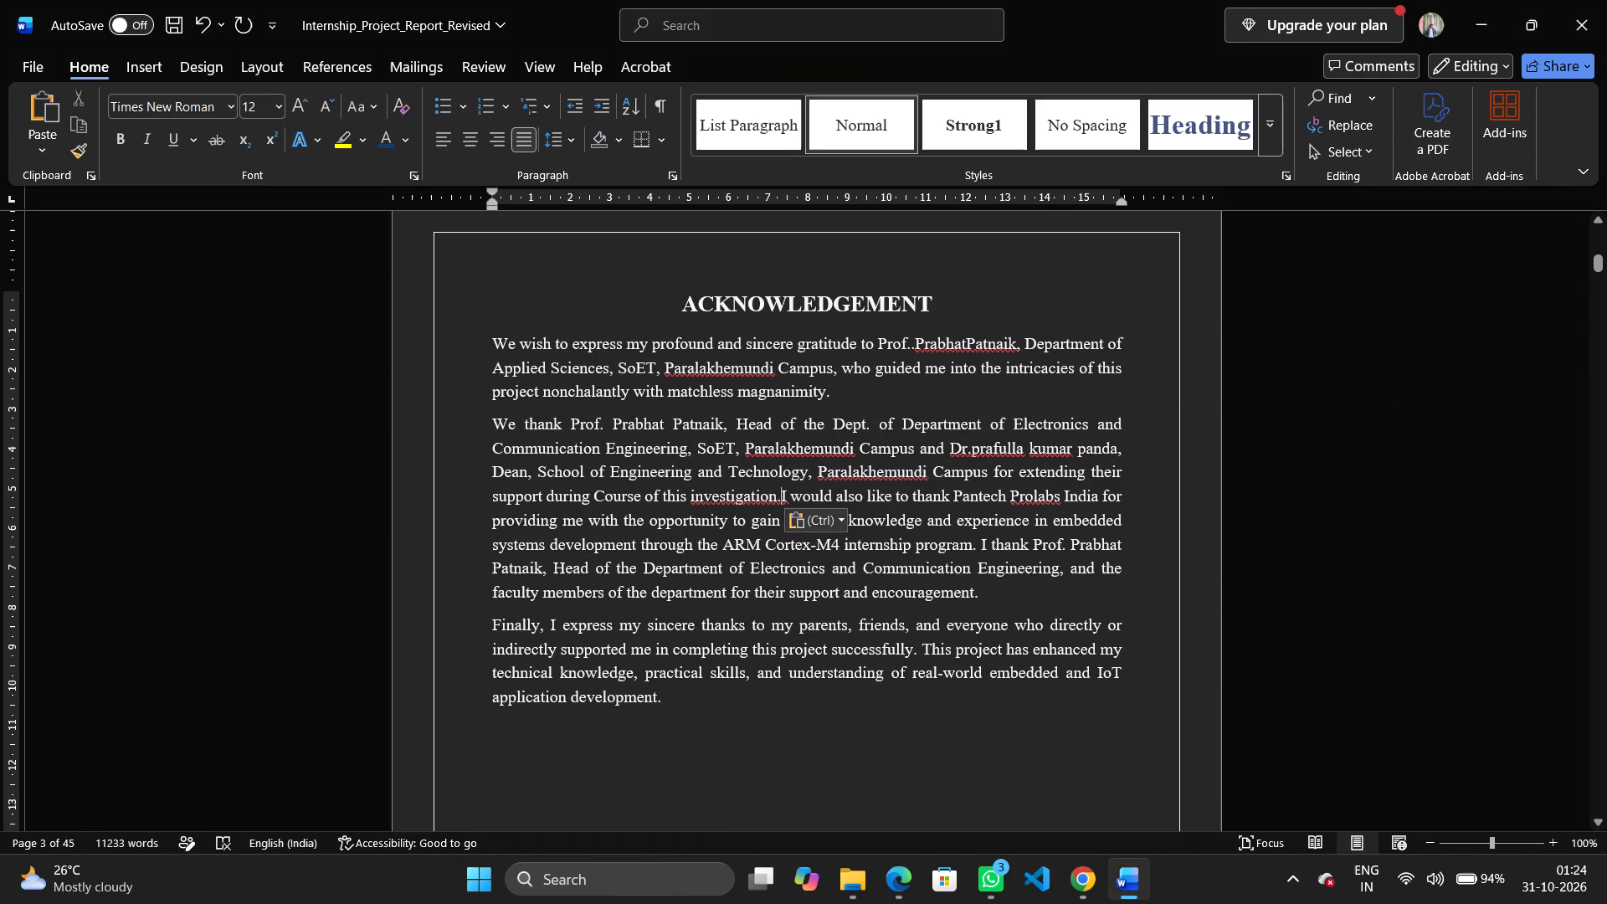
key("Return")
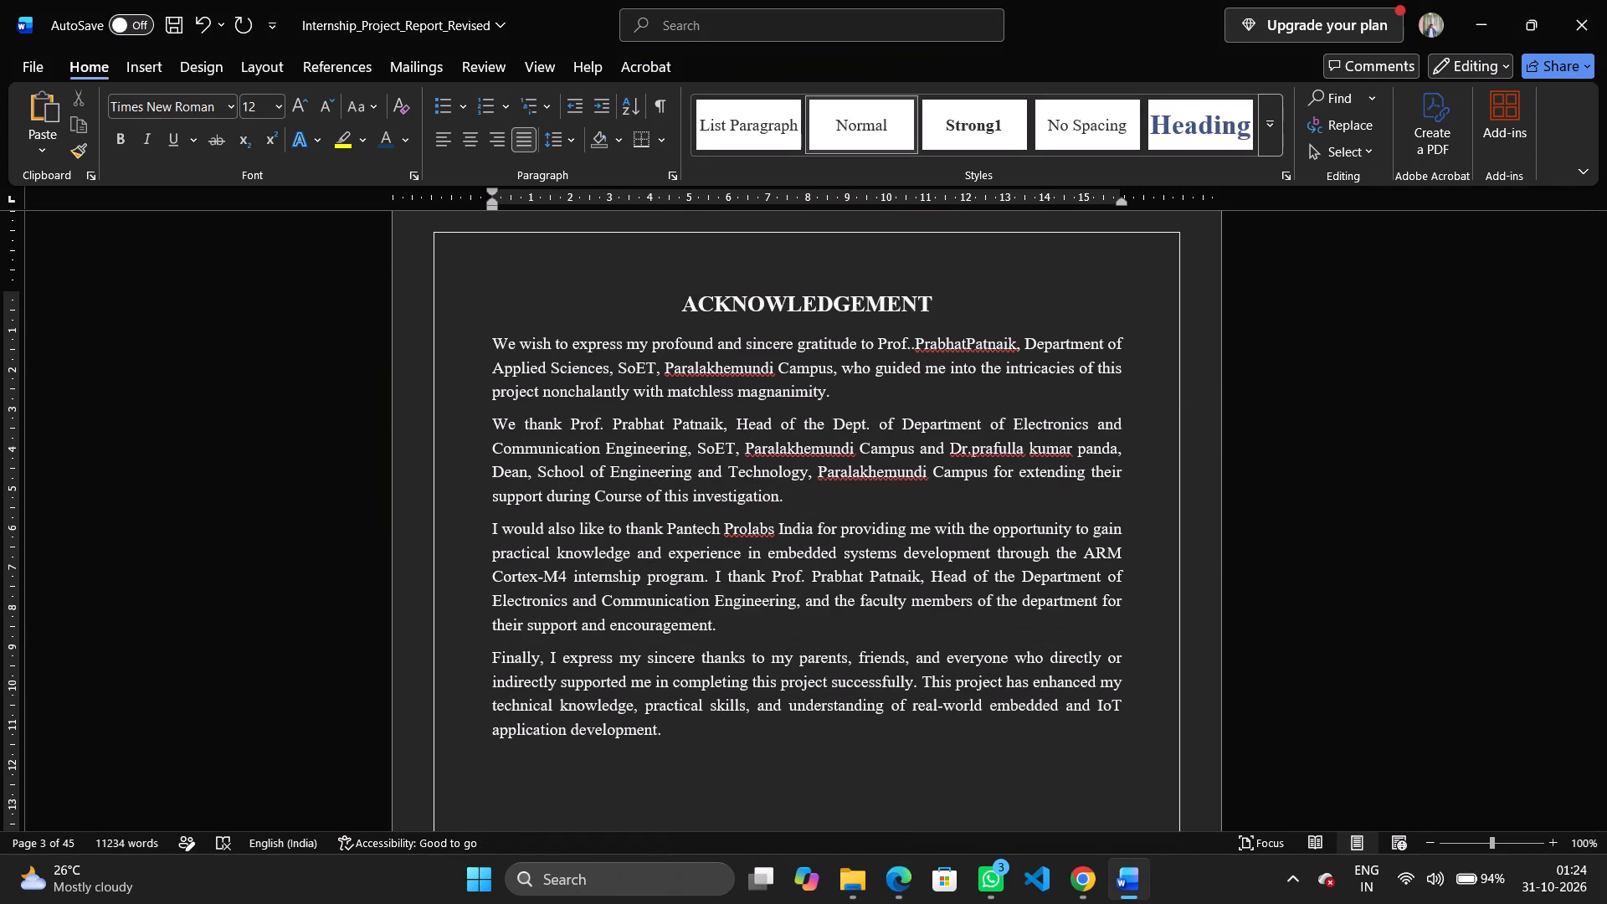
Copy the PDF's third paragraph, "We would be failing in my duty", into the Word acknowledgement as a new paragraph after the second one.
key("alt+Tab")
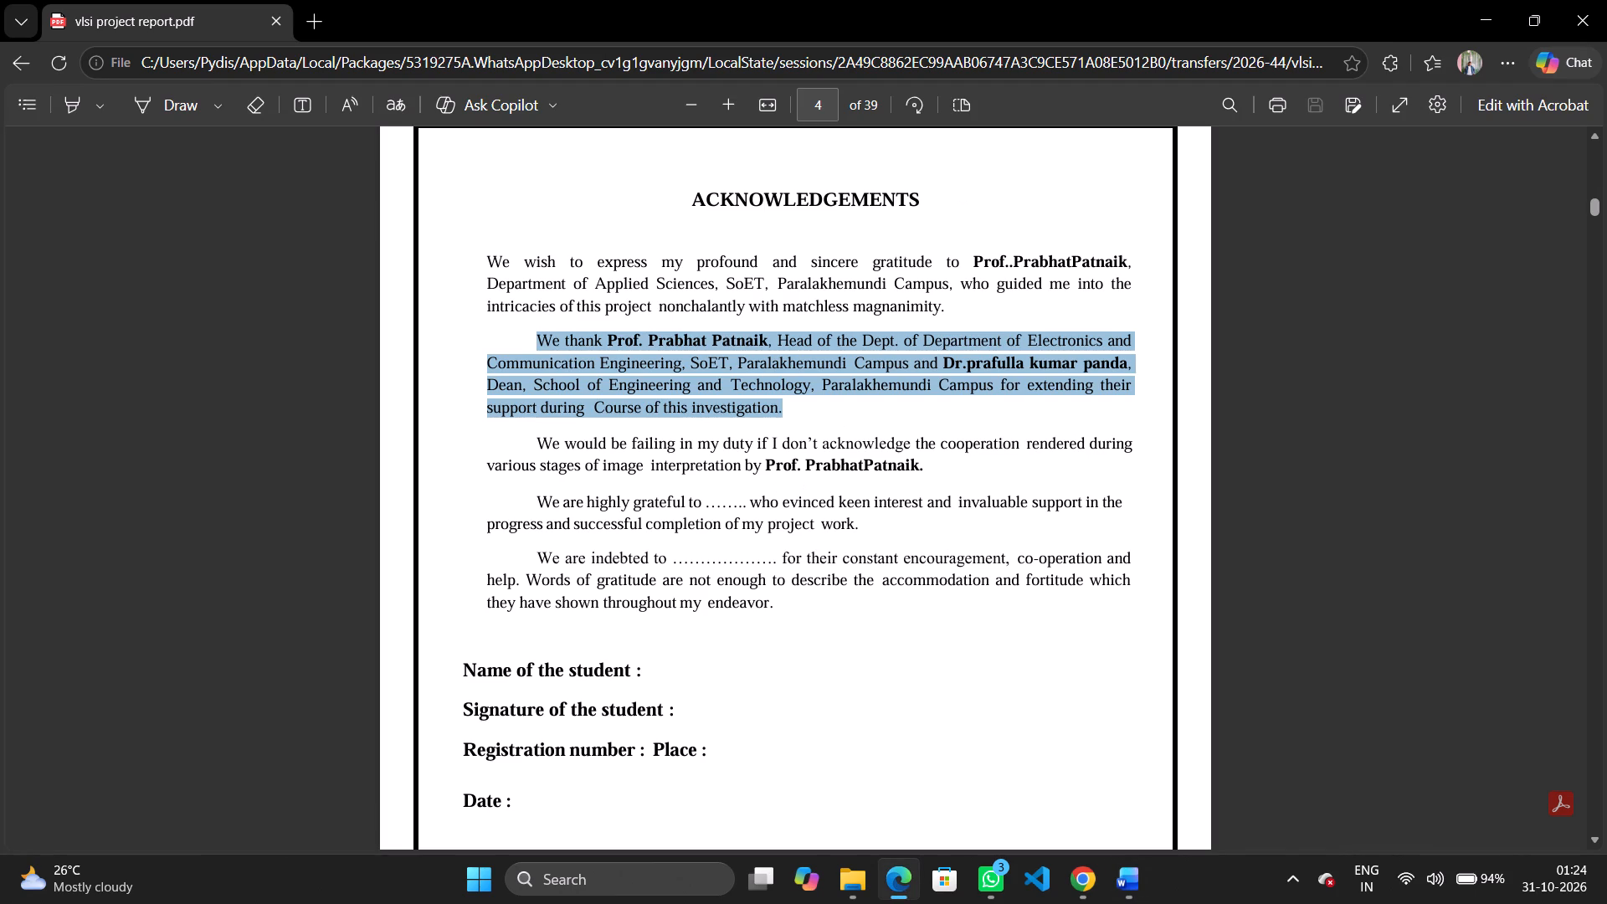
key("alt+Tab")
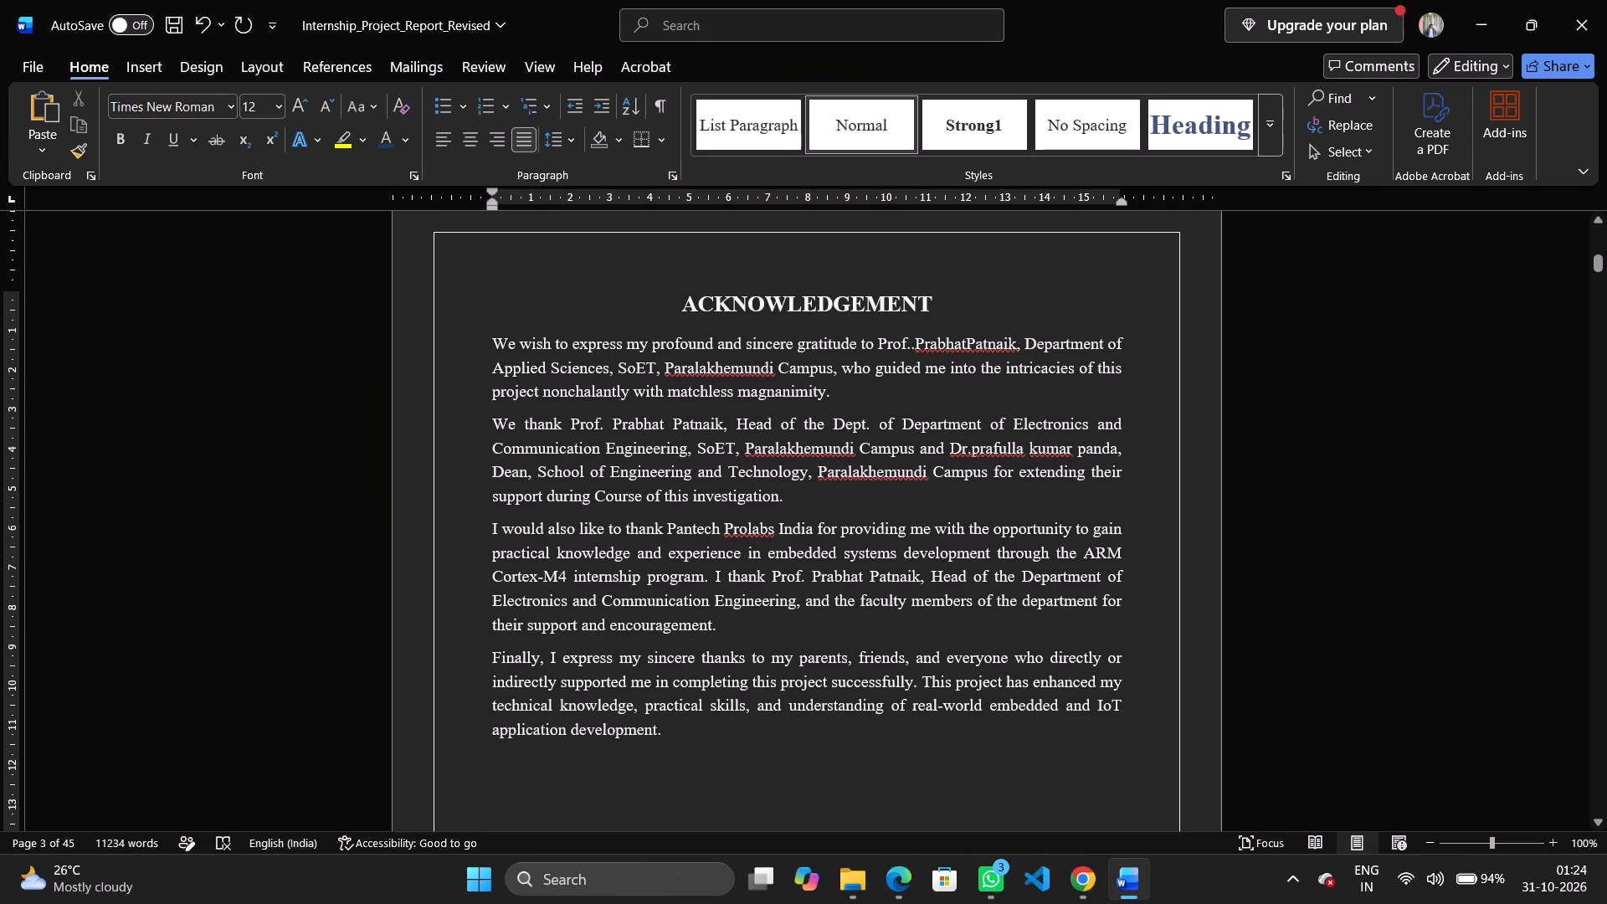
left_click(750, 630)
key("alt+Tab")
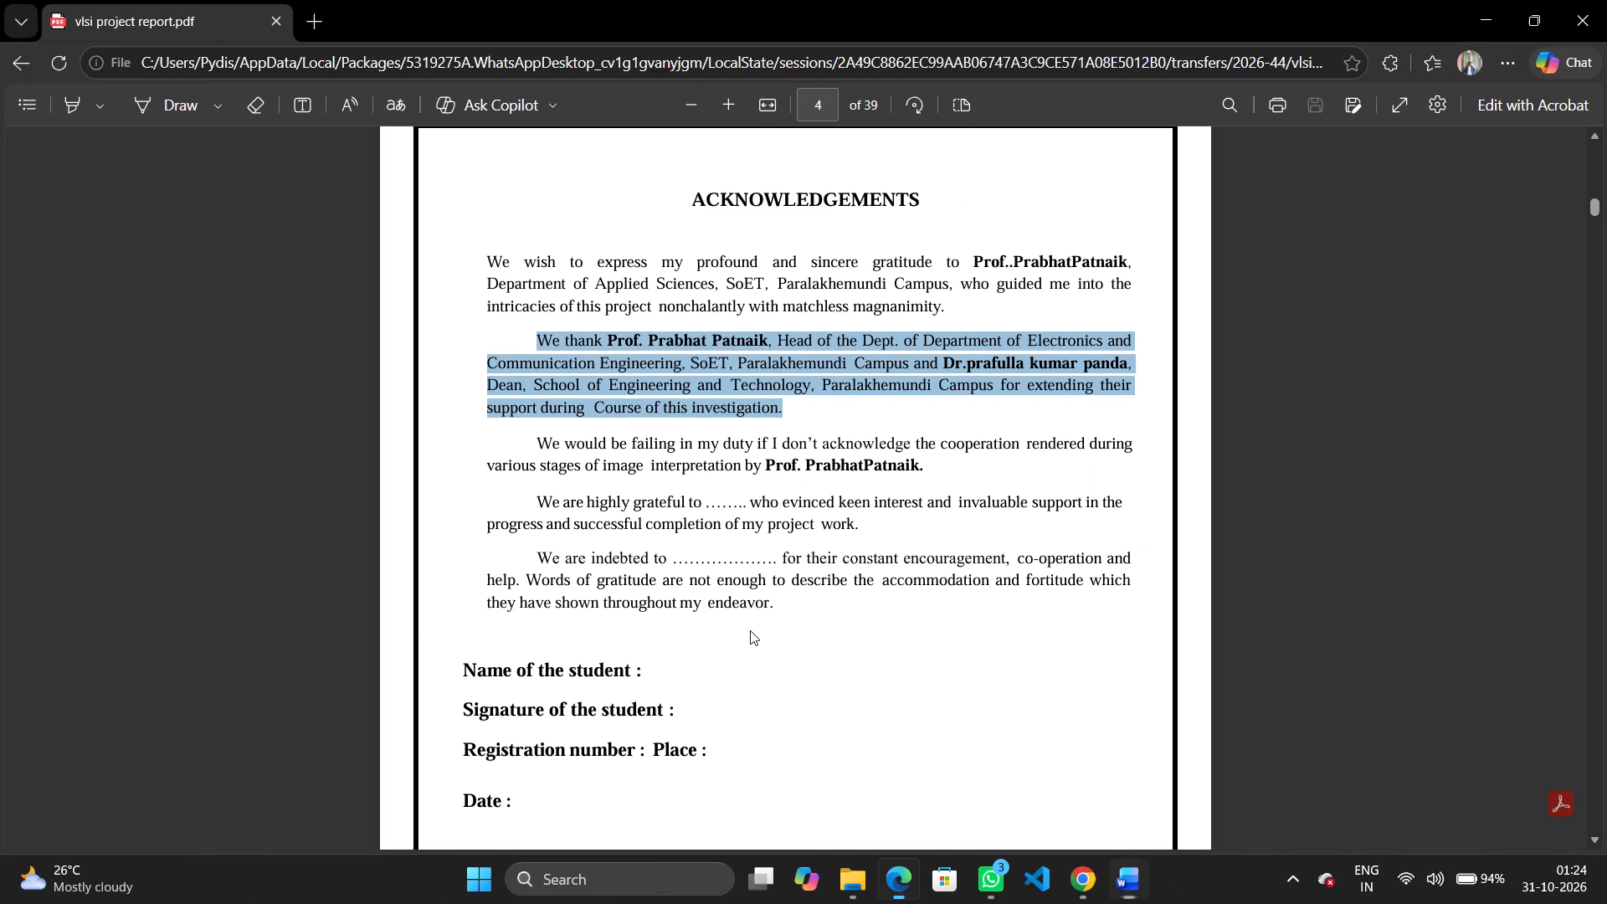
left_click(542, 443)
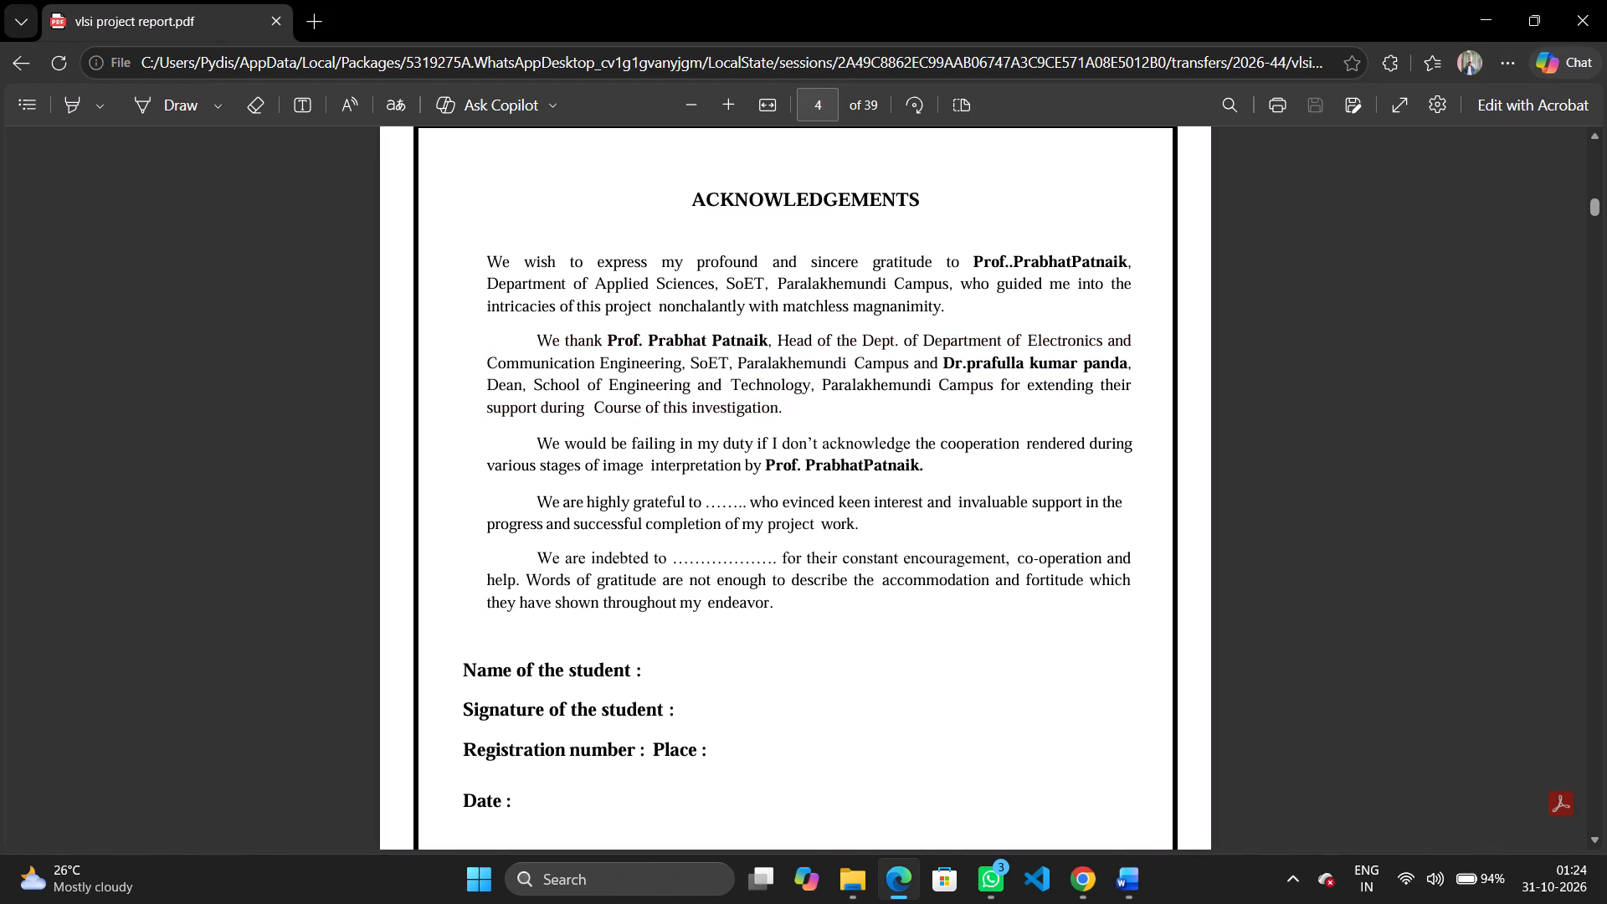
left_click(538, 439)
left_click_drag(538, 439, 924, 473)
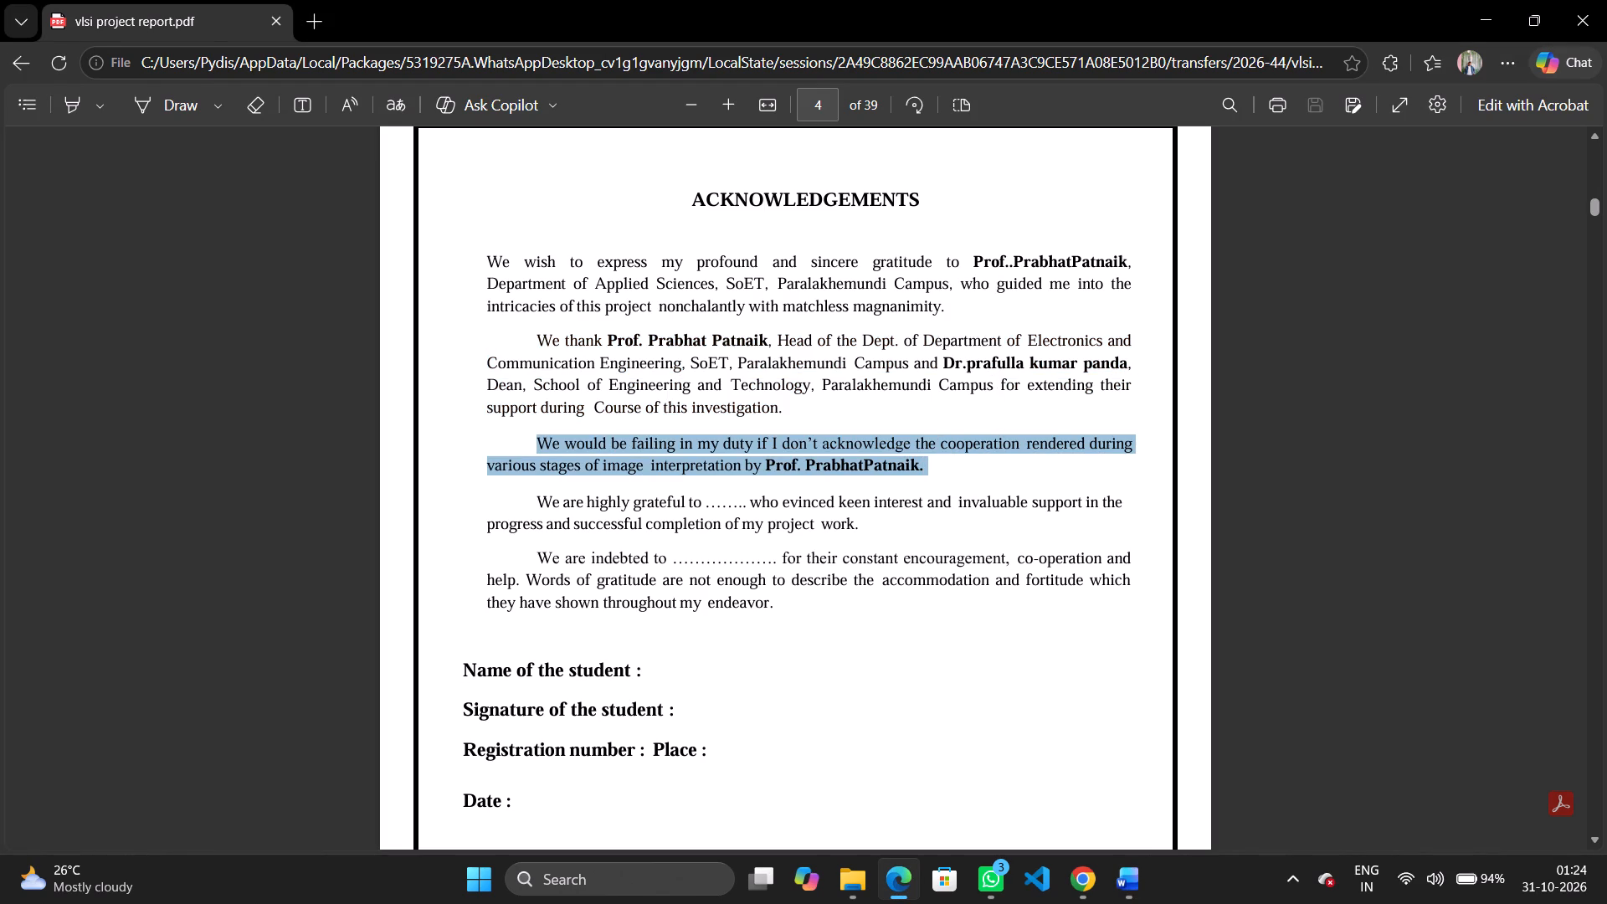
key("ctrl+c")
key("alt+Tab")
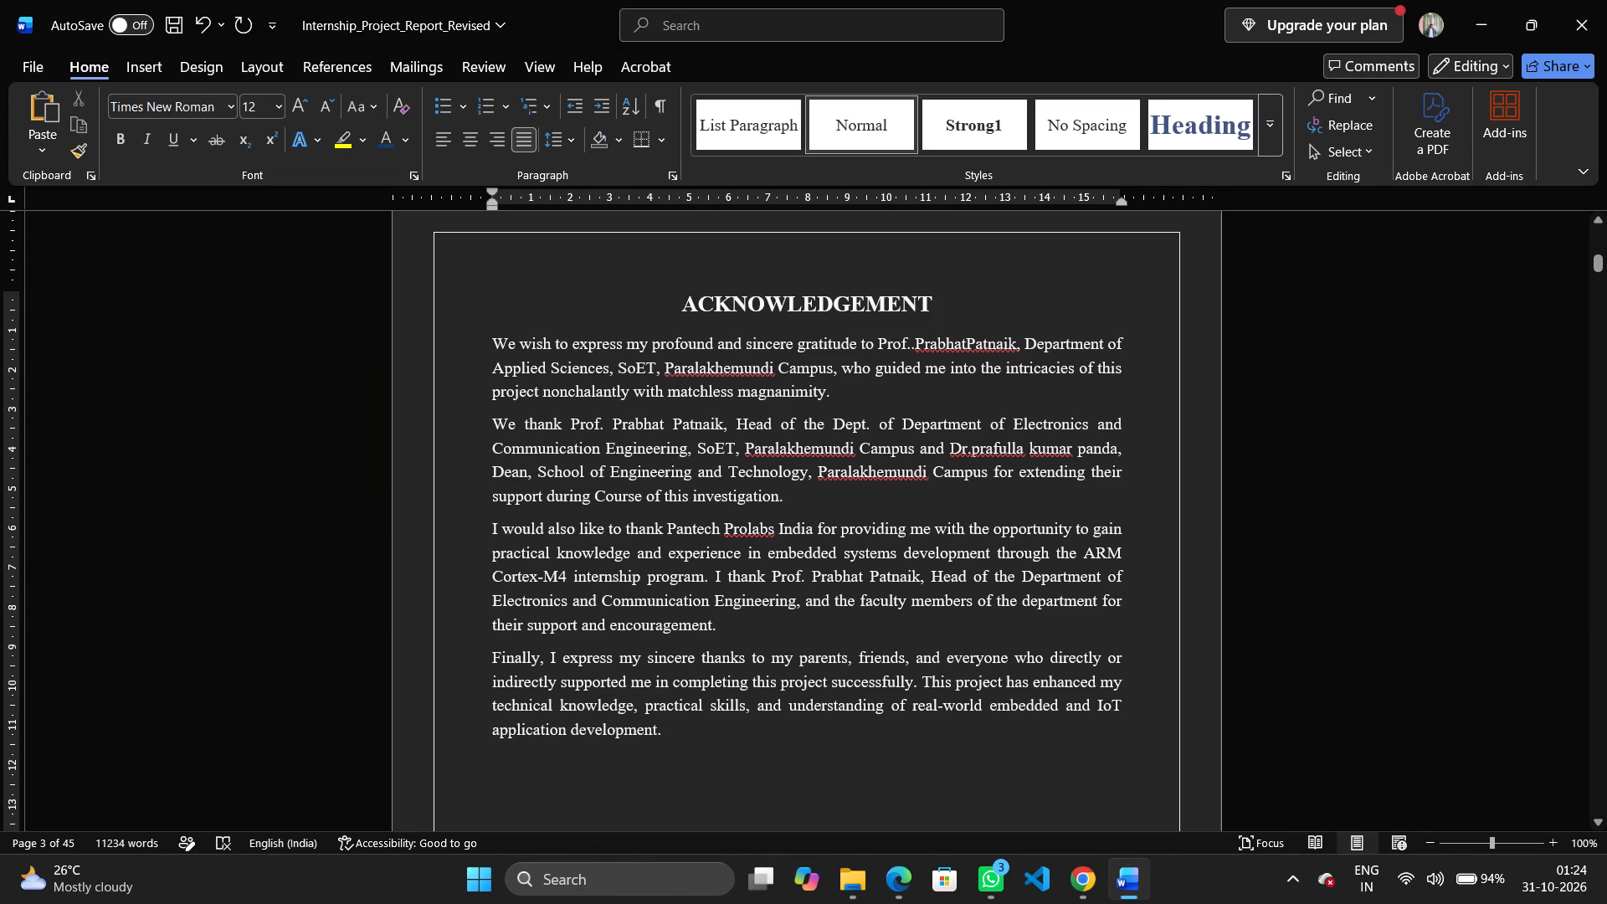
left_click(797, 496)
key("Return")
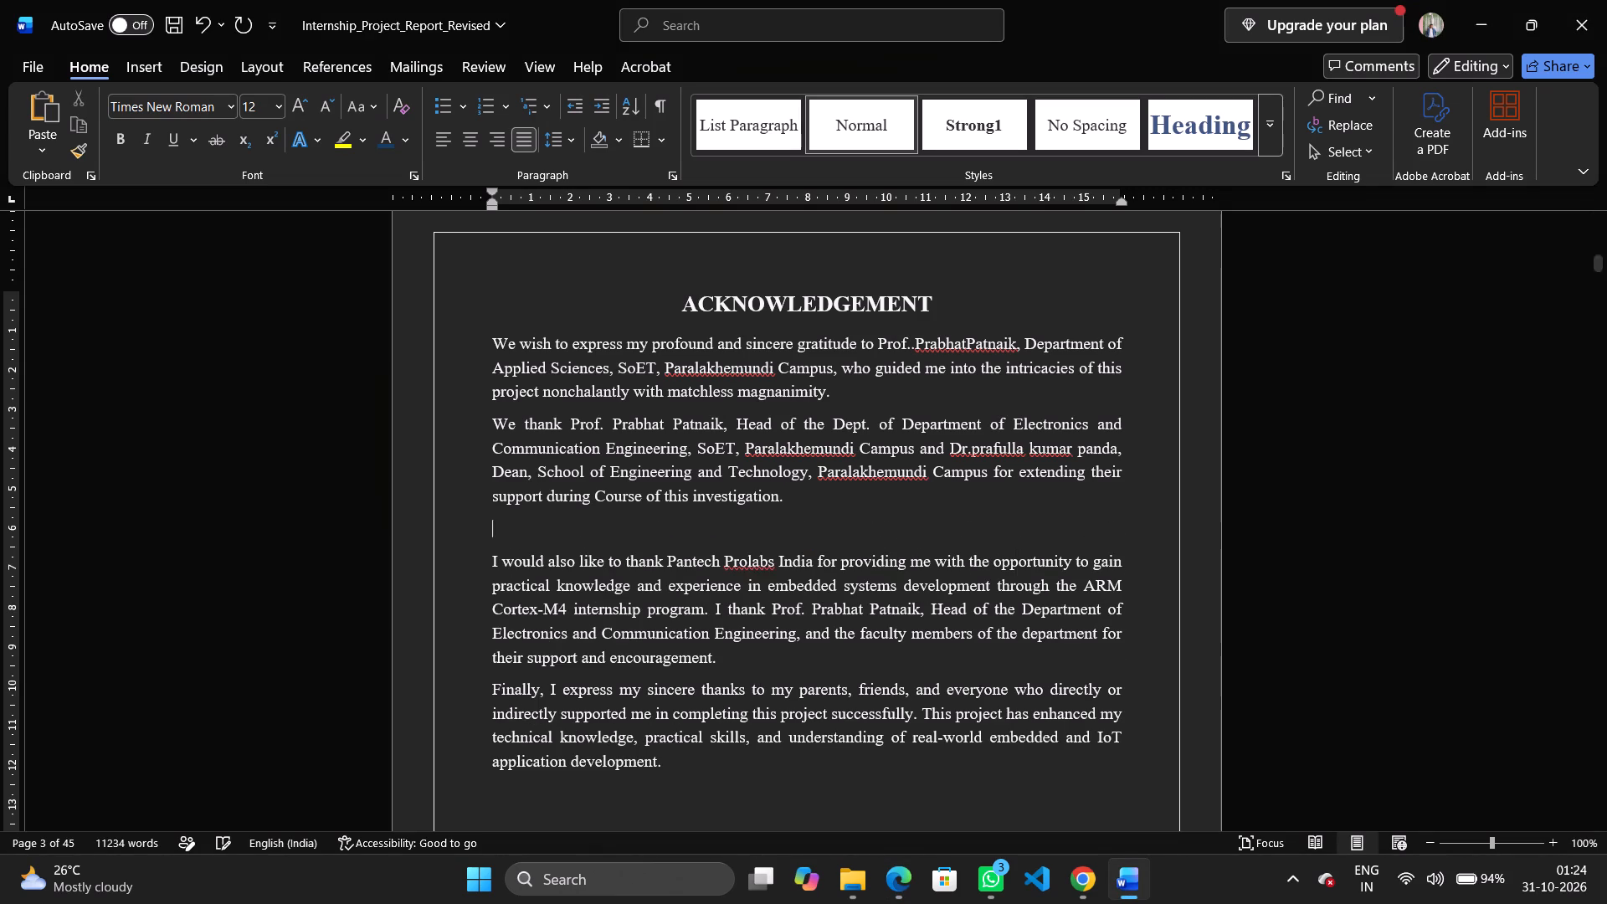
key("ctrl+v")
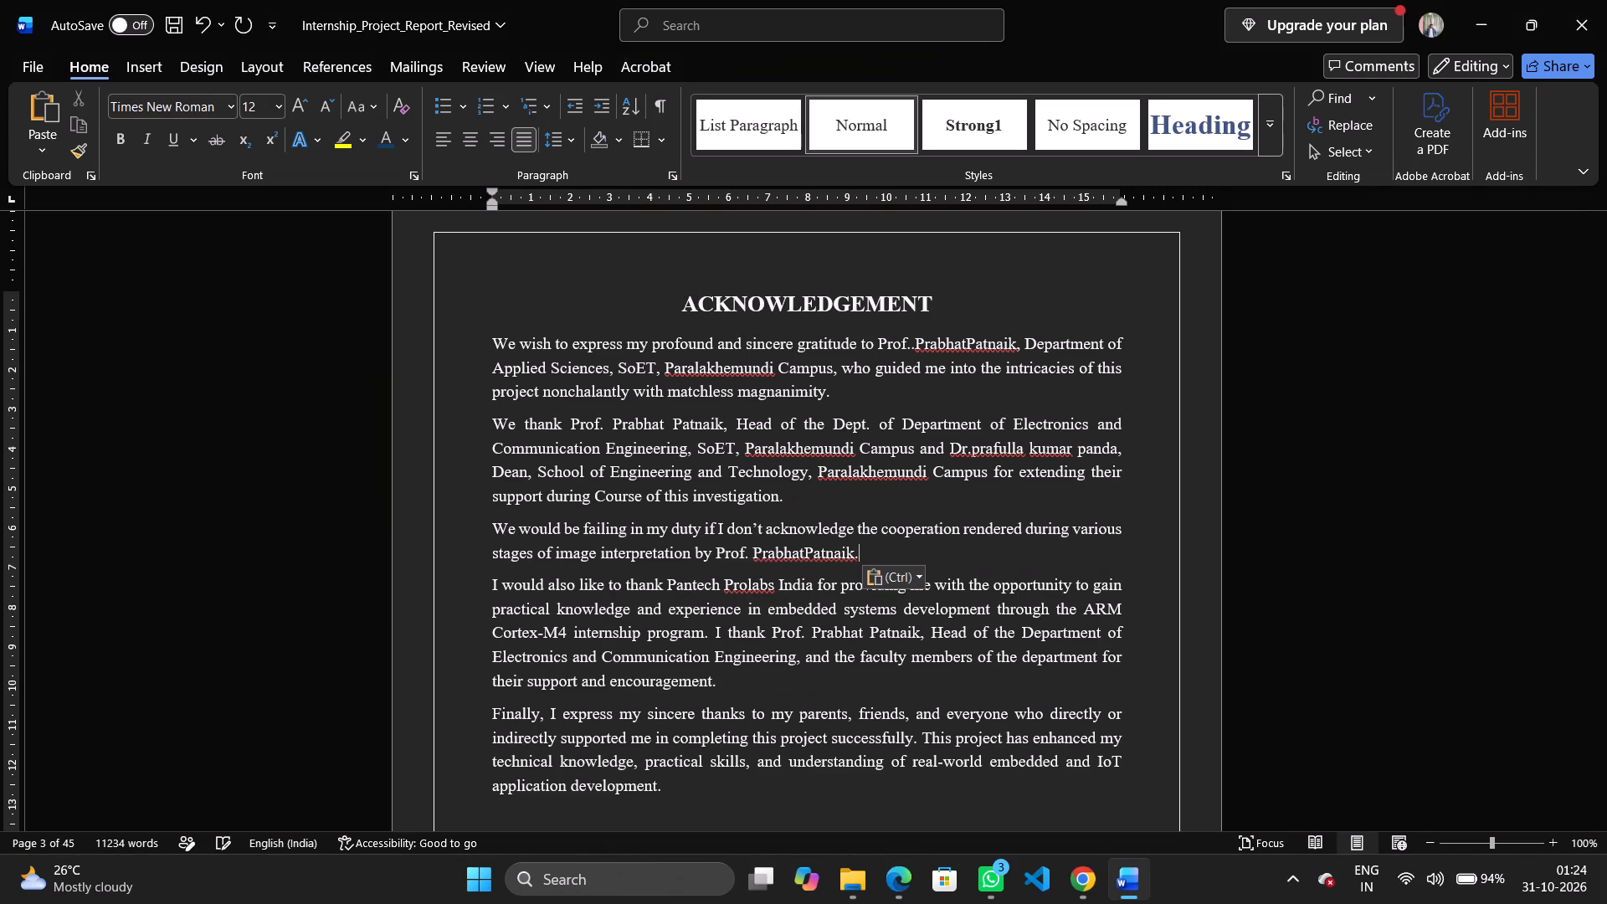
left_click(947, 571)
Replace the Word acknowledgement's closing "Finally, I express my sincere thanks" paragraph with the PDF's "We are highly grateful to" paragraph.
key("alt+Tab")
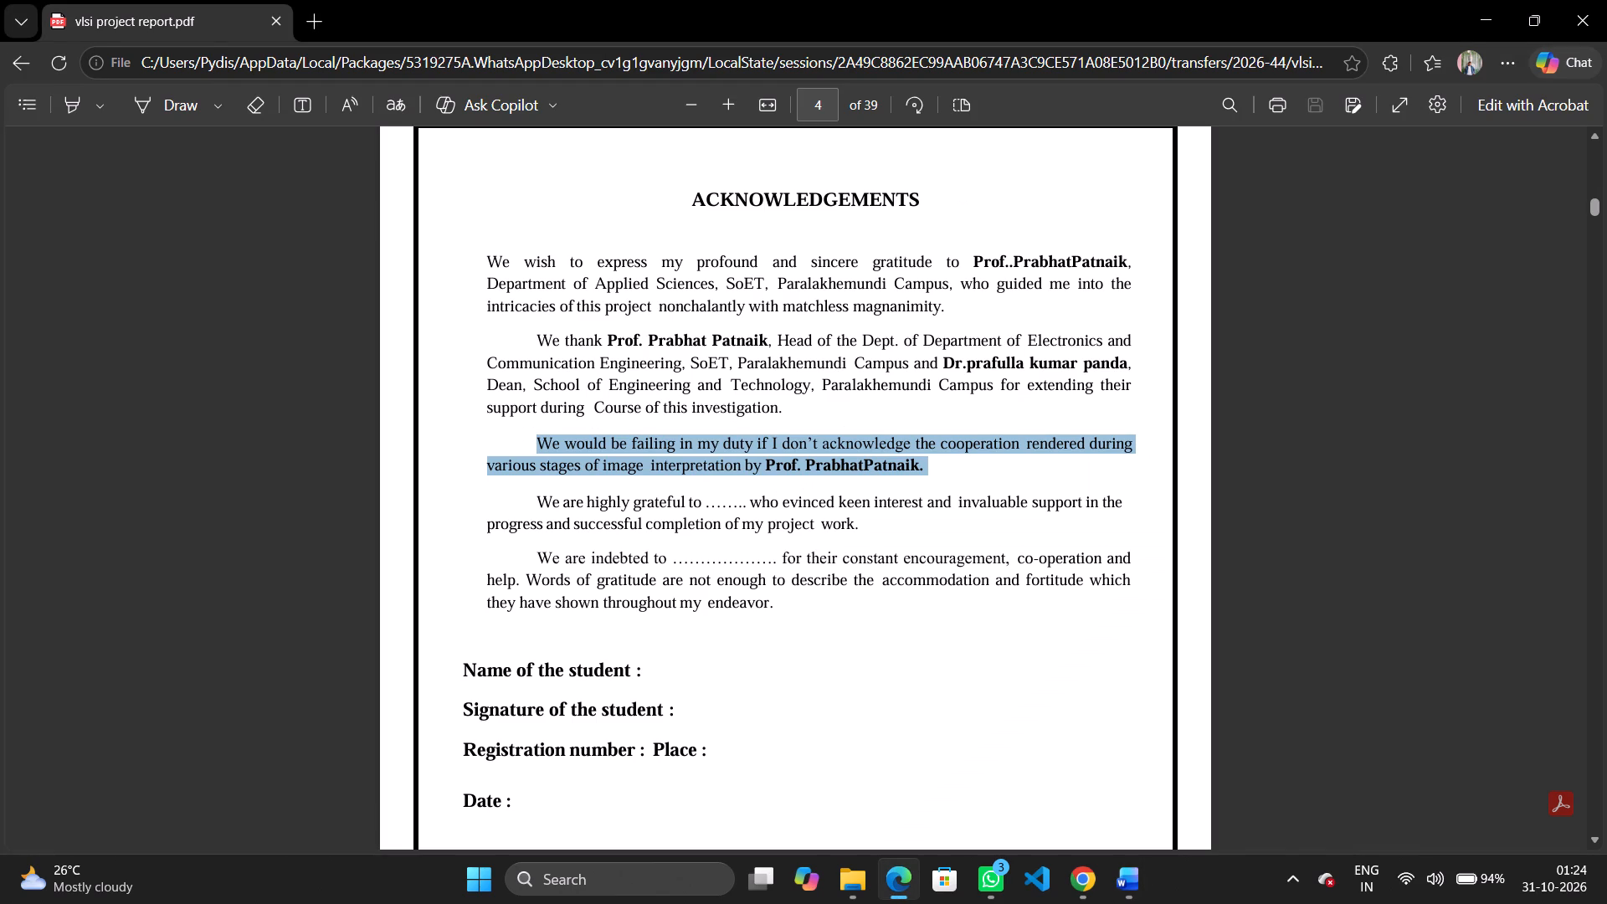
scroll(738, 468, "down", 1)
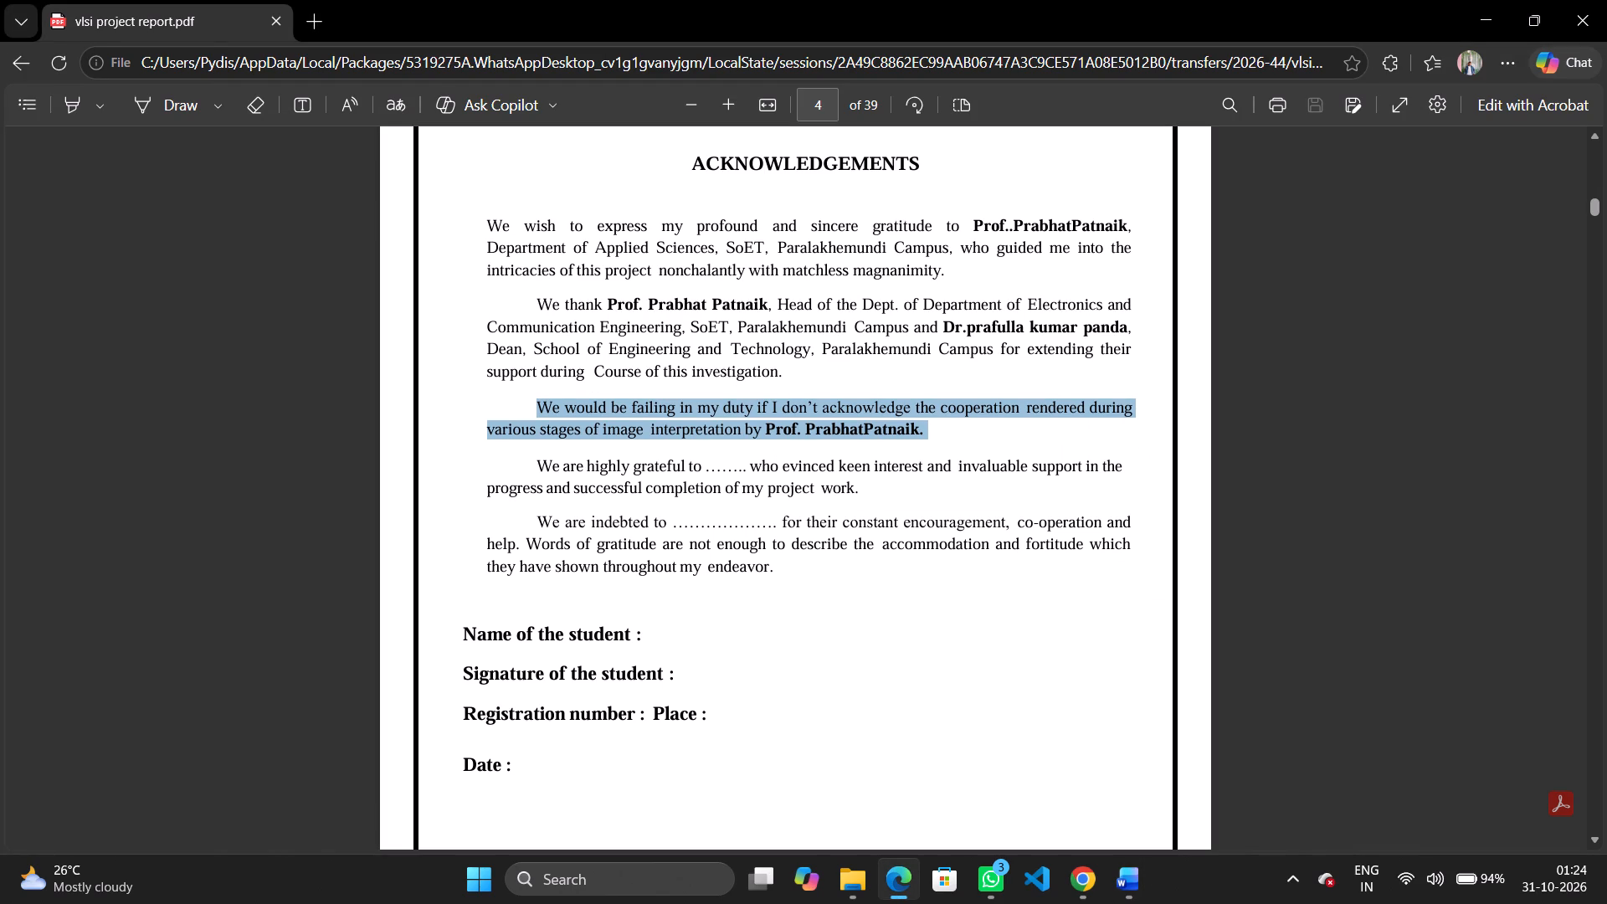
left_click_drag(538, 455, 864, 482)
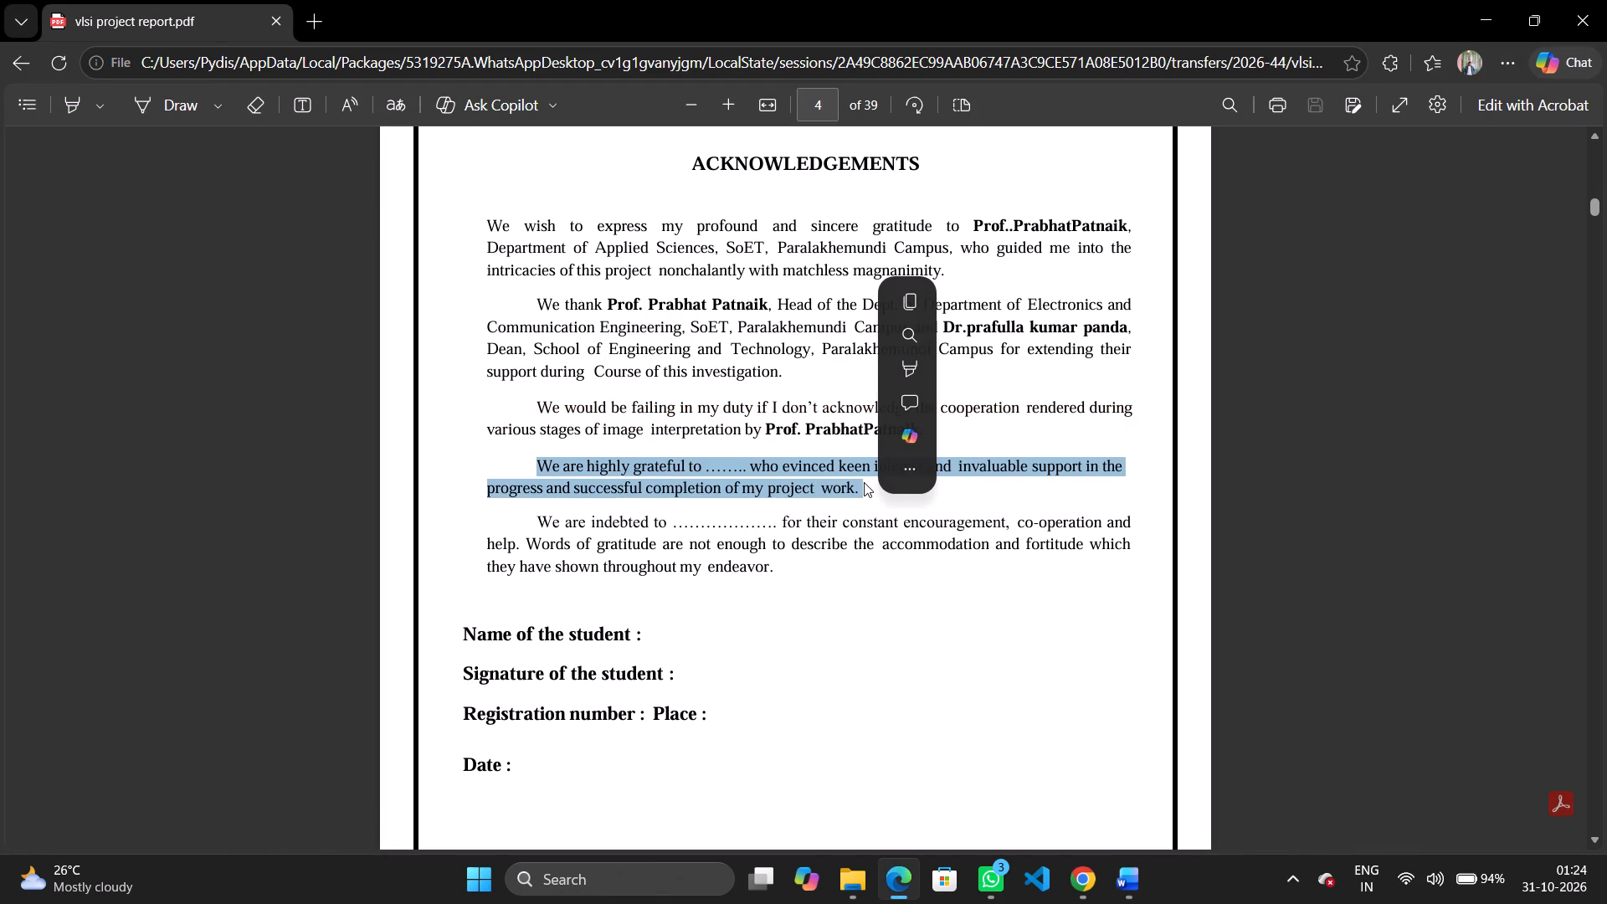
key("ctrl+c")
key("alt+Tab")
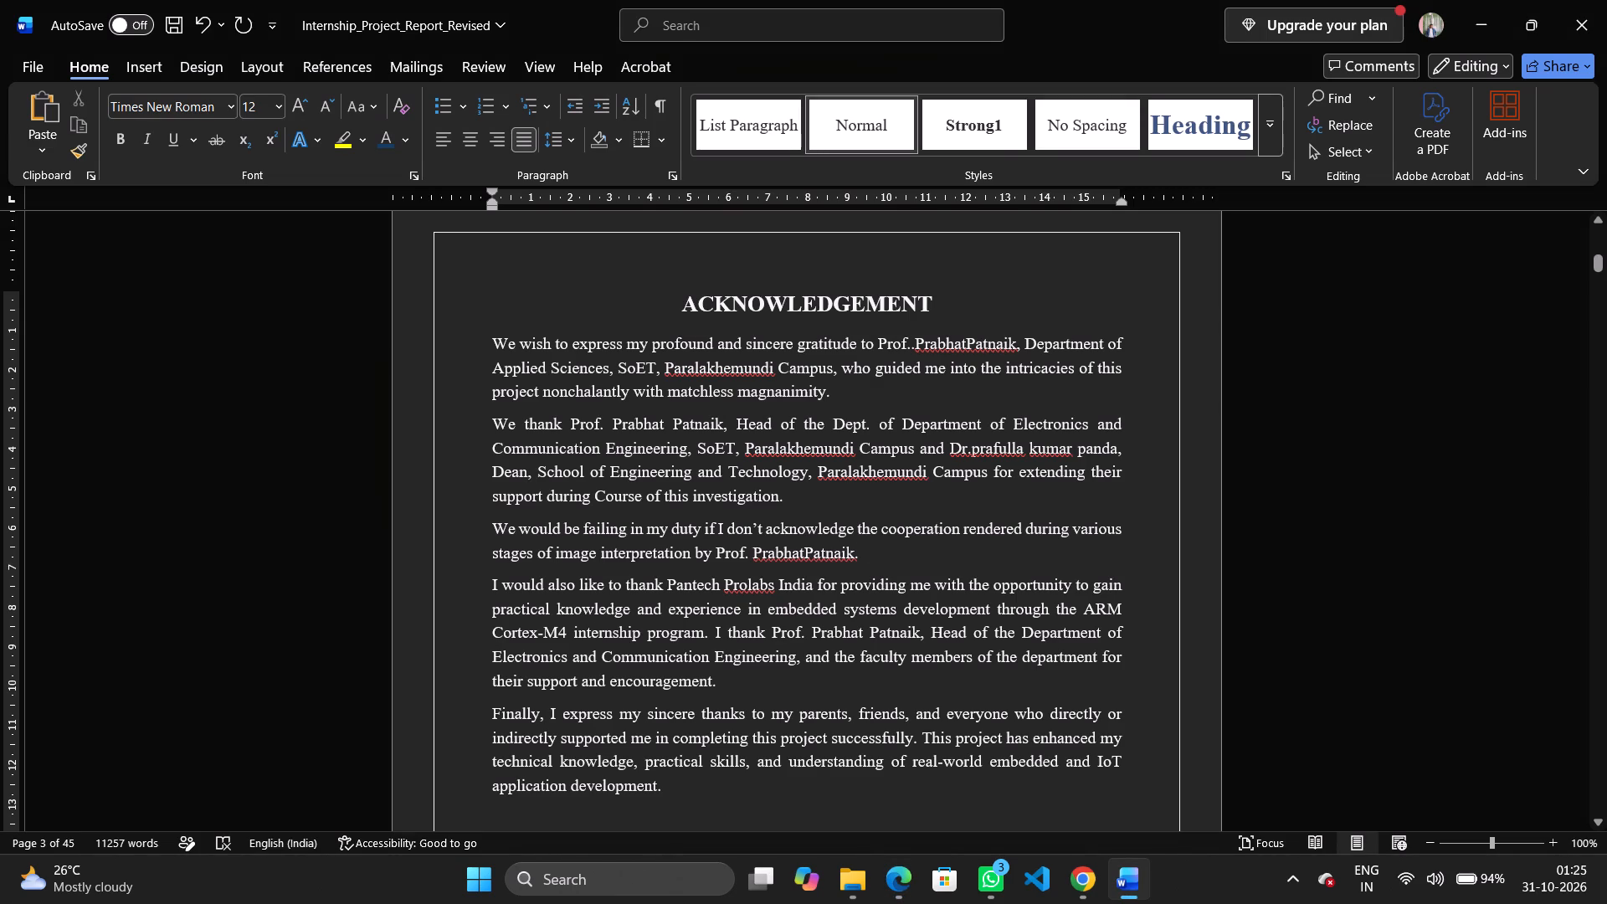
scroll(671, 692, "down", 1)
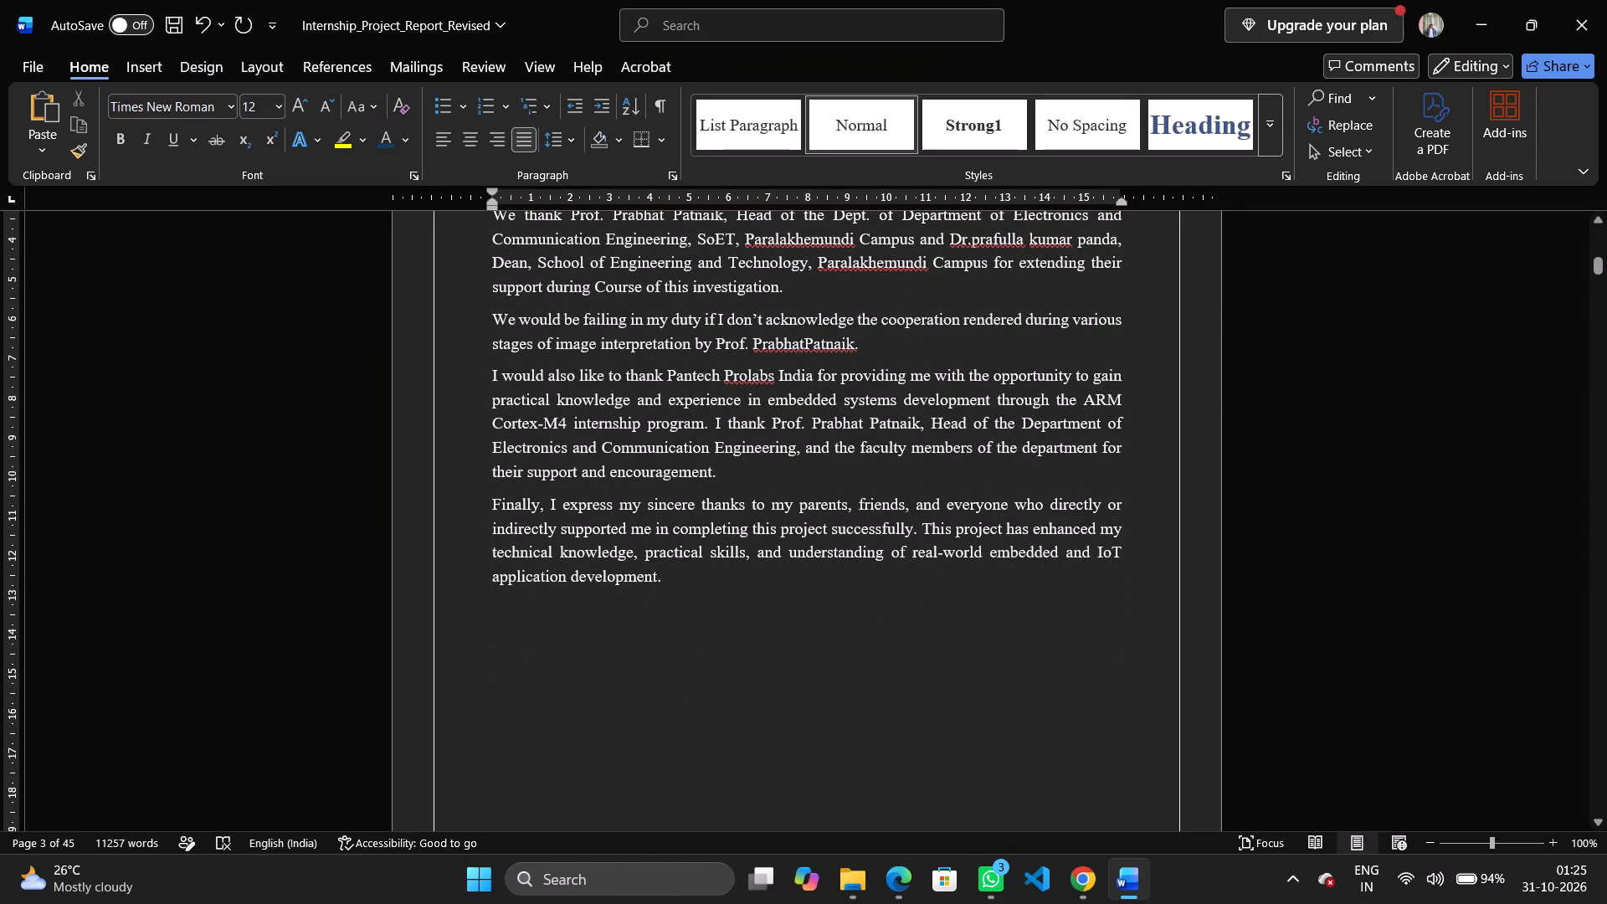
left_click_drag(491, 501, 725, 575)
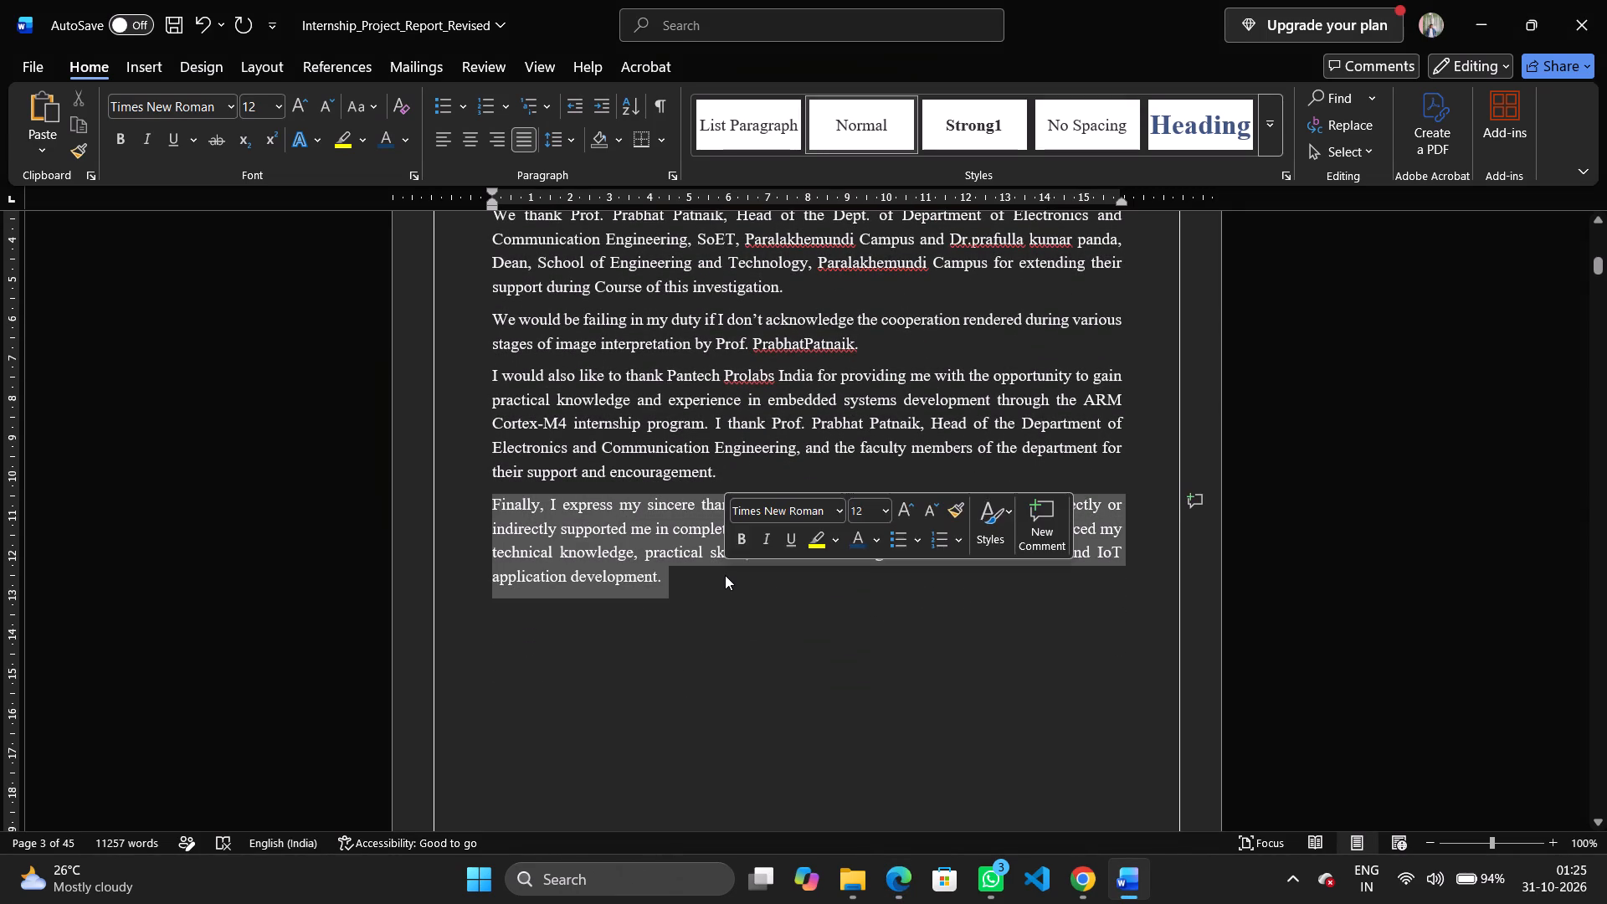
key("ctrl+v")
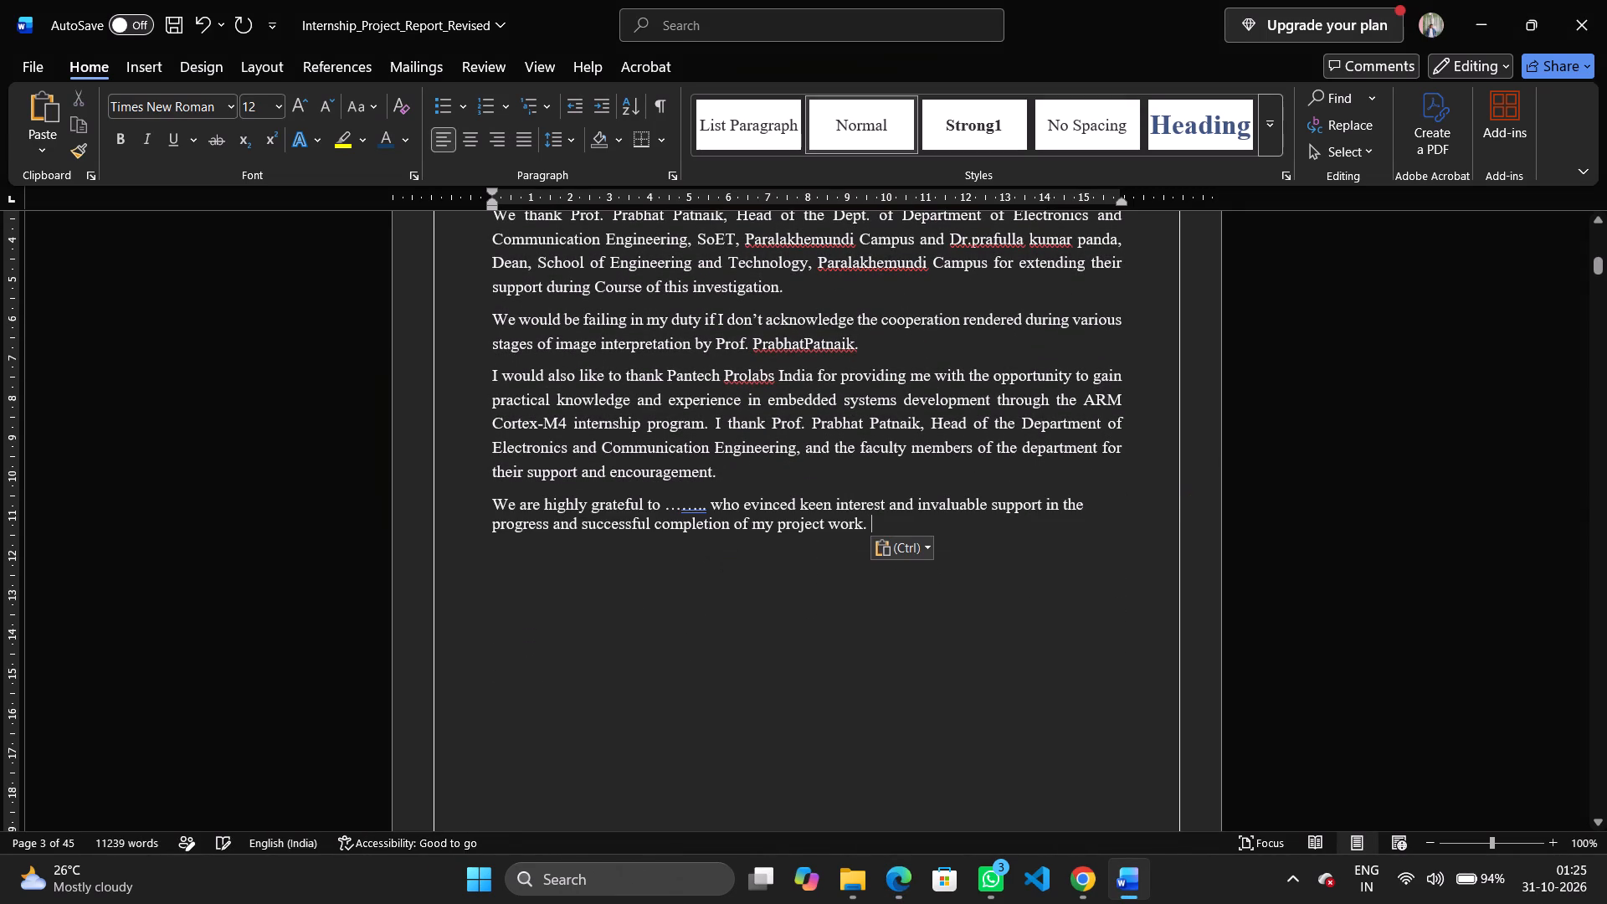
Add the PDF's "We are indebted to" paragraph at the end of the Word acknowledgement, separated by a blank line.
key("alt+Tab")
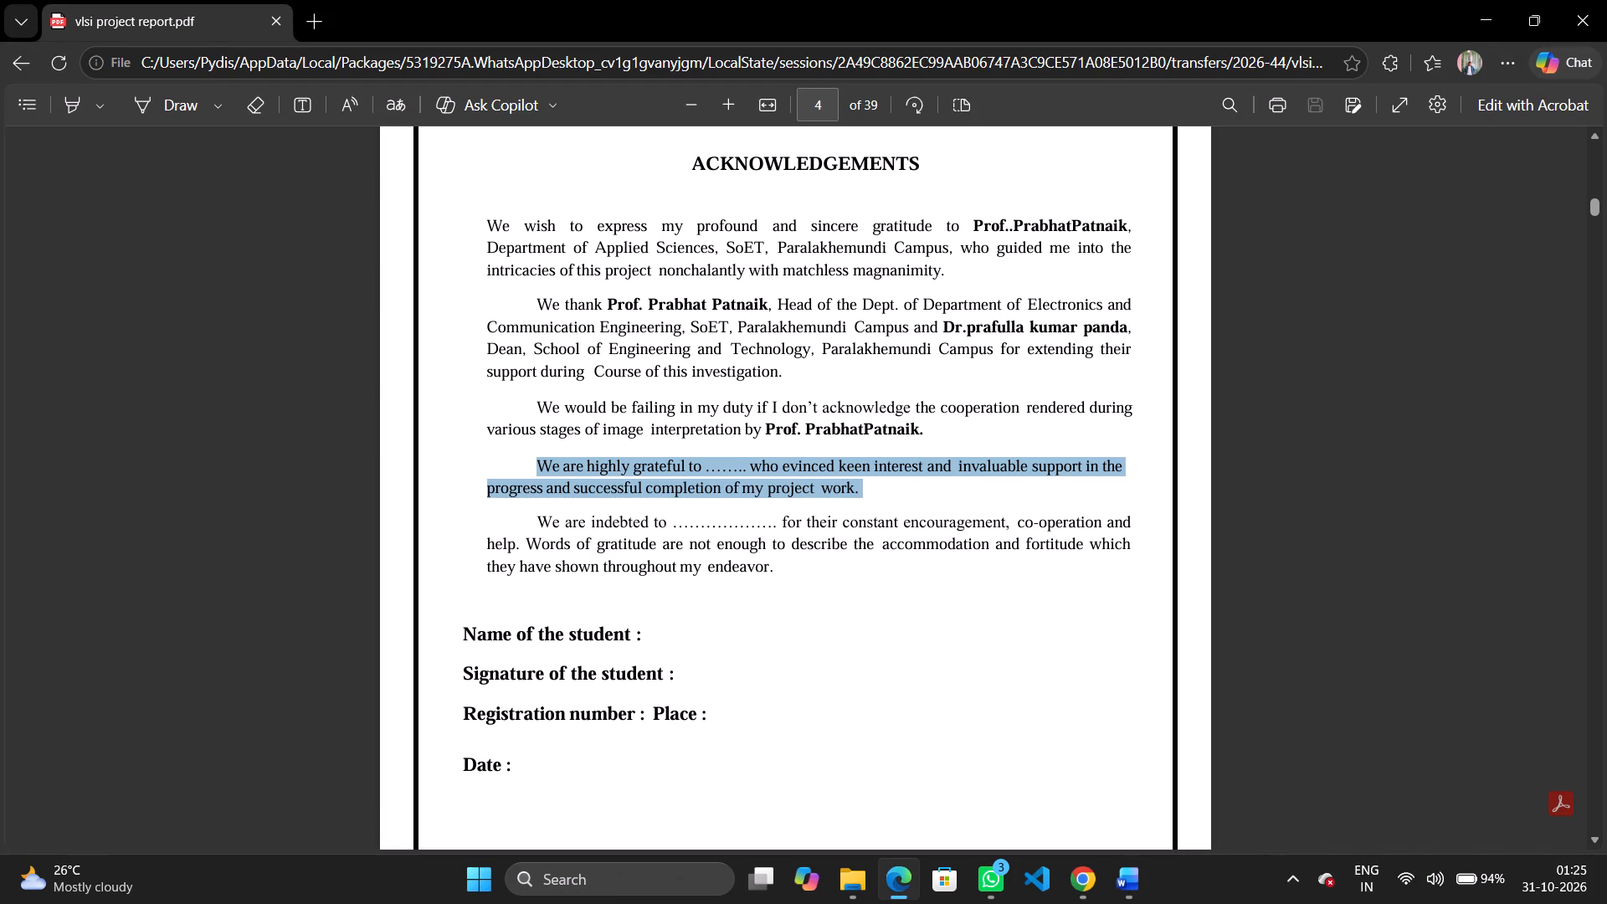
left_click_drag(537, 517, 778, 583)
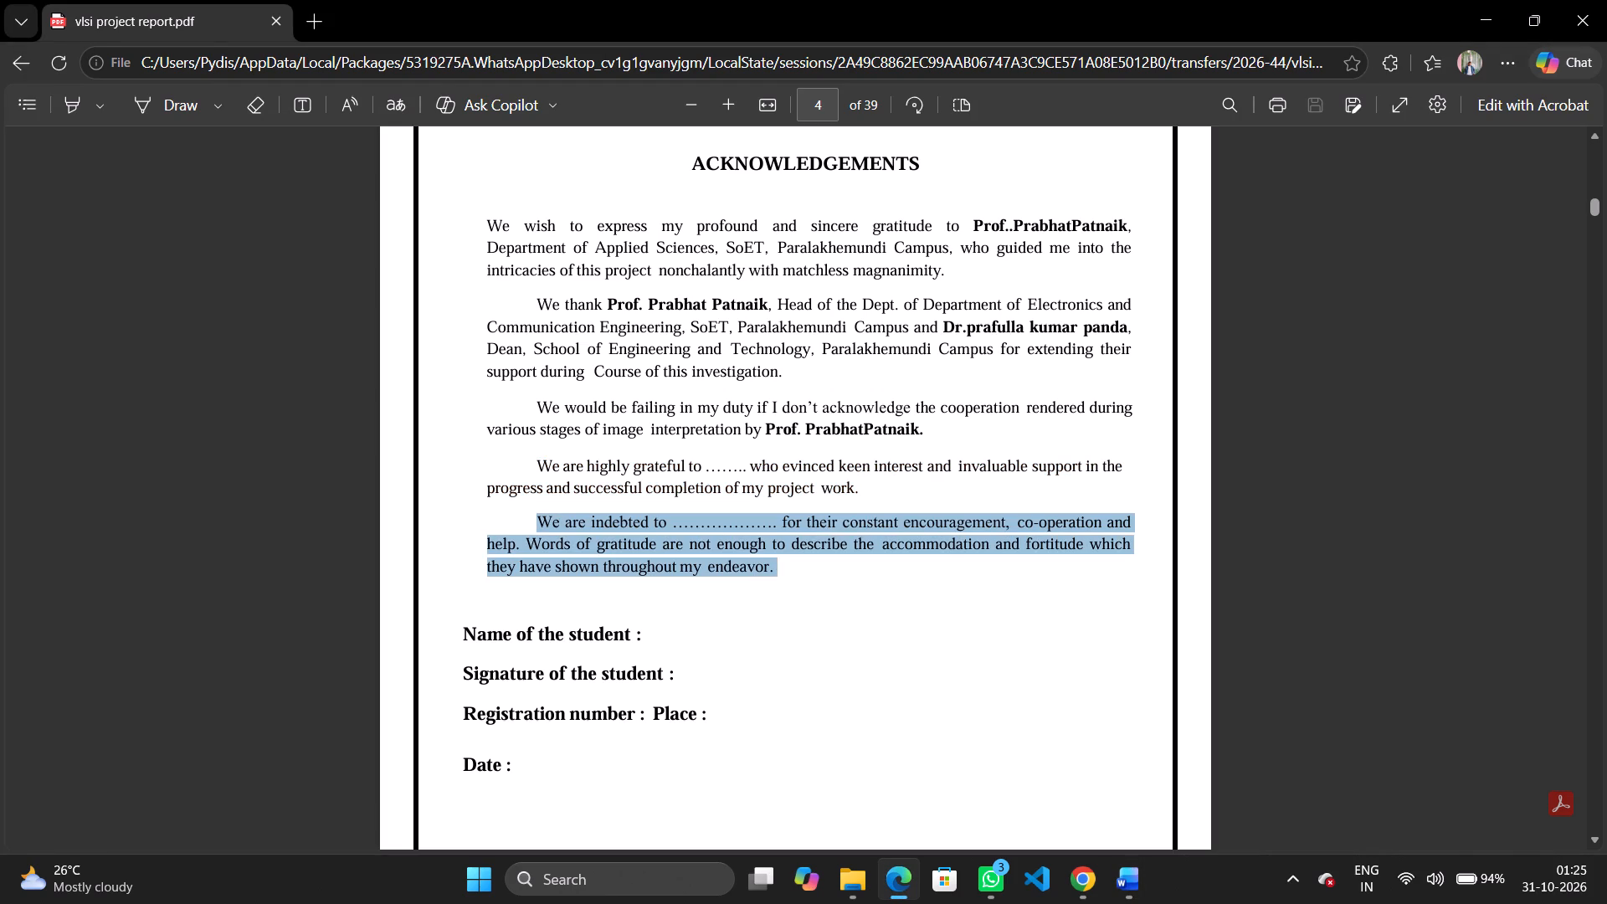
left_click_drag(778, 583, 785, 583)
key("ctrl+c")
key("alt+Tab")
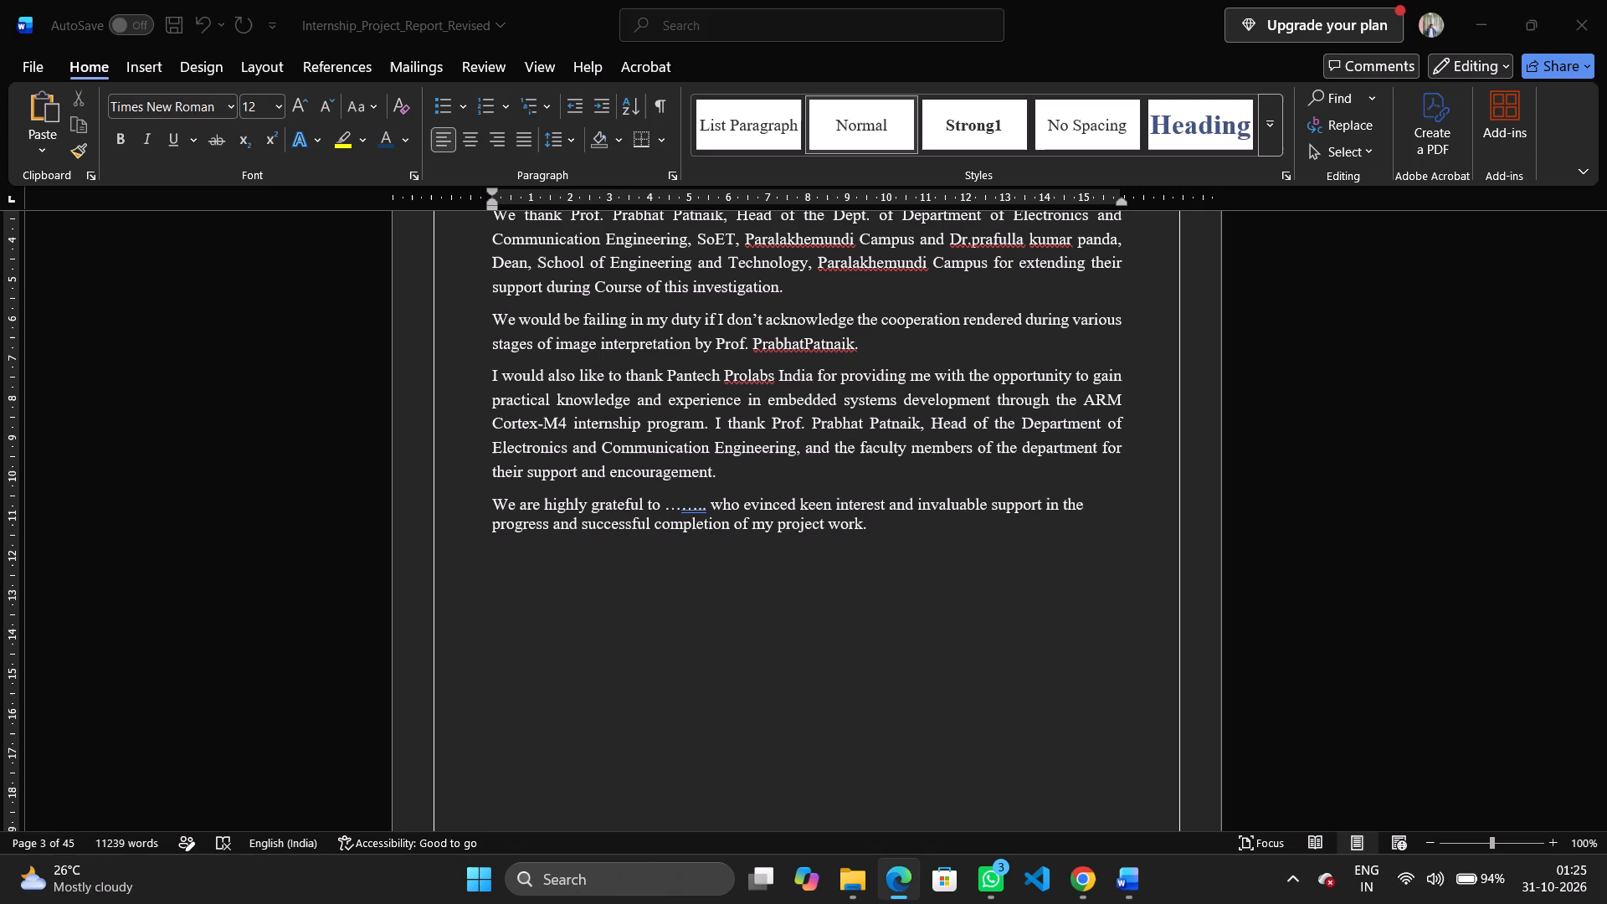
key("Return")
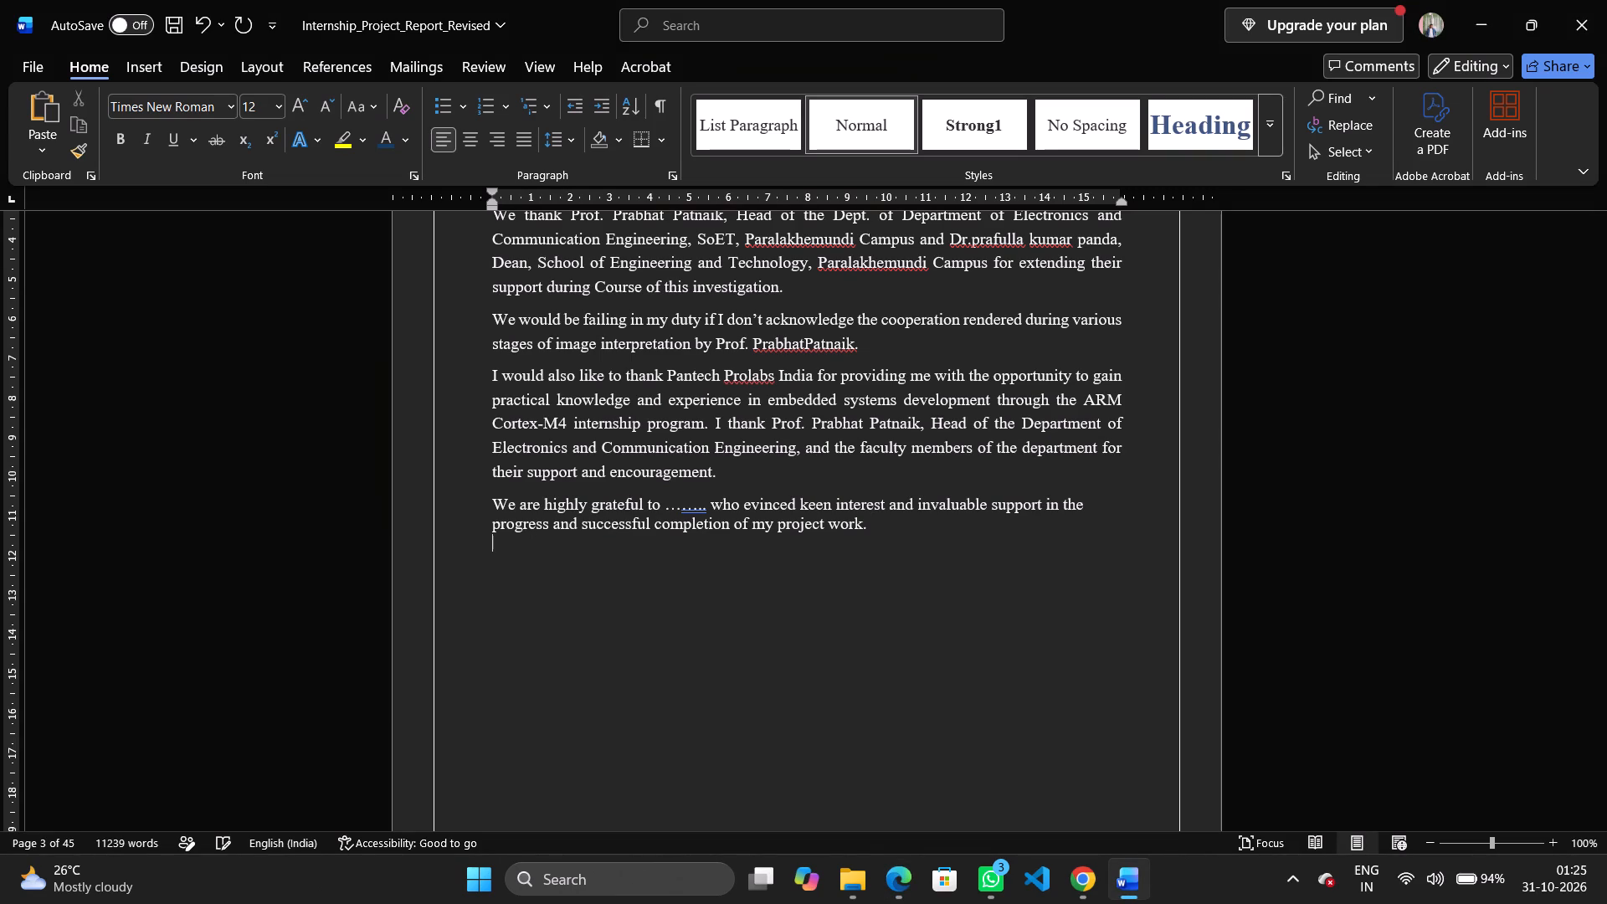
key("Return")
key("ctrl+v")
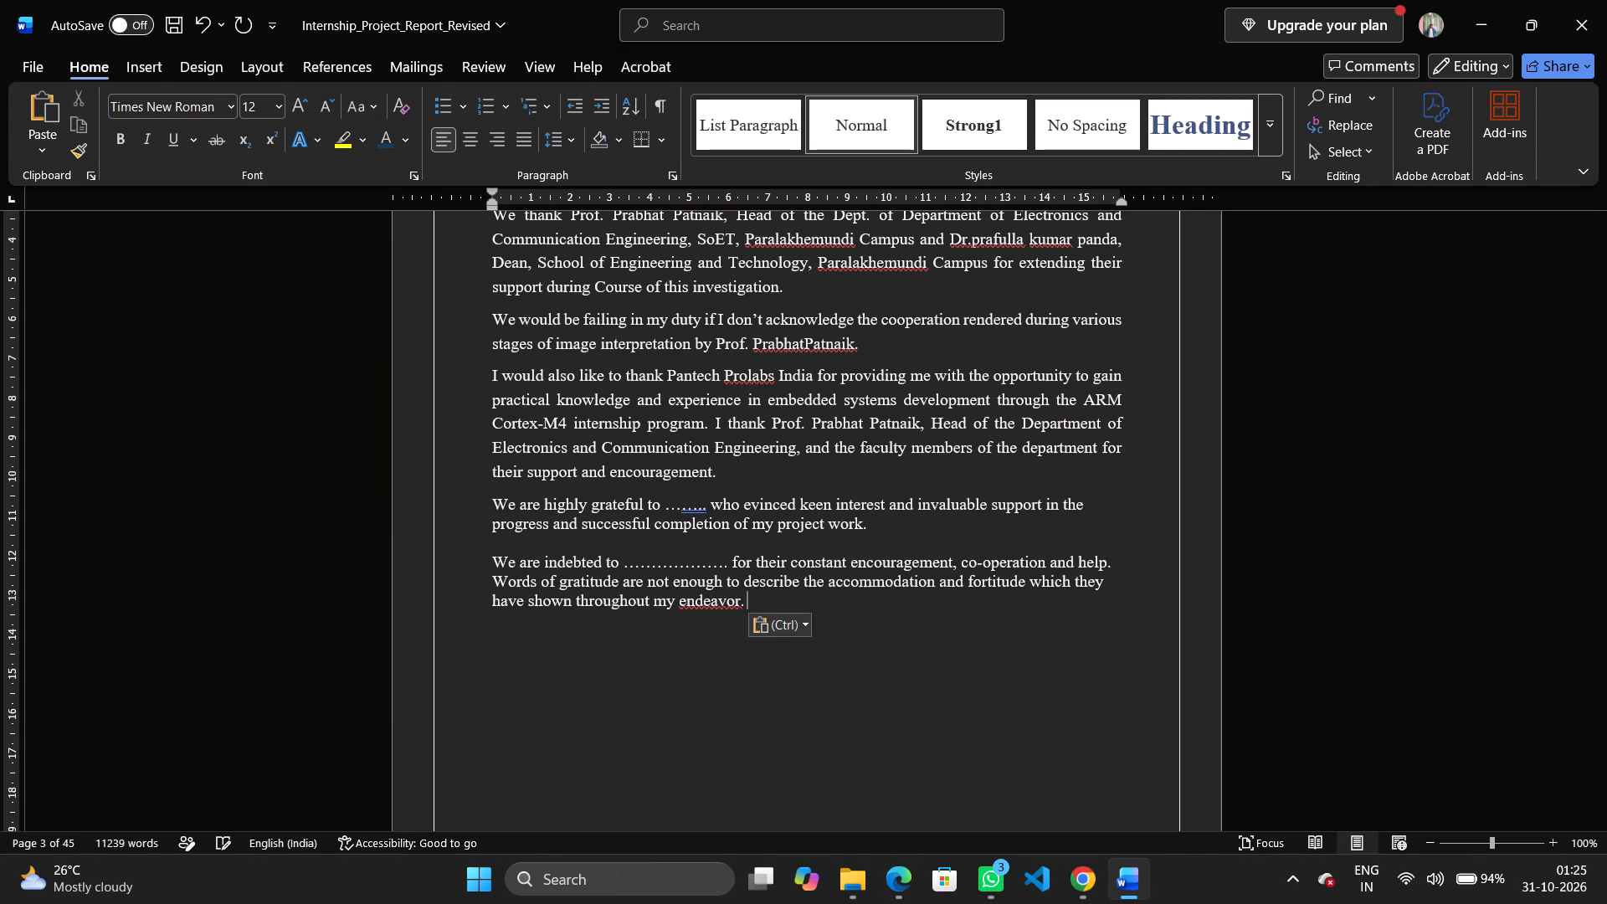
Place the cursor at the end of the dotted placeholder in the "We are highly grateful to" paragraph for editing.
left_click(708, 502)
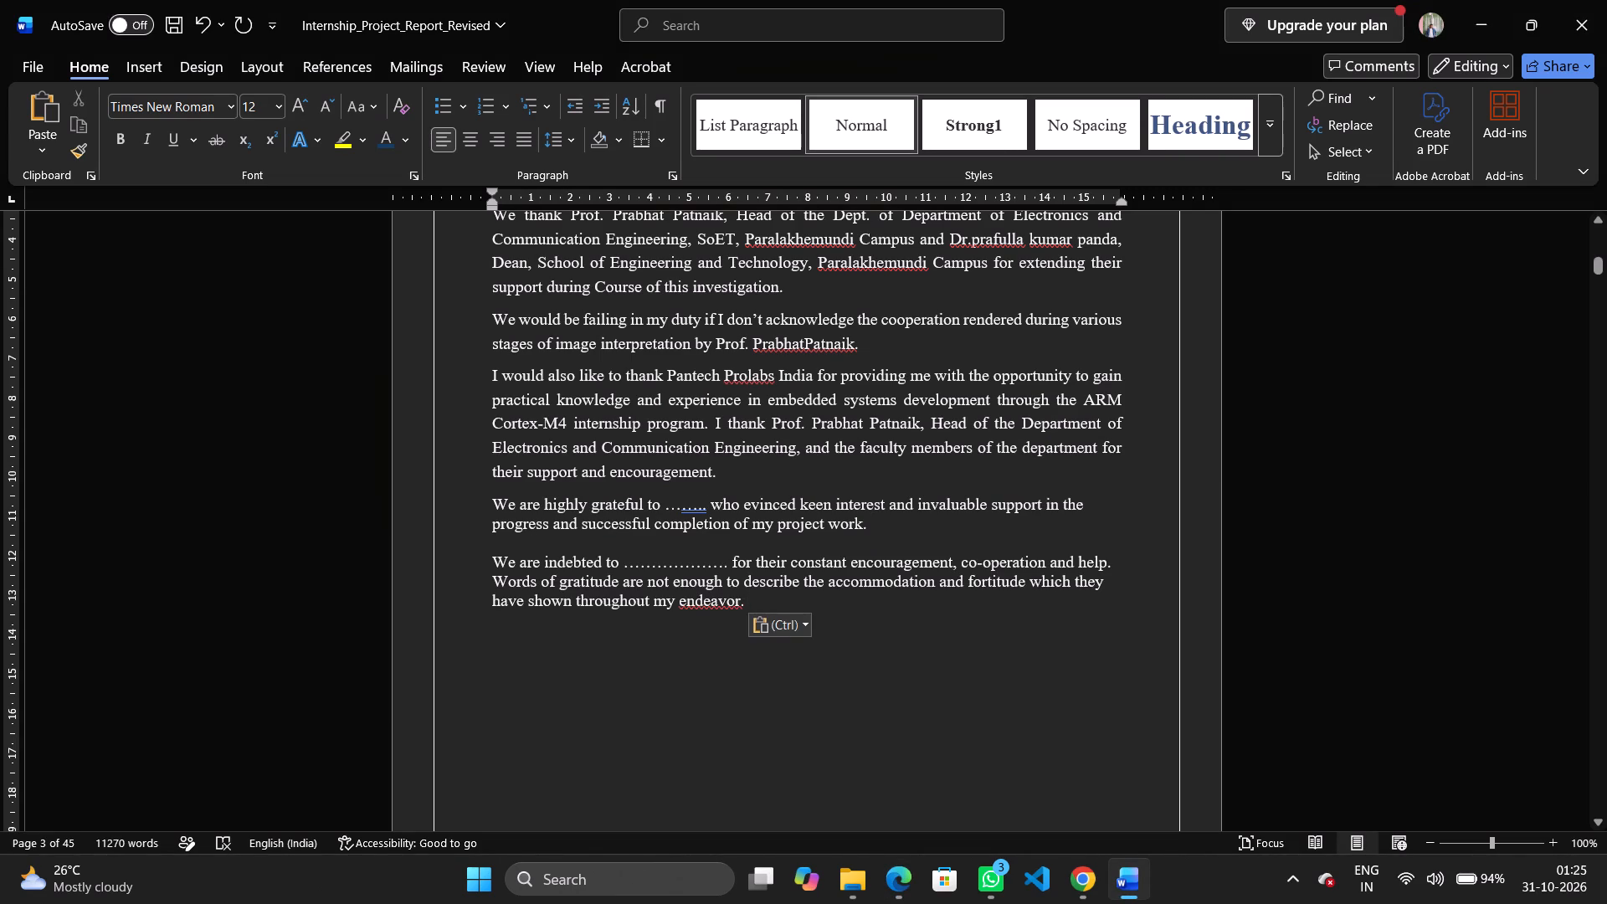
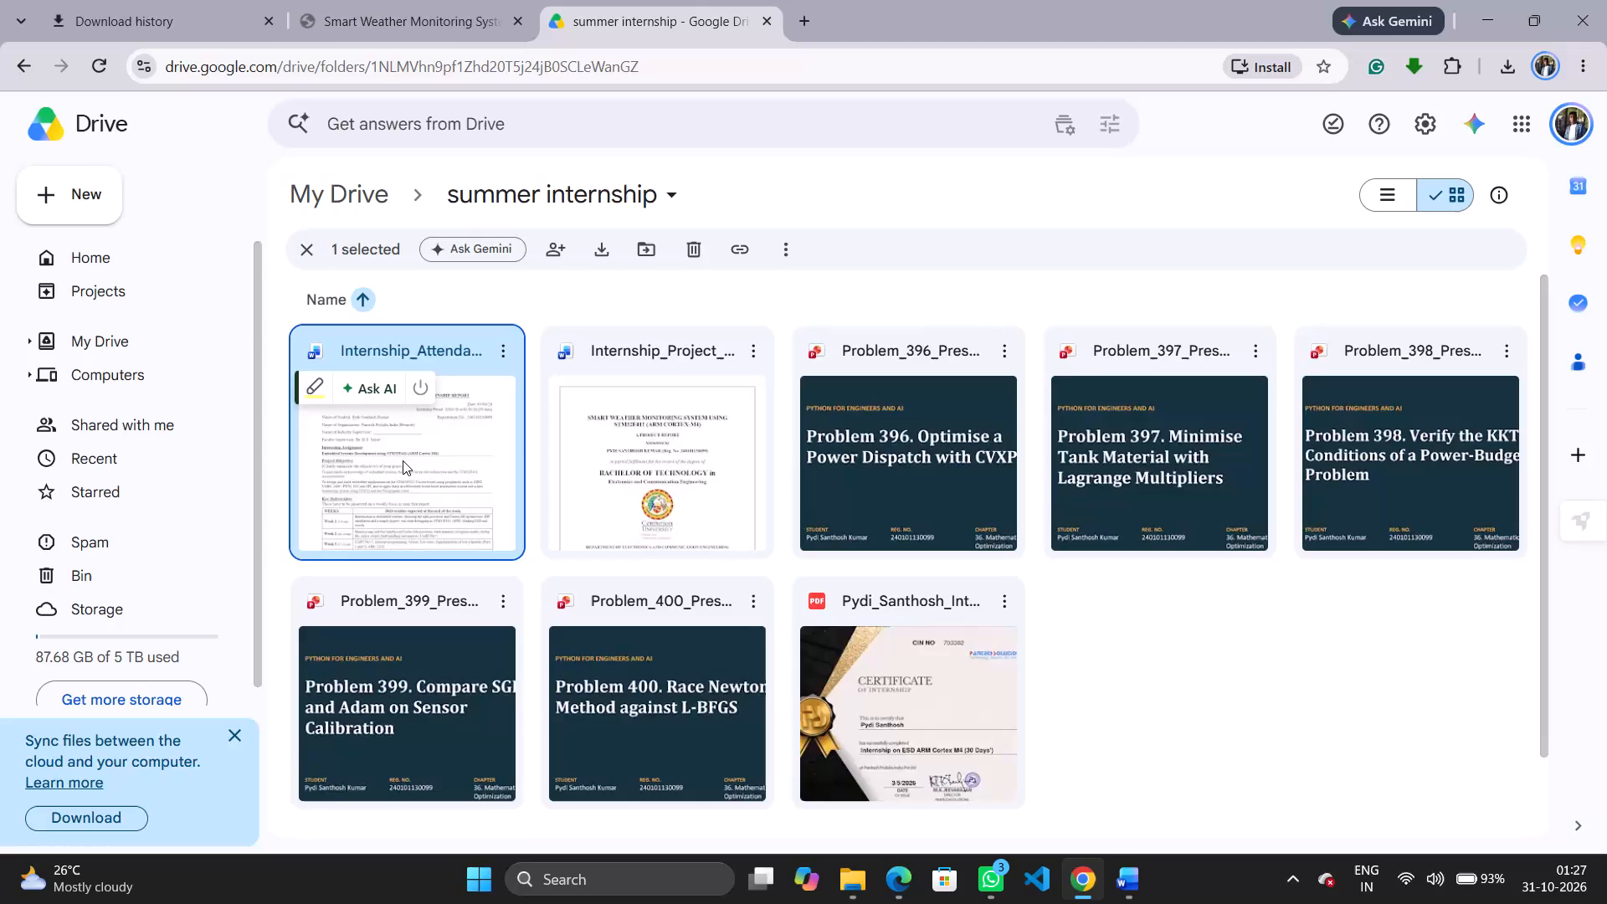
Open Internship_Attendance_Report_Annexure_I_II from the summer internship Drive folder and copy the faculty supervisor's name with its title.
left_click(403, 460)
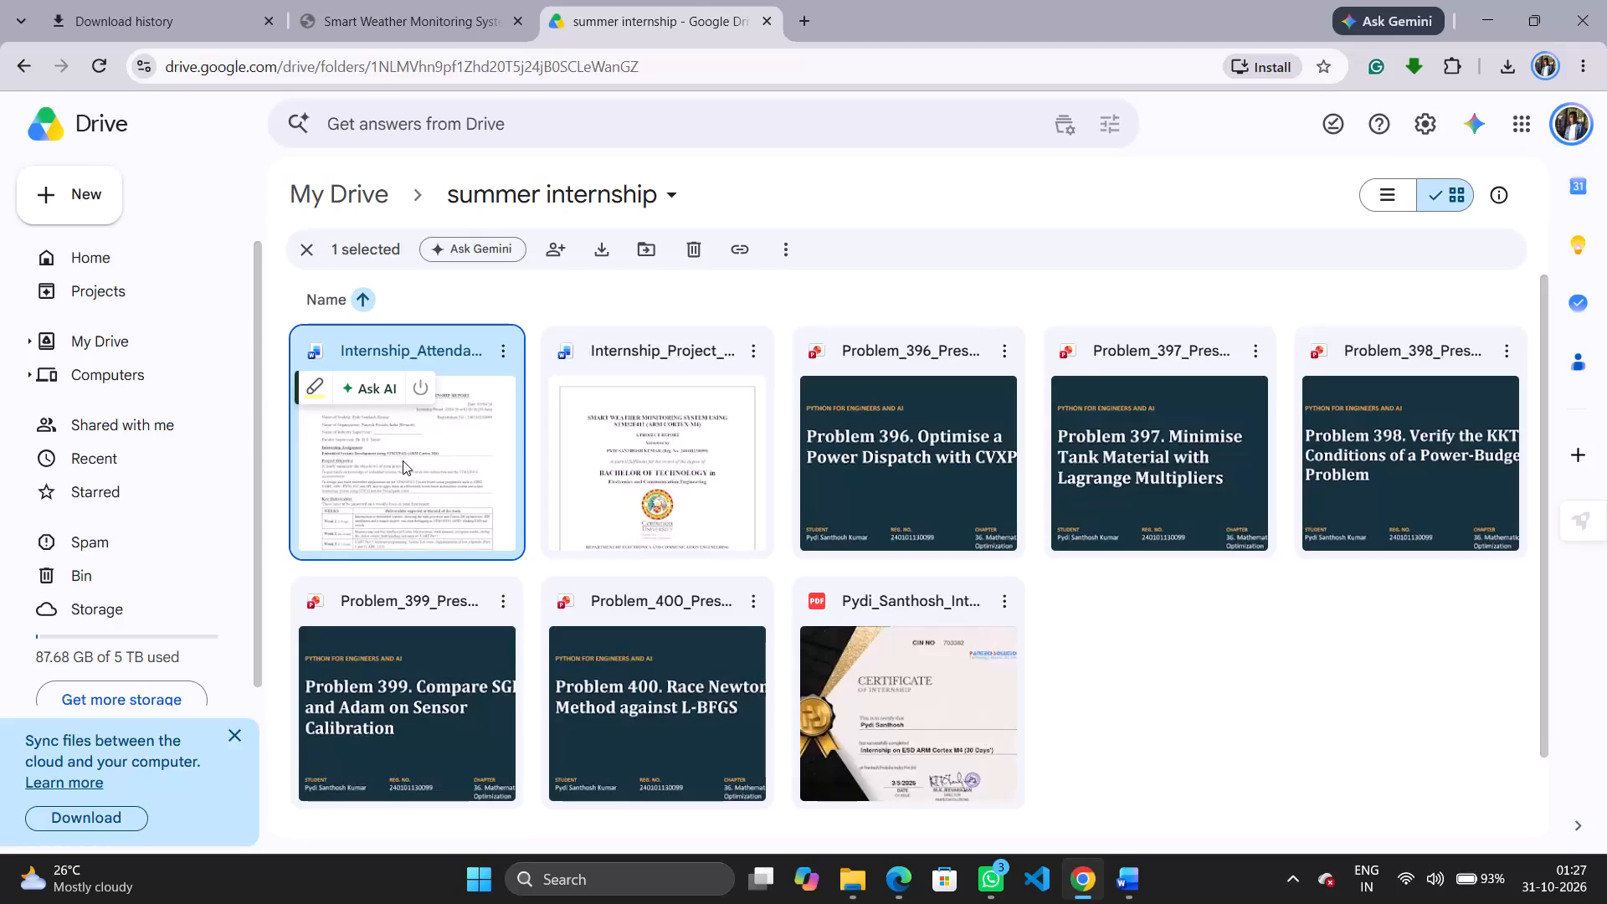
double_click(403, 460)
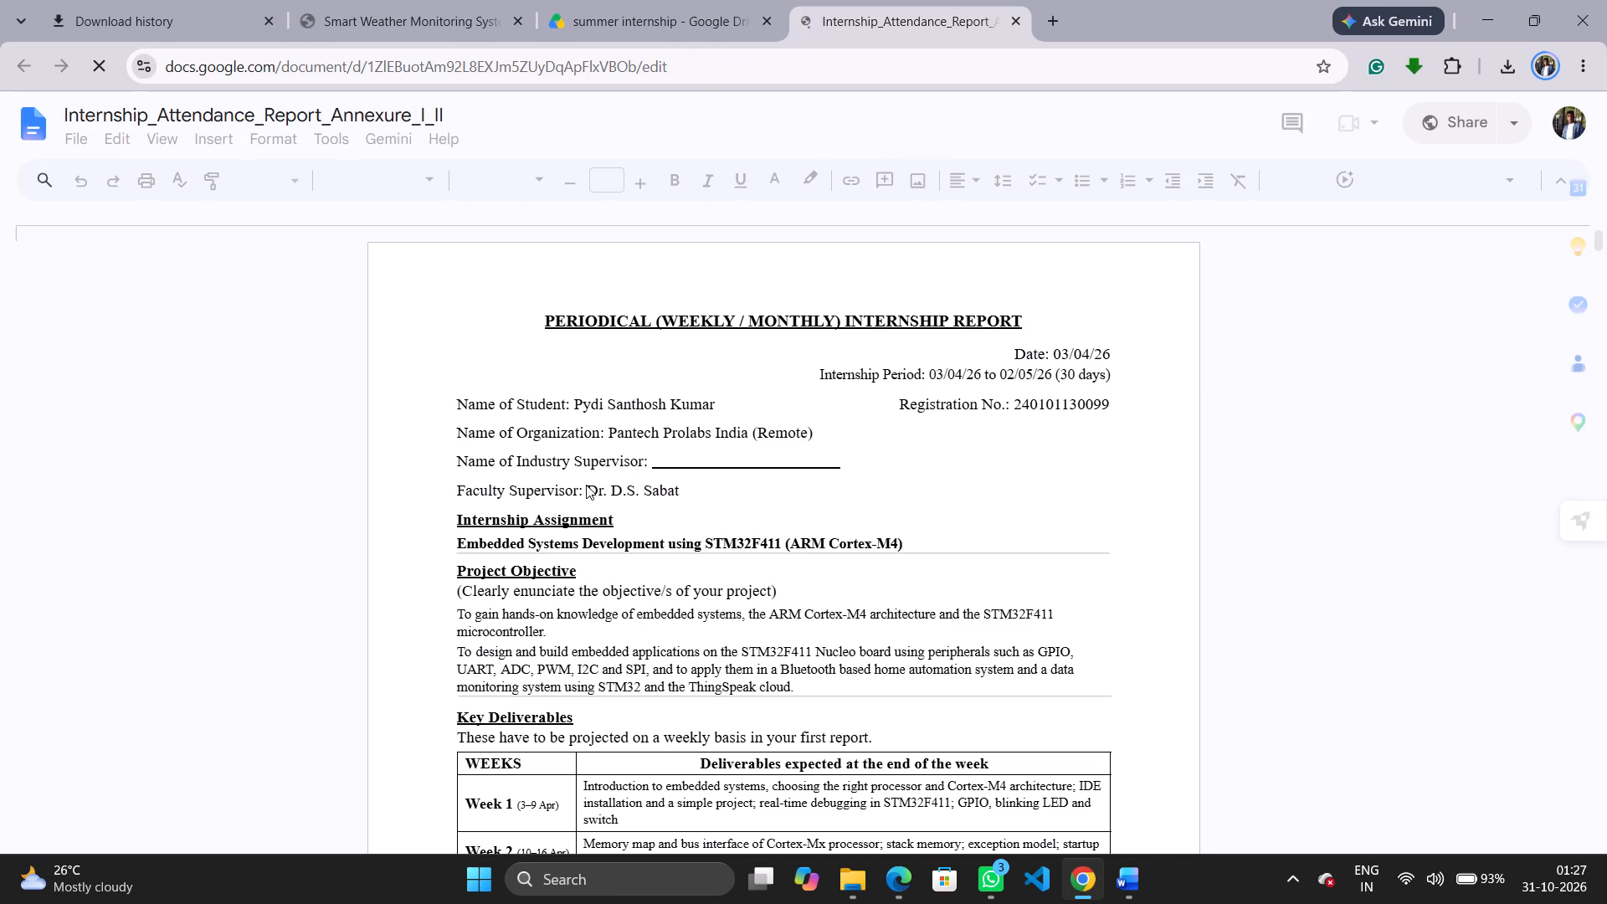
left_click_drag(586, 487, 663, 486)
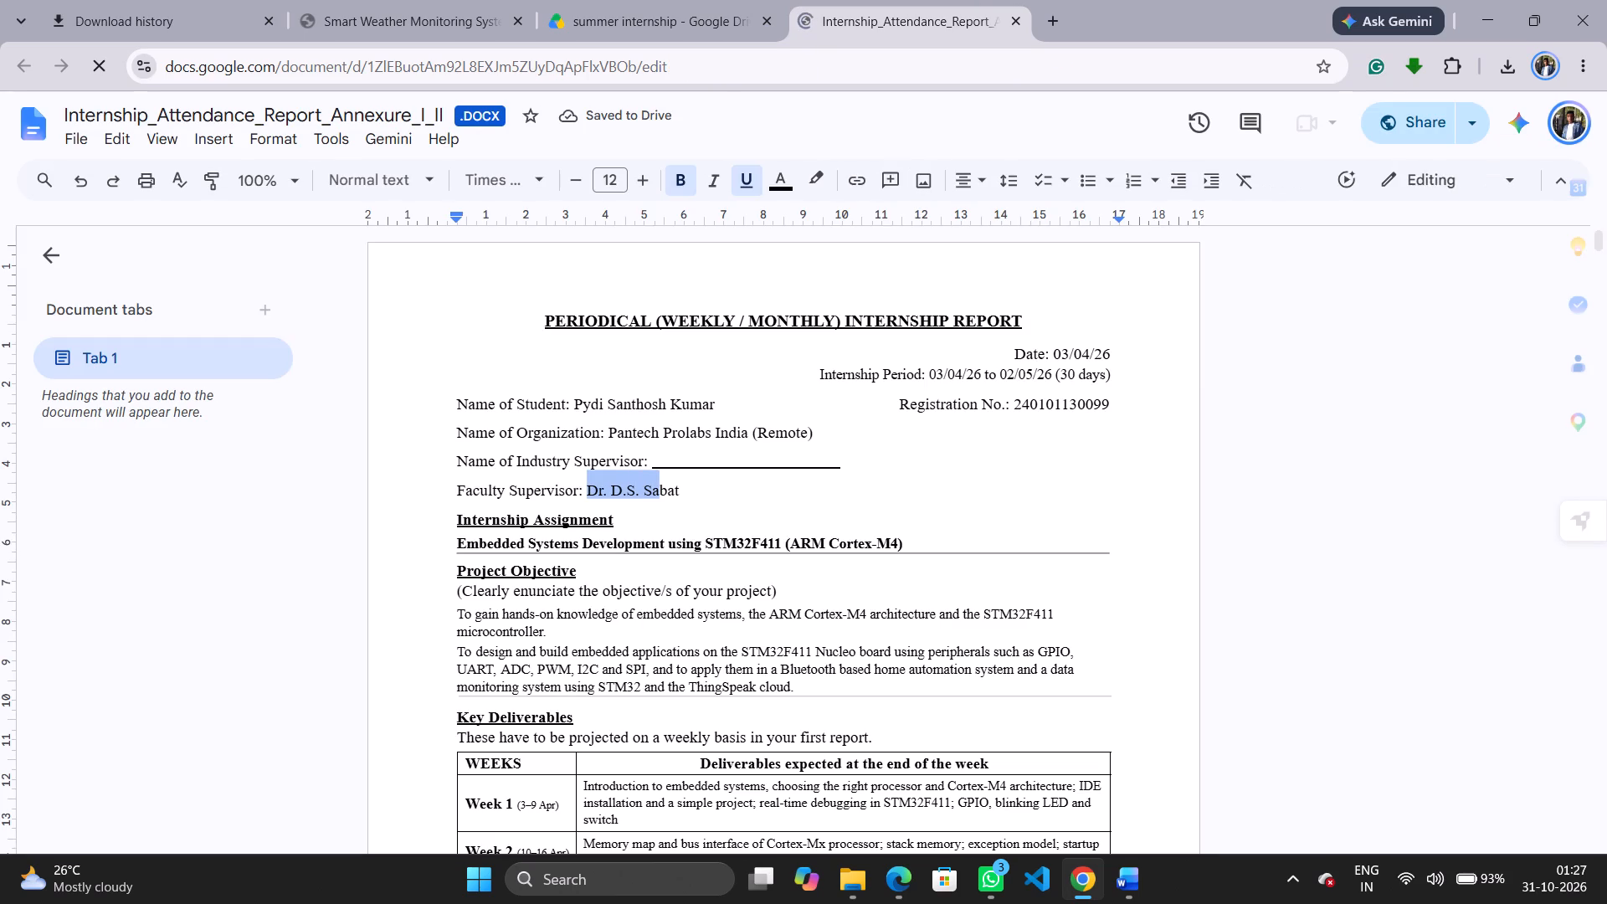
left_click_drag(663, 486, 678, 486)
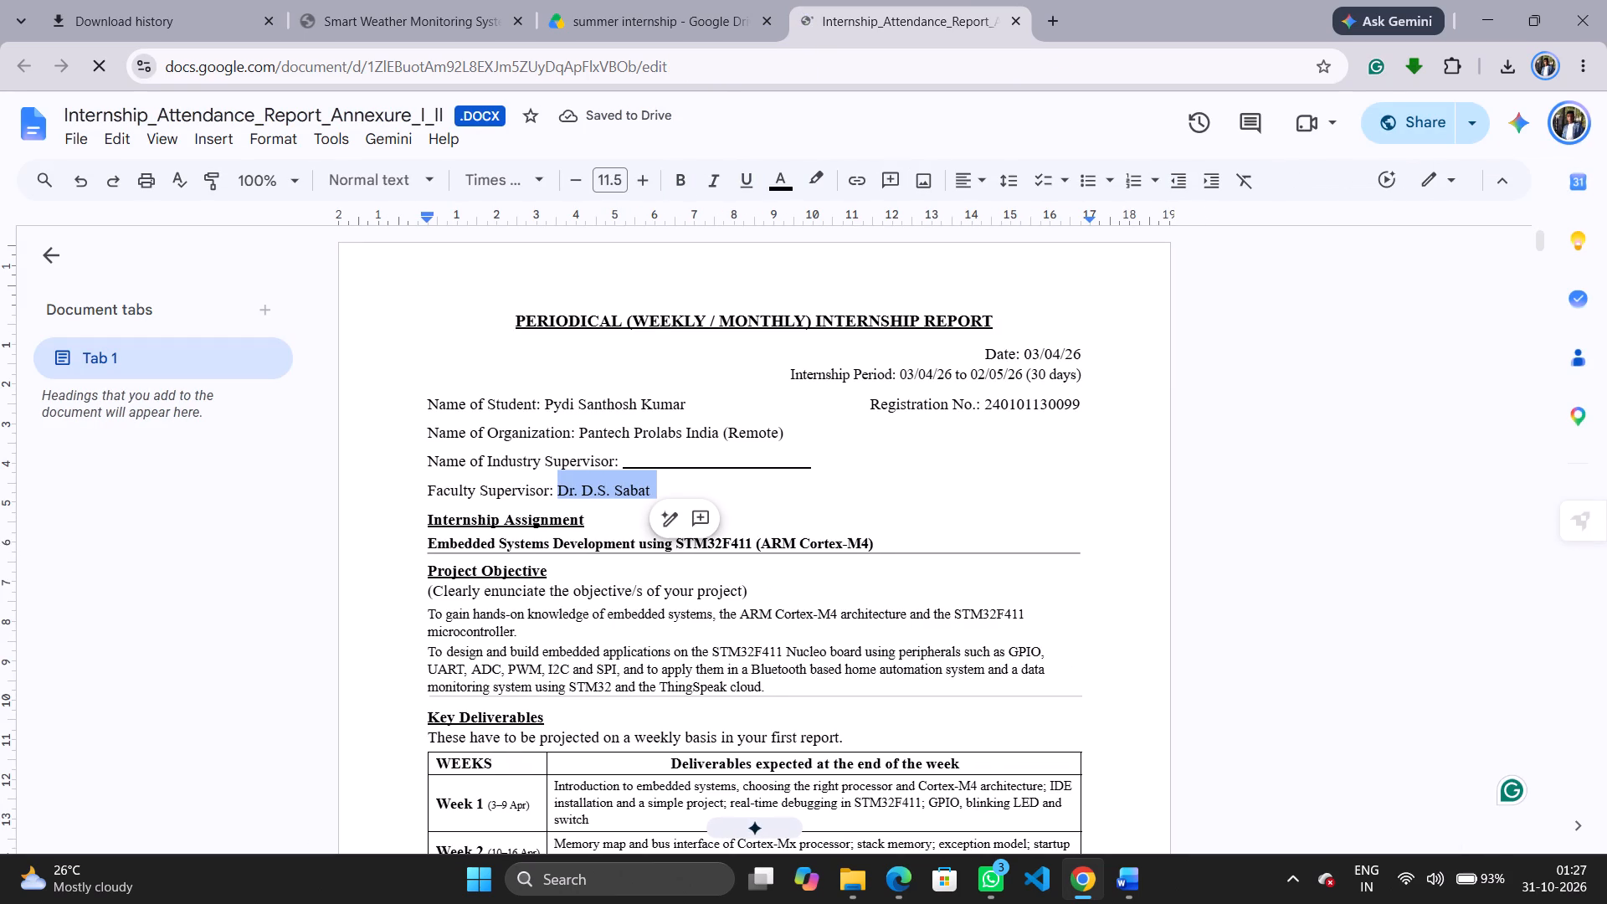
key("ctrl+c")
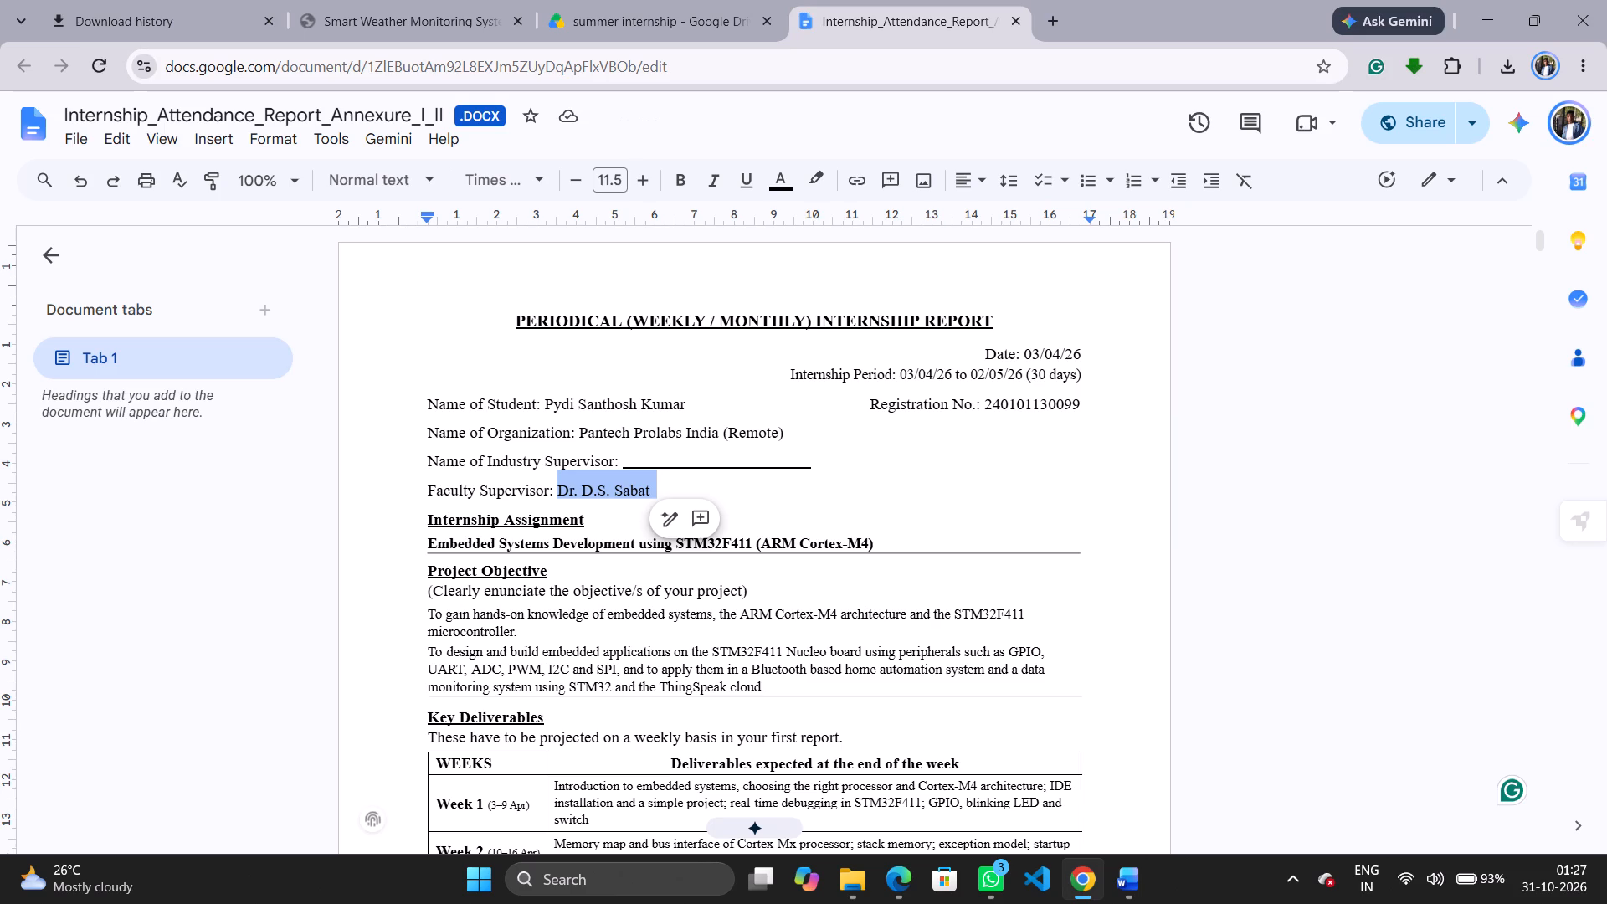
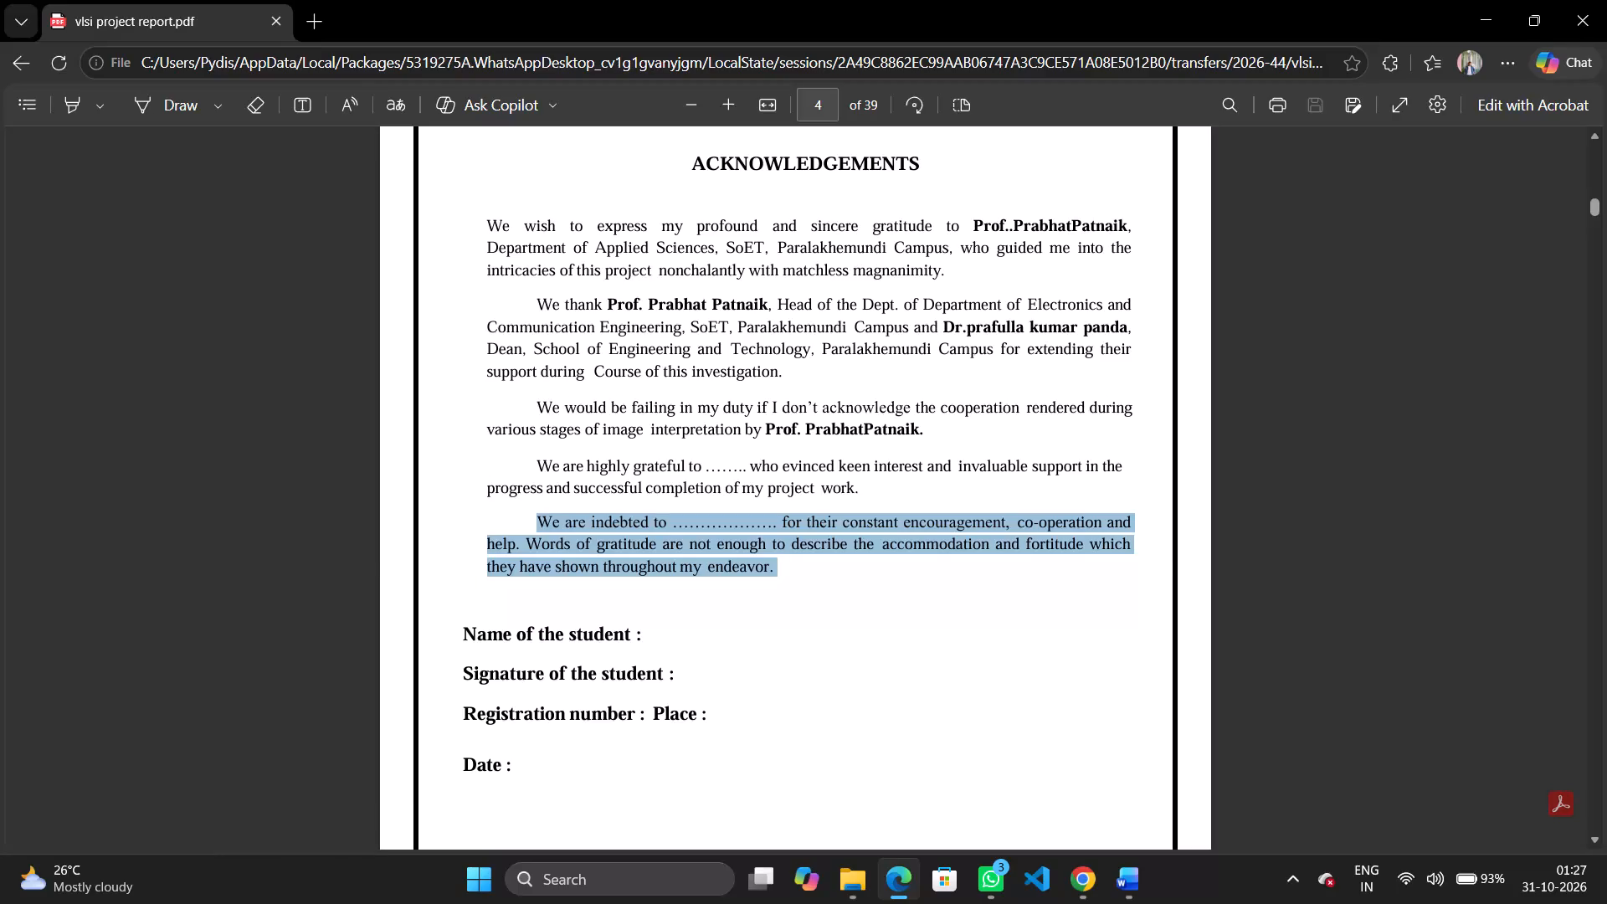
Switch to the Word report and replace the dots after "We are highly grateful to" with the faculty supervisor's title and name followed by "sir".
key("alt+Tab")
key("alt+Tab")
key("alt+Tab")
key("alt+Tab")
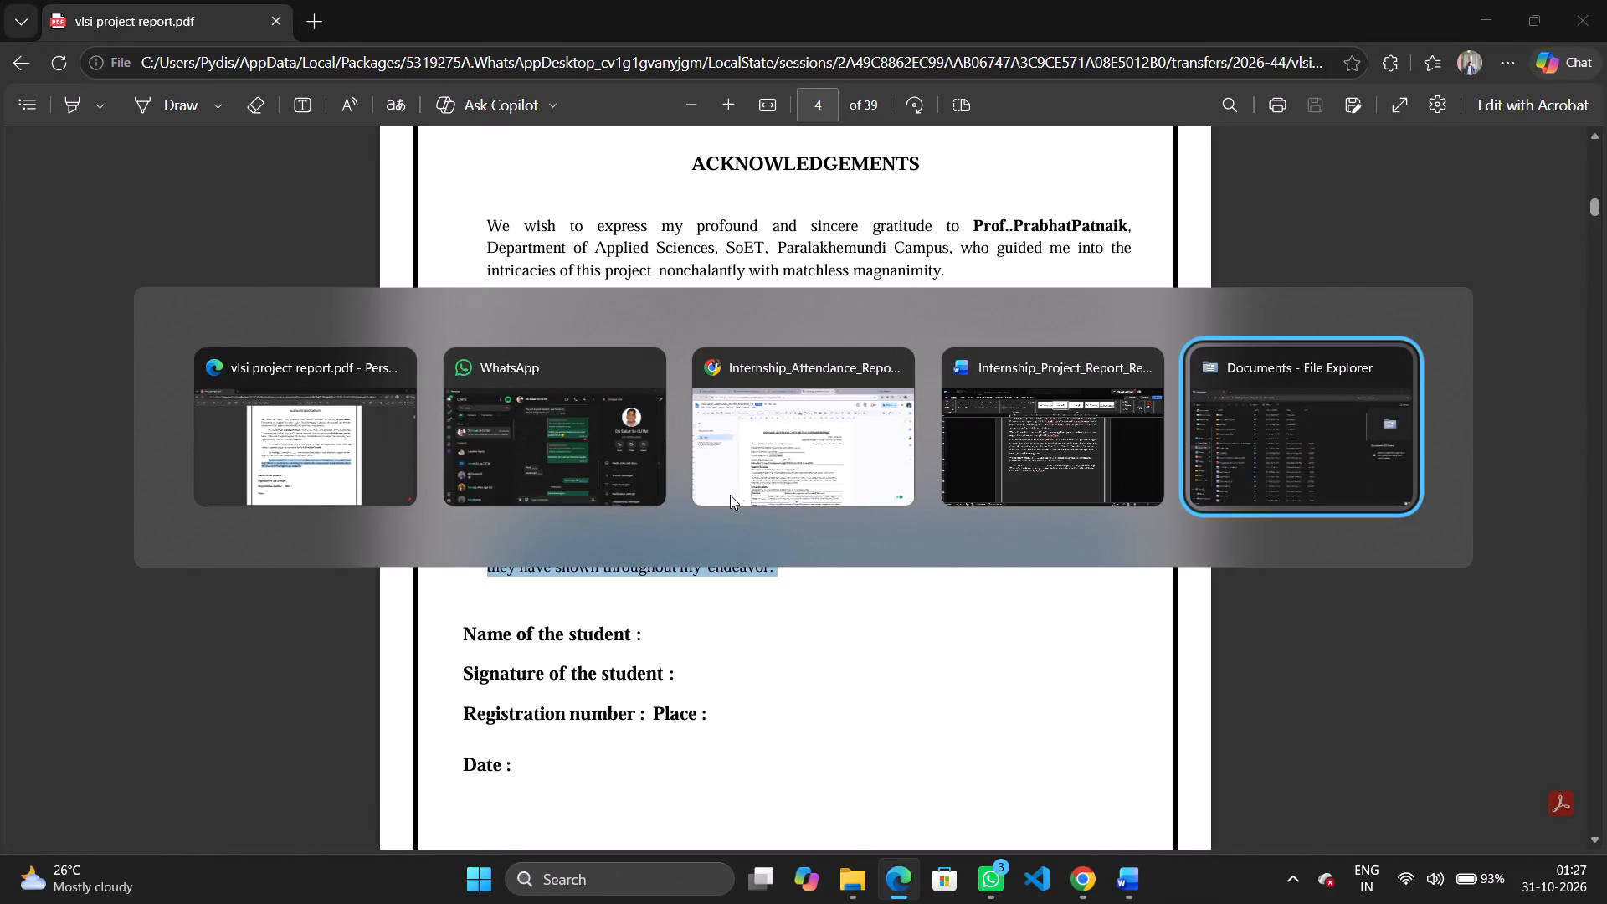
key("alt+Tab")
key("alt+Tab")
key("alt+Tab")
key("alt+Tab")
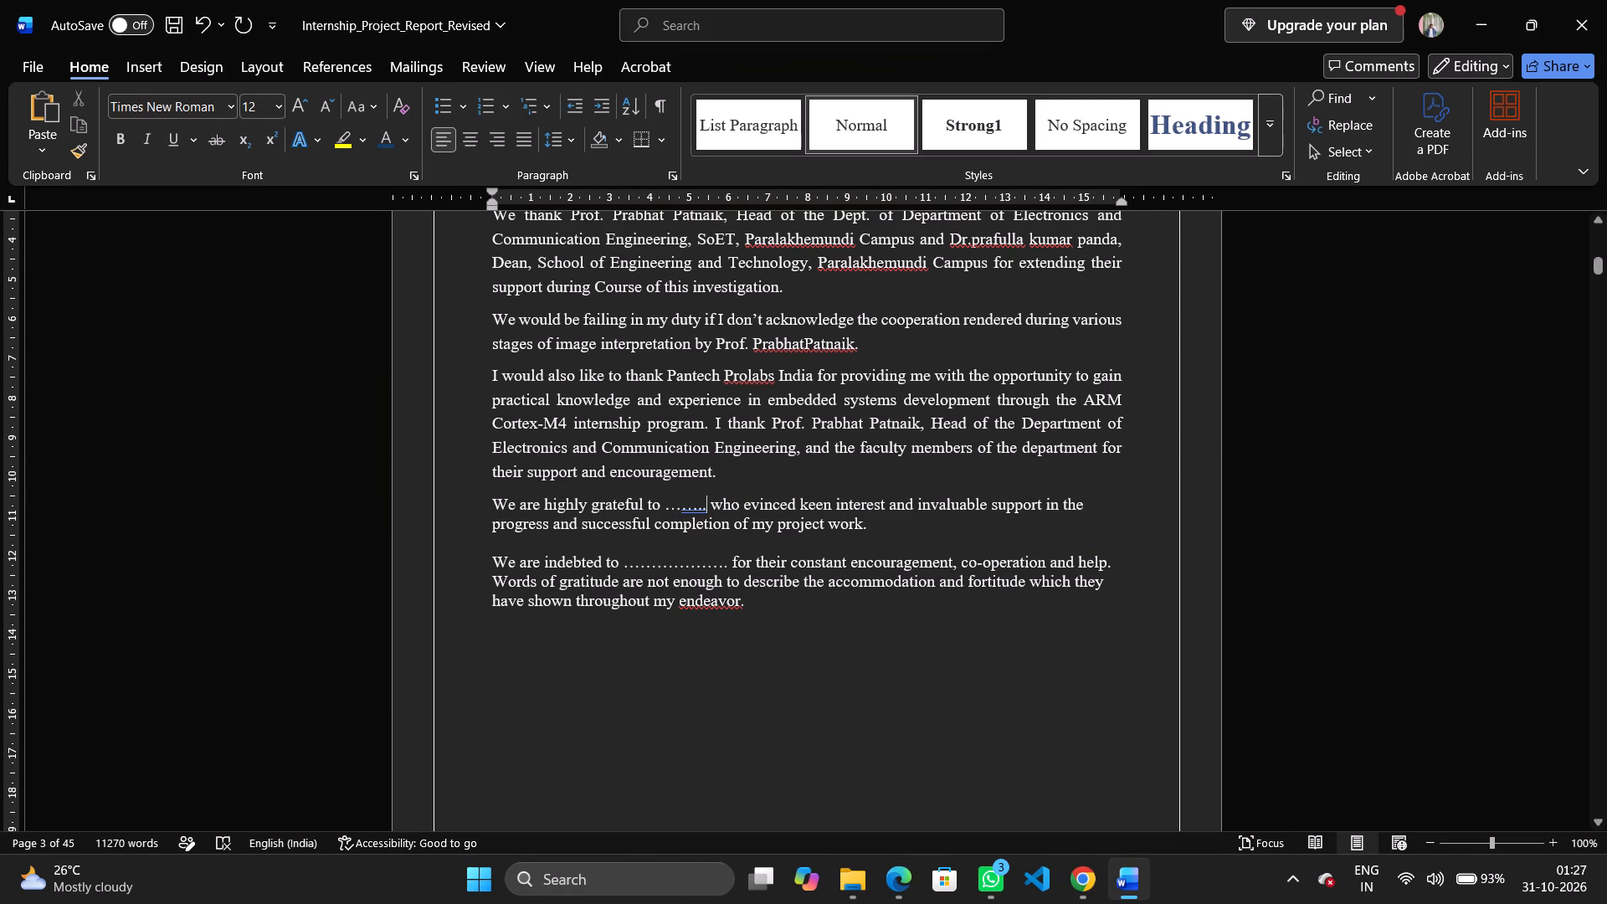
key("BackSpace")
key("BackSpace")
key("BackSpace")
key("BackSpace")
key("BackSpace")
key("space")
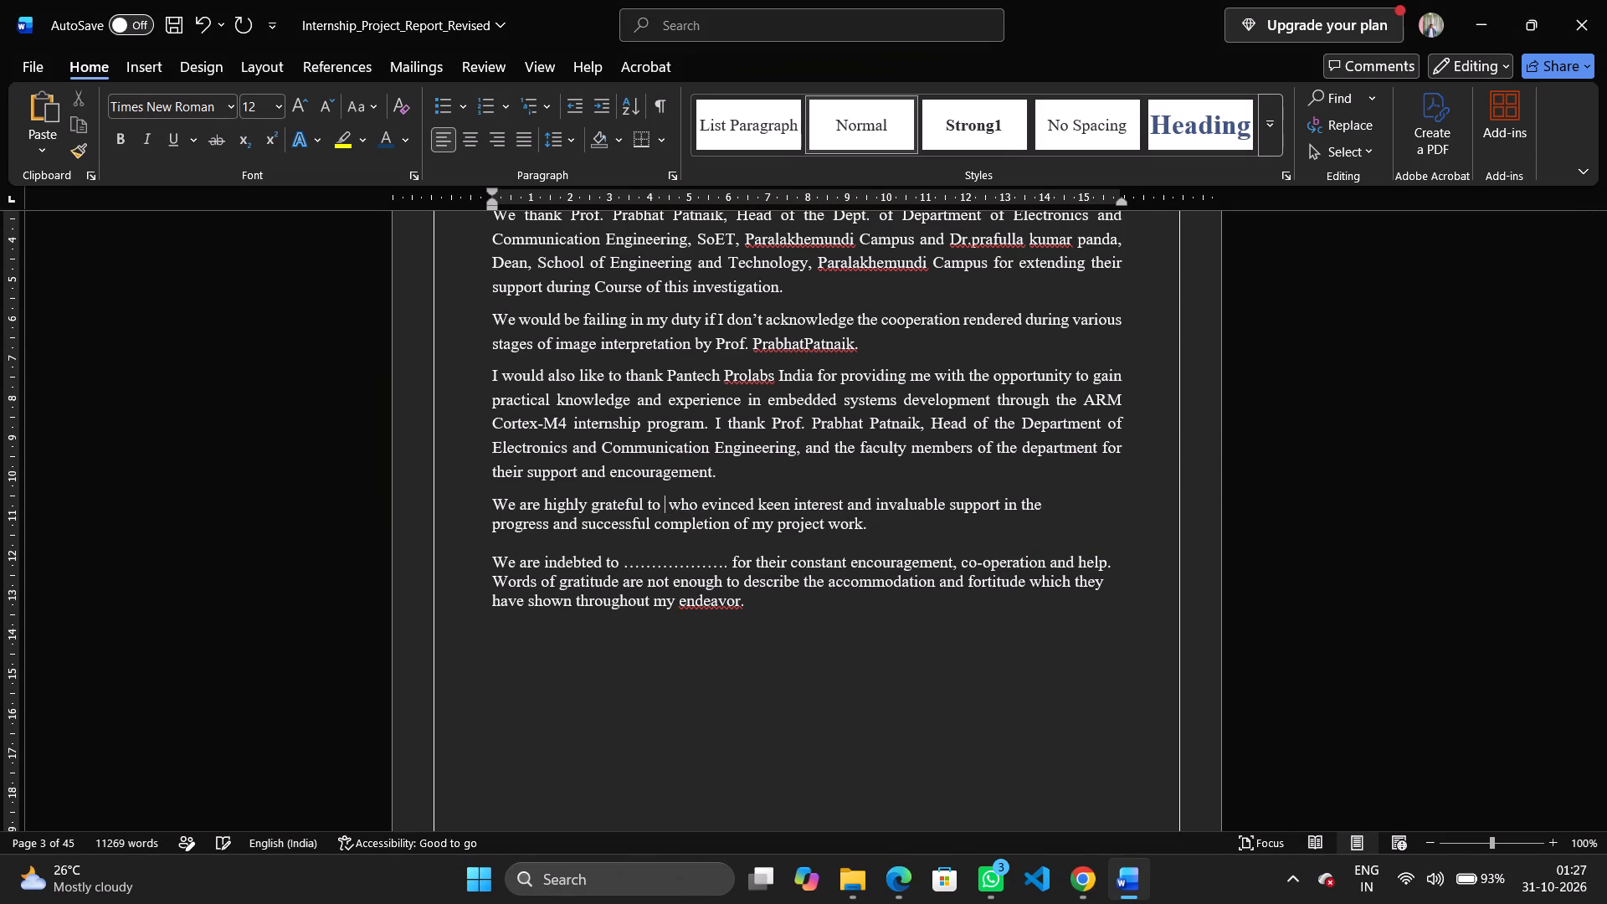
key("ctrl+v")
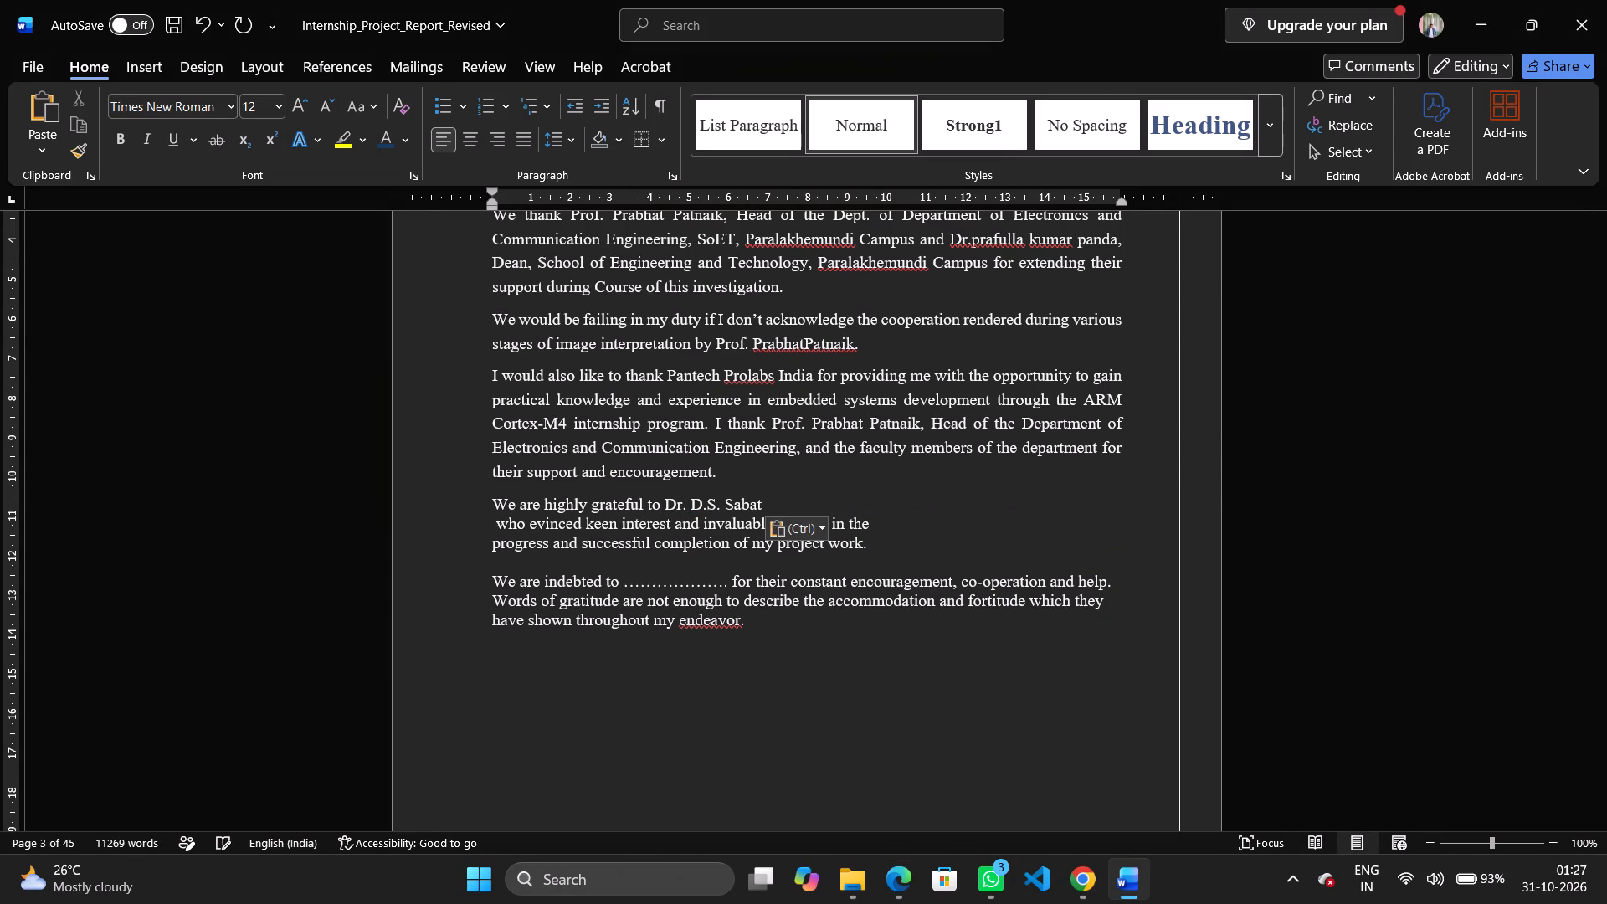
key("ctrl+z")
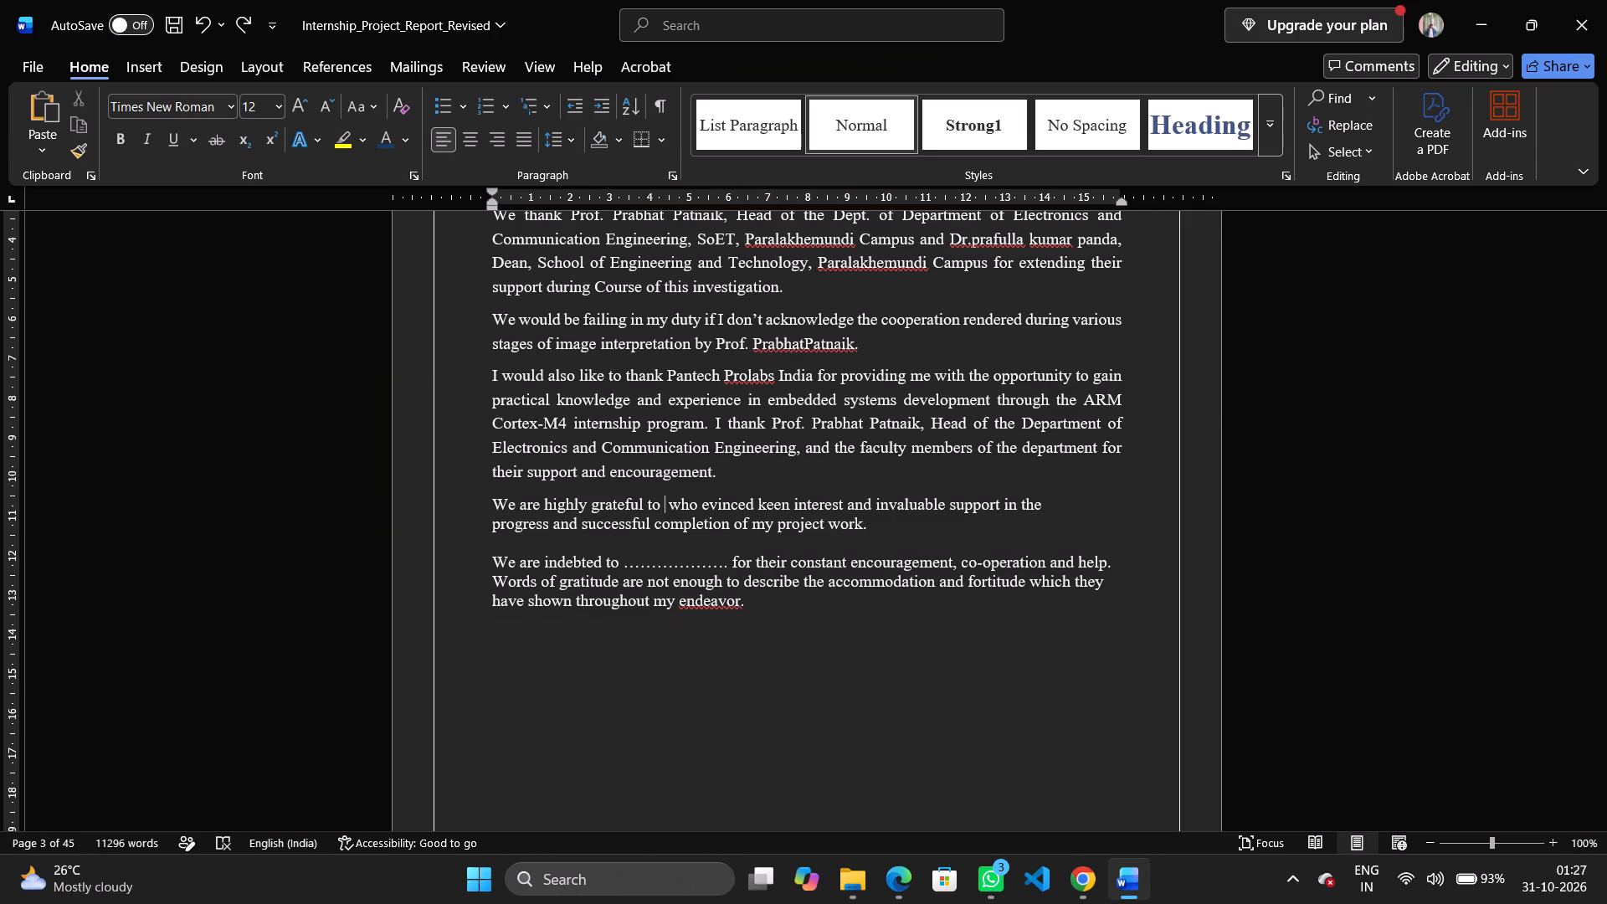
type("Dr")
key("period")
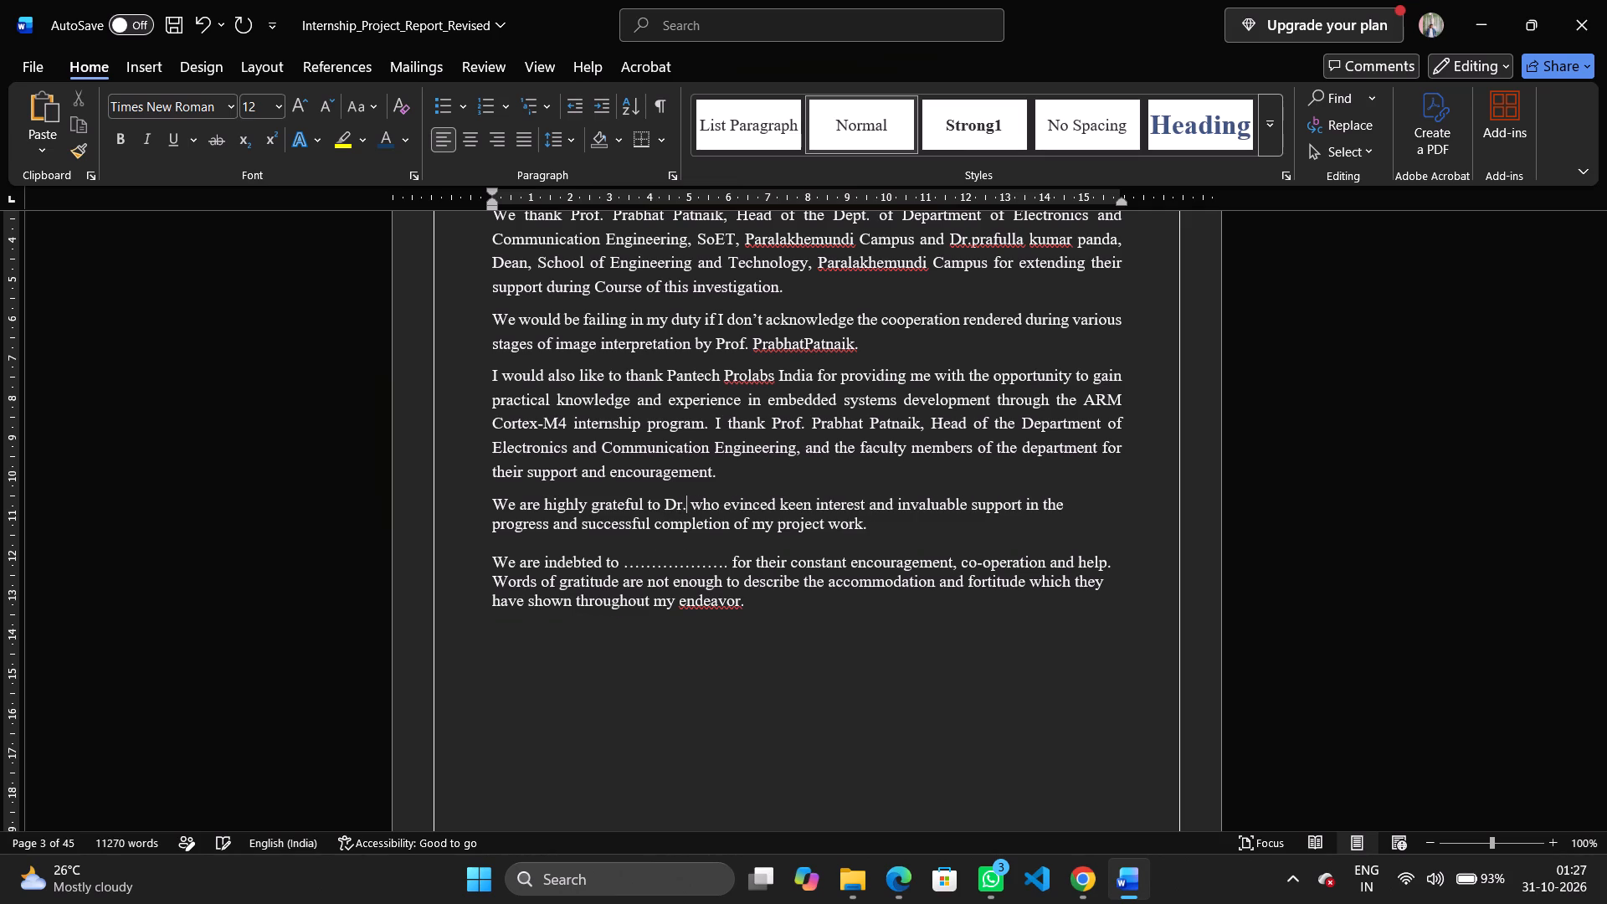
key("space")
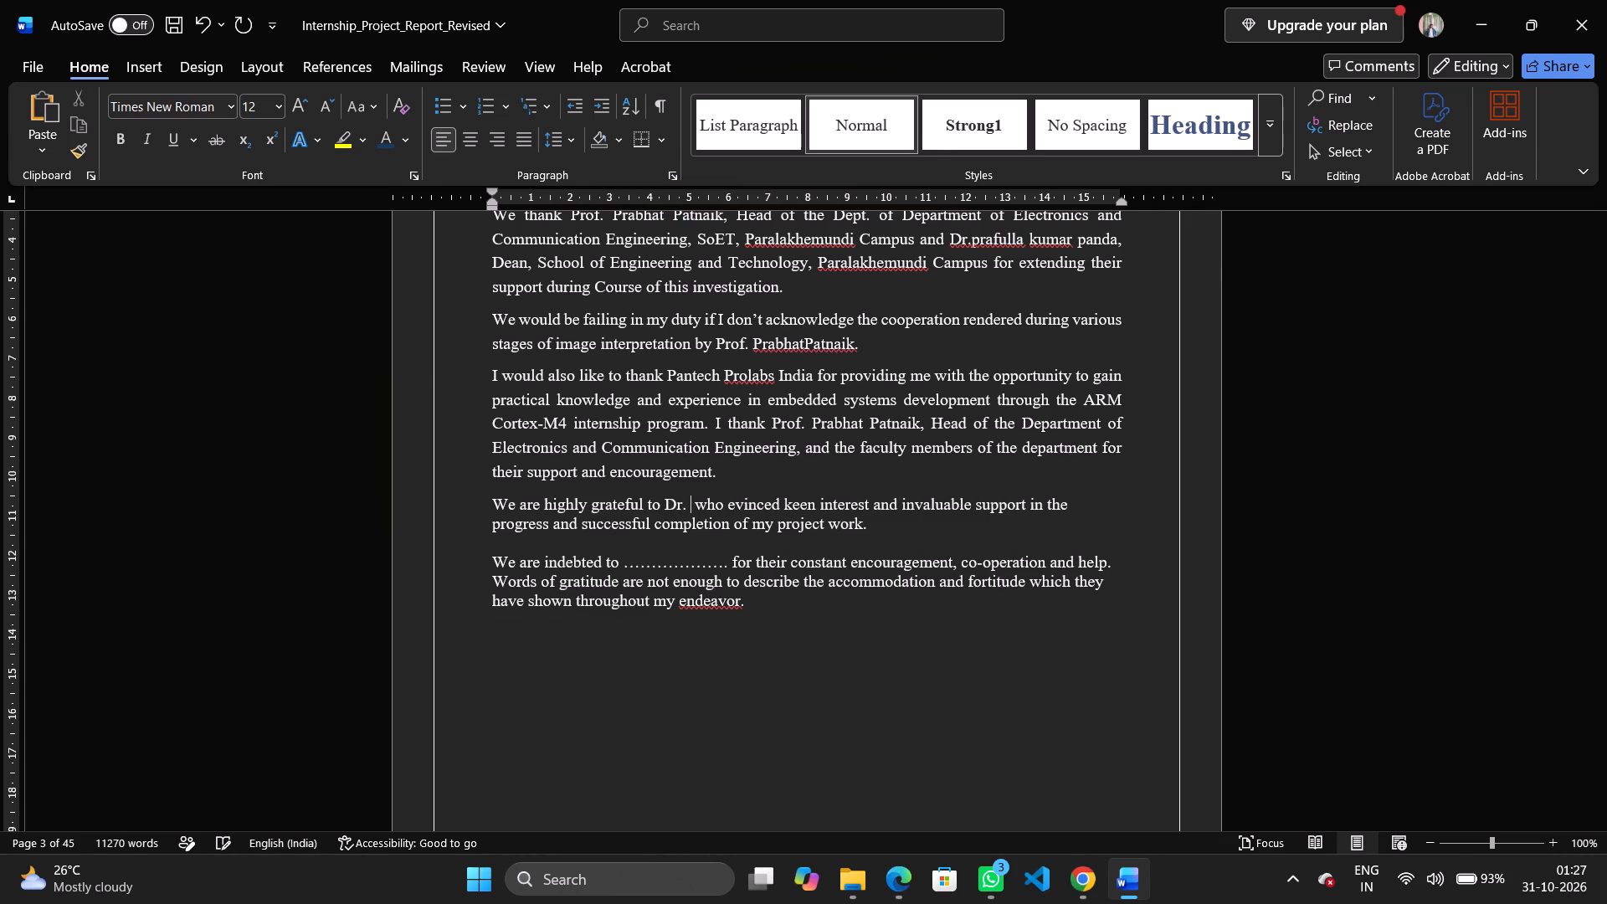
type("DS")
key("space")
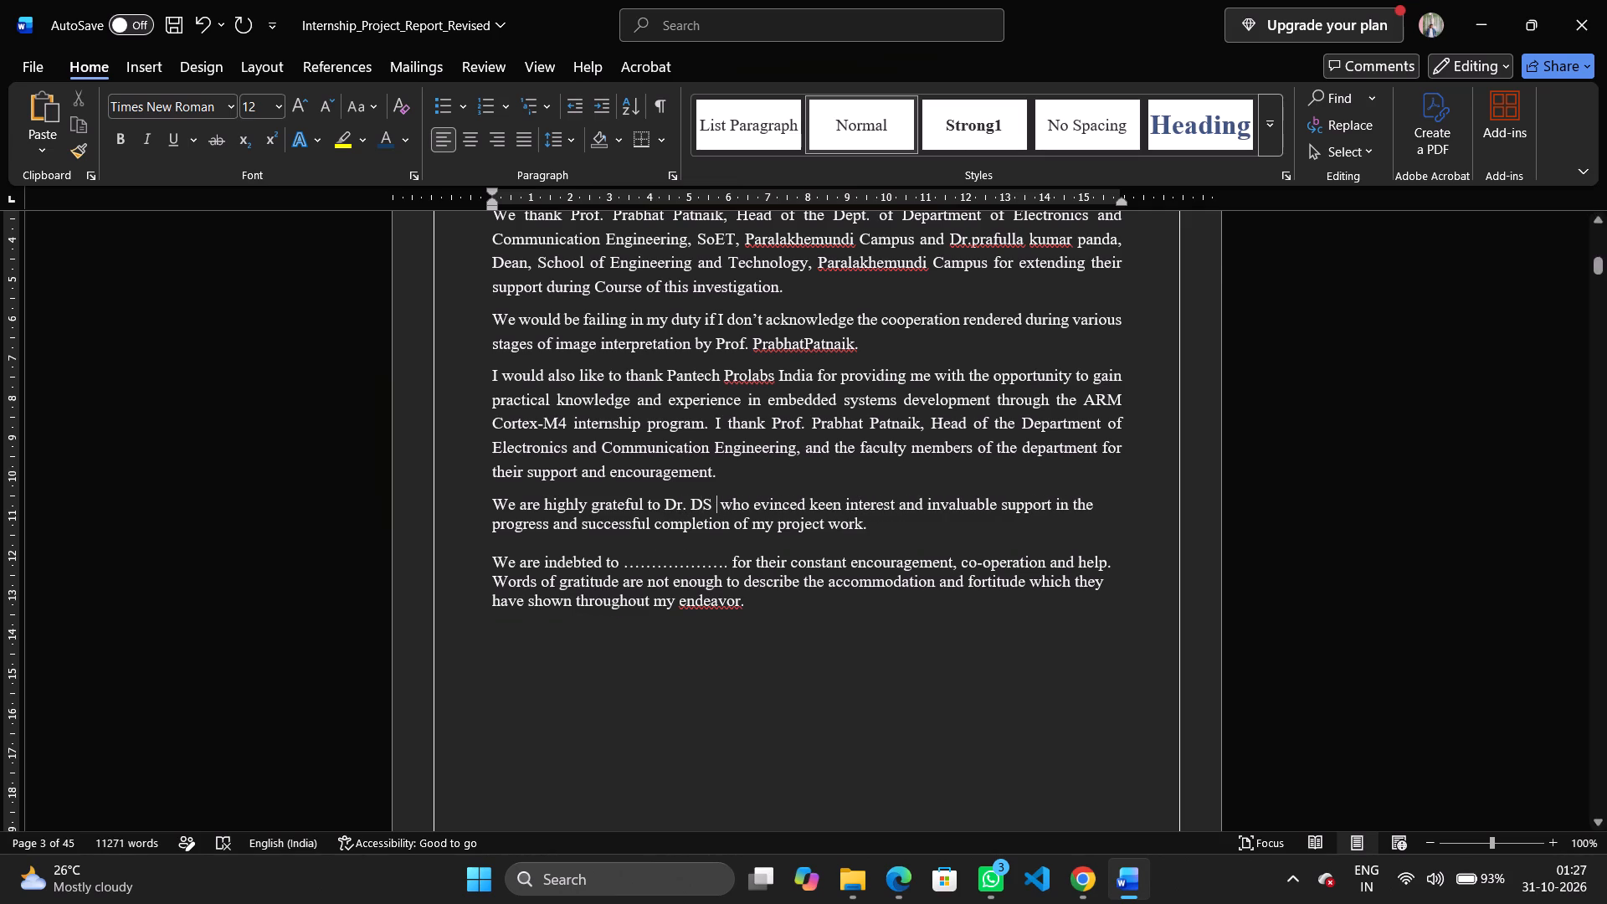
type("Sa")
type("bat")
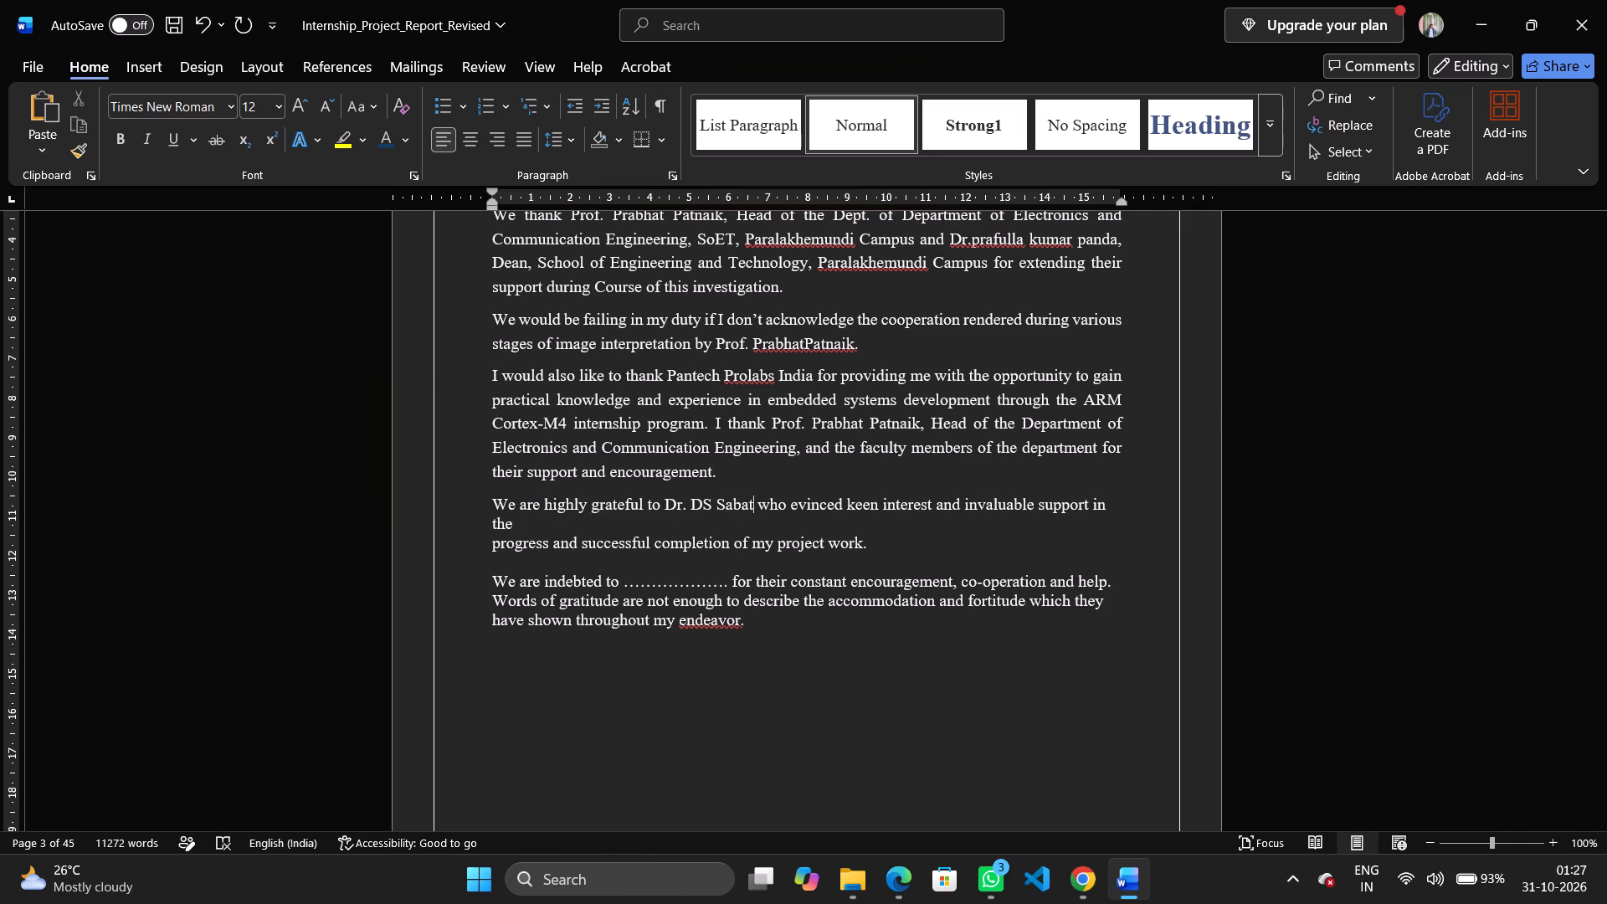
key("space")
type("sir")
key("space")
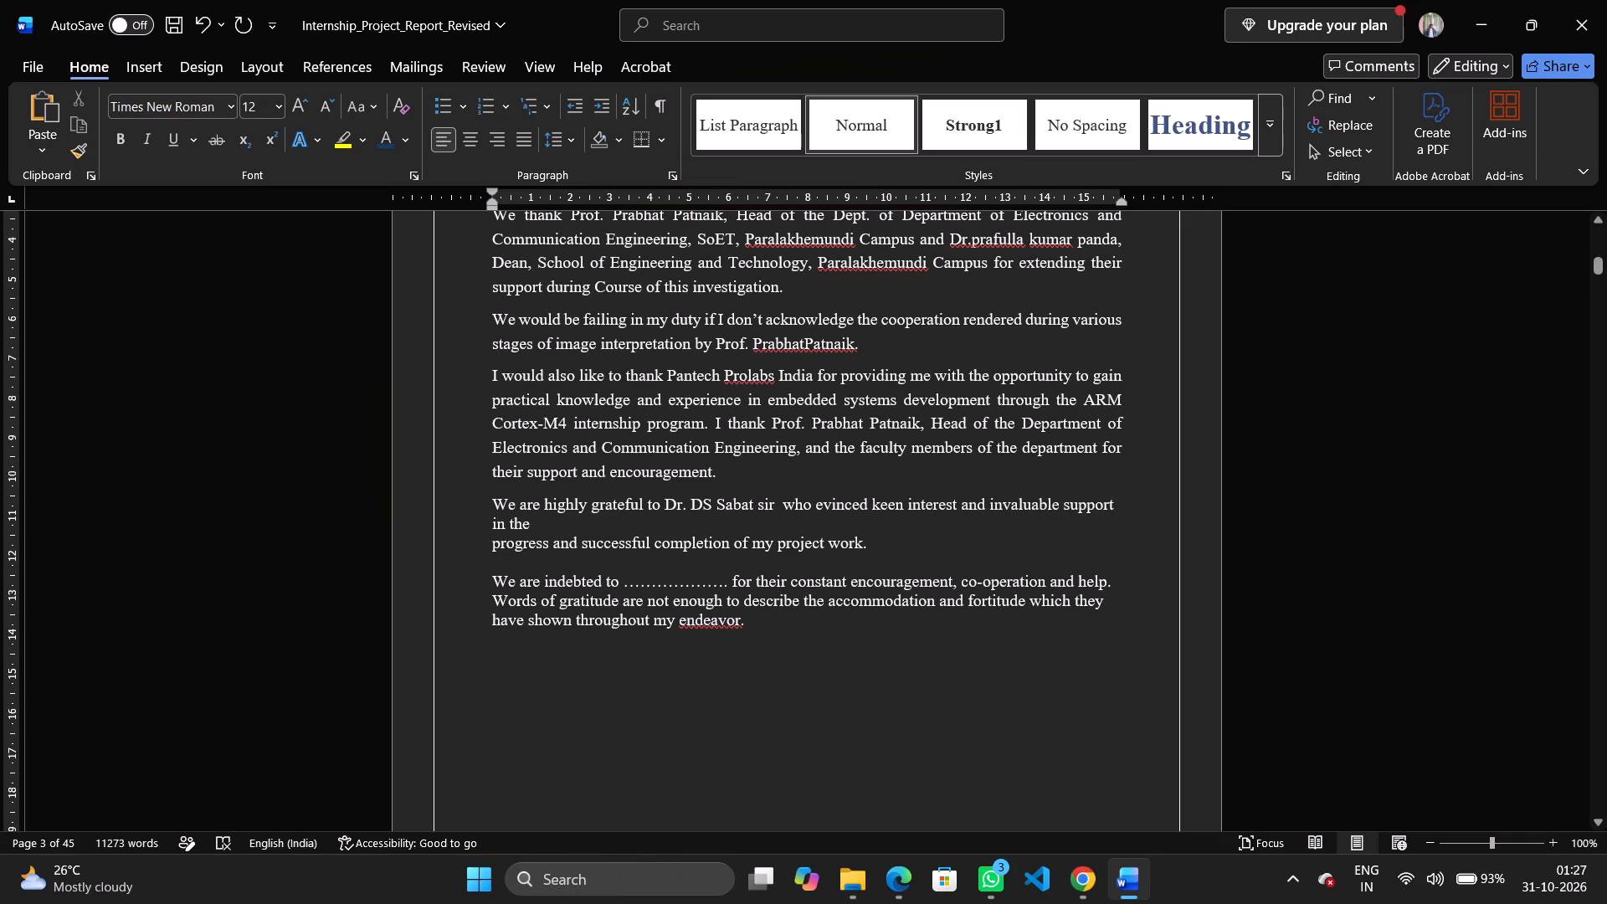
Remove the line break between "in the" and "progress and successful completion" in the "We are highly grateful" paragraph.
left_click(490, 546)
key("BackSpace")
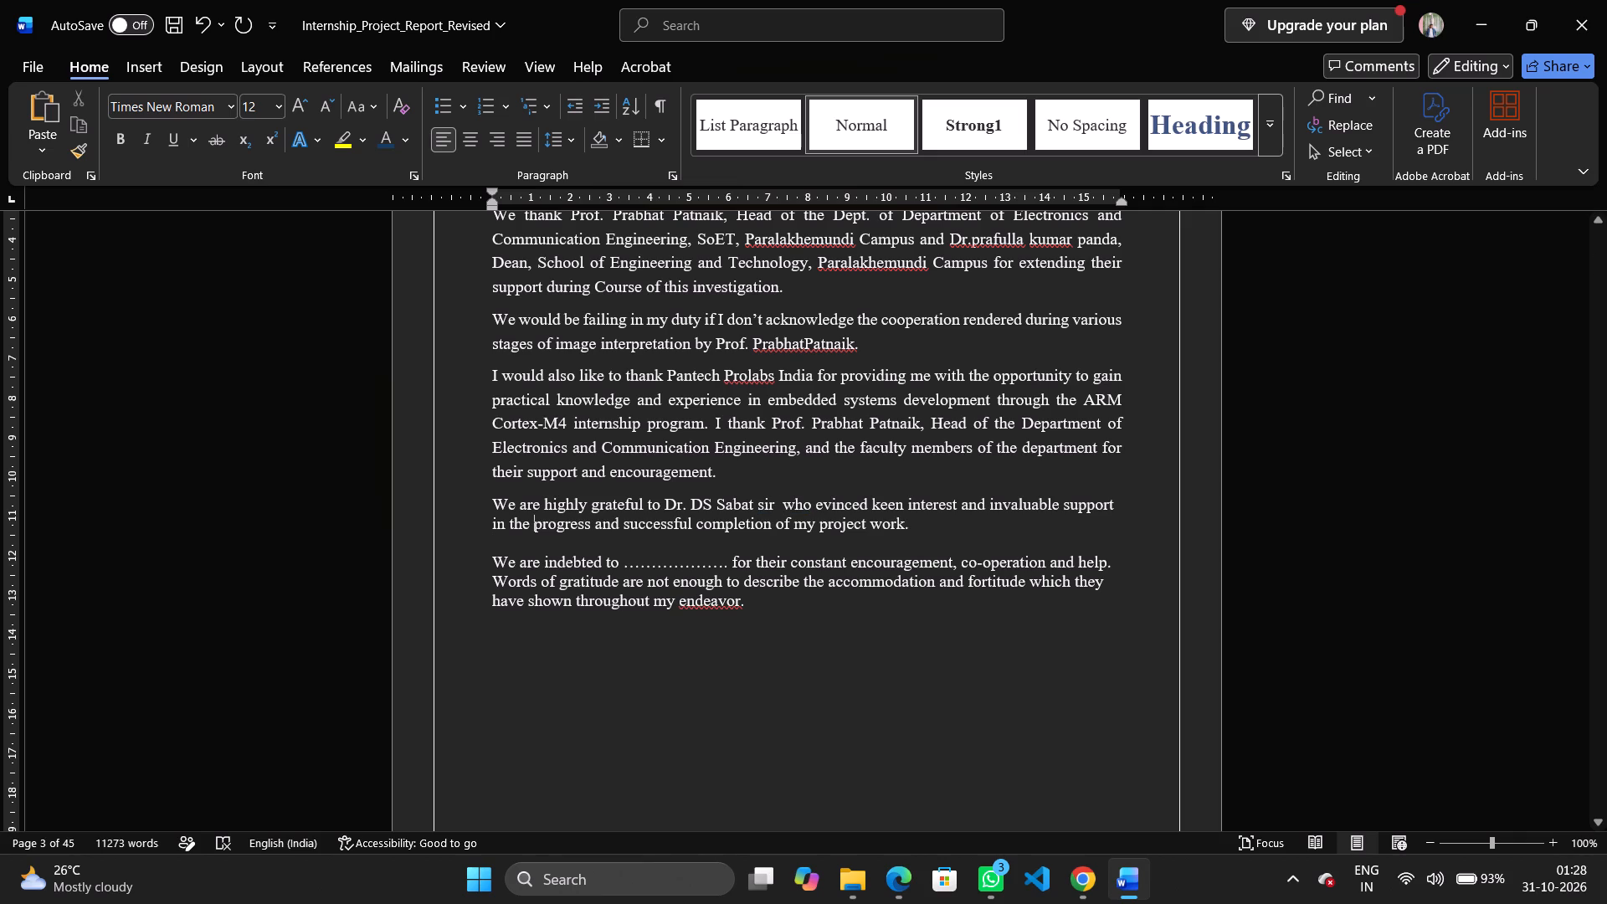
Replace the dotted placeholder after "We are indebted to" with the faculty supervisor's title and name followed by "sir".
left_click(727, 560)
key("BackSpace")
key("BackSpace")
key("BackSpace")
key("BackSpace")
key("BackSpace")
key("BackSpace")
key("BackSpace")
key("BackSpace")
key("BackSpace")
key("BackSpace")
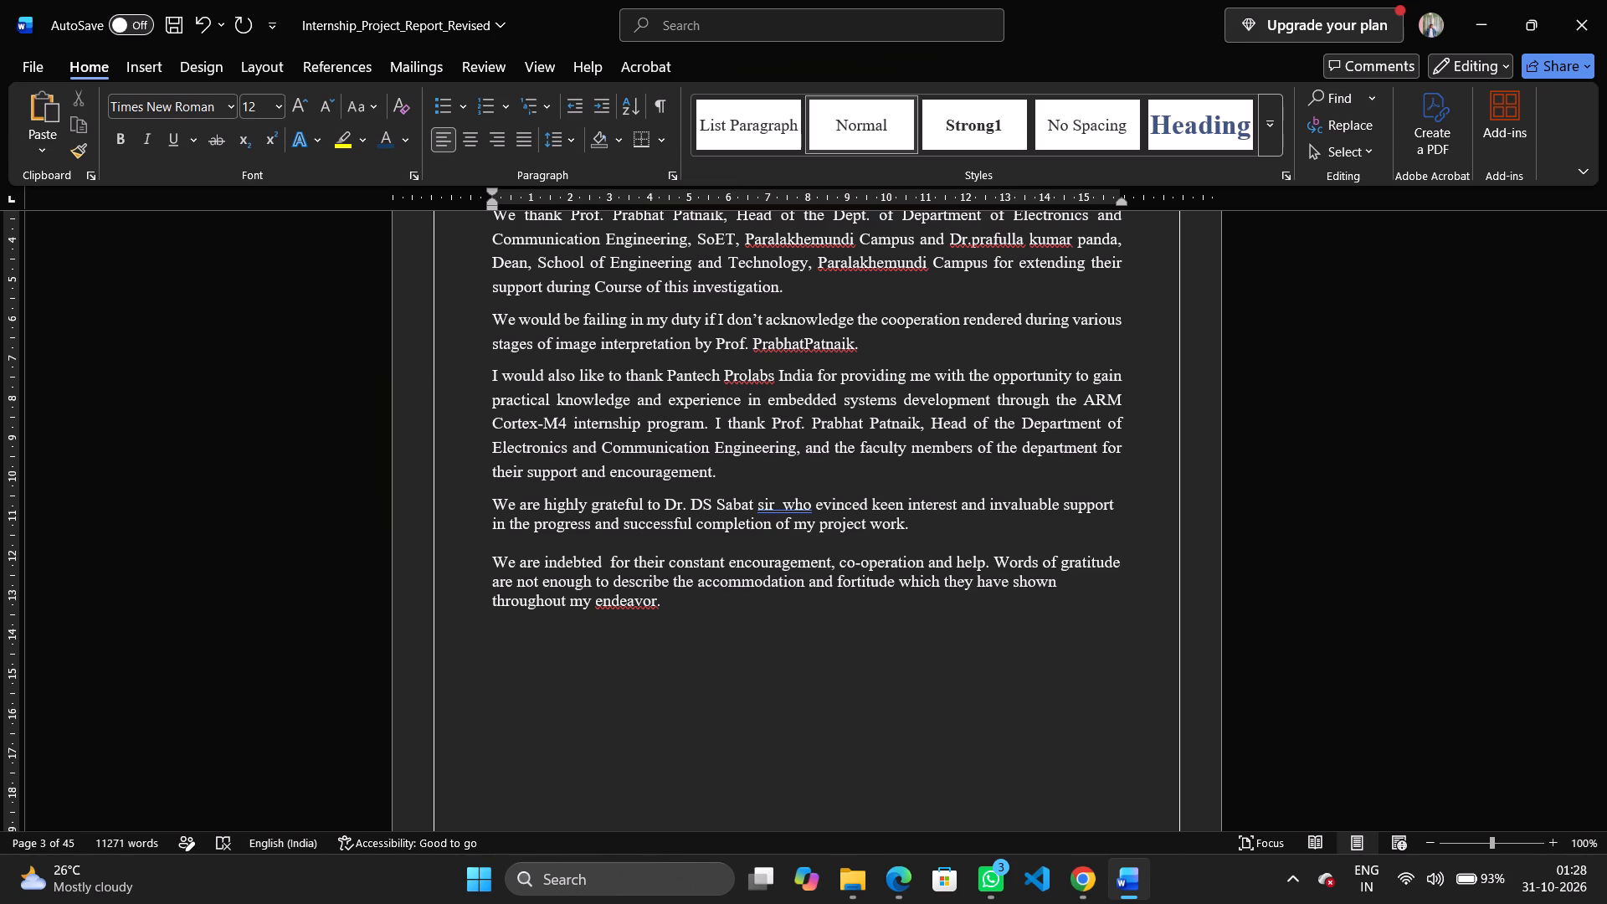
key("ctrl+z")
key("ctrl+z")
key("ctrl+z")
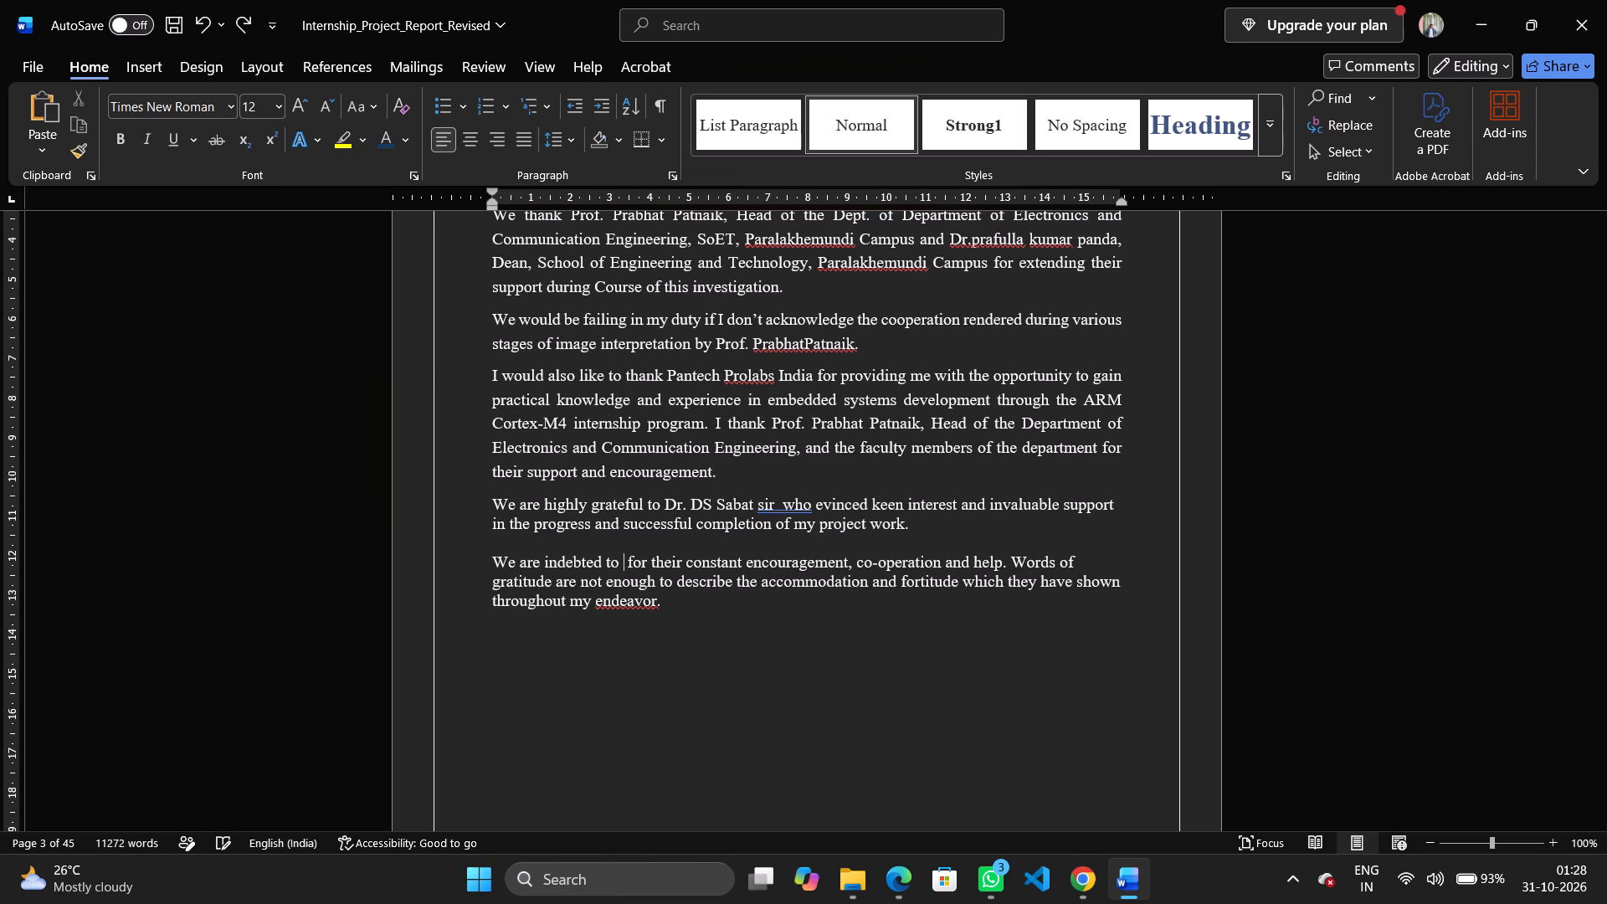
key("ctrl+z")
key("ctrl+z")
key("BackSpace")
key("BackSpace")
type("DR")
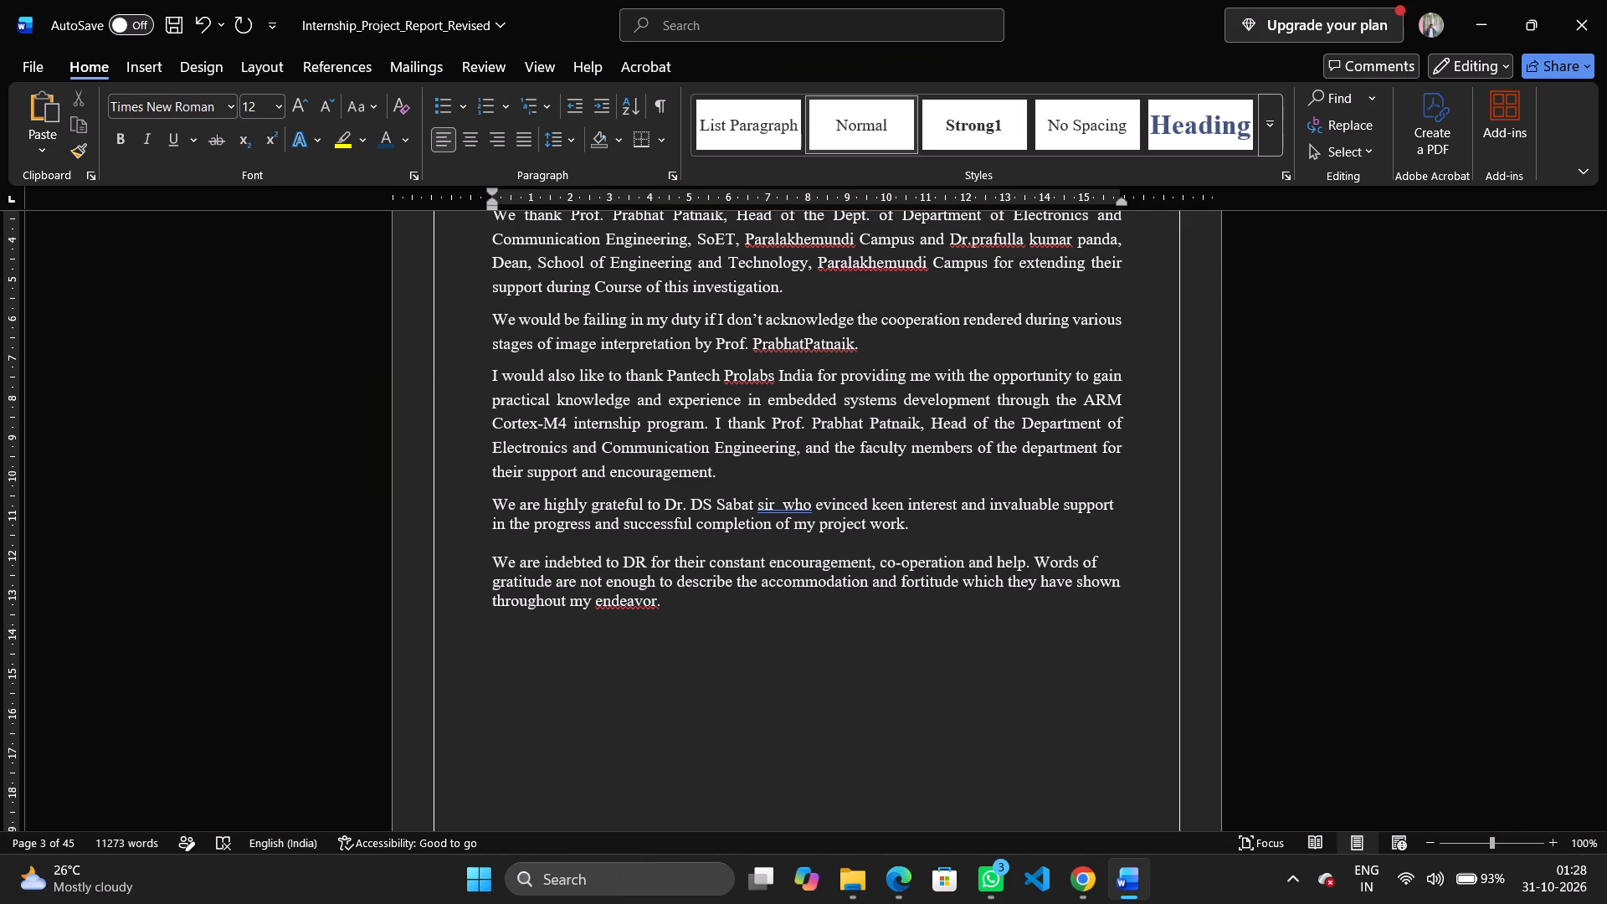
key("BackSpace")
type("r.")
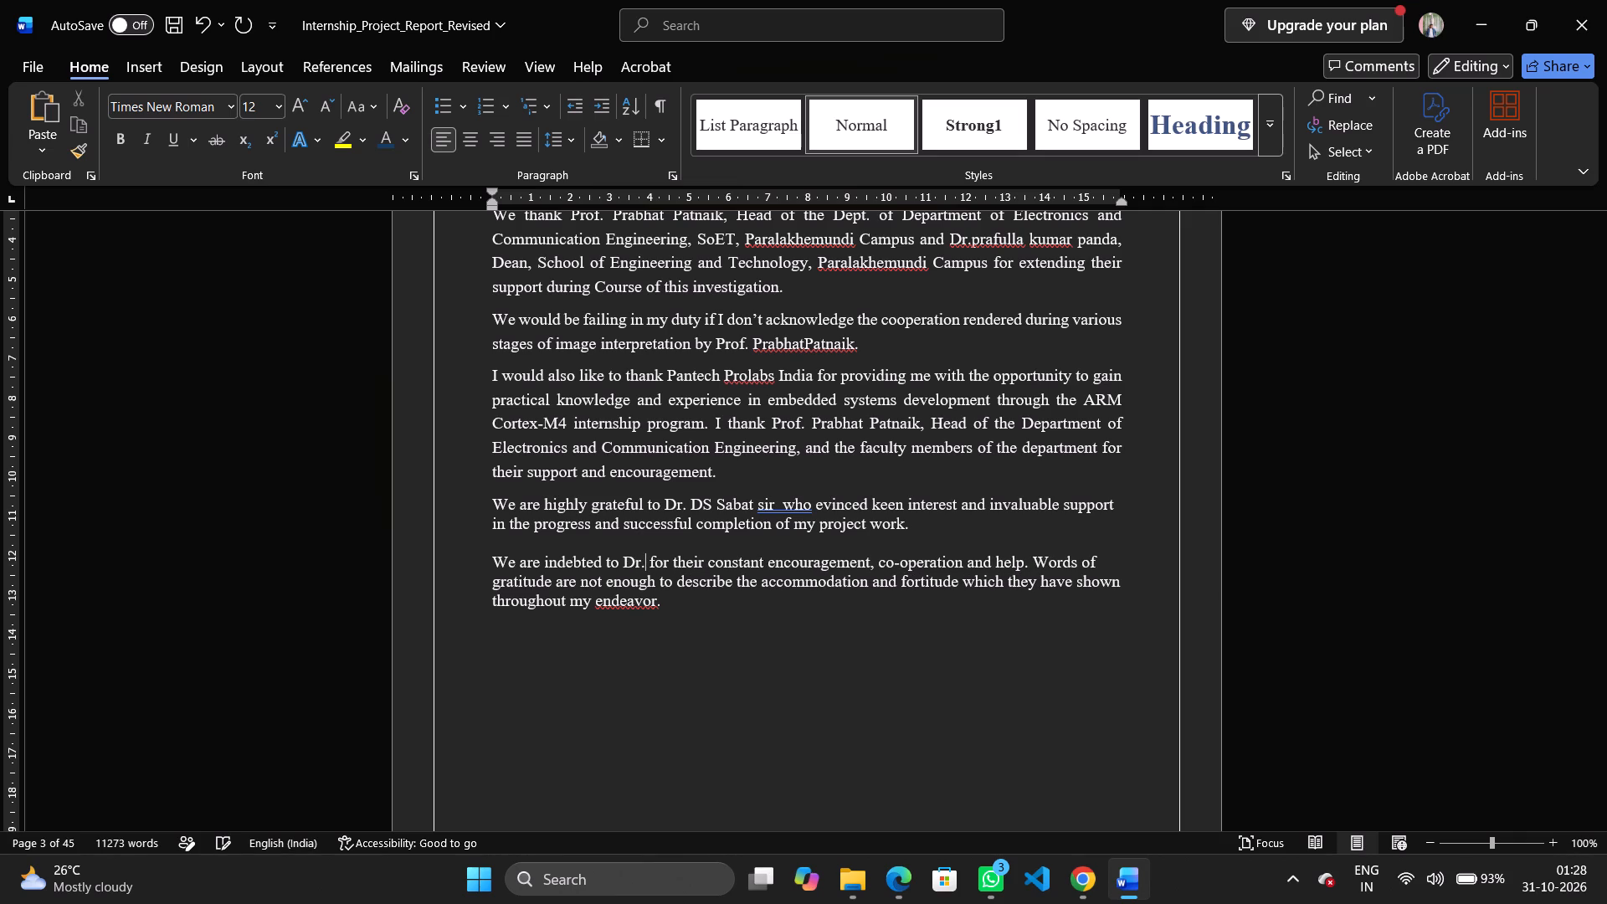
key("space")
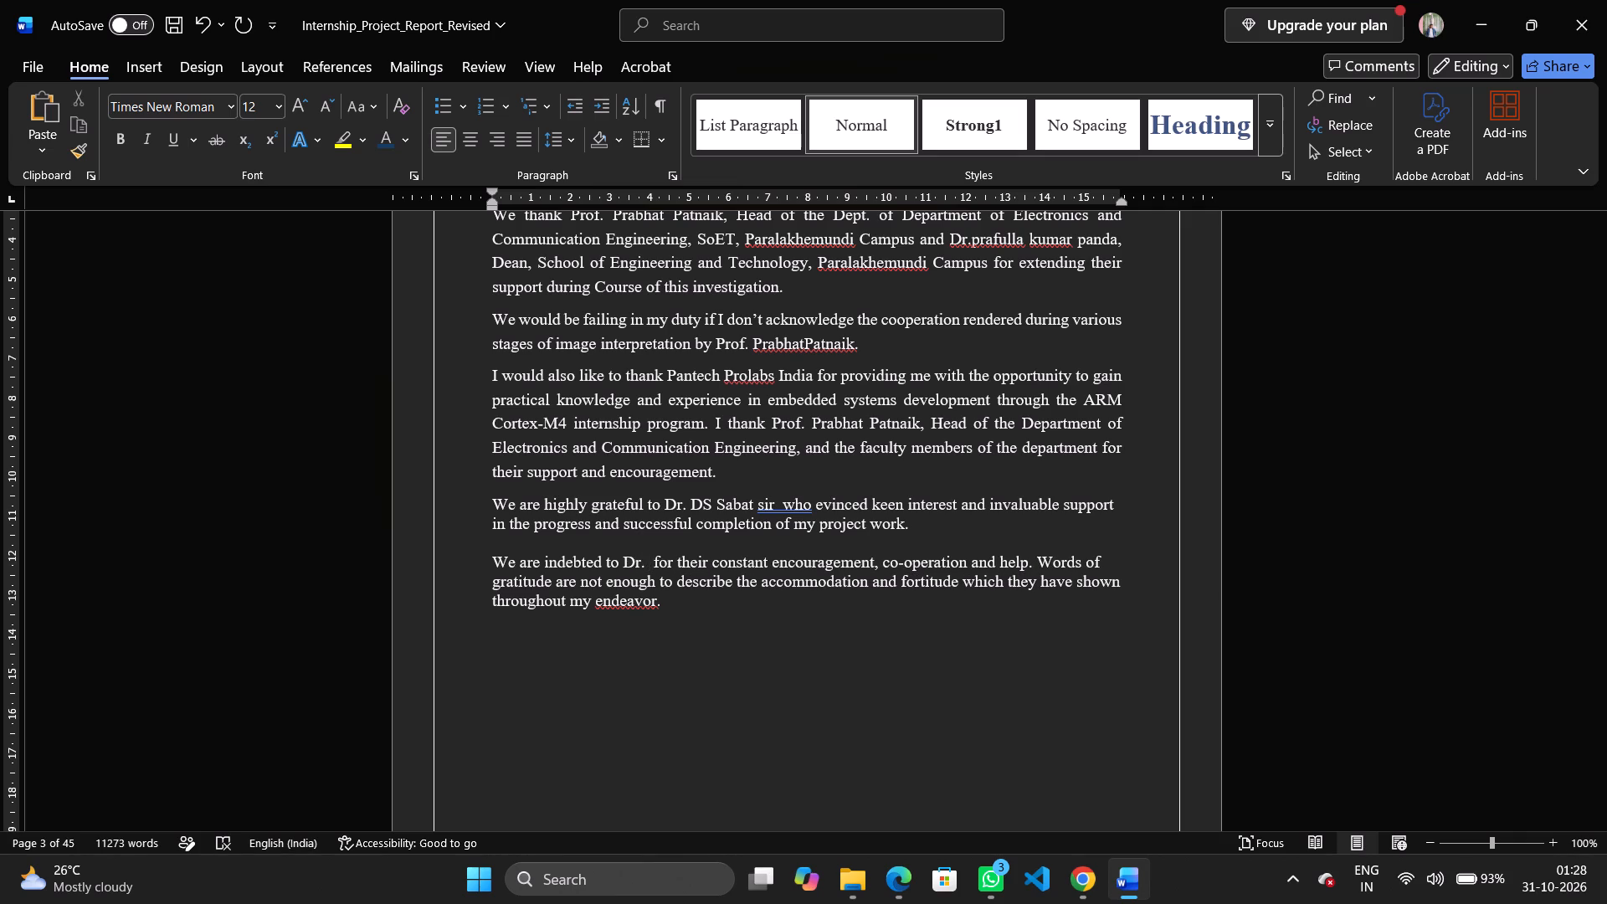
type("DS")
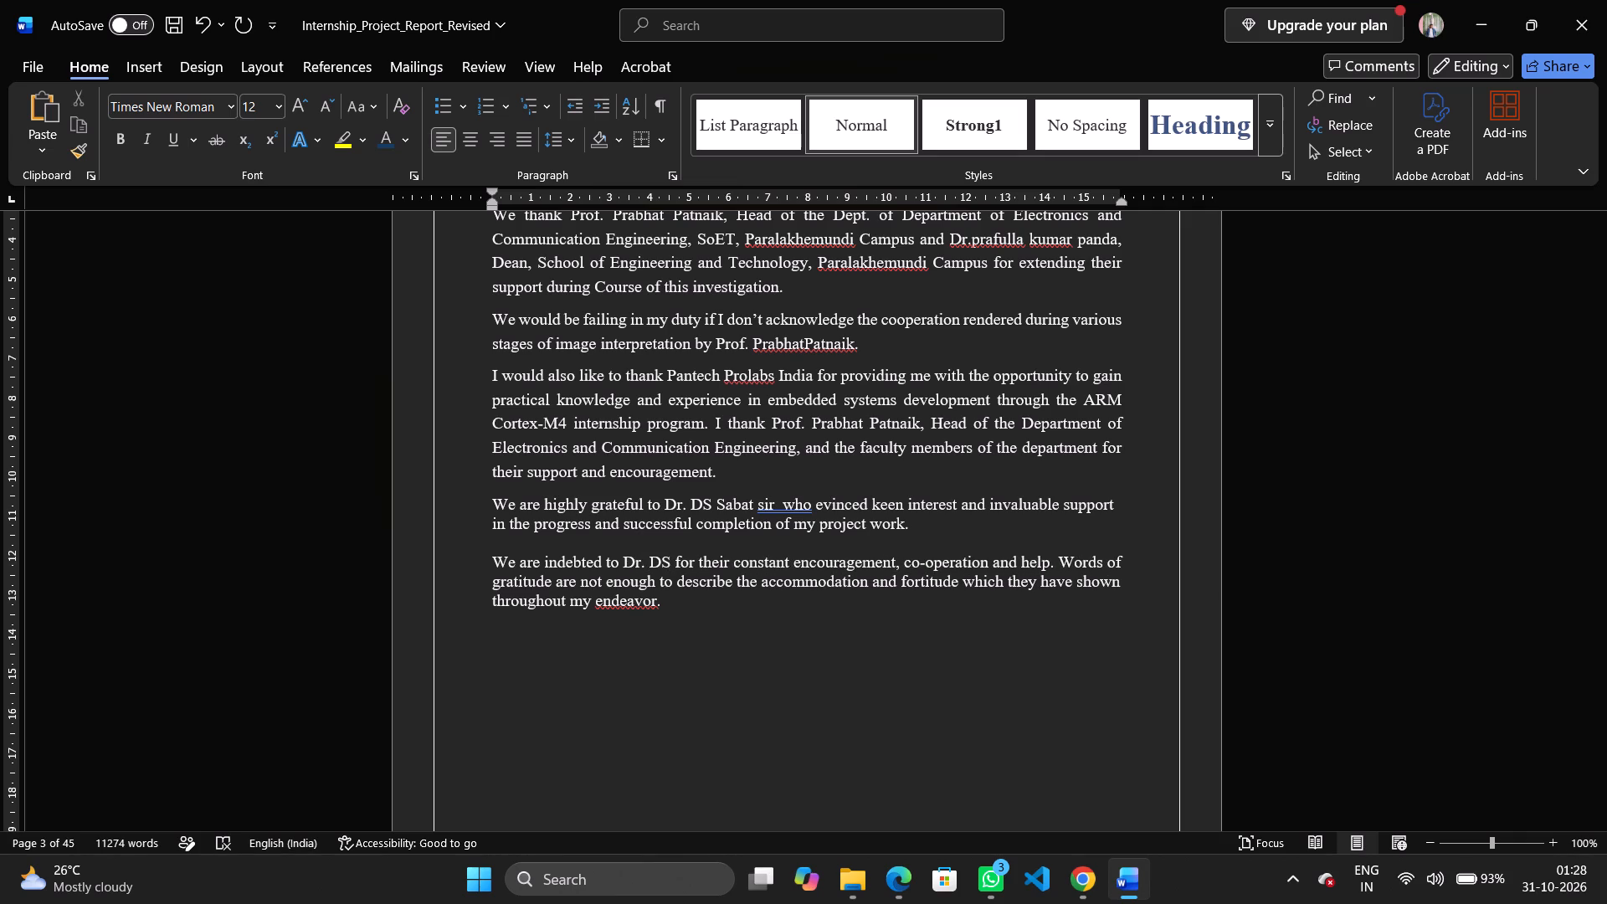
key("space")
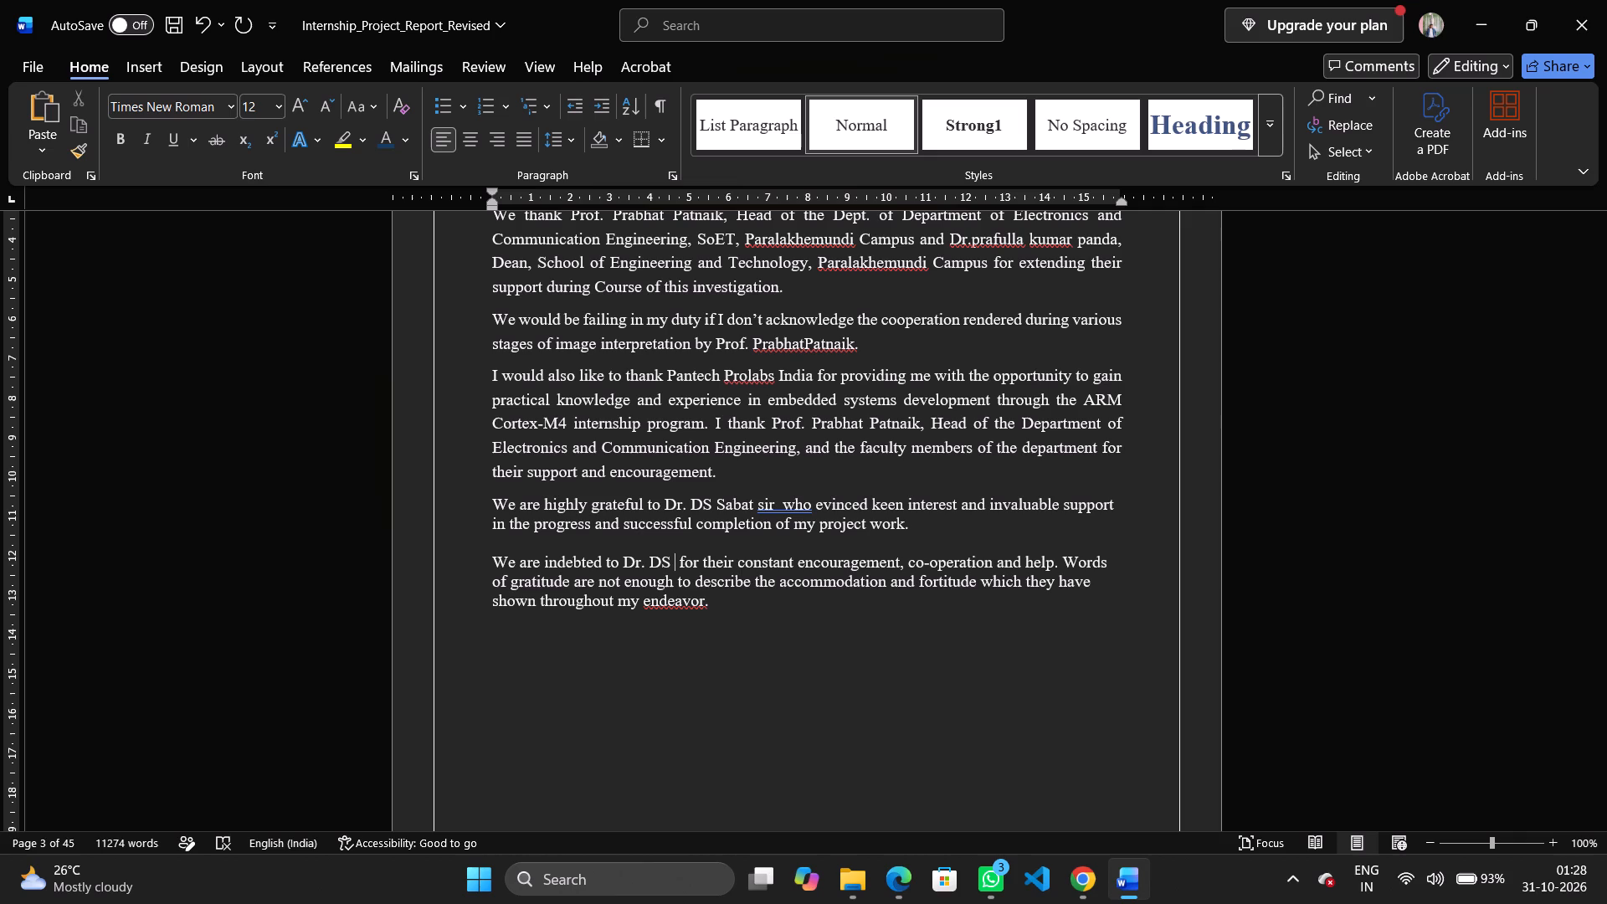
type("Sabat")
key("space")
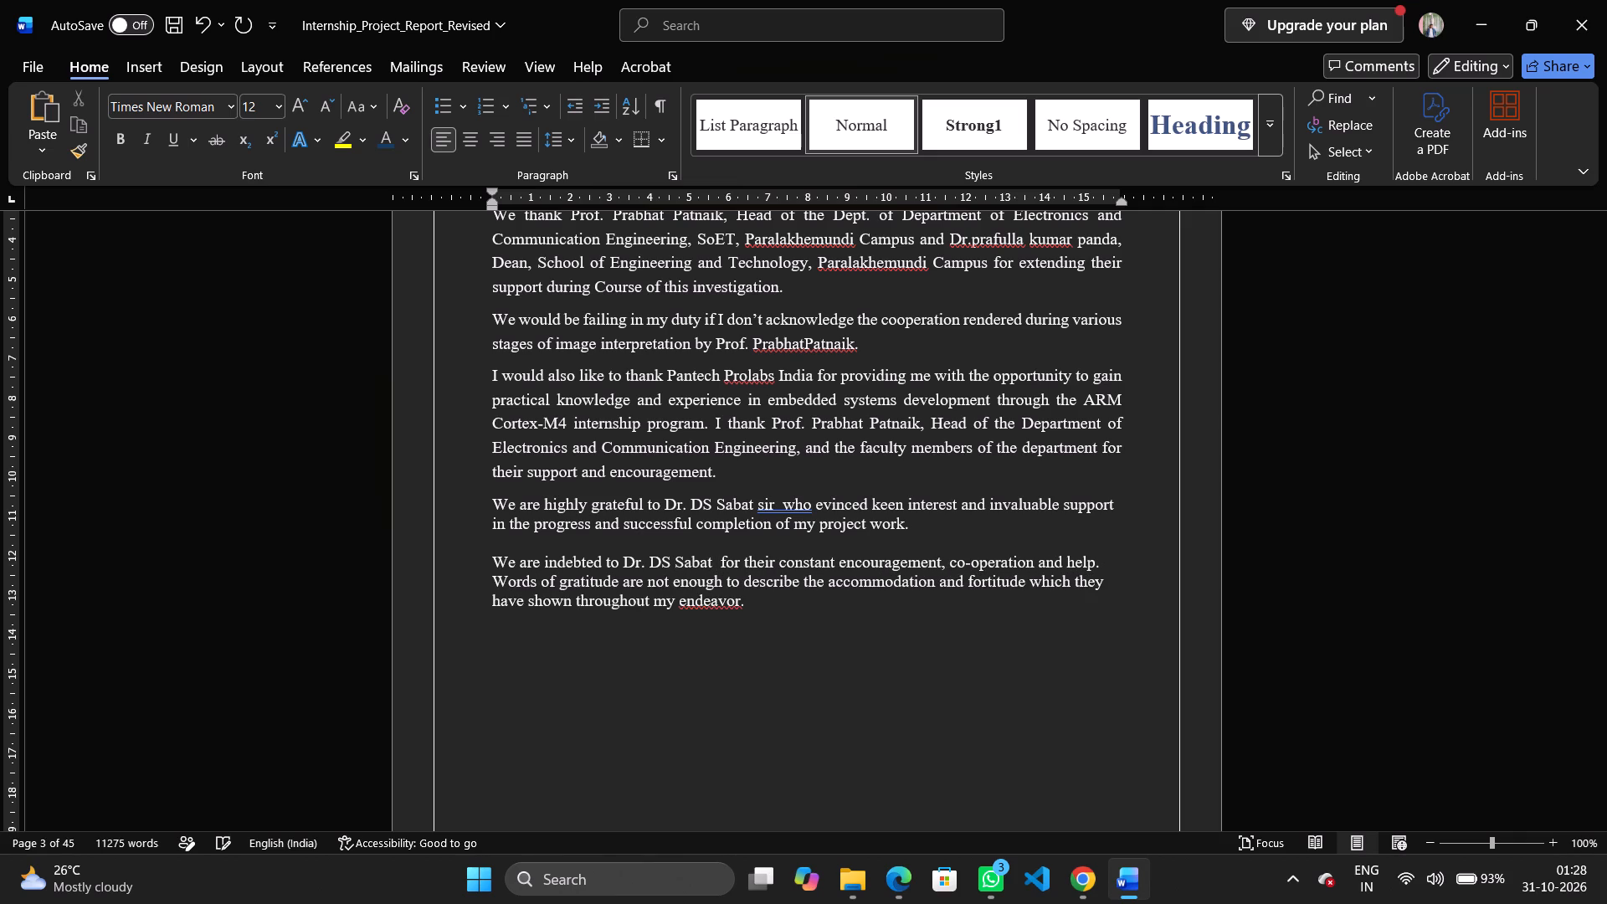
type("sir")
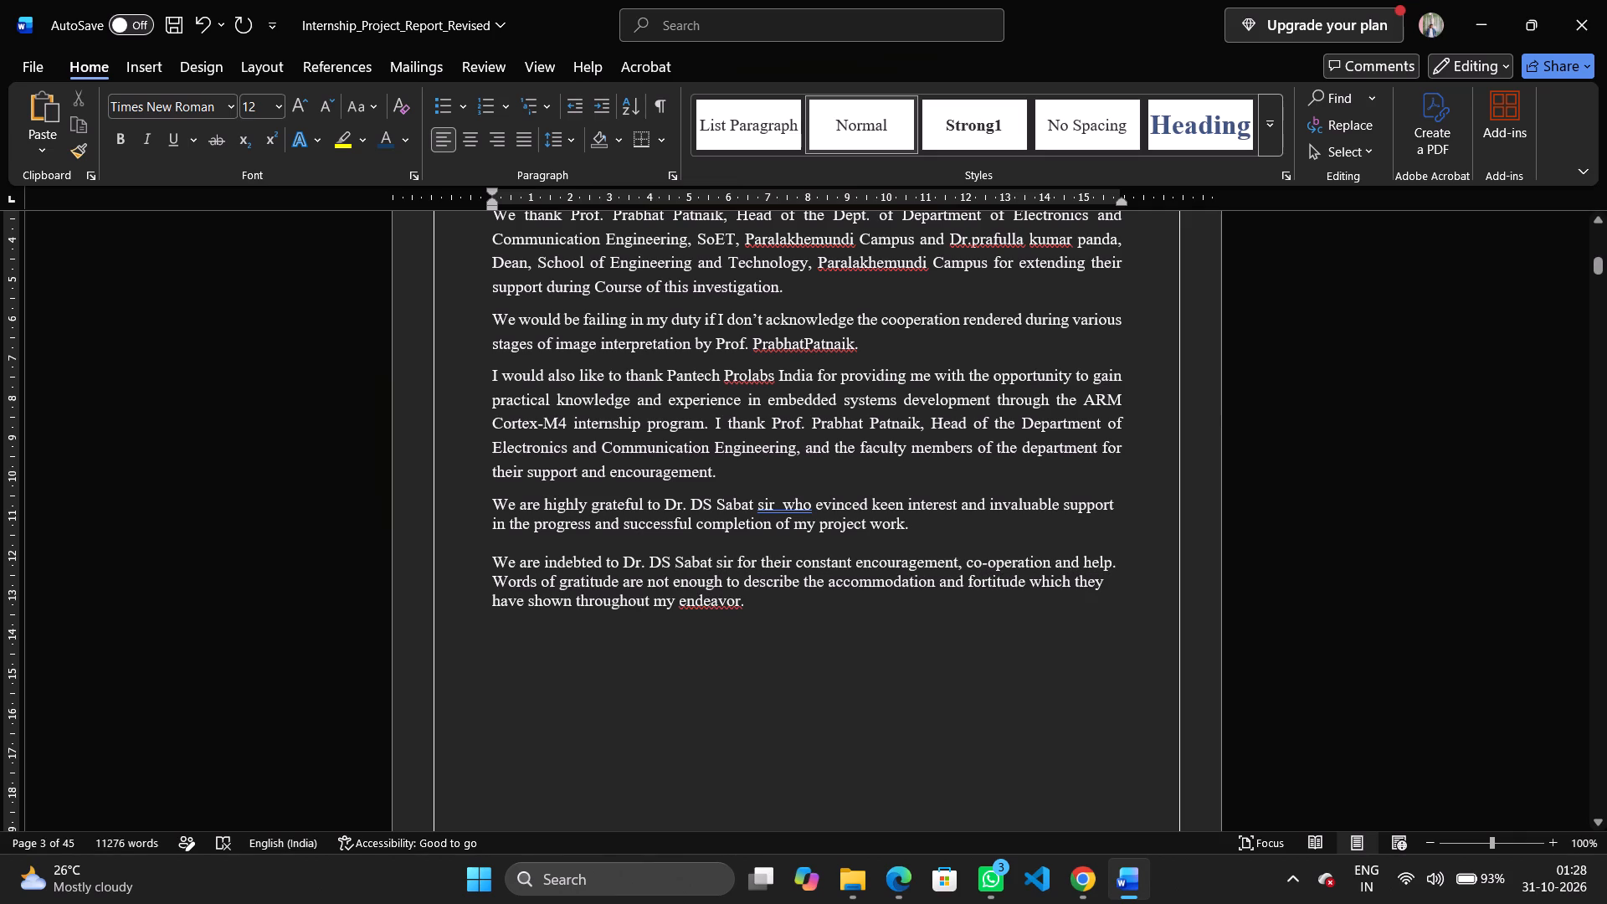
Delete the extra space between "sir" and "who evinced" in the "We are highly grateful" paragraph.
left_click(774, 501)
left_click(781, 509)
key("BackSpace")
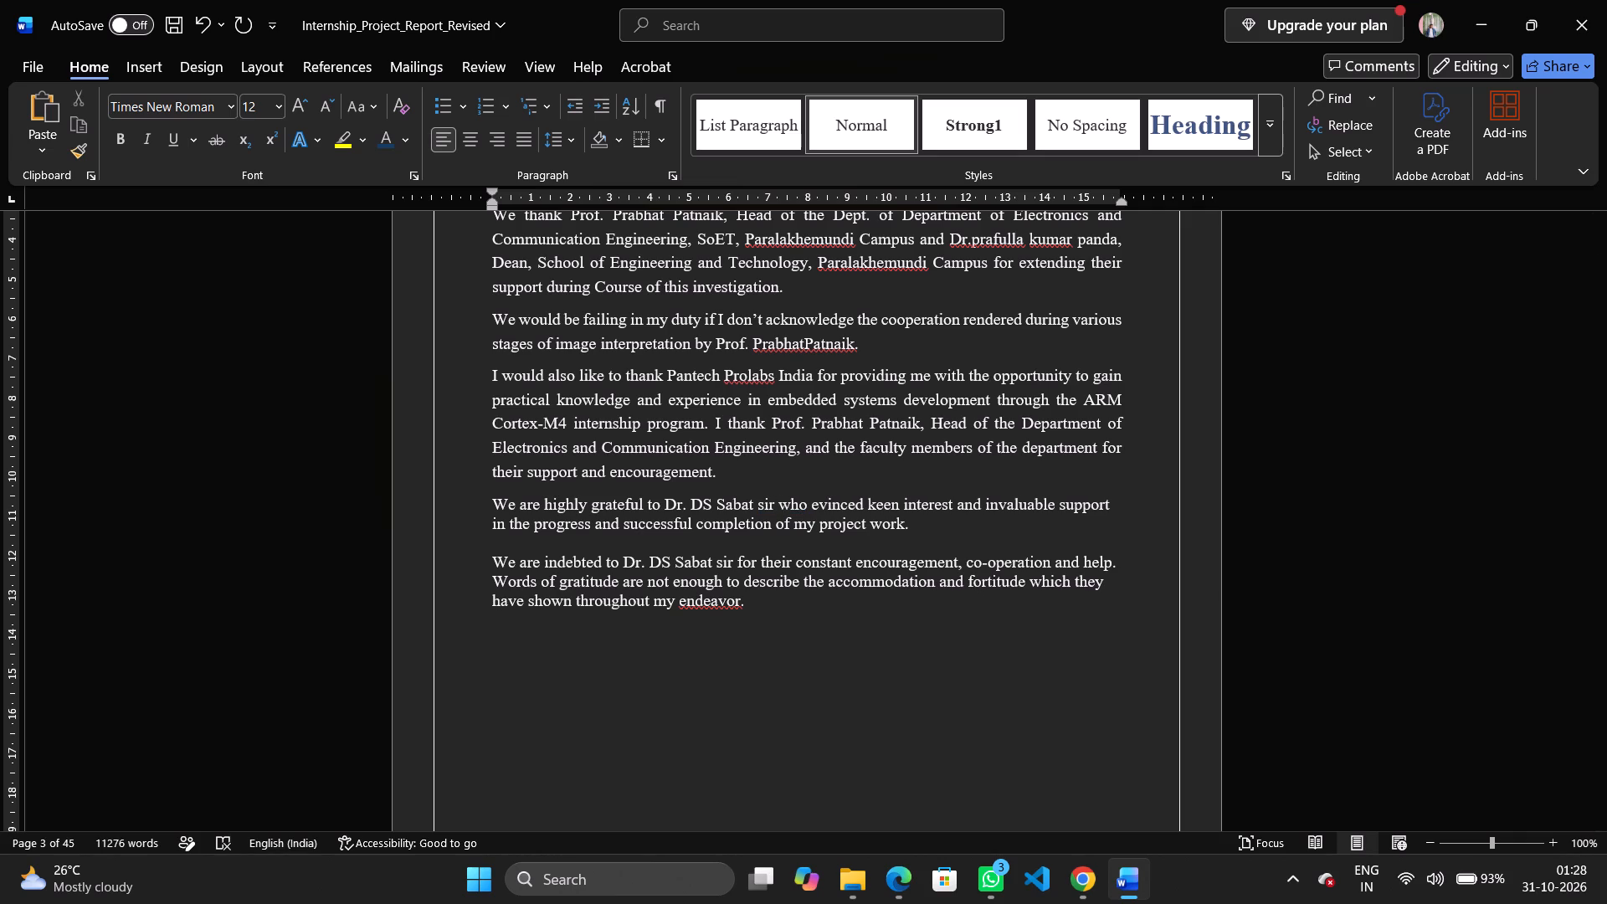
Change the opening "We" to "I" in the first acknowledgement paragraph, before "wish to express my profound and sincere gratitude".
scroll(781, 509, "up", 1)
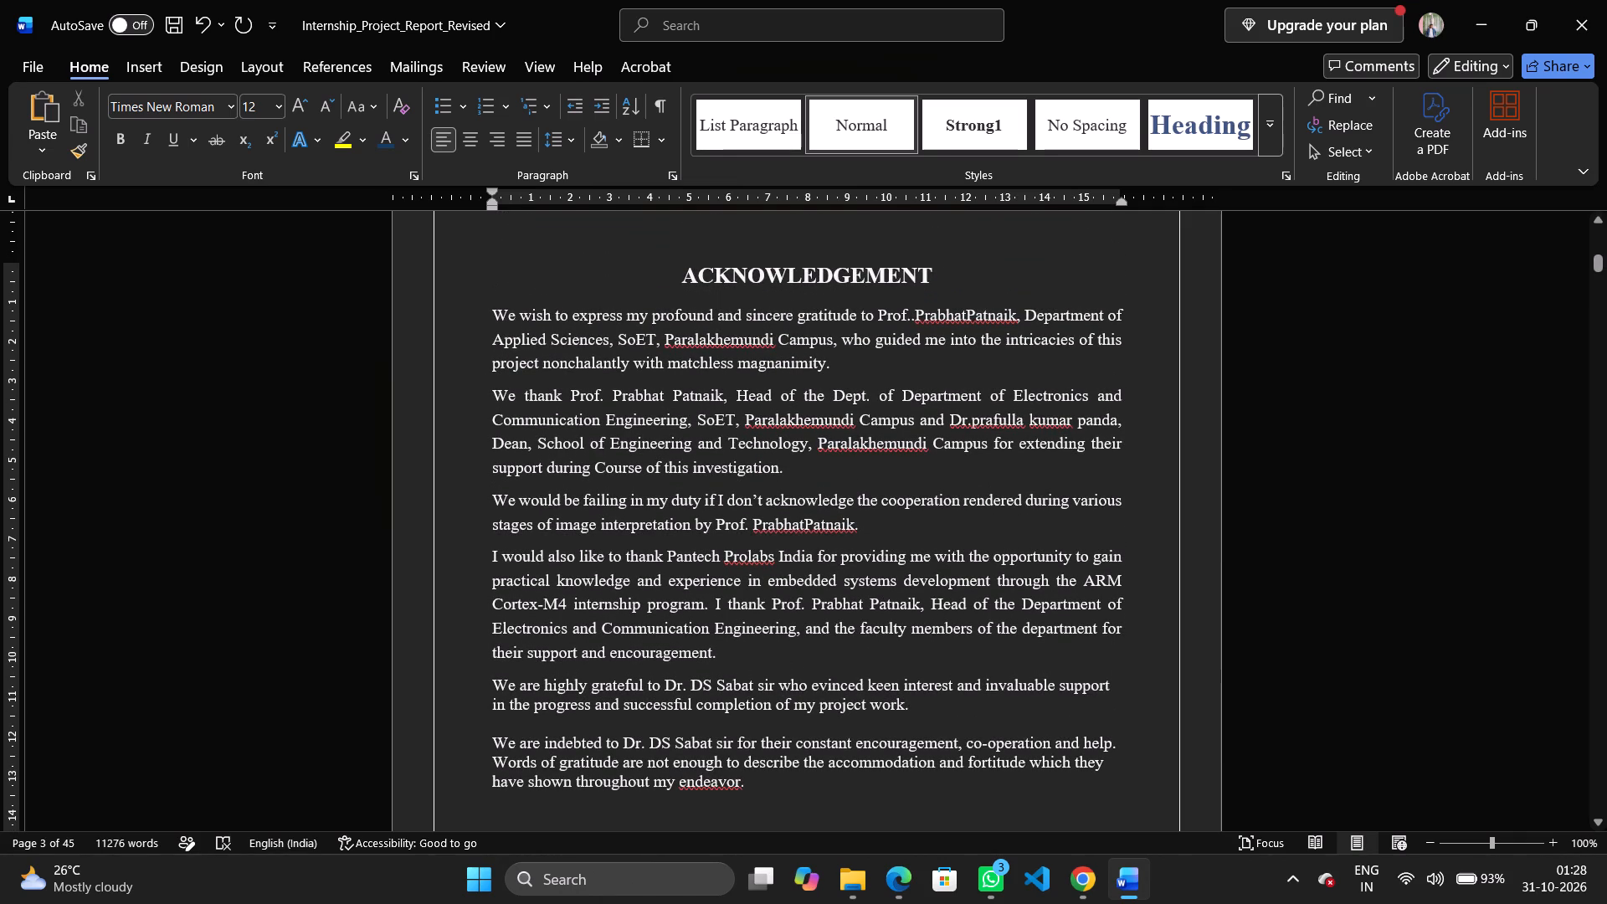
scroll(781, 509, "down", 3)
scroll(781, 509, "up", 1)
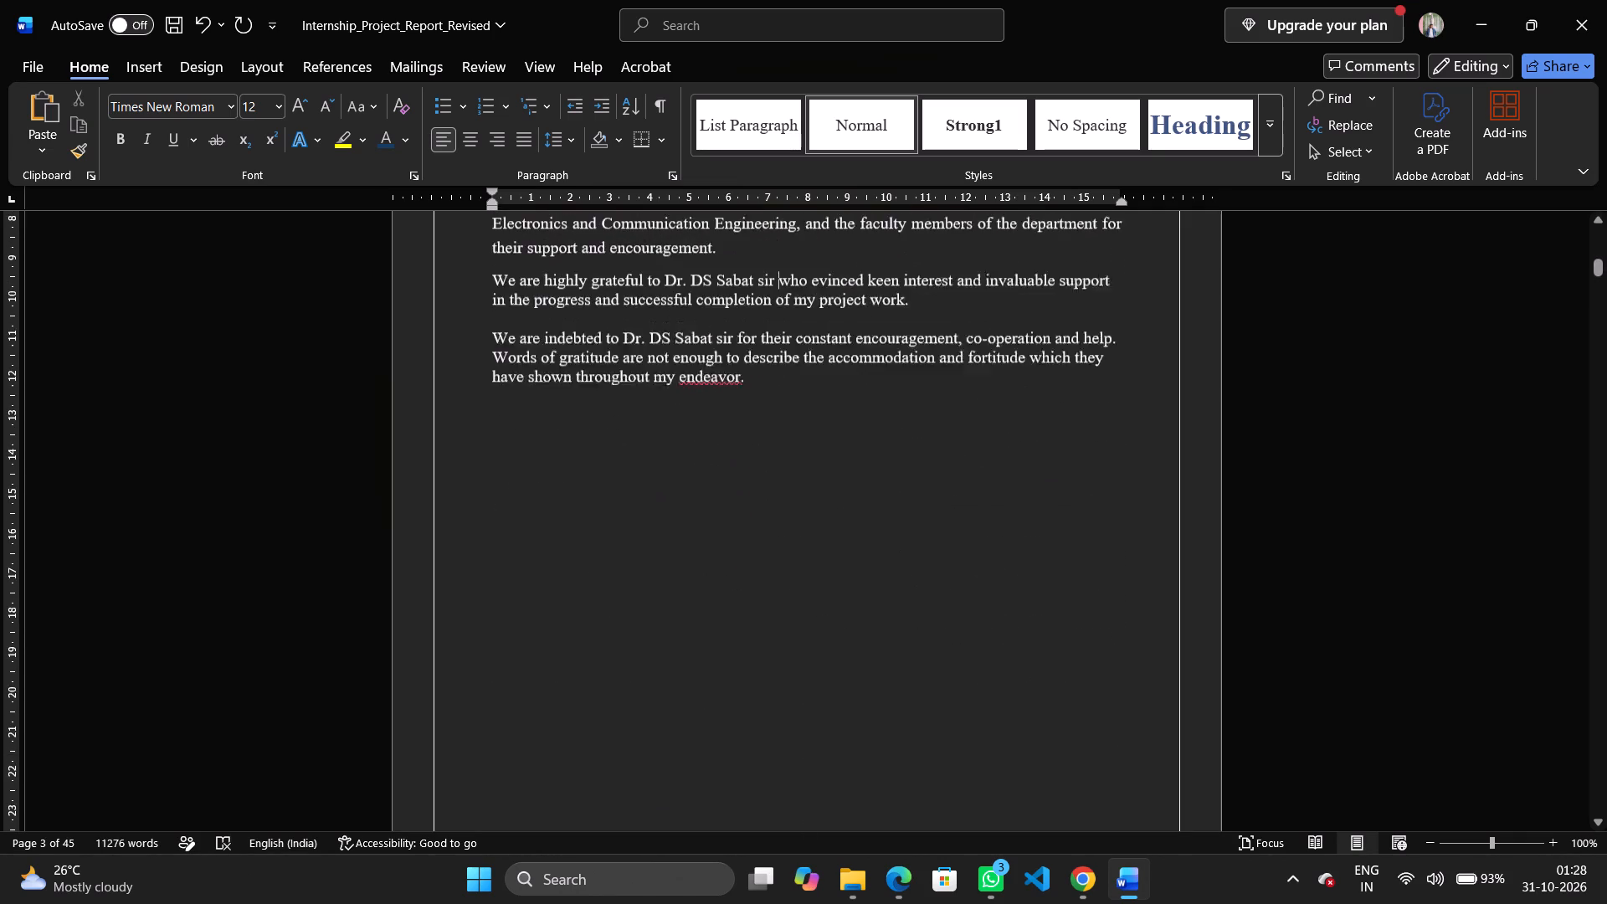
scroll(781, 509, "up", 1)
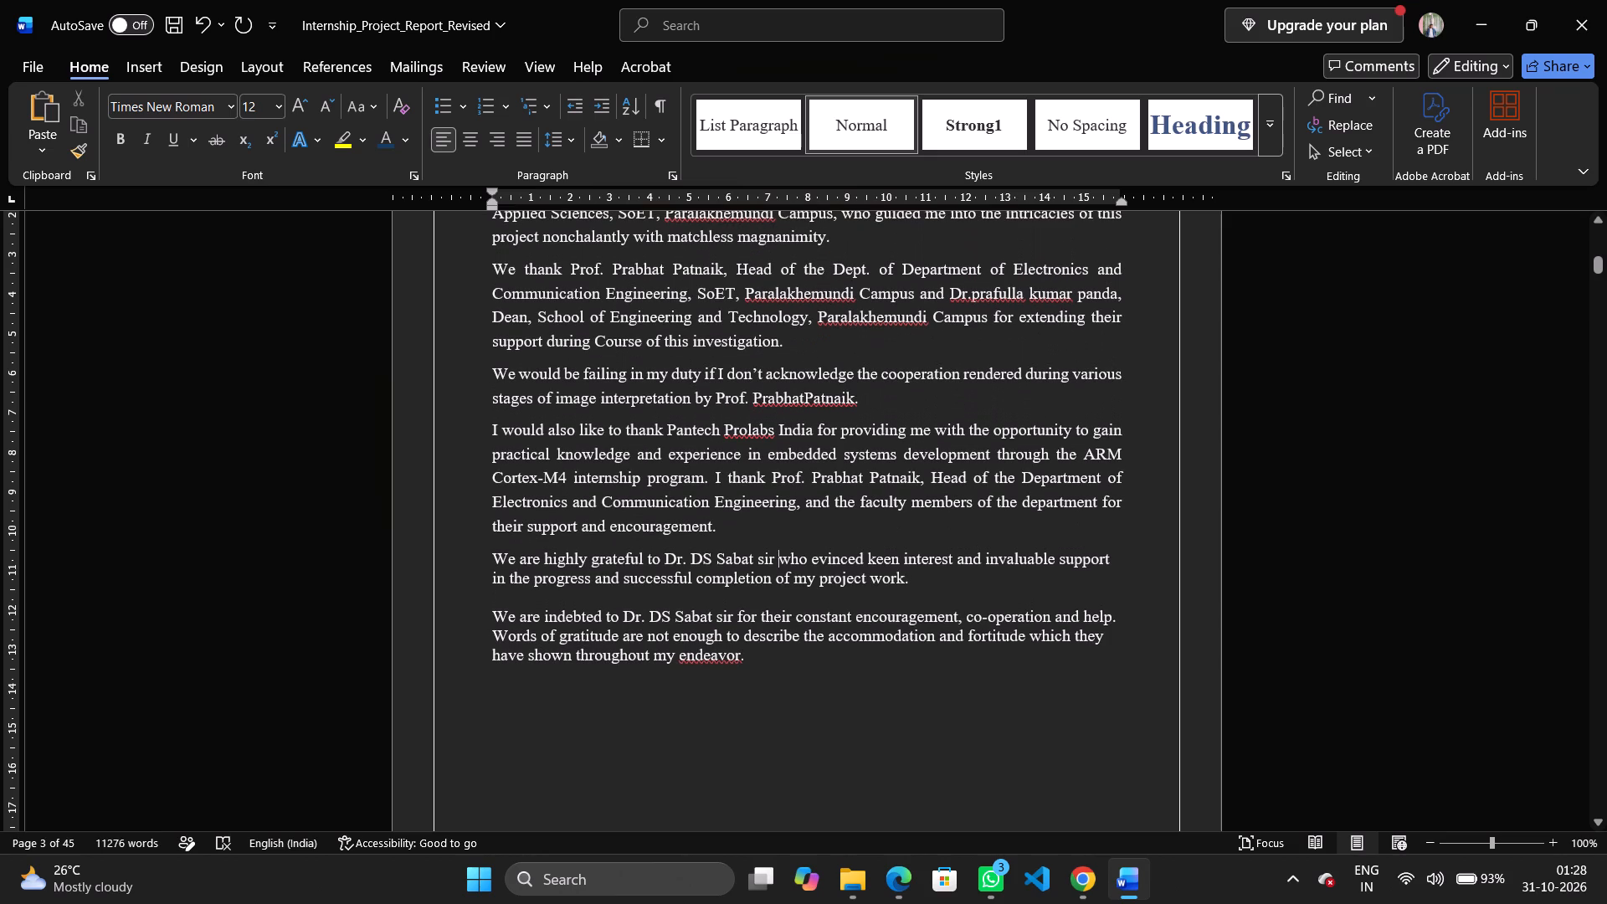
scroll(781, 509, "up", 1)
left_click(520, 334)
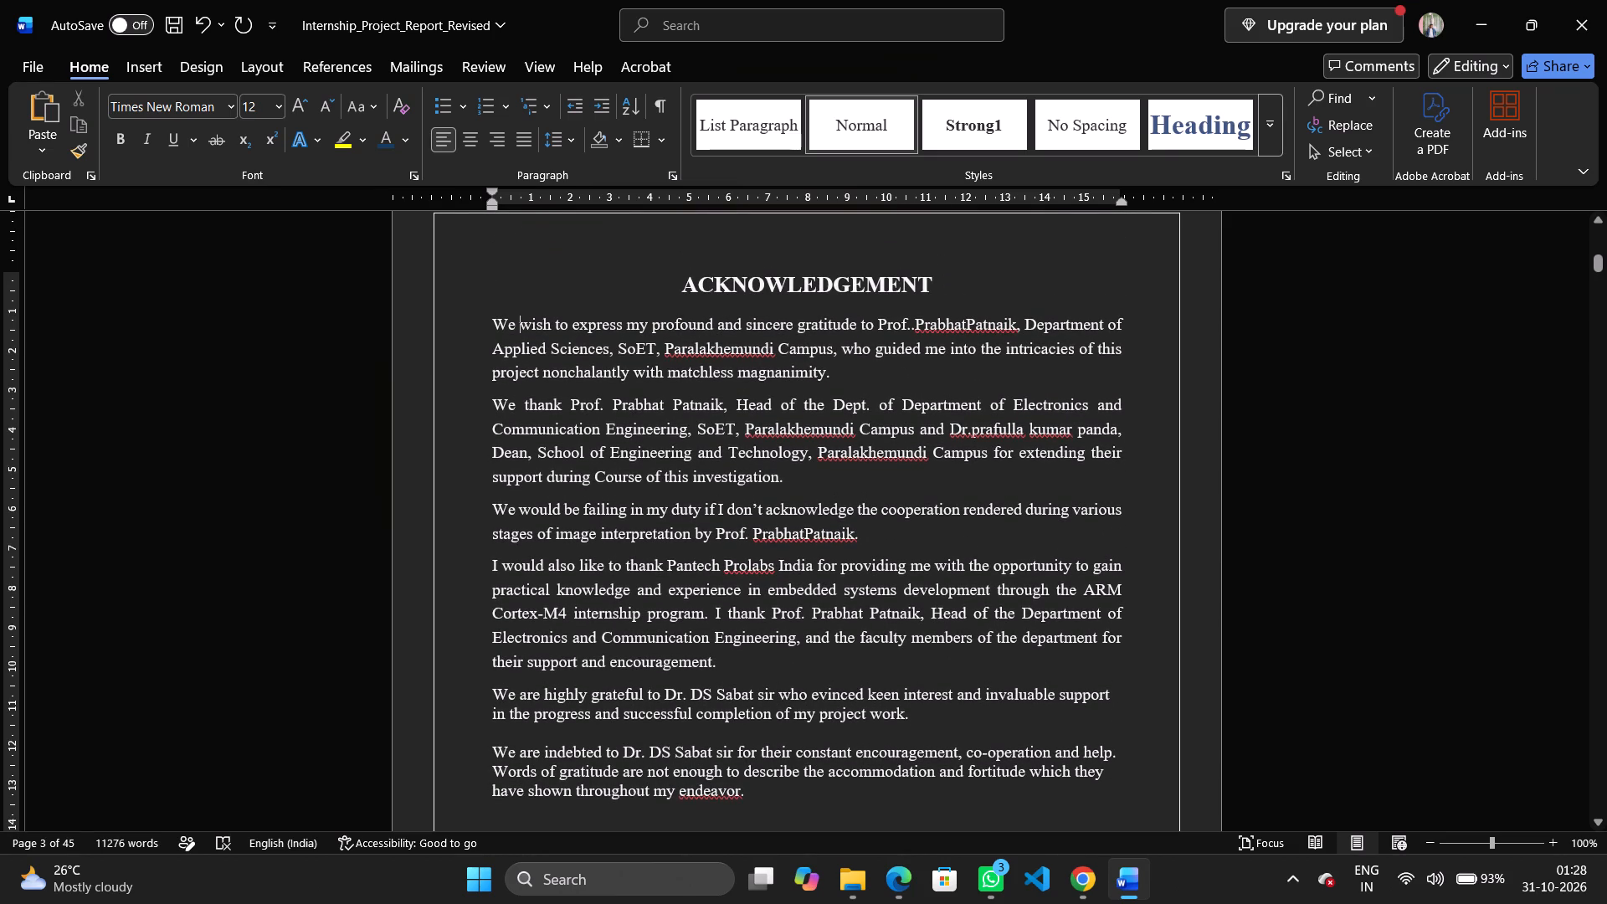
key("BackSpace")
key("BackSpace")
key("BackSpace")
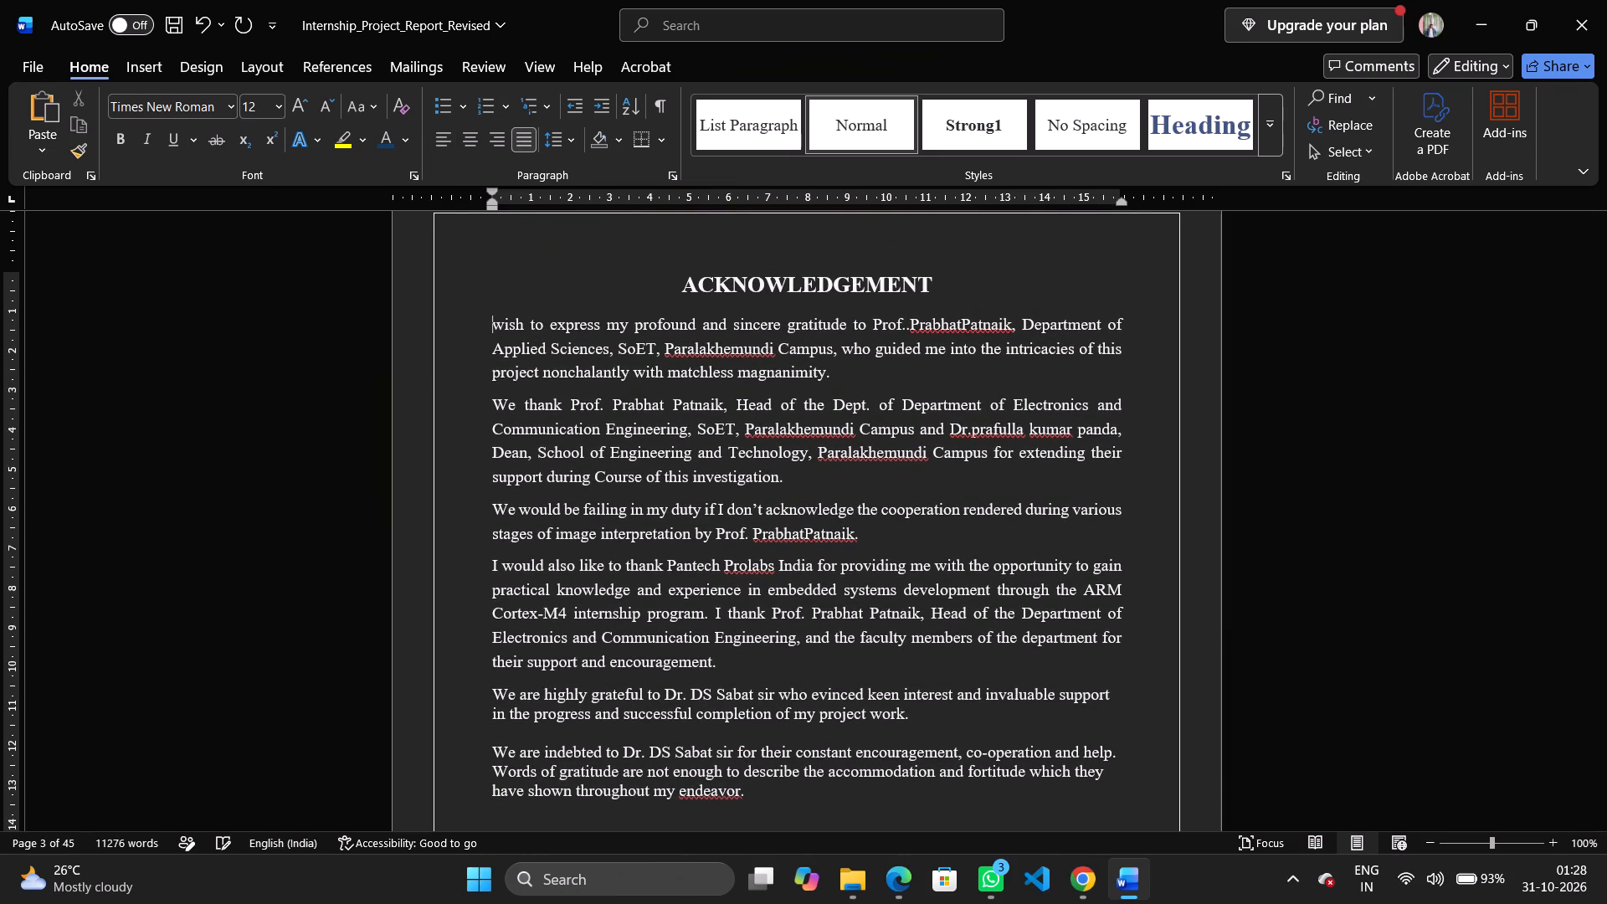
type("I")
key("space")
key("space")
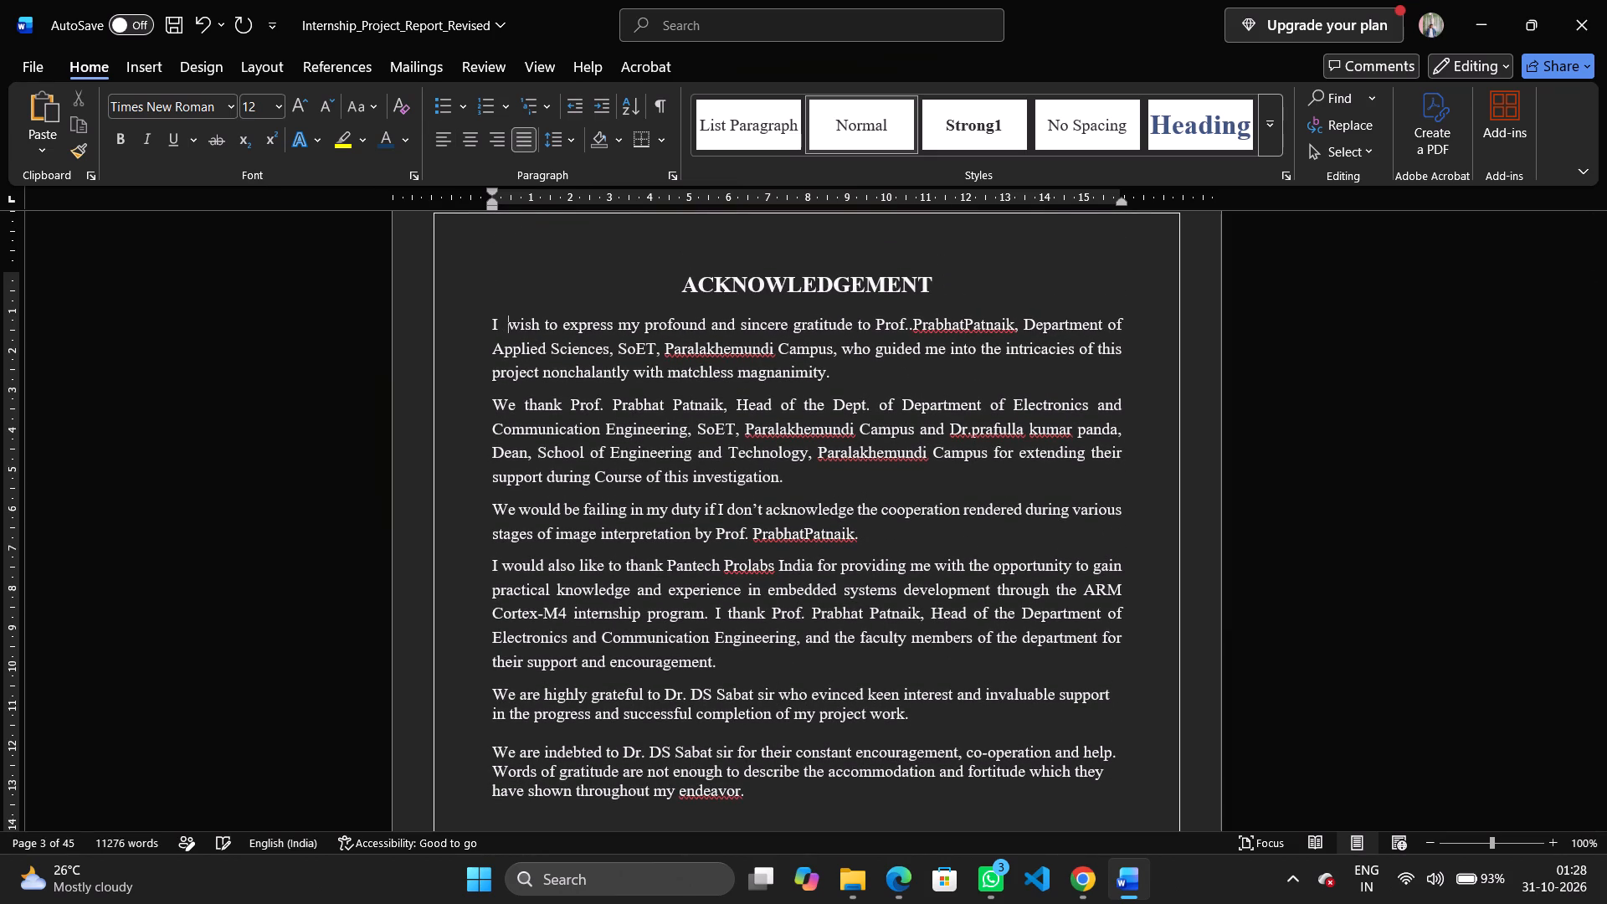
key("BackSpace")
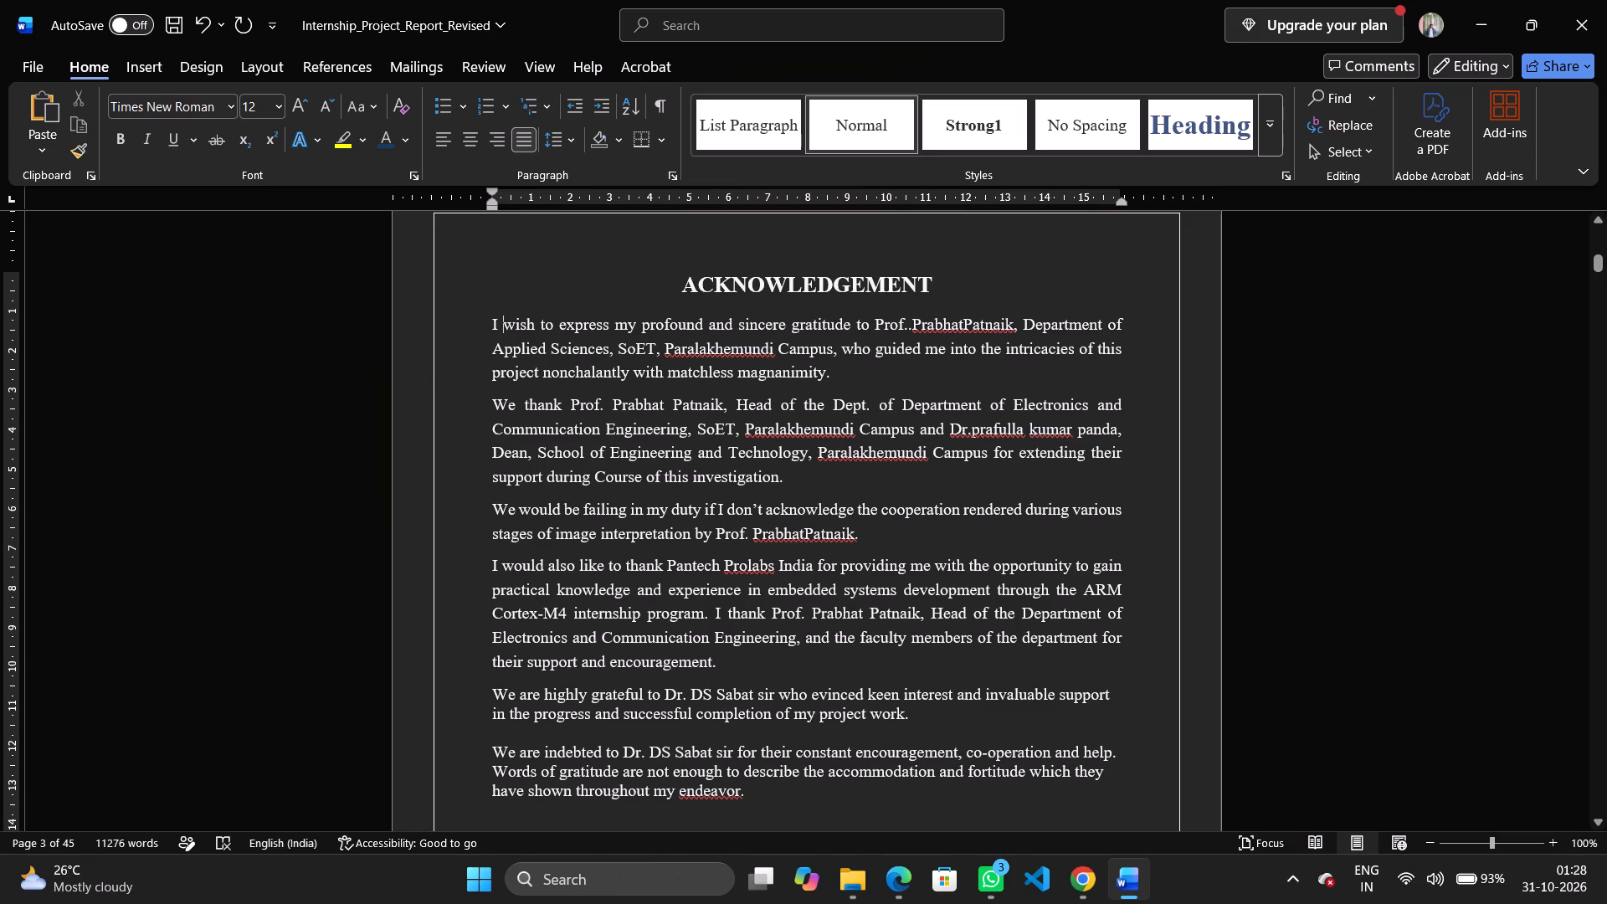
Change the opening "We" to "I" in the second acknowledgement paragraph, the one thanking the head of department.
left_click(515, 403)
key("BackSpace")
key("BackSpace")
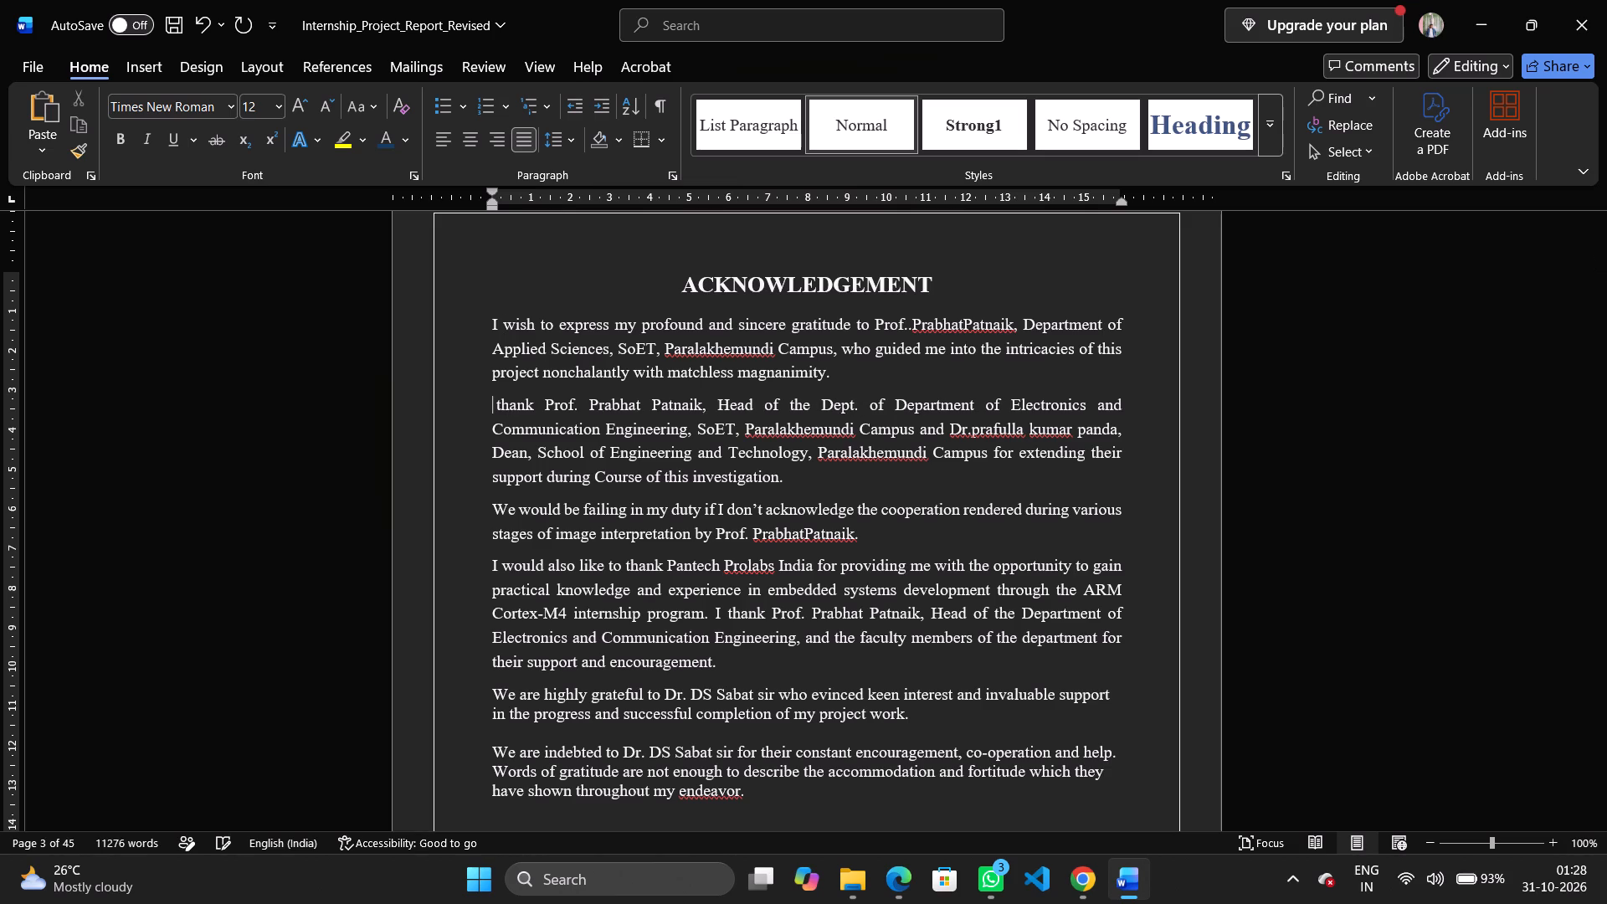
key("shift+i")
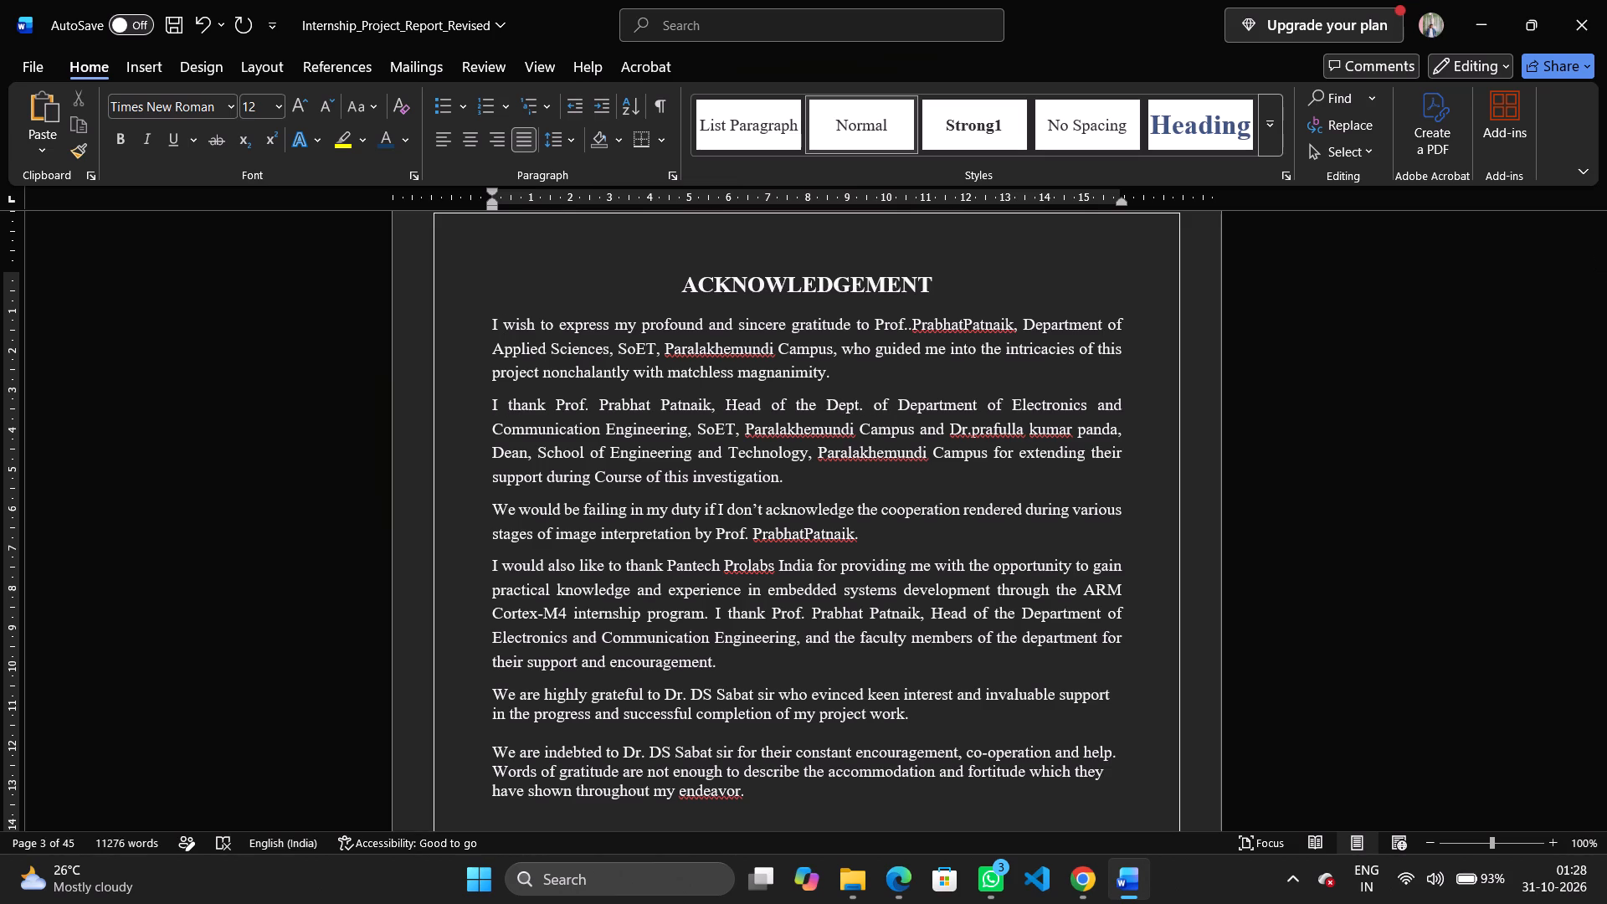
Change the opening "We" to "I" in the third acknowledgement paragraph, before "would be failing in my duty".
scroll(572, 536, "down", 1)
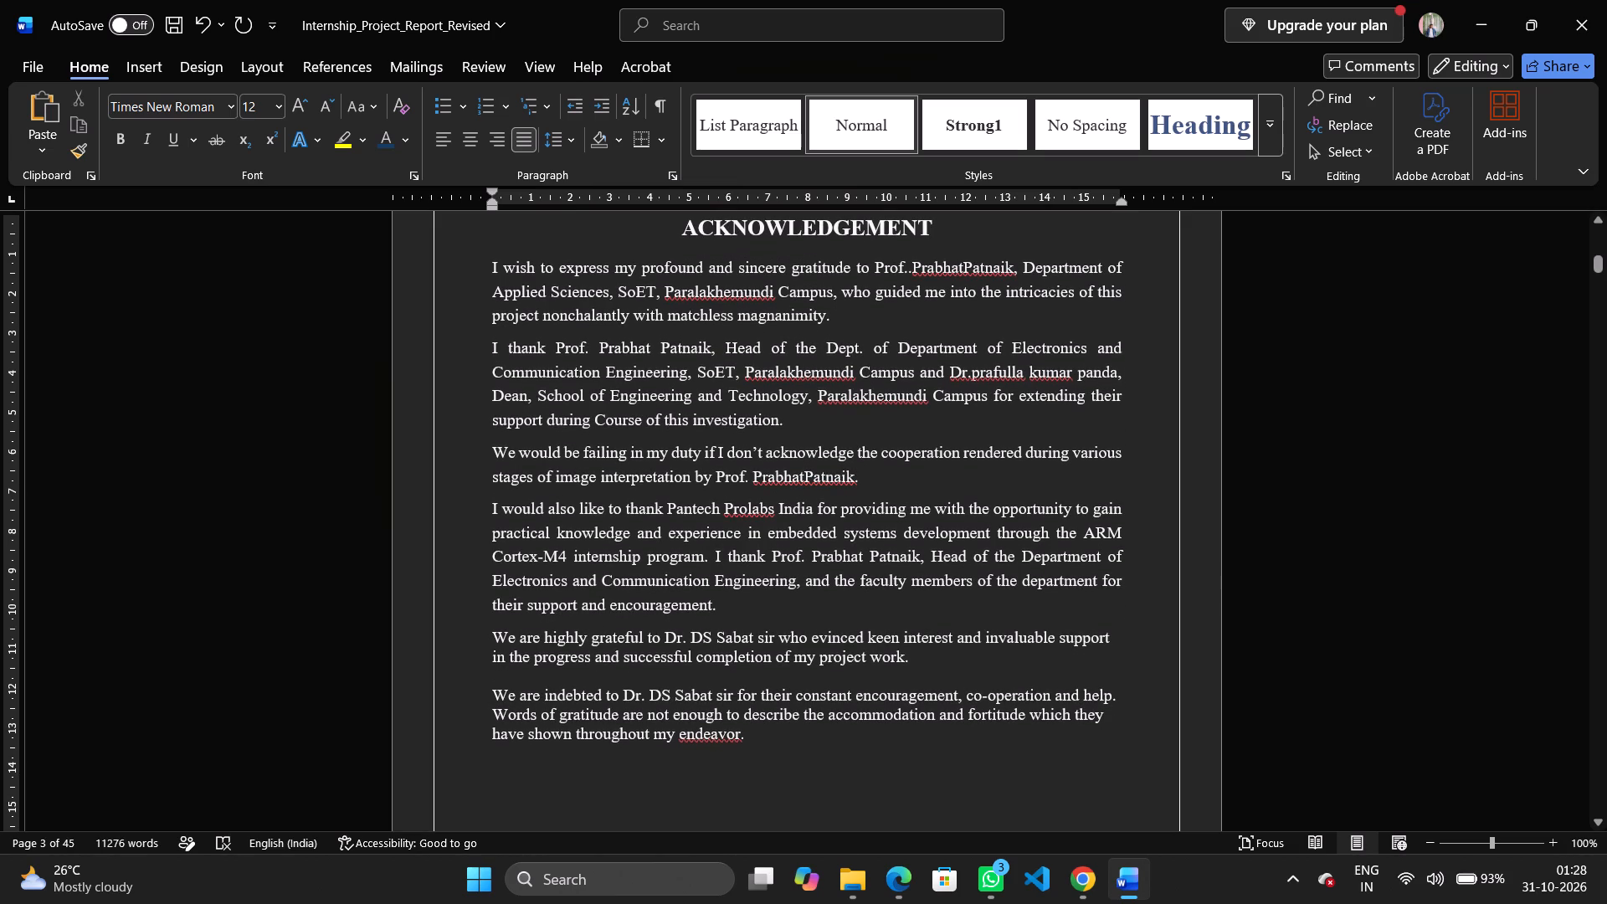
left_click(515, 456)
key("BackSpace")
key("BackSpace")
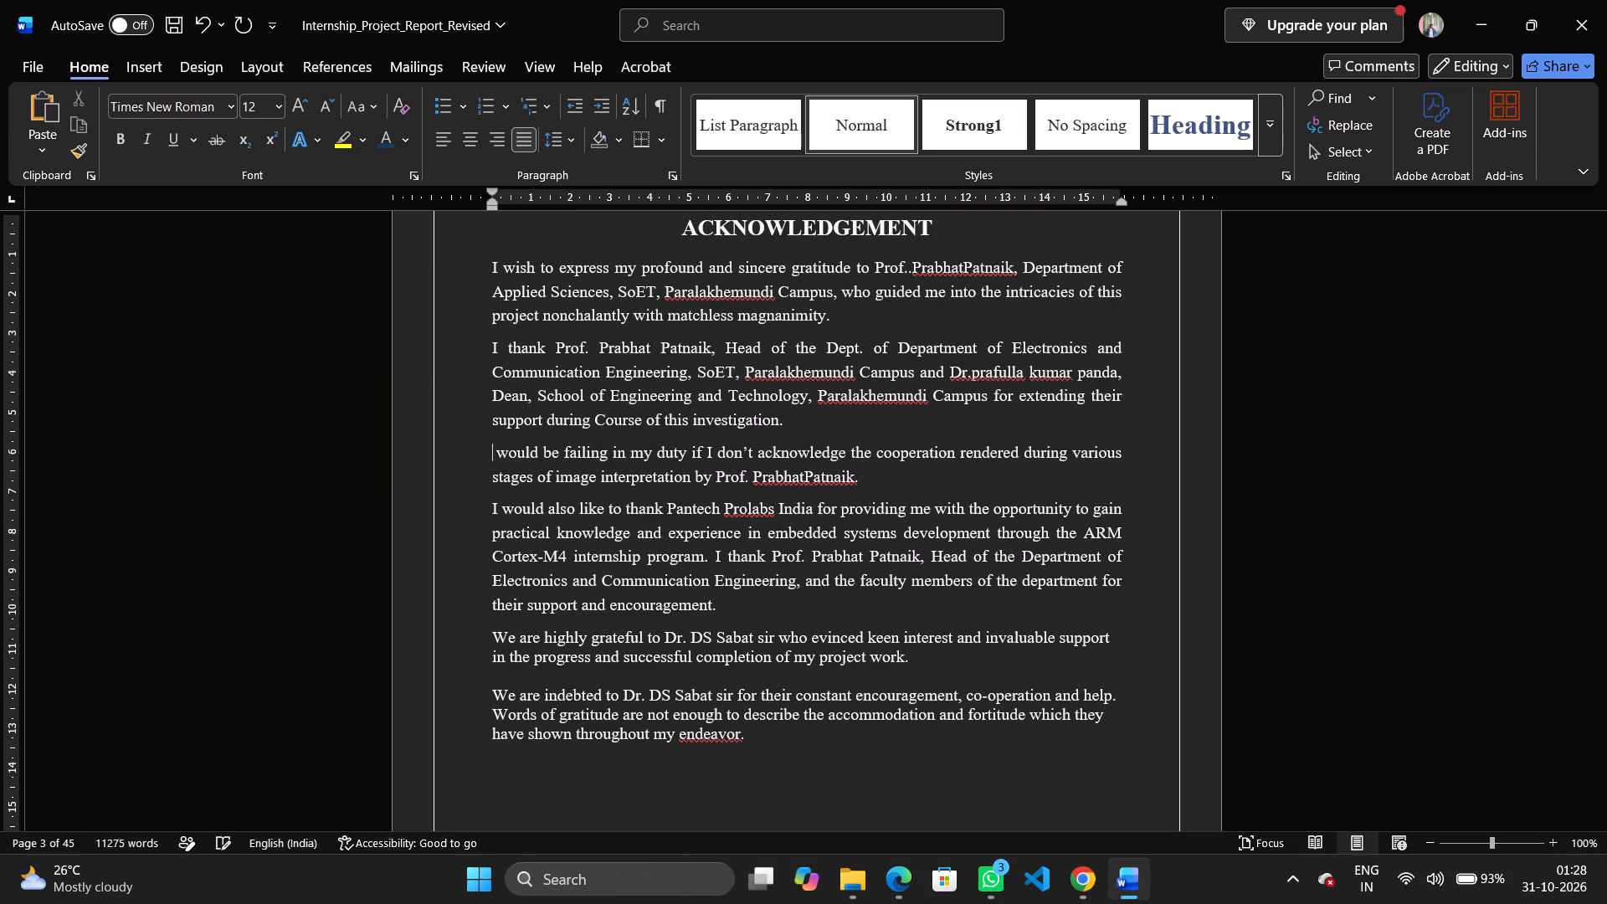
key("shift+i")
Change "We are" to "I am" at the start of the "highly grateful" acknowledgement paragraph.
scroll(594, 573, "down", 1)
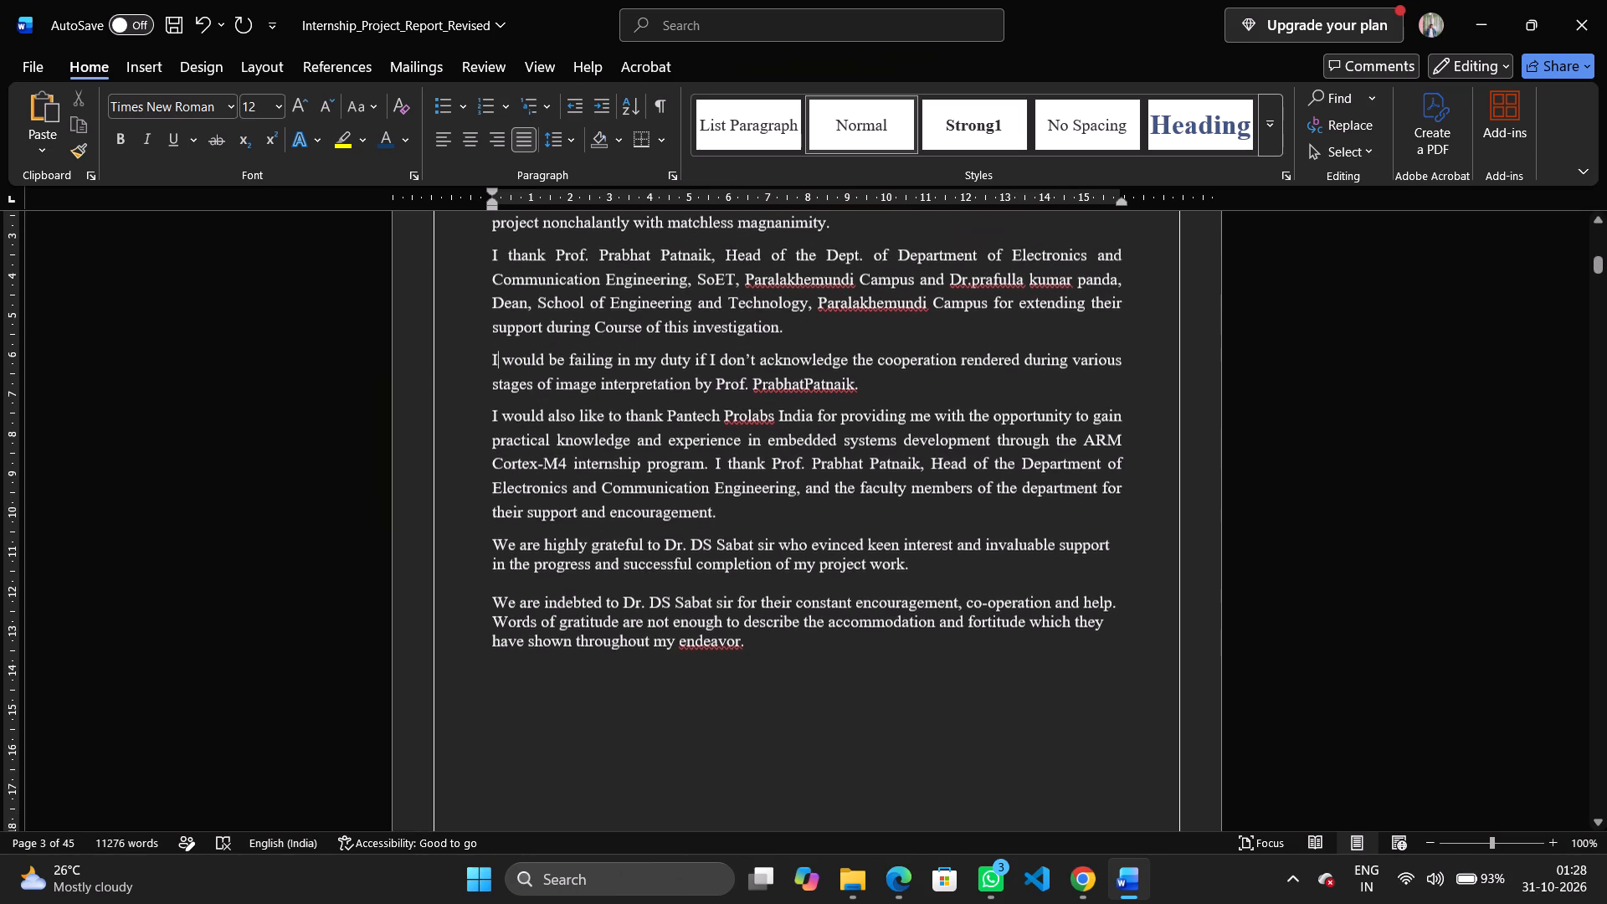
left_click(510, 541)
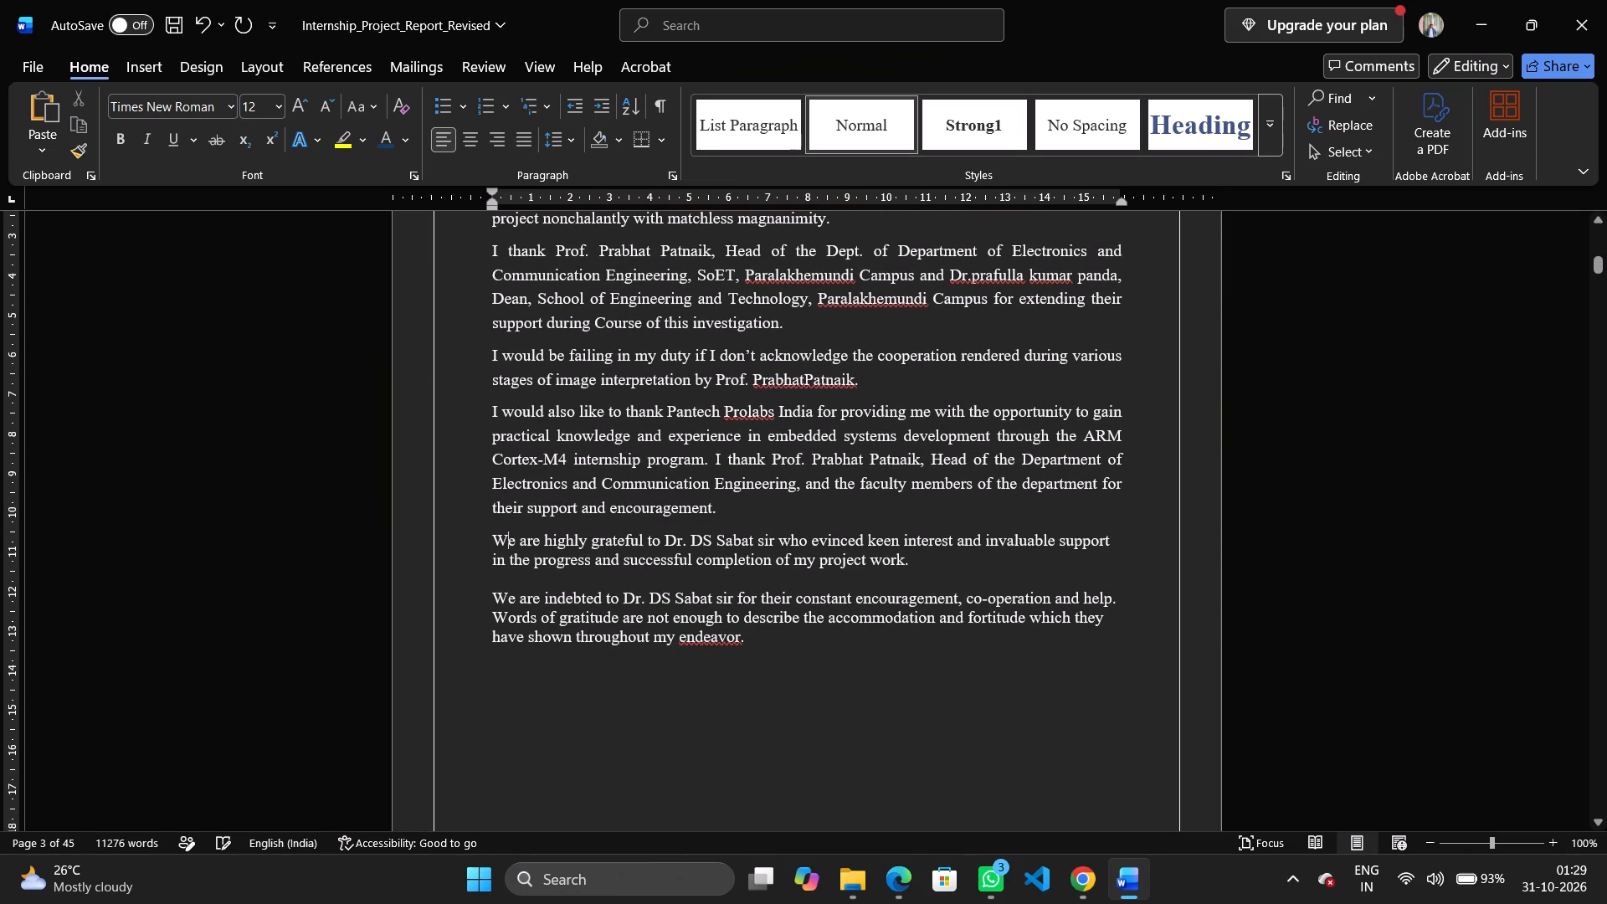
left_click(515, 541)
key("BackSpace")
key("BackSpace")
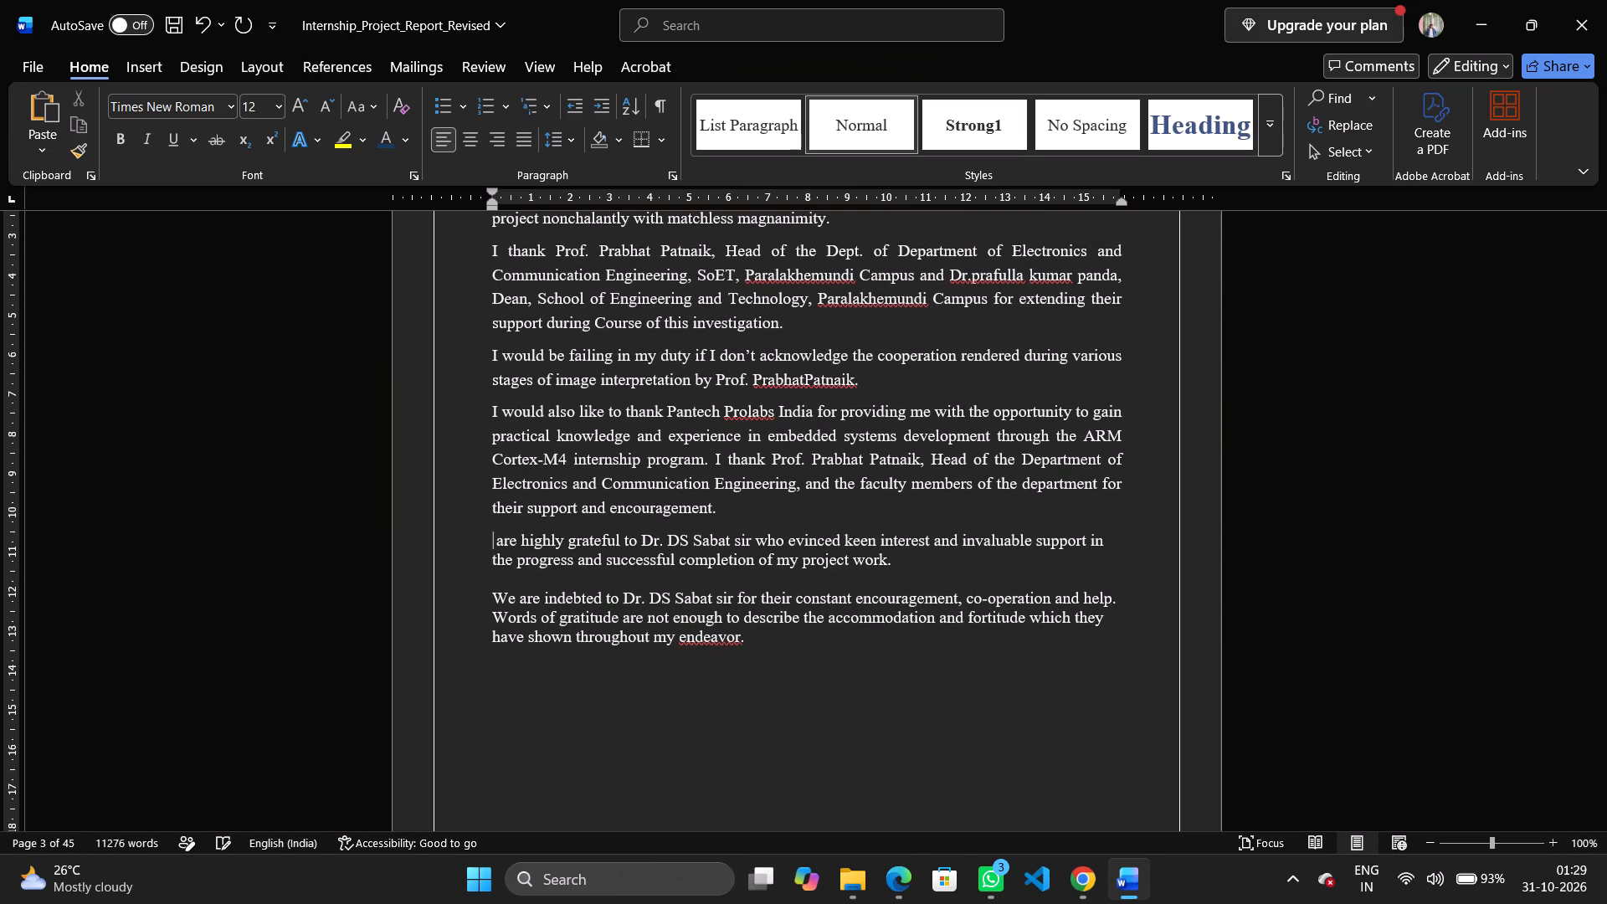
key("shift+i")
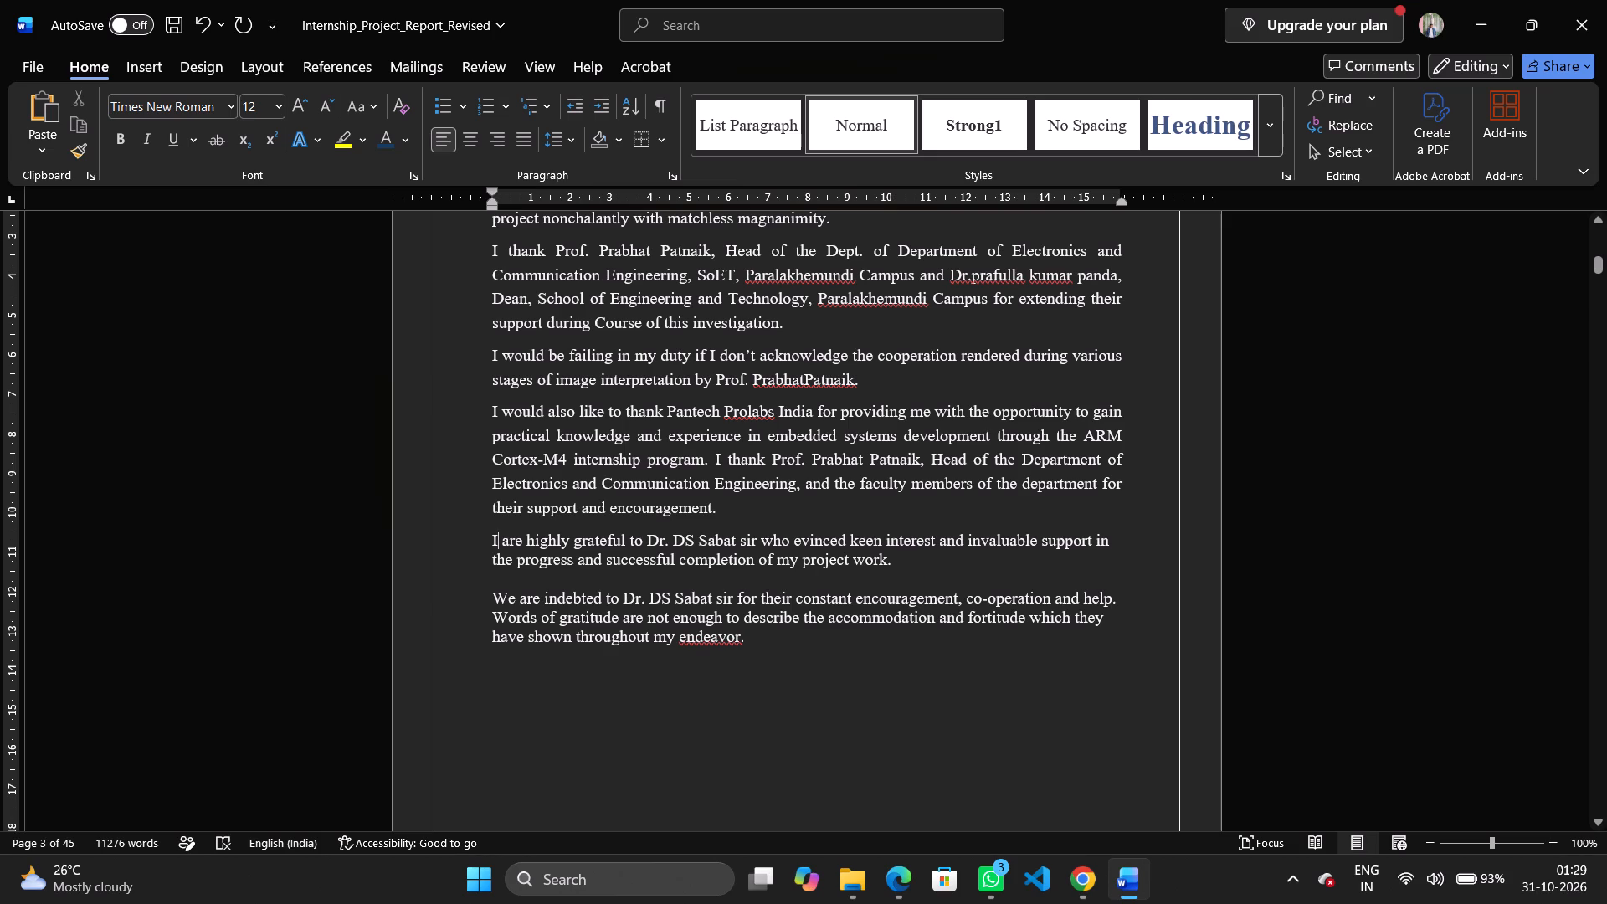
left_click(521, 542)
key("BackSpace")
key("BackSpace")
key("BackSpace")
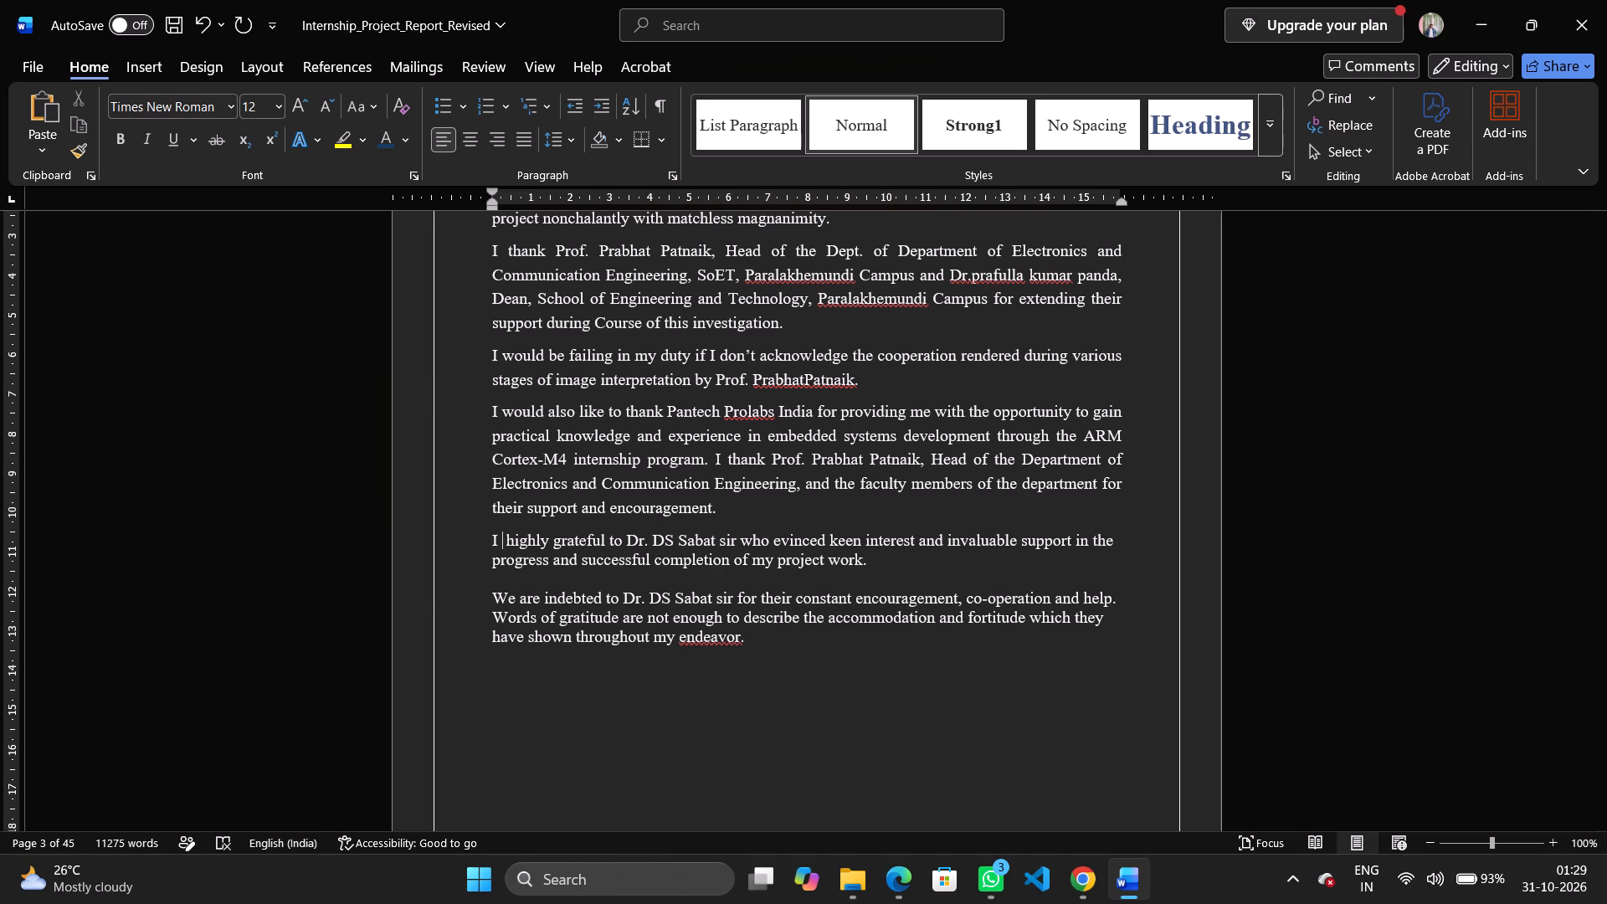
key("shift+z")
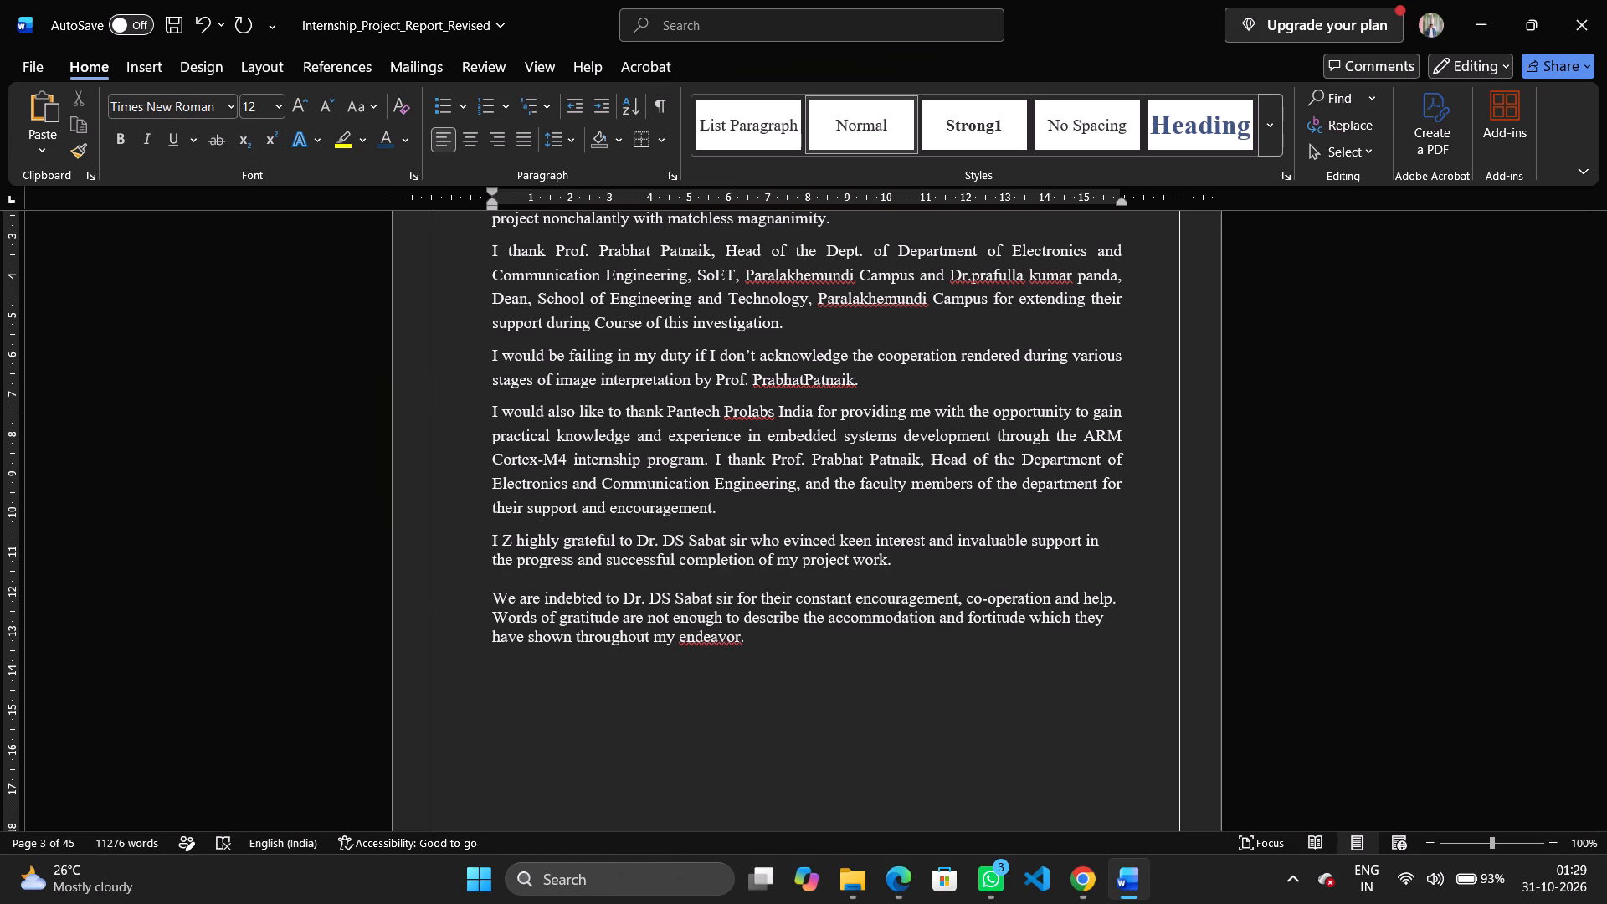
key("BackSpace")
key("ctrl+z")
key("ctrl+z")
key("ctrl+z")
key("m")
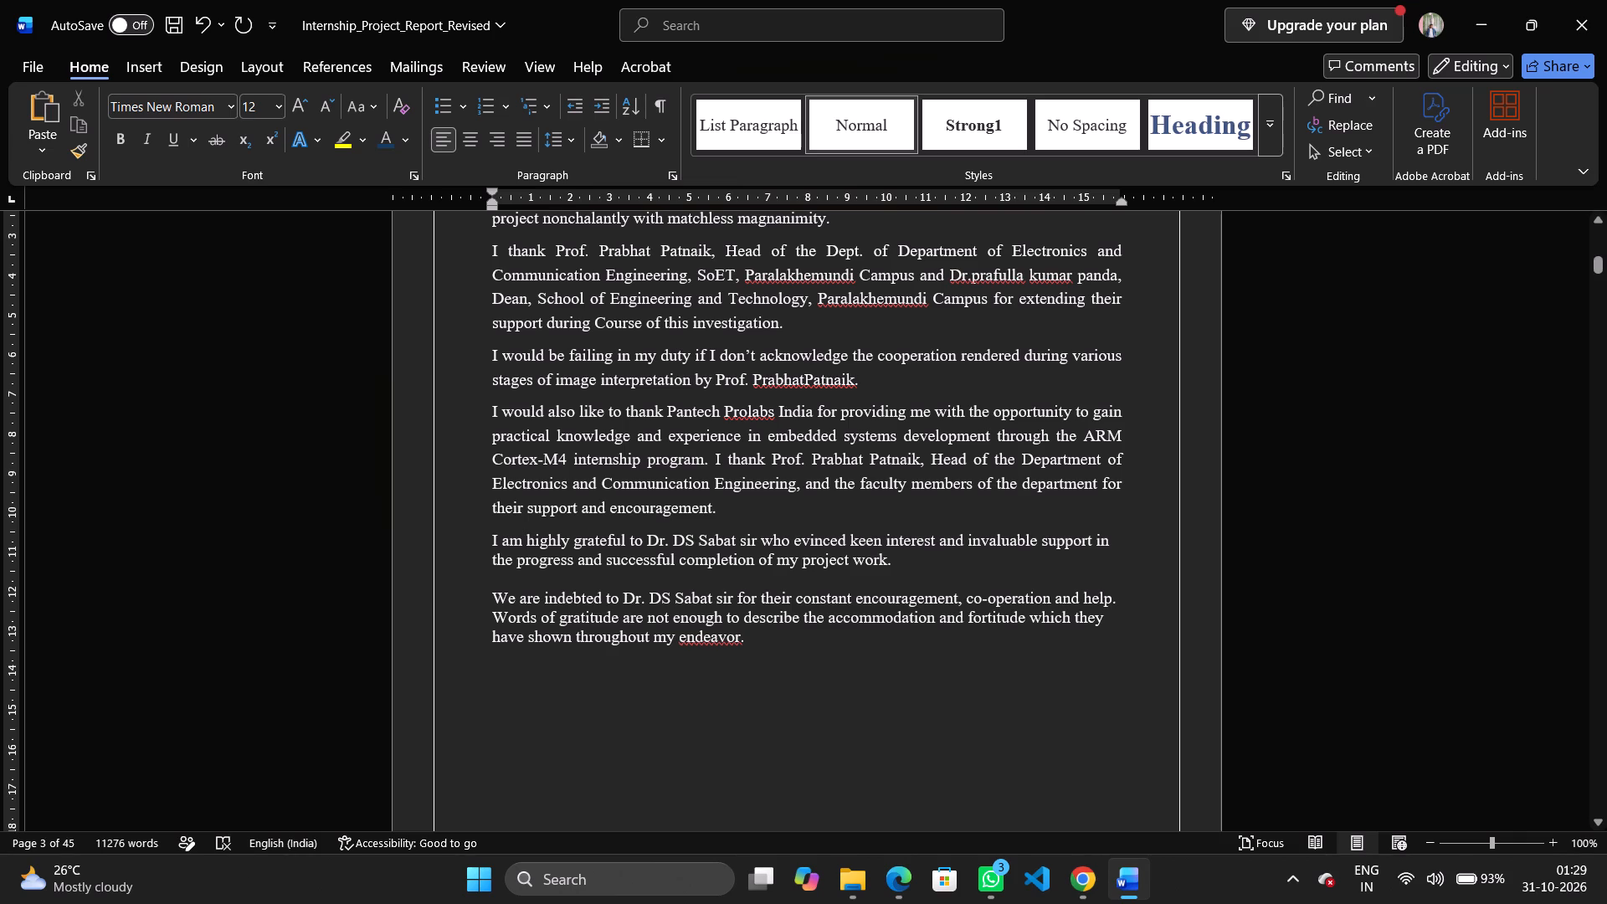
Change "We are" to "I am" at the start of the "indebted to" acknowledgement paragraph.
left_click(538, 596)
key("BackSpace")
key("BackSpace")
key("BackSpace")
key("BackSpace")
key("BackSpace")
key("BackSpace")
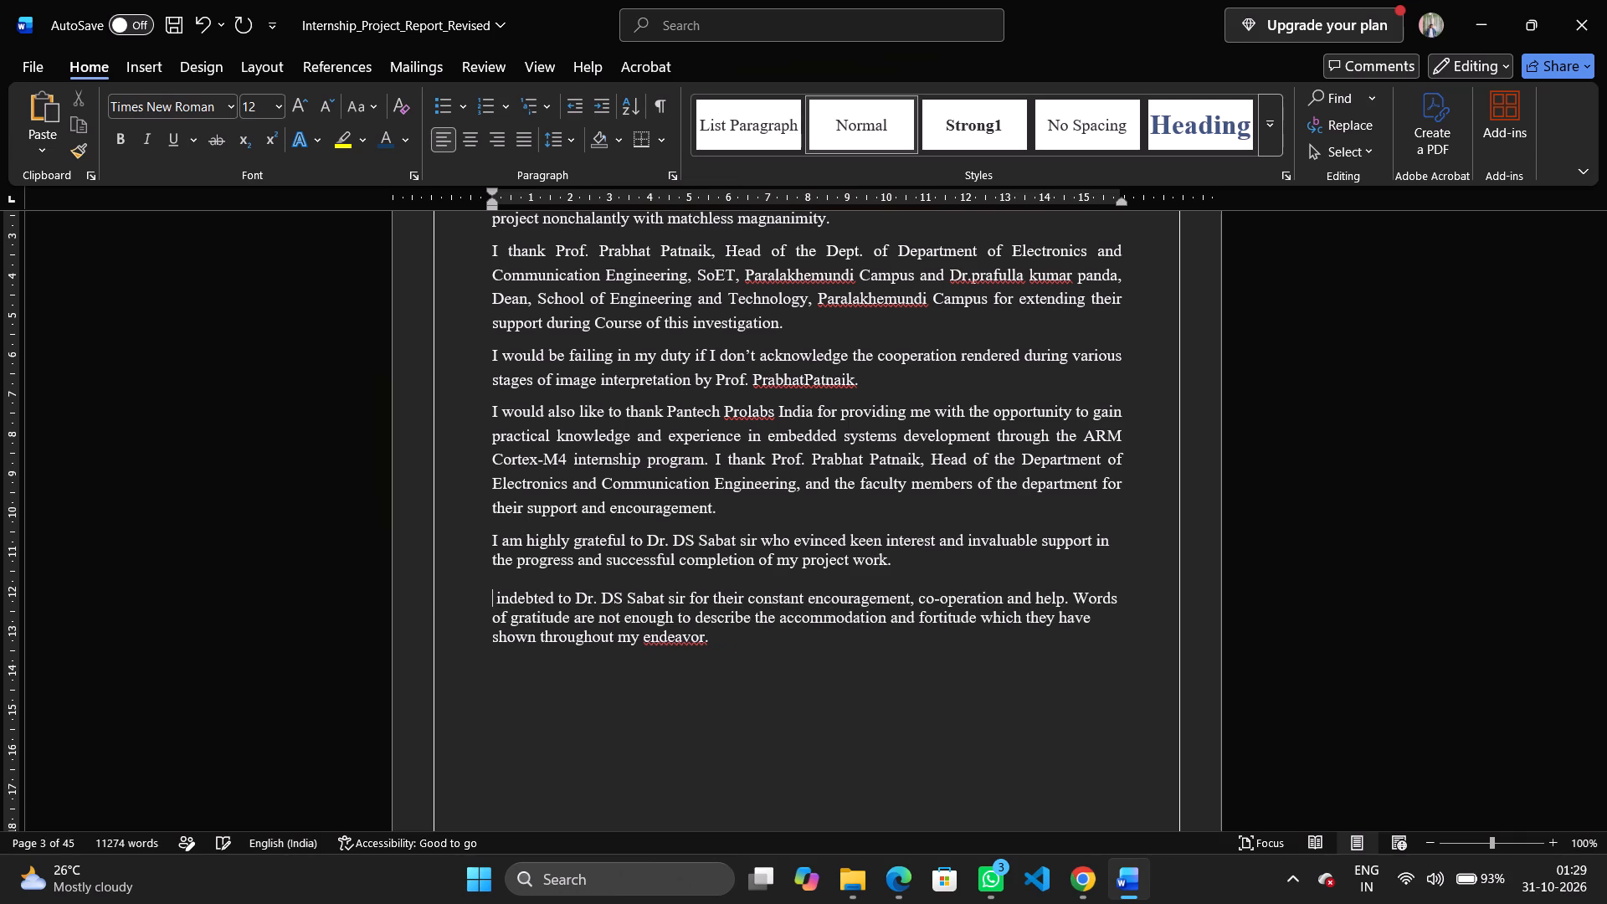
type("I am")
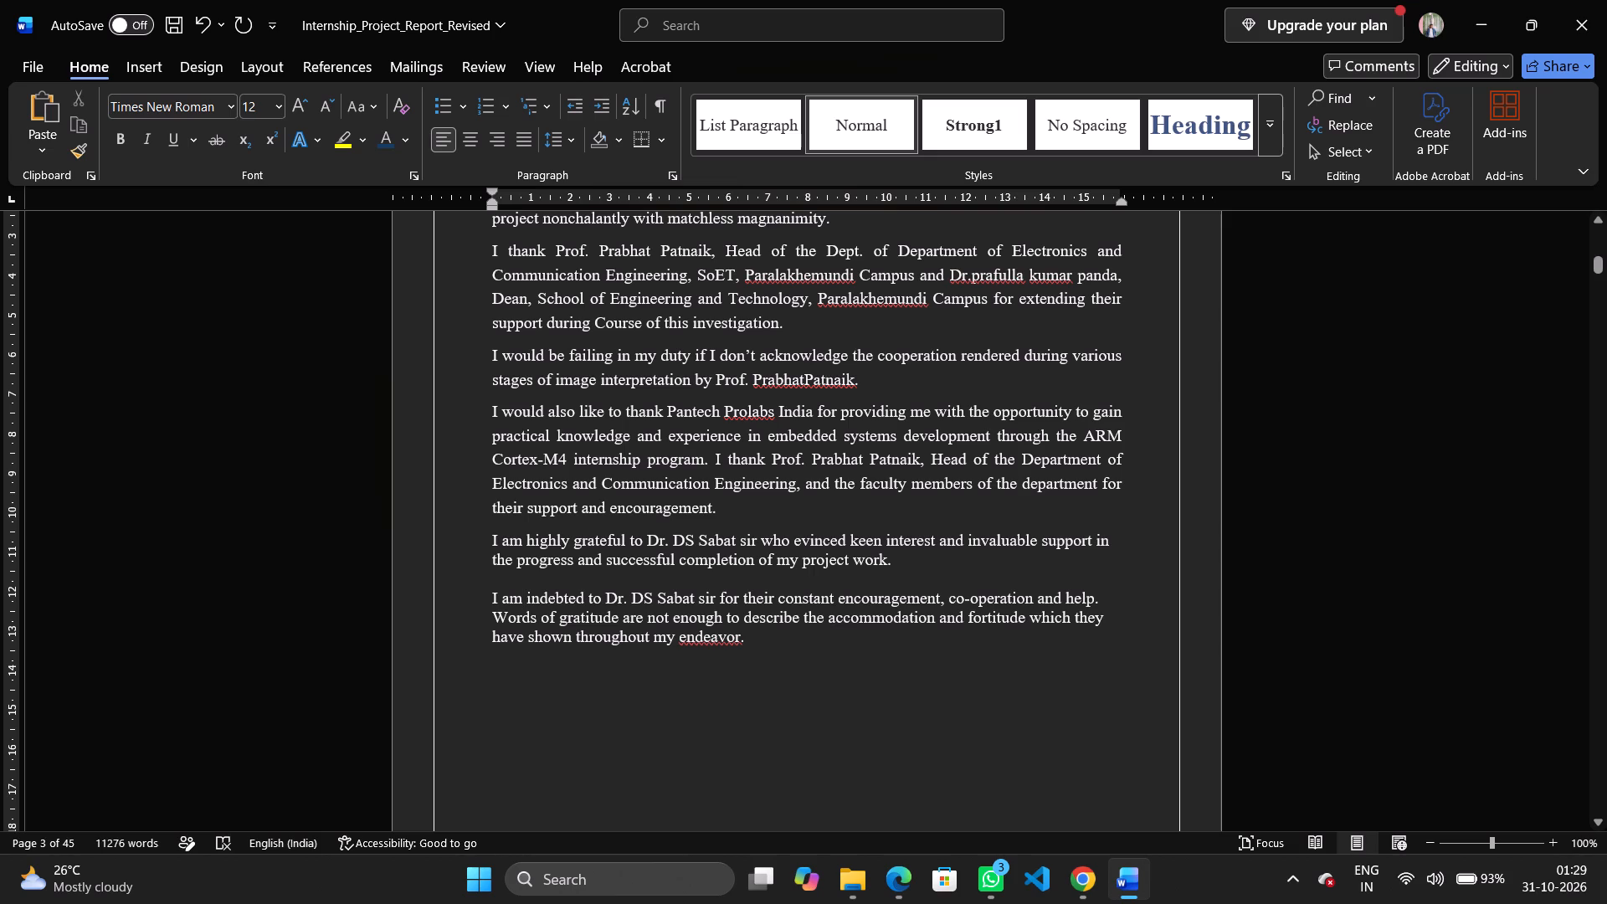
Add blank lines below the final acknowledgement paragraph ending in "throughout my endeavor".
scroll(640, 703, "down", 1)
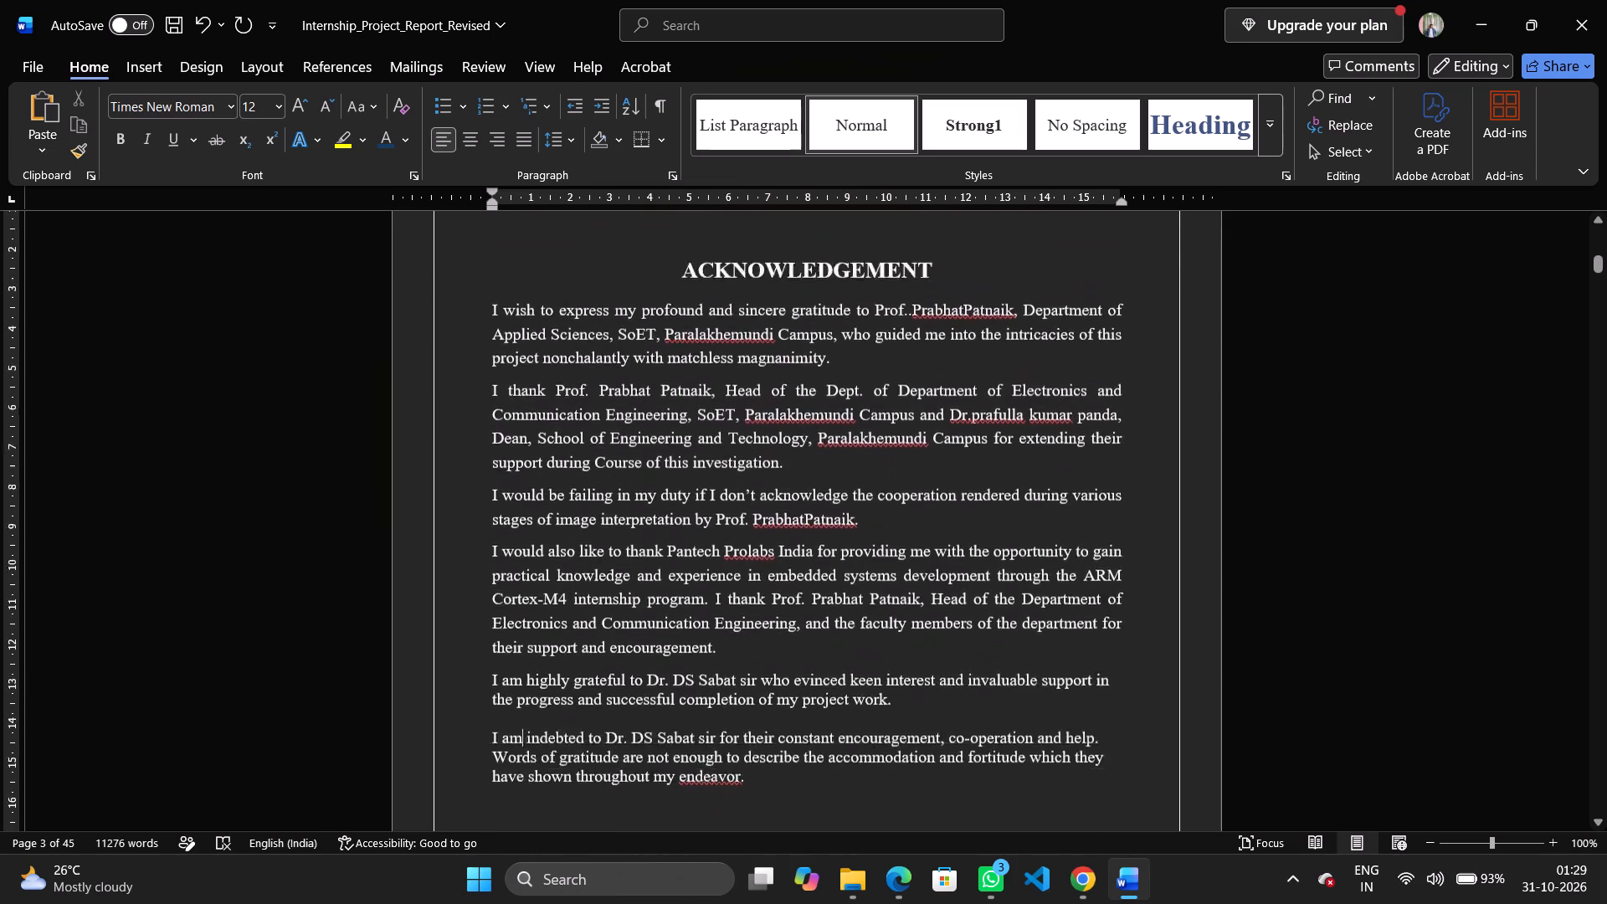
scroll(640, 703, "down", 1)
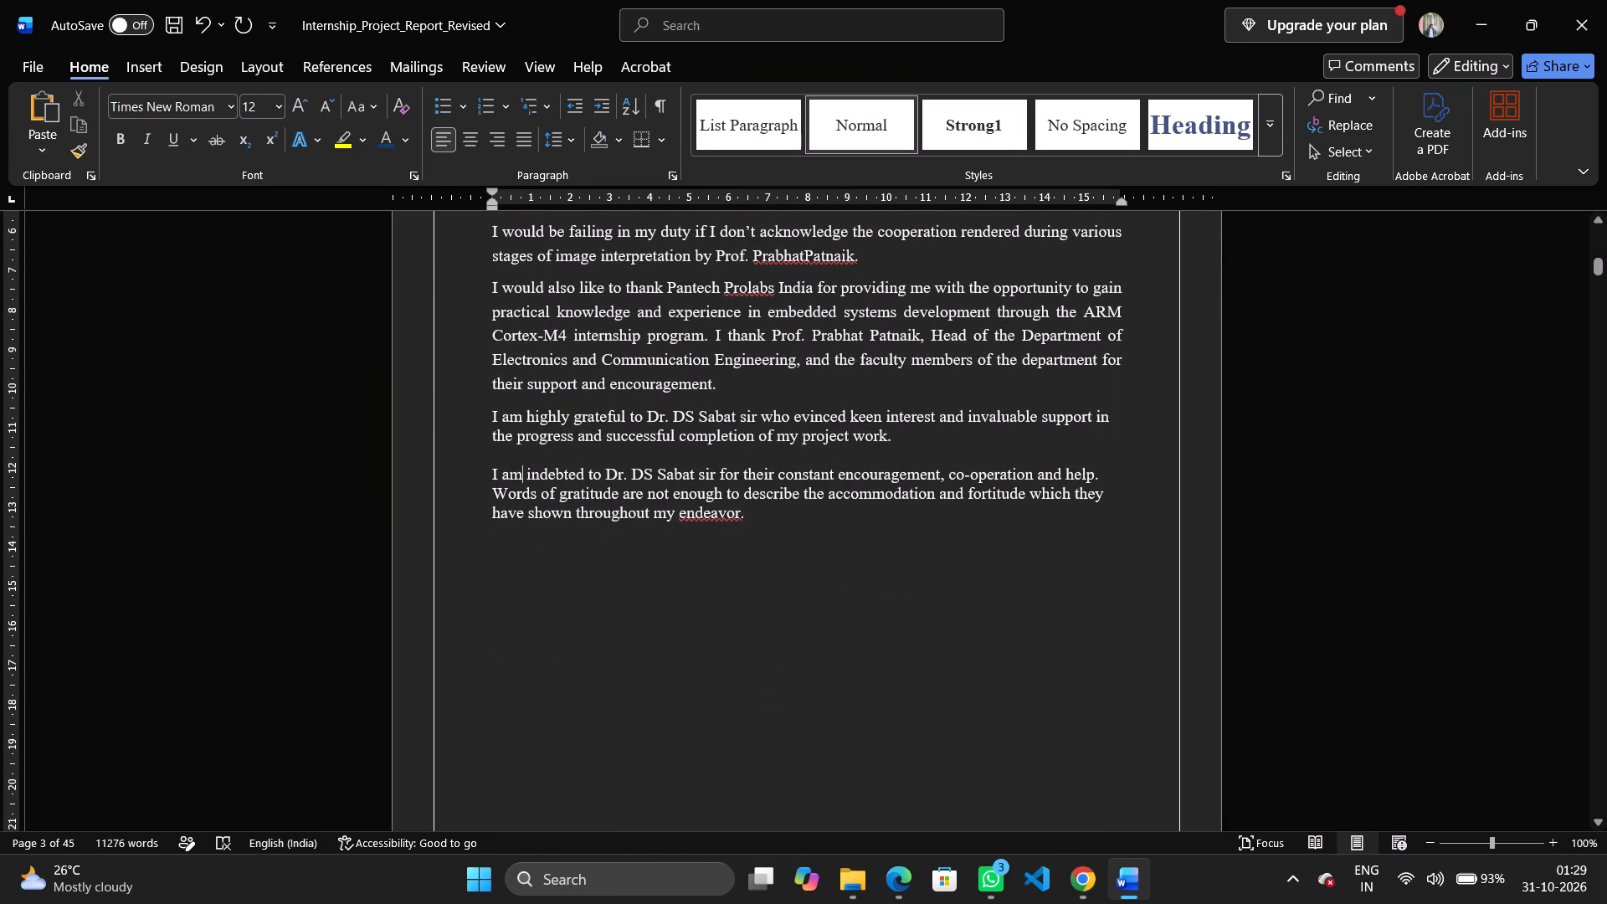
scroll(640, 703, "right", 1)
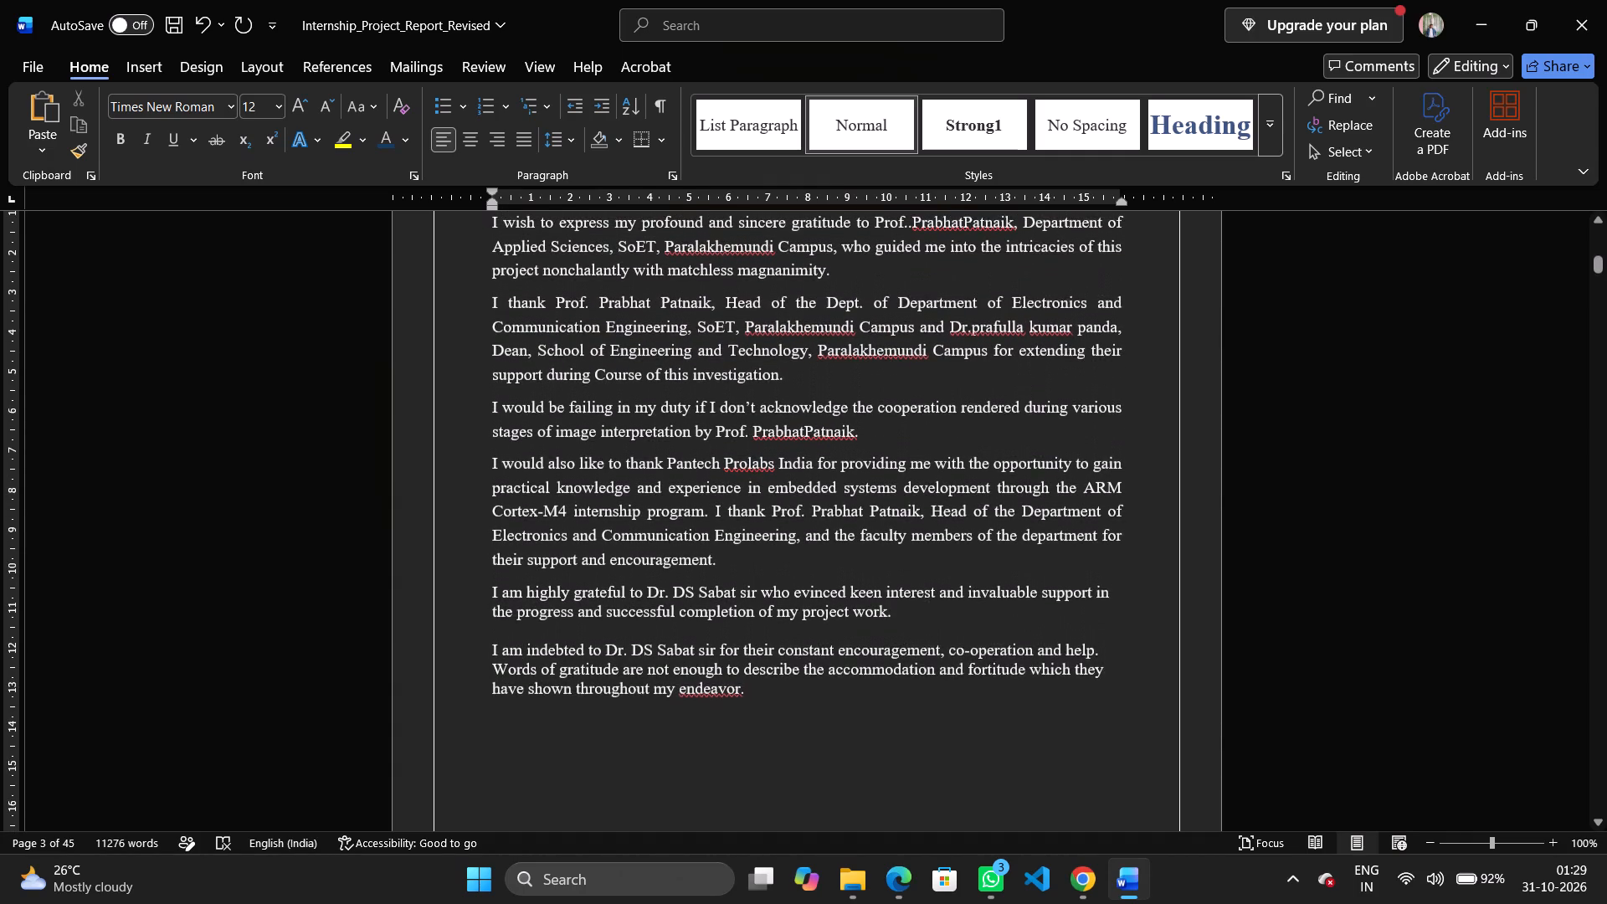
scroll(640, 703, "right", 1)
scroll(640, 703, "up", 1)
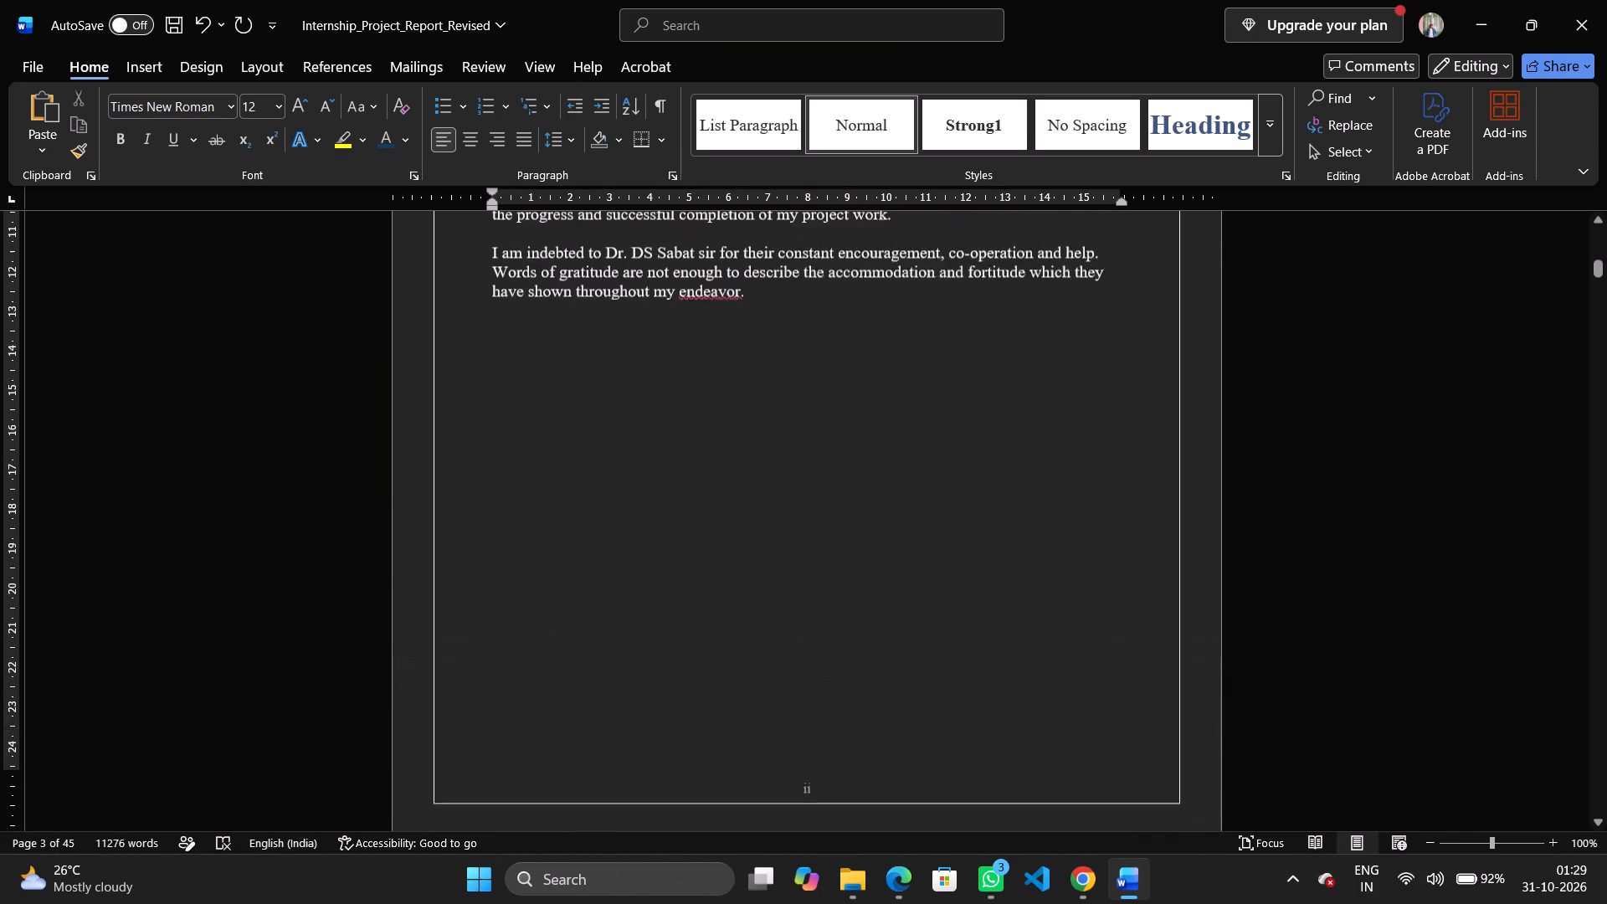
scroll(640, 703, "up", 1)
left_click(747, 393)
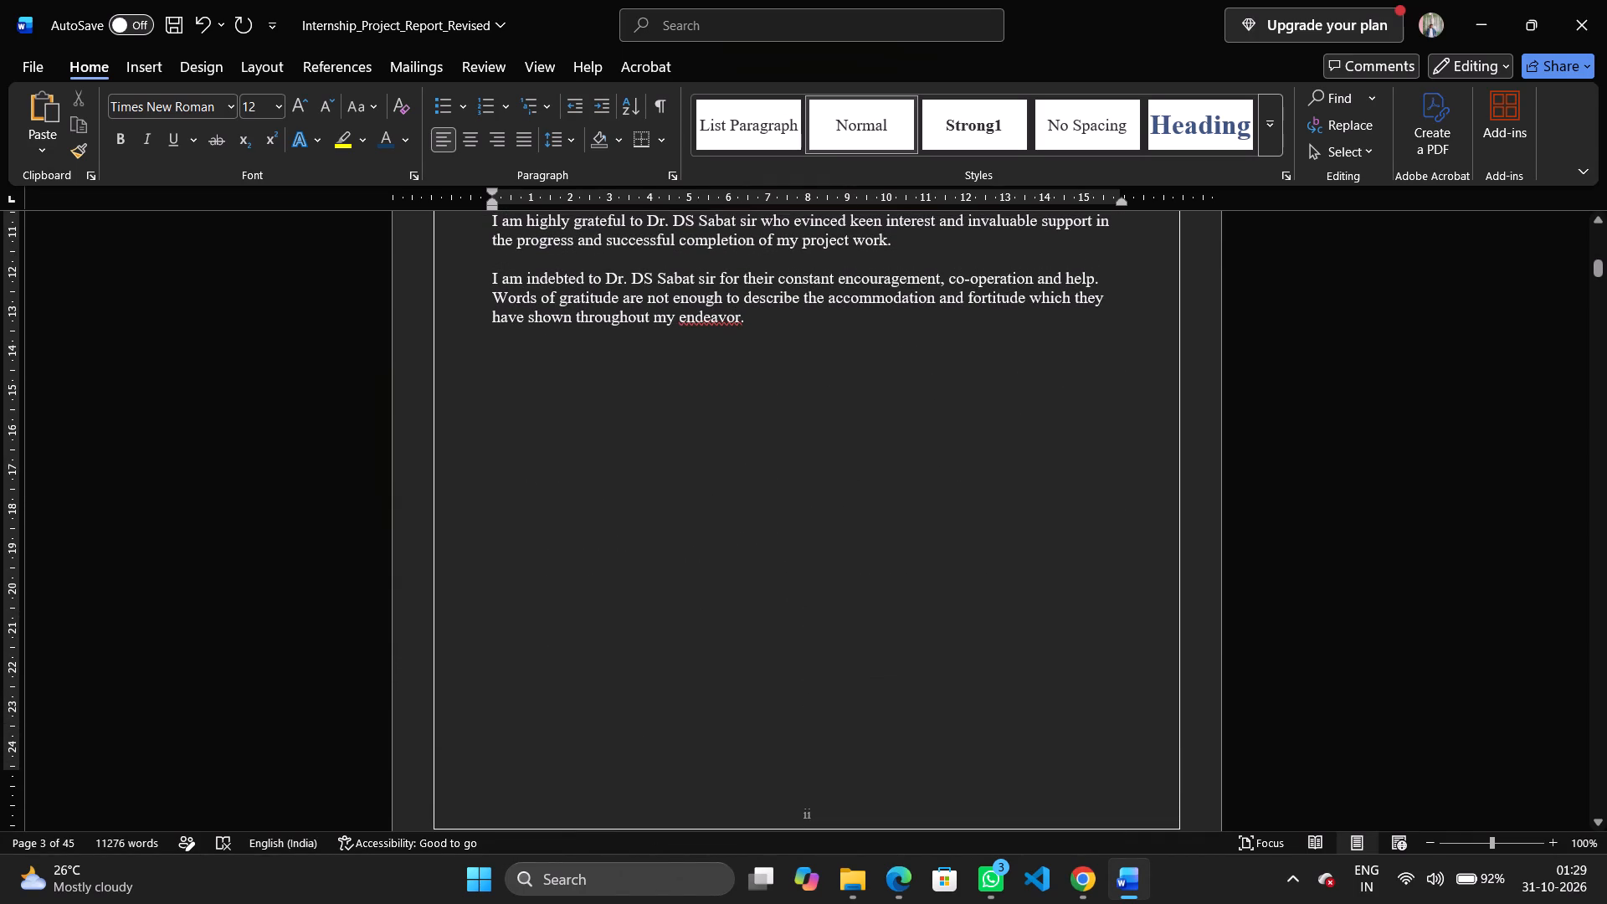
key("Return")
key("Return")
key("Return")
key("Return")
Copy the student details labels, from name to date, from the VLSI project report PDF in Edge and paste them below the acknowledgement in Word.
key("alt+Tab")
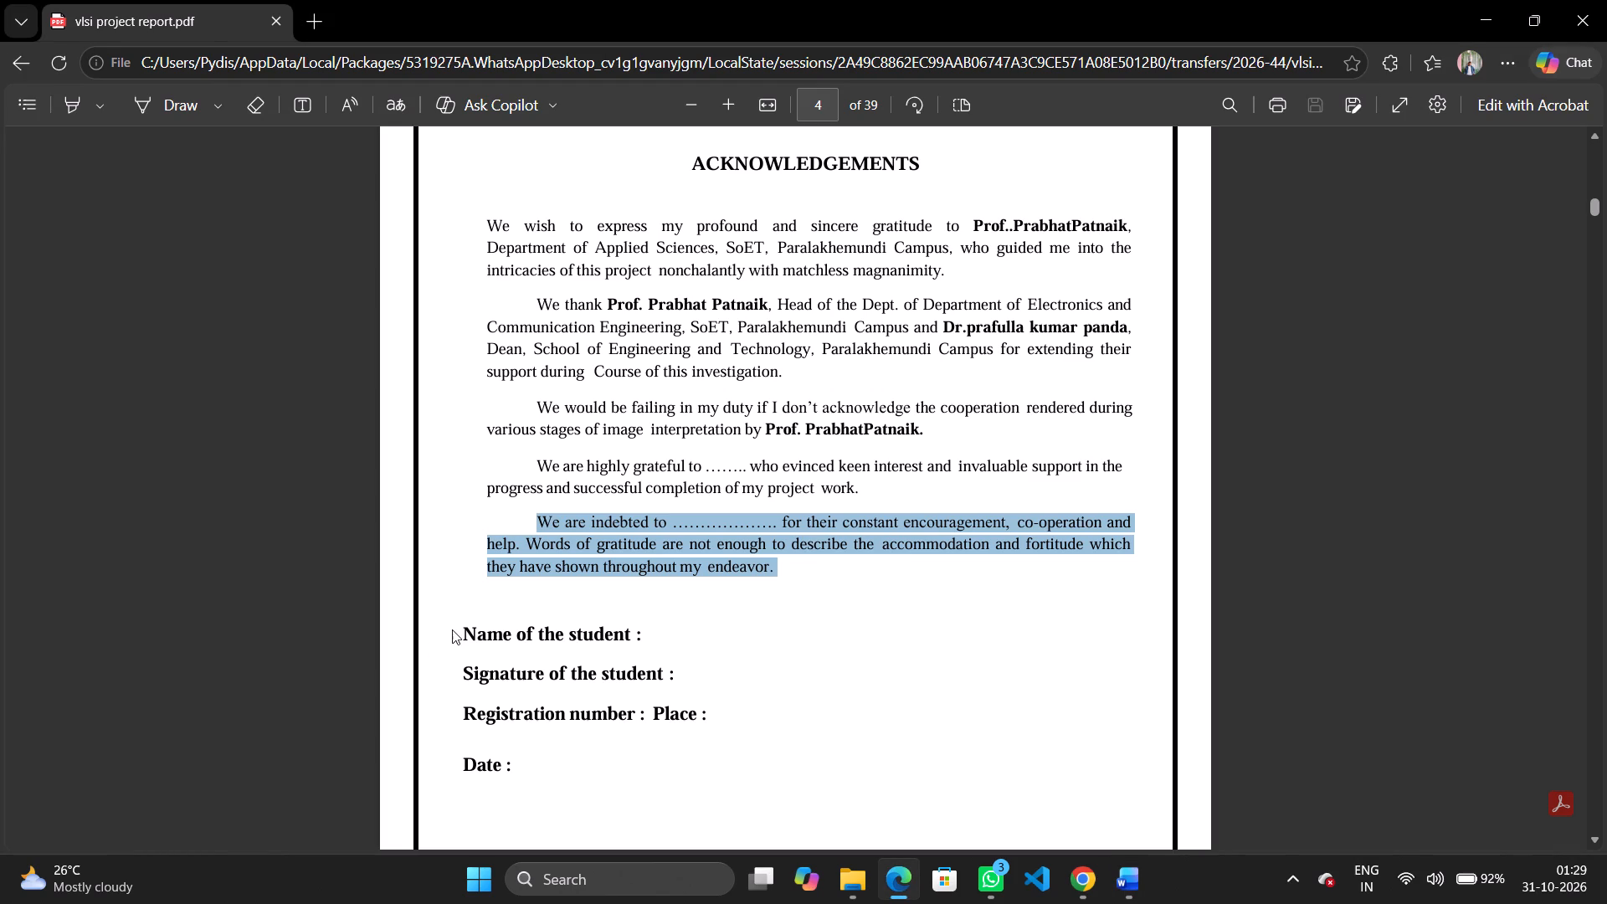
left_click_drag(452, 628, 537, 749)
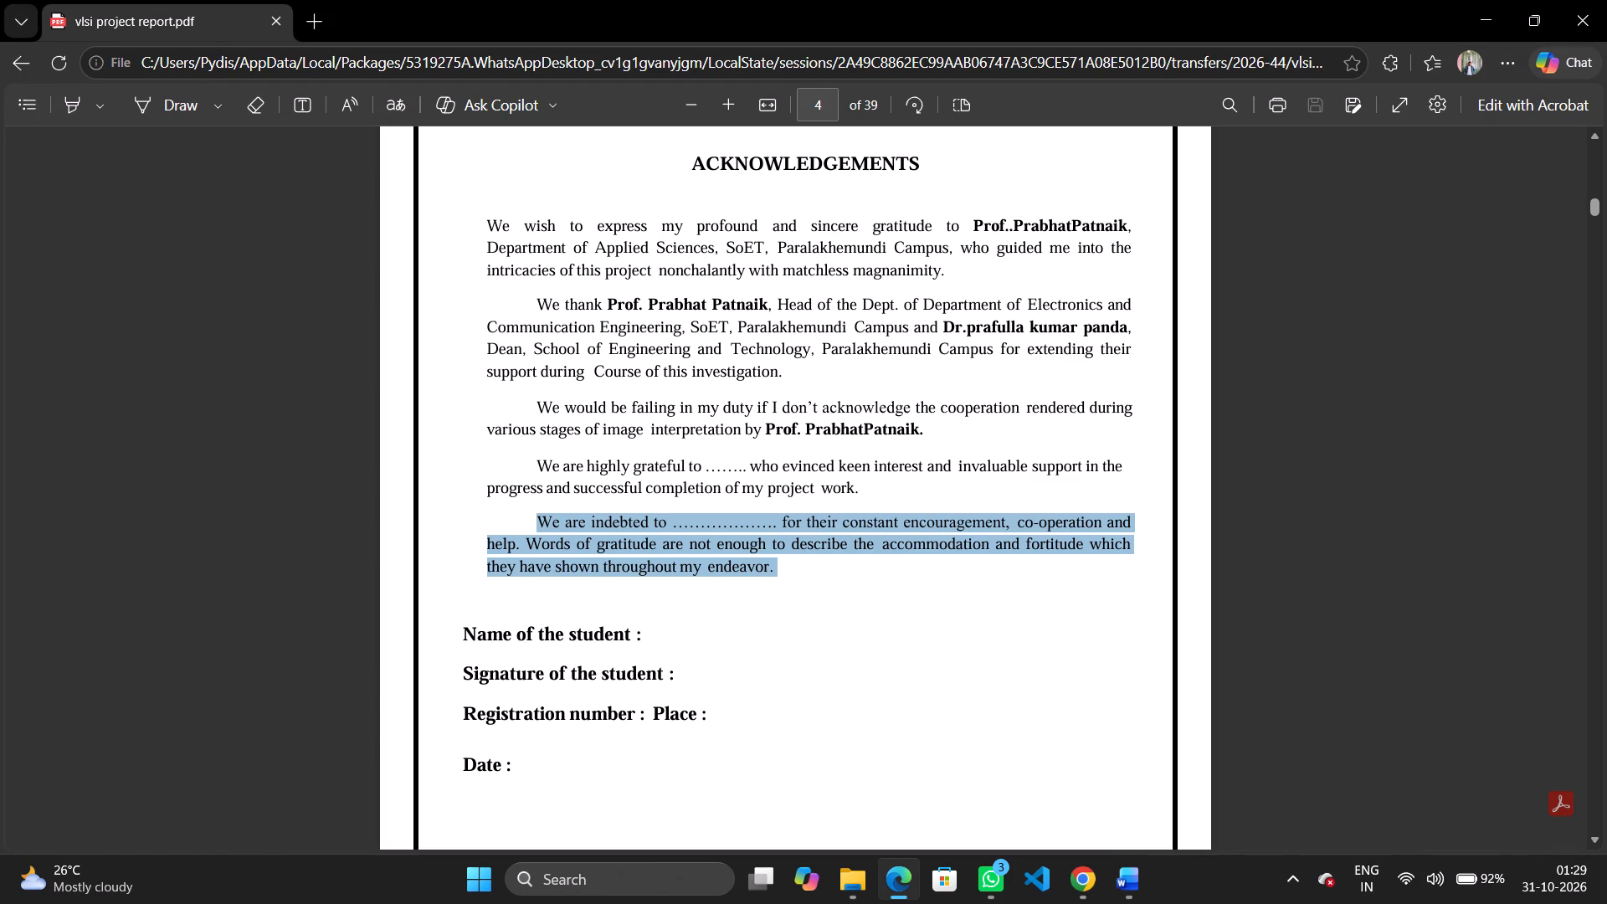
left_click(472, 637)
left_click_drag(462, 632, 518, 768)
key("ctrl+c")
key("alt+Tab")
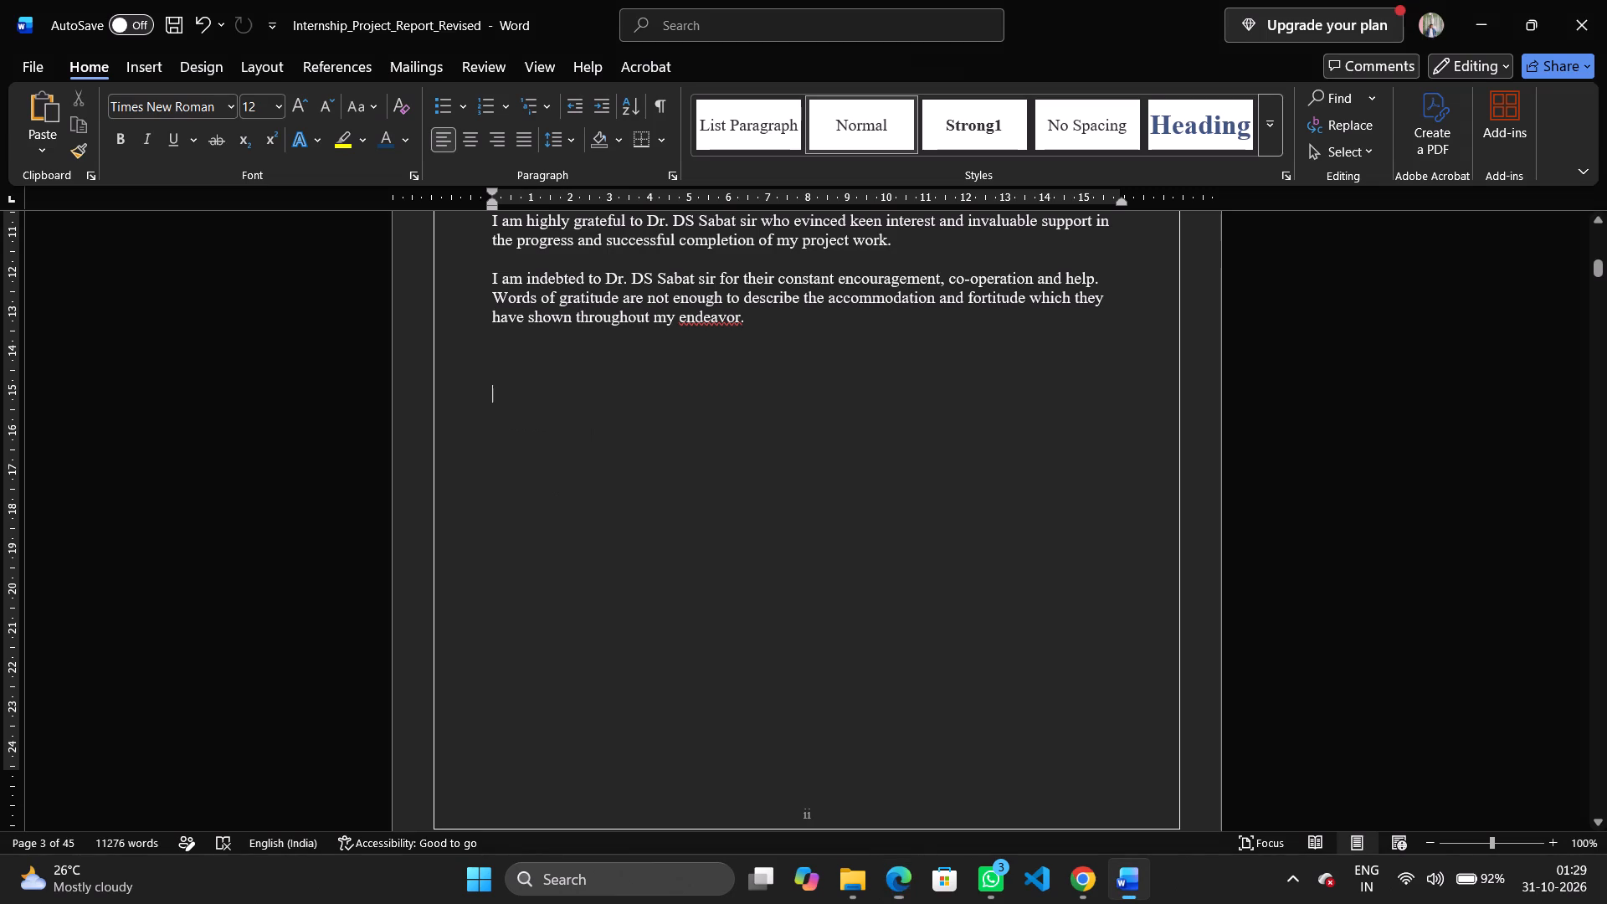
key("ctrl+v")
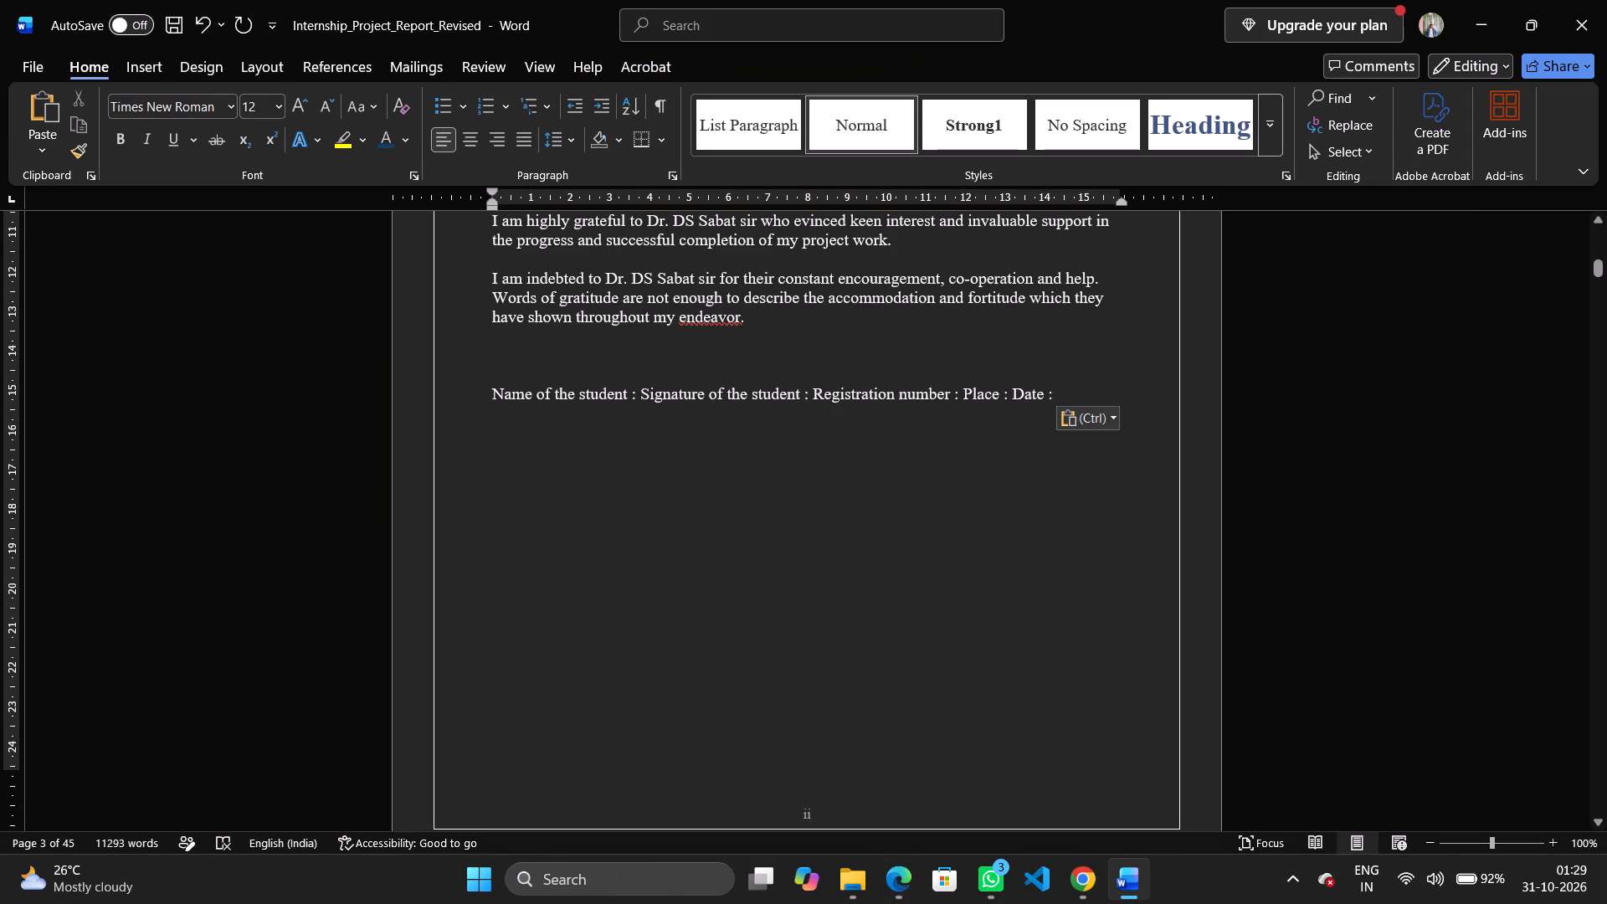
Enter the student's full name after "Name of the student :" and start the signature label on a new line.
left_click(639, 397)
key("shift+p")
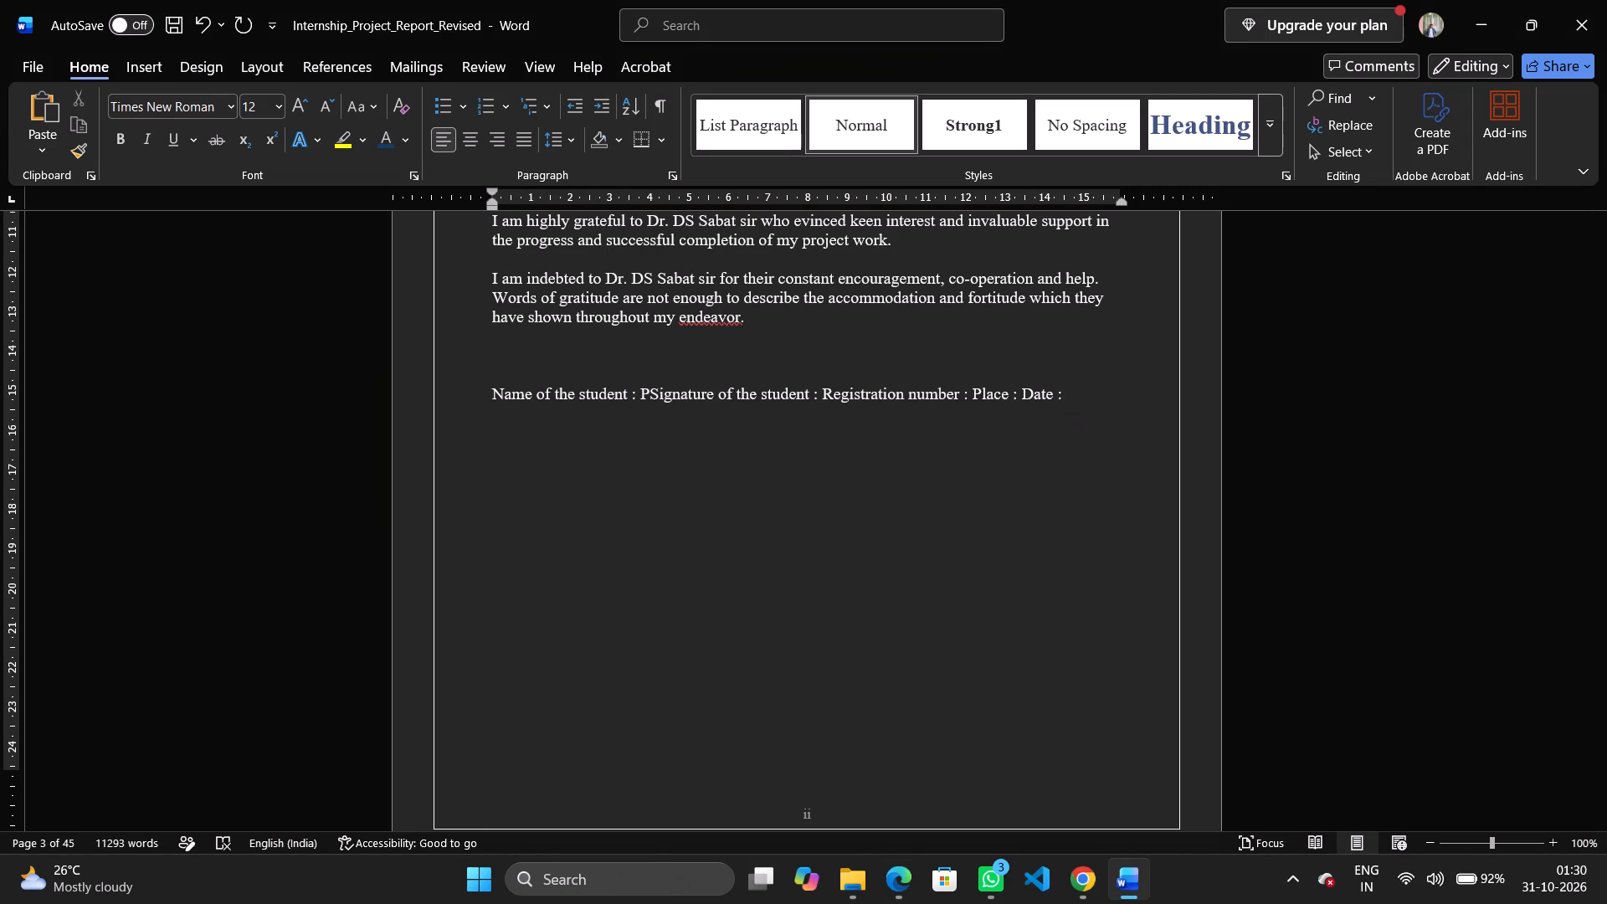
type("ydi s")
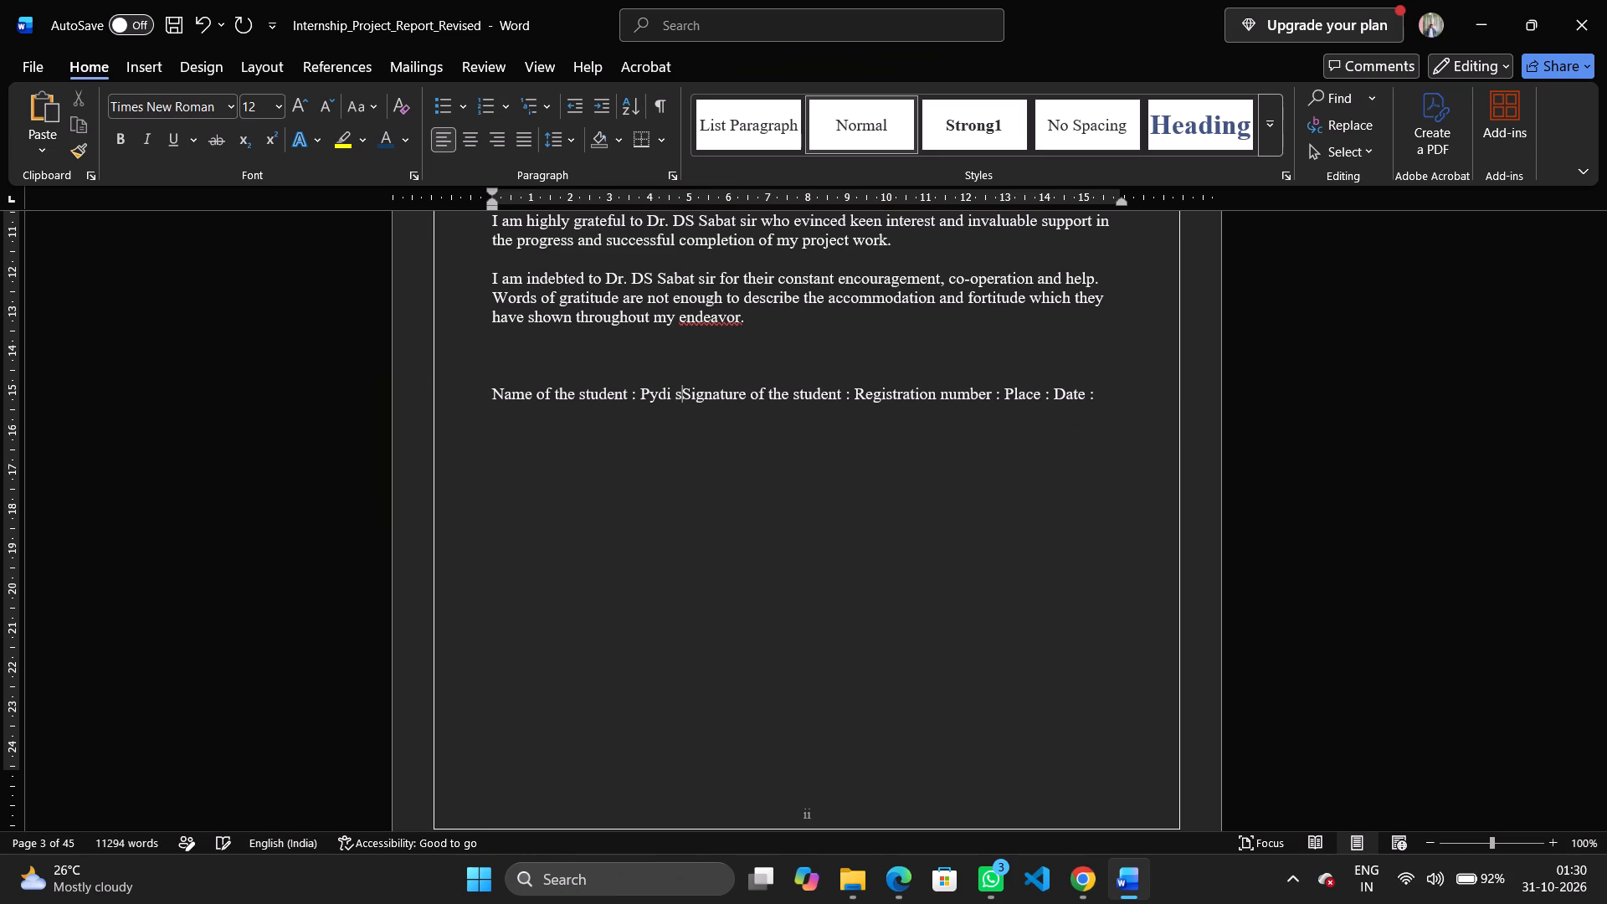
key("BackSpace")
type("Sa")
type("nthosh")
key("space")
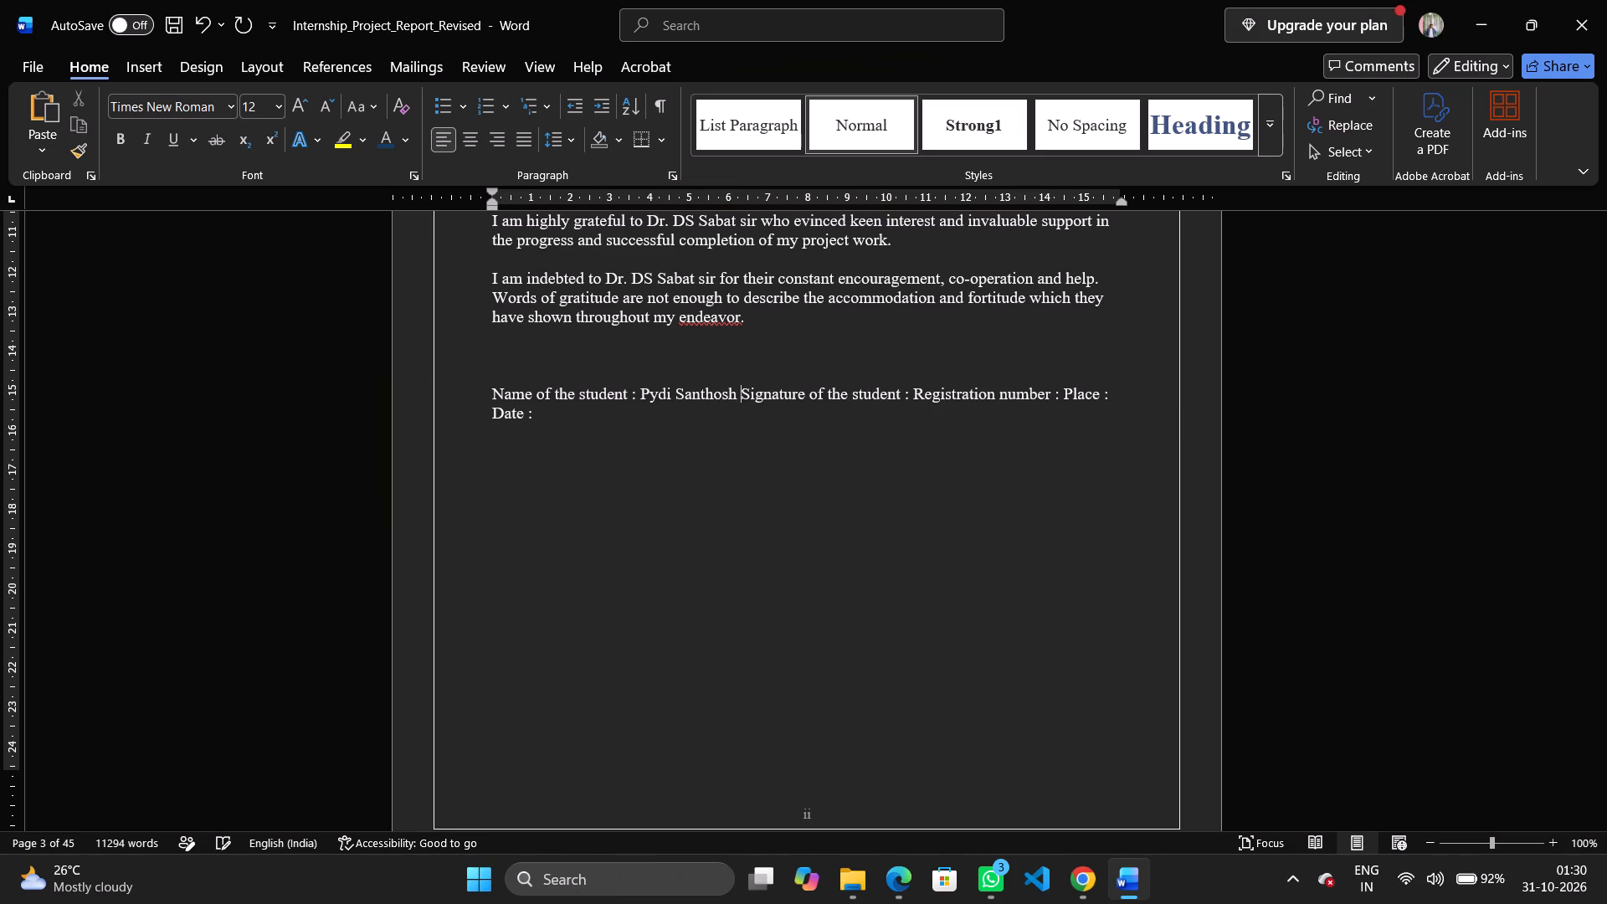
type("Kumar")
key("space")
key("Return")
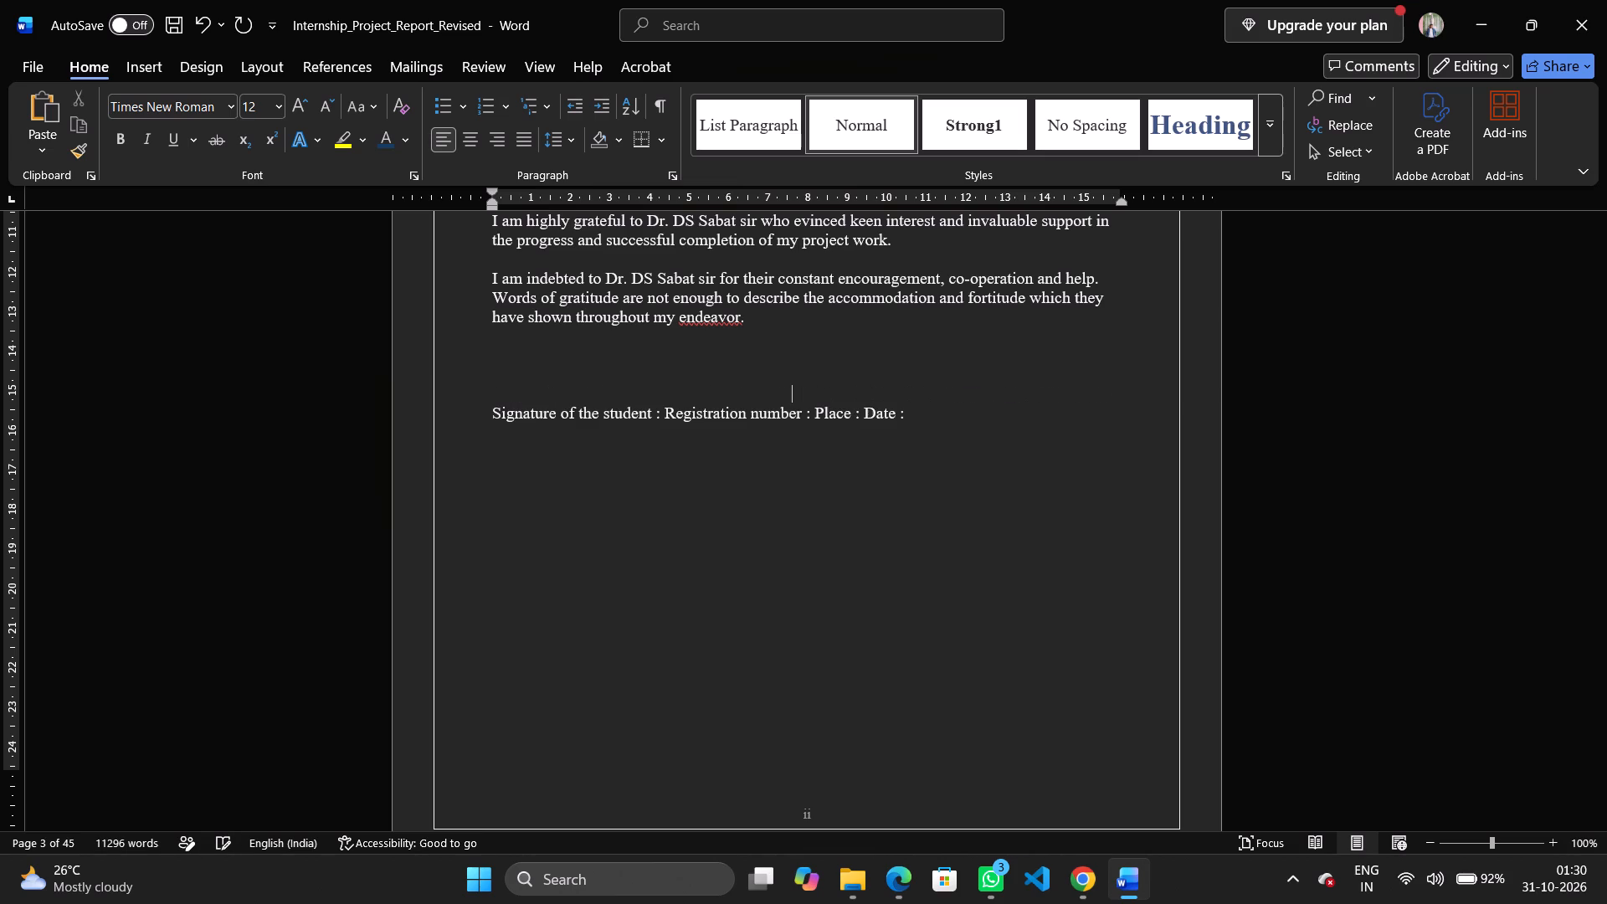
Put the "Registration number :" label on its own line below the signature label, without a leading space.
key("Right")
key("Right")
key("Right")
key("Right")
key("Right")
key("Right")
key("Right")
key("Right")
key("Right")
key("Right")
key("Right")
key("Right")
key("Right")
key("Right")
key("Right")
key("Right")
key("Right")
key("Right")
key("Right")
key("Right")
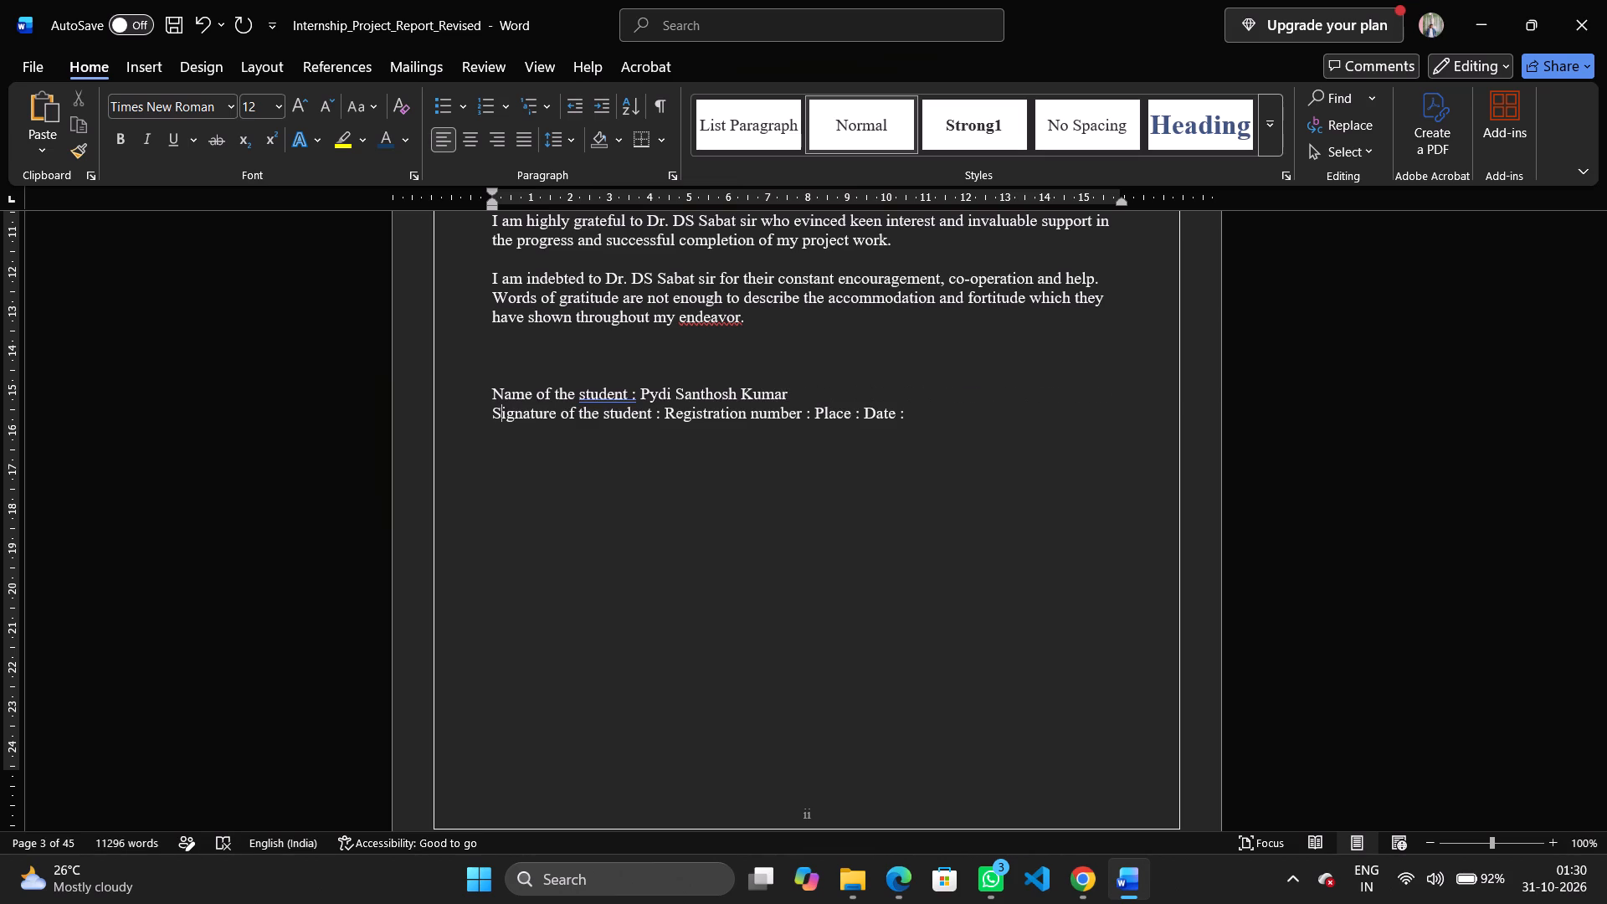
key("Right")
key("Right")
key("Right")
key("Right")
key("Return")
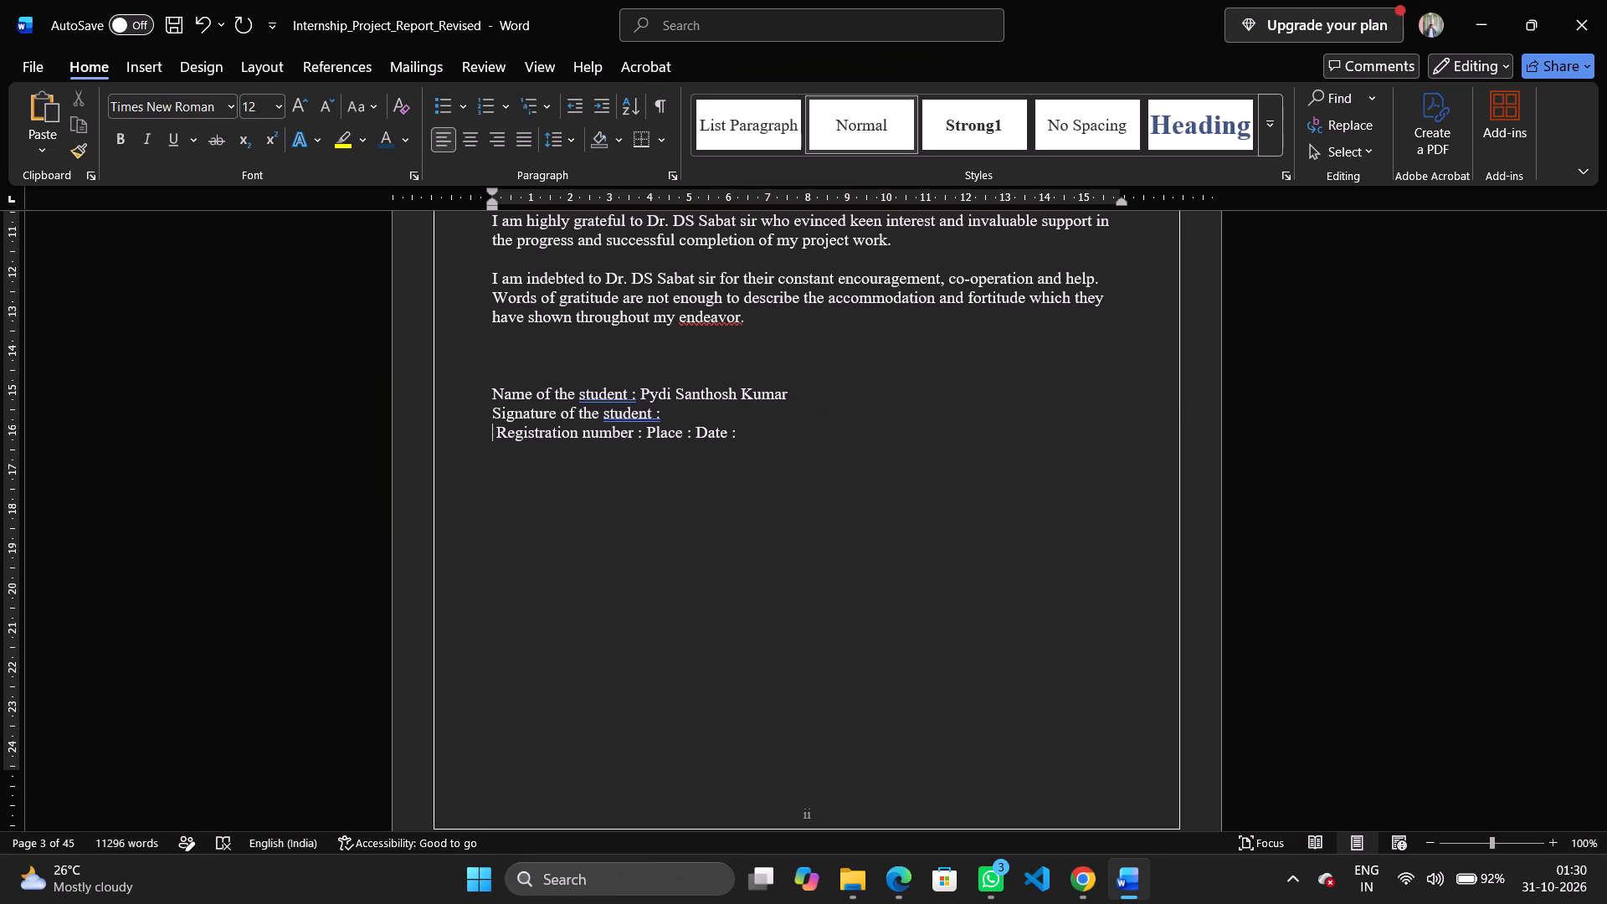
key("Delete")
Enter the student's registration number after its label and move the "Place :" label onto a new line.
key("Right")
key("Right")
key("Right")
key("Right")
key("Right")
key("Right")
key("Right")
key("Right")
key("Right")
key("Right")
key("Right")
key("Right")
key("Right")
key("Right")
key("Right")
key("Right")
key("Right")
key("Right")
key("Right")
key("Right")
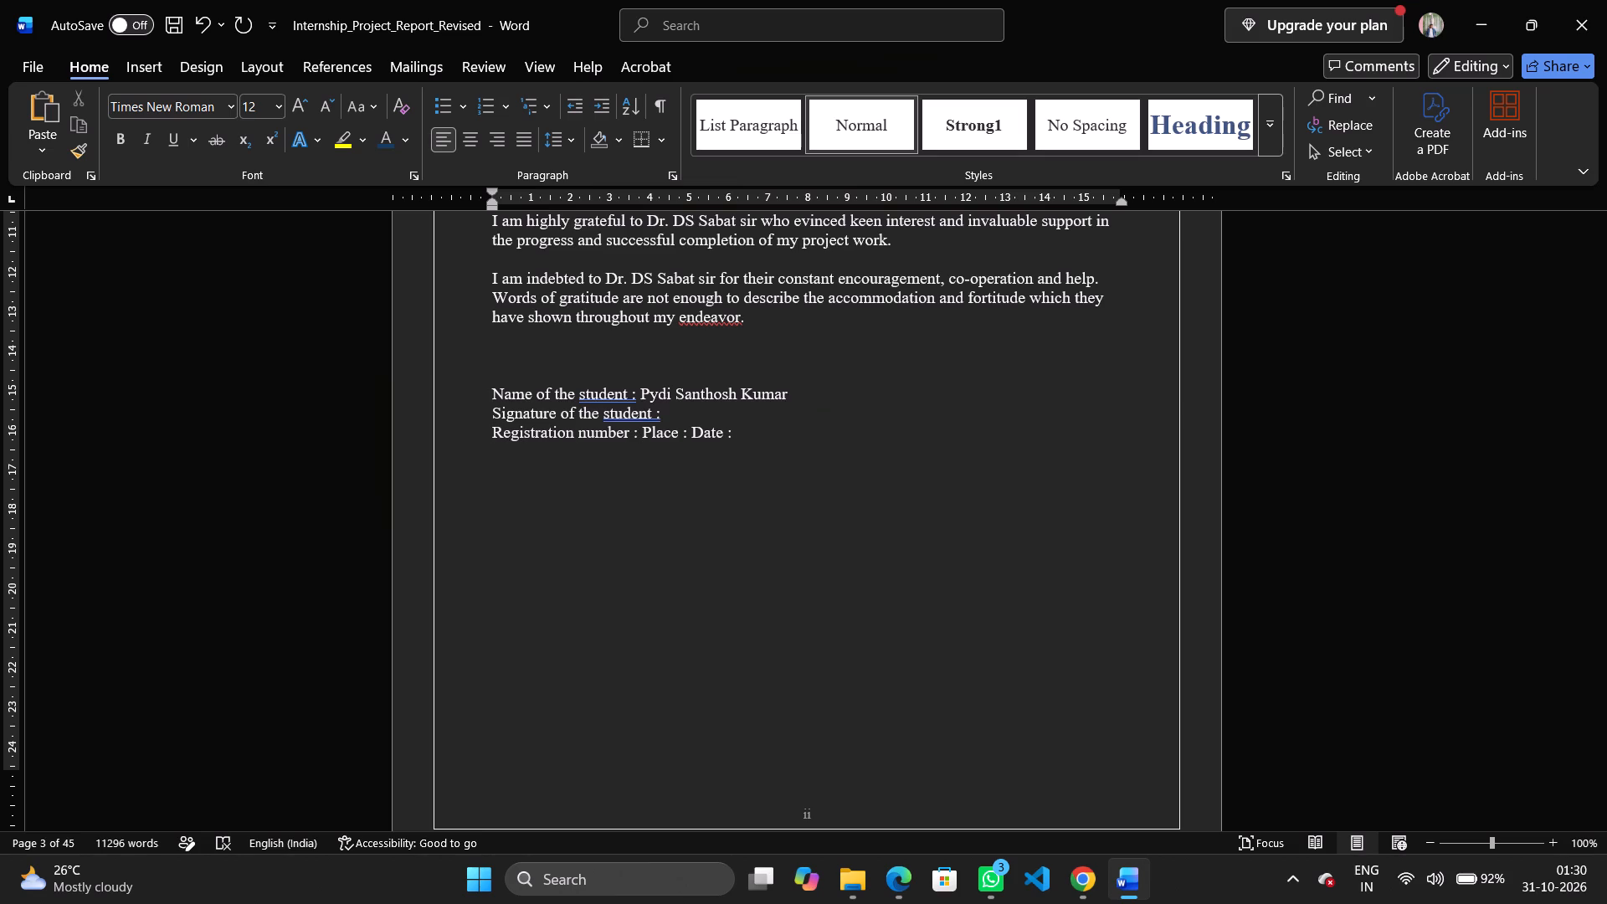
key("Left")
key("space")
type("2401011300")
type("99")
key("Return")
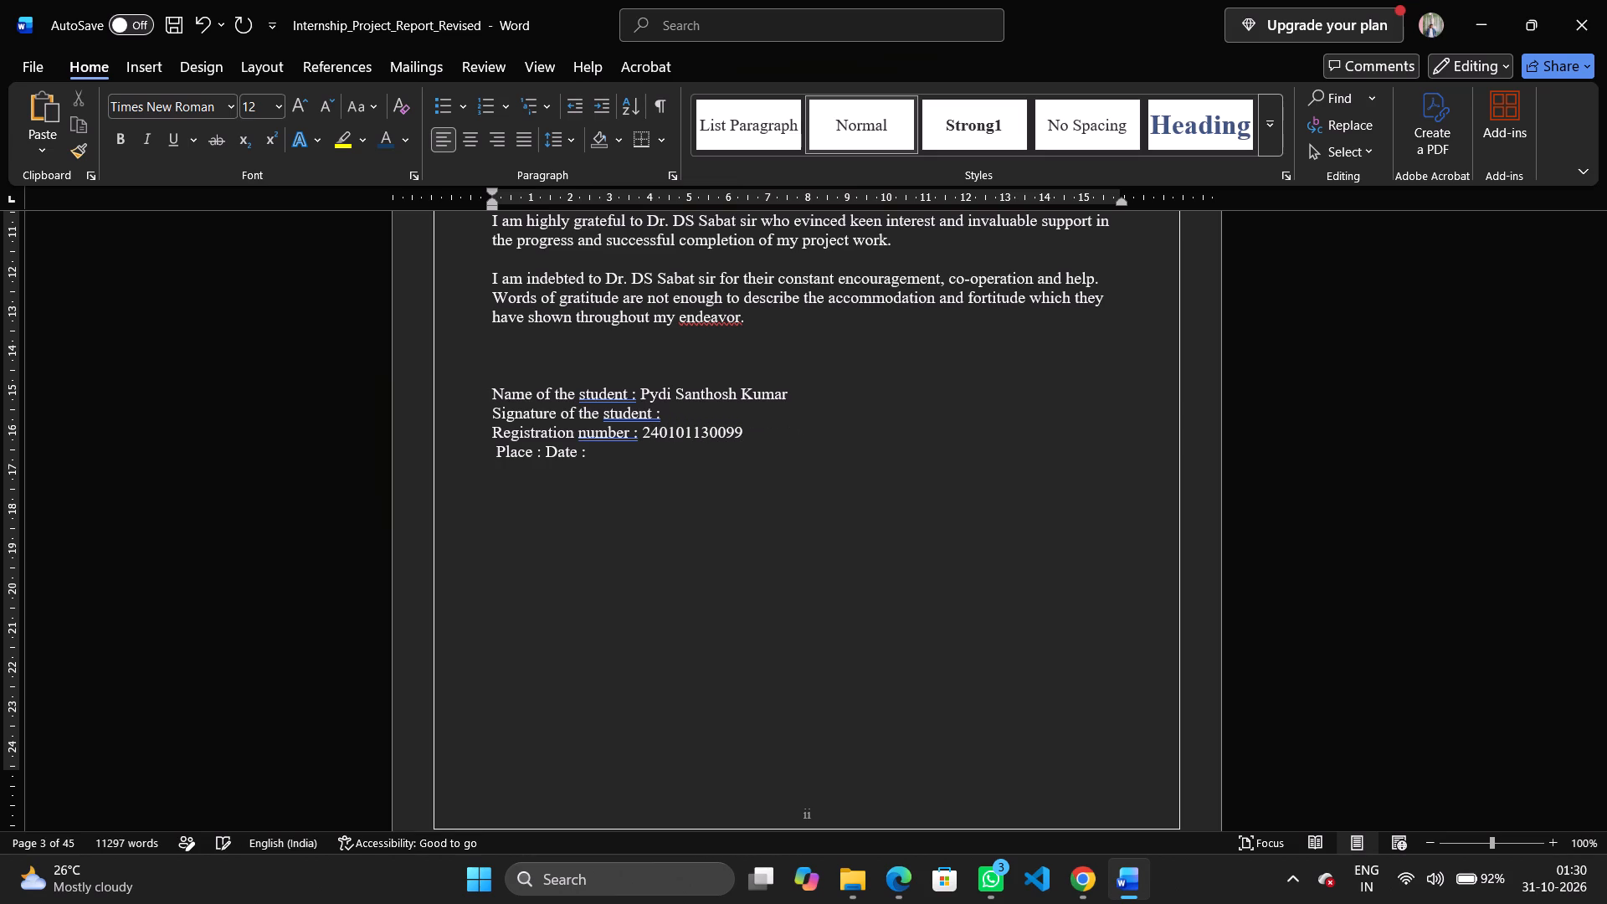
Put the "Date :" label on its own line below the place label and remove the leading space before "Place :".
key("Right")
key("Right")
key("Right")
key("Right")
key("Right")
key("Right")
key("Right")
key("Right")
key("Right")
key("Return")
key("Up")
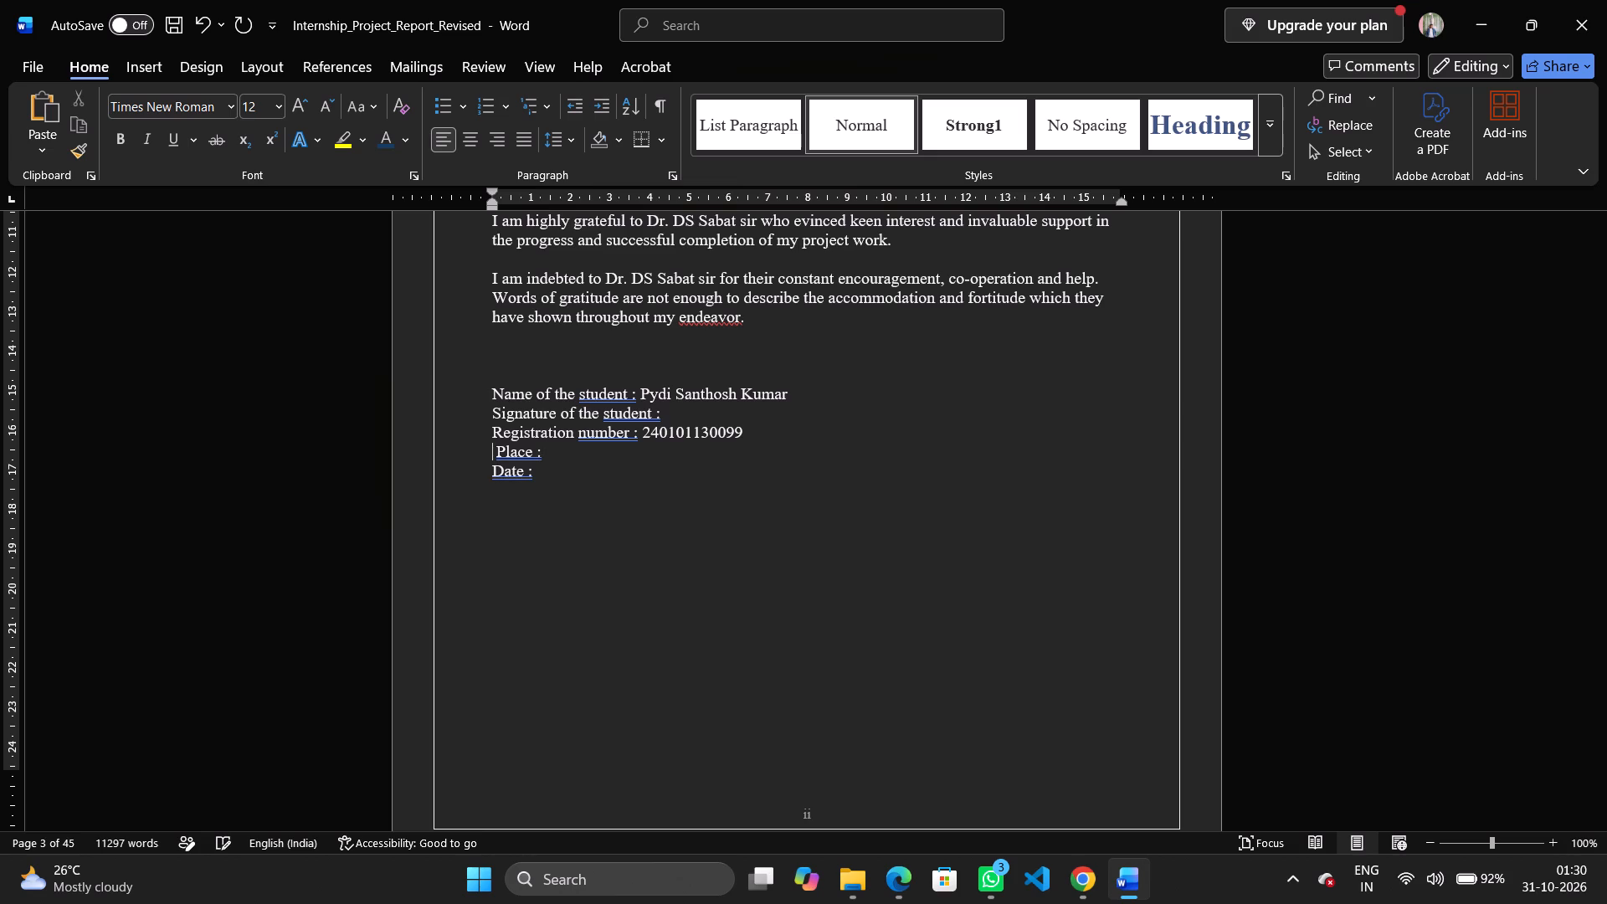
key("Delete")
Enter Paralakhemundi after the "Place :" label in the student details block.
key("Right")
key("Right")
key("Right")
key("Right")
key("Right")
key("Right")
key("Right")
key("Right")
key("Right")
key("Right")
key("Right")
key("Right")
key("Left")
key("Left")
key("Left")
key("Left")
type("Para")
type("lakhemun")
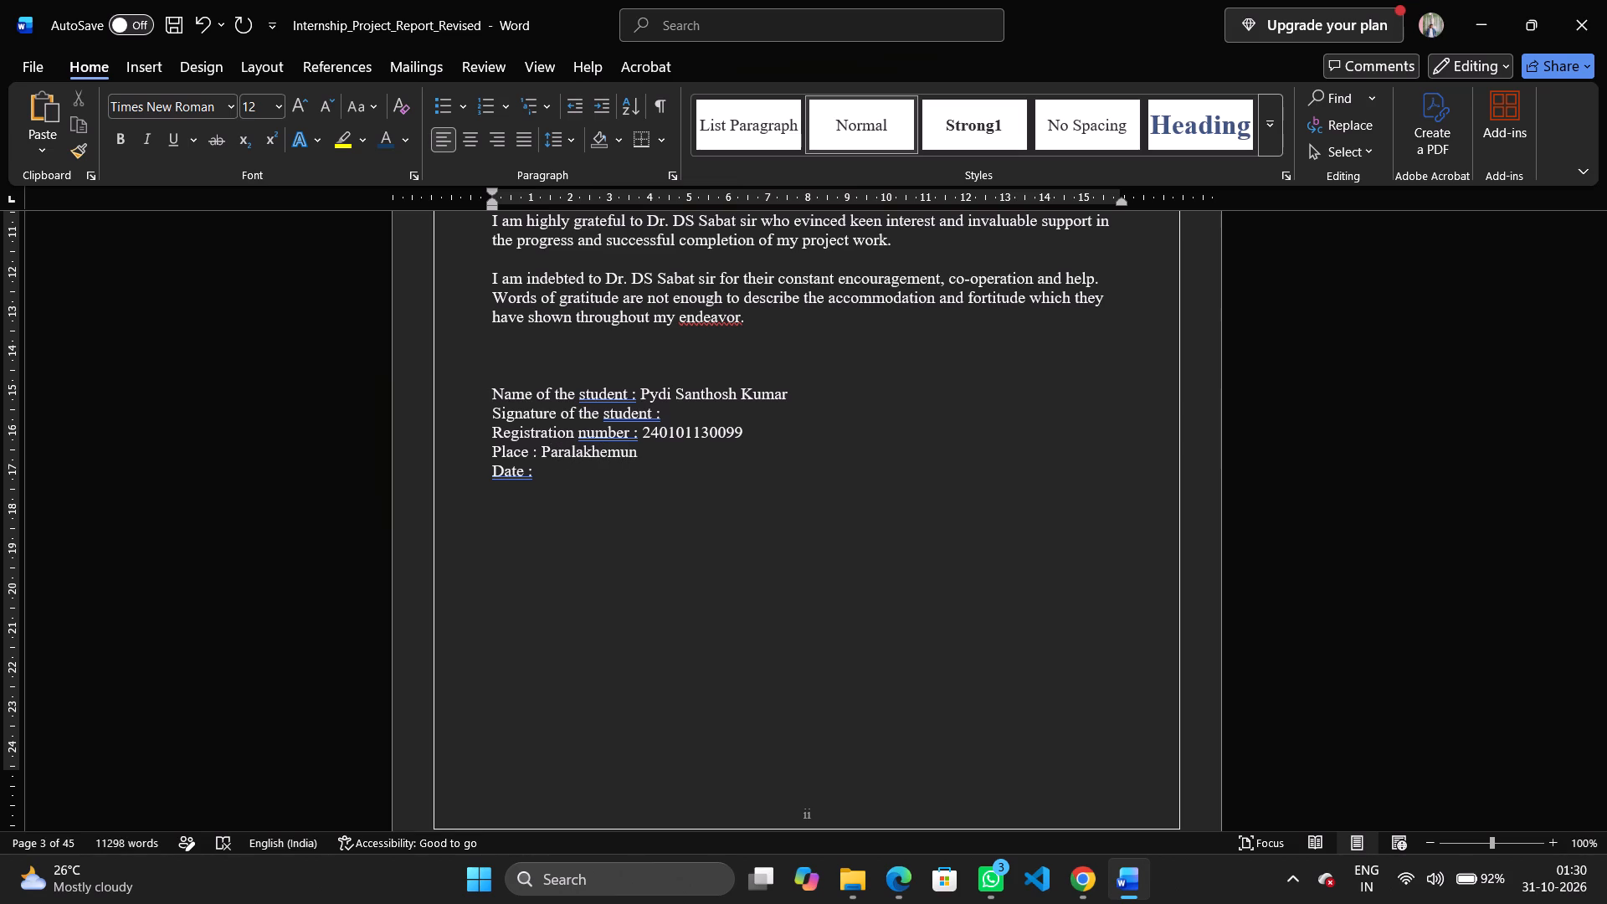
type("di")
Insert a blank line after each of the name, signature, registration number and place lines.
left_click(798, 397)
key("Return")
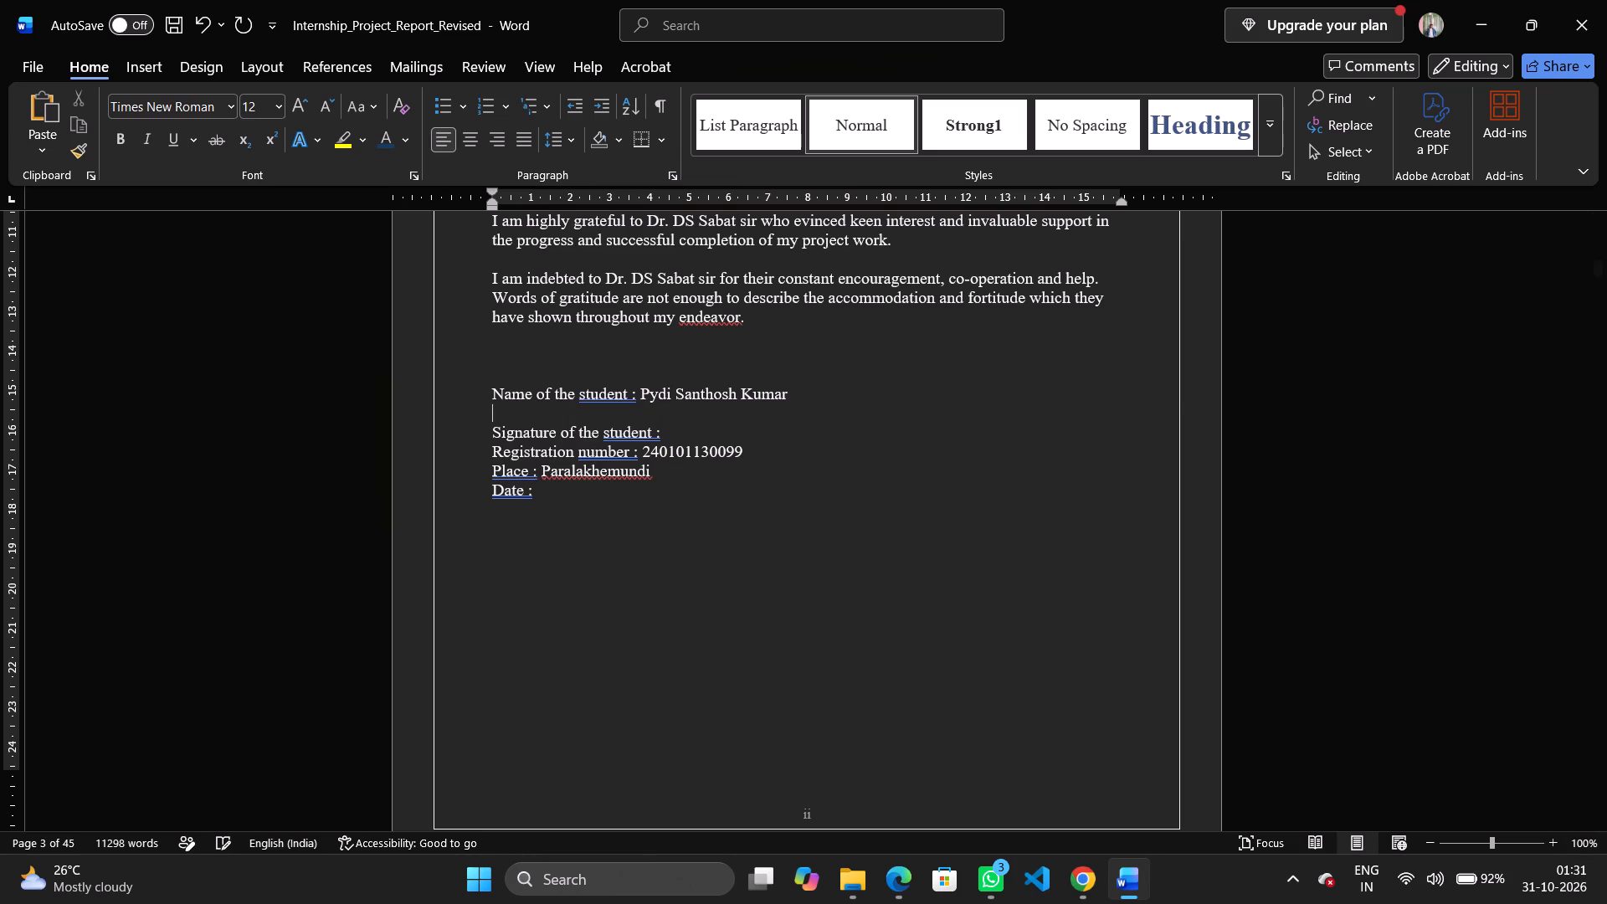
left_click(705, 435)
key("Return")
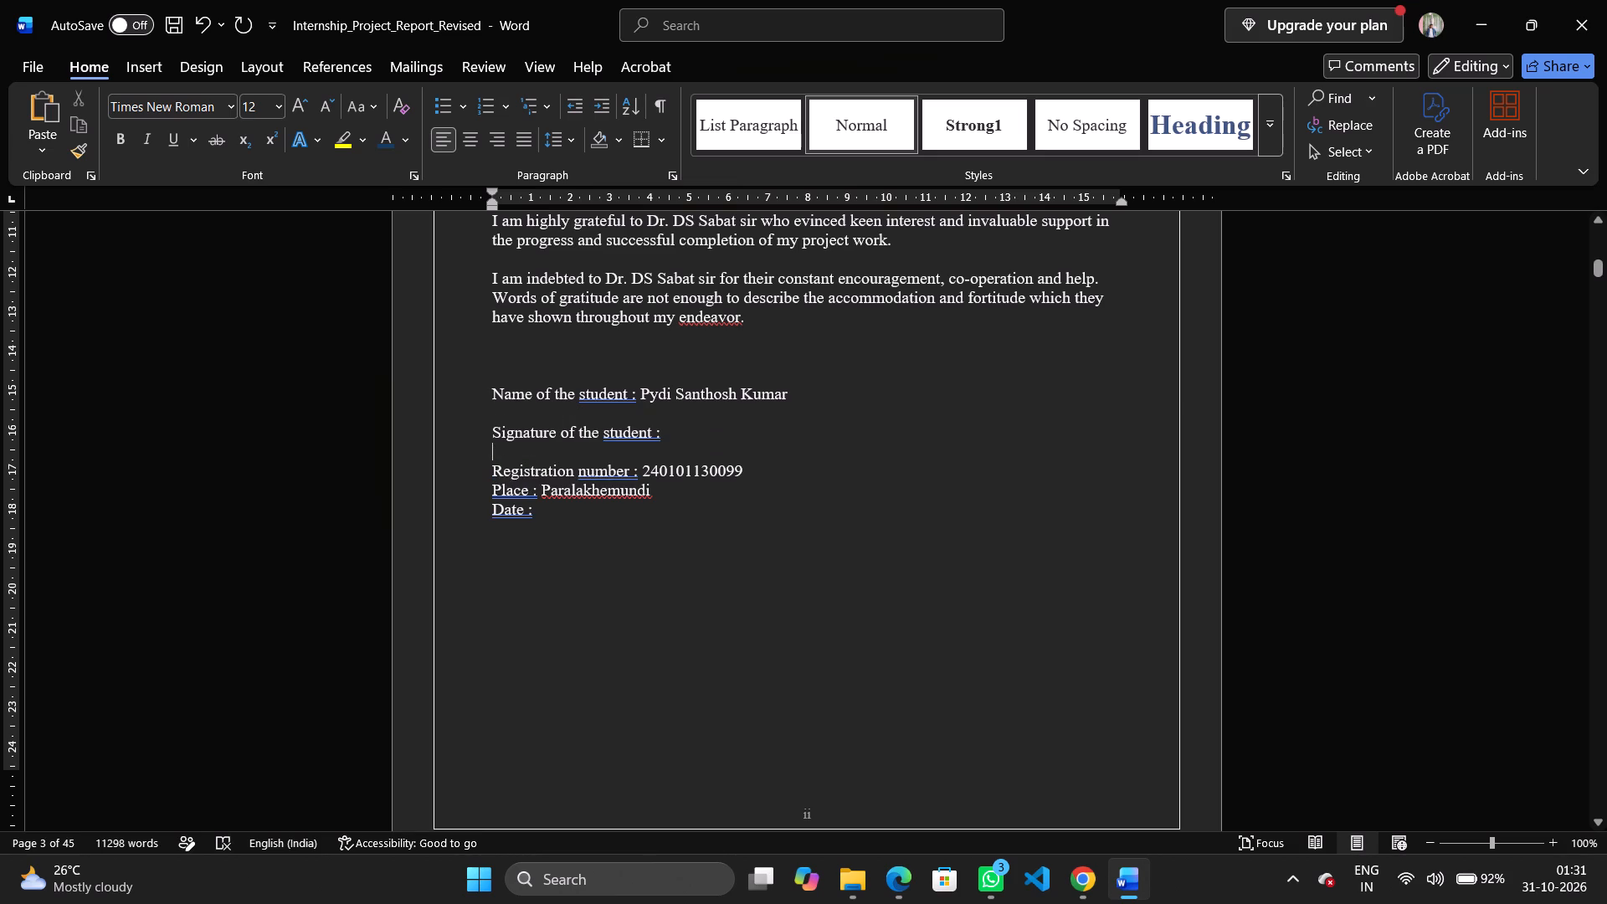
left_click(764, 470)
key("Return")
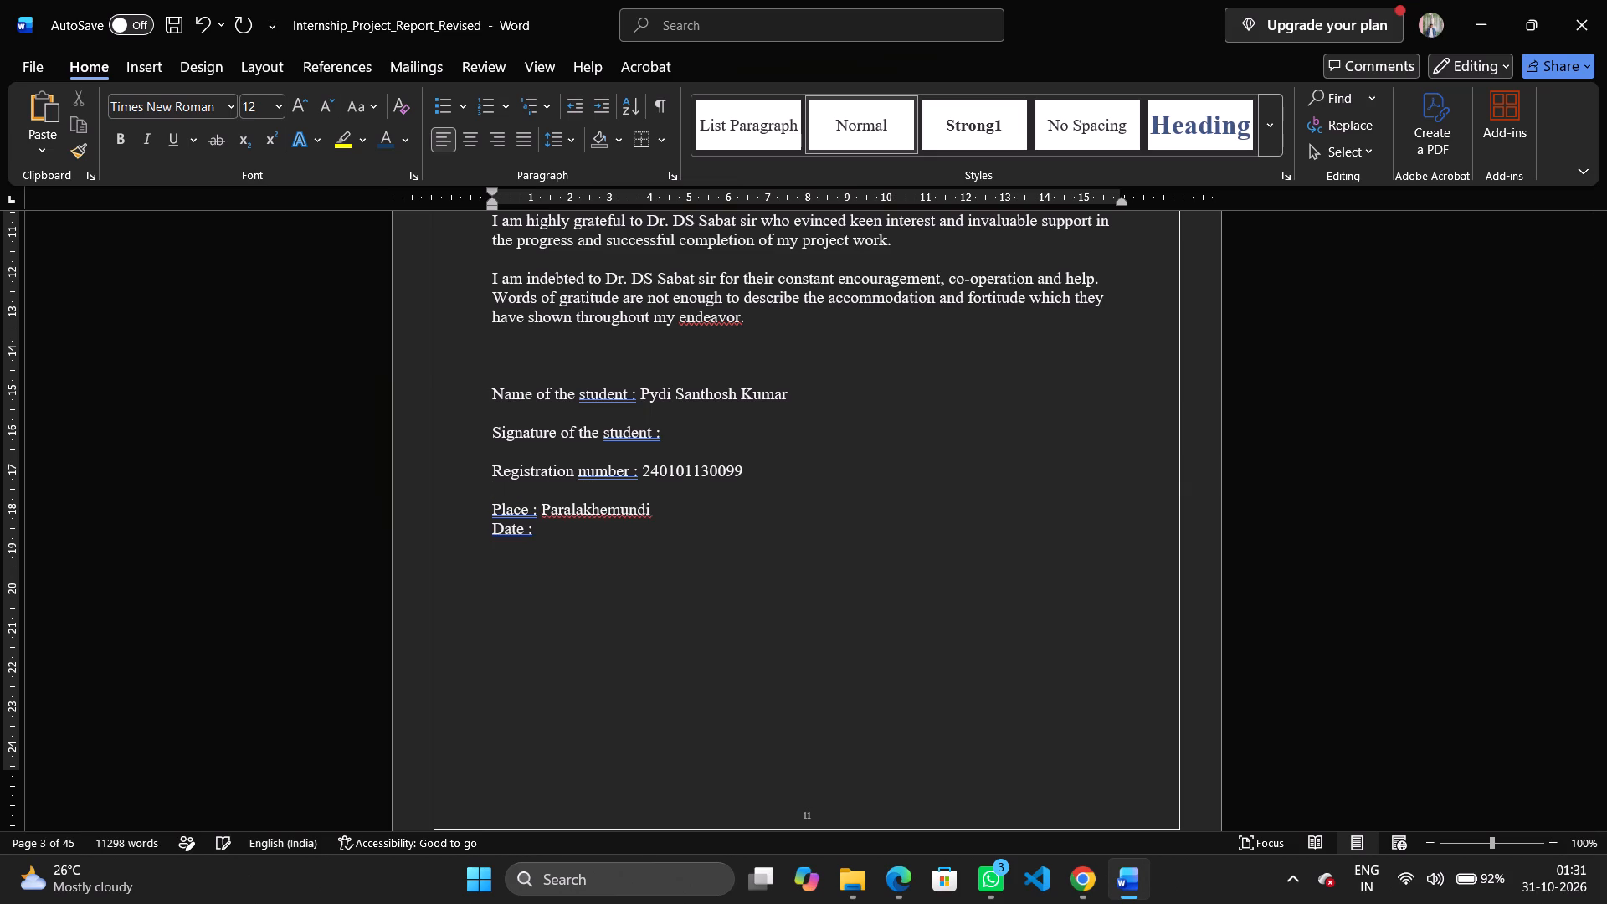
left_click(708, 513)
key("Return")
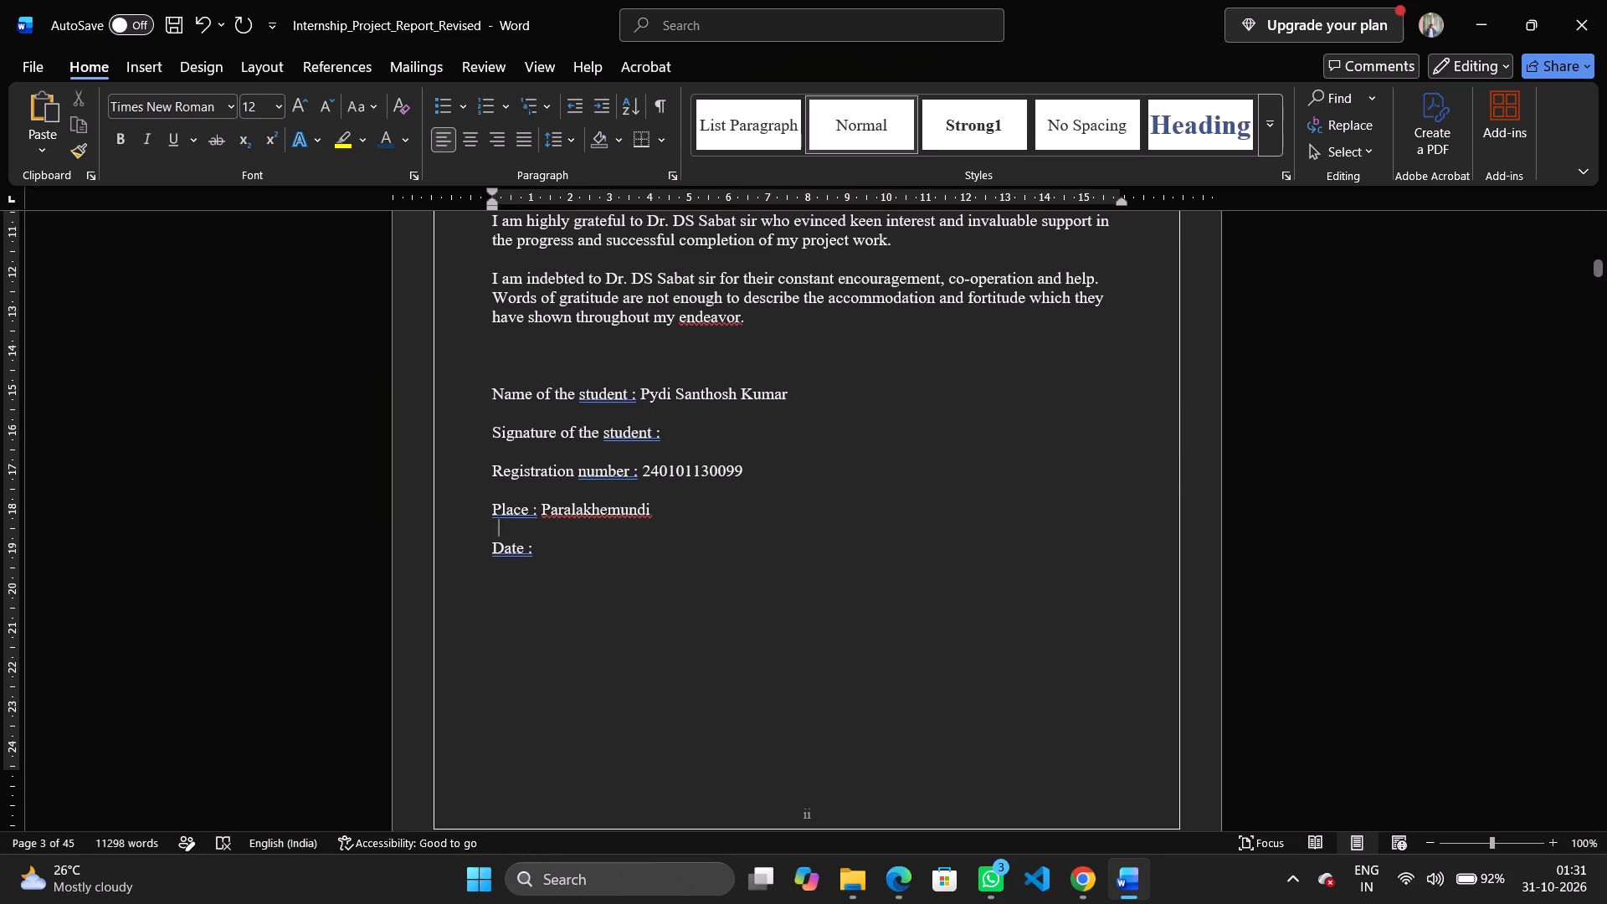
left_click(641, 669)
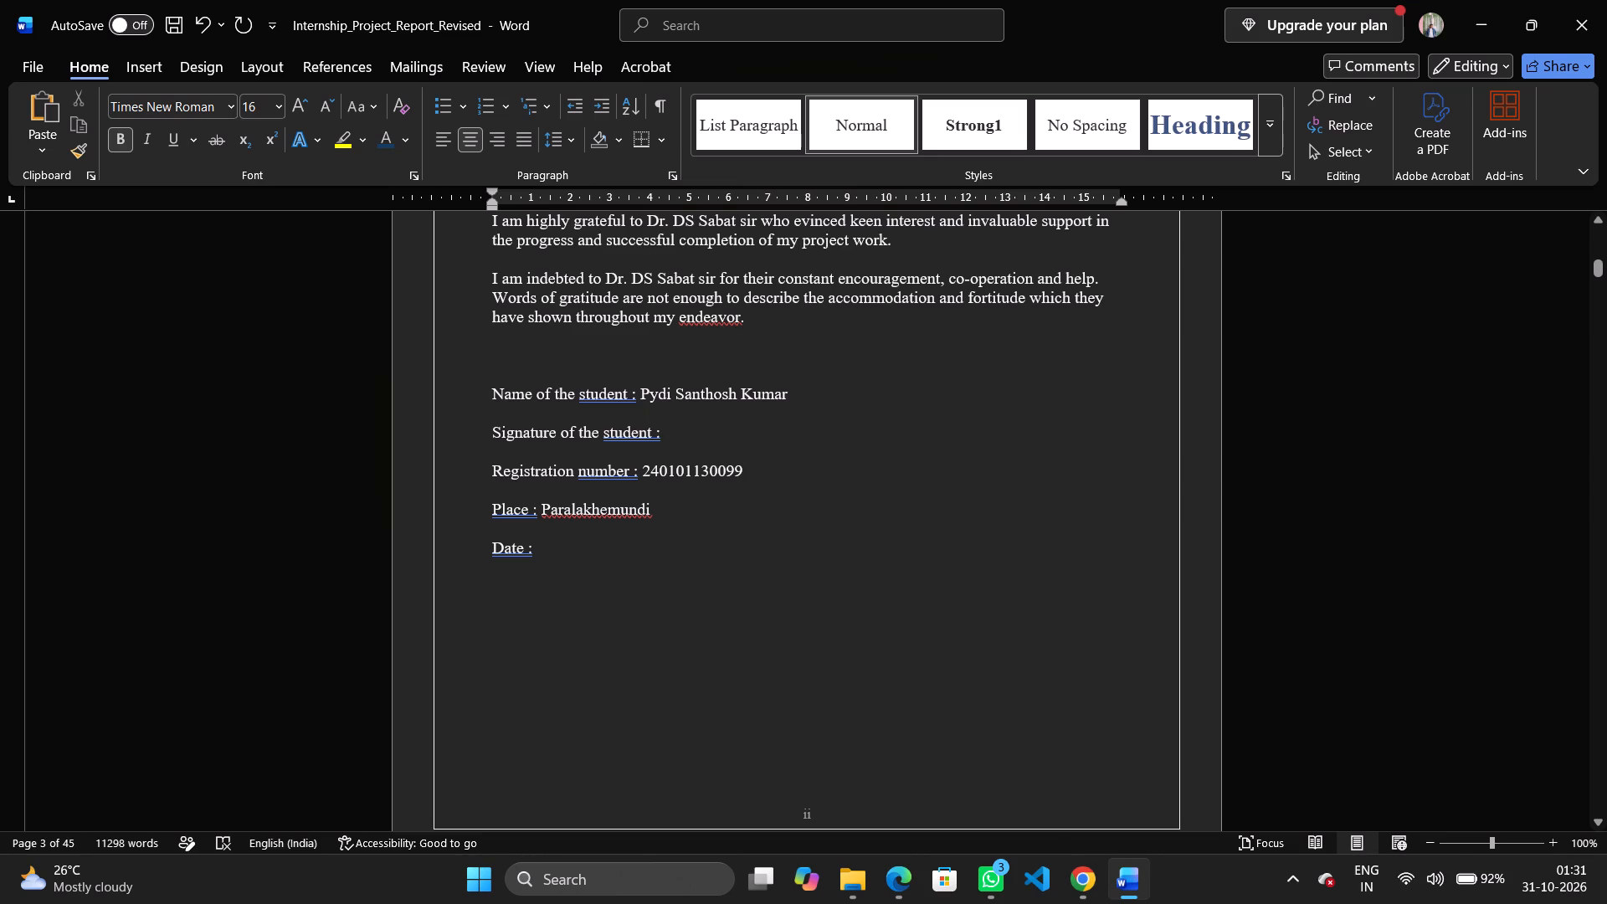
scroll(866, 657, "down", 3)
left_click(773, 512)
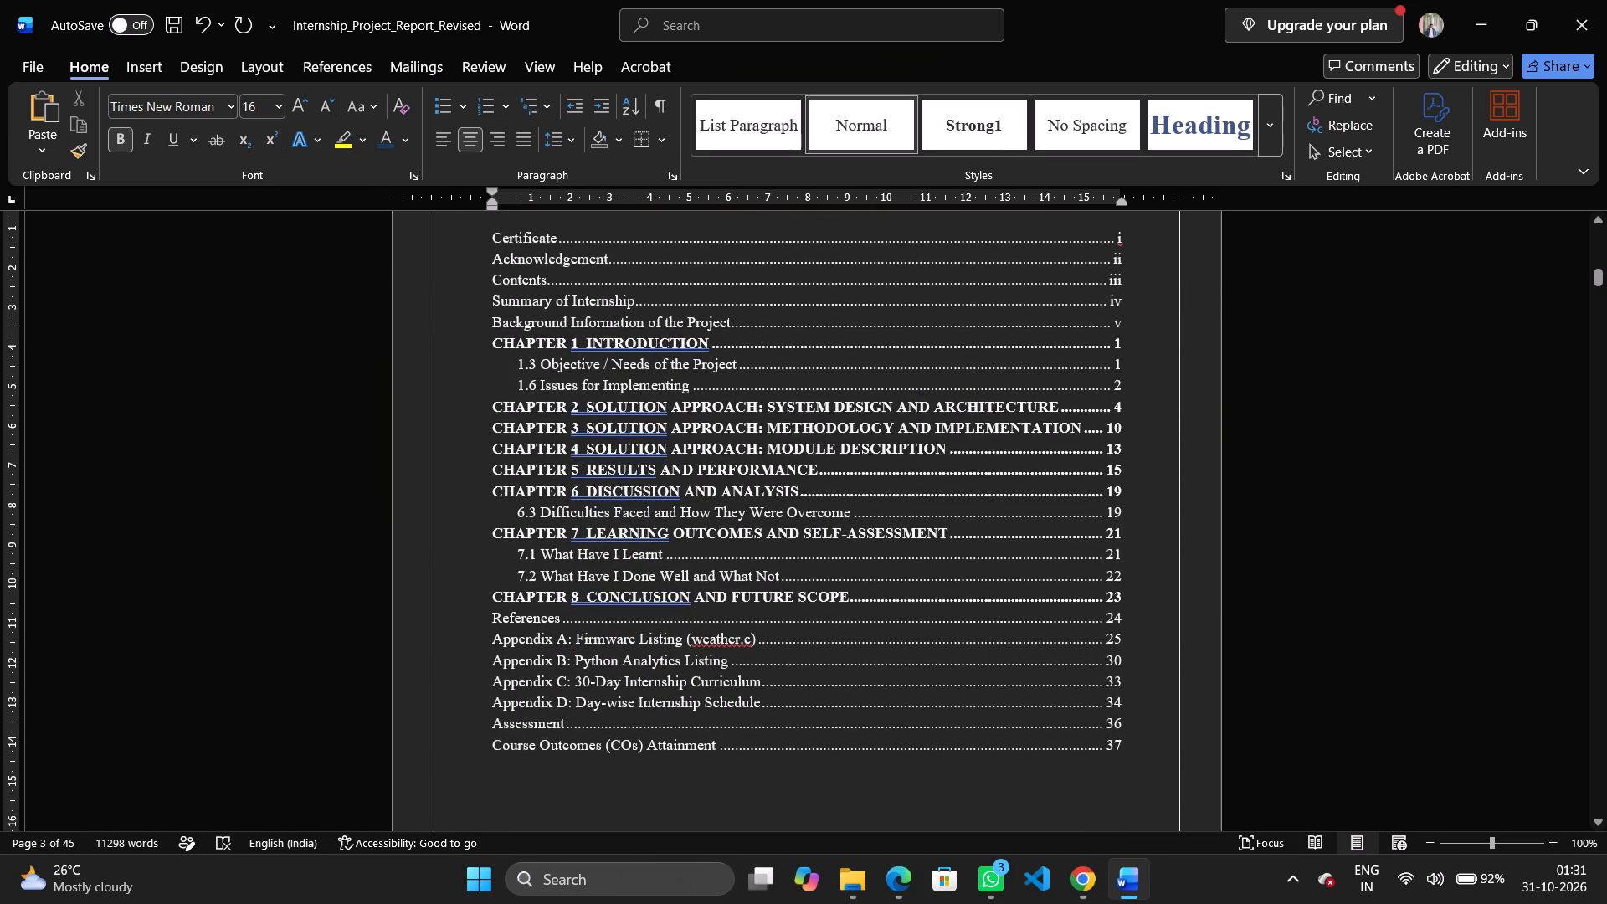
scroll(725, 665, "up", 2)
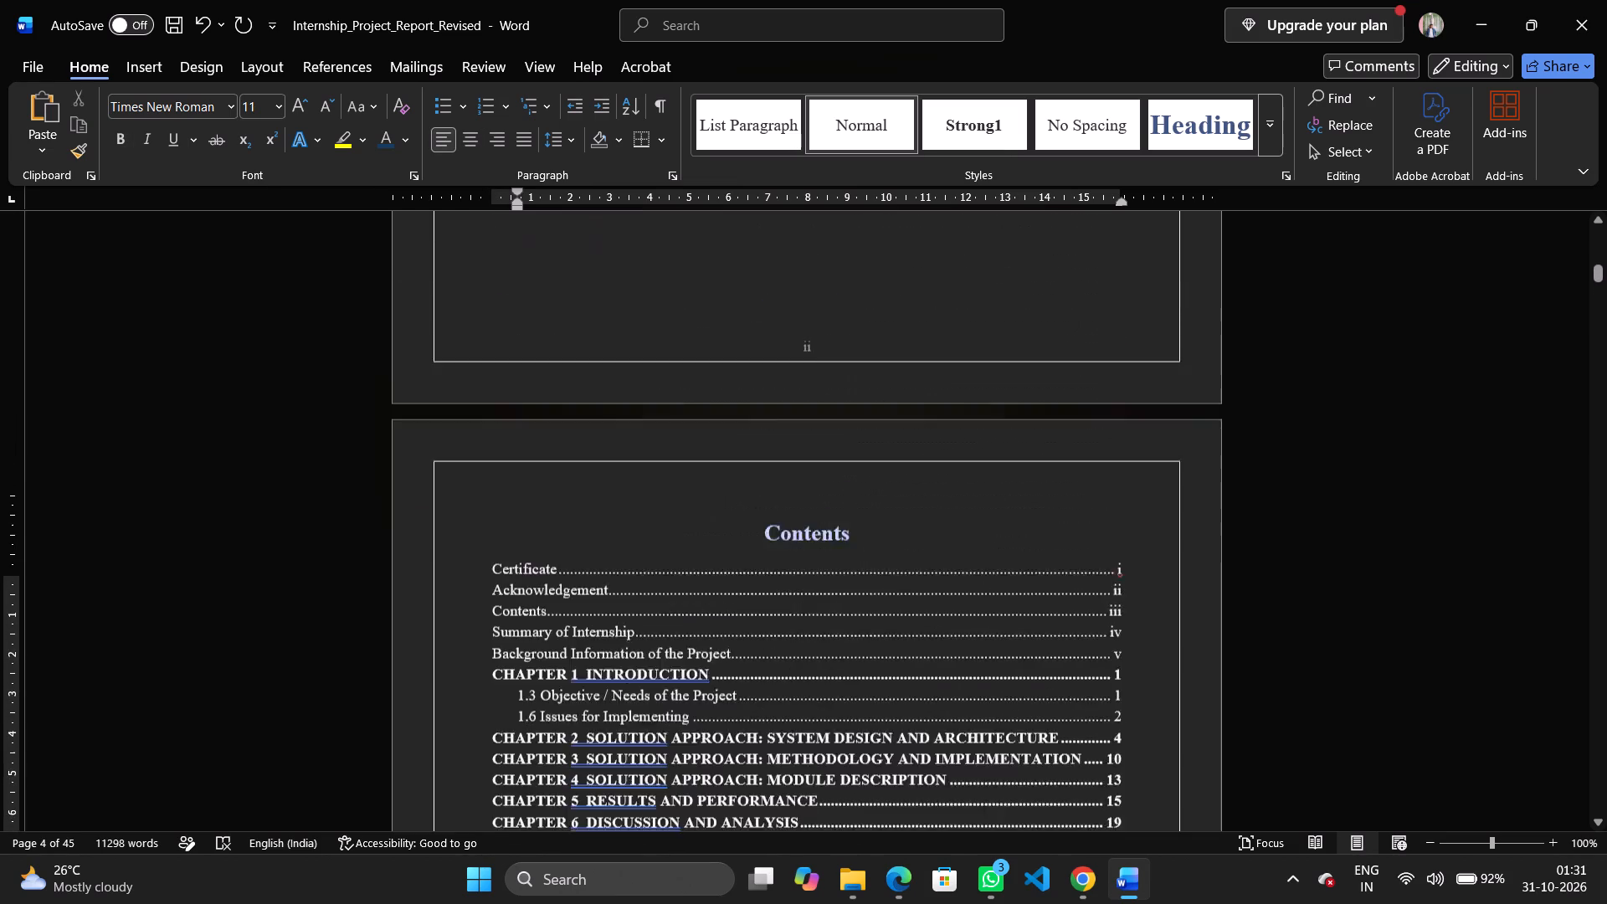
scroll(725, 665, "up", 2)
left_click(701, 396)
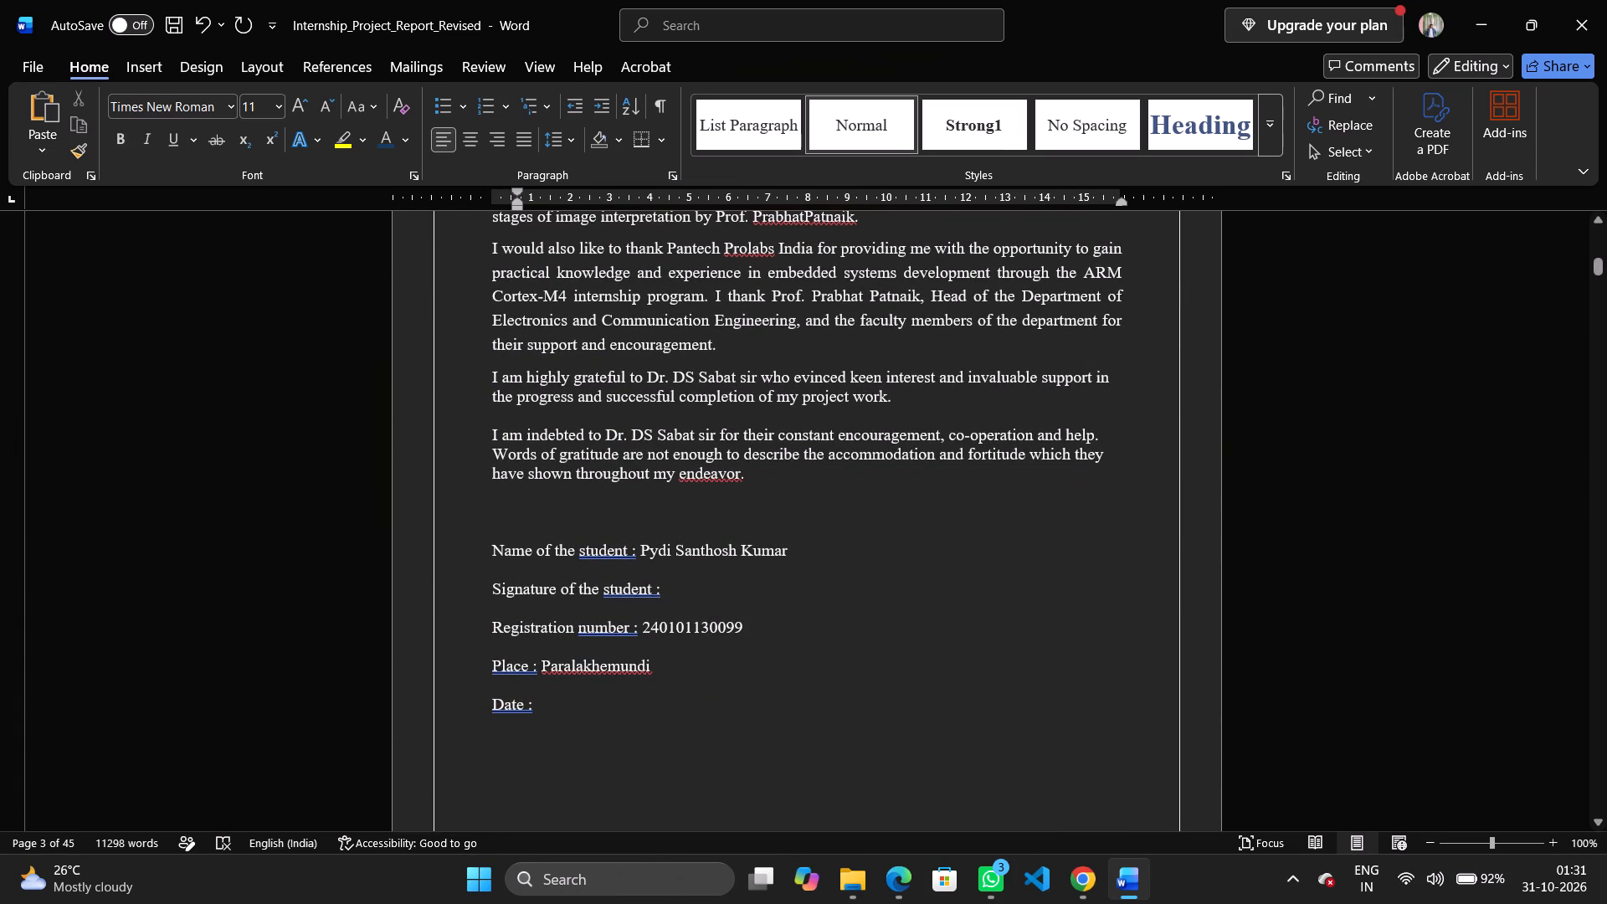
Apply the suggested grammar corrections that remove the space before the colon in all five student details labels, from name to date.
left_click(625, 552)
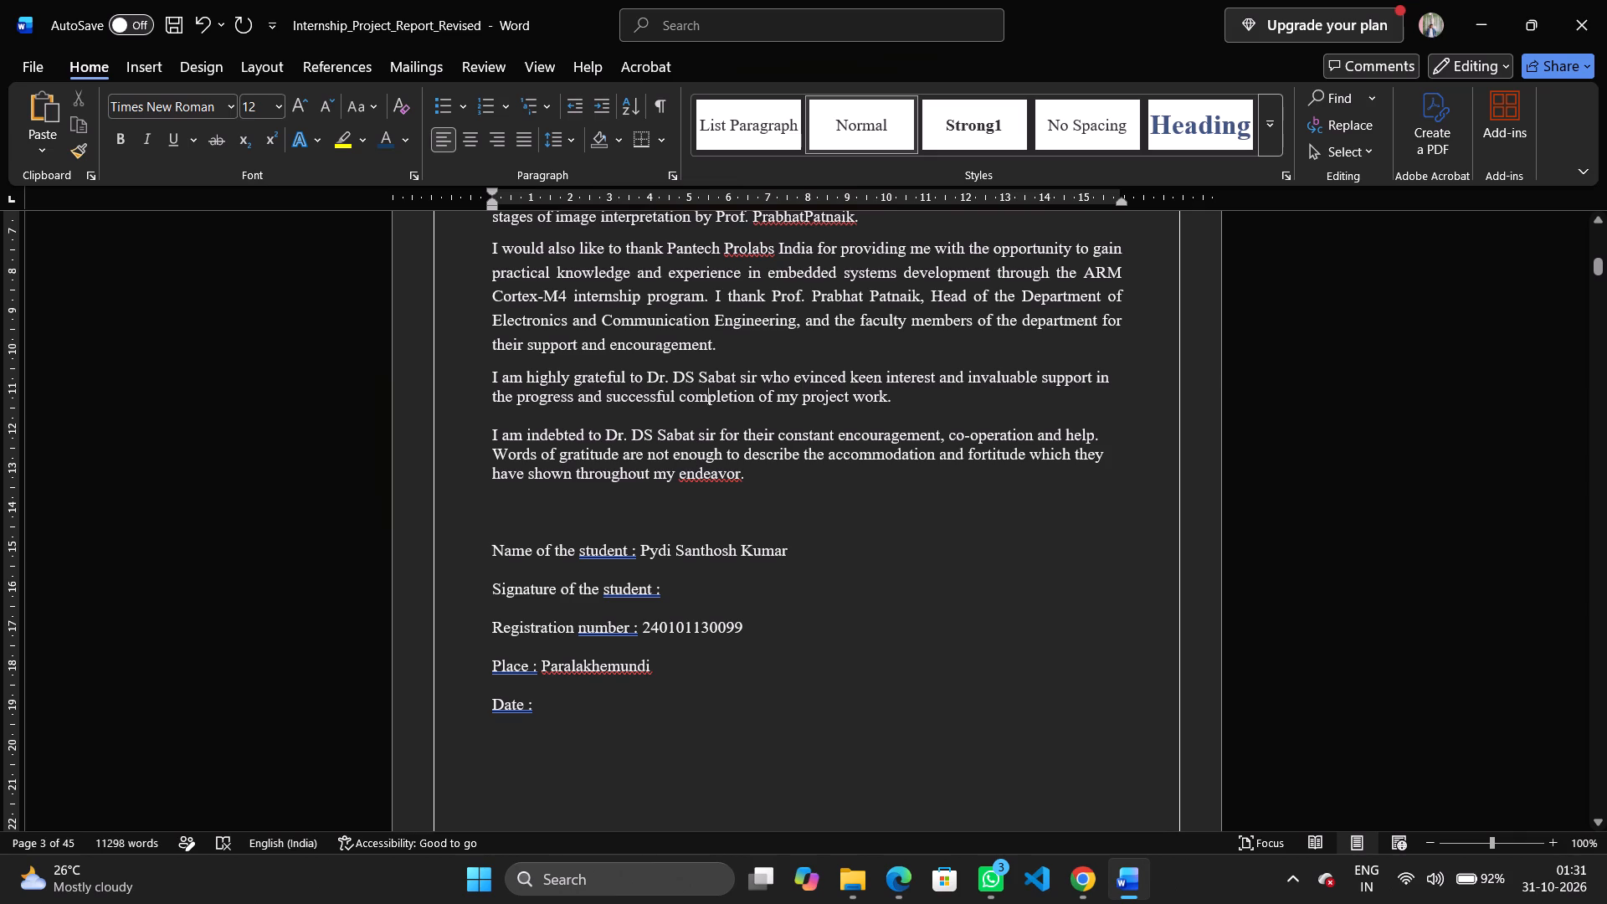
left_click(578, 563)
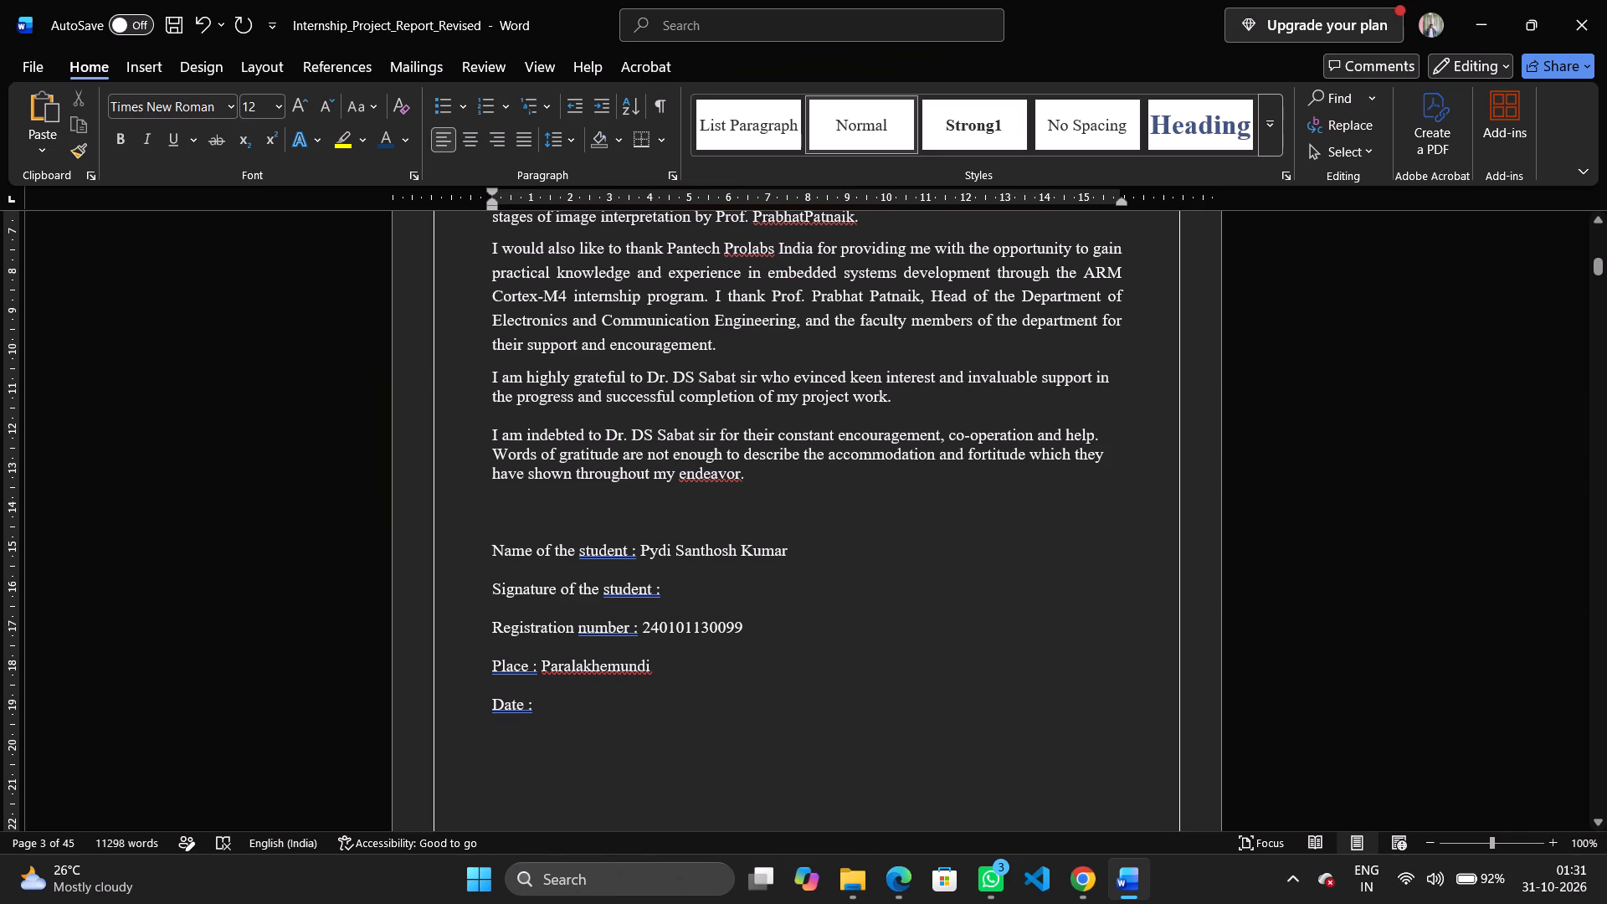
left_click(561, 552)
left_click(557, 598)
left_click(509, 670)
right_click(595, 635)
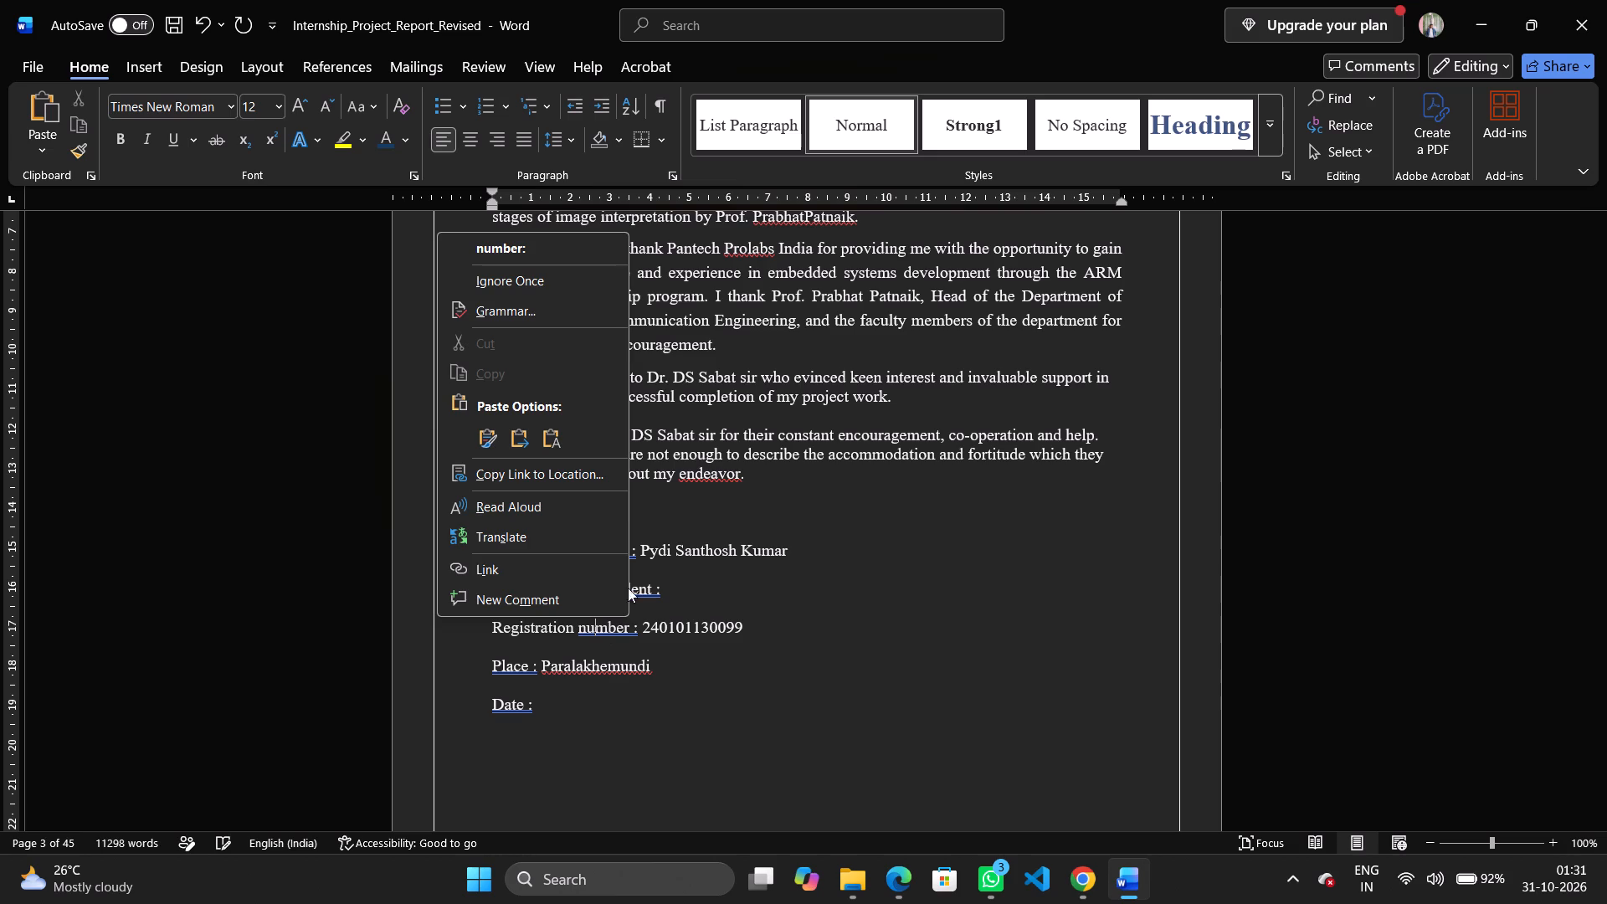
left_click(541, 240)
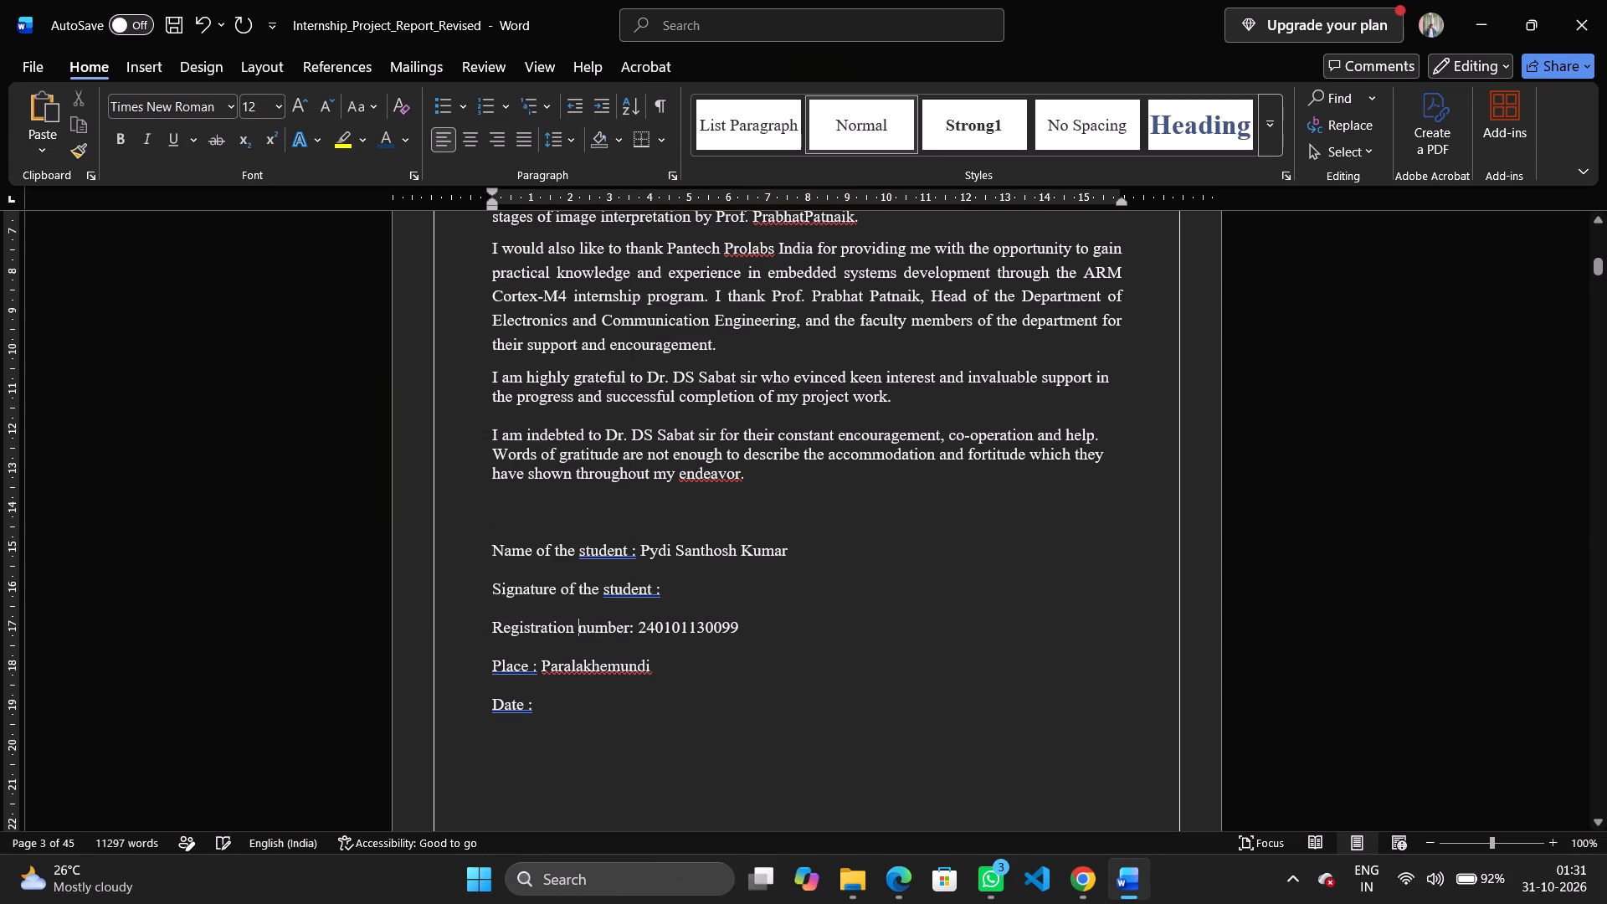
left_click(598, 551)
right_click(598, 551)
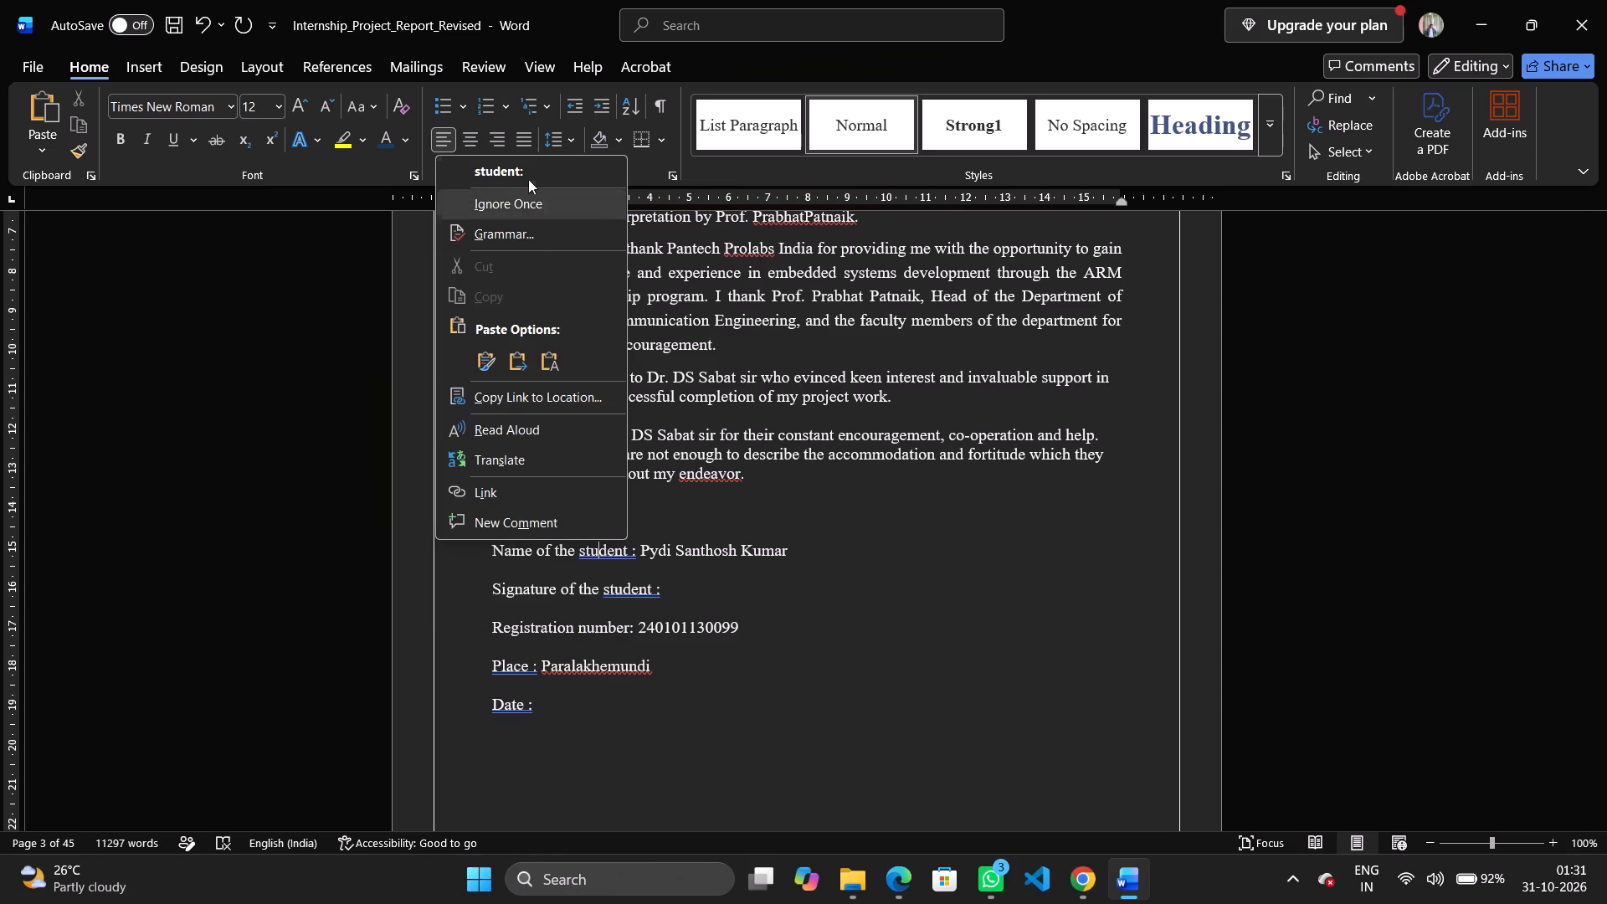
left_click(527, 170)
left_click(635, 593)
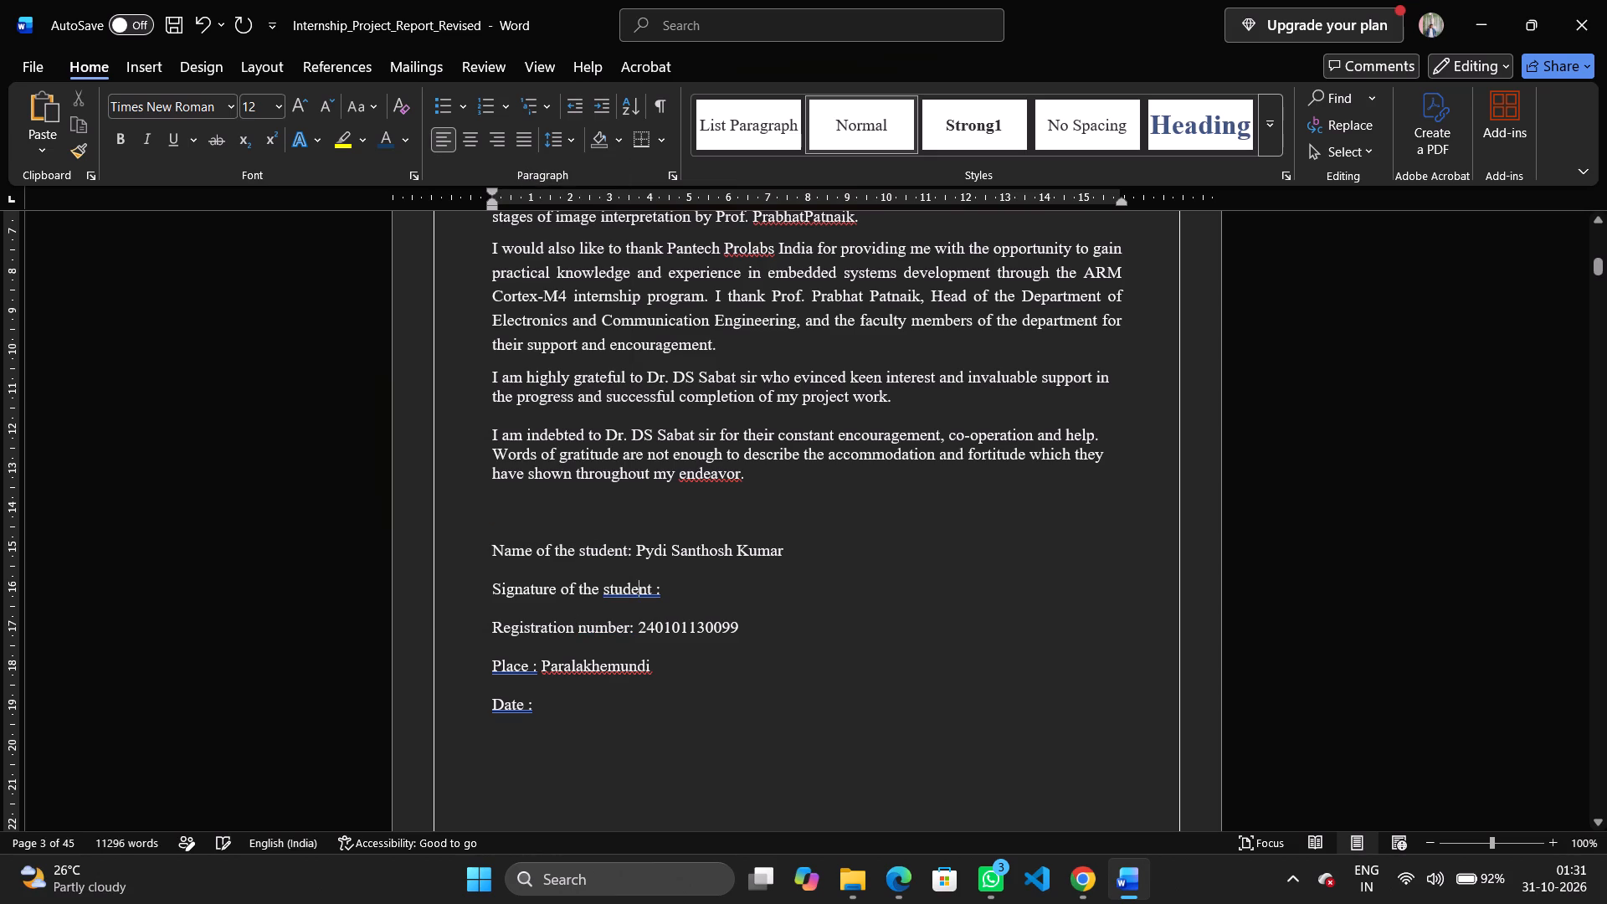
right_click(635, 593)
left_click(538, 198)
left_click(524, 660)
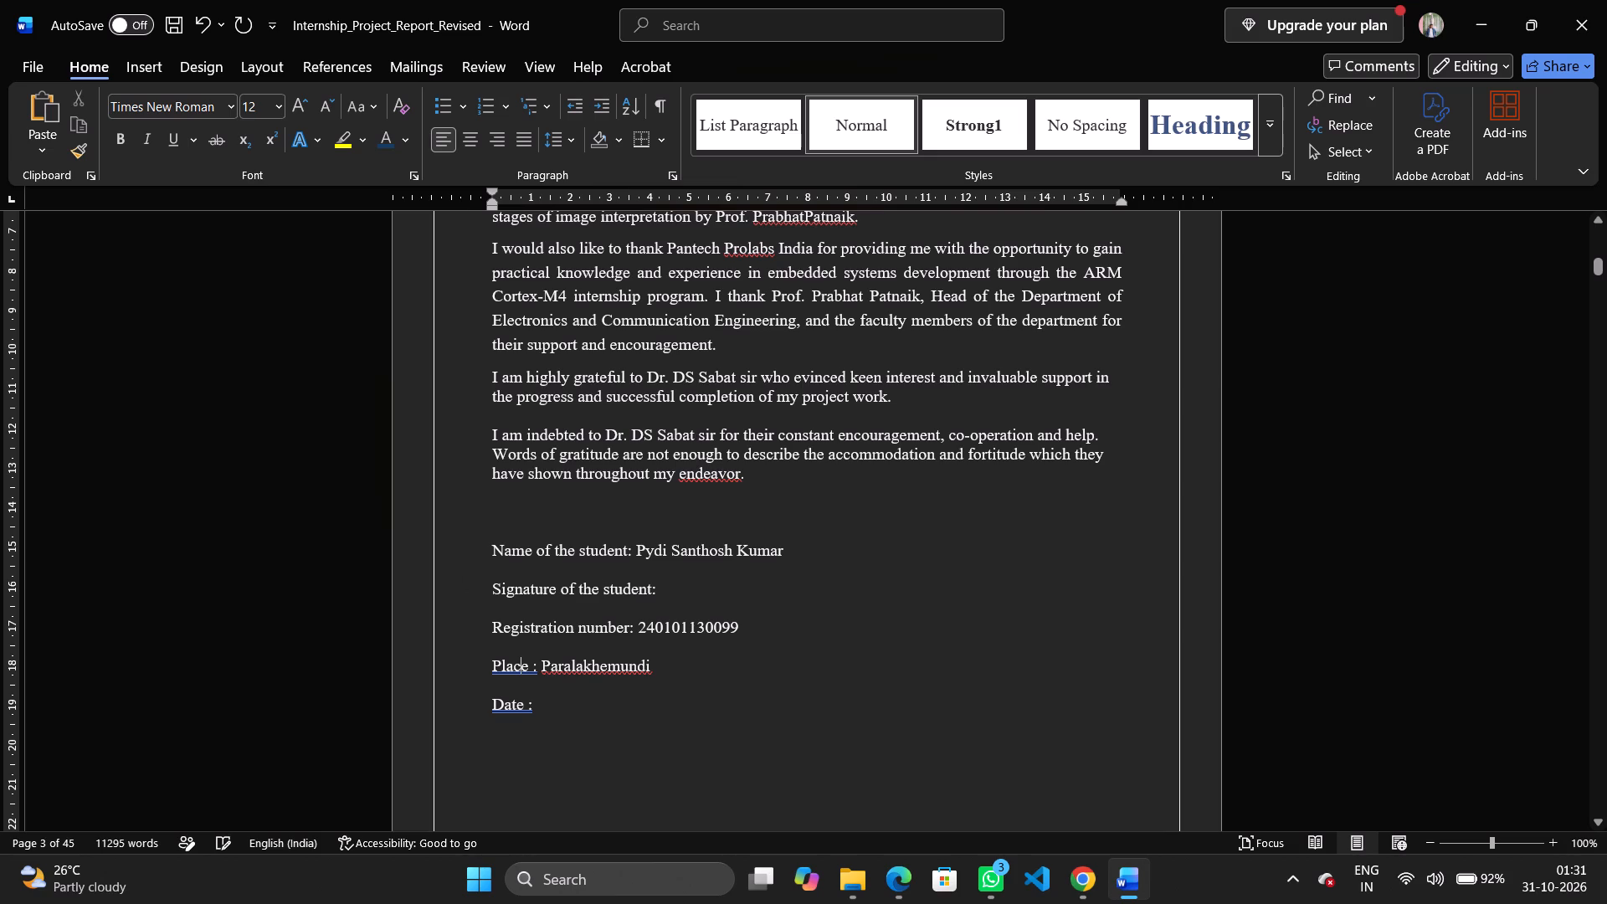
right_click(527, 666)
left_click(434, 280)
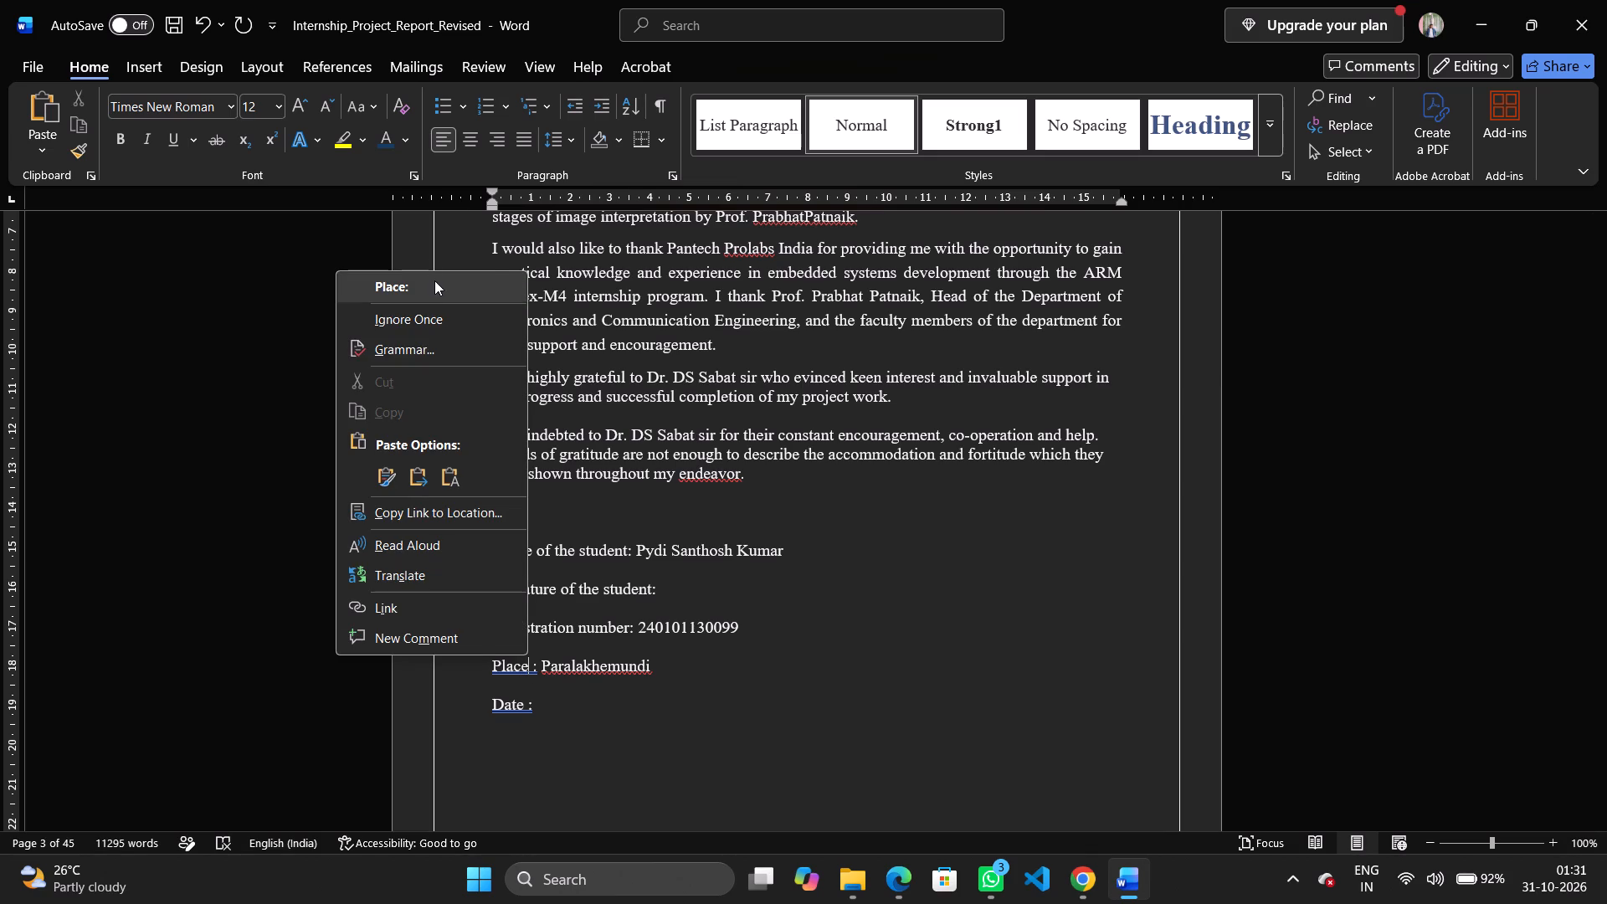
left_click(510, 709)
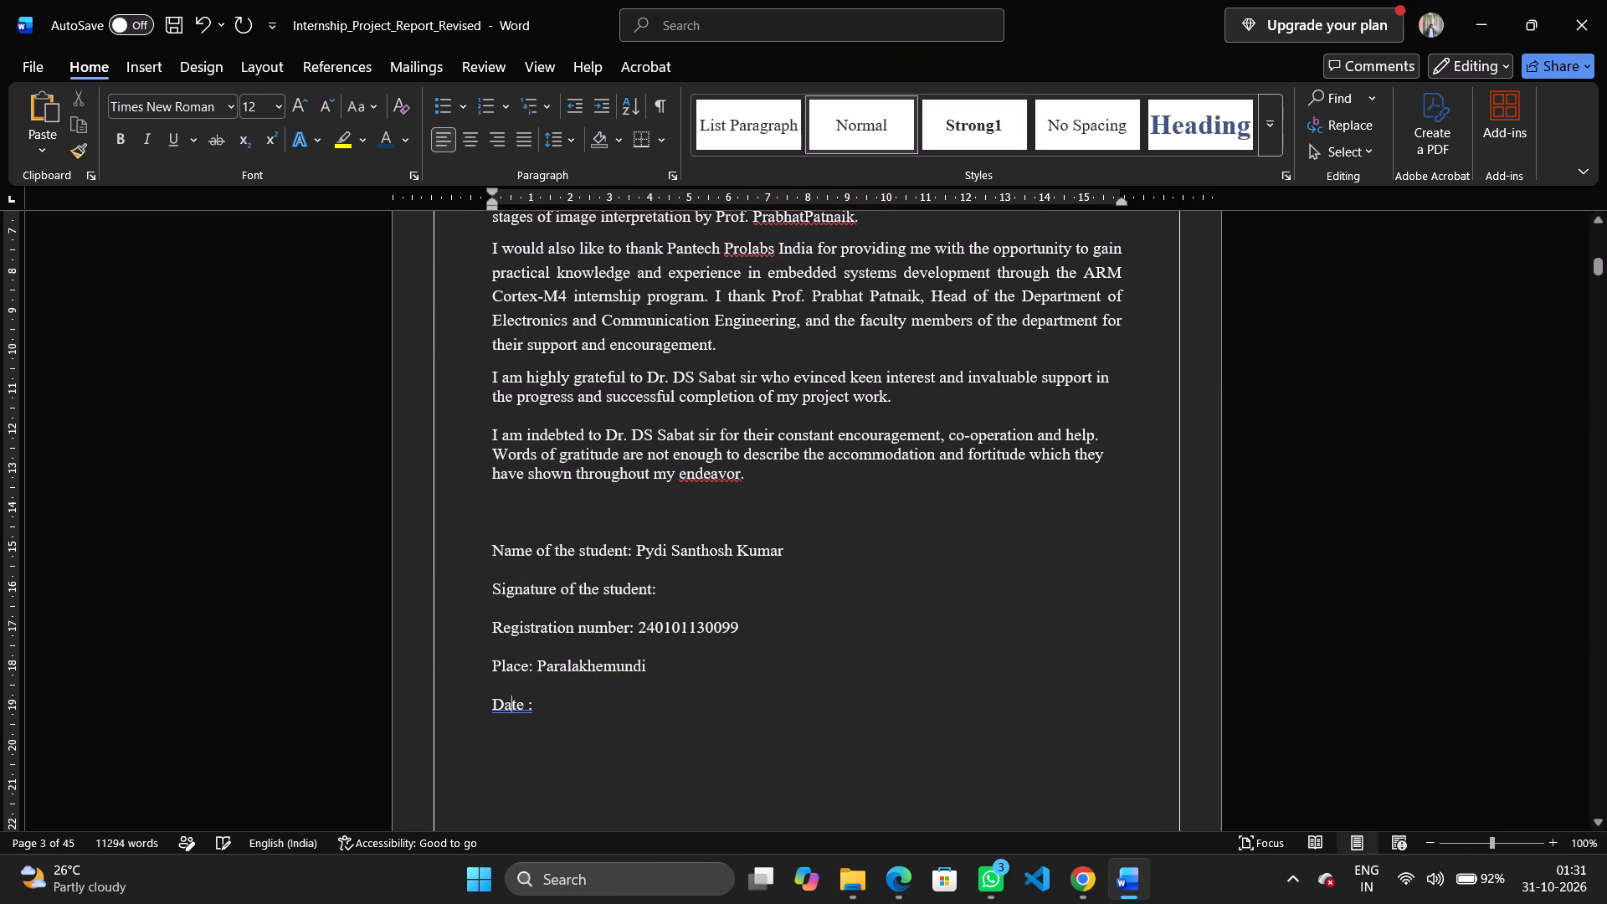
right_click(510, 709)
left_click(439, 330)
Look over the report's front pages, from the contents and internship summary back to the cover page.
scroll(655, 636, "down", 3)
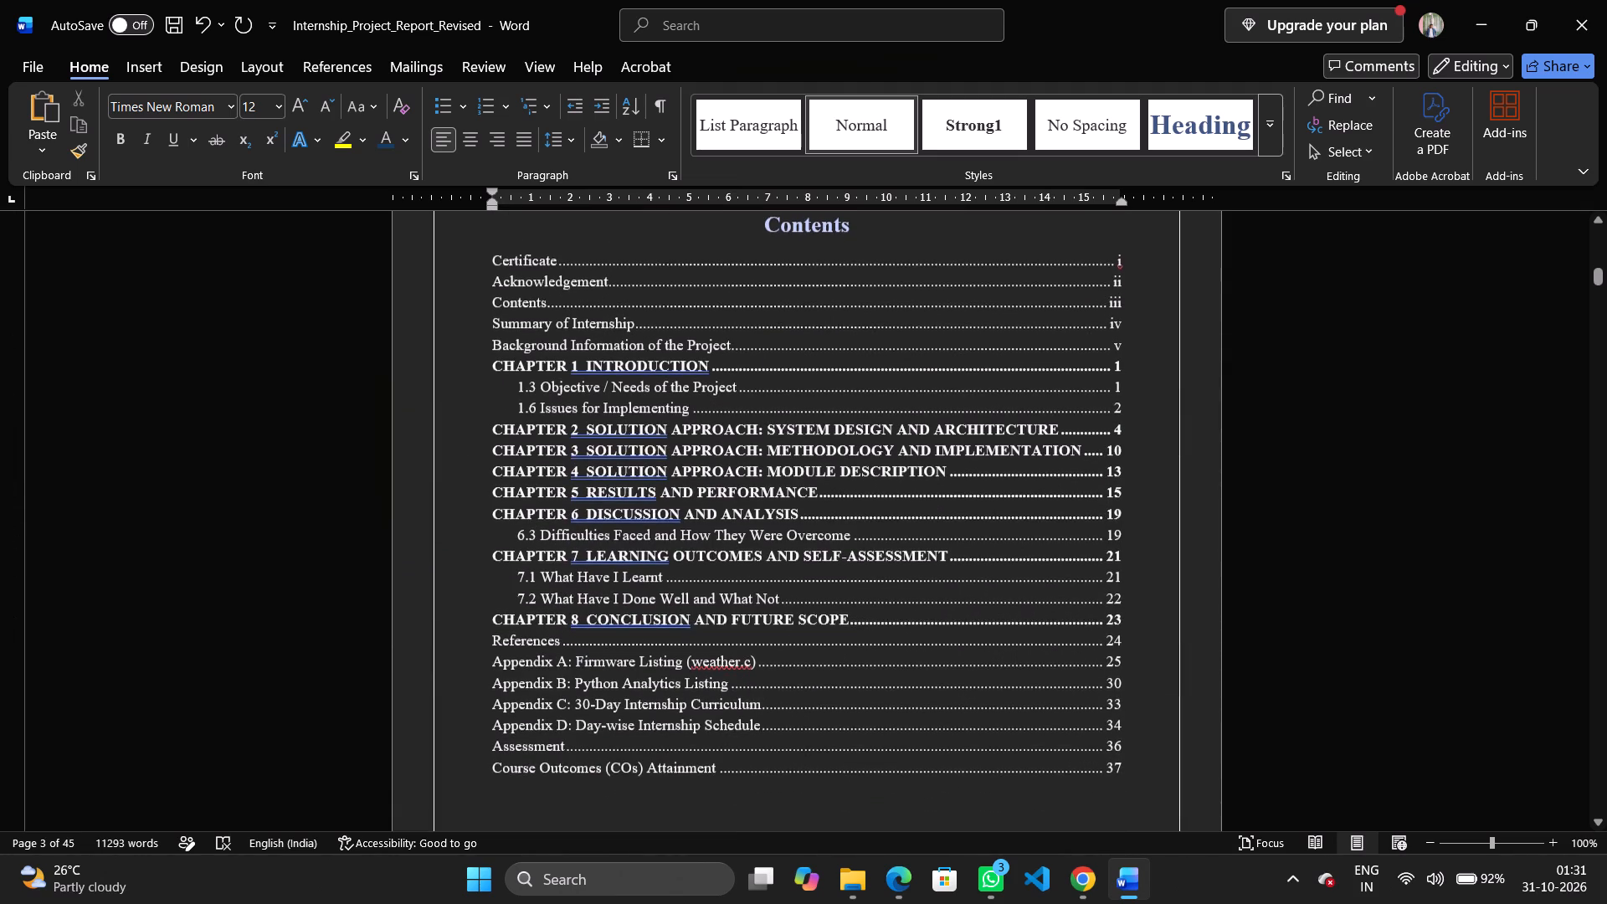
scroll(655, 636, "down", 1)
scroll(656, 528, "down", 3)
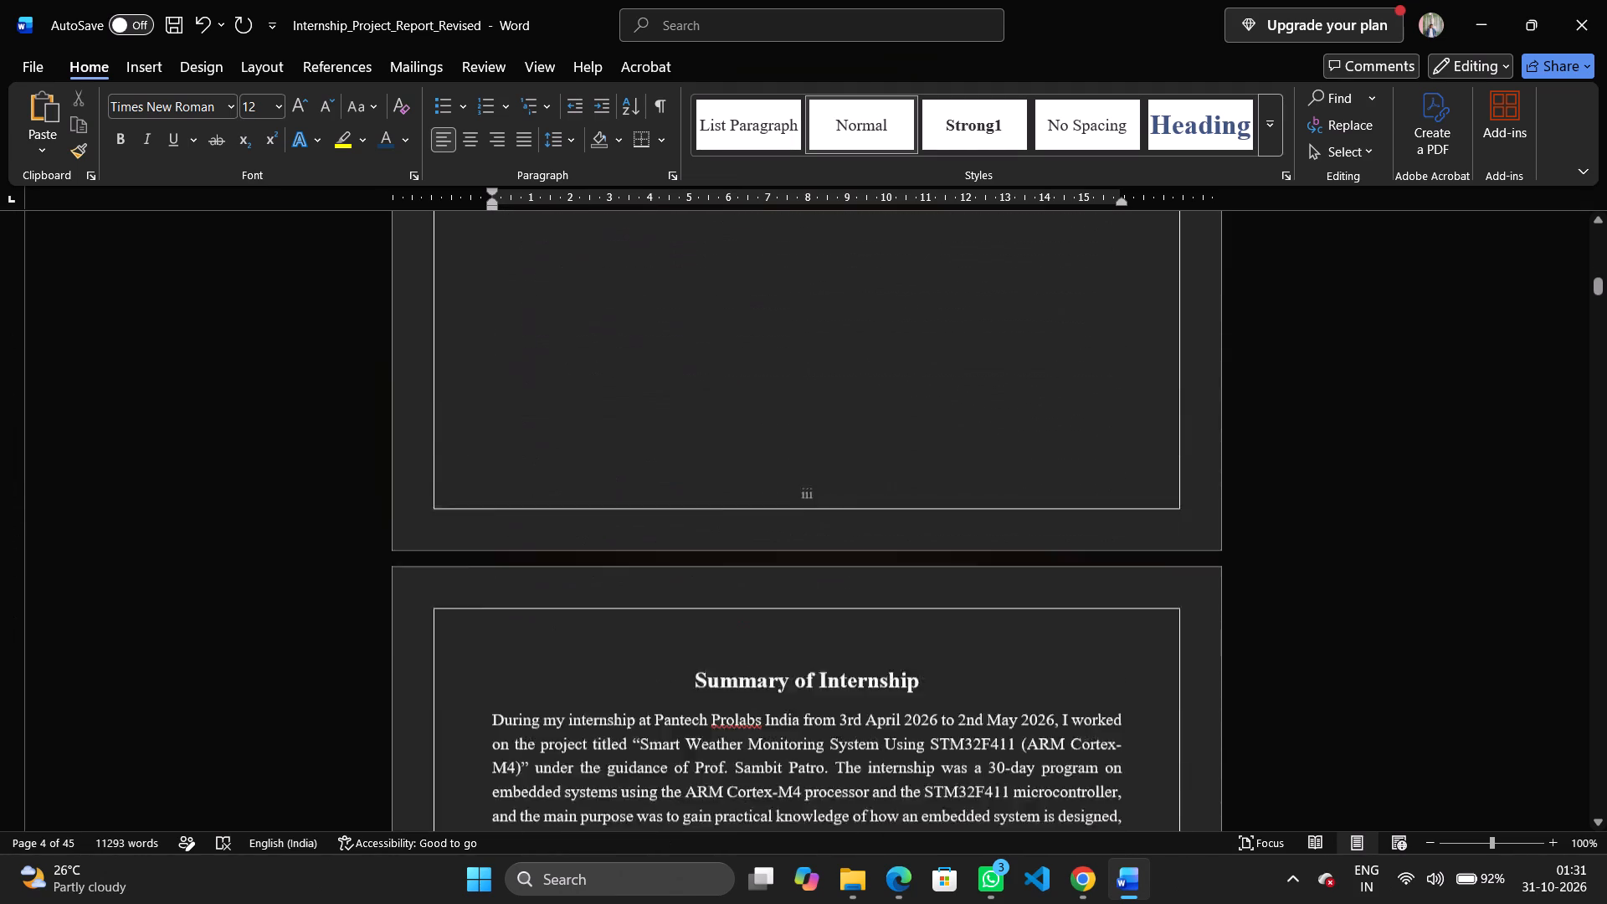
scroll(656, 528, "down", 4)
scroll(656, 528, "up", 10)
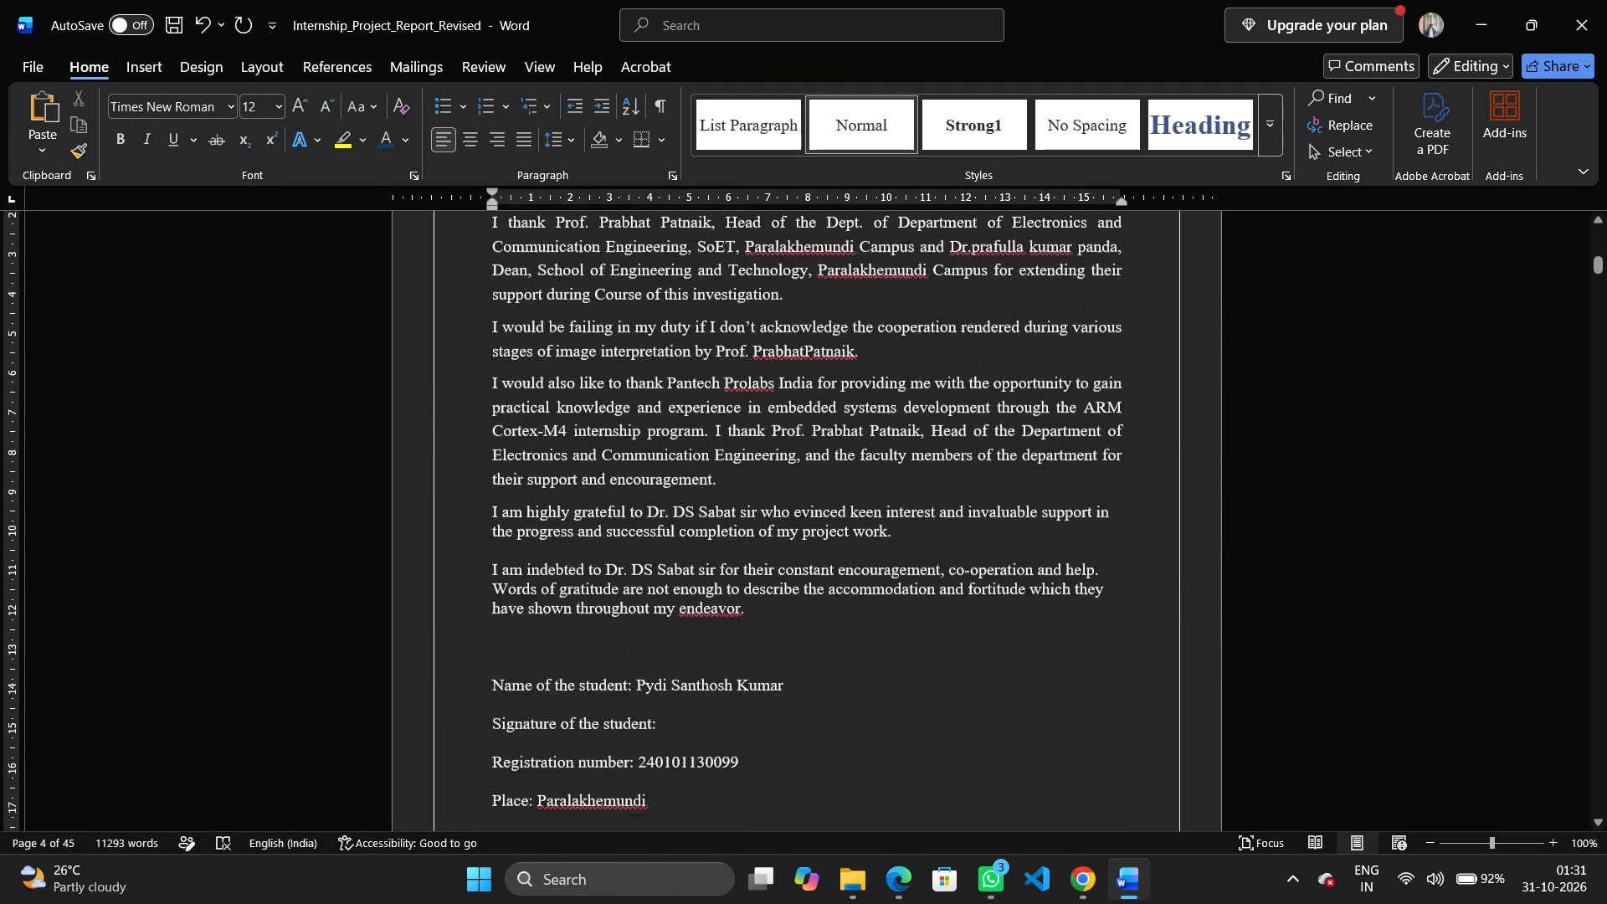
scroll(656, 528, "up", 3)
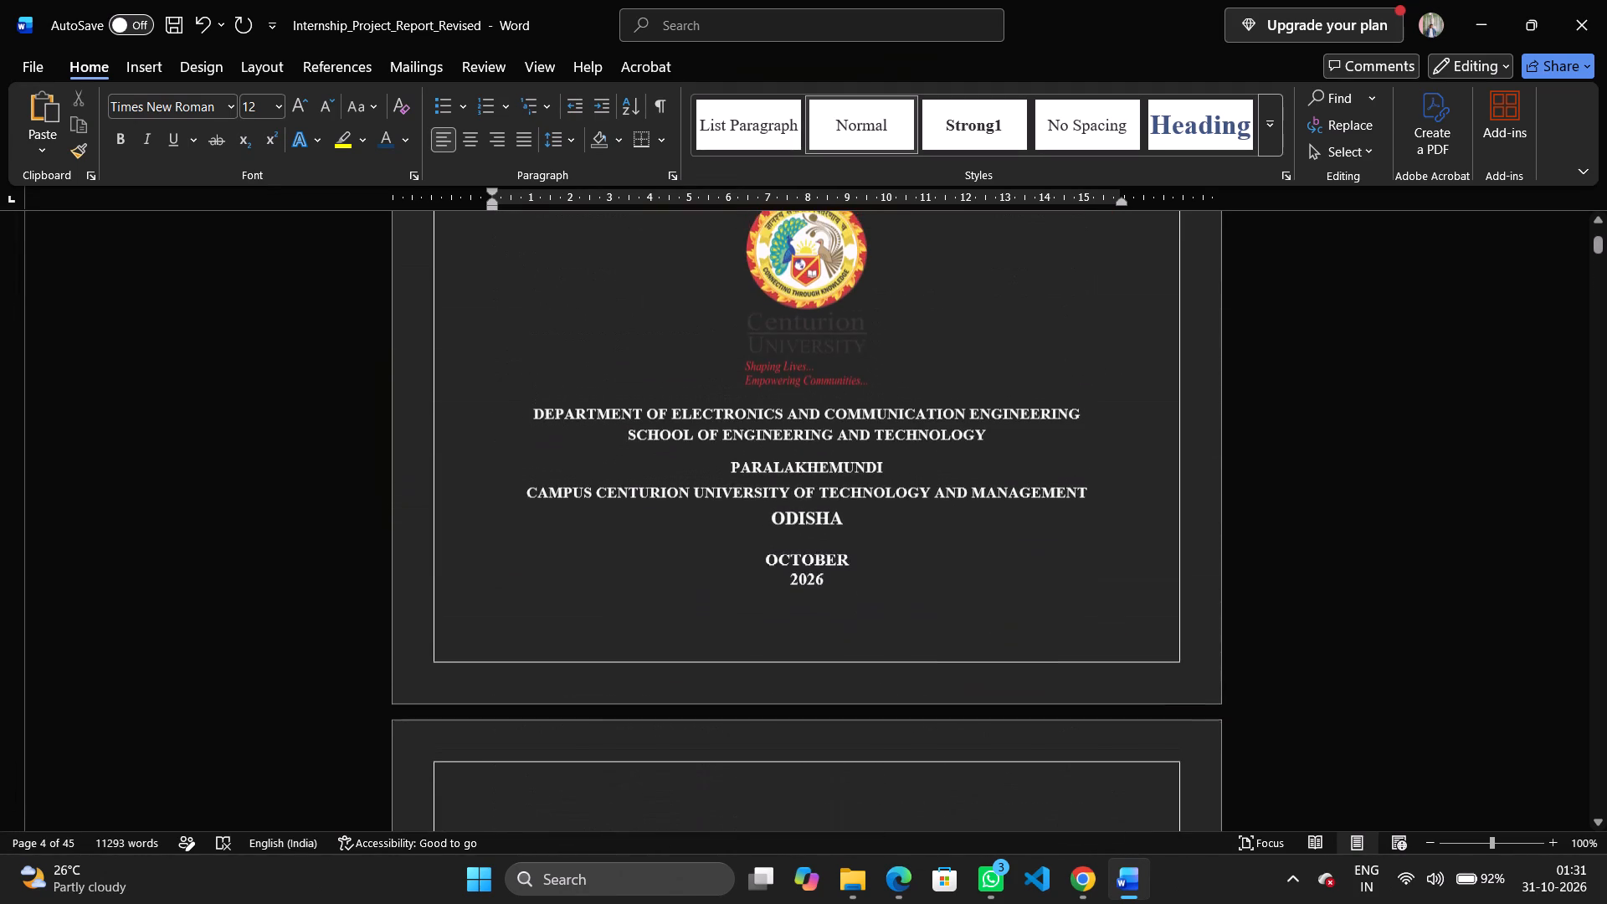
Set the student name and registration number line on the cover page to font size 14.
scroll(656, 528, "up", 4)
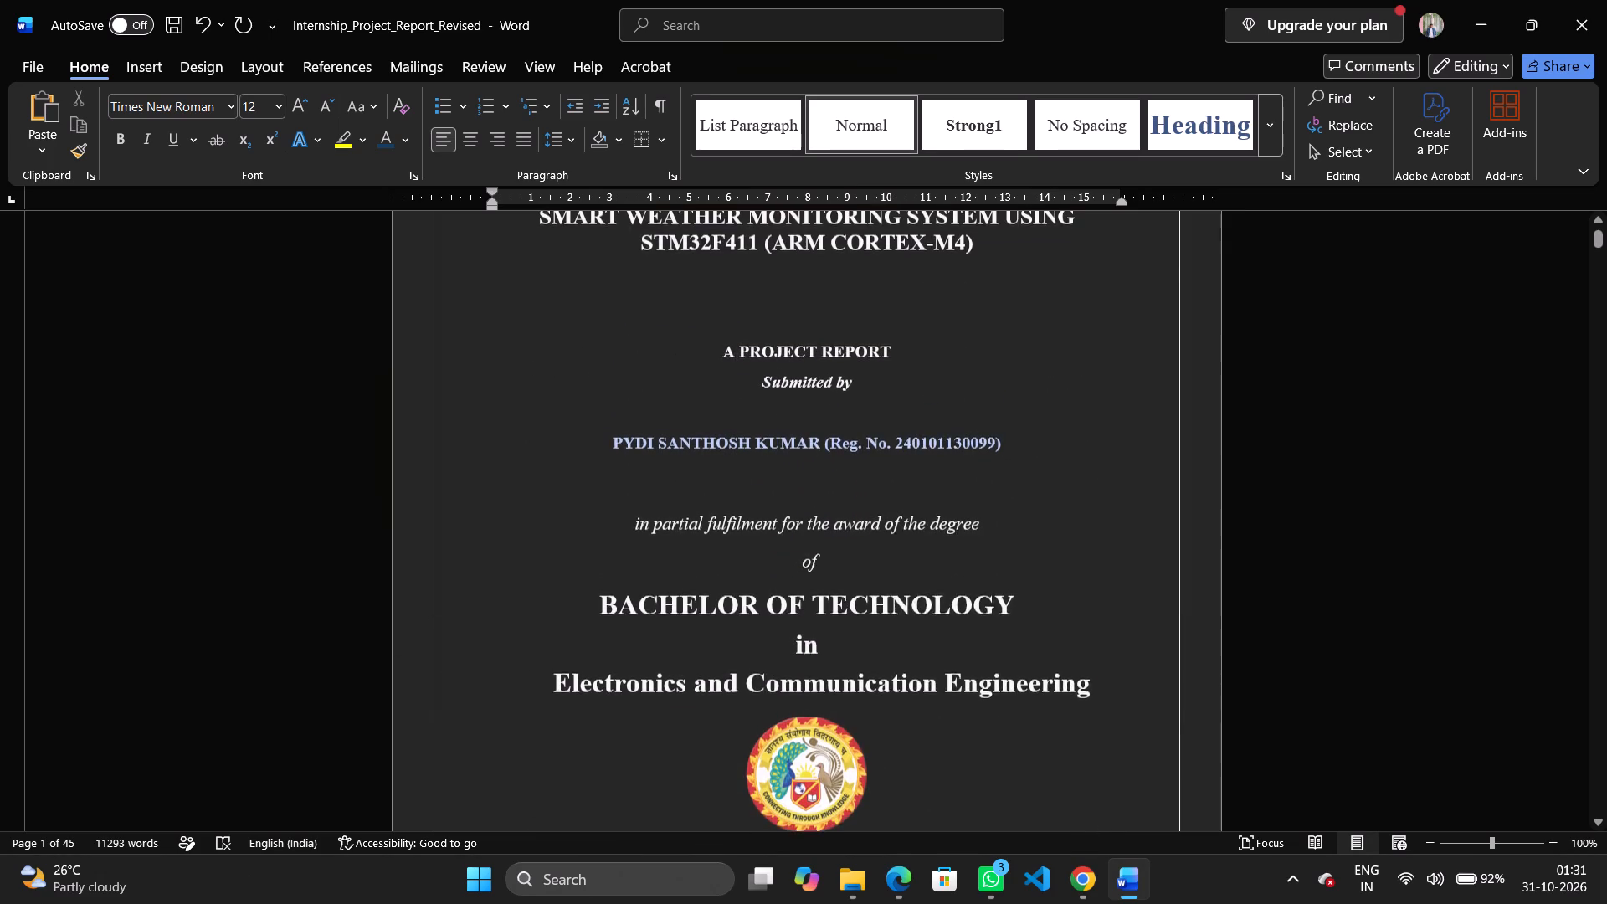
scroll(656, 528, "up", 2)
scroll(656, 528, "right", 1)
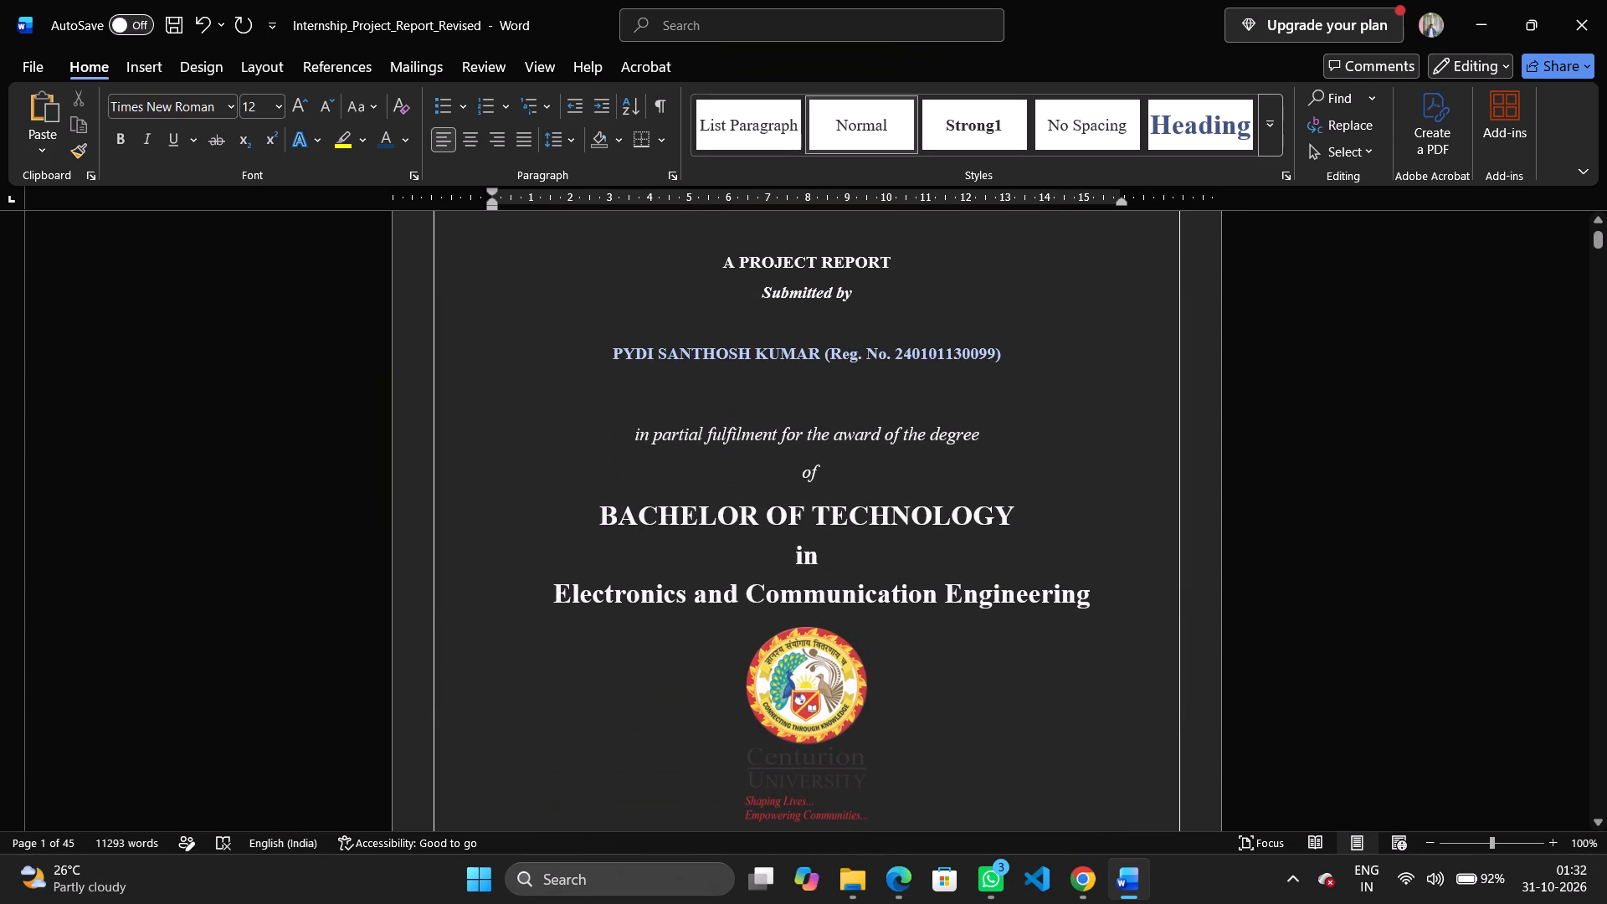
left_click(784, 359)
triple_click(784, 359)
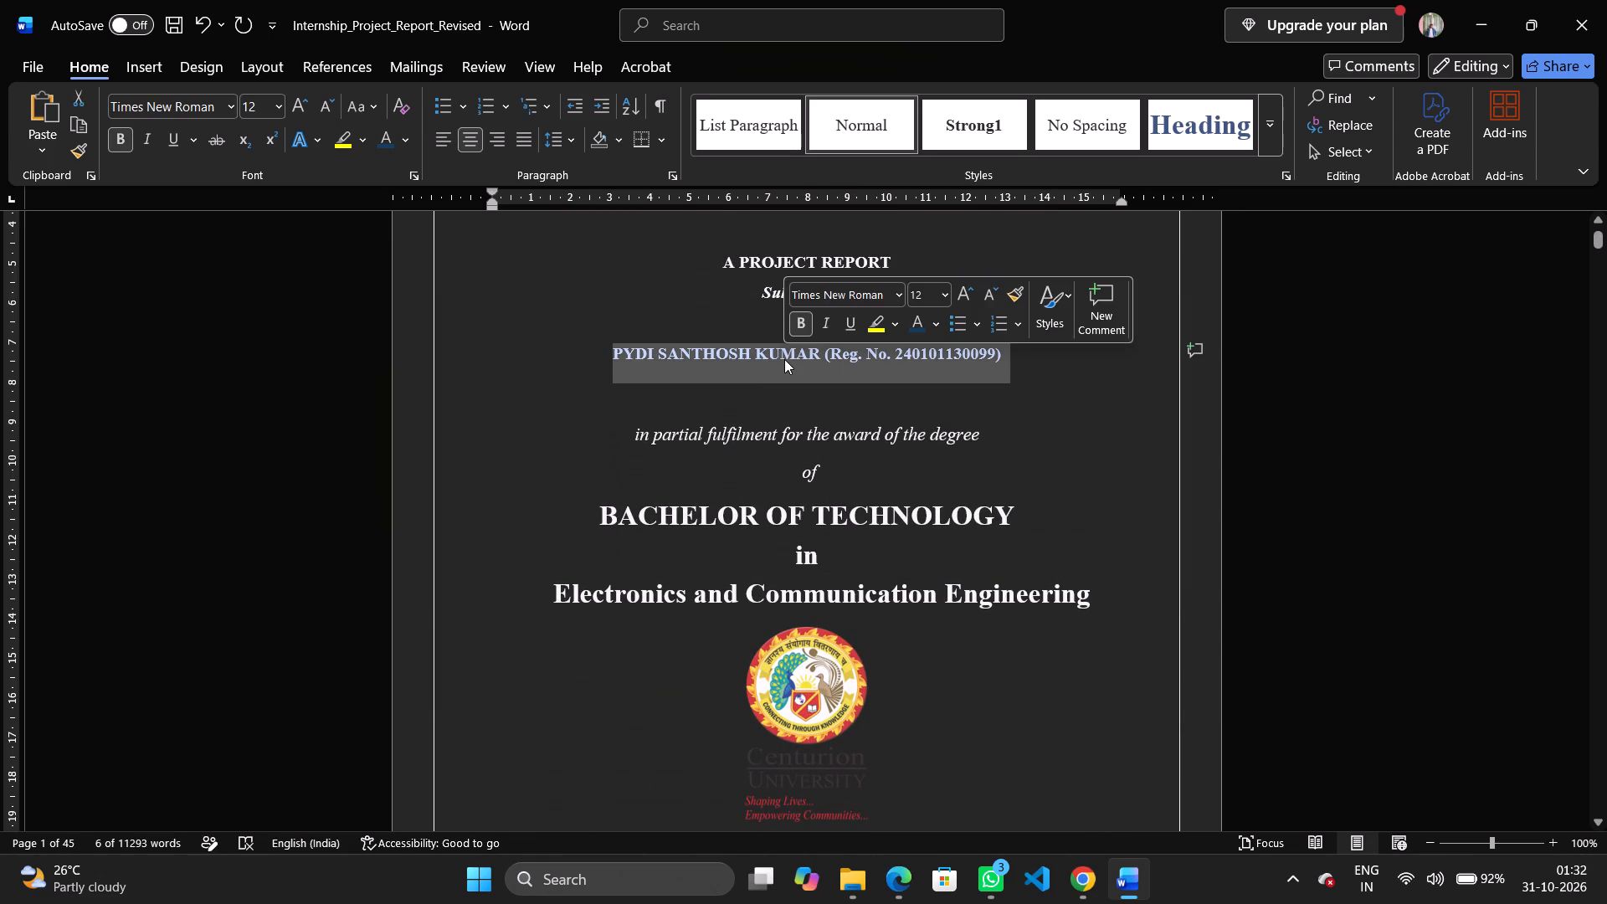
left_click(282, 104)
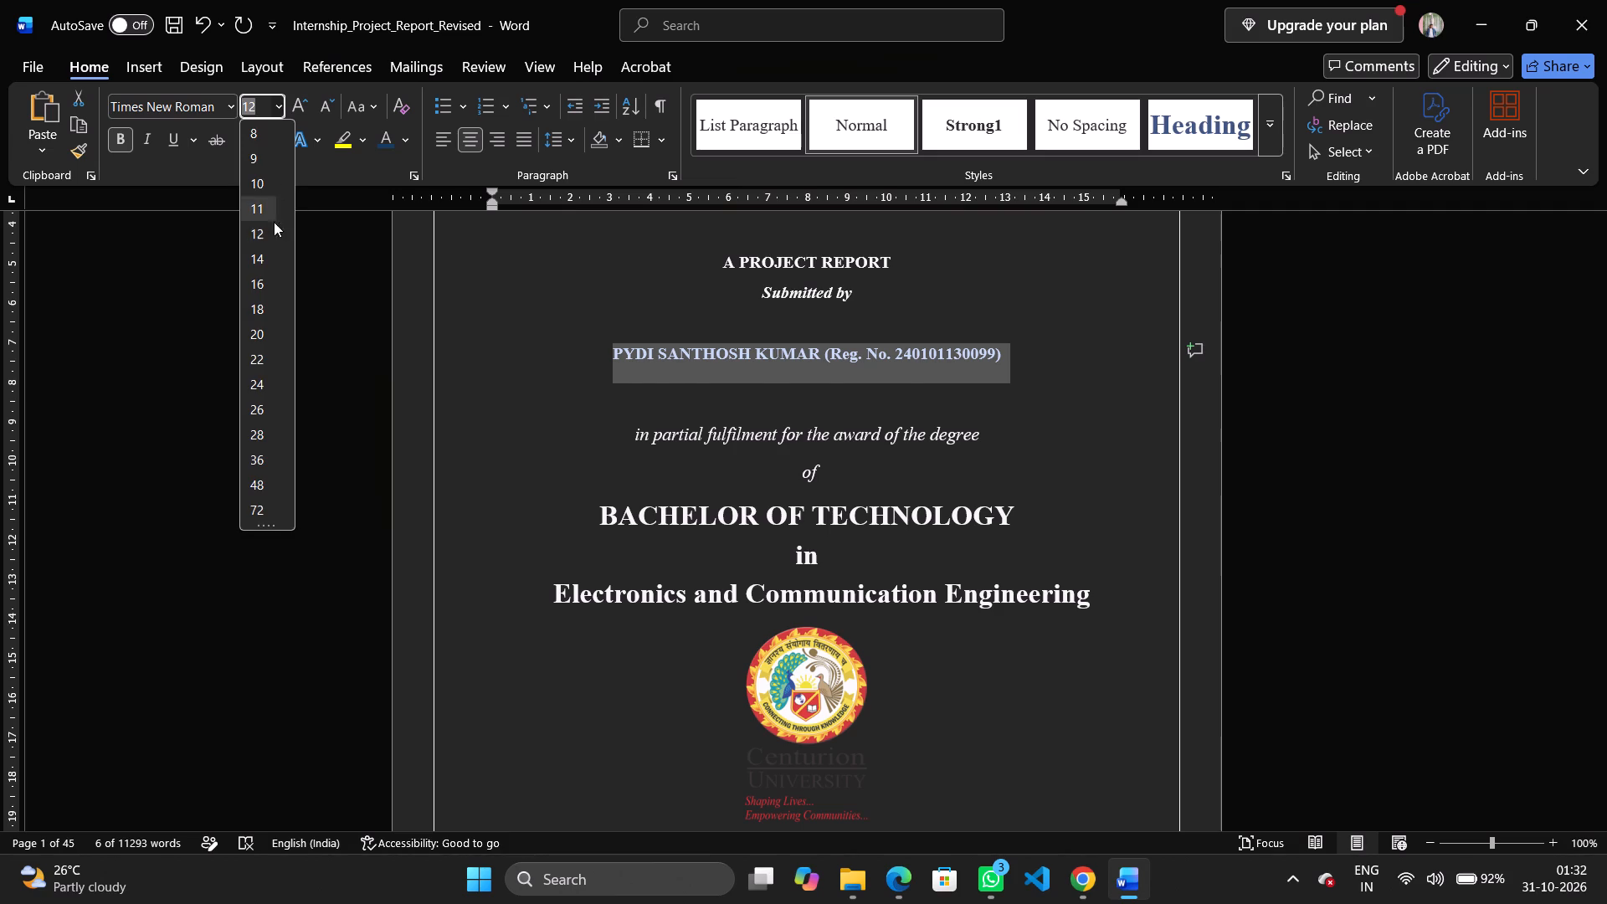
left_click(266, 256)
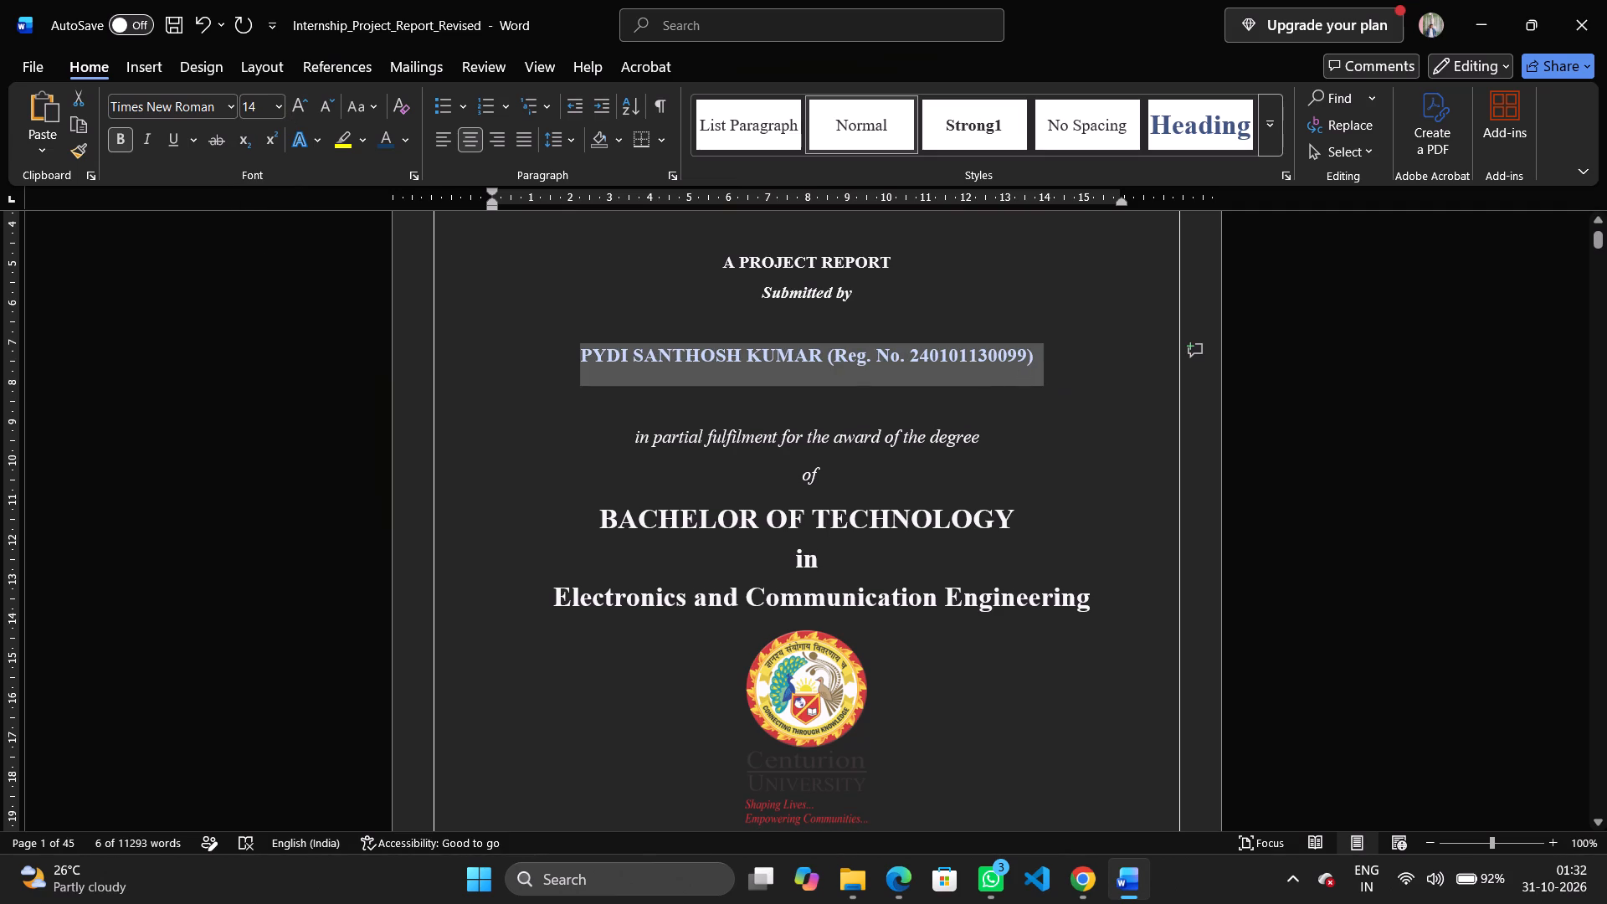
left_click(1078, 396)
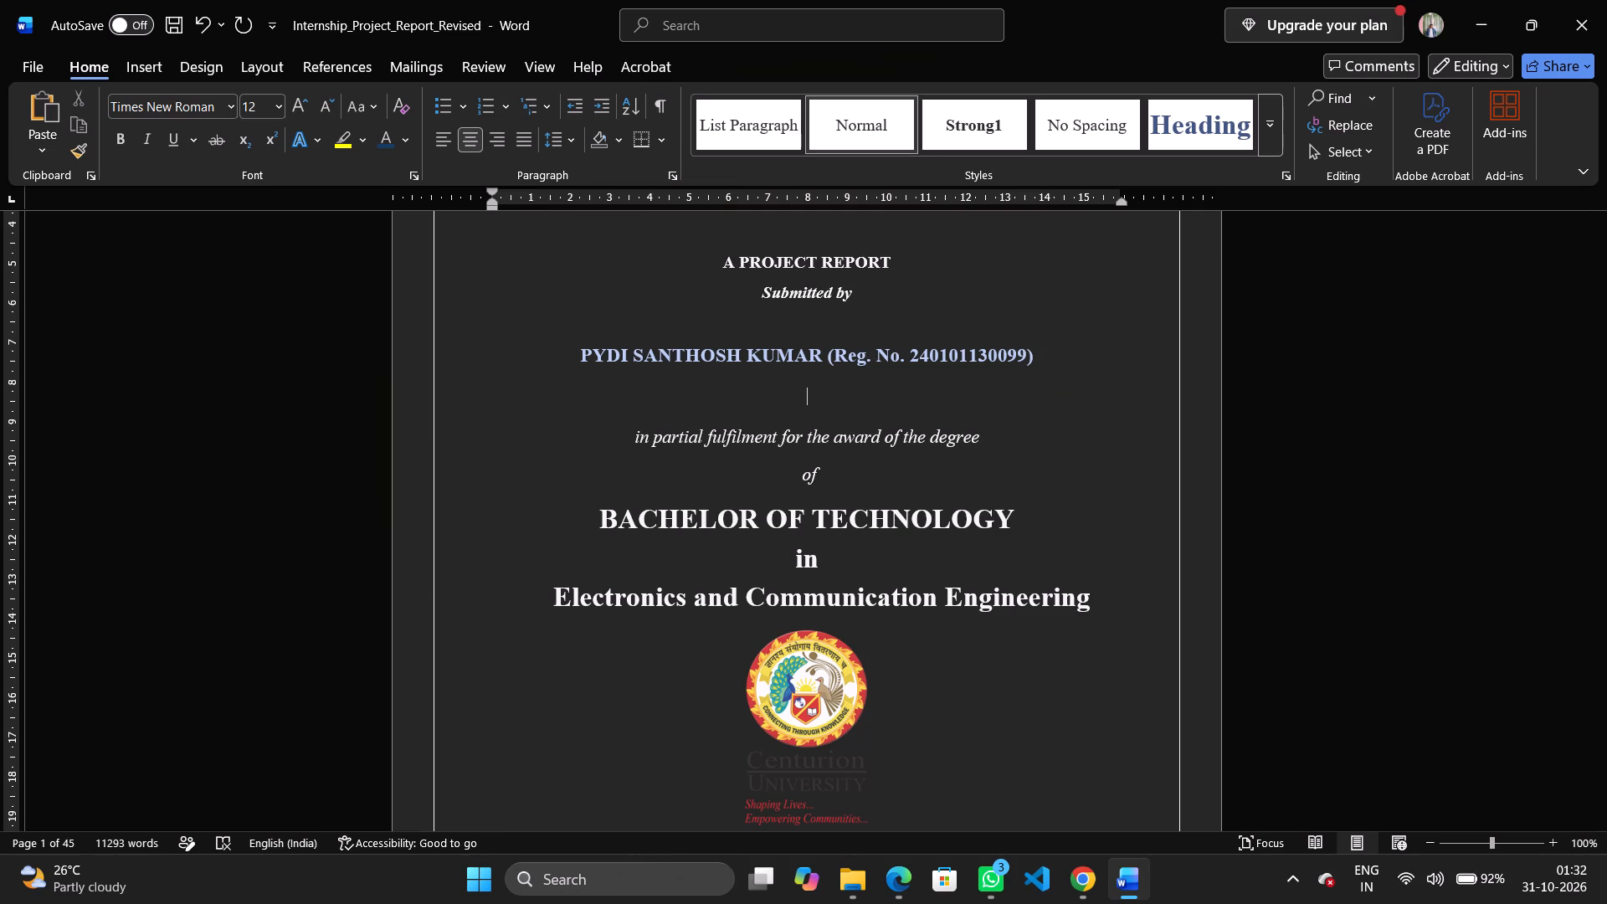
Change the case of the BACHELOR OF TECHNOLOGY line on the cover page to Capitalize Each Word.
triple_click(901, 511)
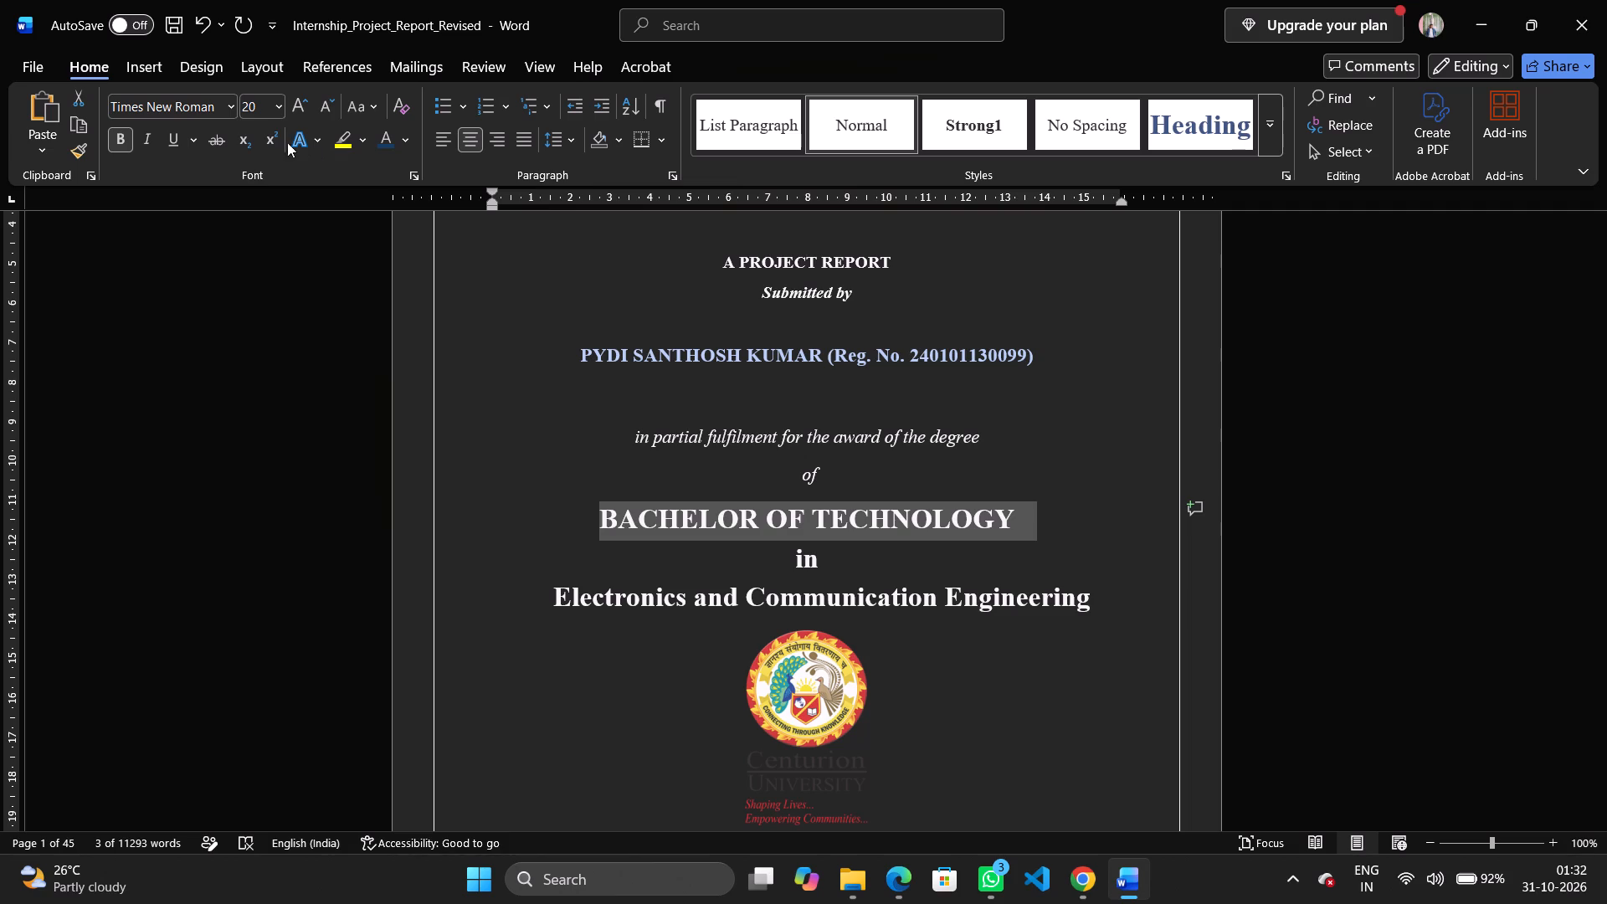
left_click(370, 107)
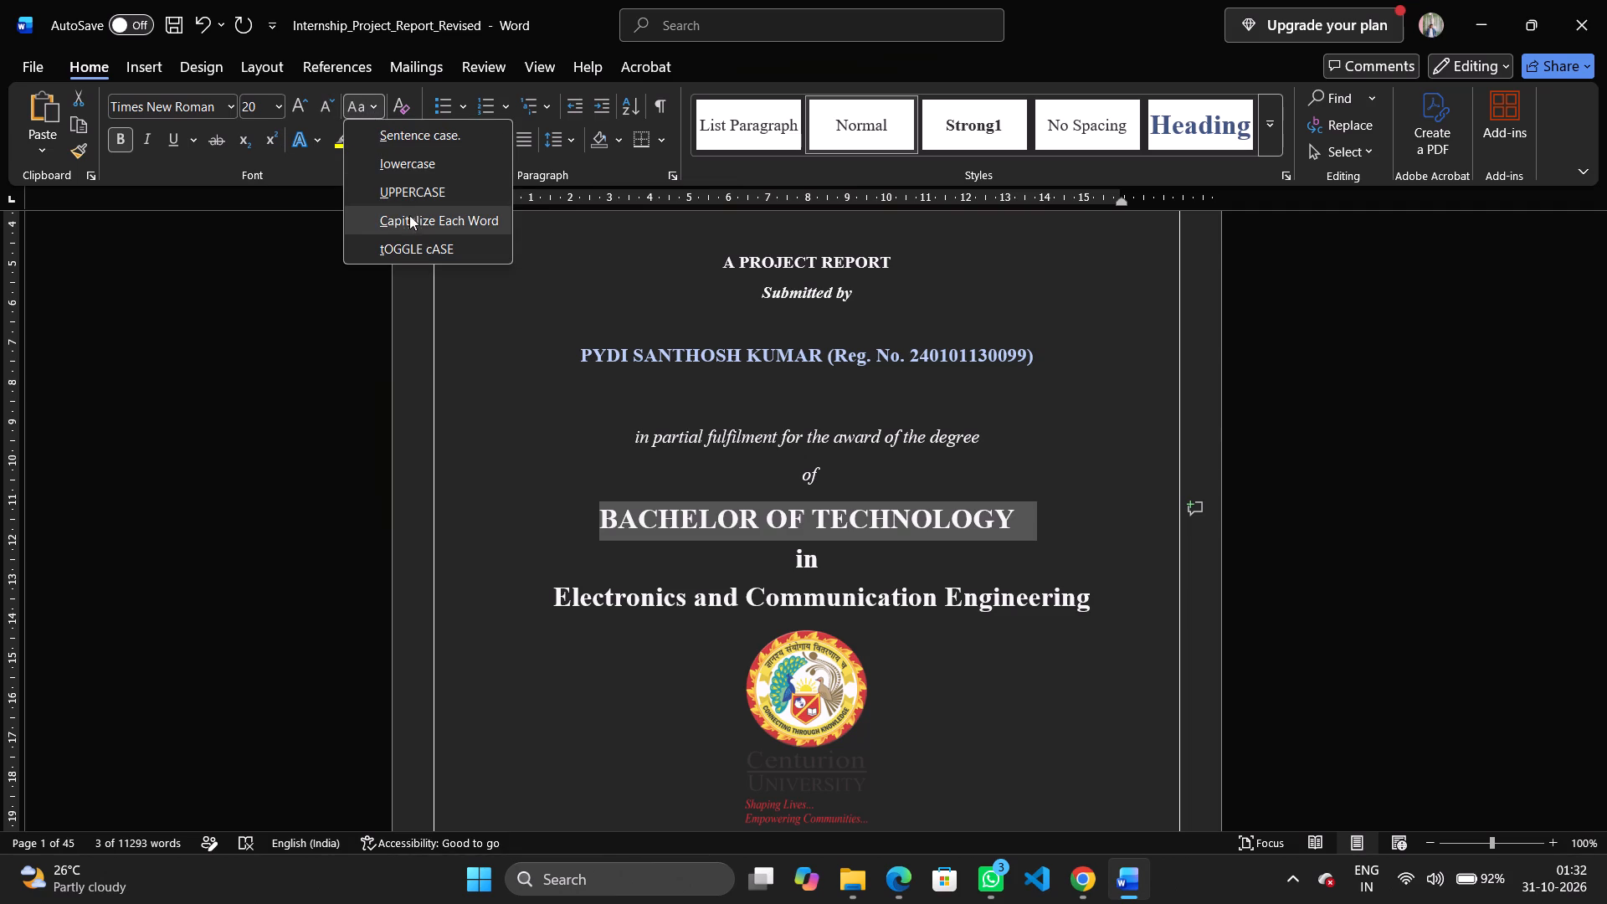
left_click(409, 220)
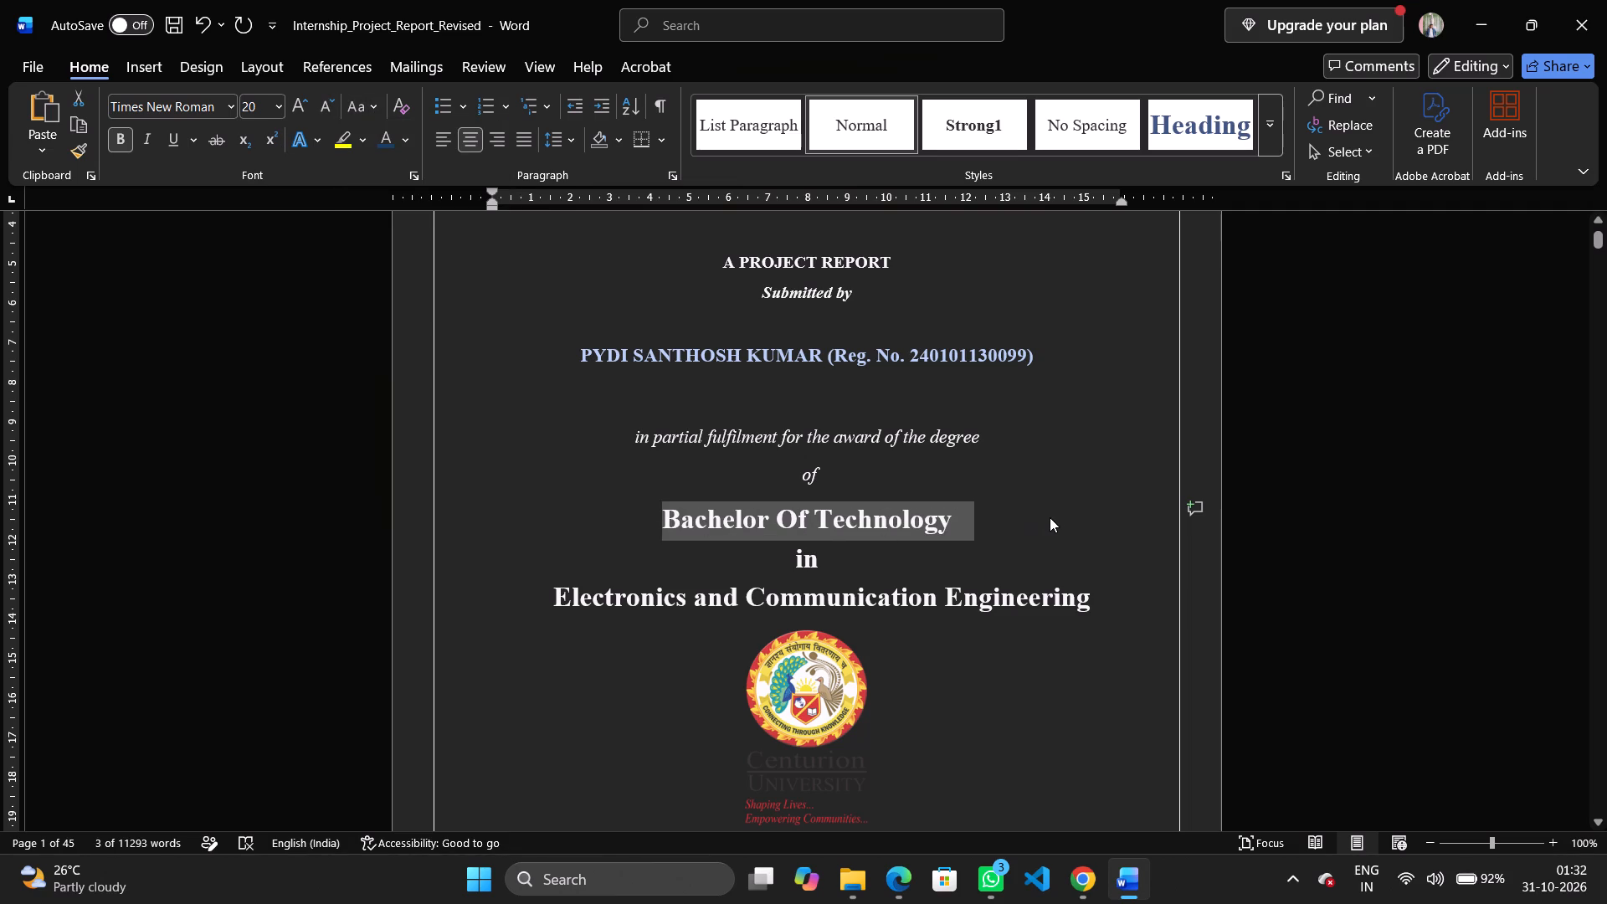
left_click(1052, 516)
Move the word CAMPUS up beside PARALAKHEMUNDI on the cover page, leaving CENTURION UNIVERSITY OF TECHNOLOGY AND MANAGEMENT on its own line.
scroll(1052, 516, "down", 1)
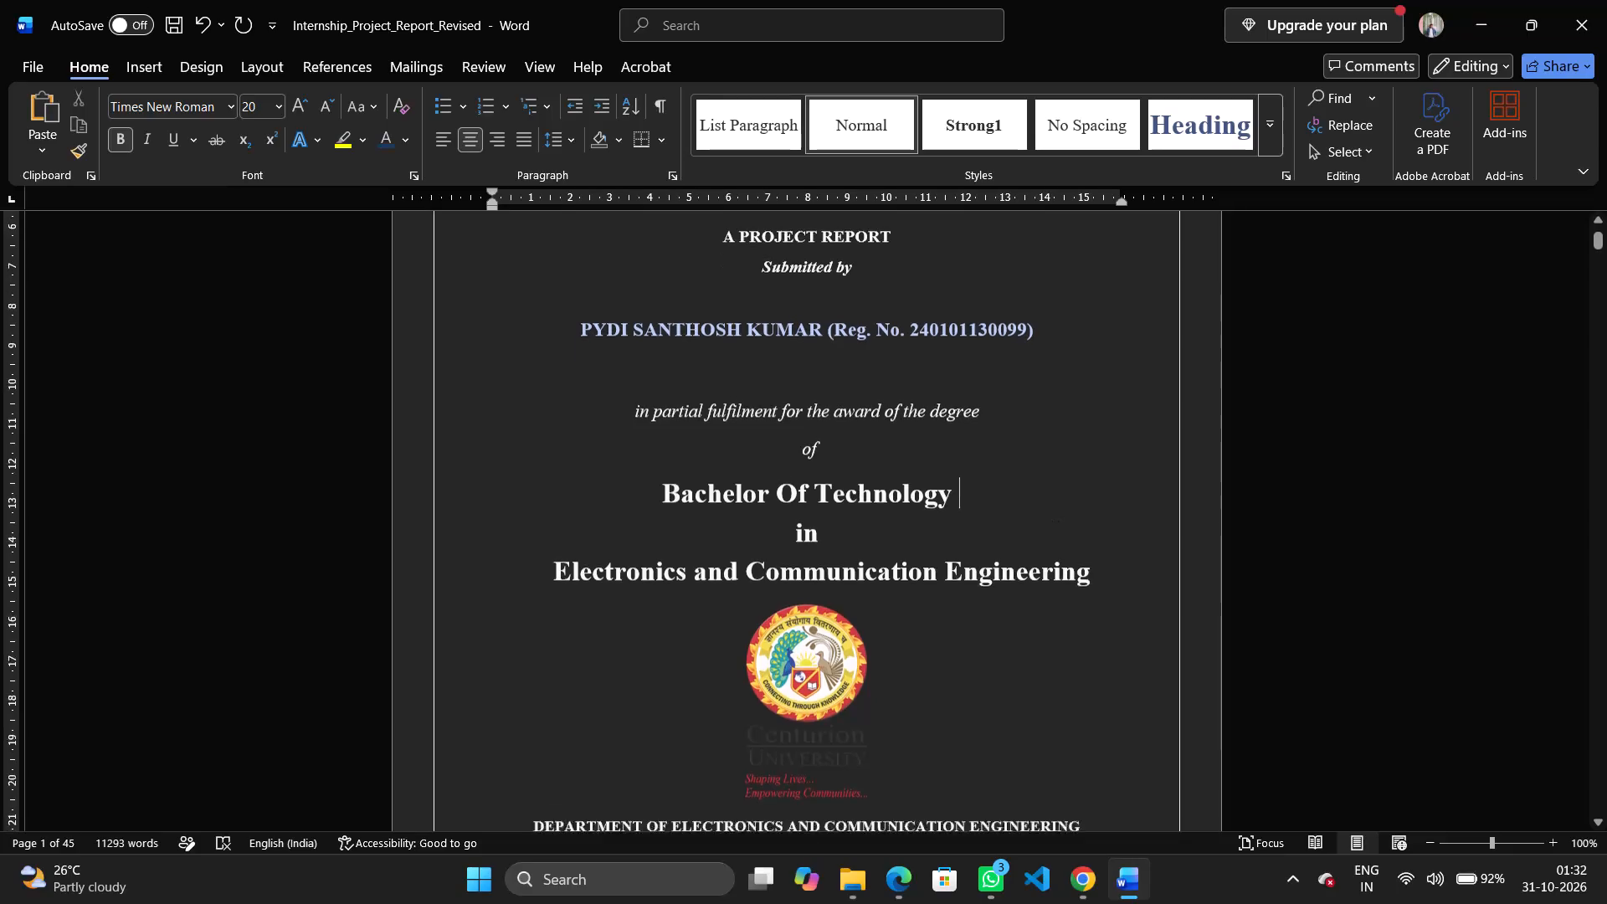
scroll(1052, 516, "down", 3)
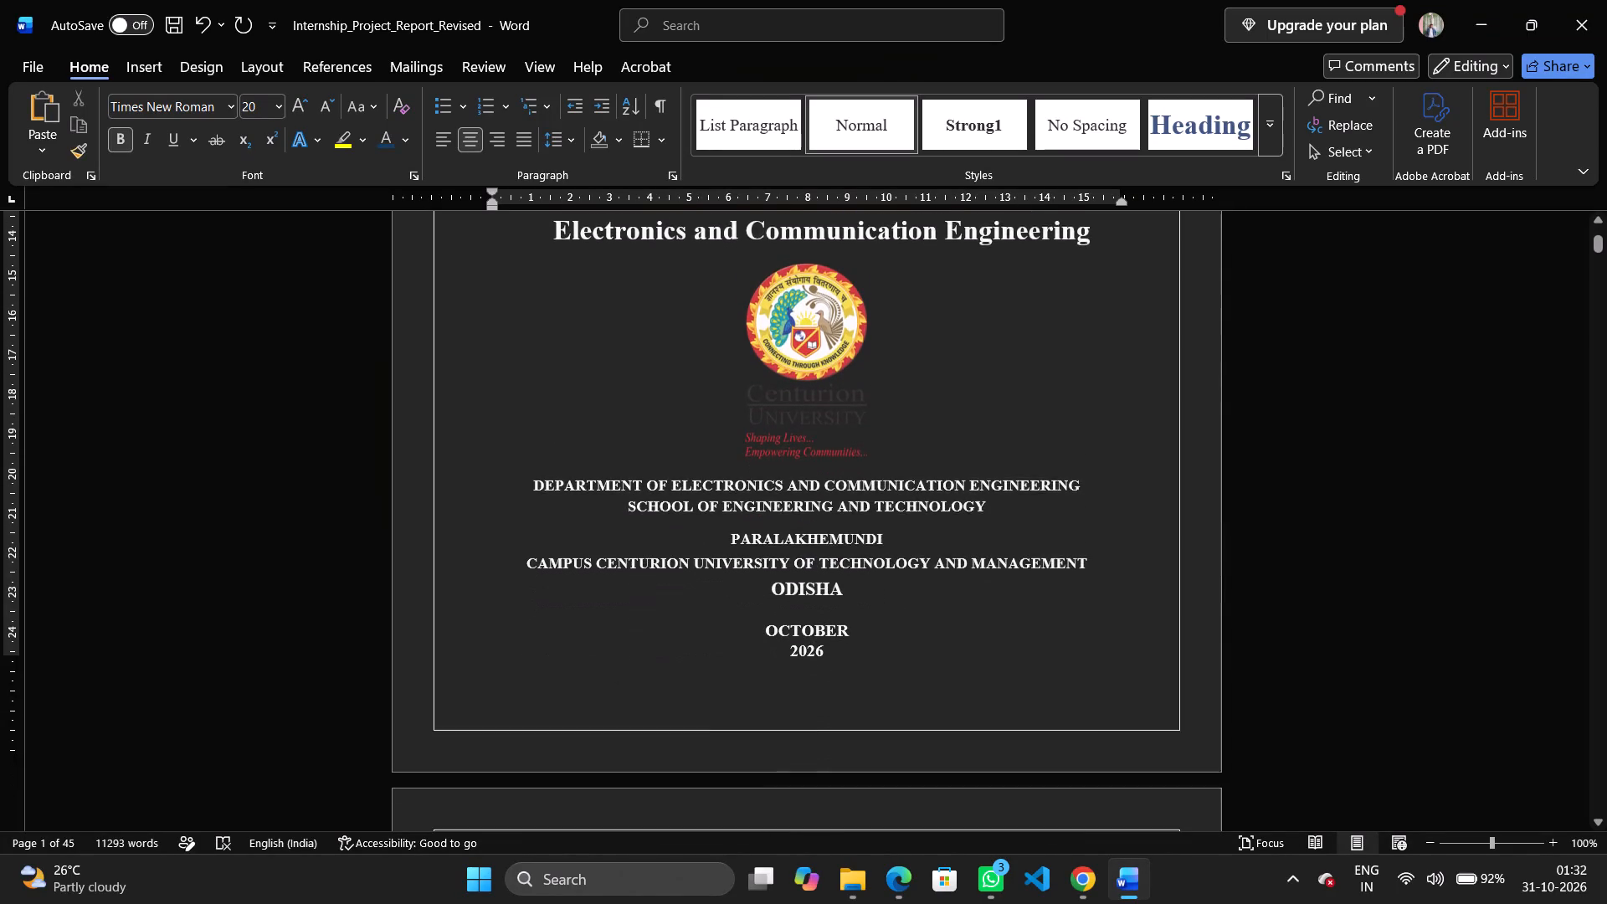
scroll(1052, 516, "down", 1)
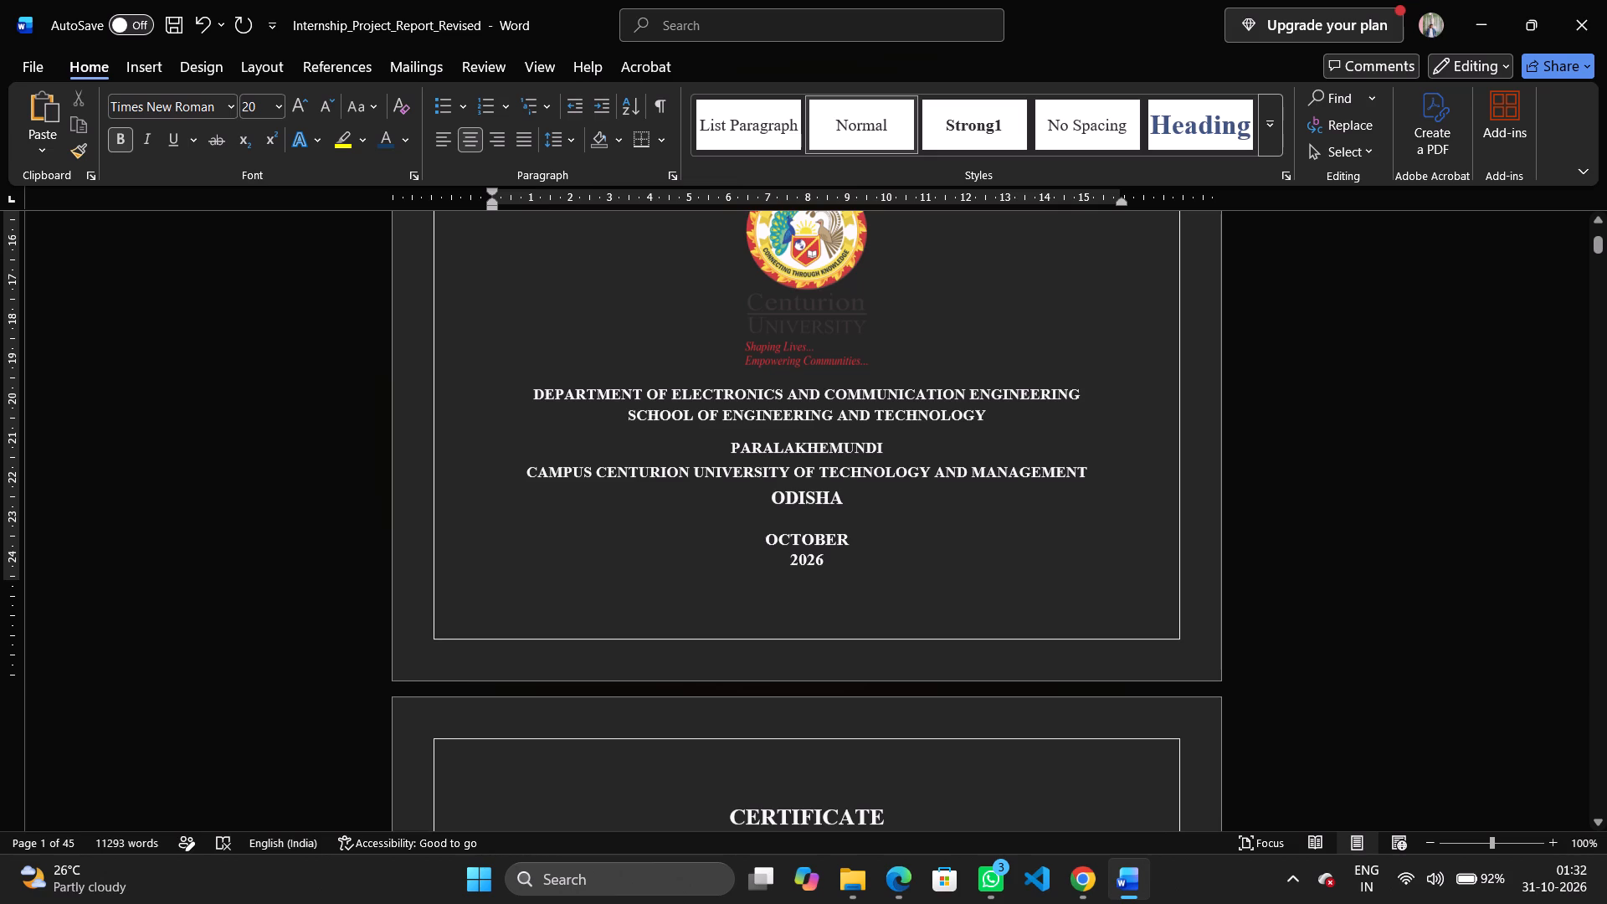
scroll(983, 541, "down", 1)
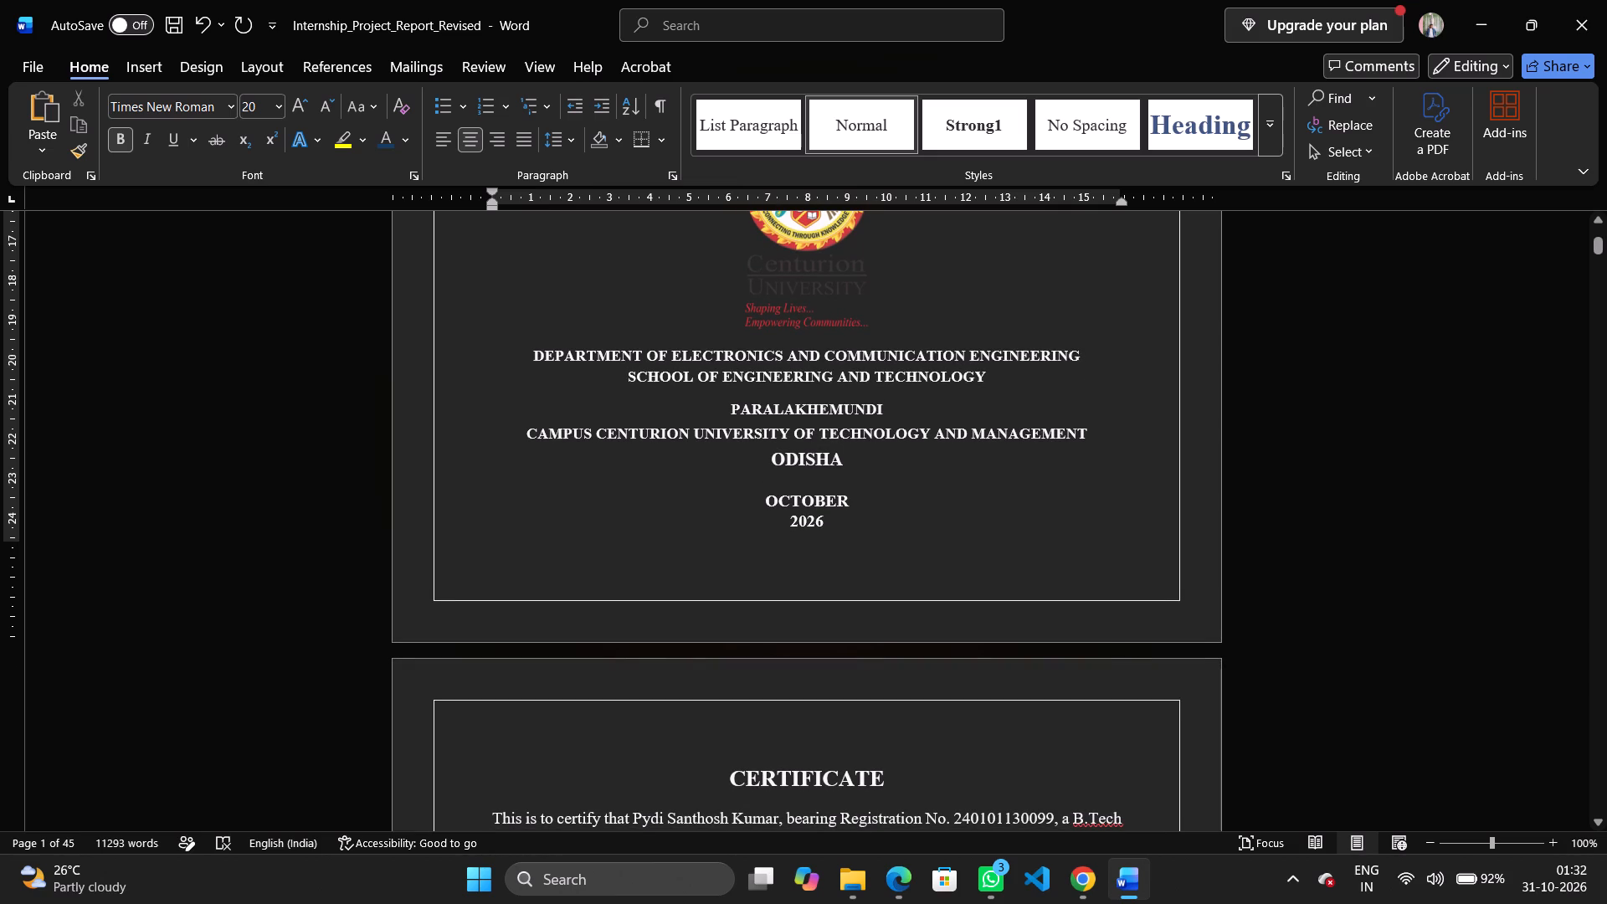
left_click(520, 430)
key("BackSpace")
key("BackSpace")
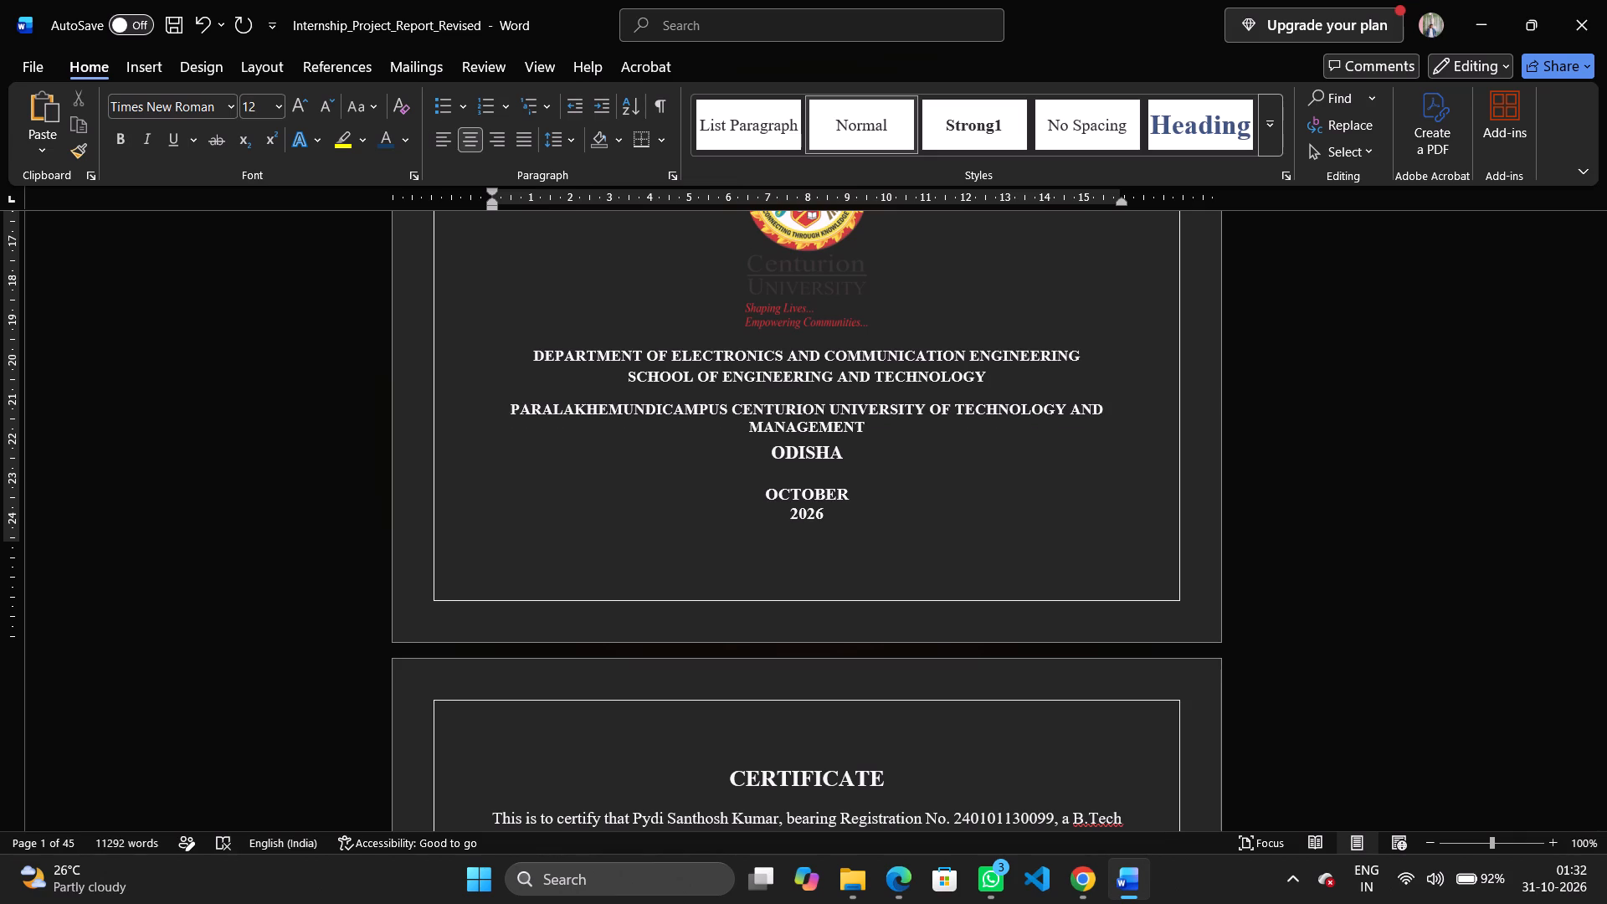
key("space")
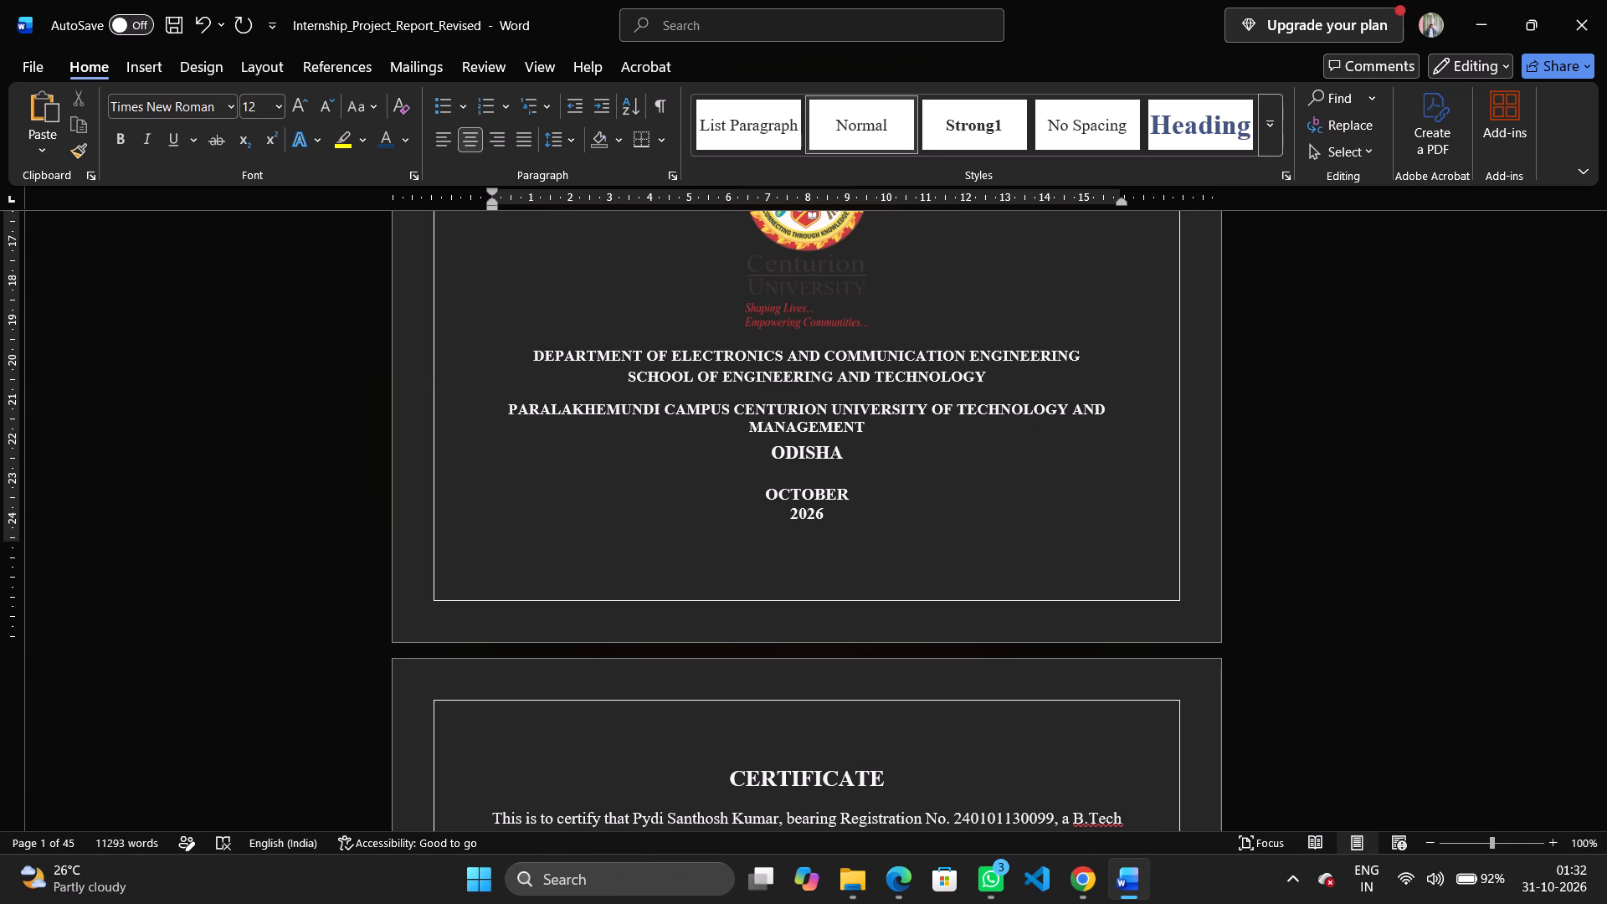
key("Right")
key("Right")
key("Right")
key("Right")
key("Right")
key("Right")
key("Right")
key("Return")
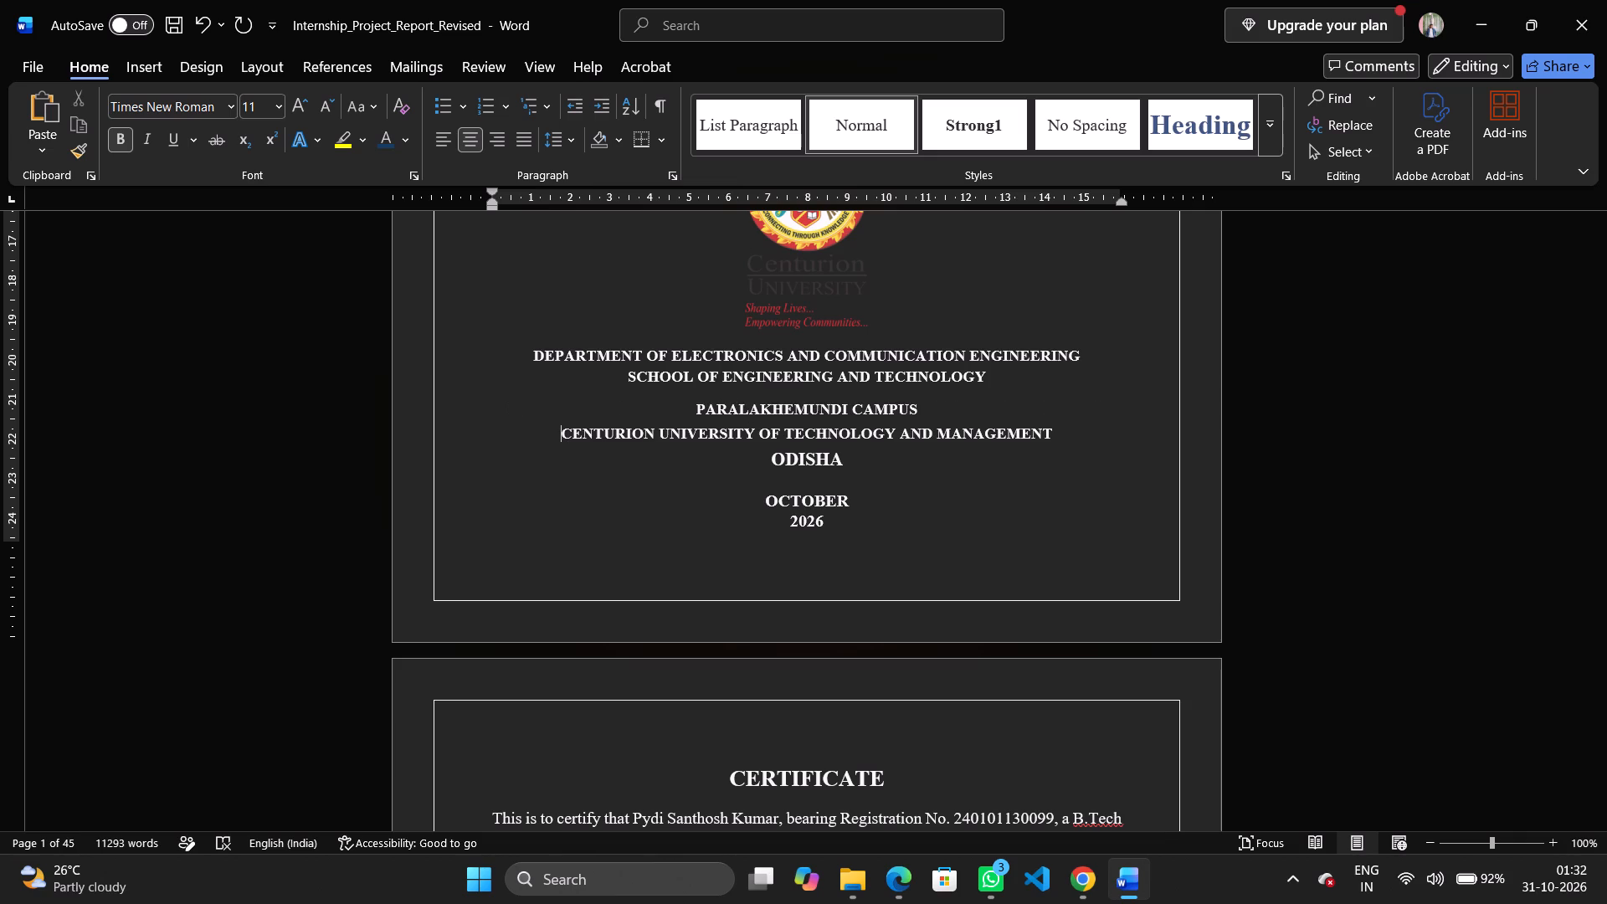
Compare the report's certificate page with the bonafide certificate page in the VLSI project report PDF open in Edge.
scroll(932, 555, "down", 1)
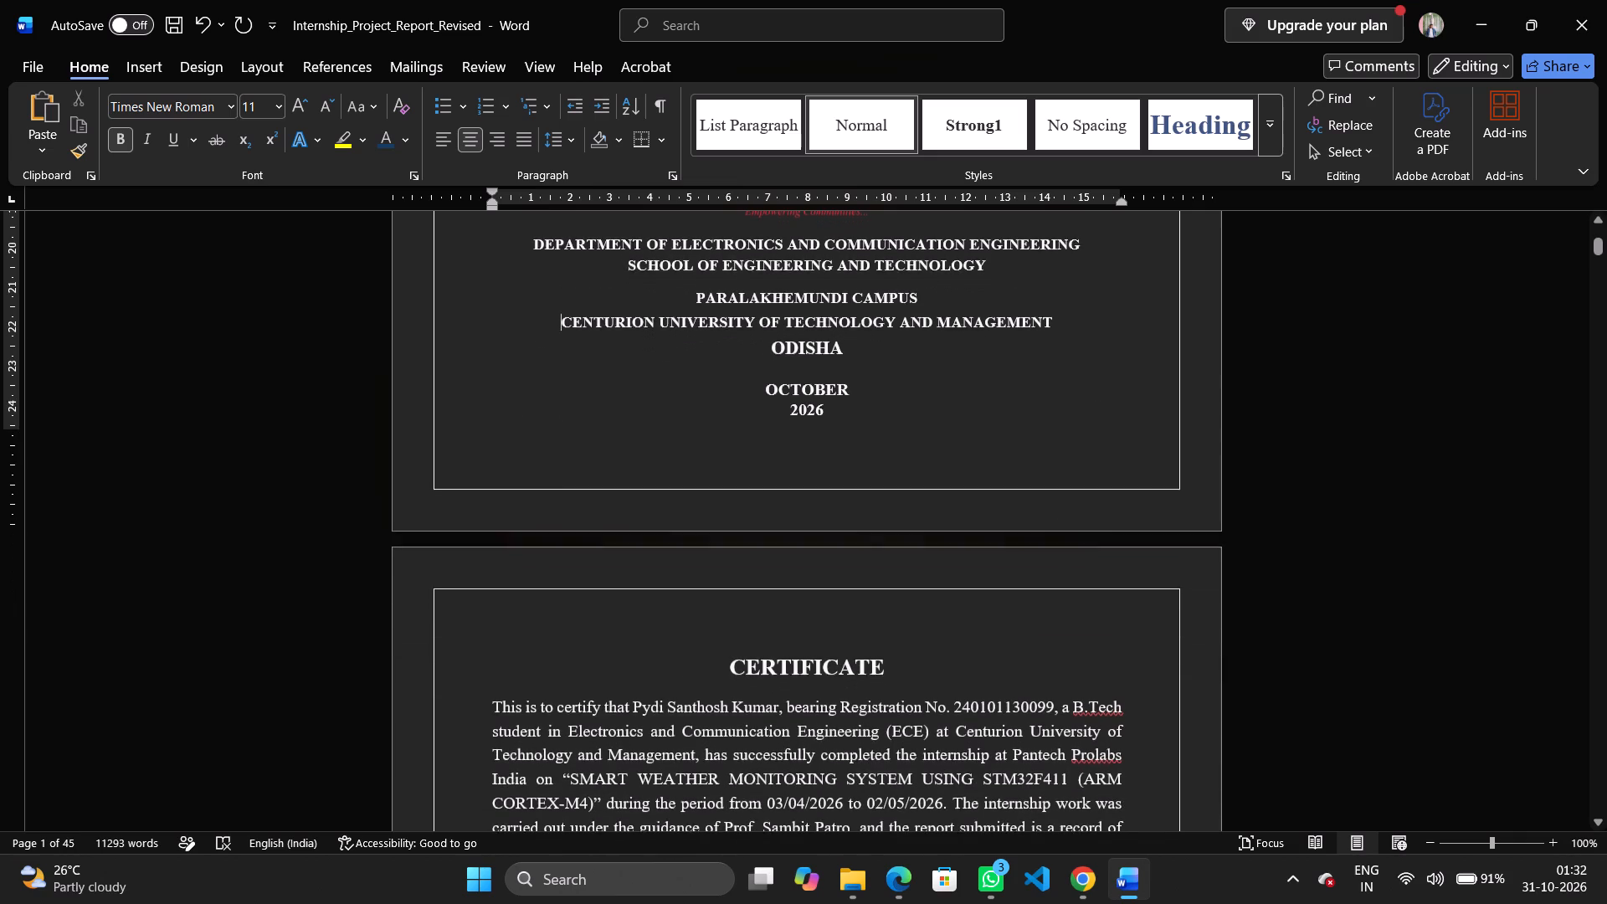
scroll(932, 555, "down", 2)
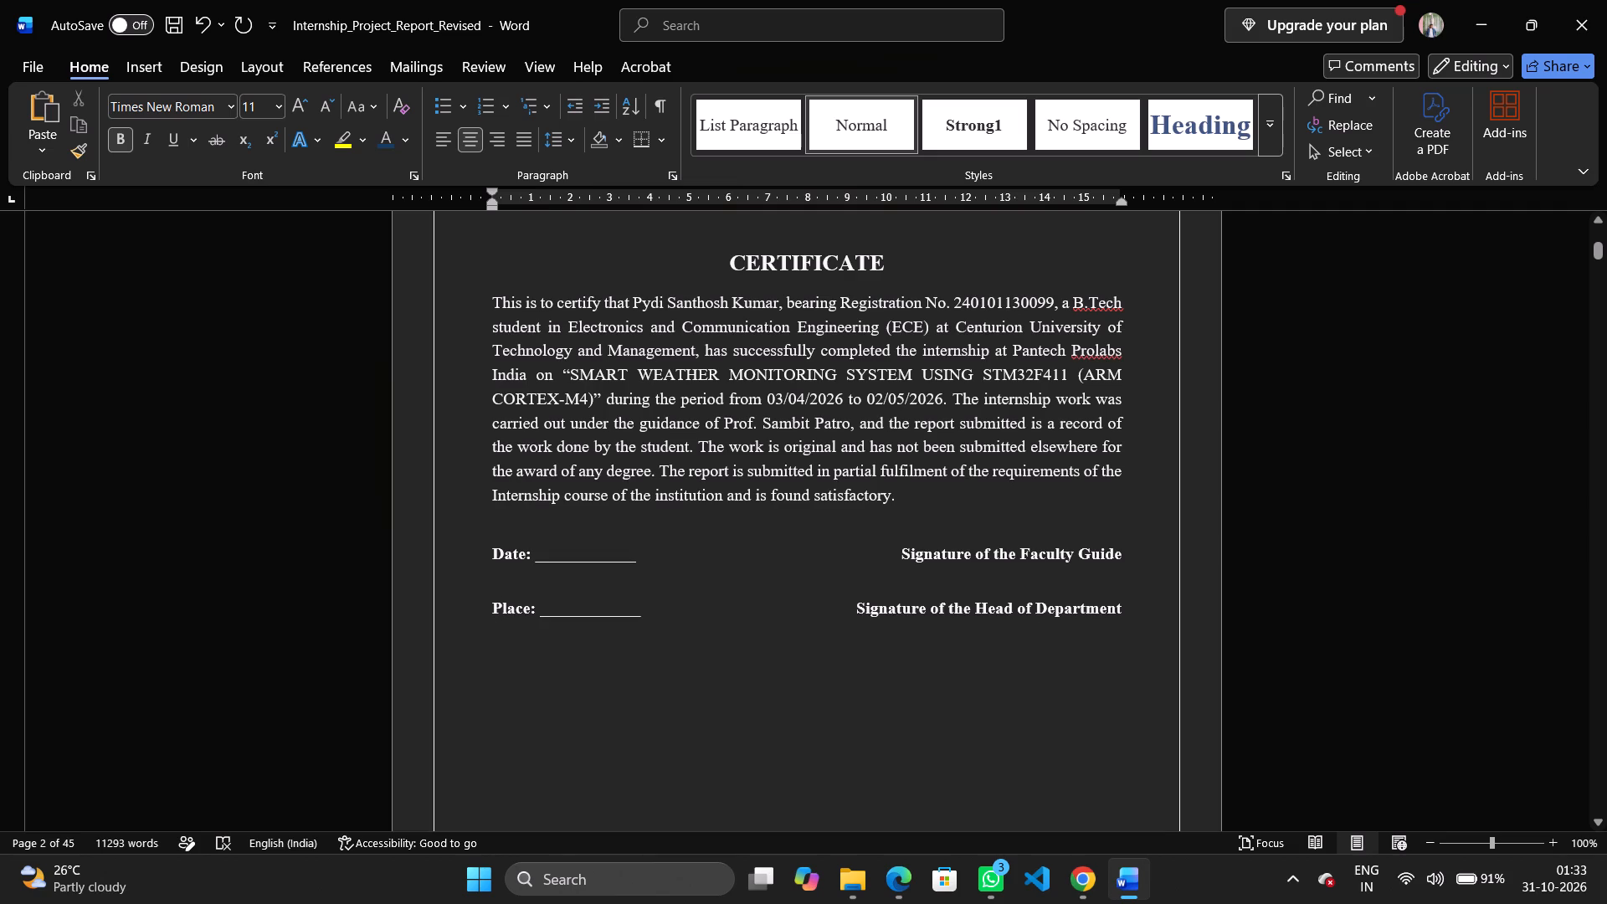
left_click(911, 881)
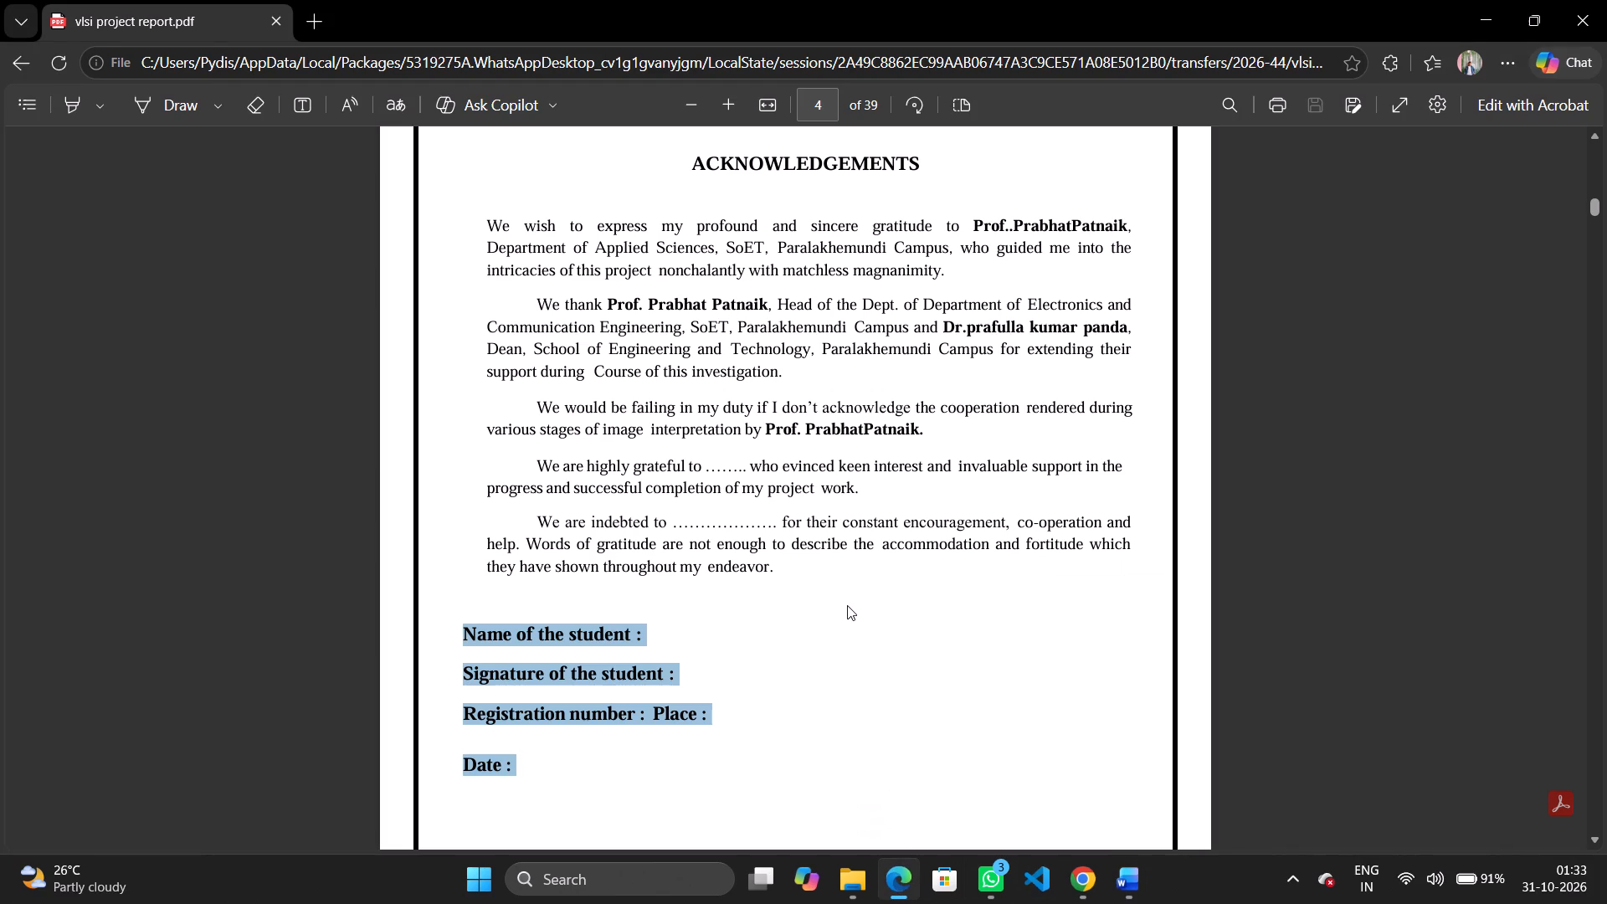
left_click(847, 605)
scroll(847, 605, "up", 11)
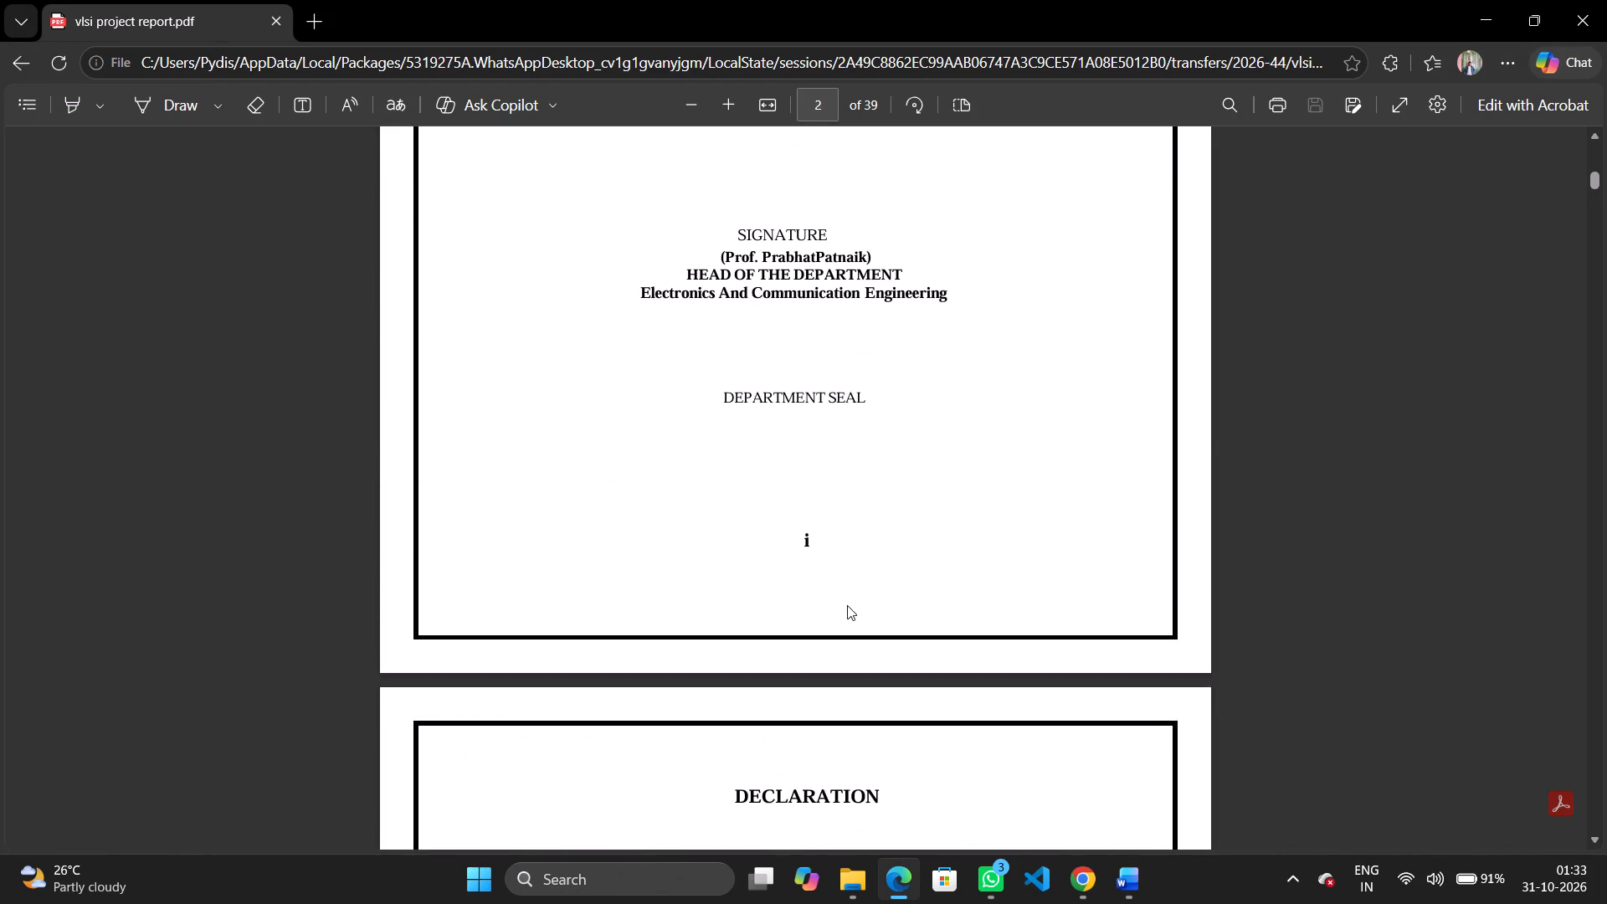
scroll(847, 605, "down", 2)
scroll(847, 605, "up", 4)
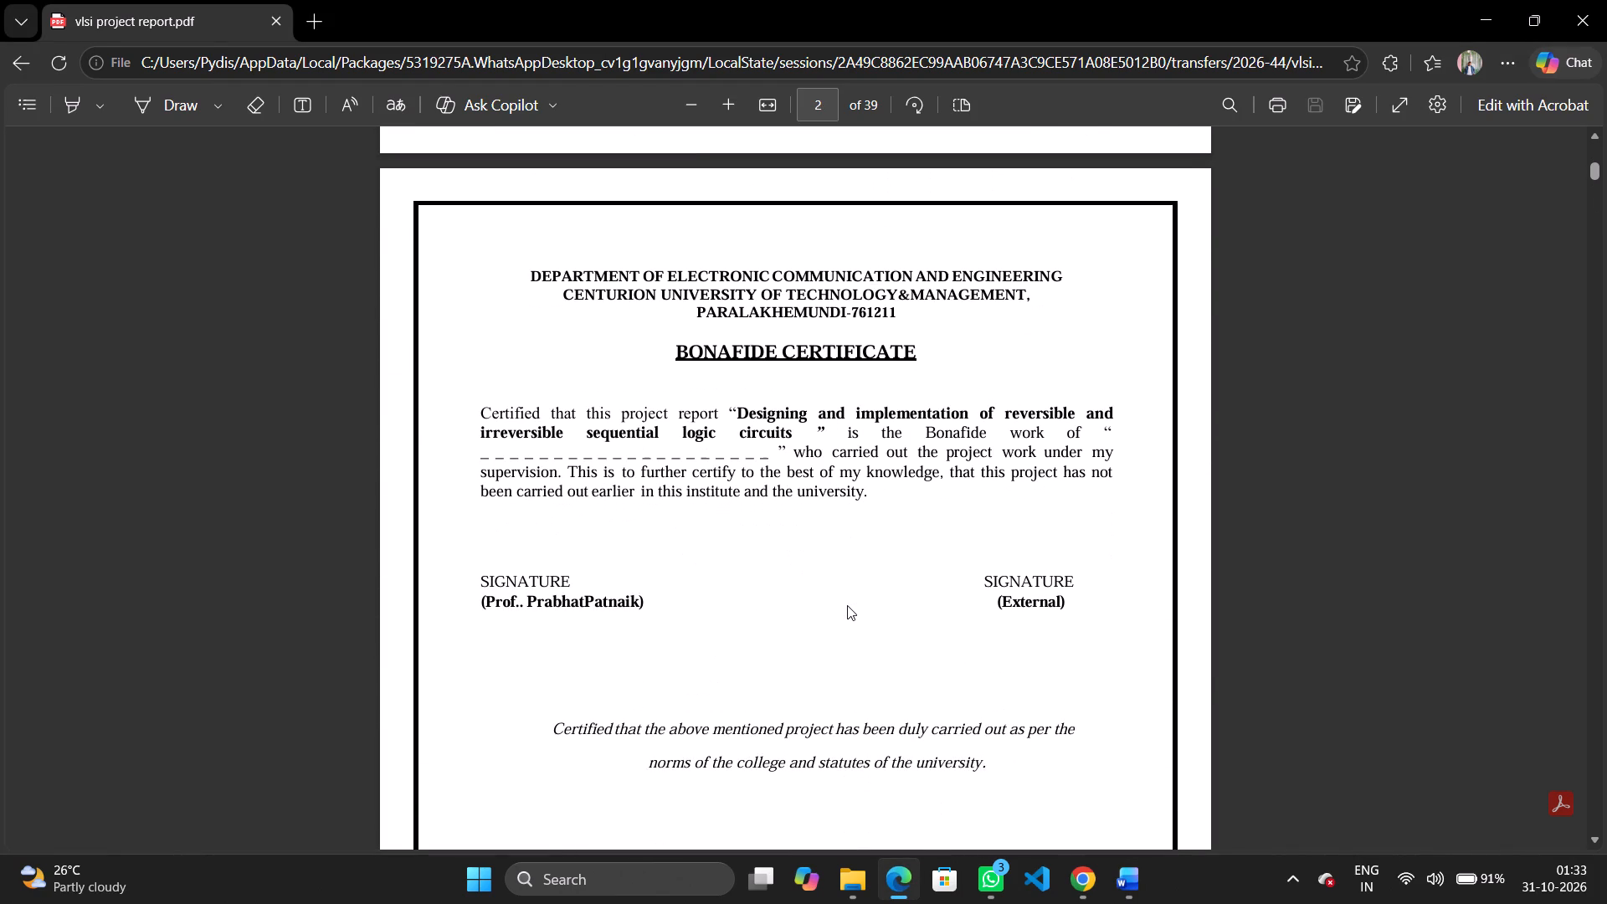
scroll(847, 605, "up", 2)
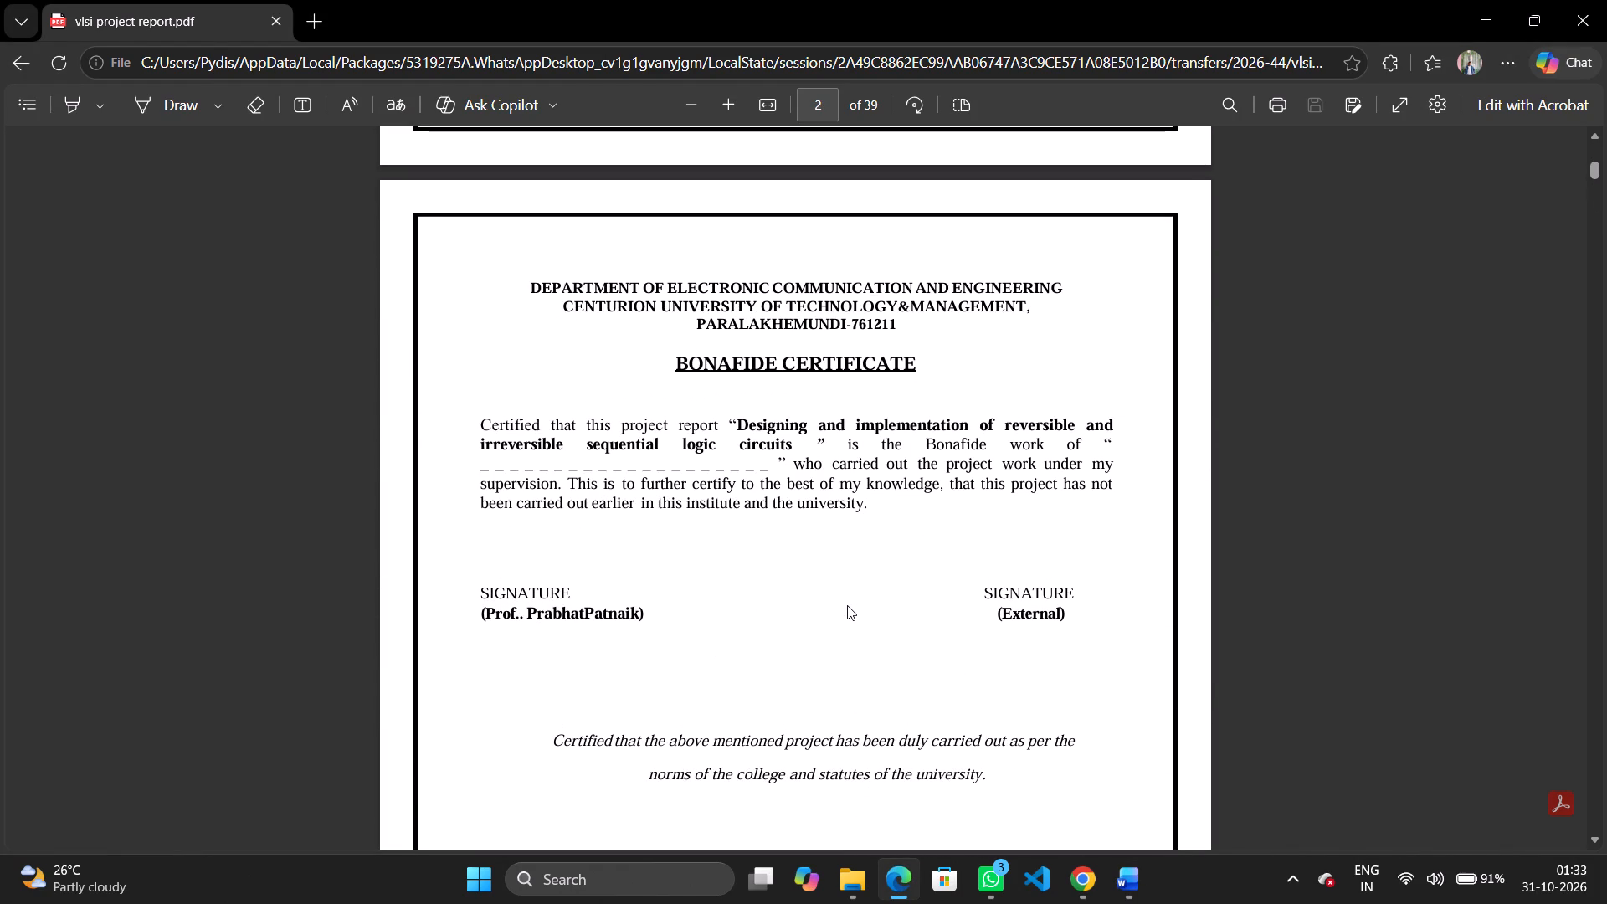
key("alt+Tab")
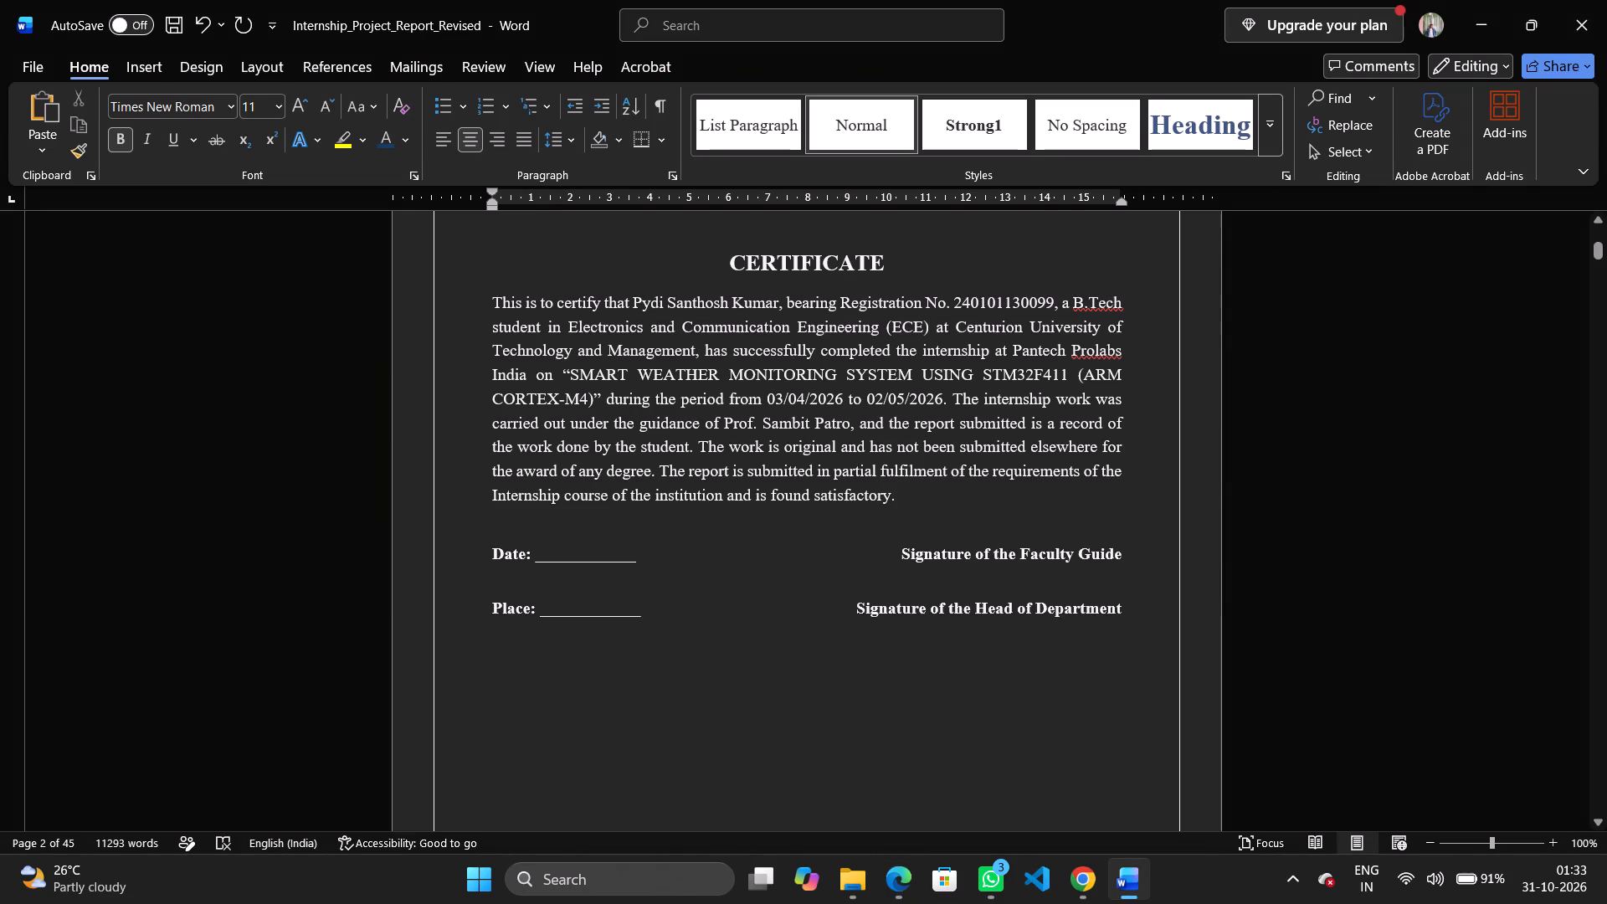
double_click(847, 605)
left_click(797, 717)
scroll(797, 717, "up", 1)
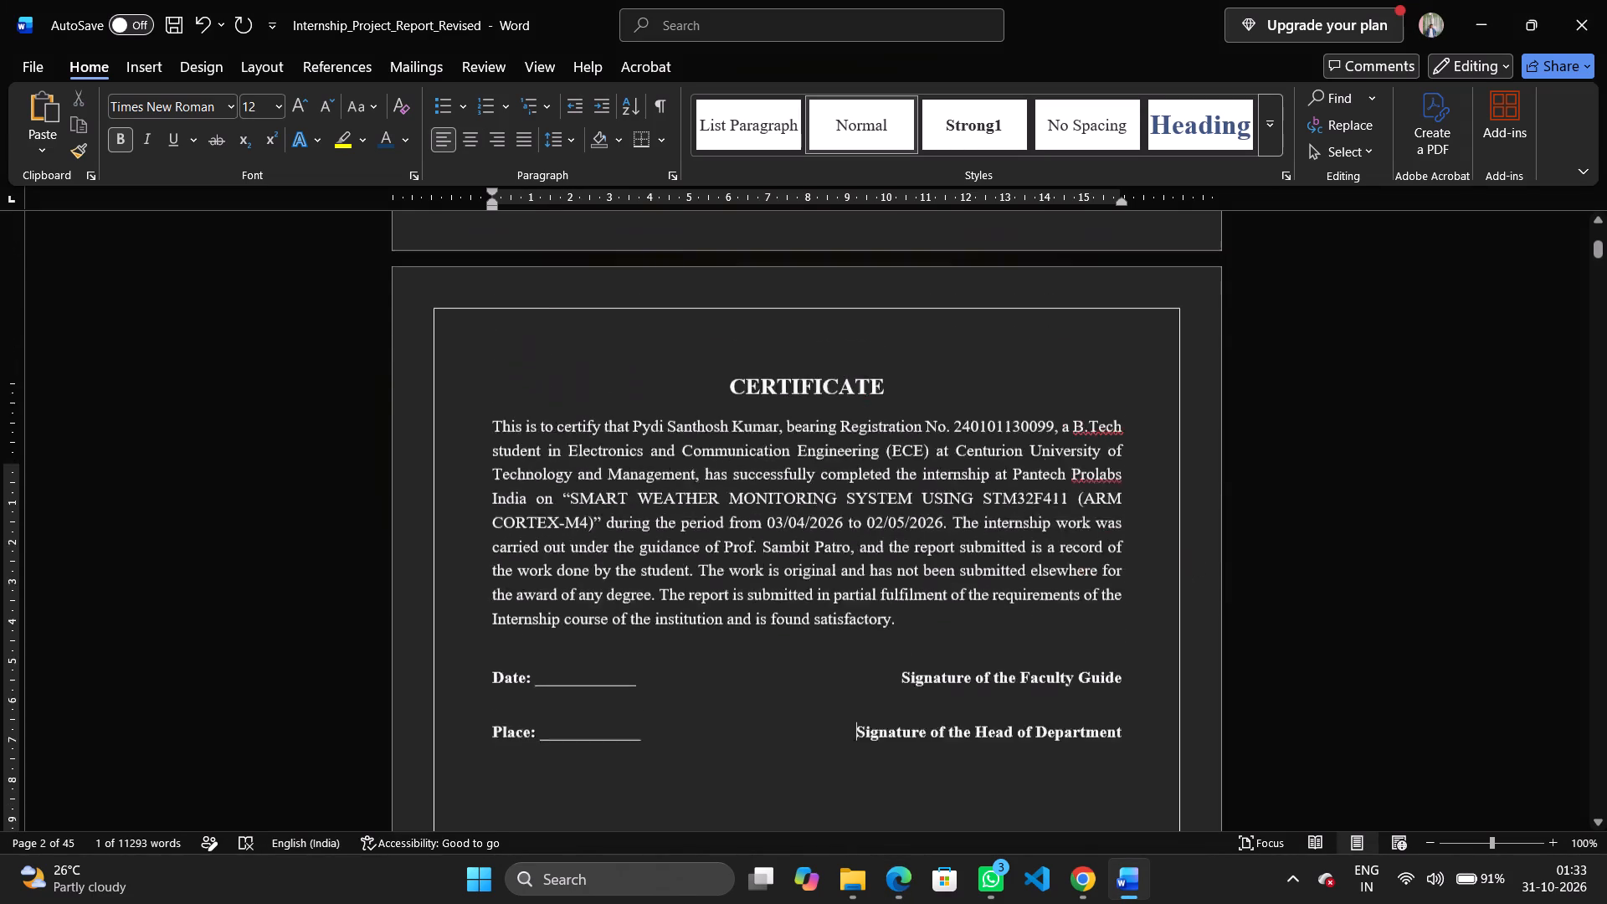
scroll(797, 717, "up", 2)
Replace the report's CERTIFICATE heading with the department, university, Paralakhemundi-761211 and BONAFIDE CERTIFICATE lines copied from the VLSI project report PDF in Edge.
key("alt+Tab")
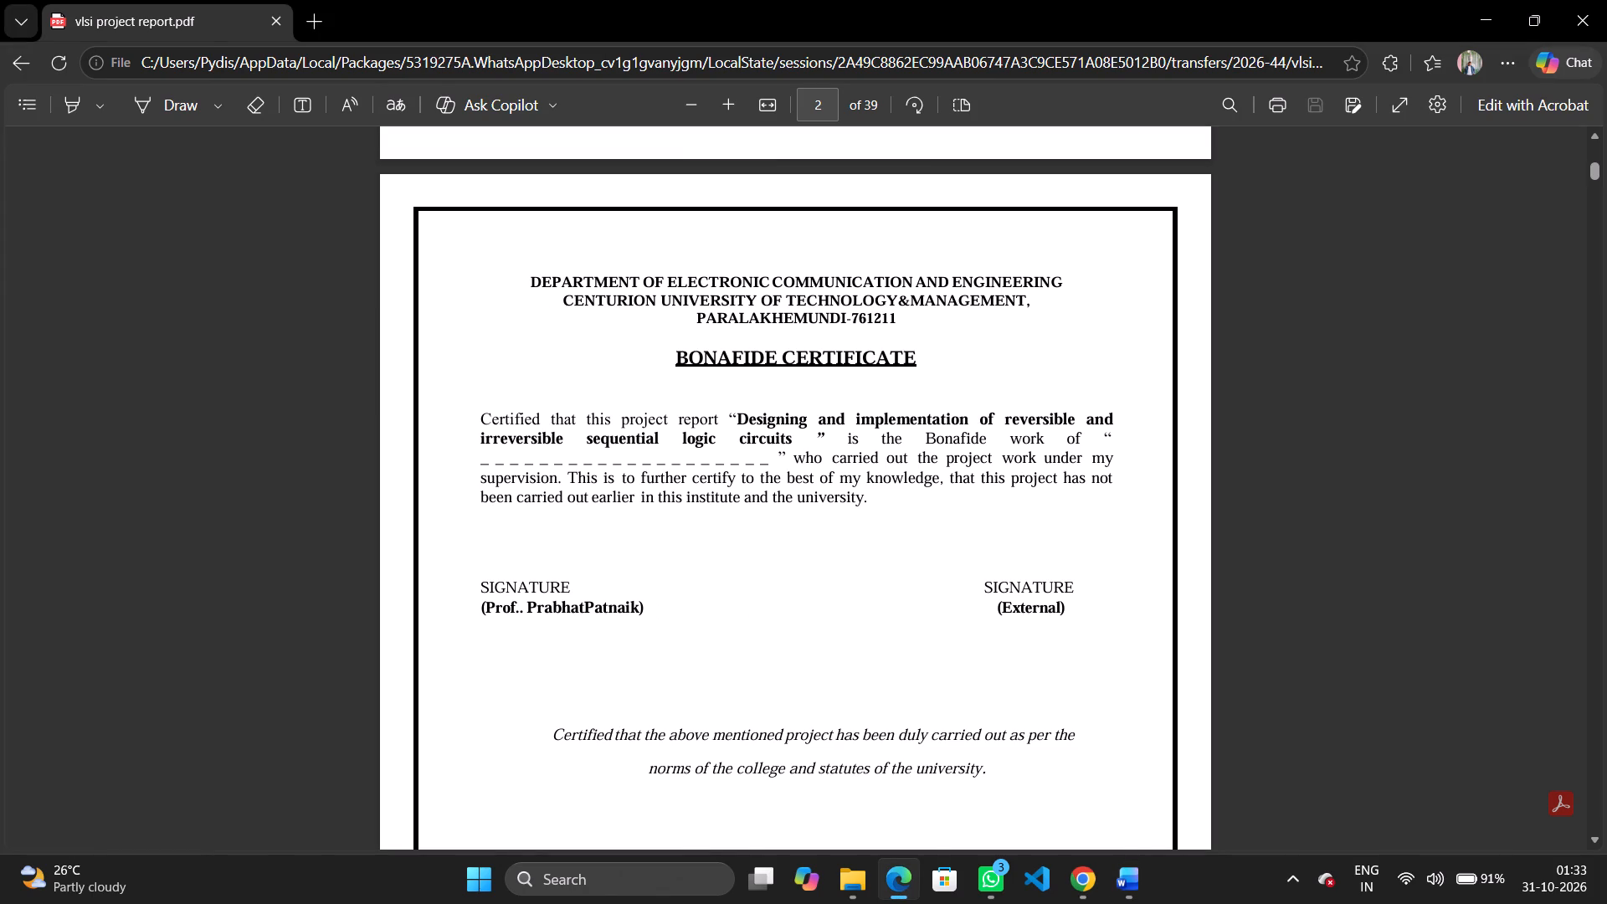
left_click_drag(531, 277, 905, 324)
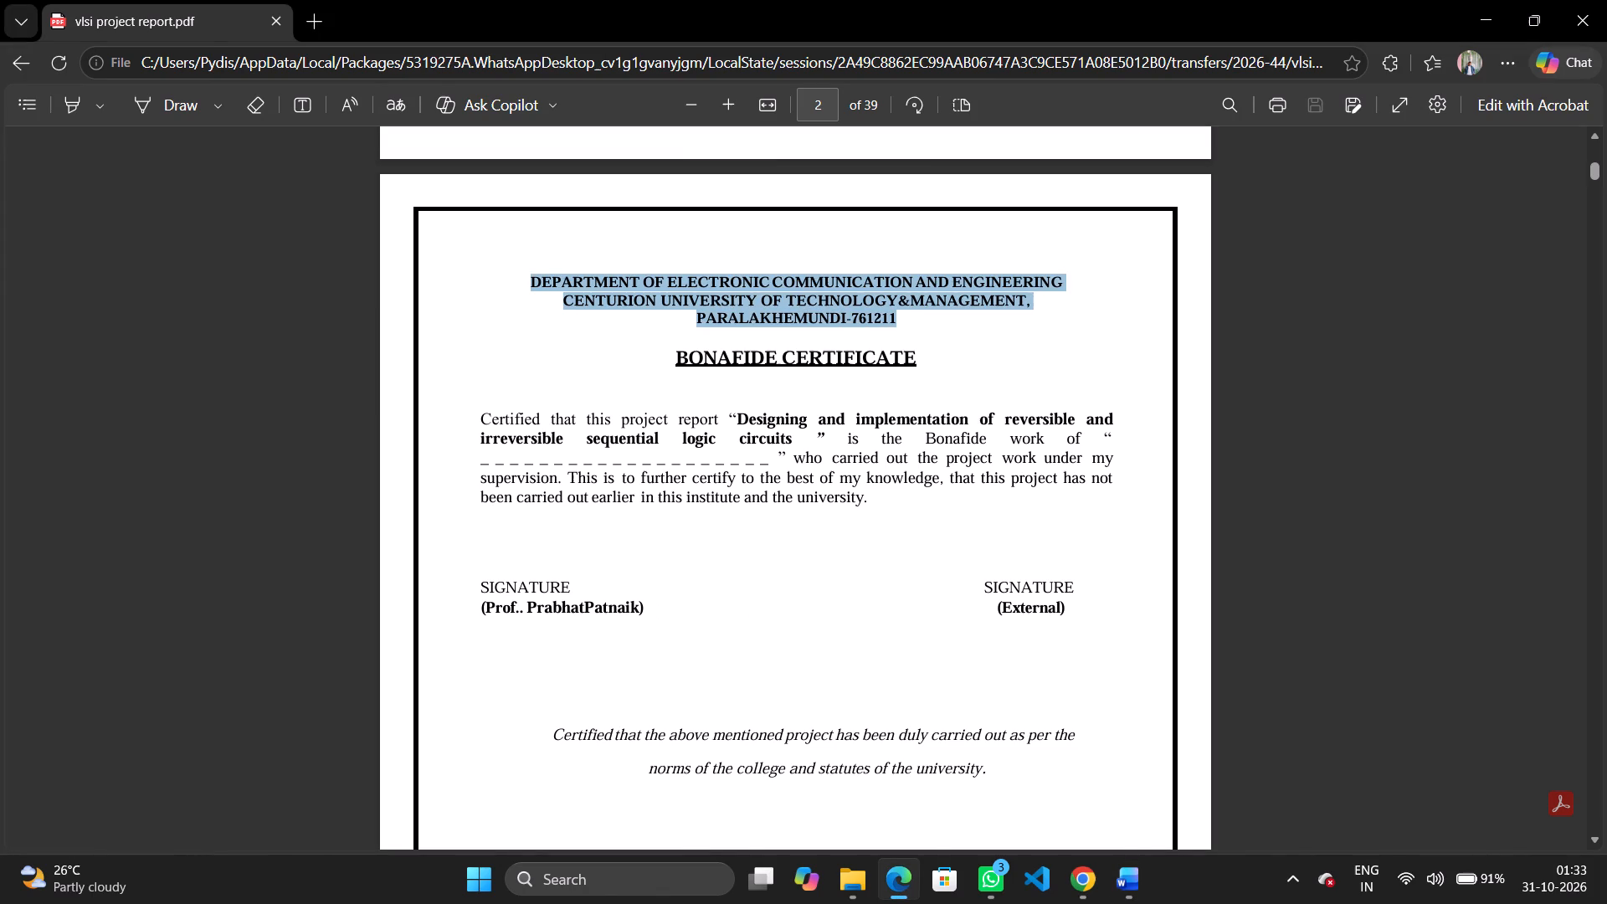
left_click_drag(905, 324, 922, 363)
key("ctrl+c")
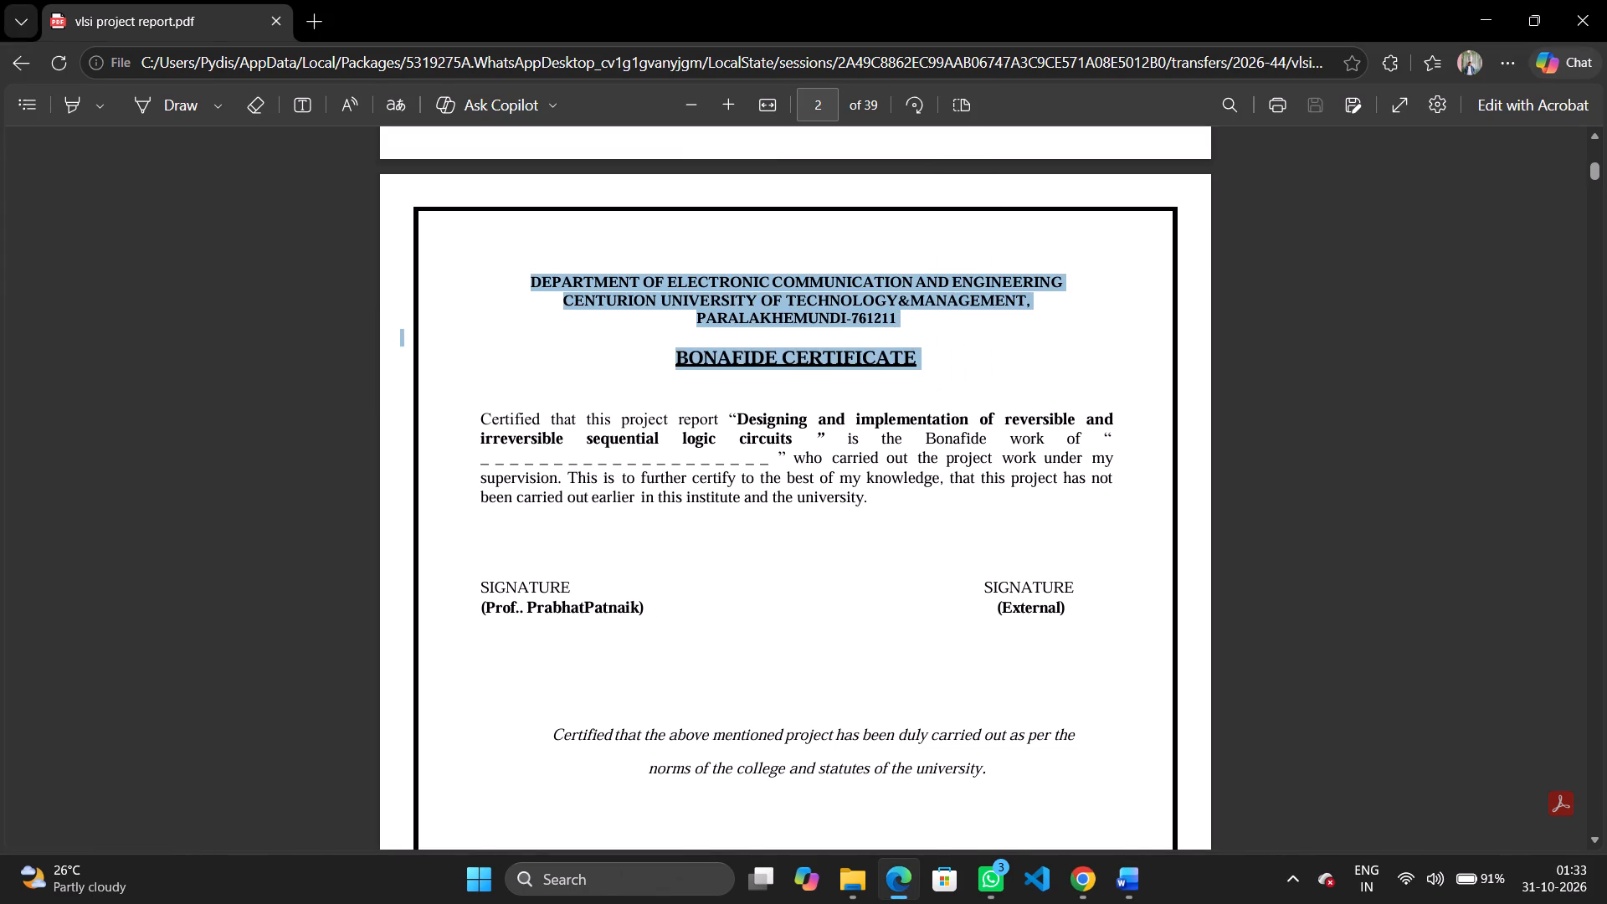
key("alt+Tab")
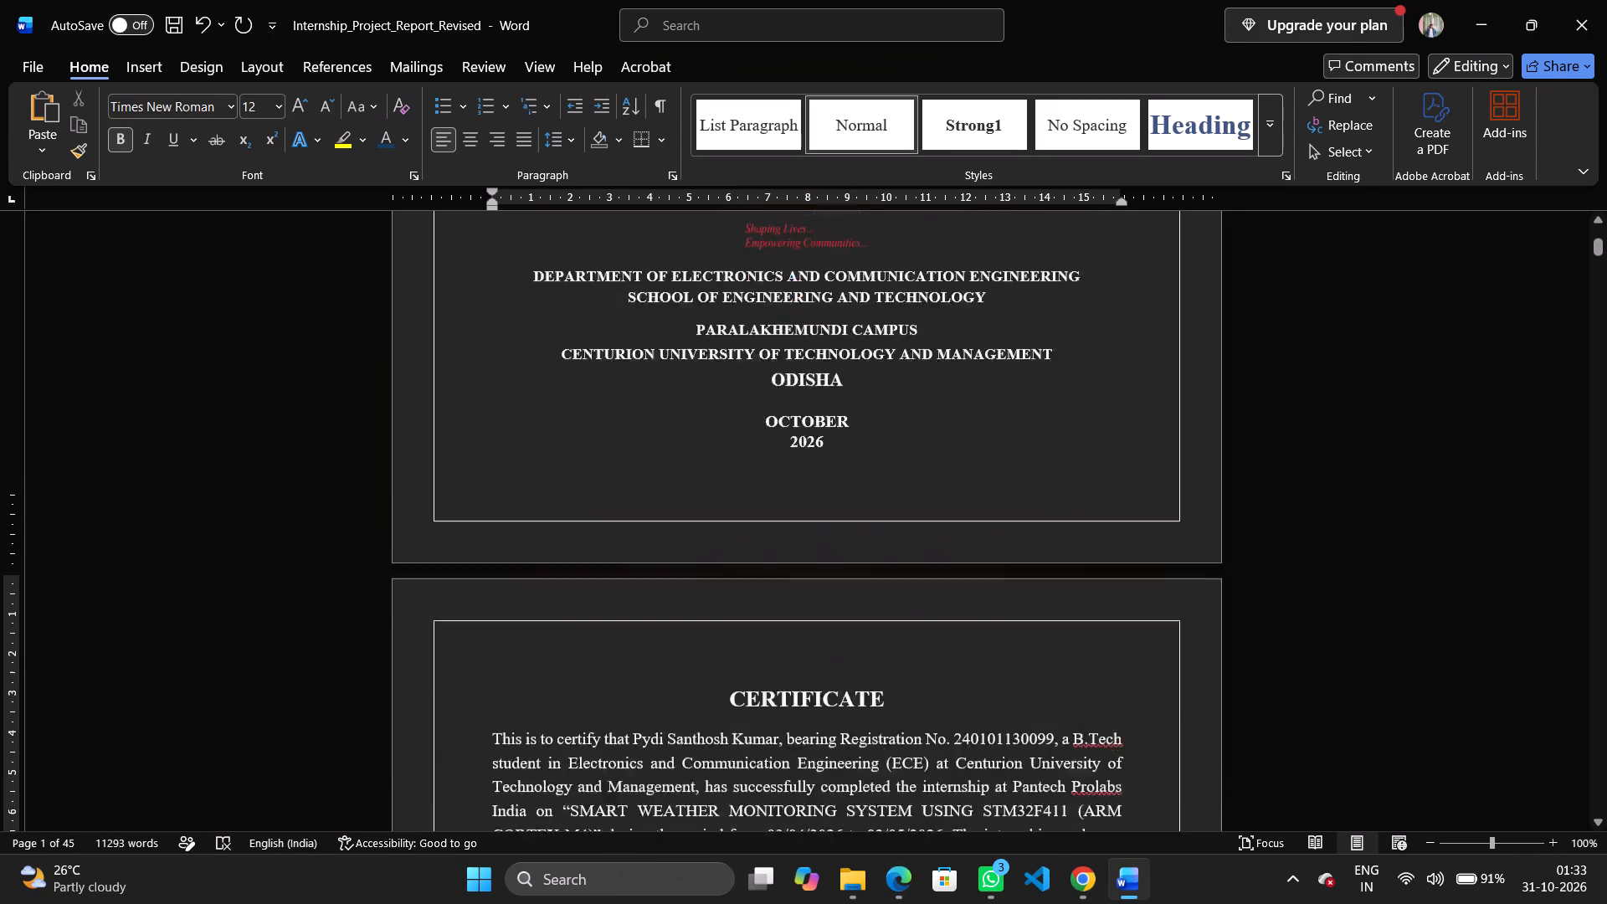
scroll(724, 329, "down", 1)
triple_click(737, 320)
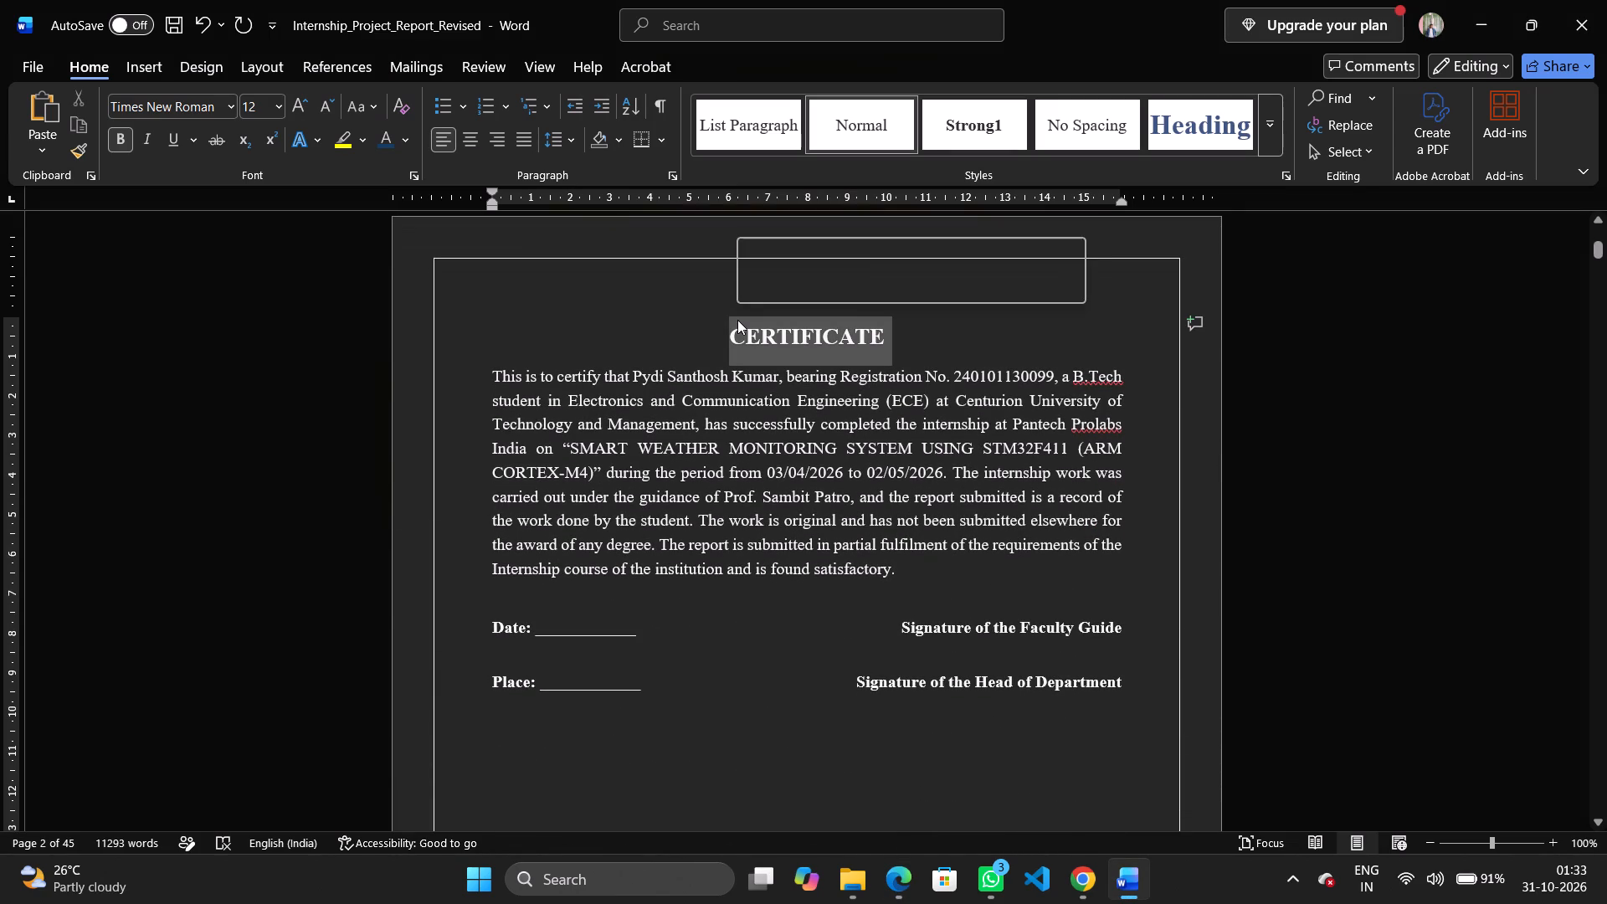
key("ctrl+v")
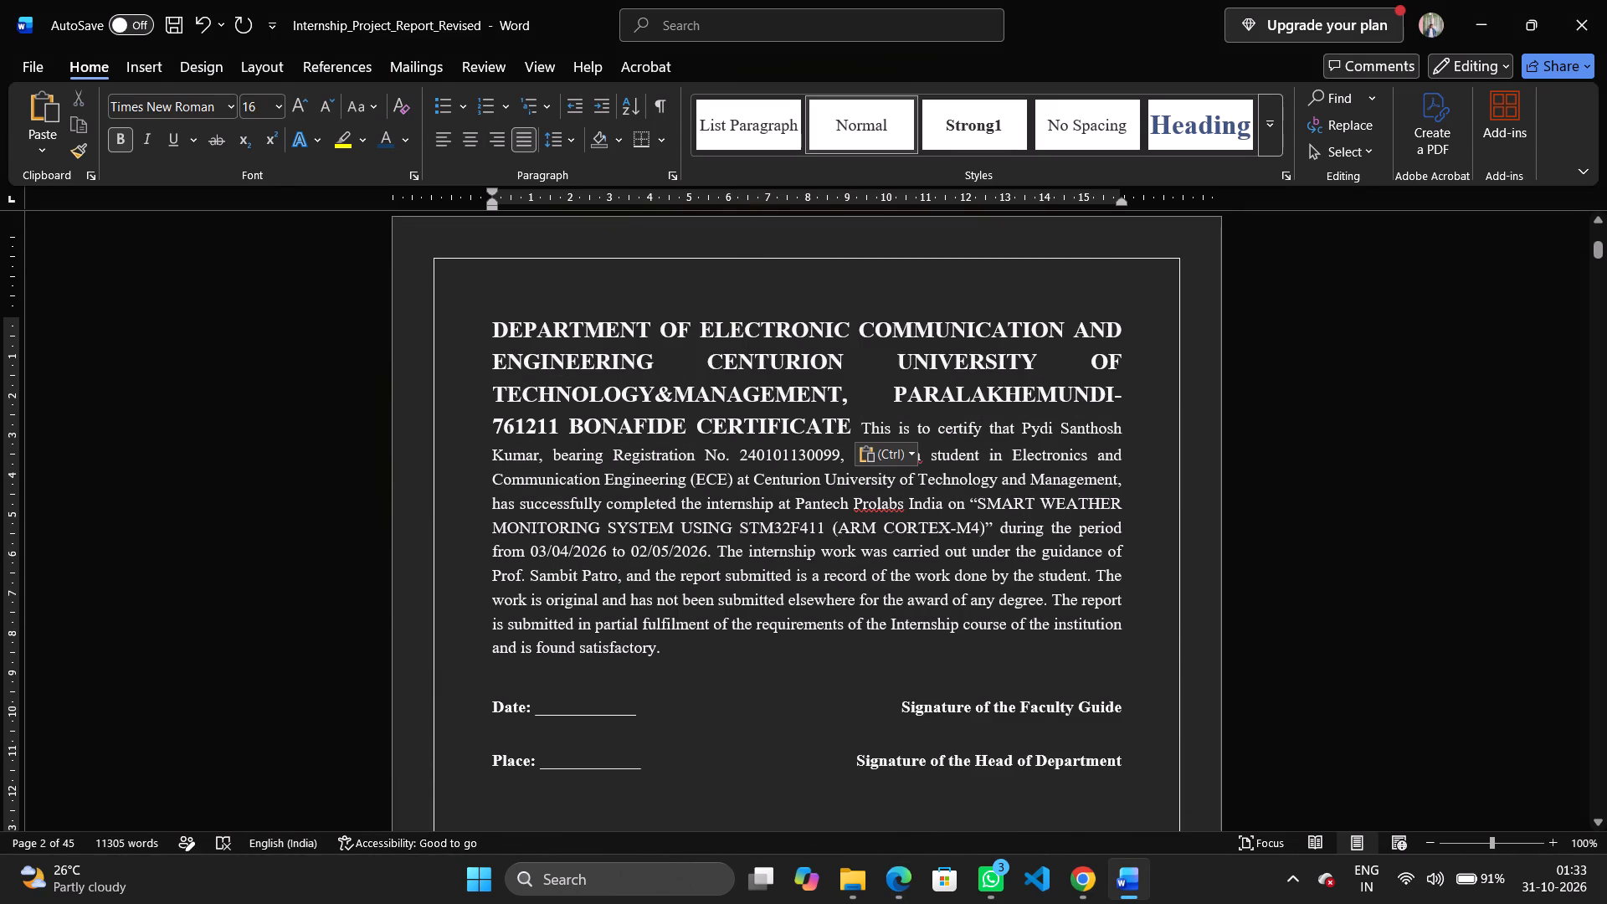
Separate the pasted heading from the certificate text with a paragraph break and a blank line.
key("Return")
key("Return")
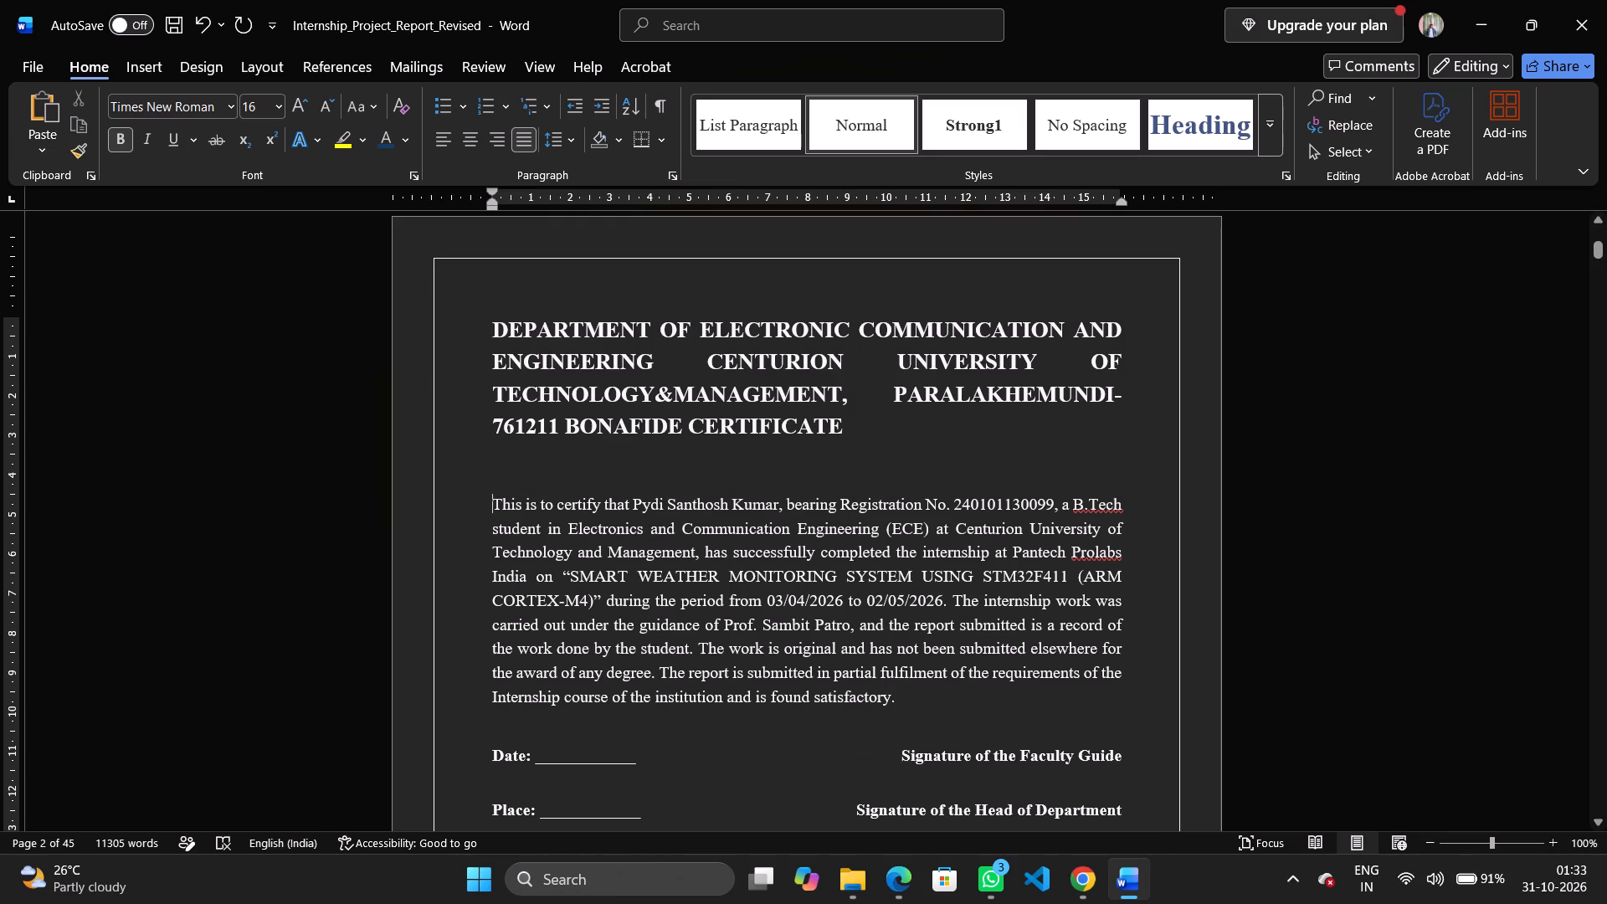
Centre the pasted certificate heading, set it to 12 pt and change its case to Capitalize Each Word.
left_click(625, 368)
triple_click(556, 330)
left_click(556, 330)
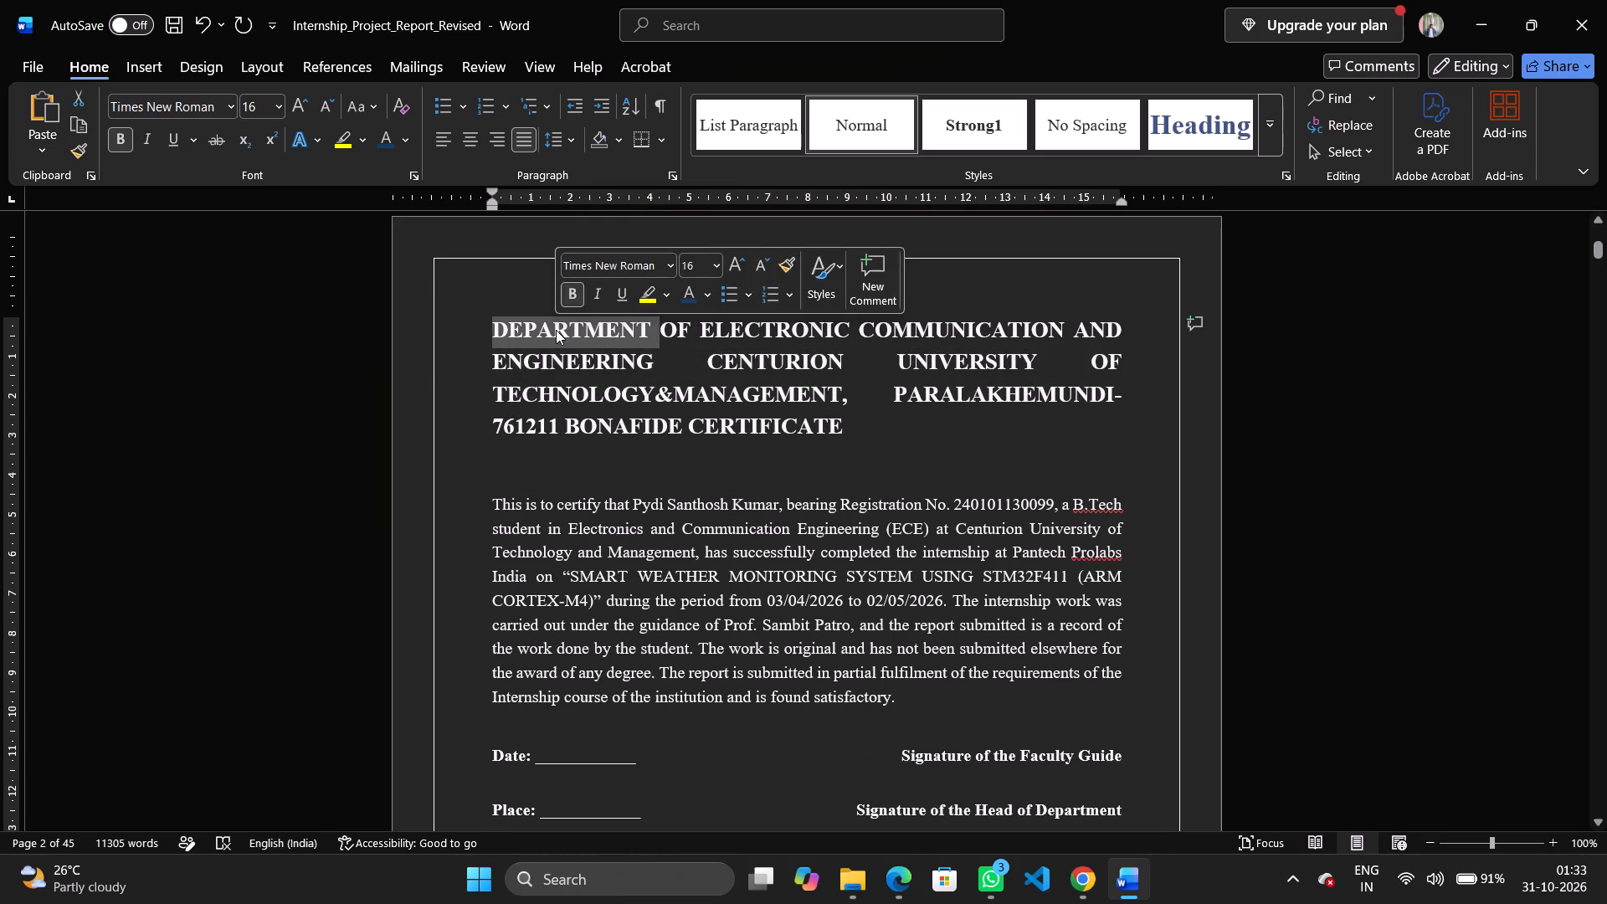
triple_click(556, 330)
double_click(556, 330)
triple_click(556, 330)
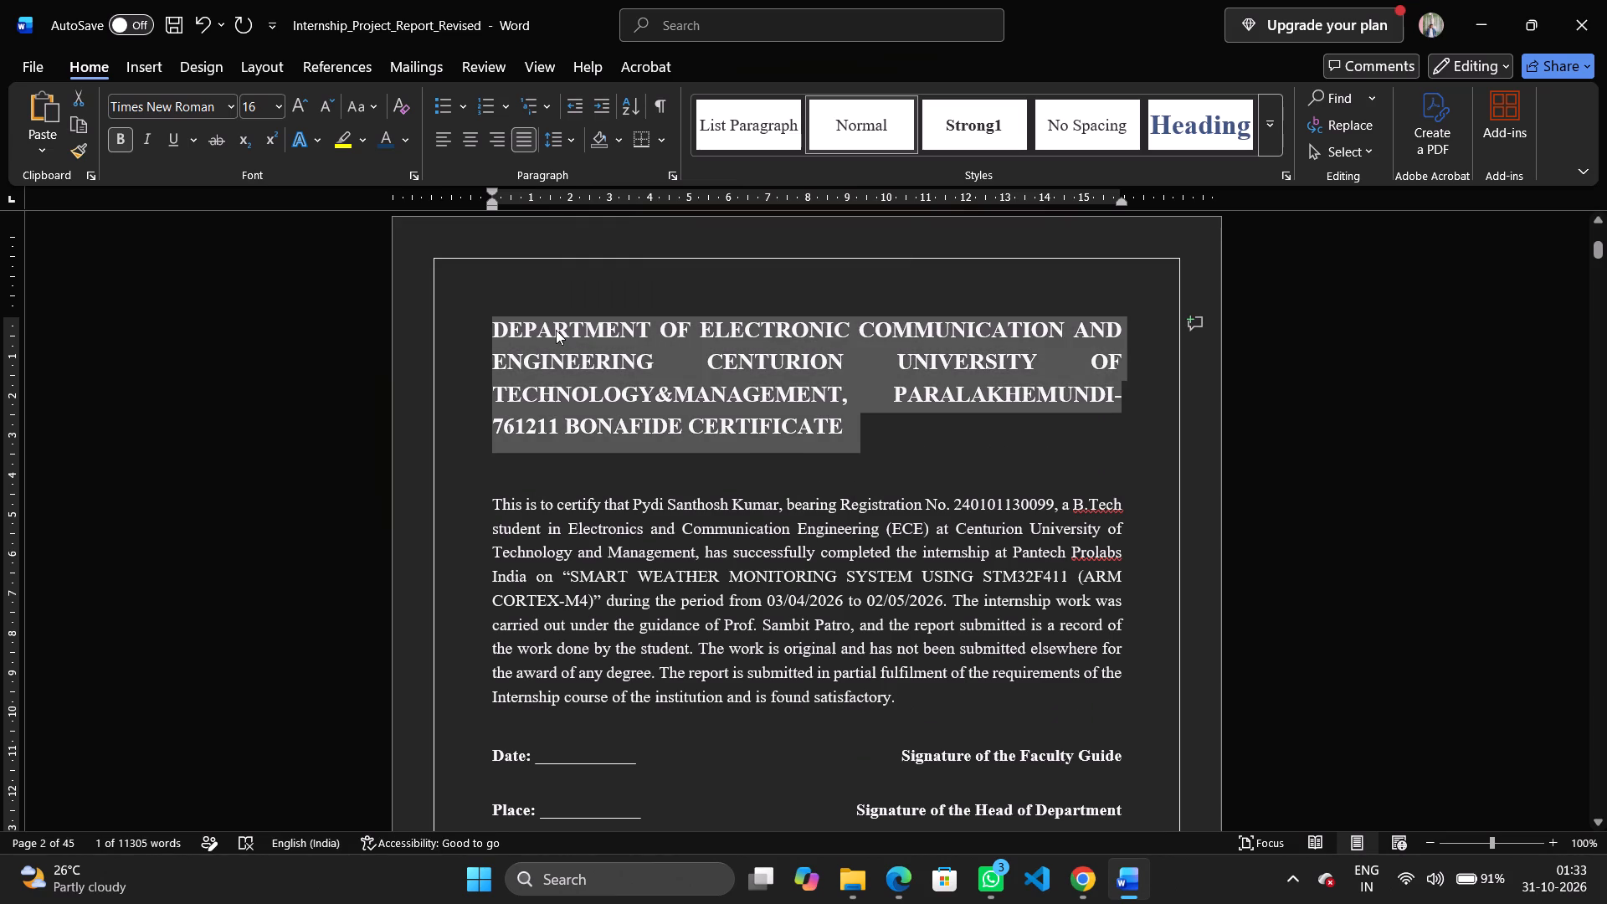
double_click(556, 330)
triple_click(556, 330)
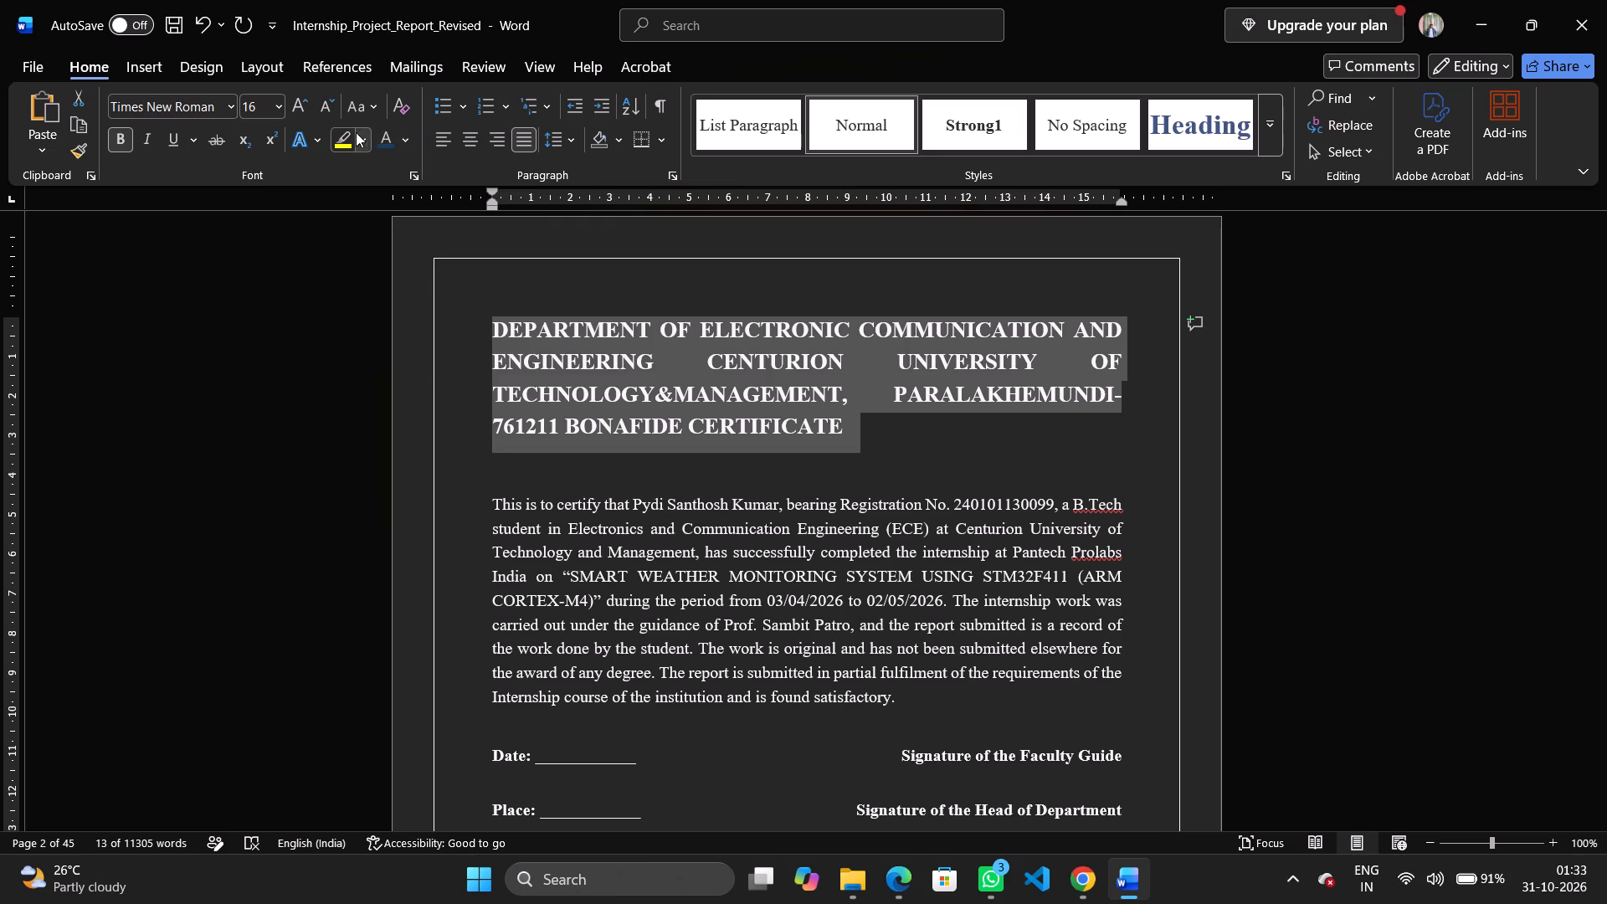
left_click(464, 139)
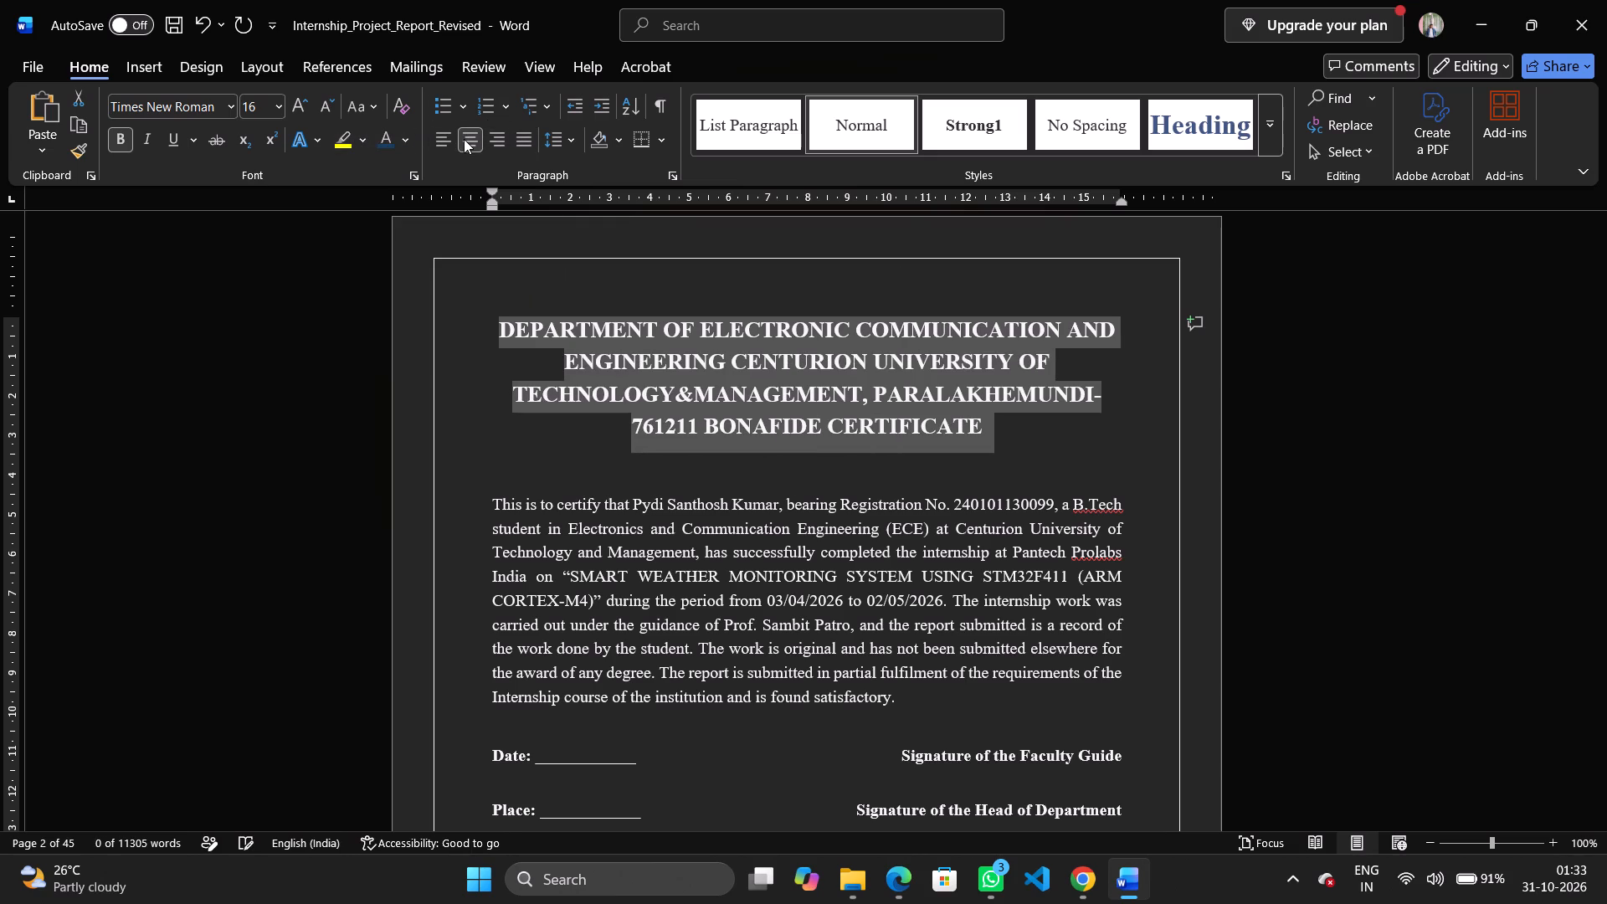
left_click(278, 104)
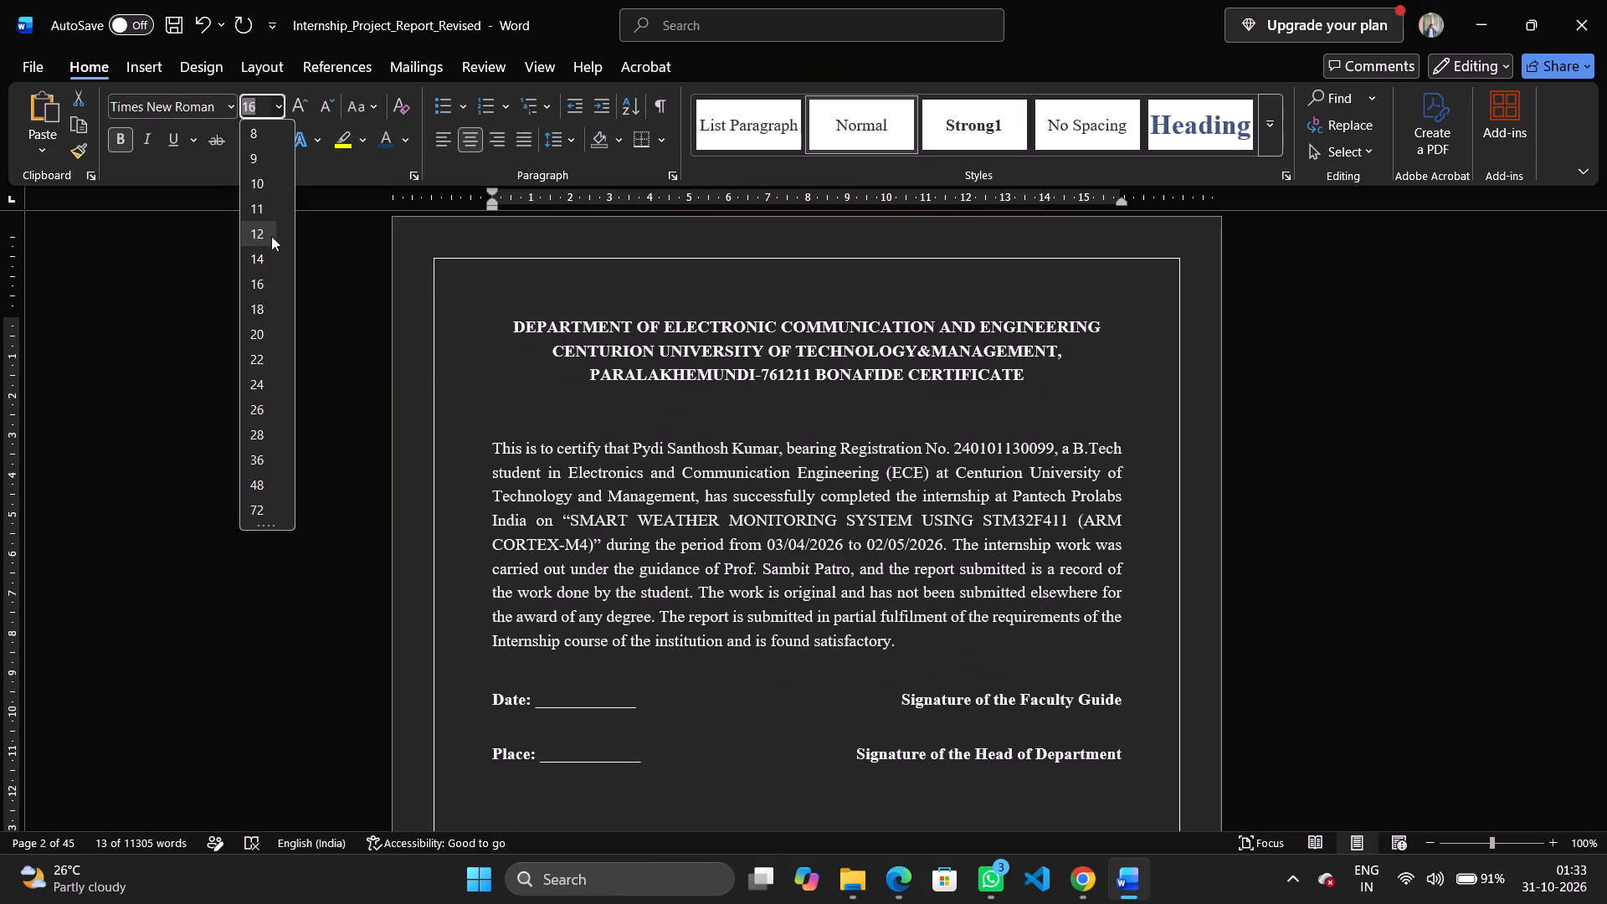
left_click(271, 236)
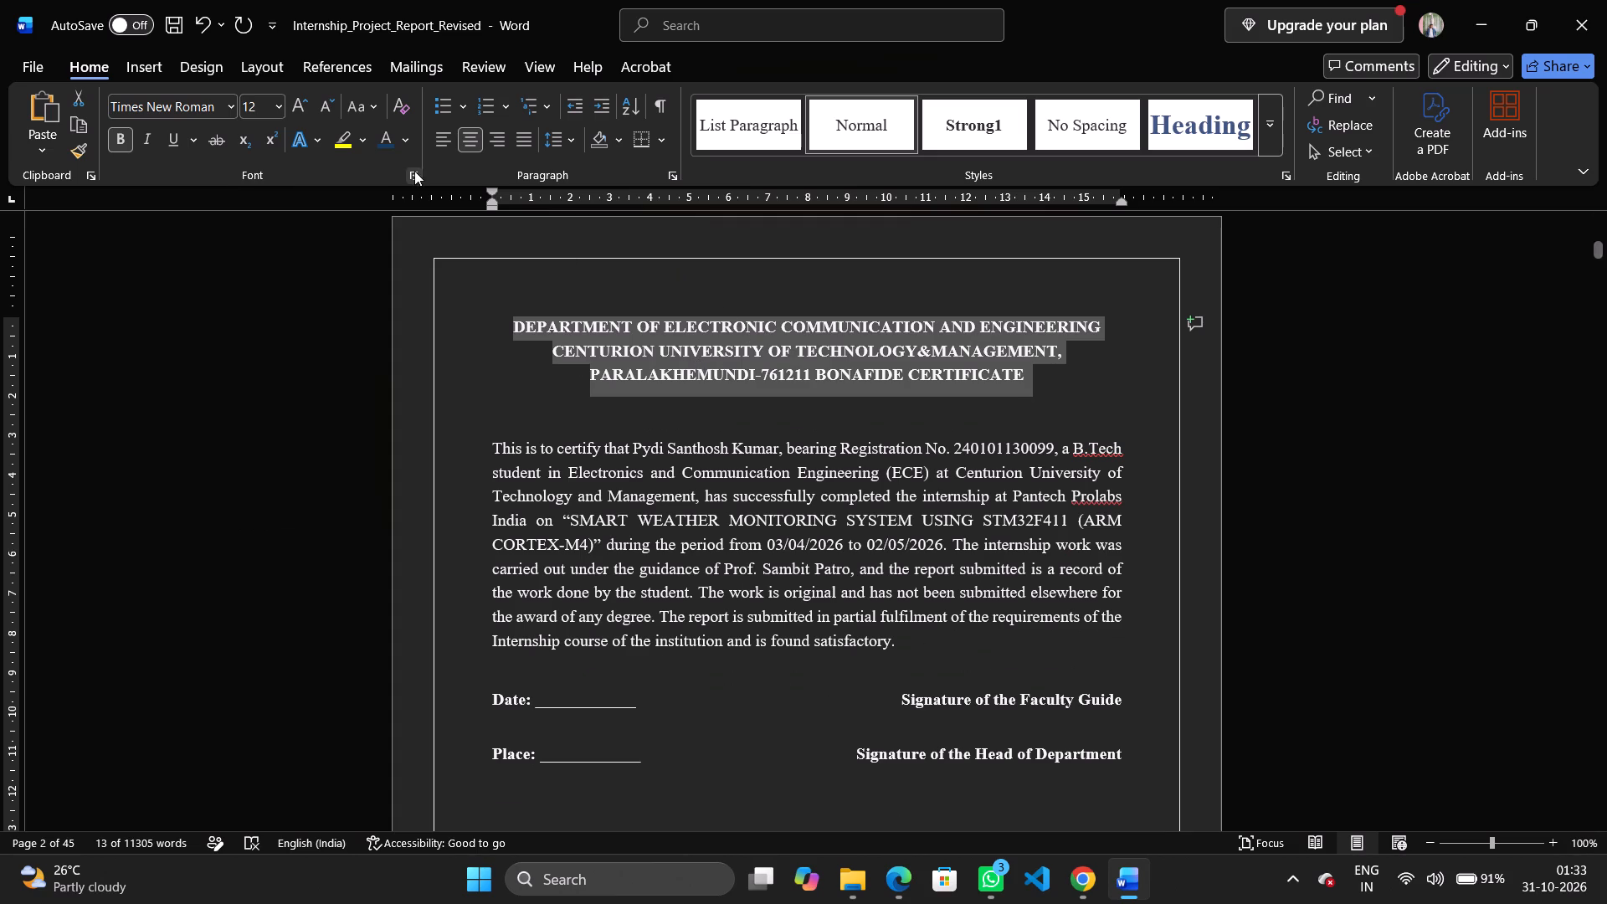
left_click(362, 102)
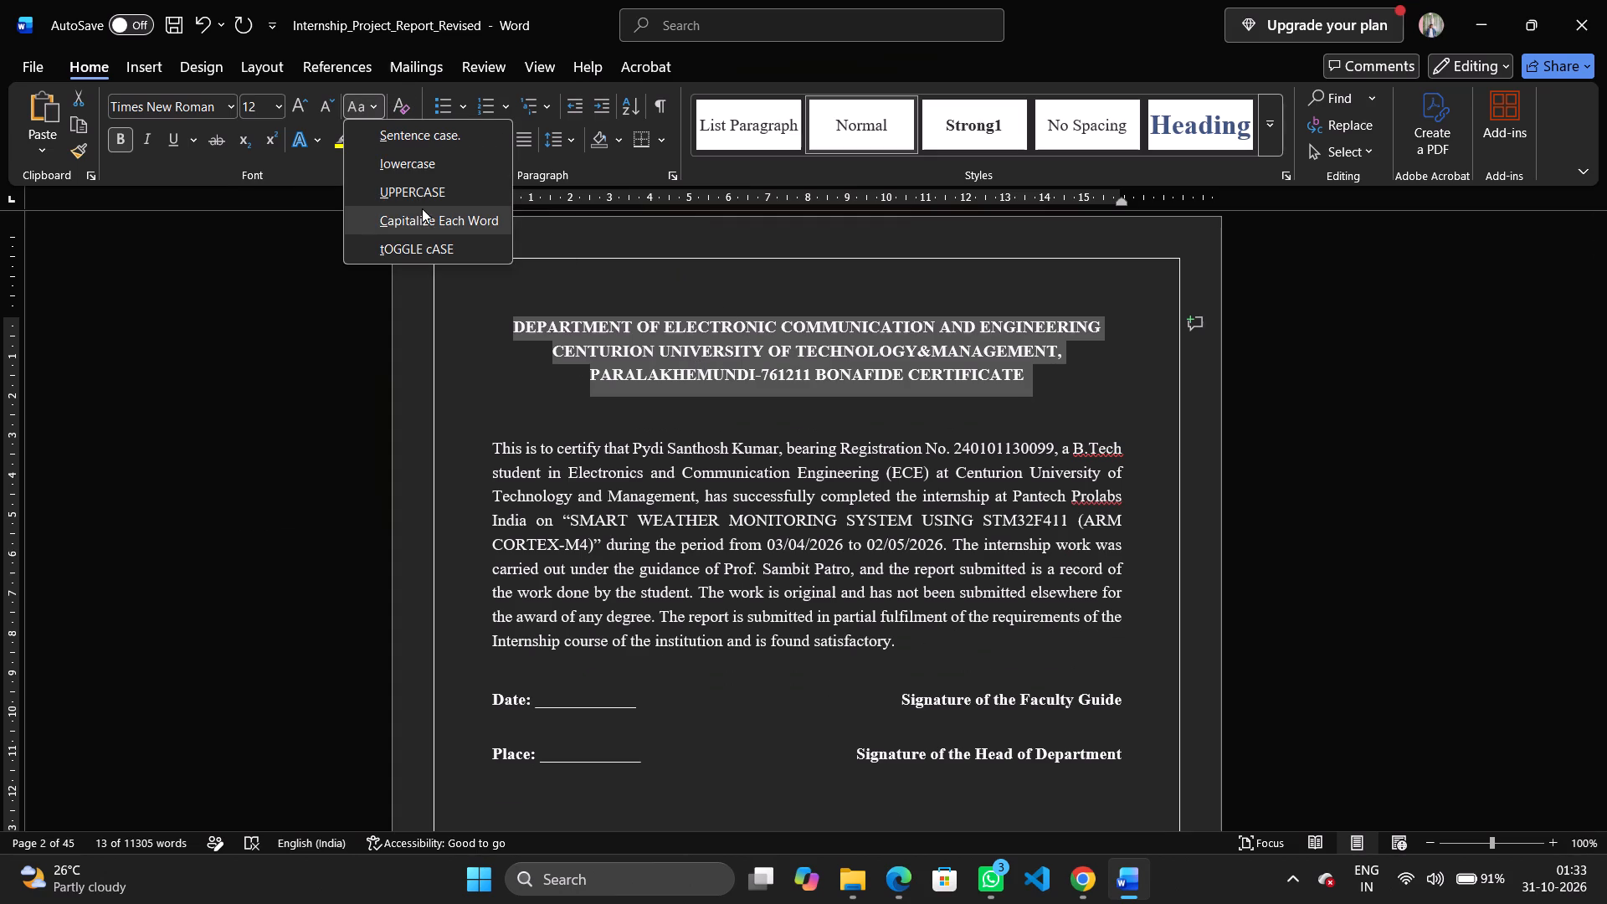
left_click(422, 210)
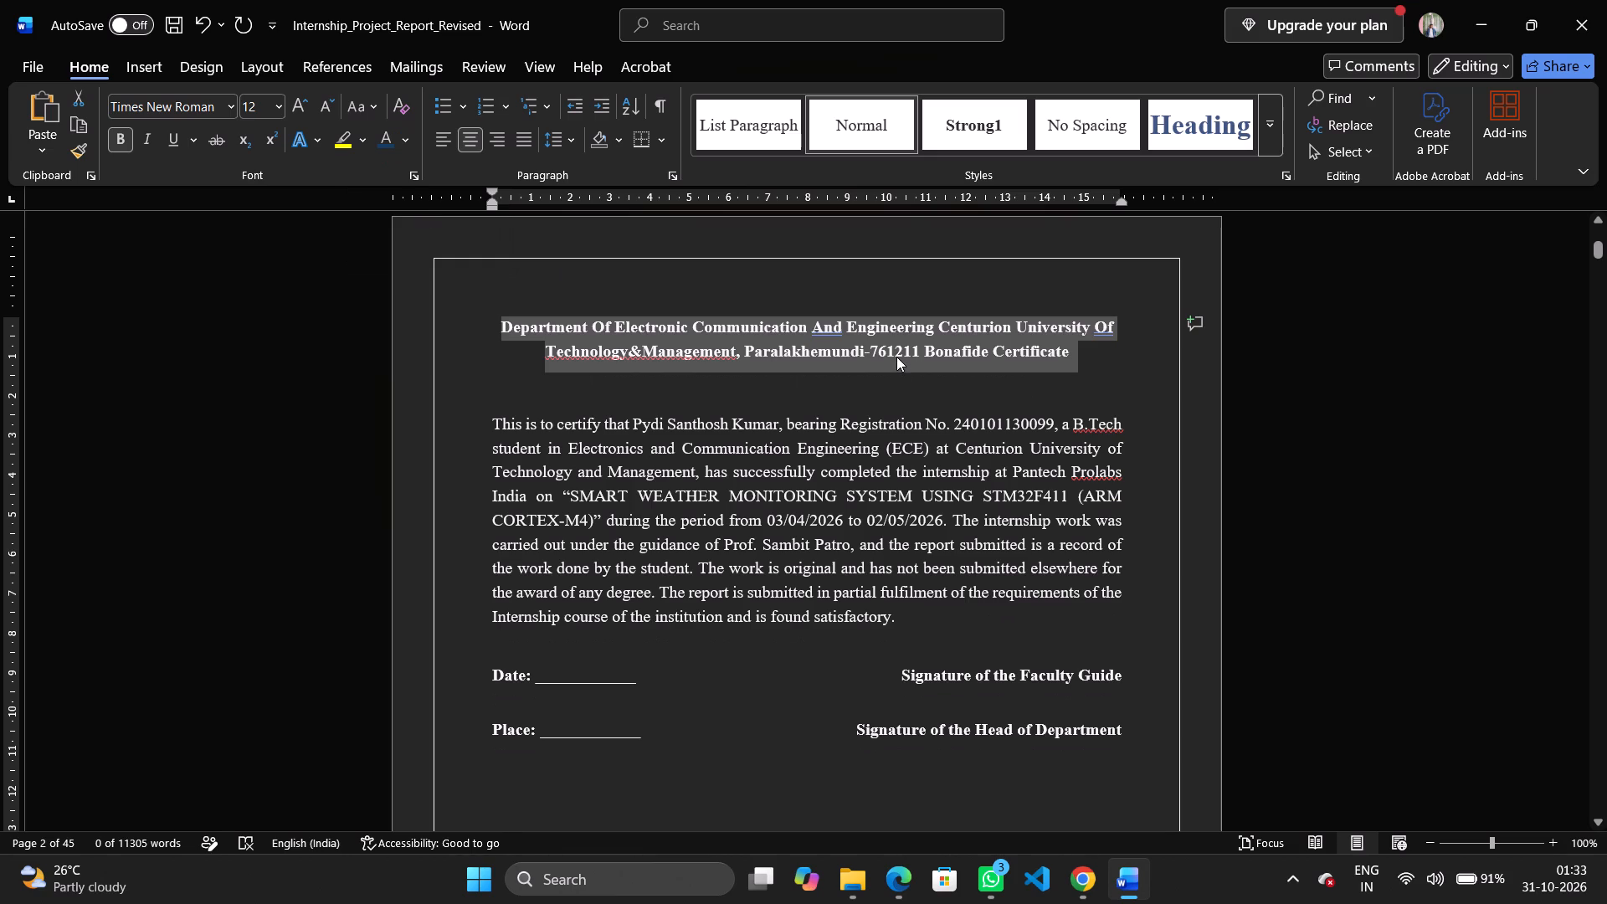
Split the certificate heading into separate department, university, Paralakhemundi-761211 and Bonafide Certificate lines, removing the comma after Technology&Management.
left_click(947, 325)
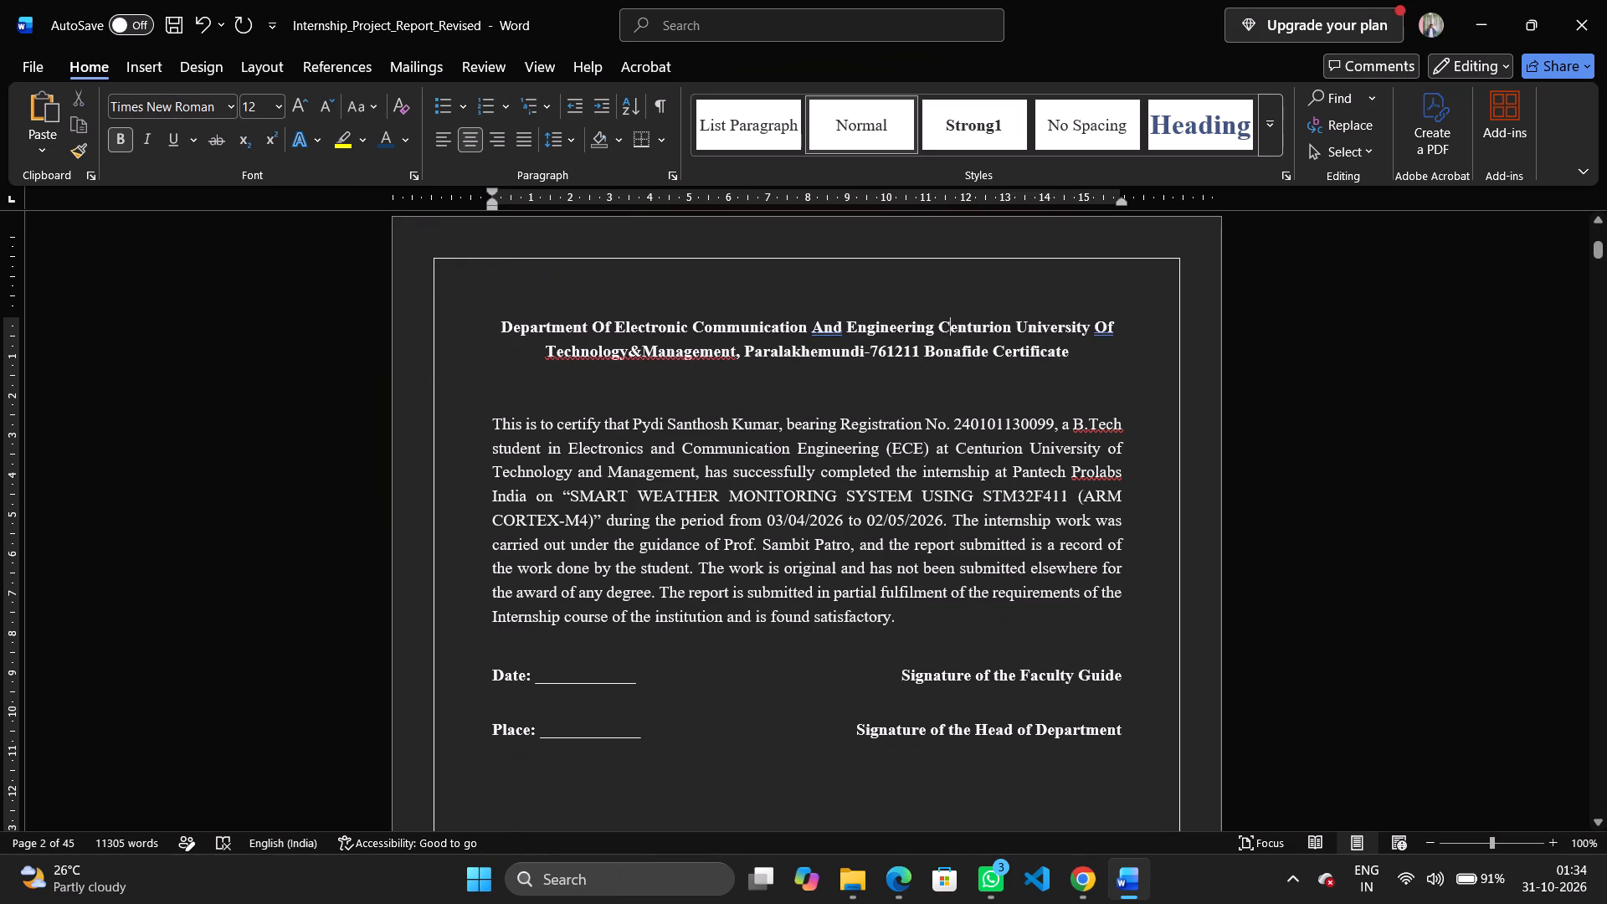
left_click(937, 326)
key("Return")
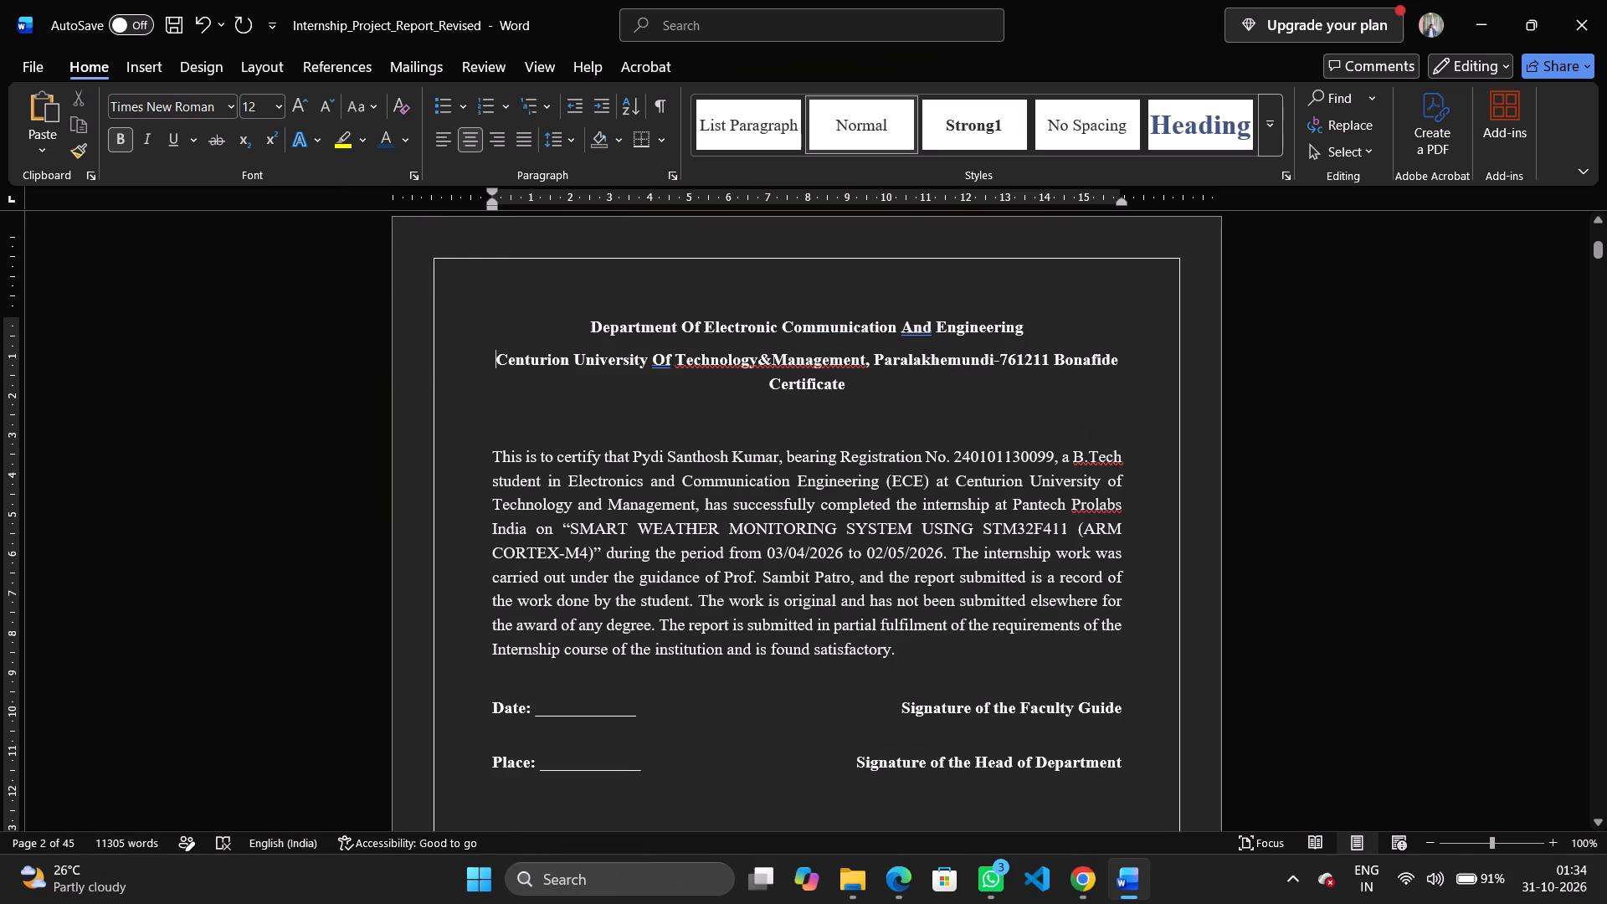
left_click(866, 361)
key("Return")
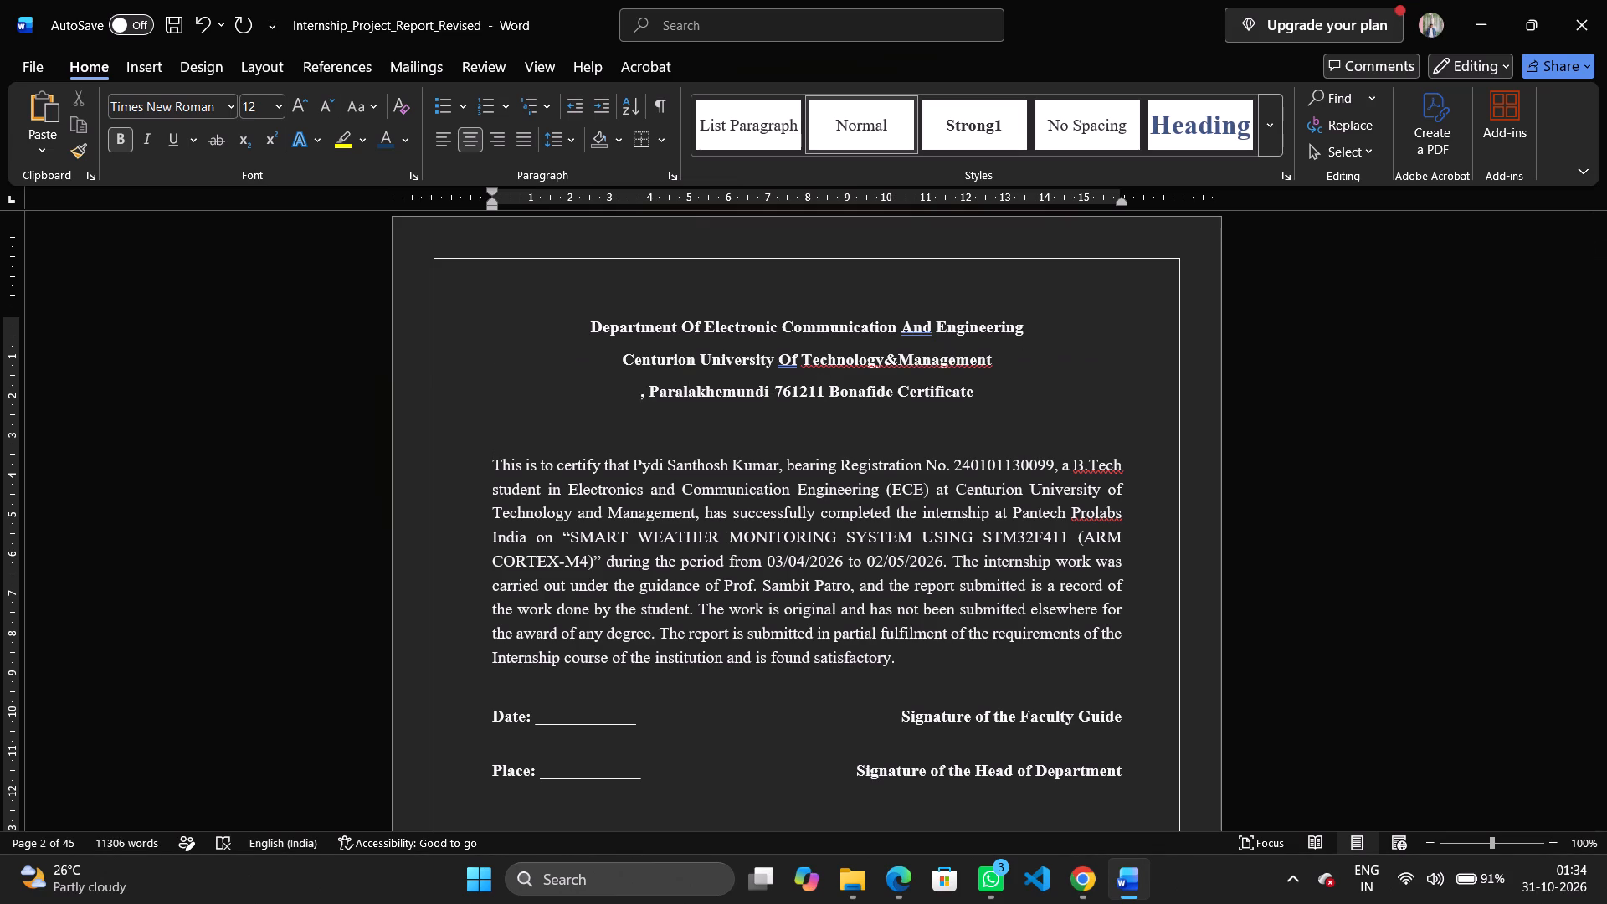
key("Right")
key("Right")
key("BackSpace")
key("BackSpace")
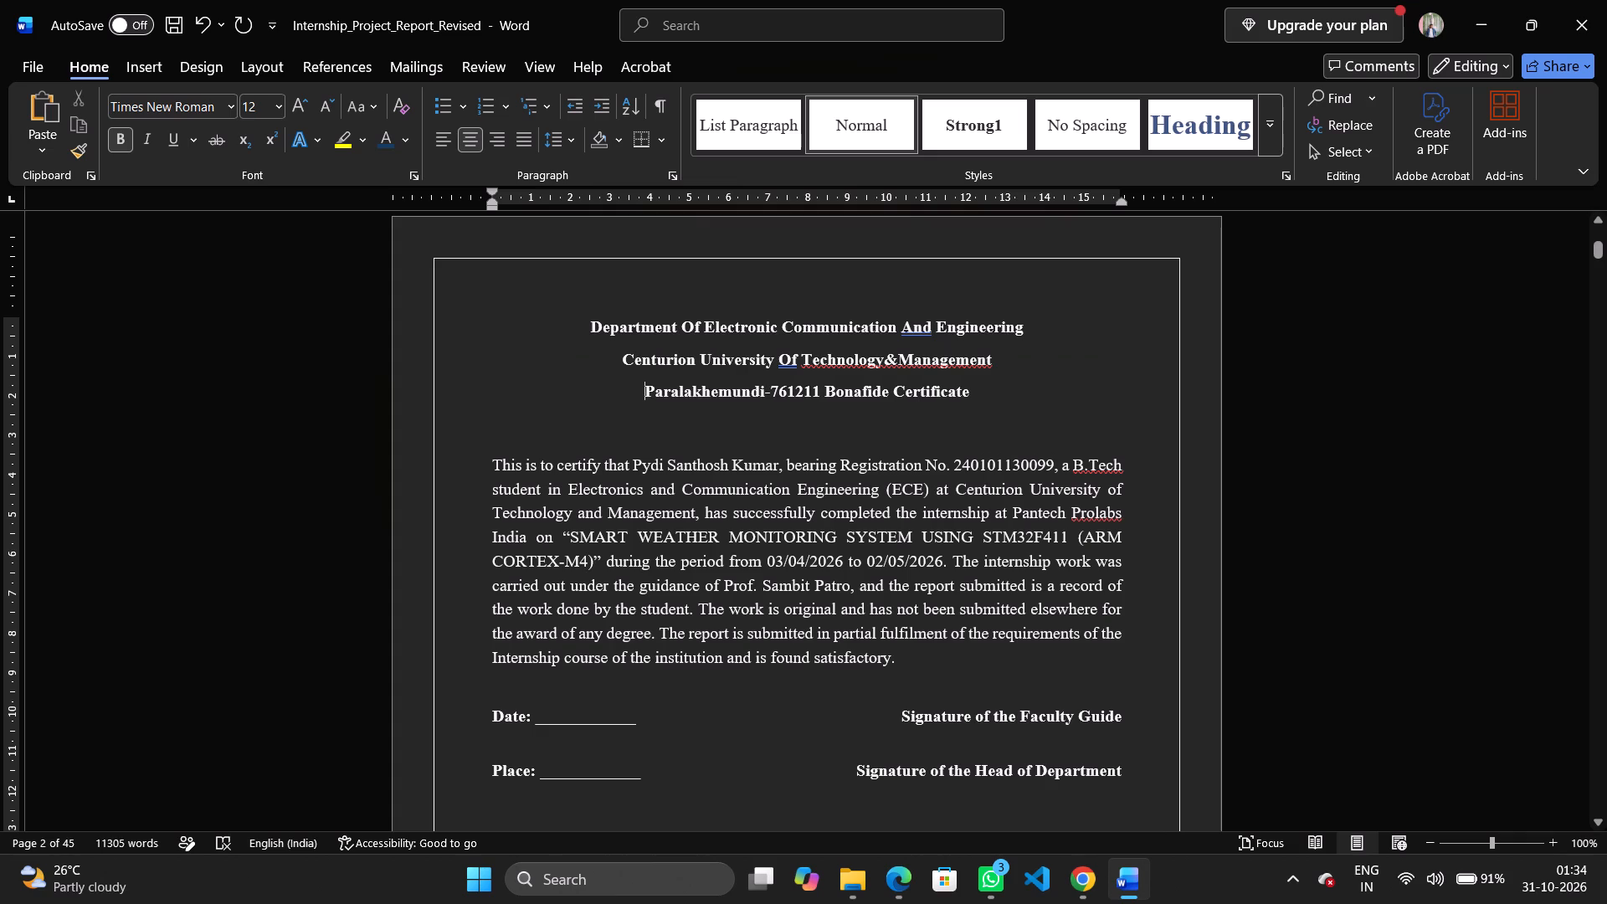
left_click(825, 394)
key("Return")
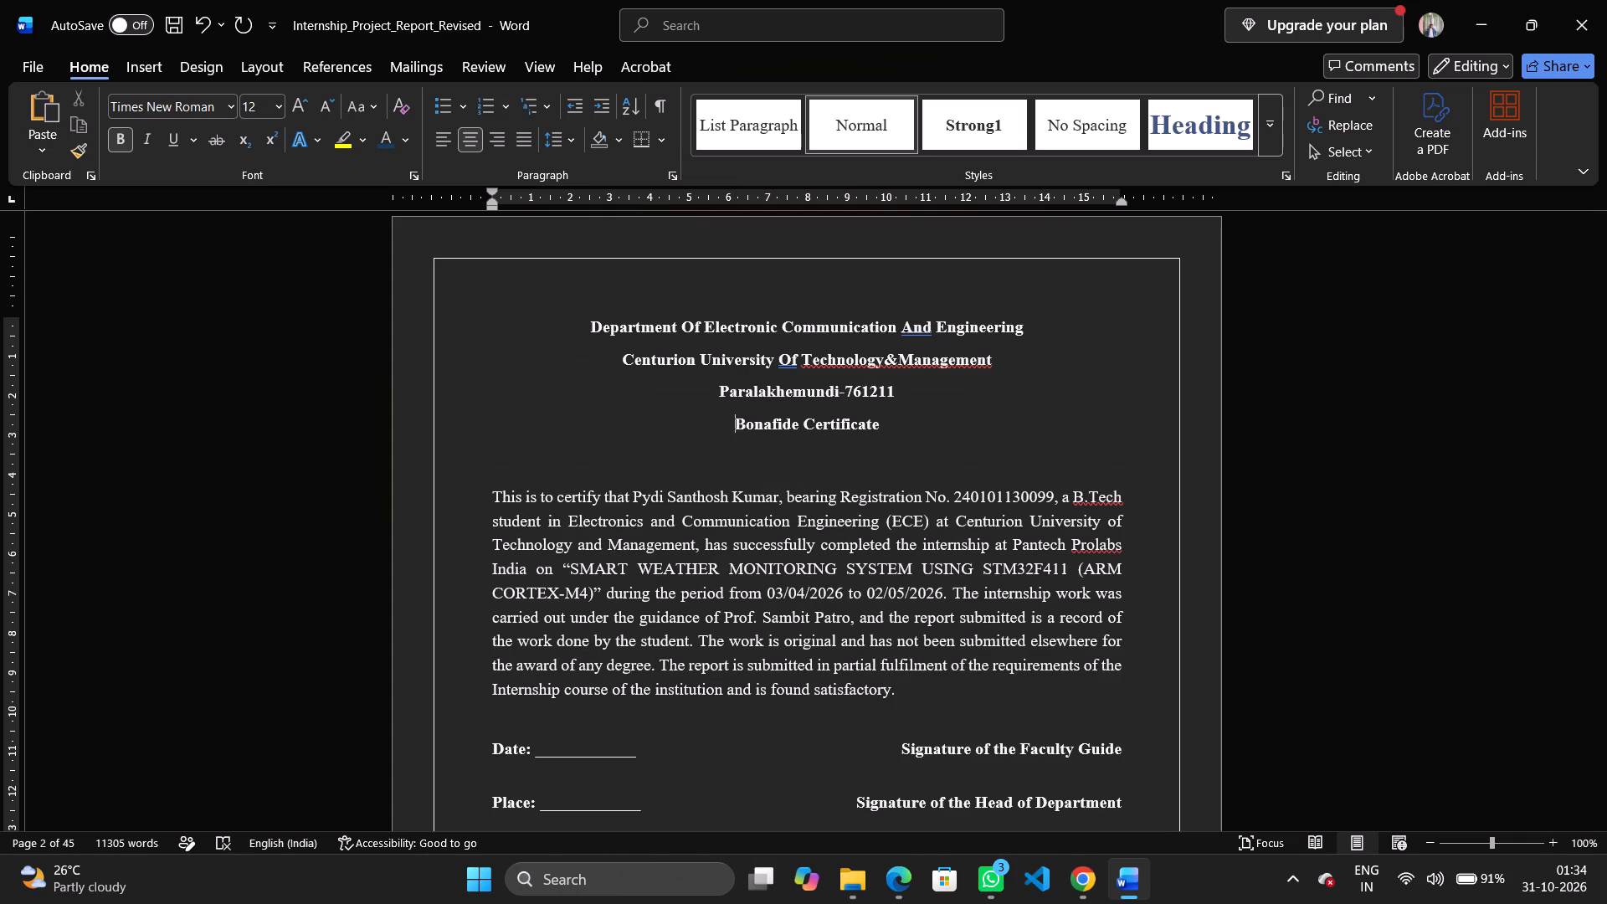
Format the Bonafide Certificate line as underlined, uppercase, 16 pt text.
double_click(790, 424)
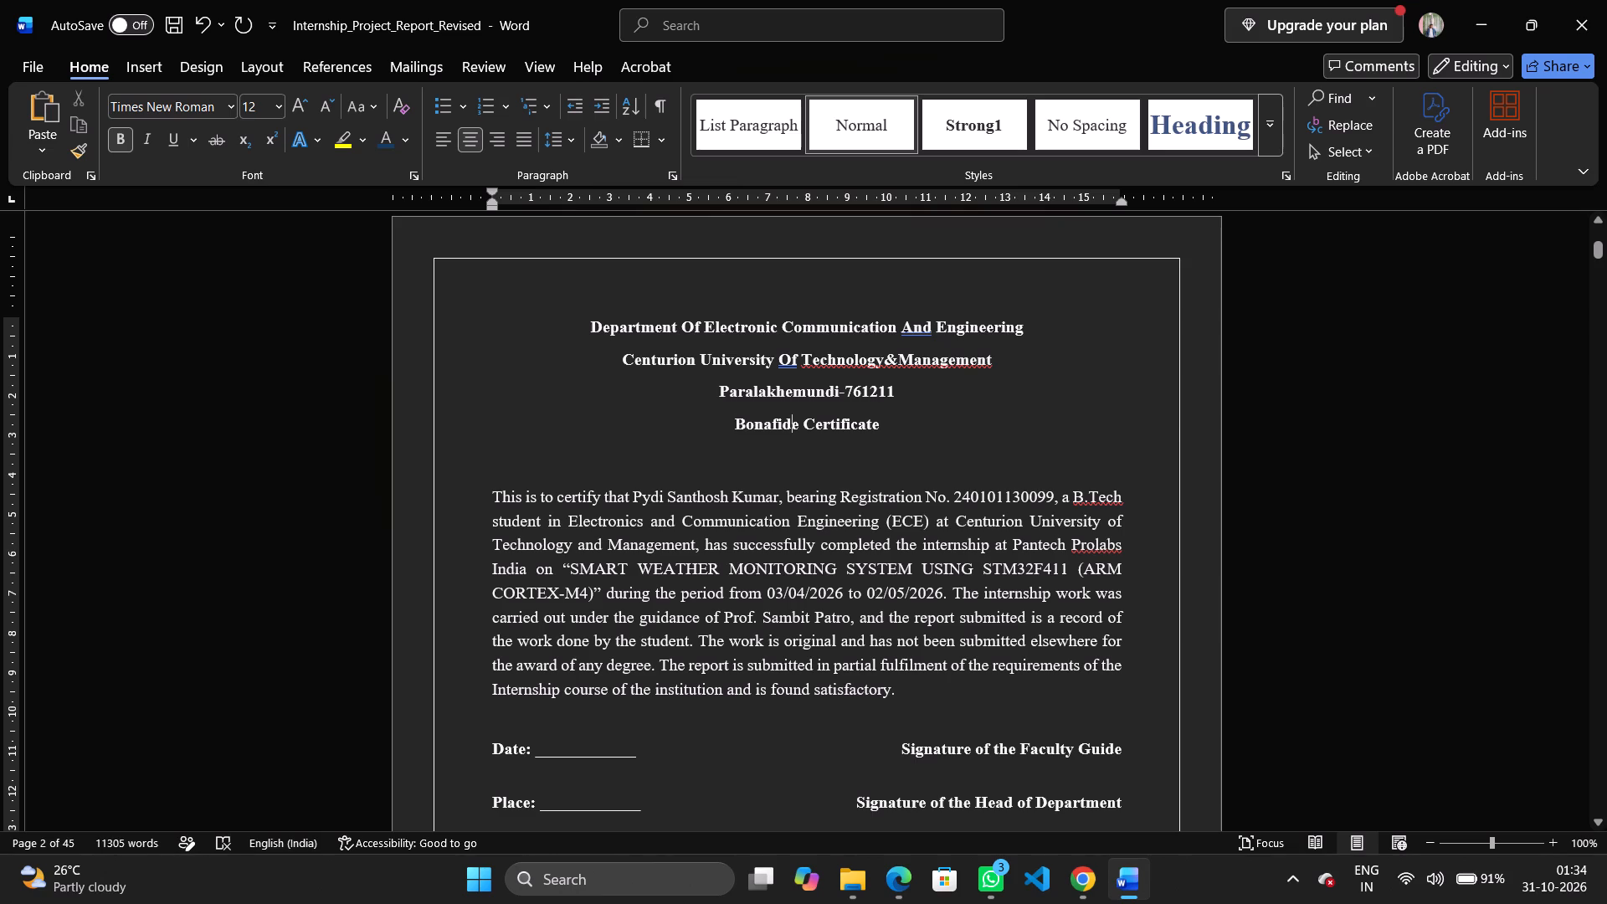
triple_click(790, 424)
left_click(790, 424)
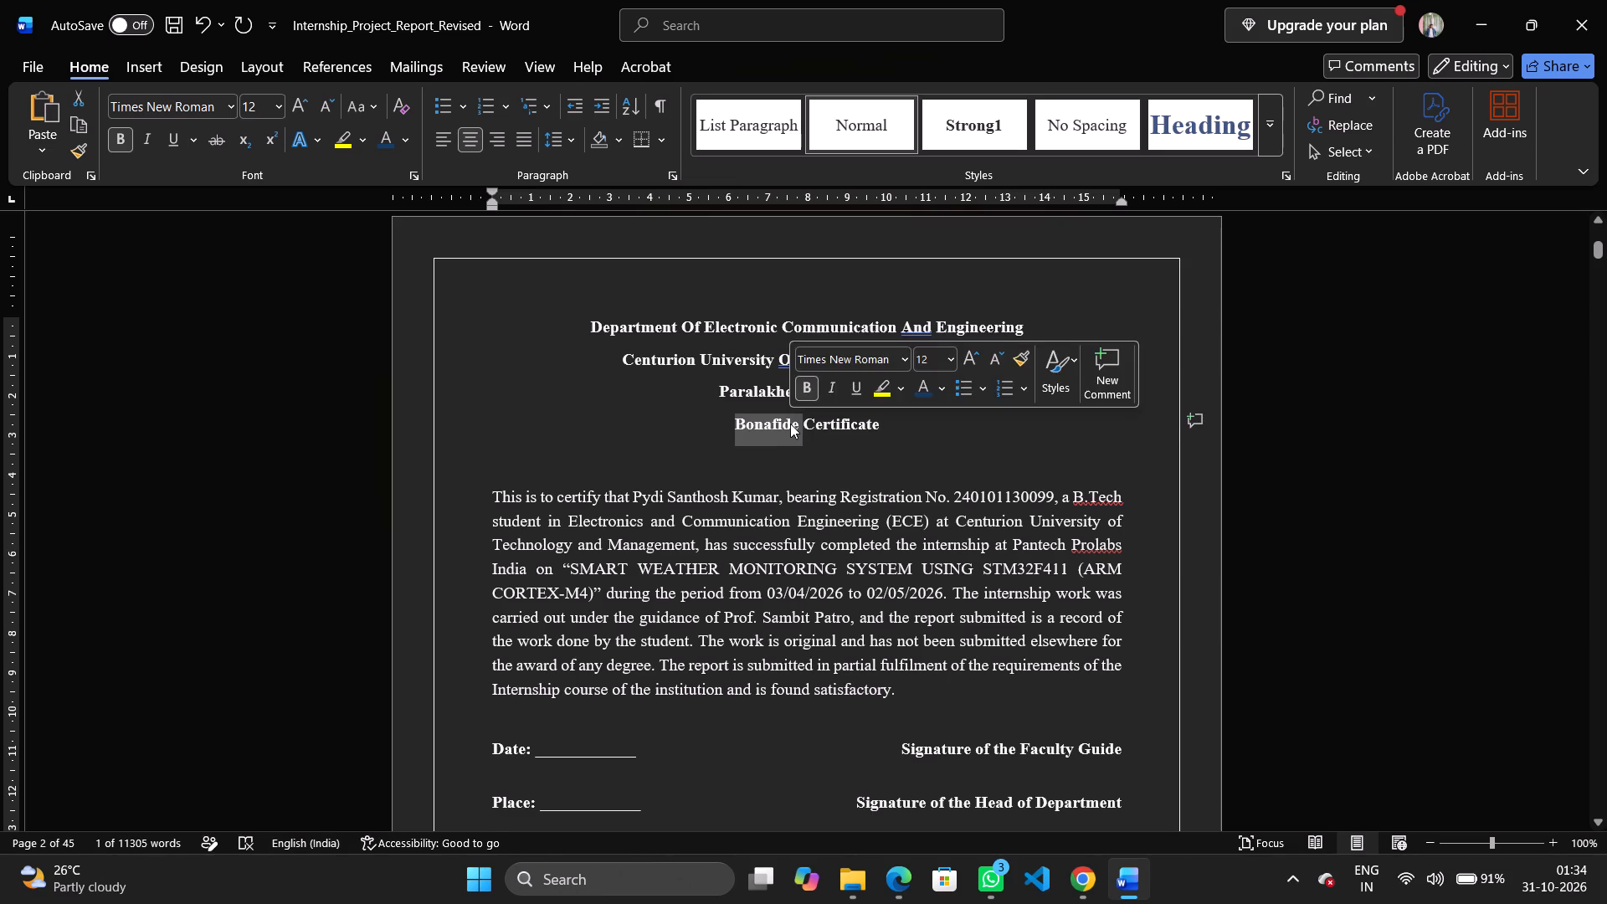
triple_click(790, 424)
left_click(790, 424)
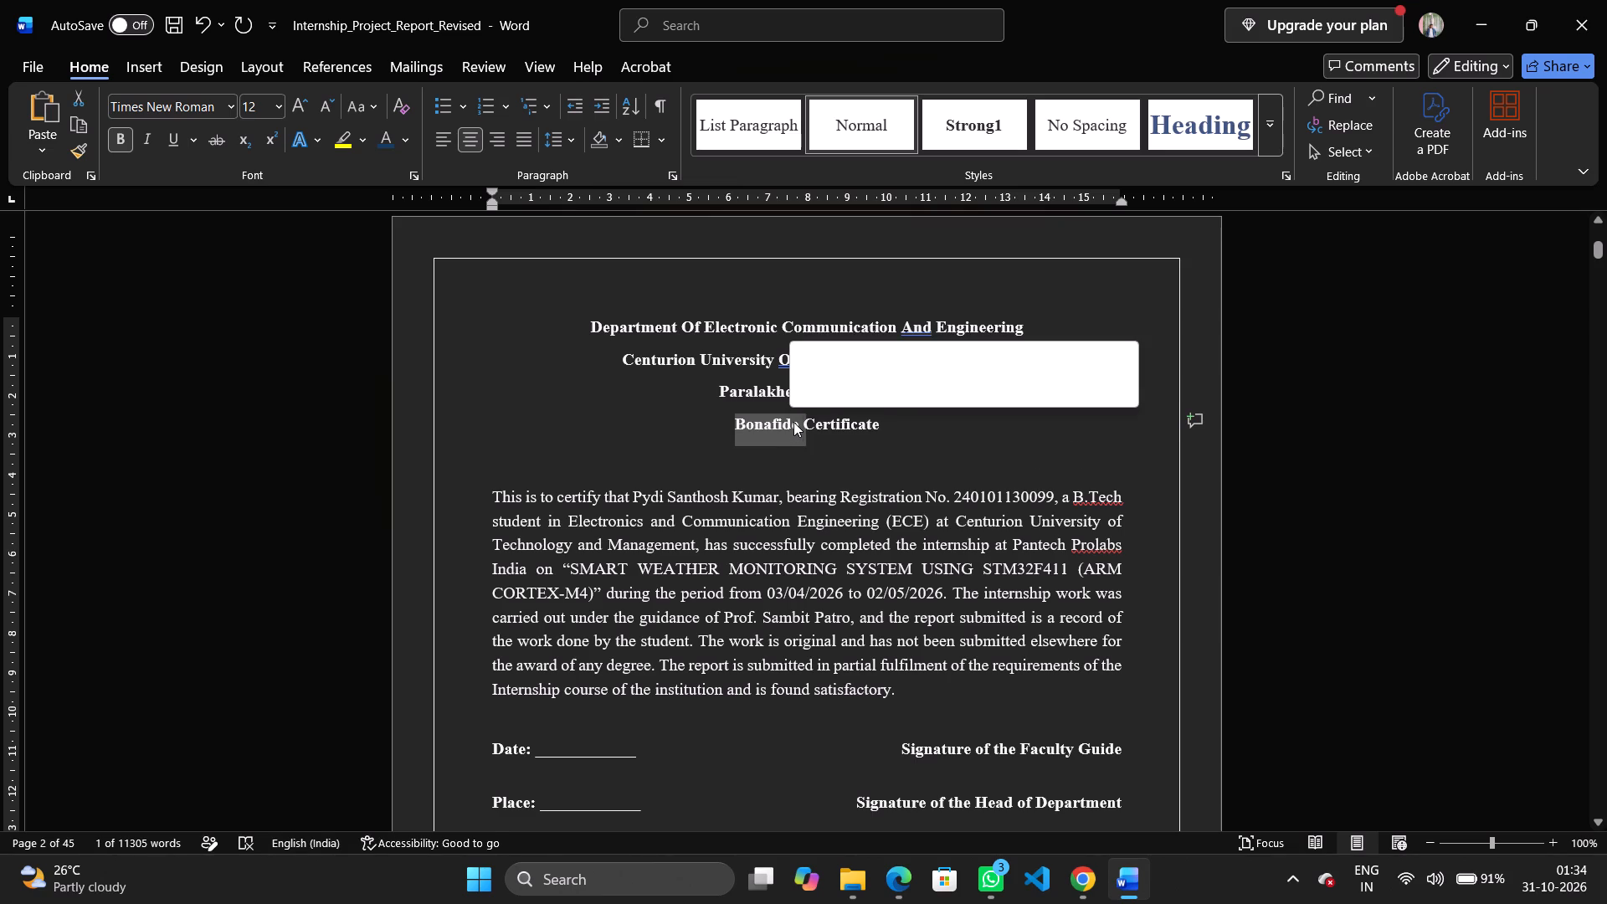
triple_click(793, 422)
left_click(803, 384)
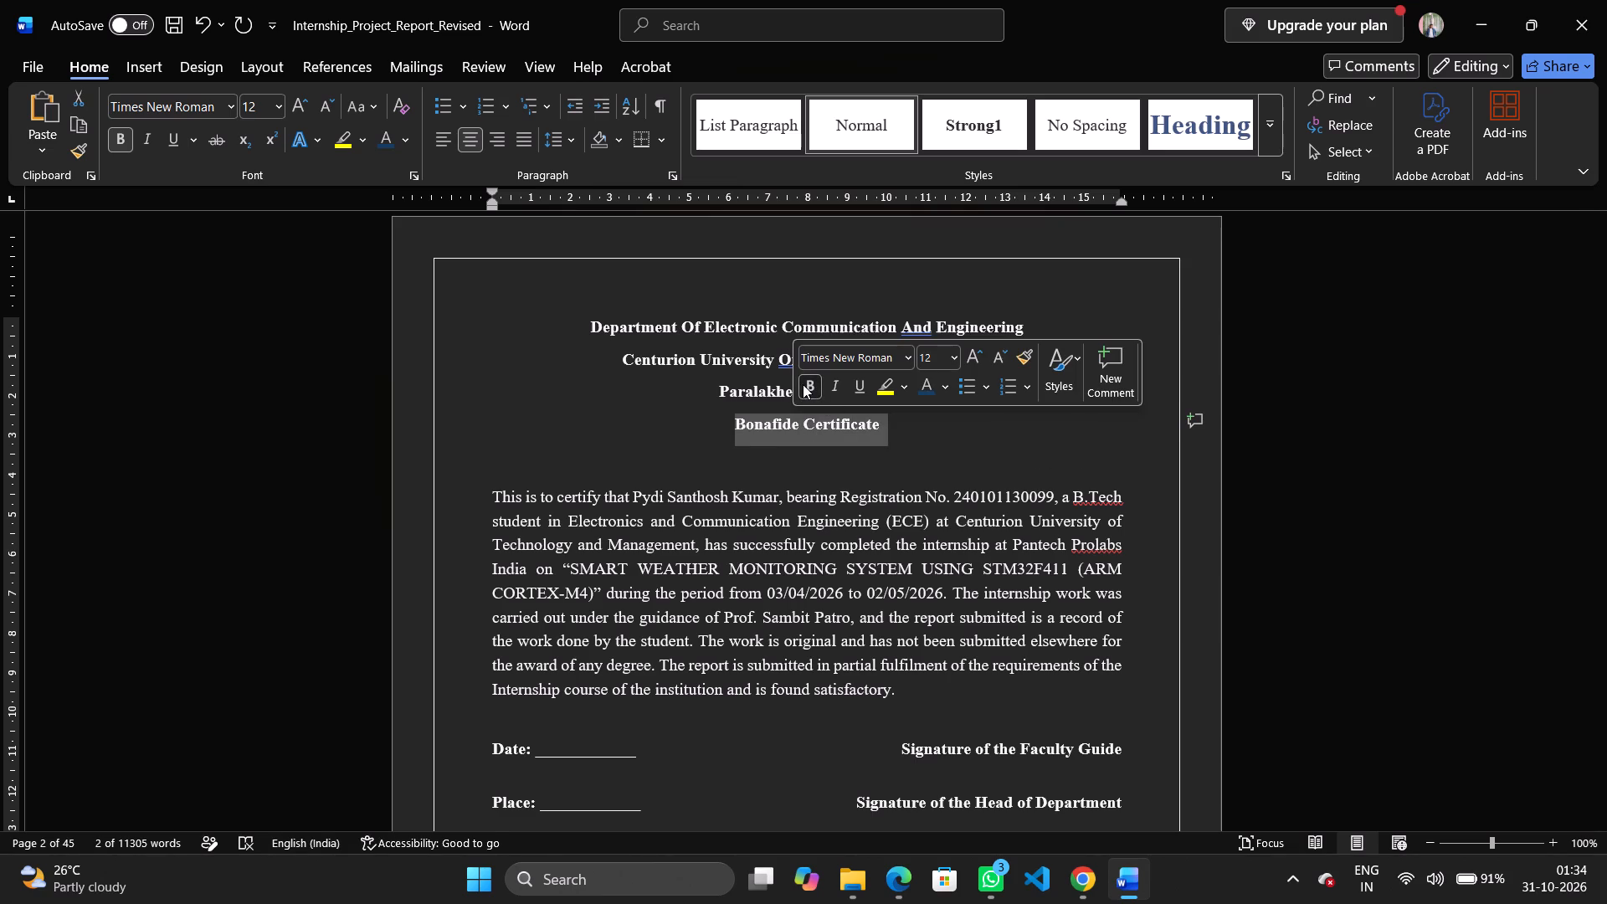
left_click(803, 384)
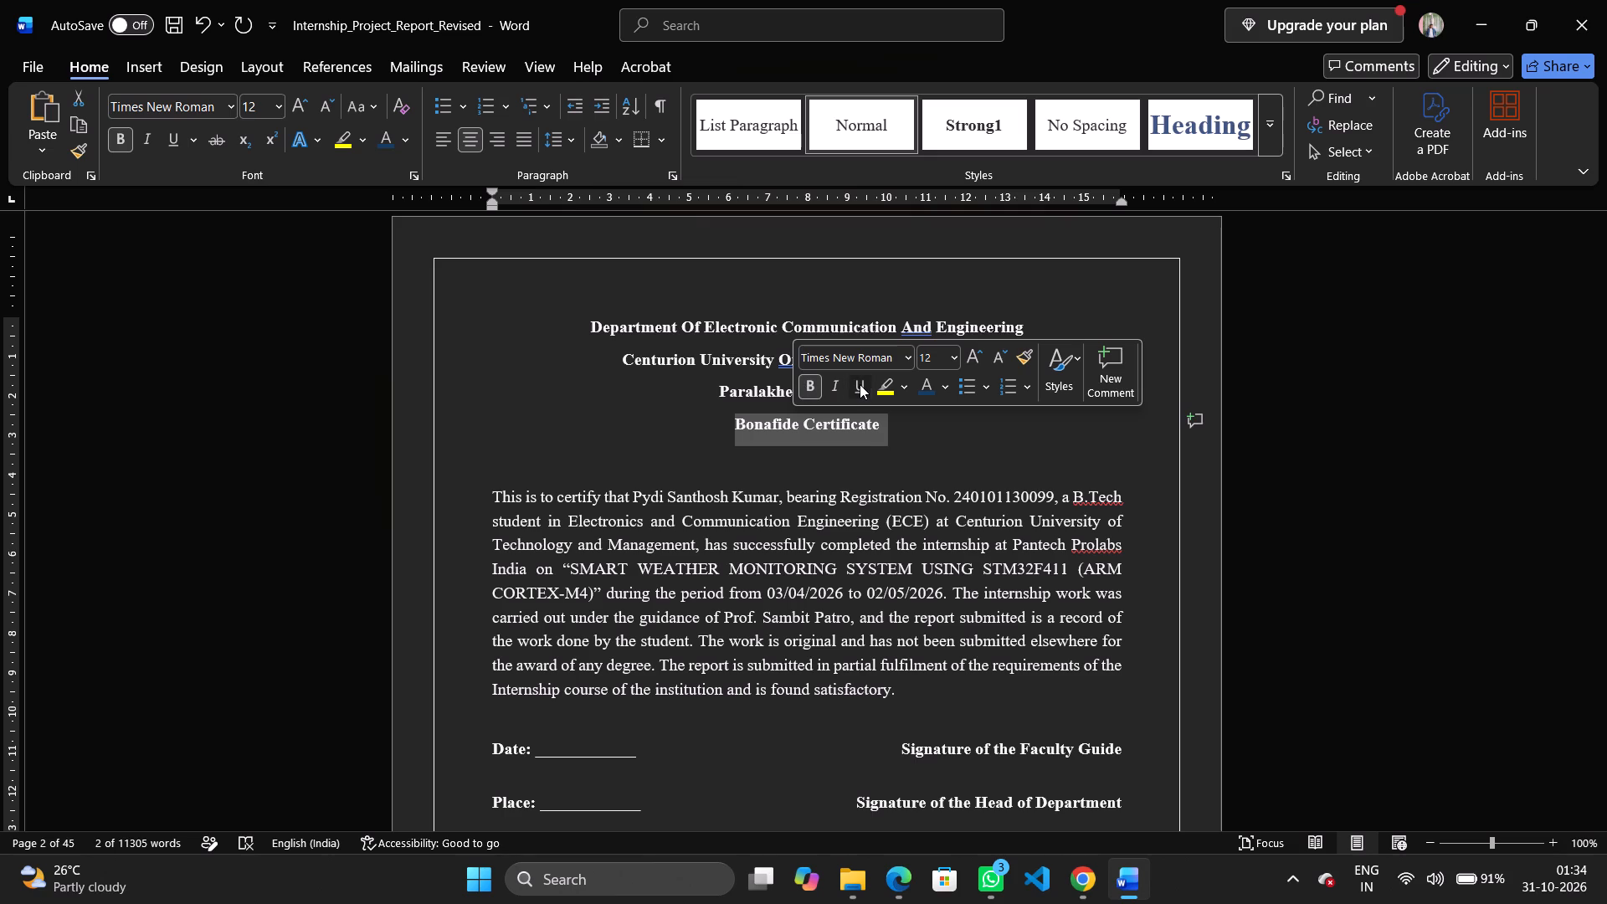
left_click(860, 384)
left_click(377, 102)
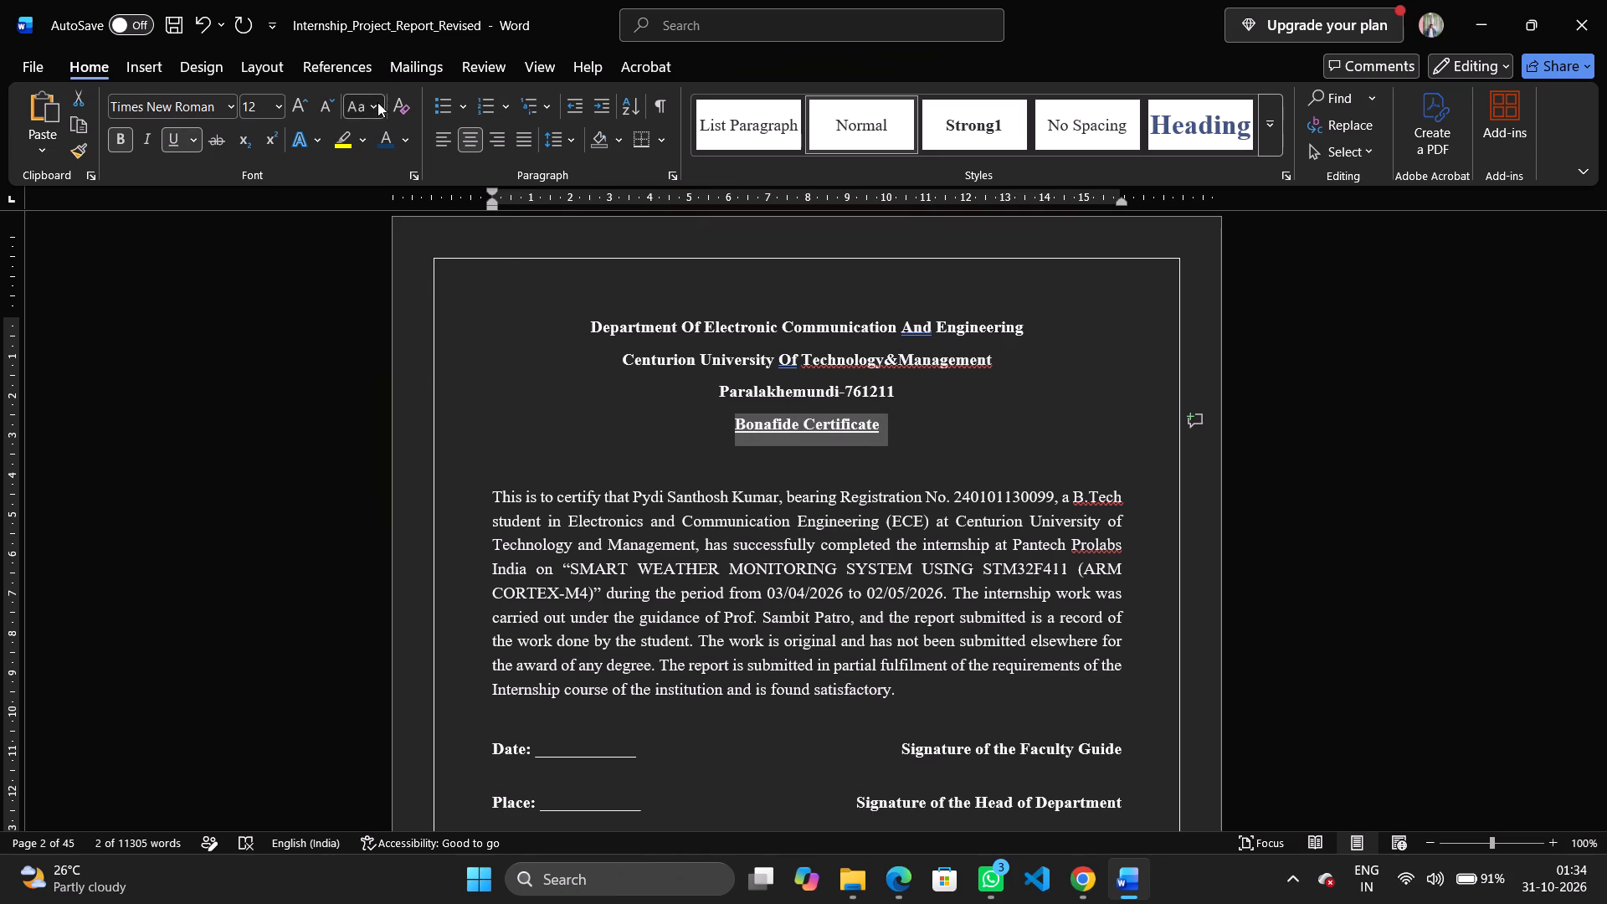
left_click(424, 192)
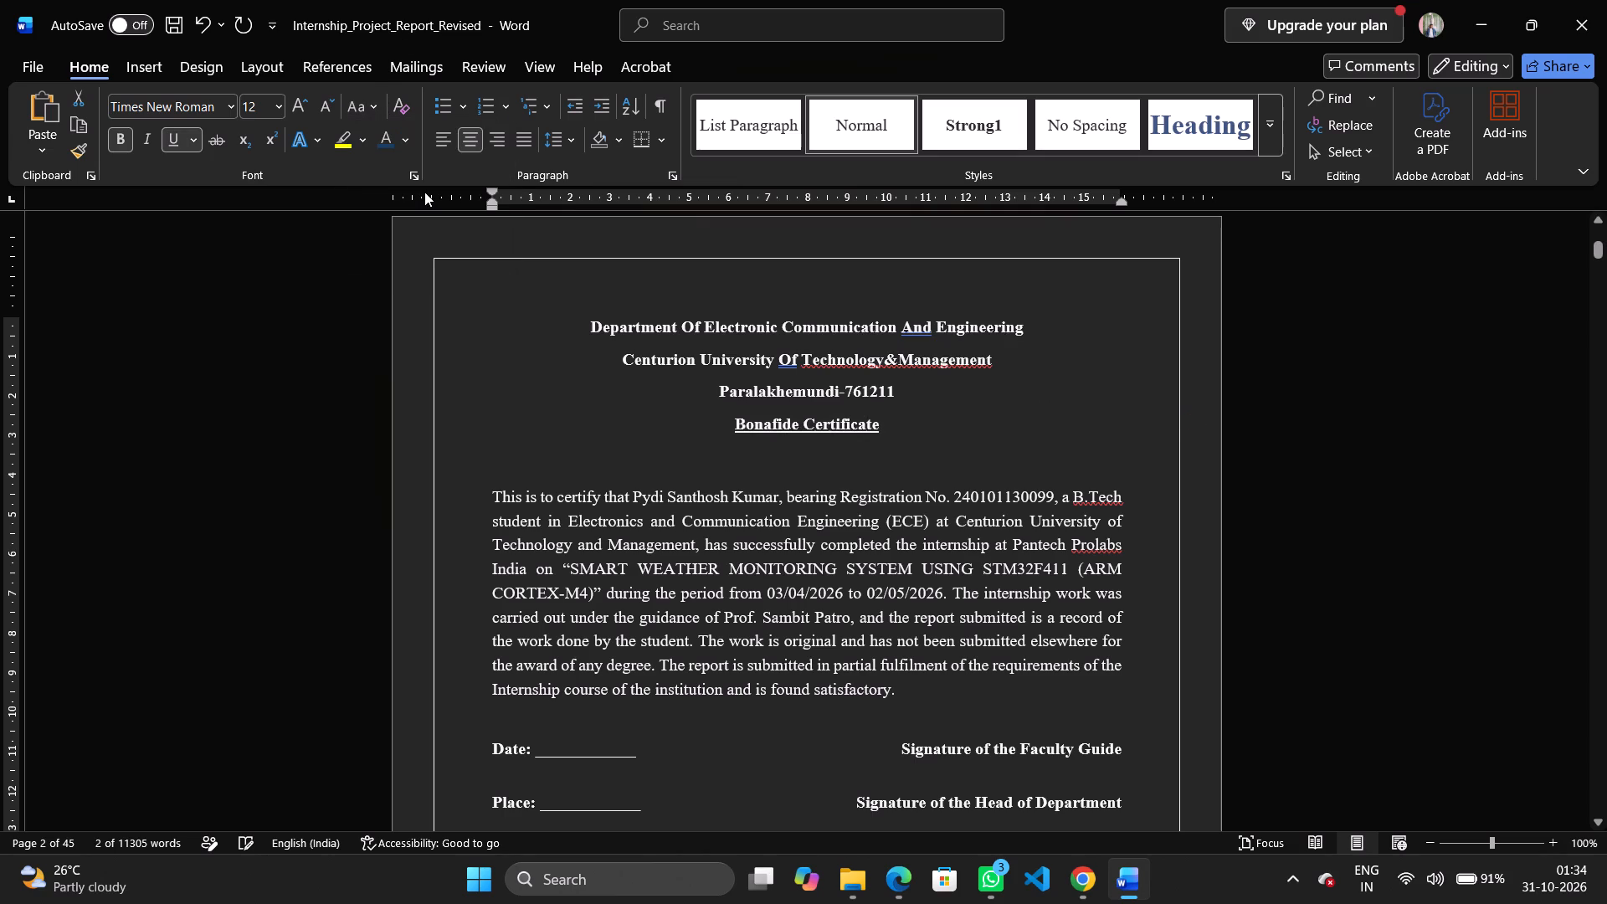
left_click(276, 109)
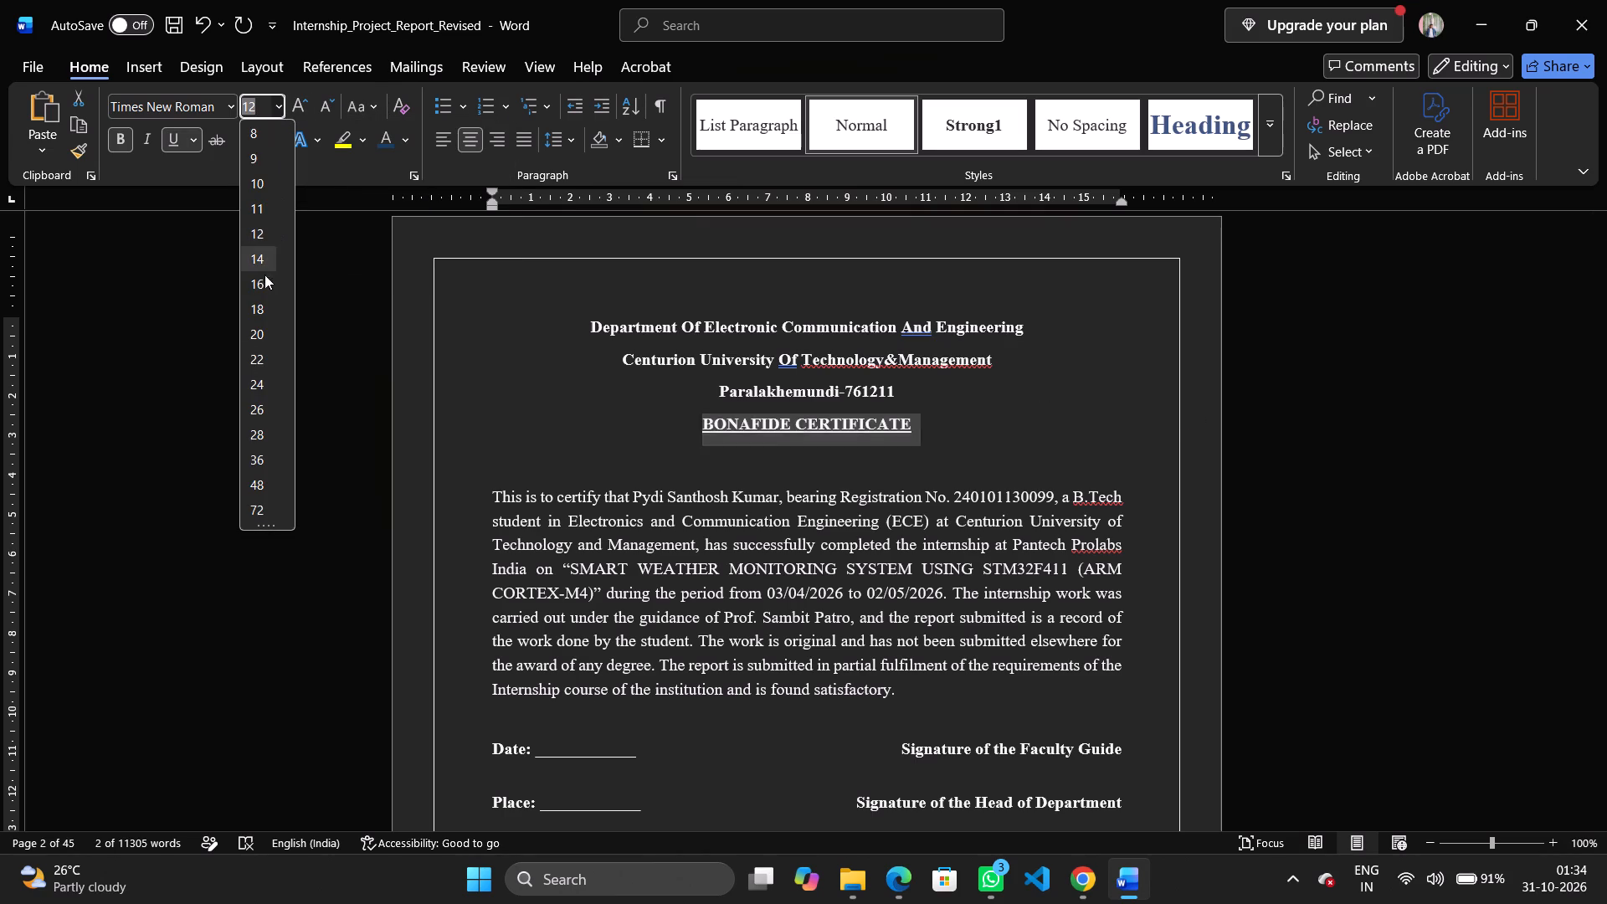
left_click(260, 285)
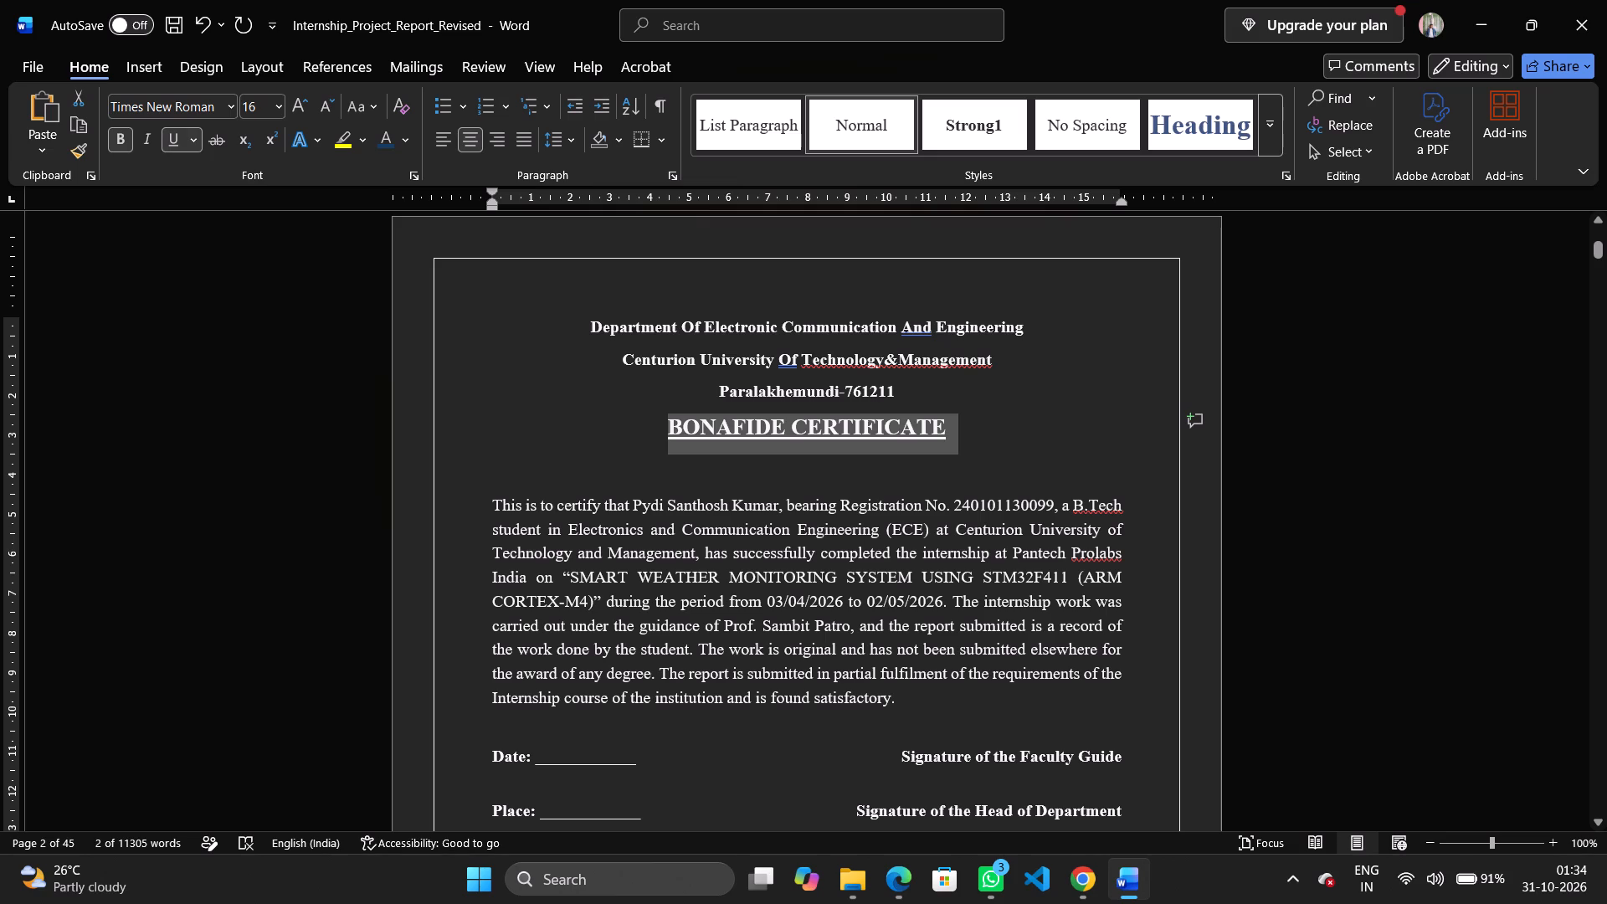
Insert a blank line between Paralakhemundi-761211 and BONAFIDE CERTIFICATE.
left_click(916, 388)
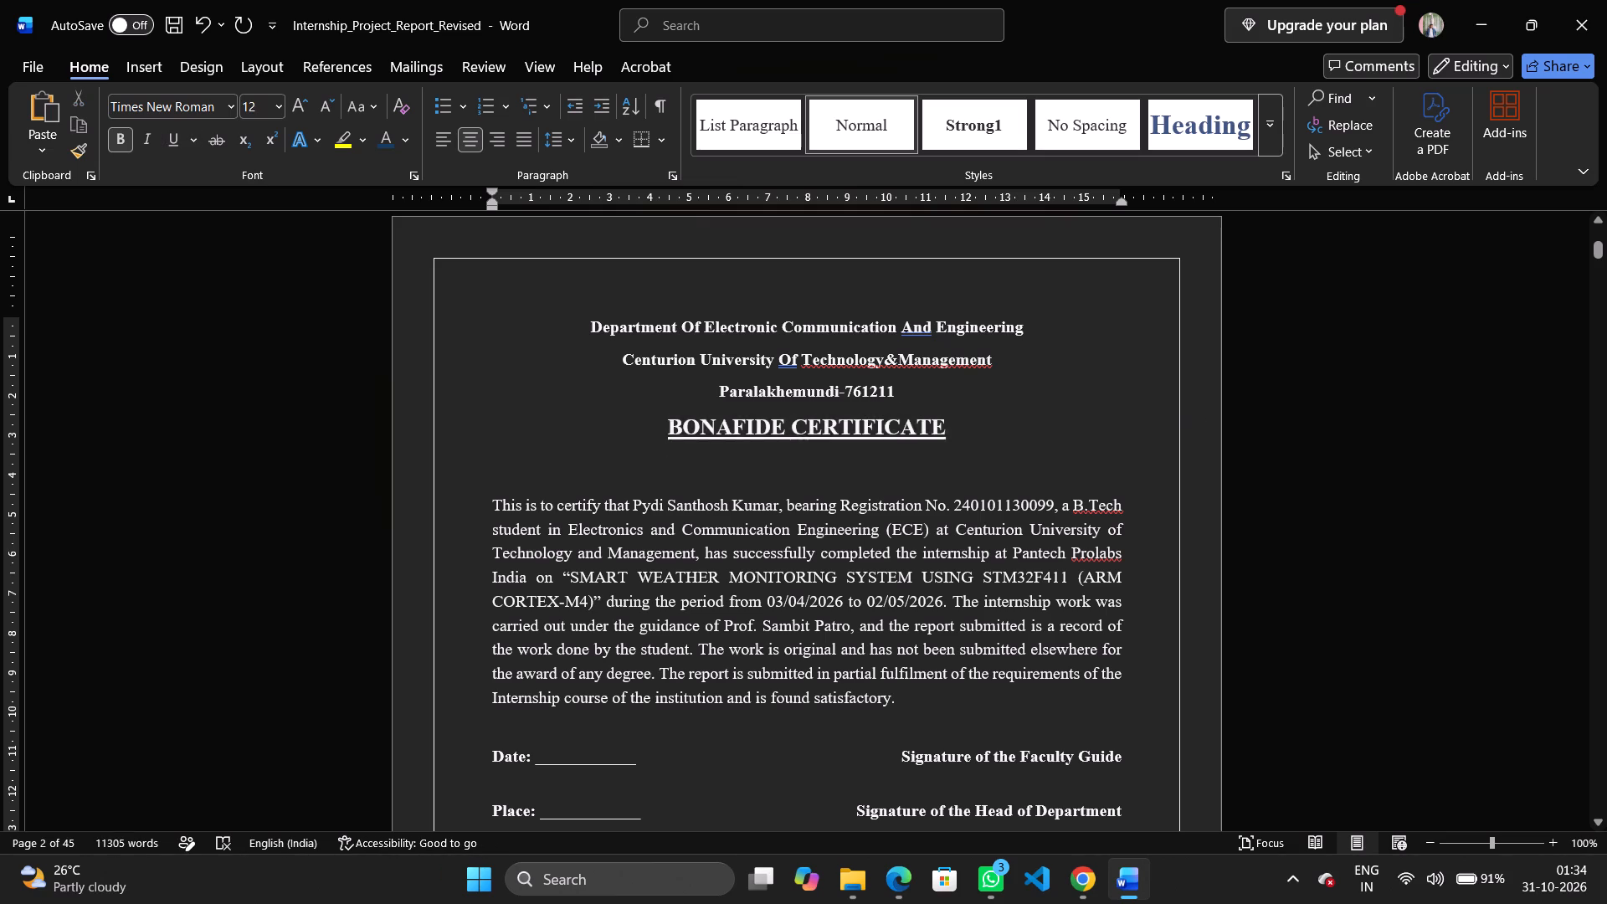
key("Return")
Accept the lowercase corrections "of" after University and "and" before Engineering in the certificate heading.
scroll(578, 386, "down", 1)
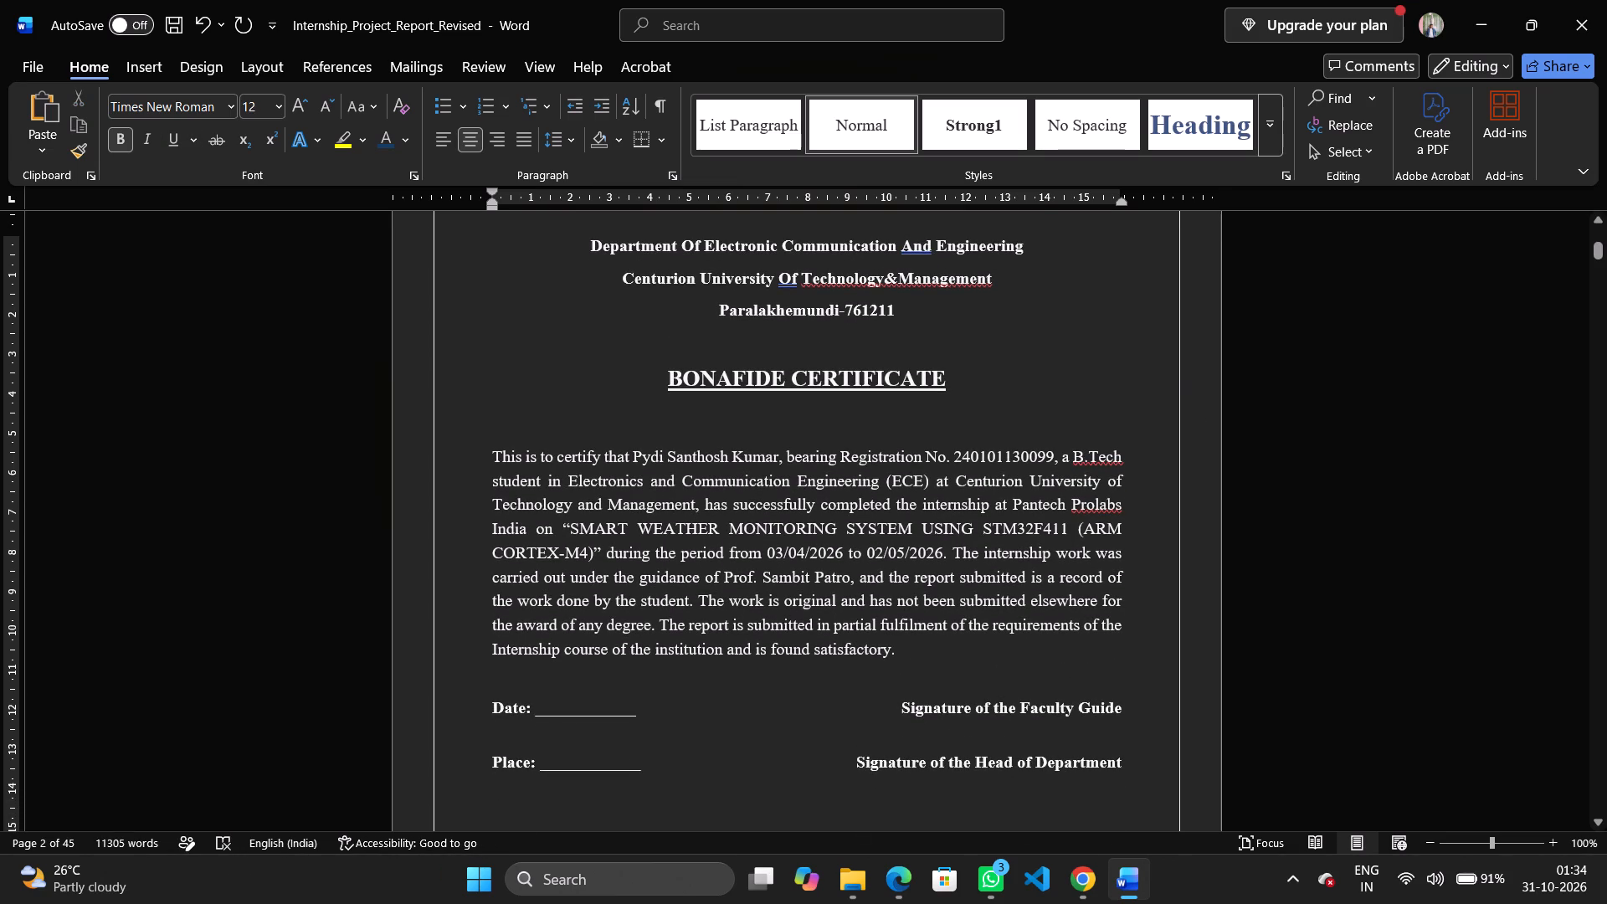
left_click(791, 275)
right_click(791, 275)
left_click(674, 305)
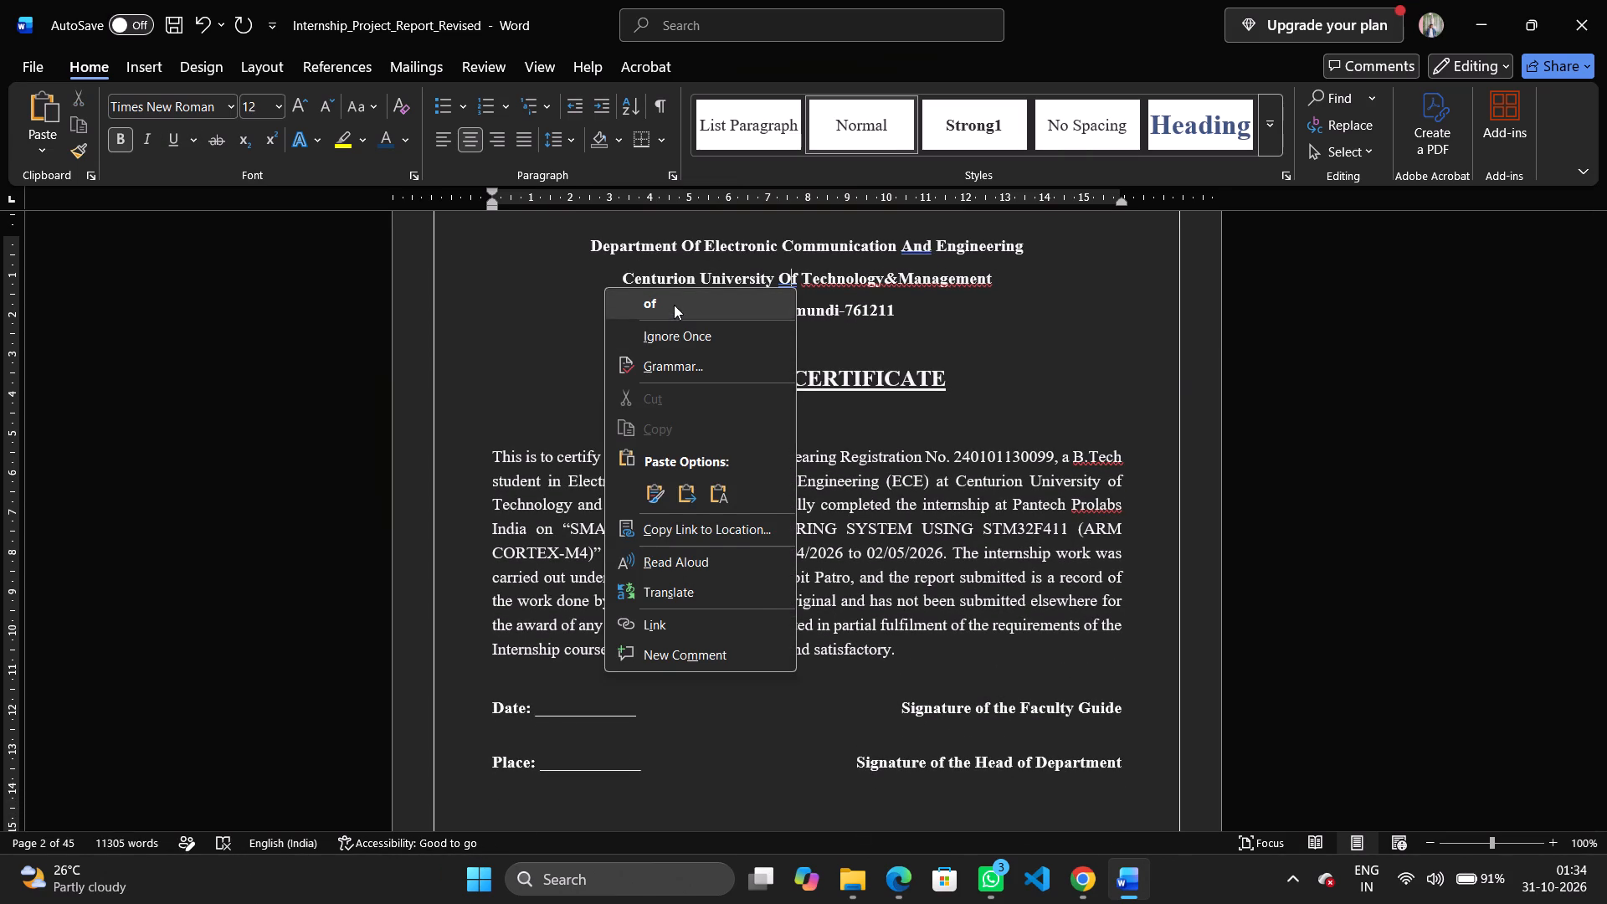
left_click(916, 247)
right_click(916, 247)
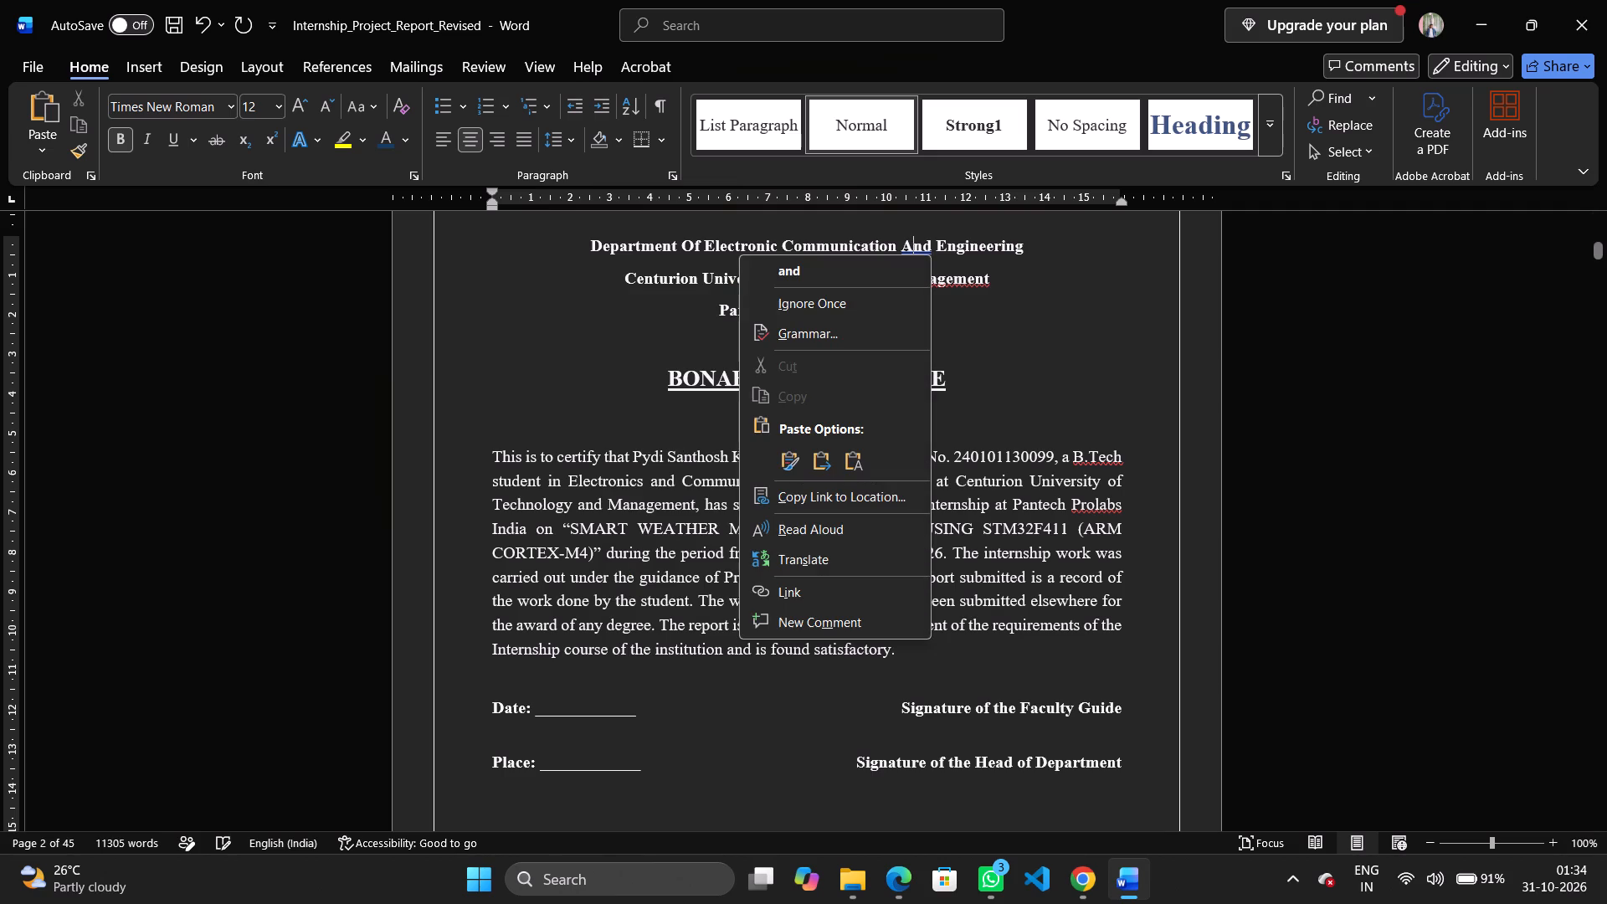
left_click(839, 271)
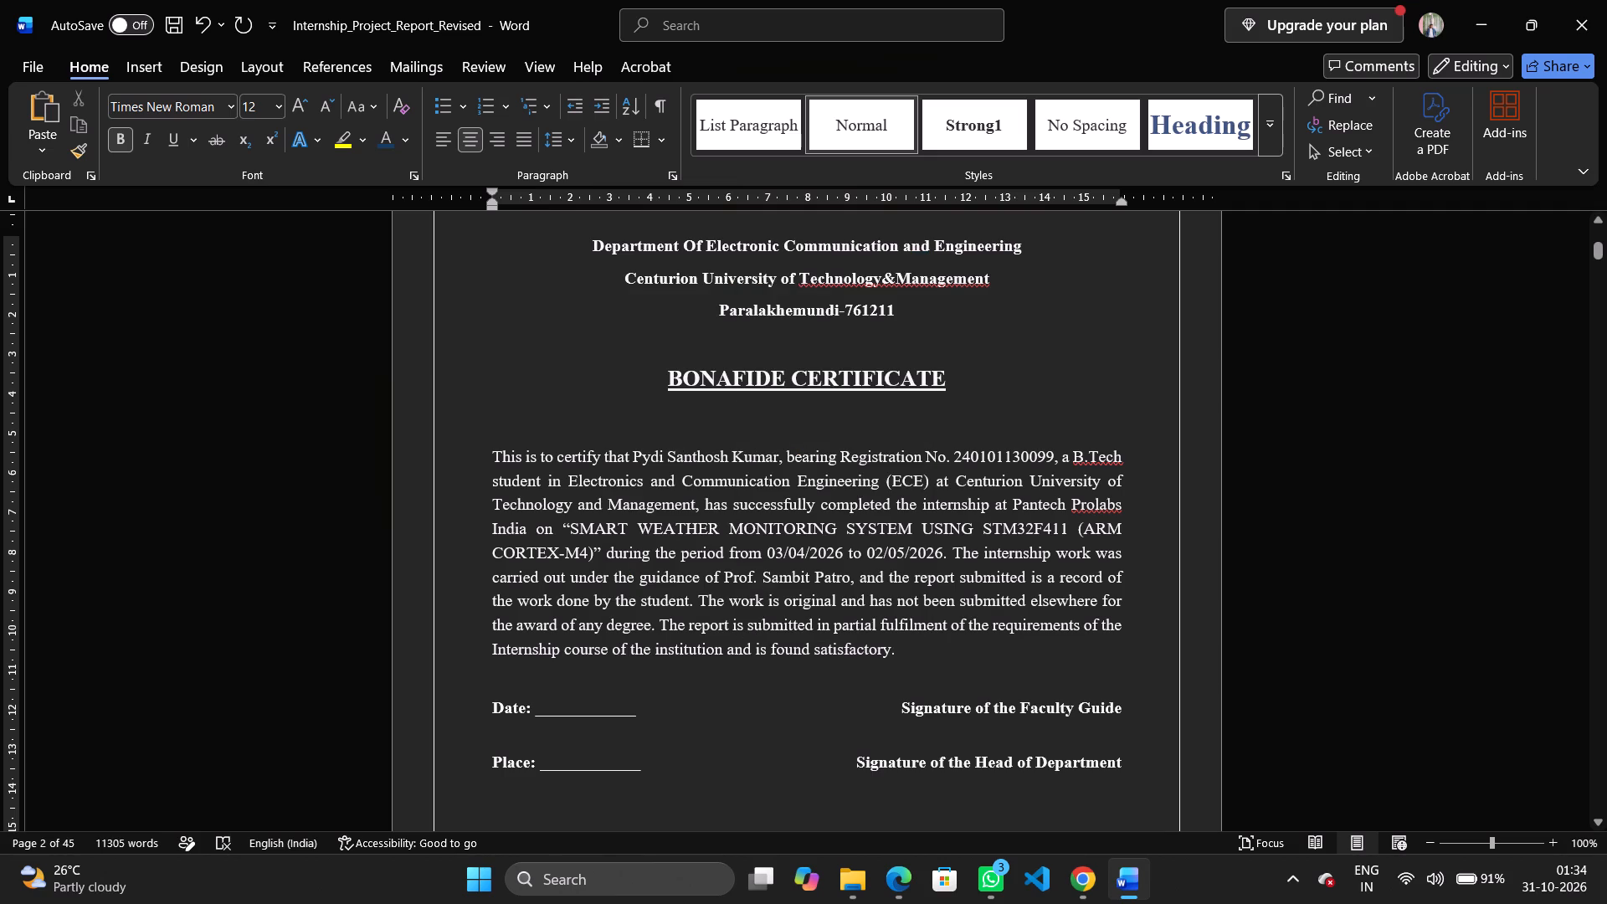
Replace Technology&Management in the university line of the certificate heading with "Technology and Management".
right_click(843, 278)
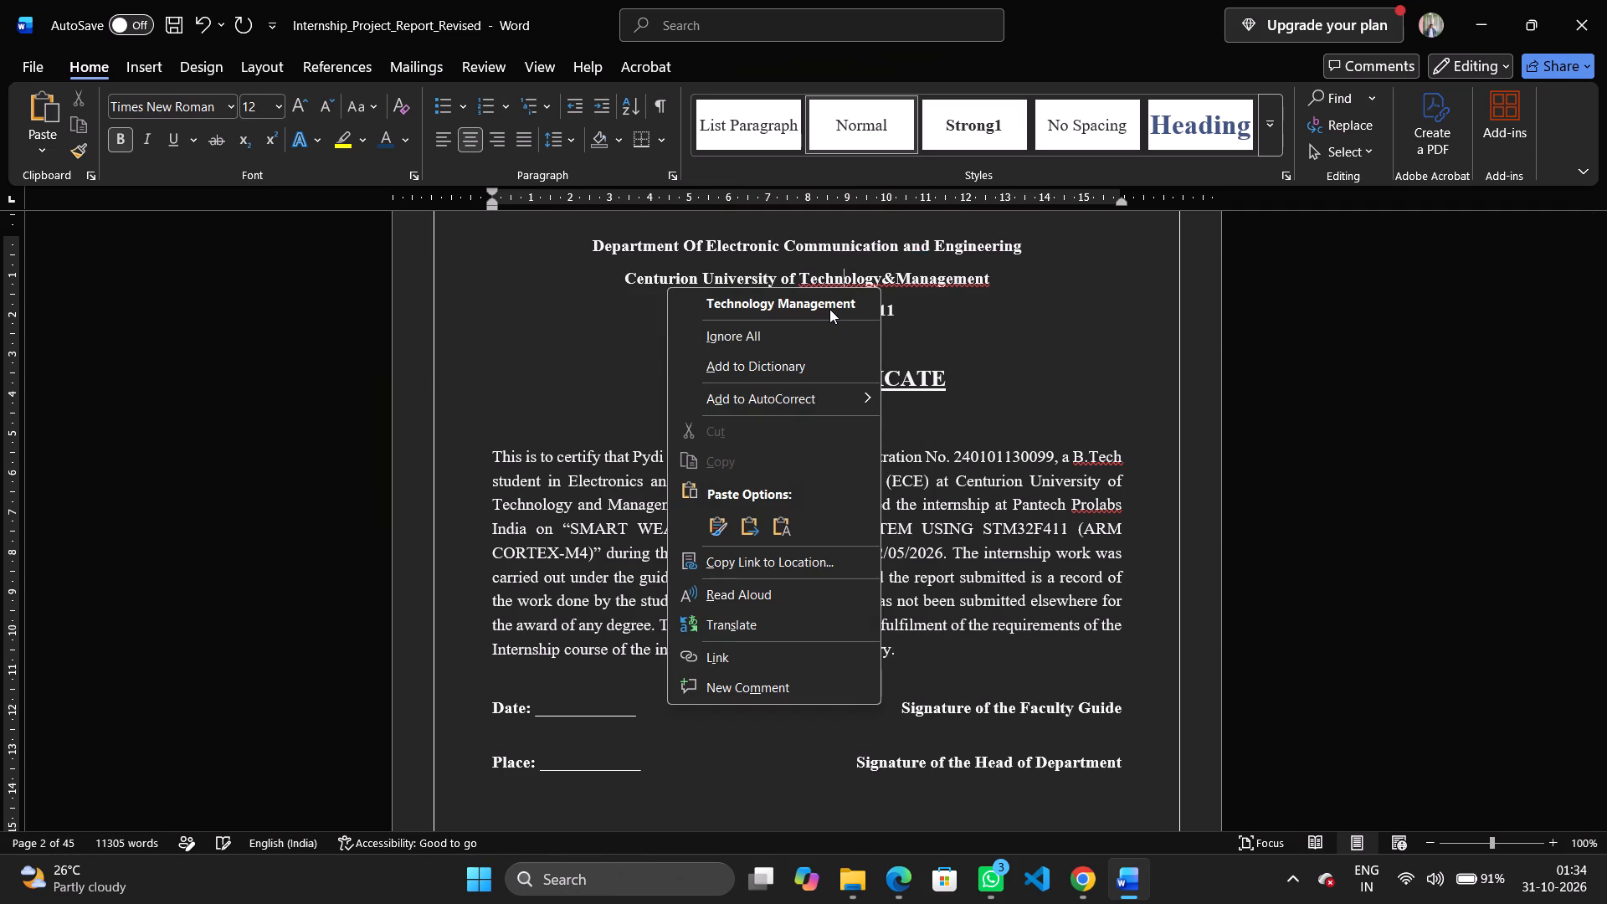
left_click(829, 309)
left_click(889, 281)
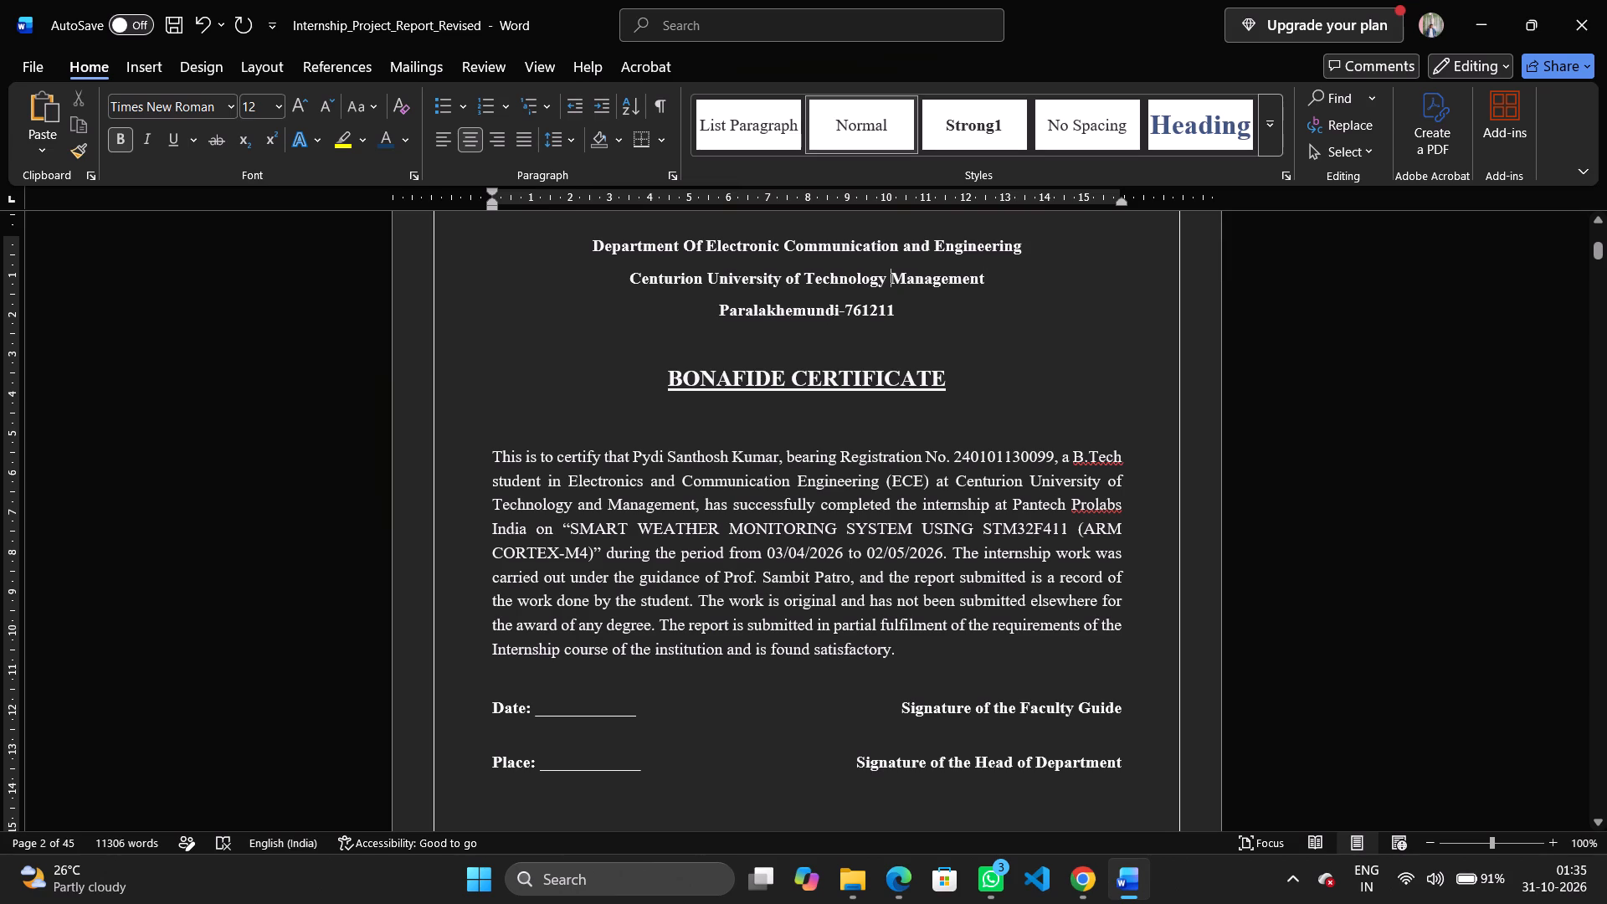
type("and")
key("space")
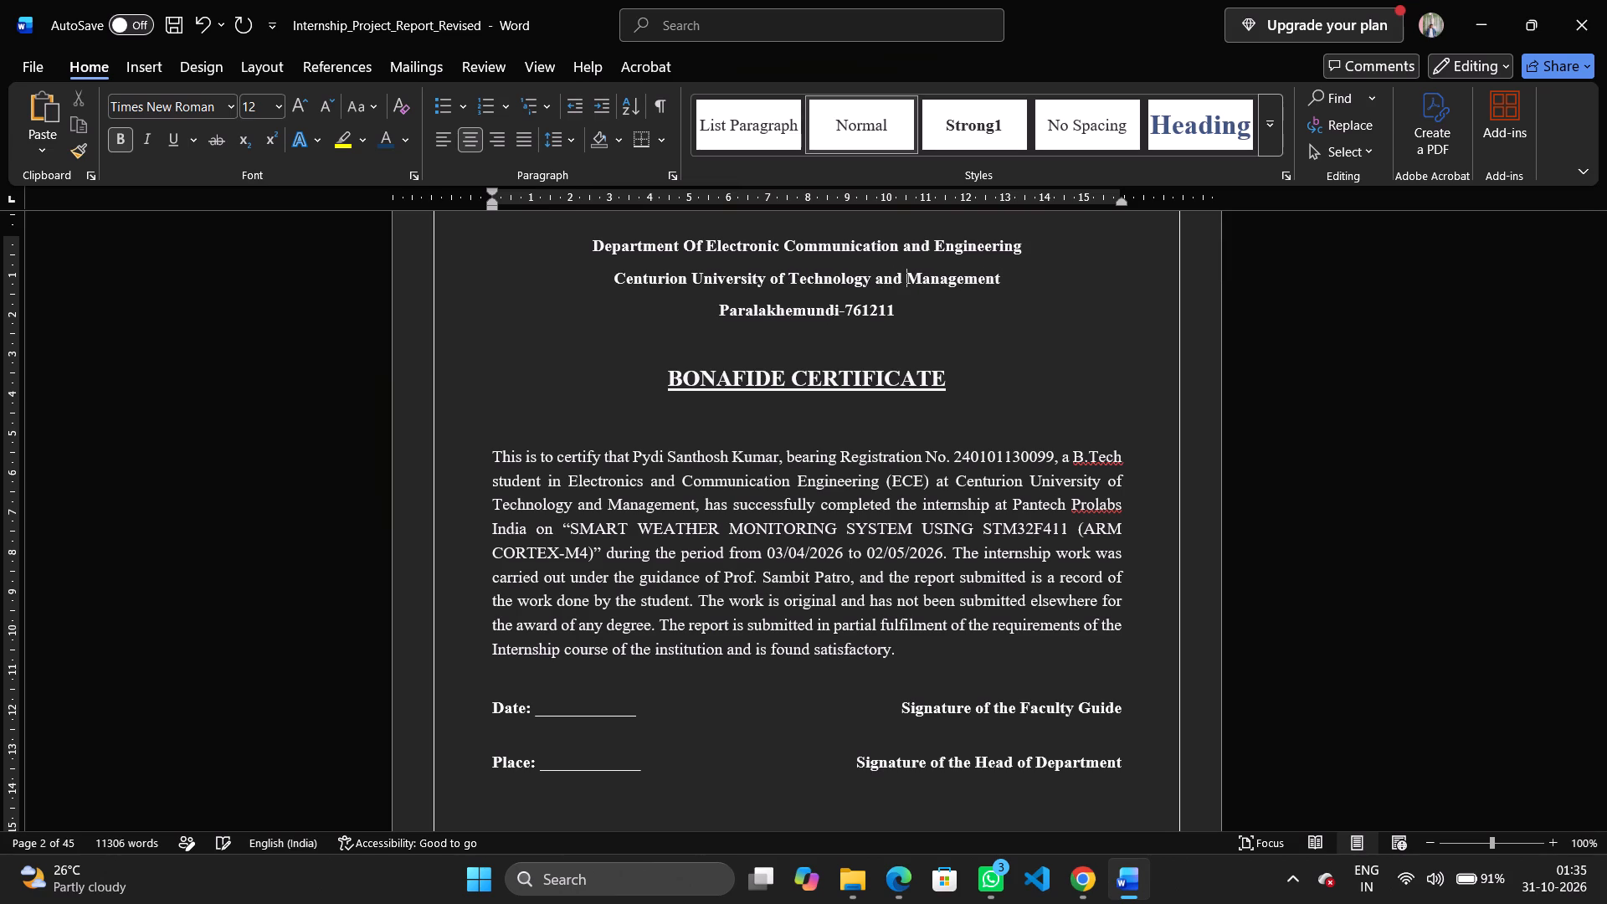
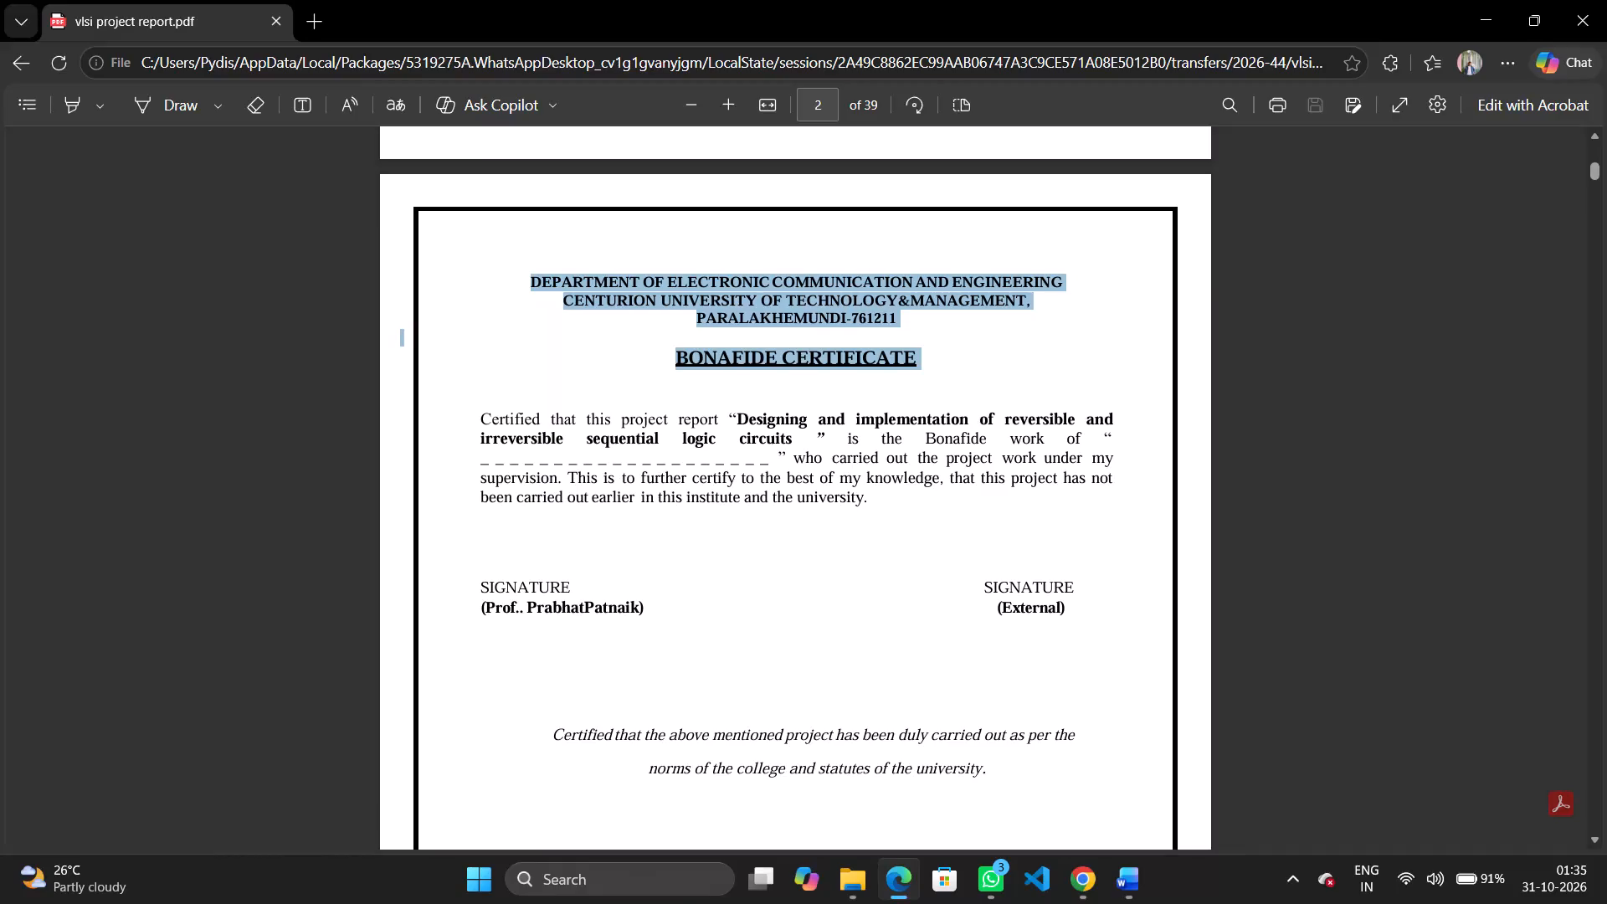
Examine the signature blocks, certification statement and department seal layout on the VLSI report's bonafide certificate page.
right_click(701, 442)
left_click(700, 562)
scroll(773, 536, "down", 1)
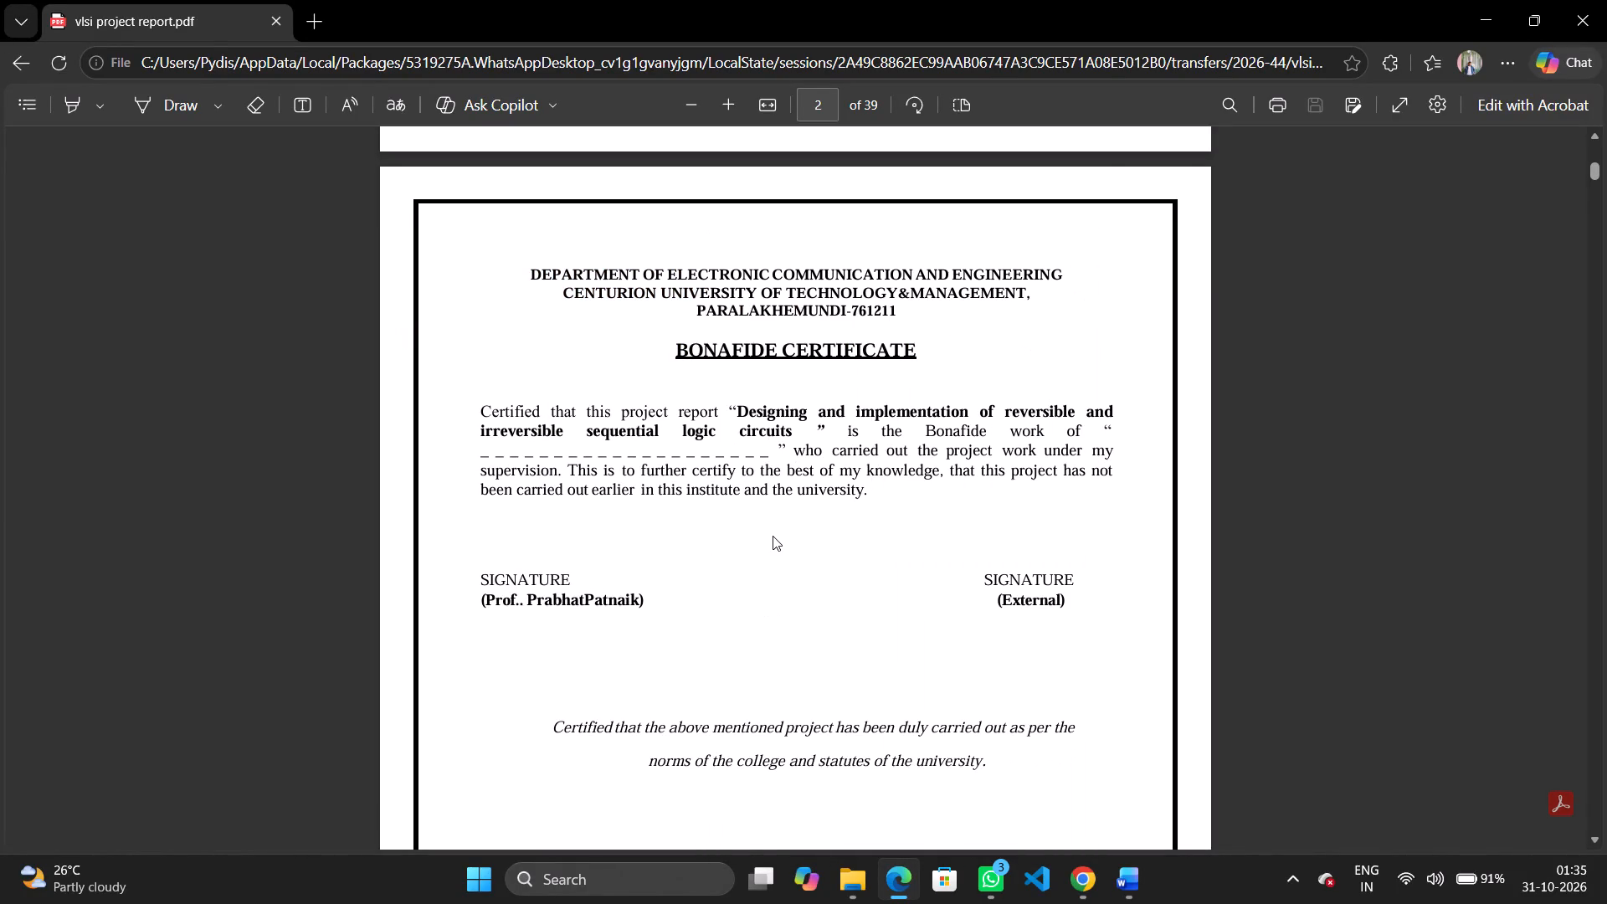
scroll(773, 536, "down", 1)
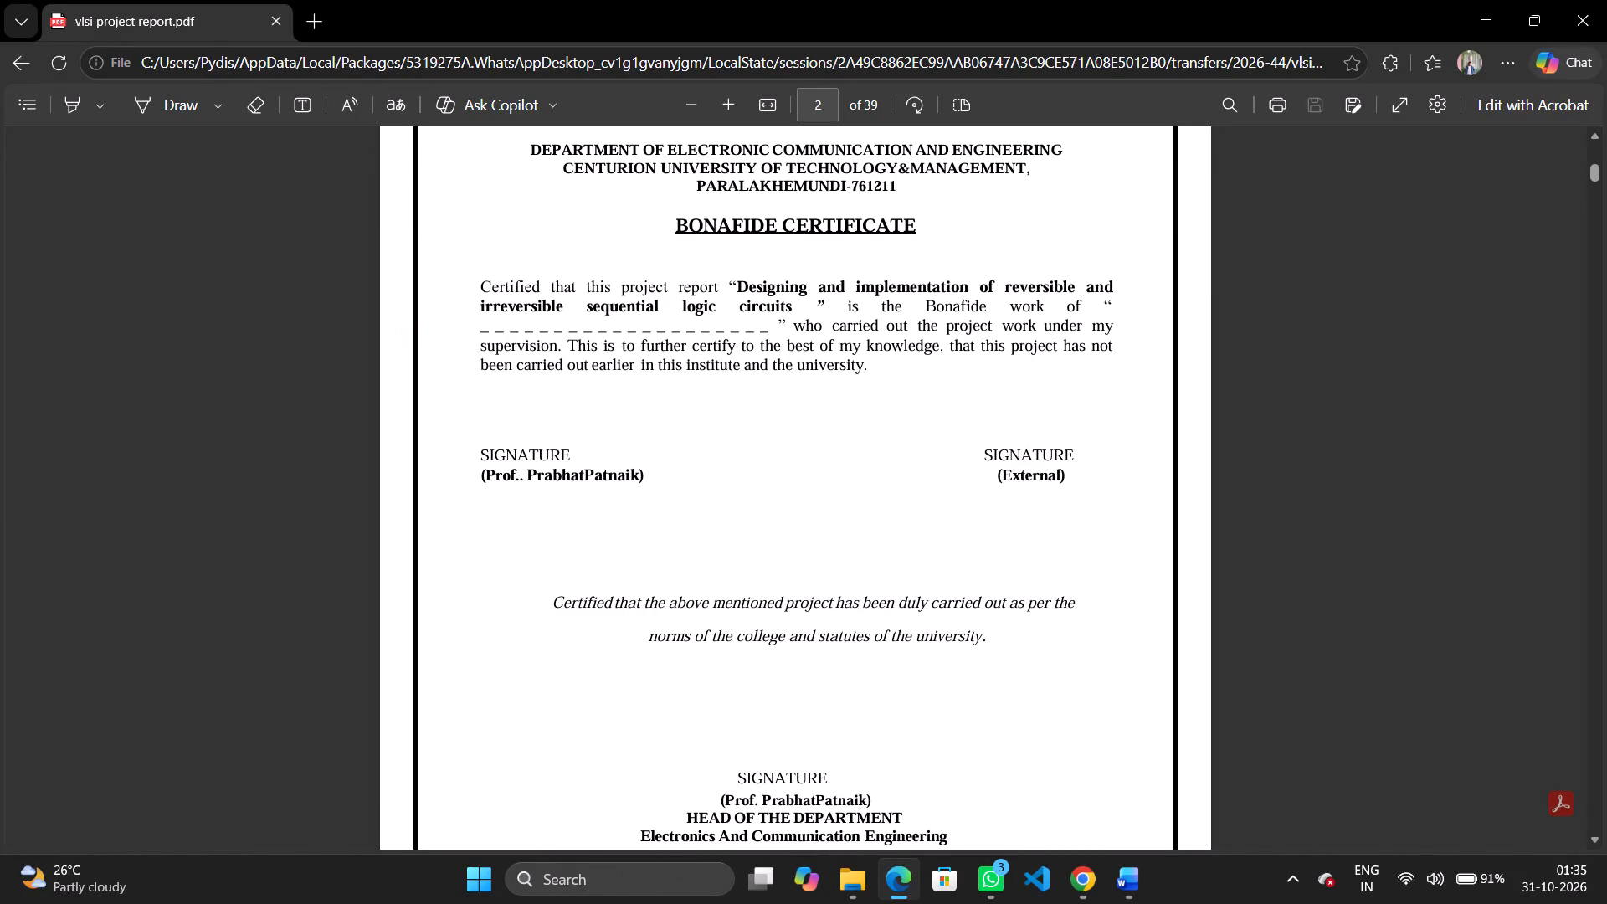
left_click_drag(479, 449, 1013, 730)
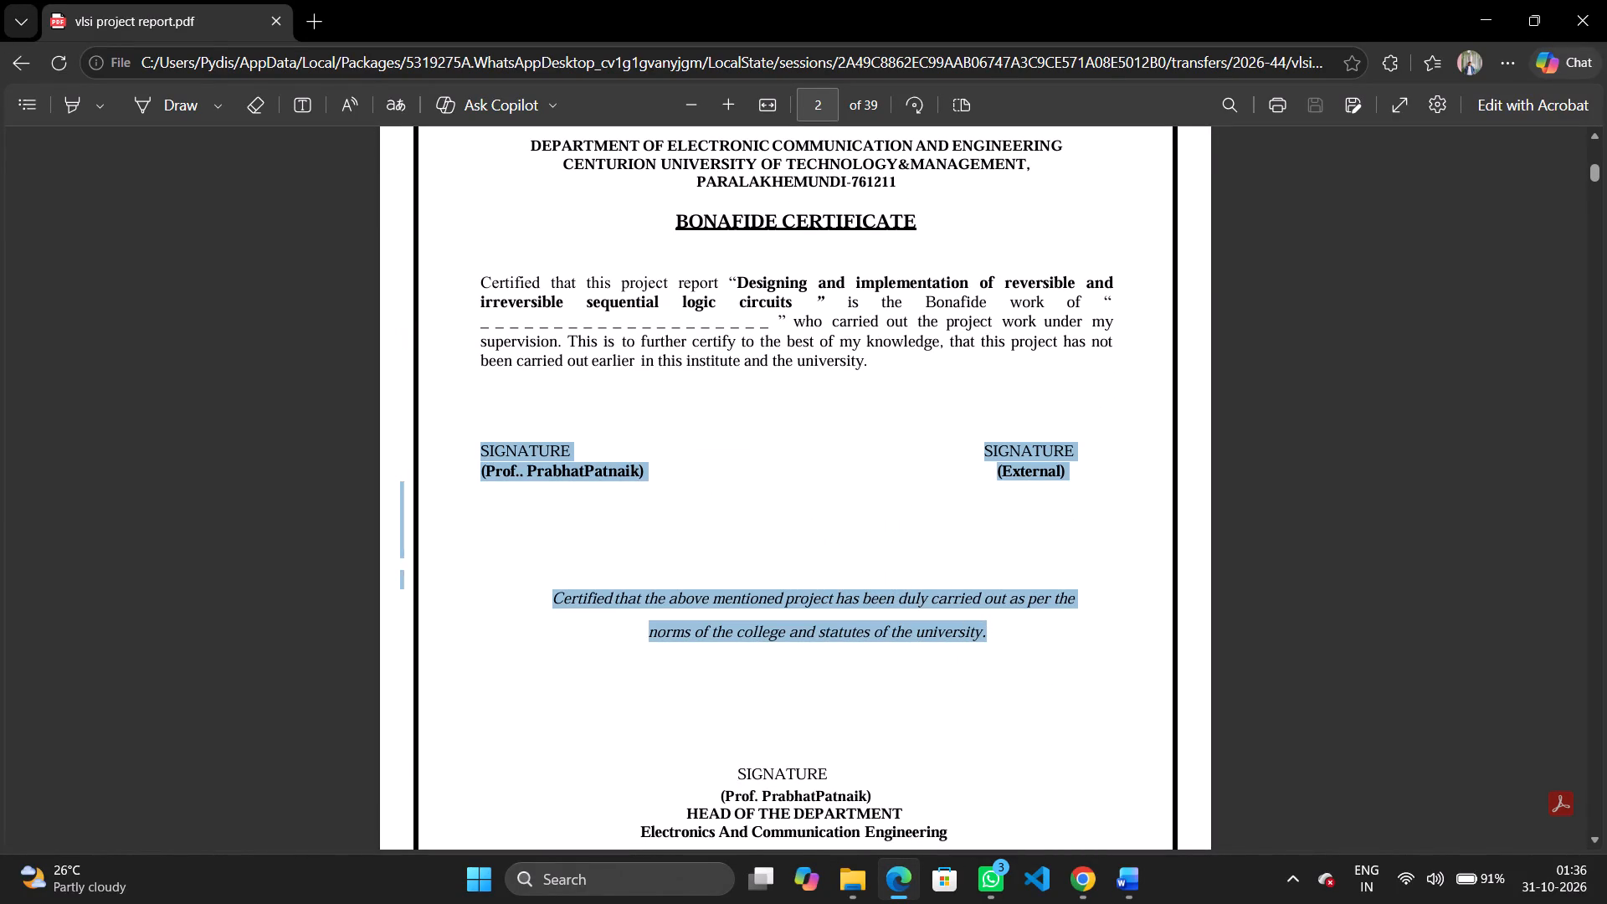
left_click_drag(1013, 730, 1013, 819)
scroll(1013, 819, "down", 3)
left_click(968, 649)
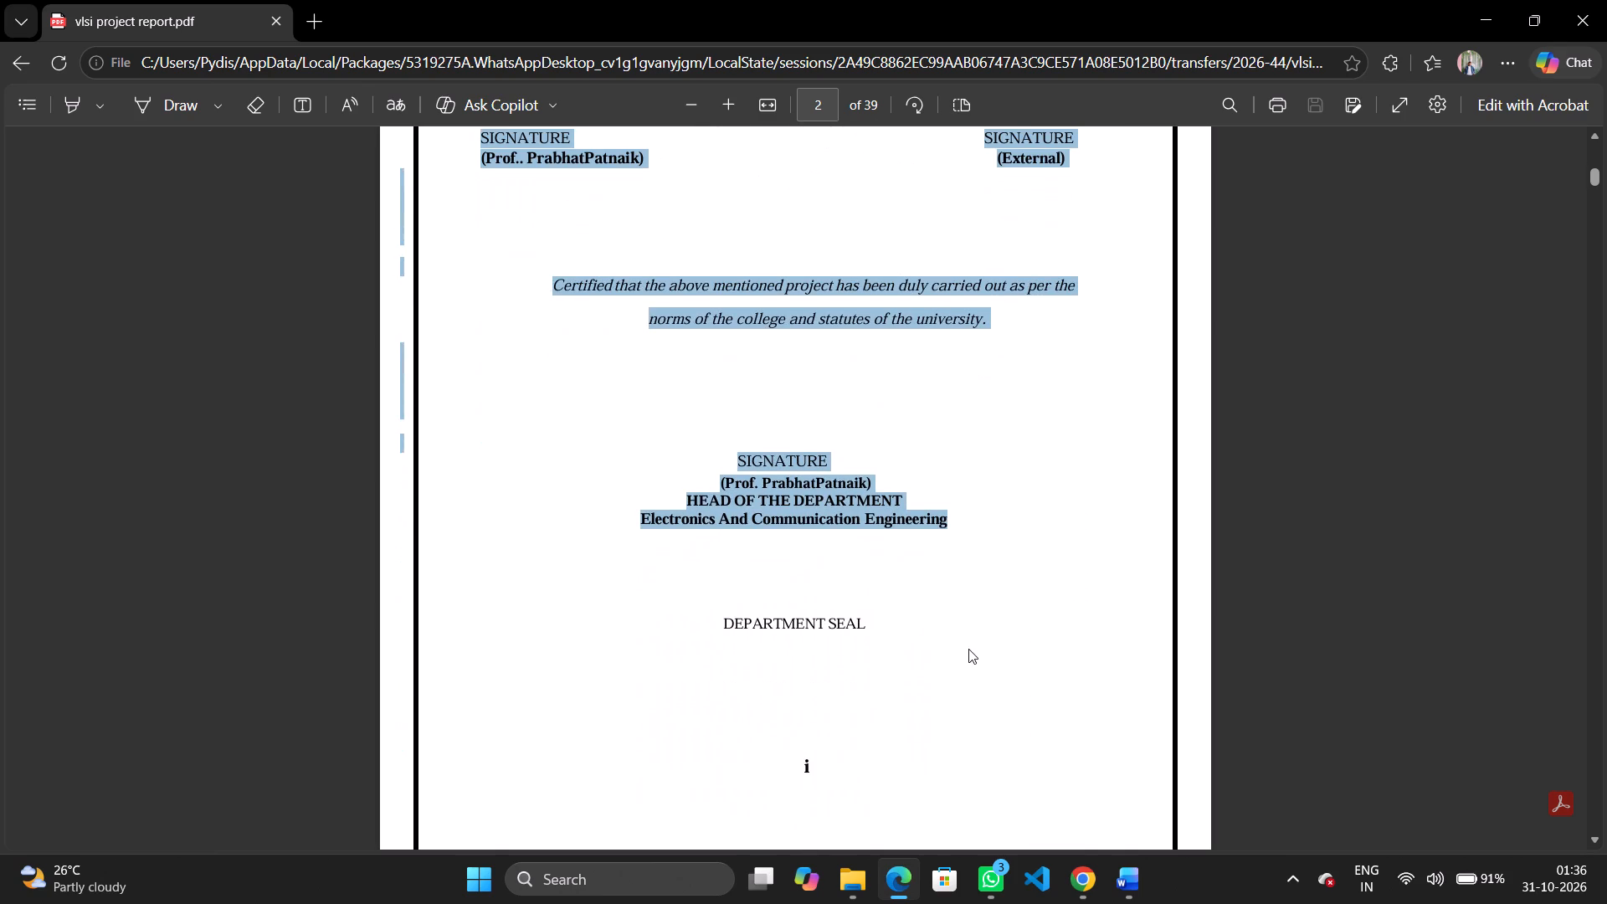
scroll(925, 640, "up", 1)
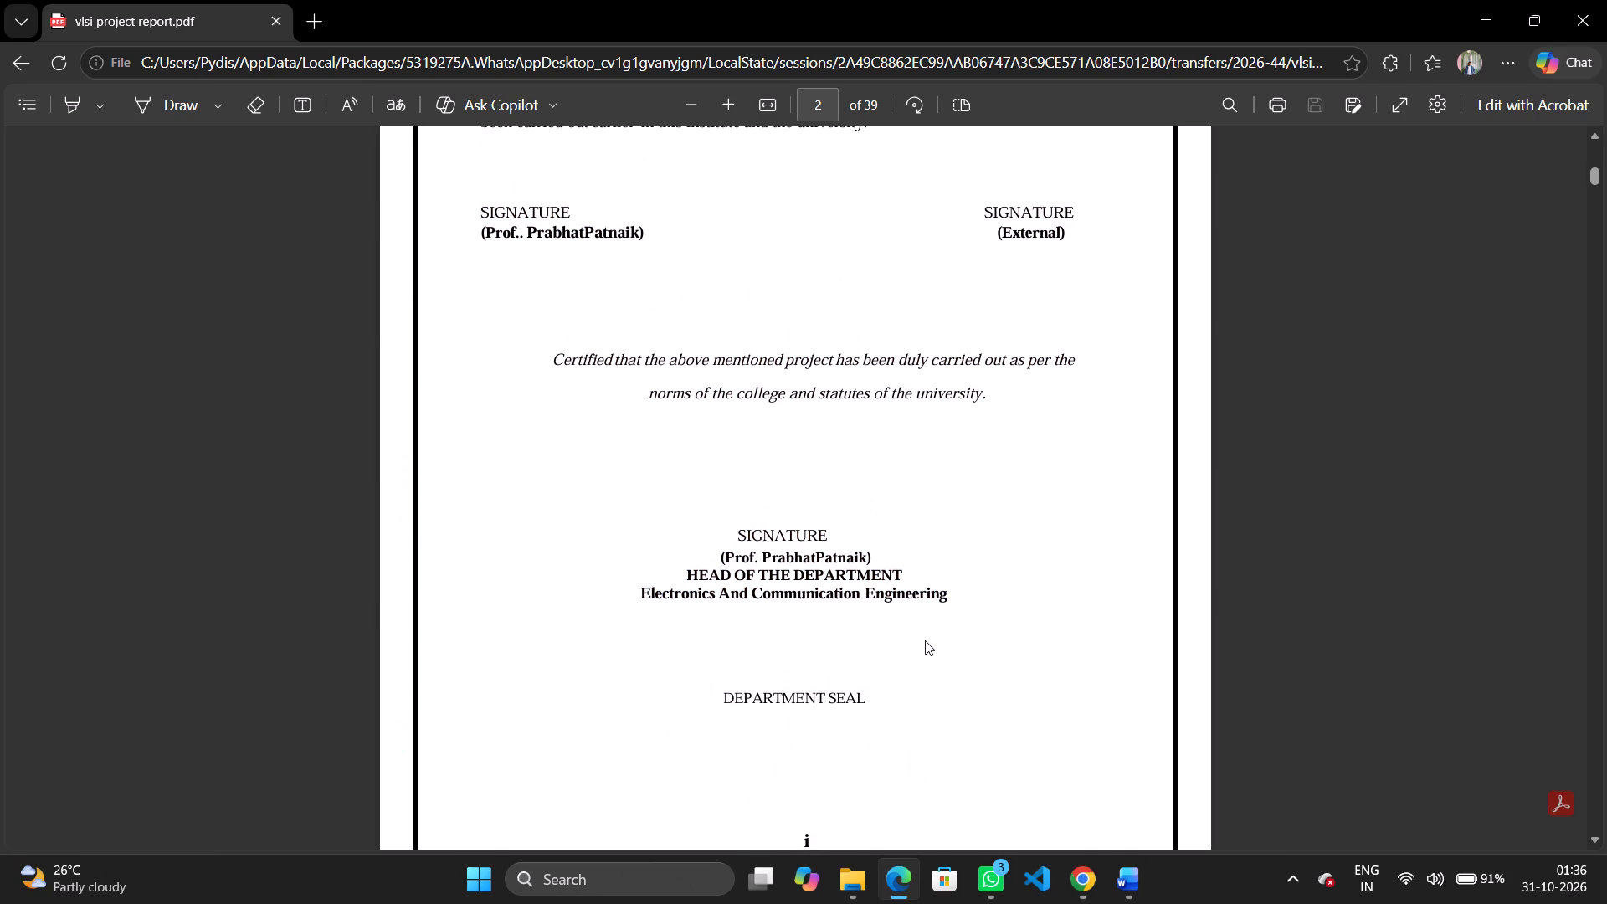
scroll(925, 640, "up", 2)
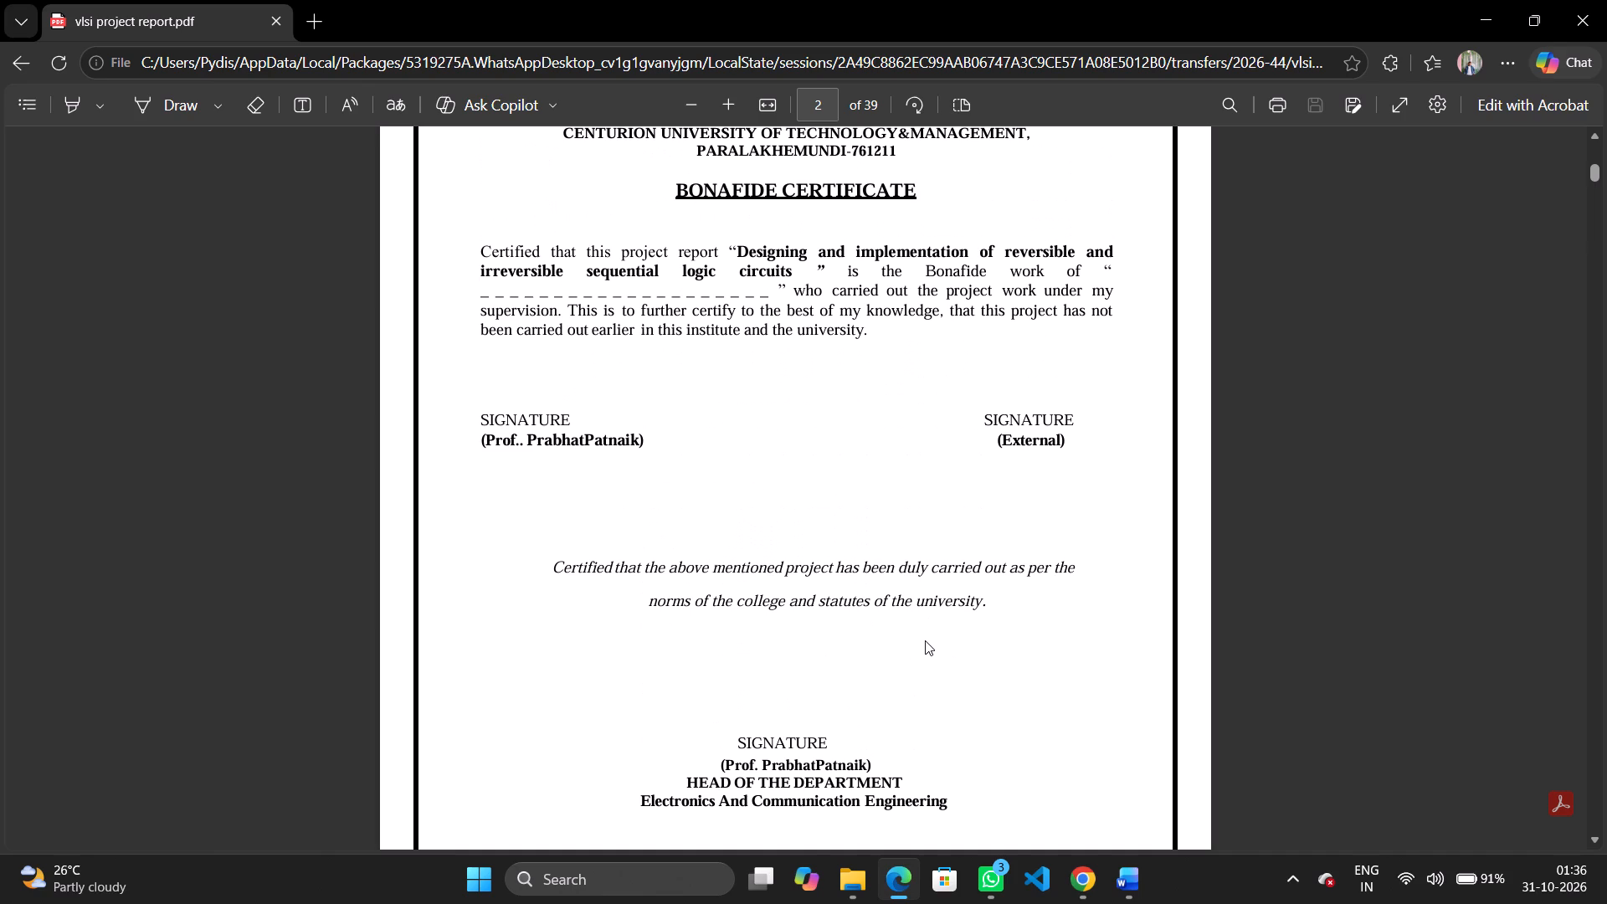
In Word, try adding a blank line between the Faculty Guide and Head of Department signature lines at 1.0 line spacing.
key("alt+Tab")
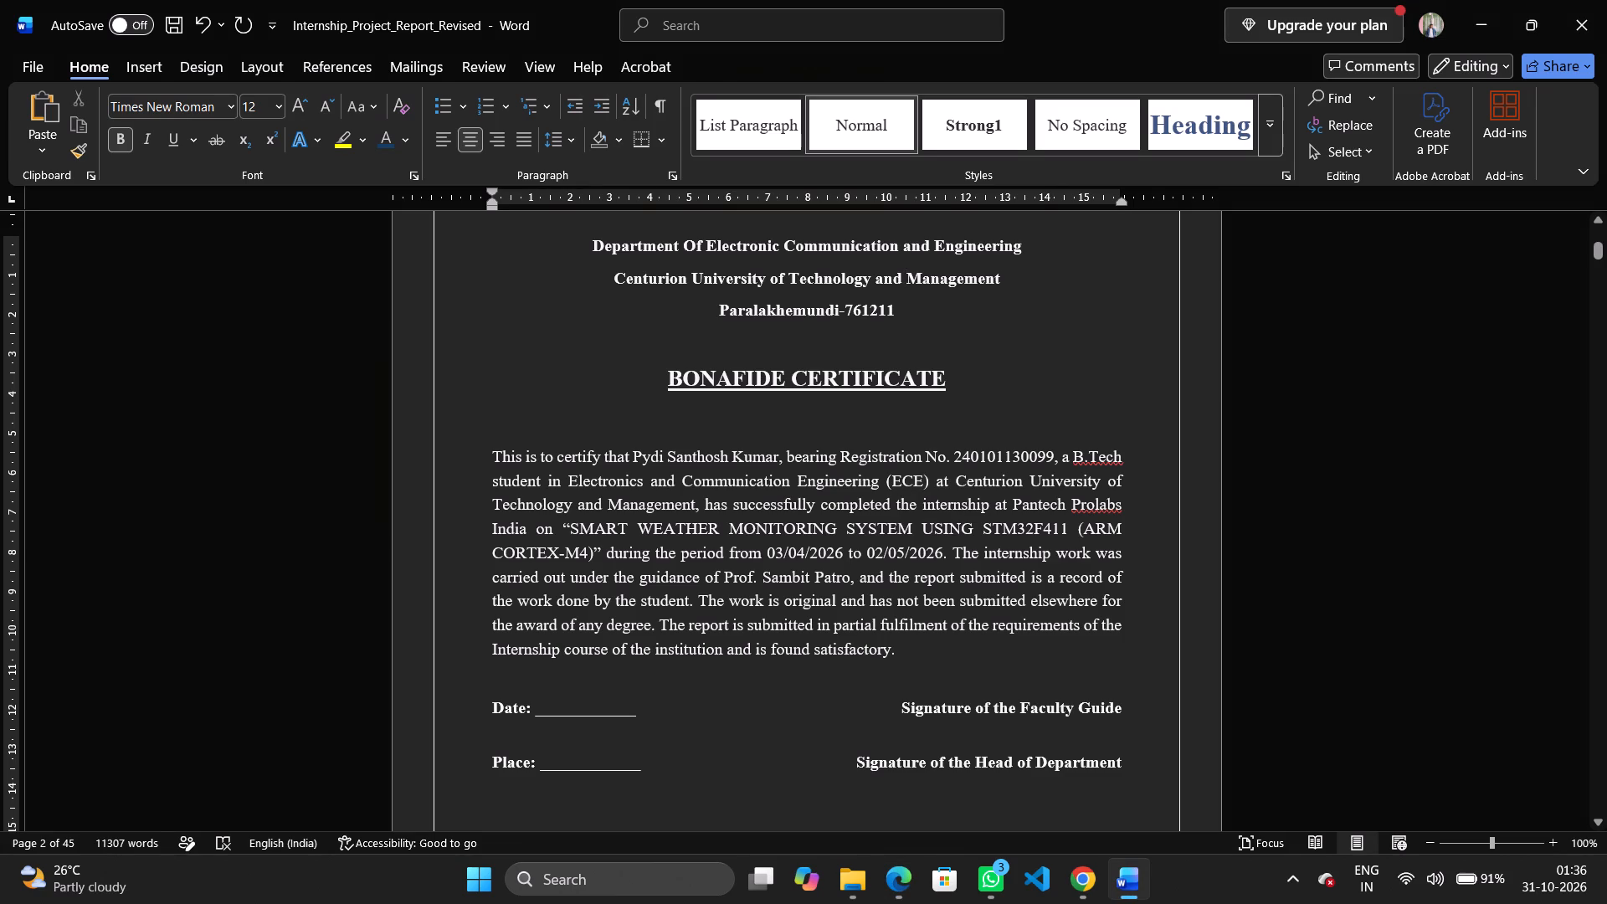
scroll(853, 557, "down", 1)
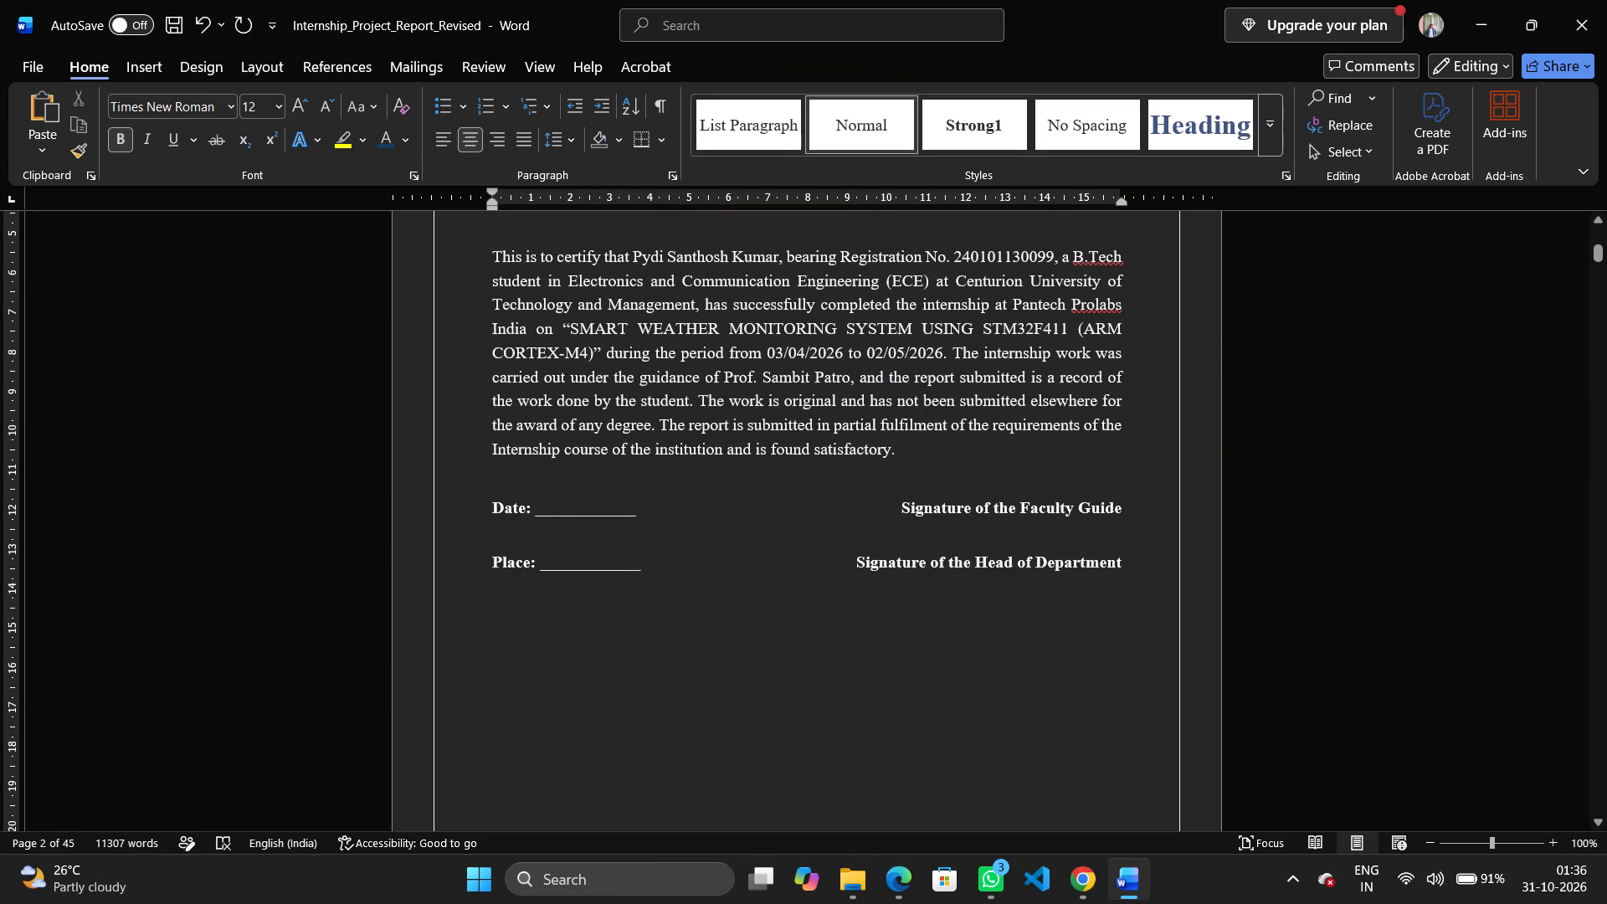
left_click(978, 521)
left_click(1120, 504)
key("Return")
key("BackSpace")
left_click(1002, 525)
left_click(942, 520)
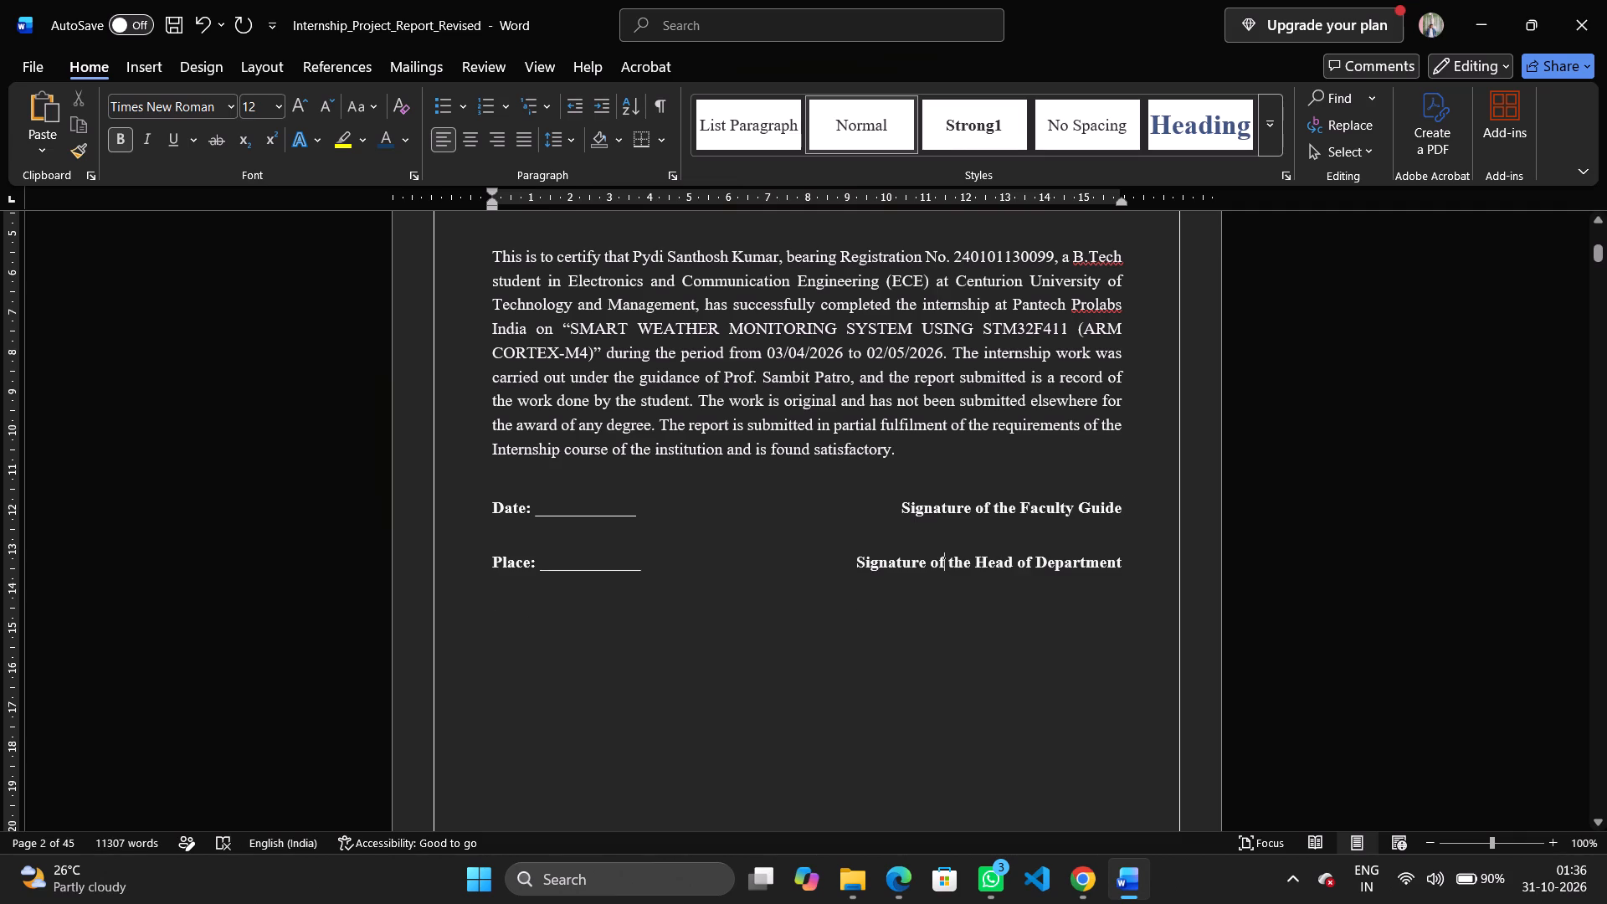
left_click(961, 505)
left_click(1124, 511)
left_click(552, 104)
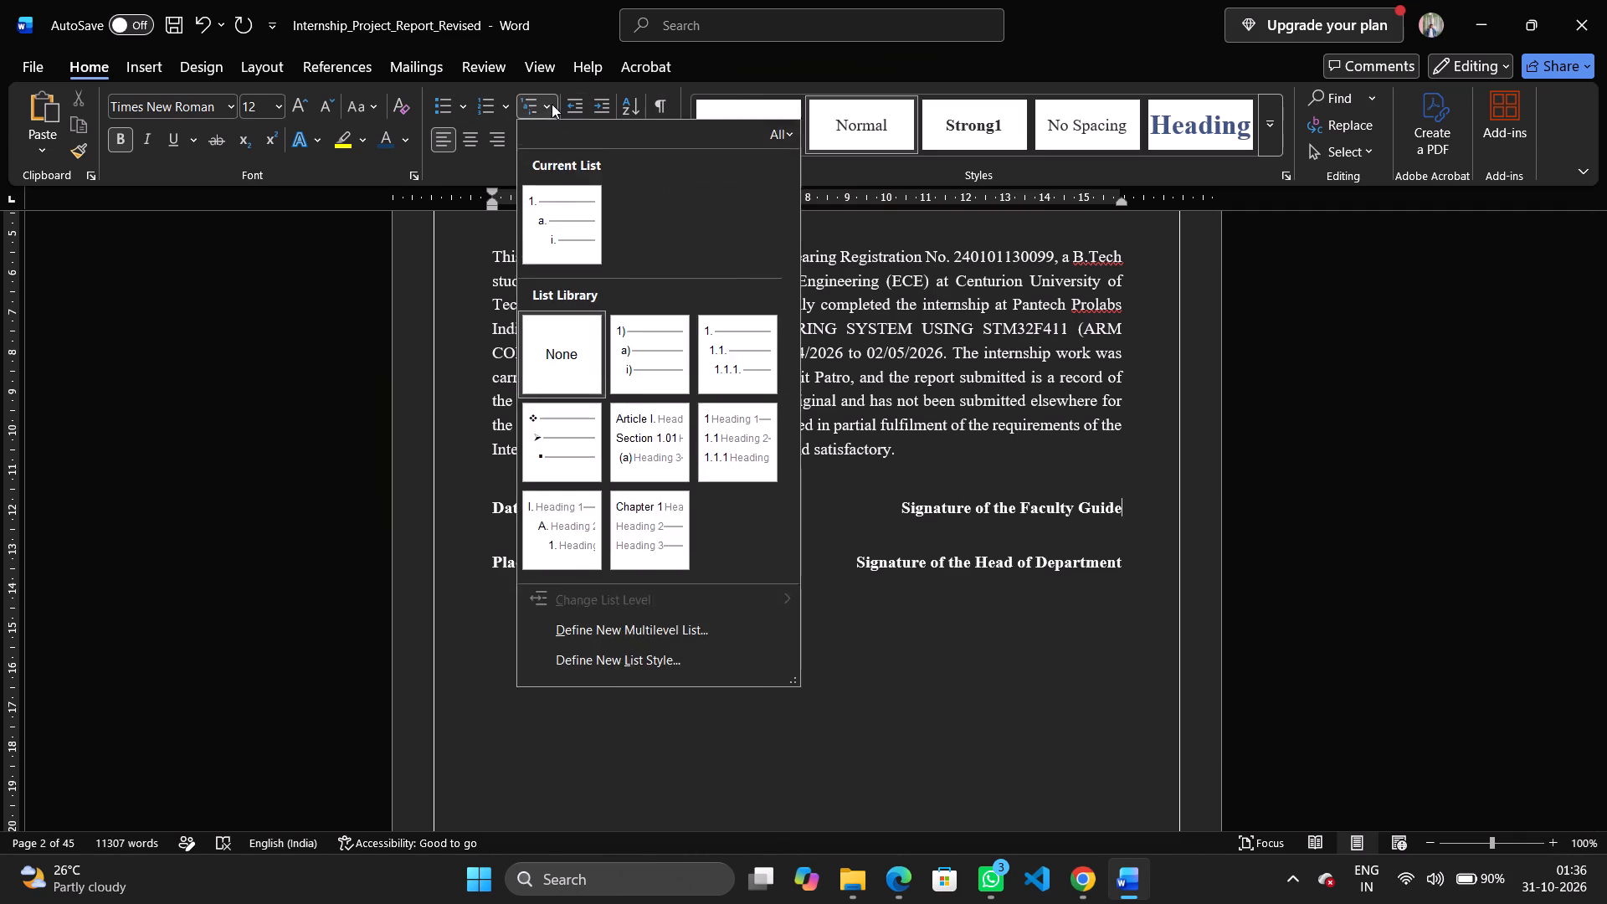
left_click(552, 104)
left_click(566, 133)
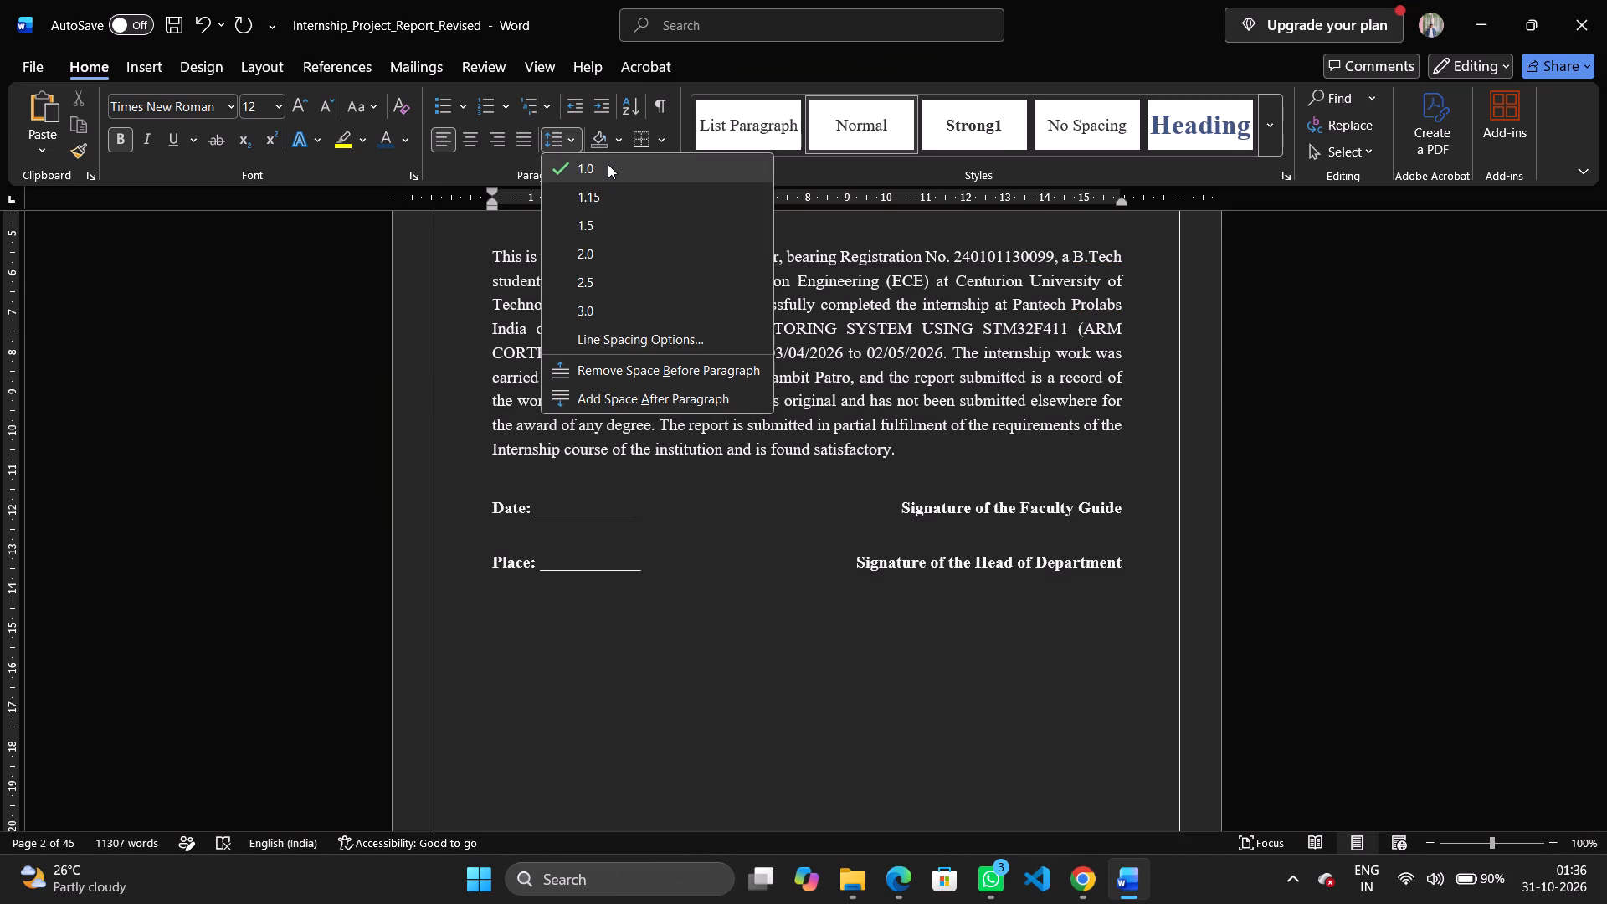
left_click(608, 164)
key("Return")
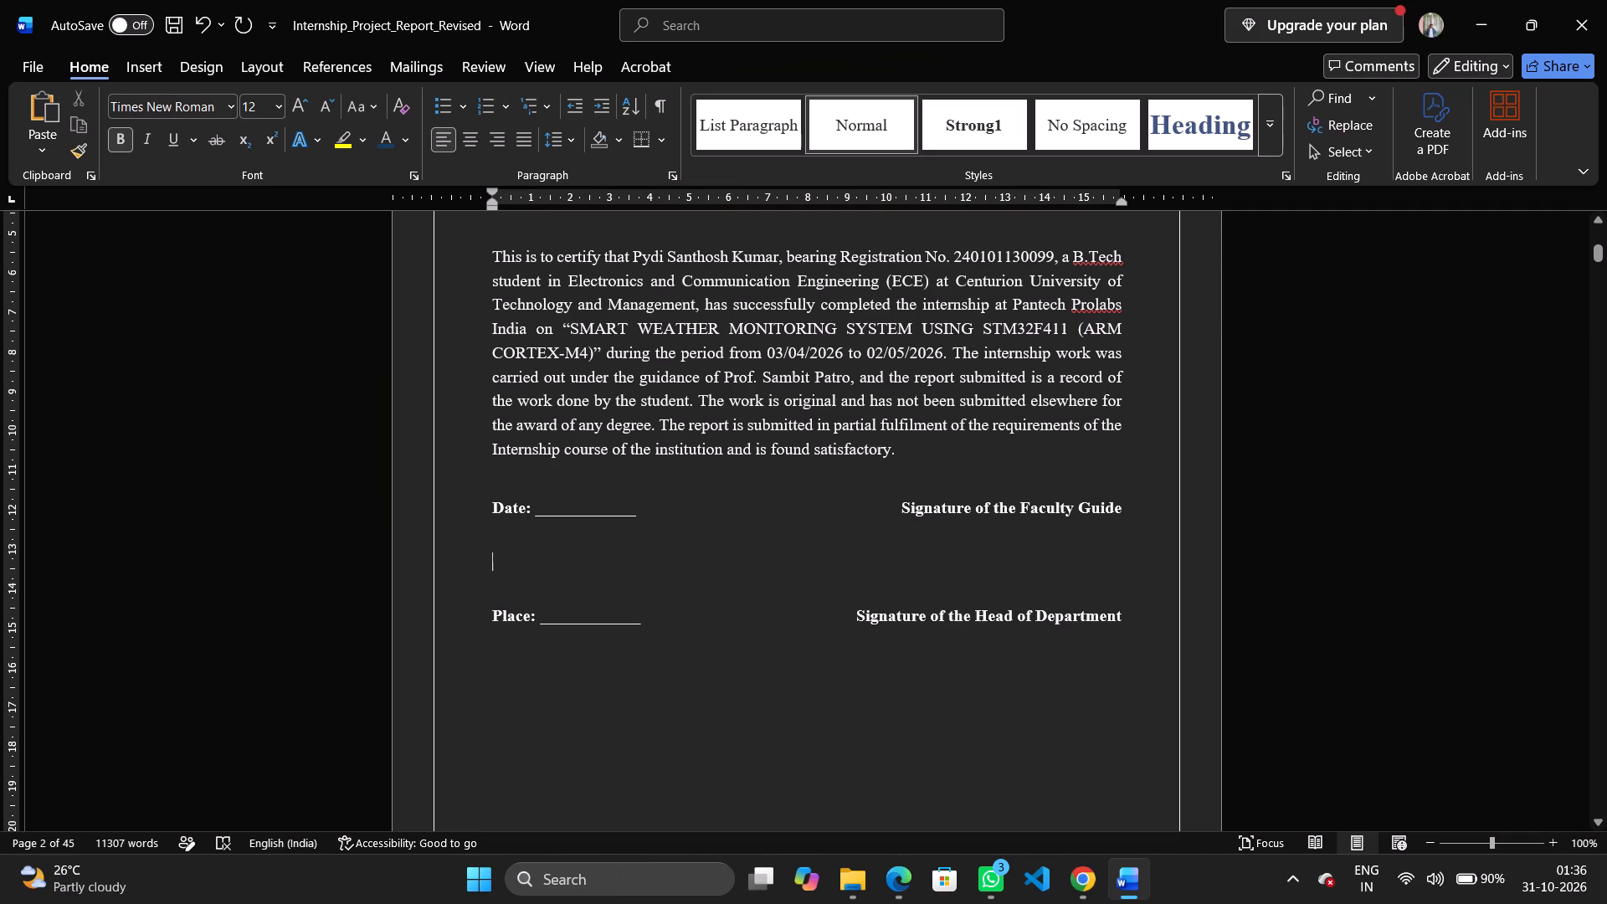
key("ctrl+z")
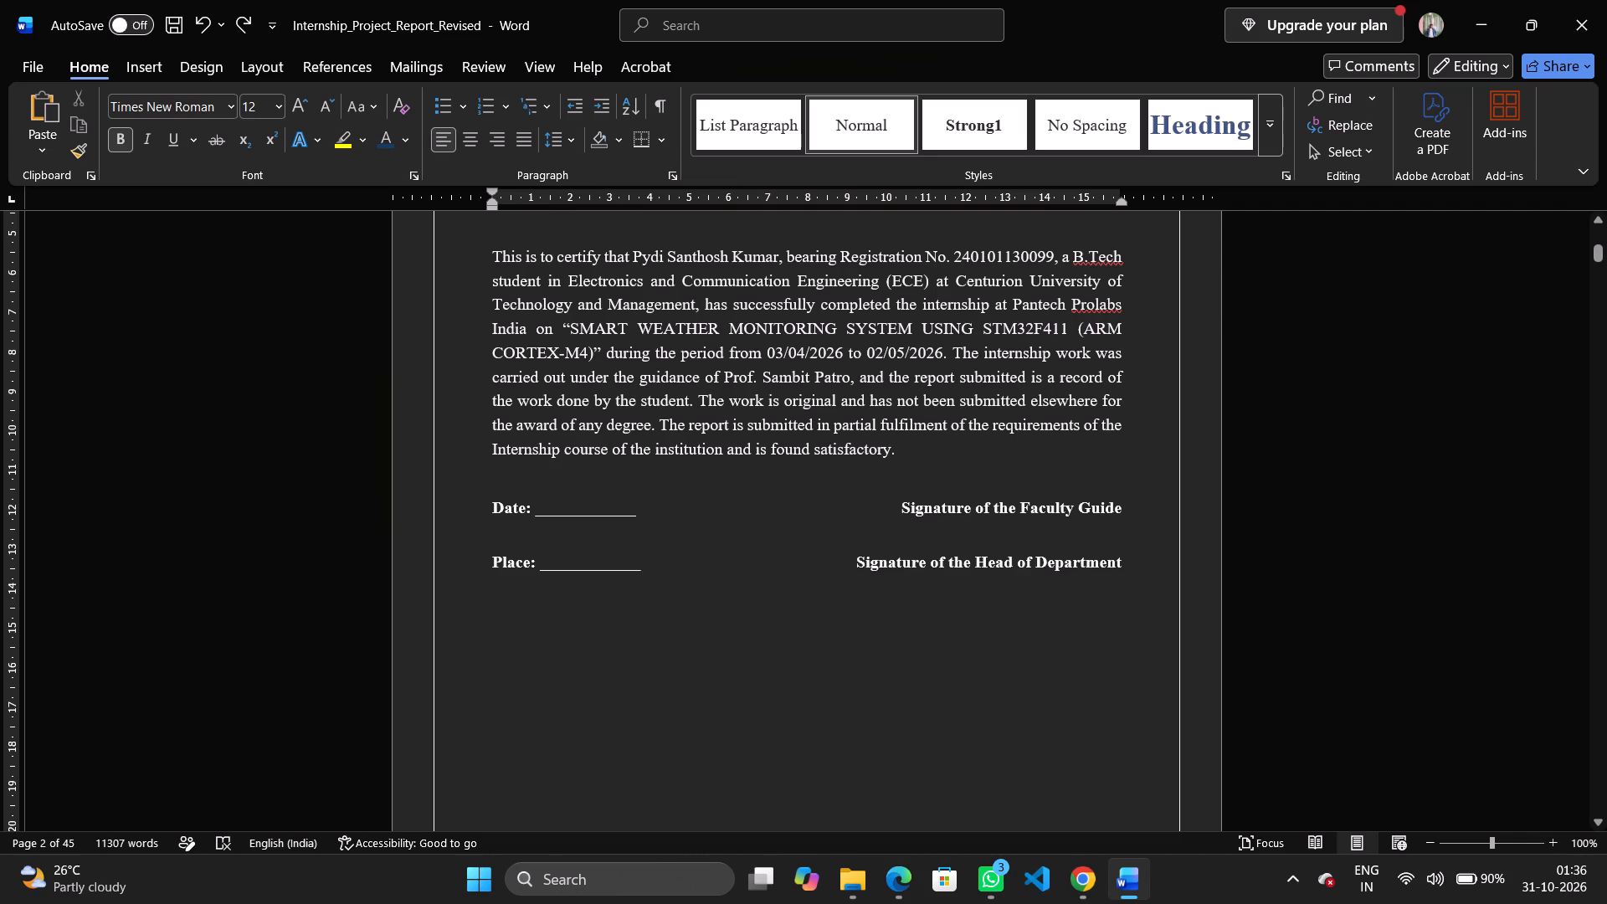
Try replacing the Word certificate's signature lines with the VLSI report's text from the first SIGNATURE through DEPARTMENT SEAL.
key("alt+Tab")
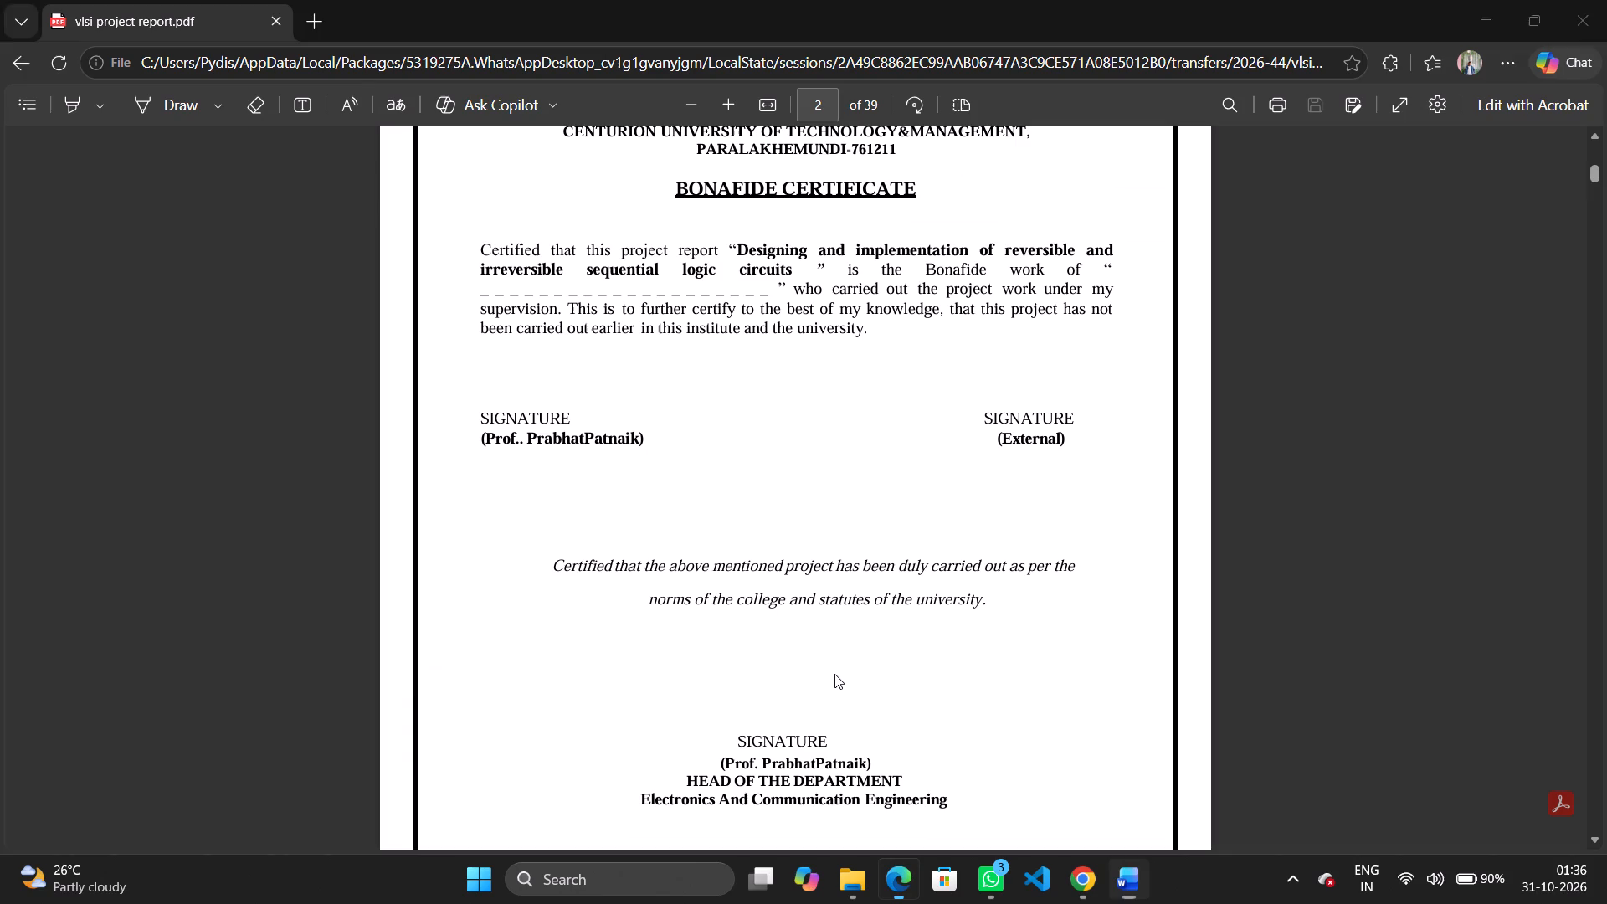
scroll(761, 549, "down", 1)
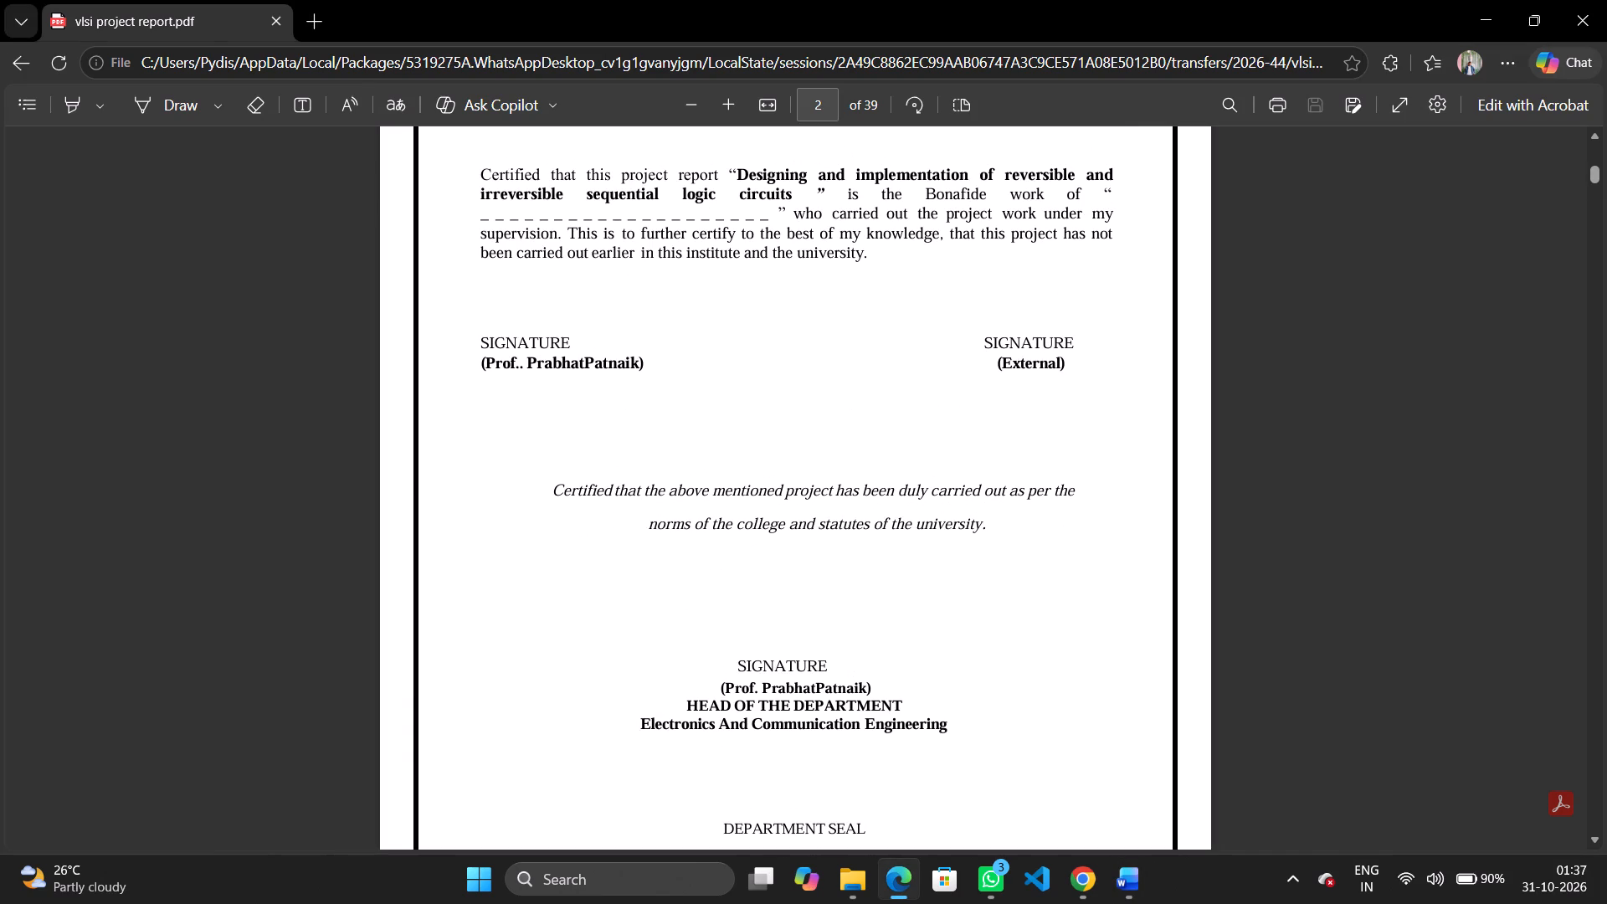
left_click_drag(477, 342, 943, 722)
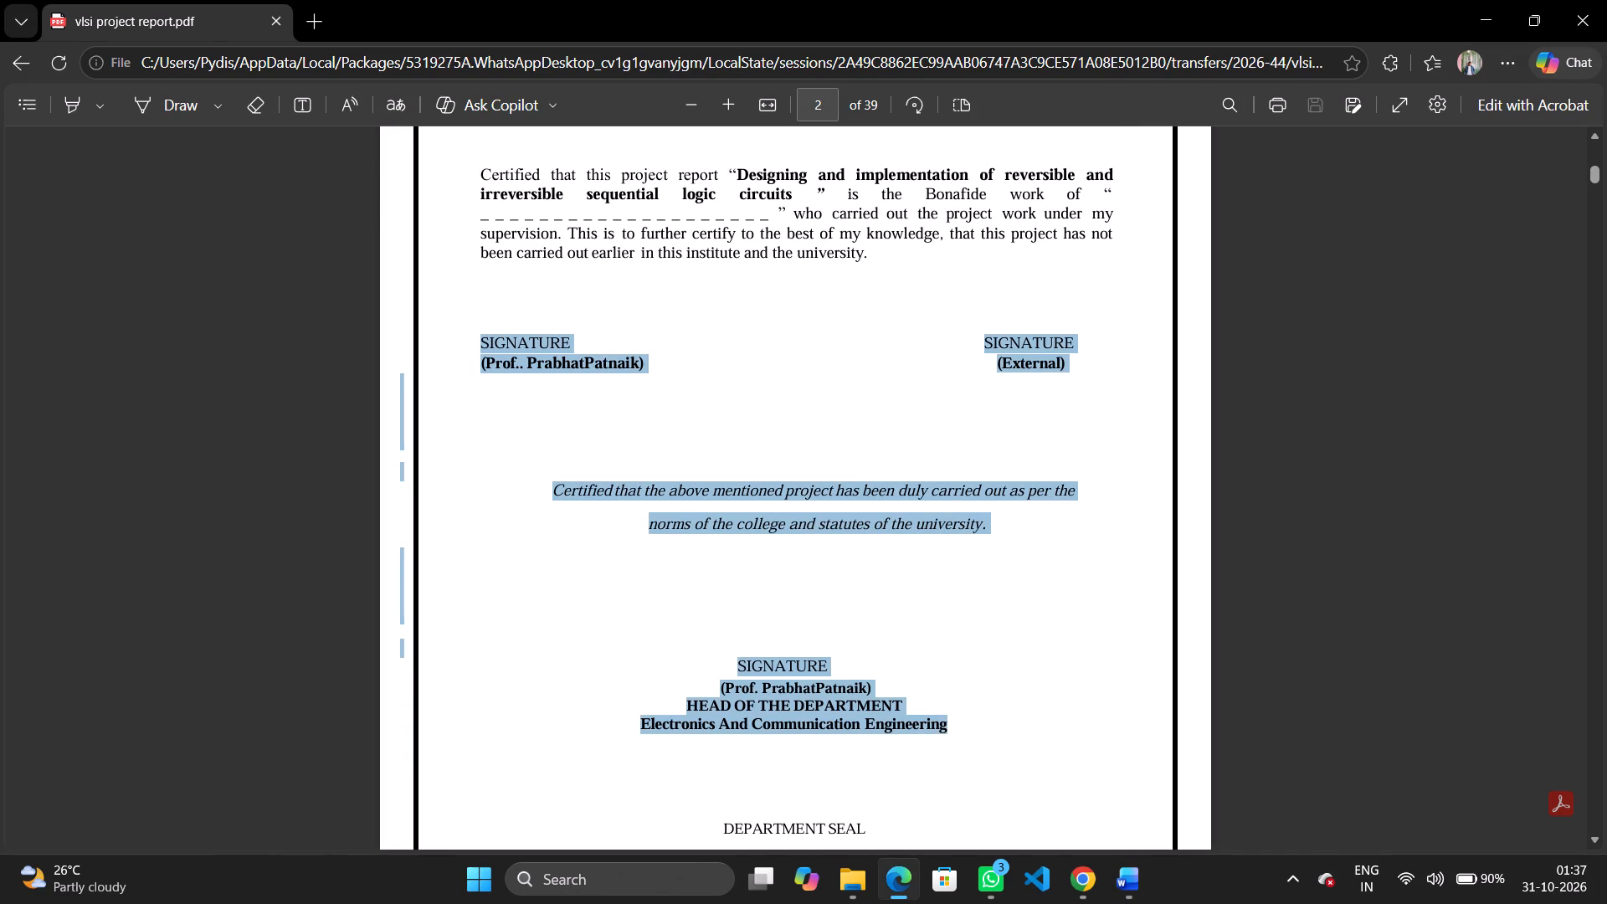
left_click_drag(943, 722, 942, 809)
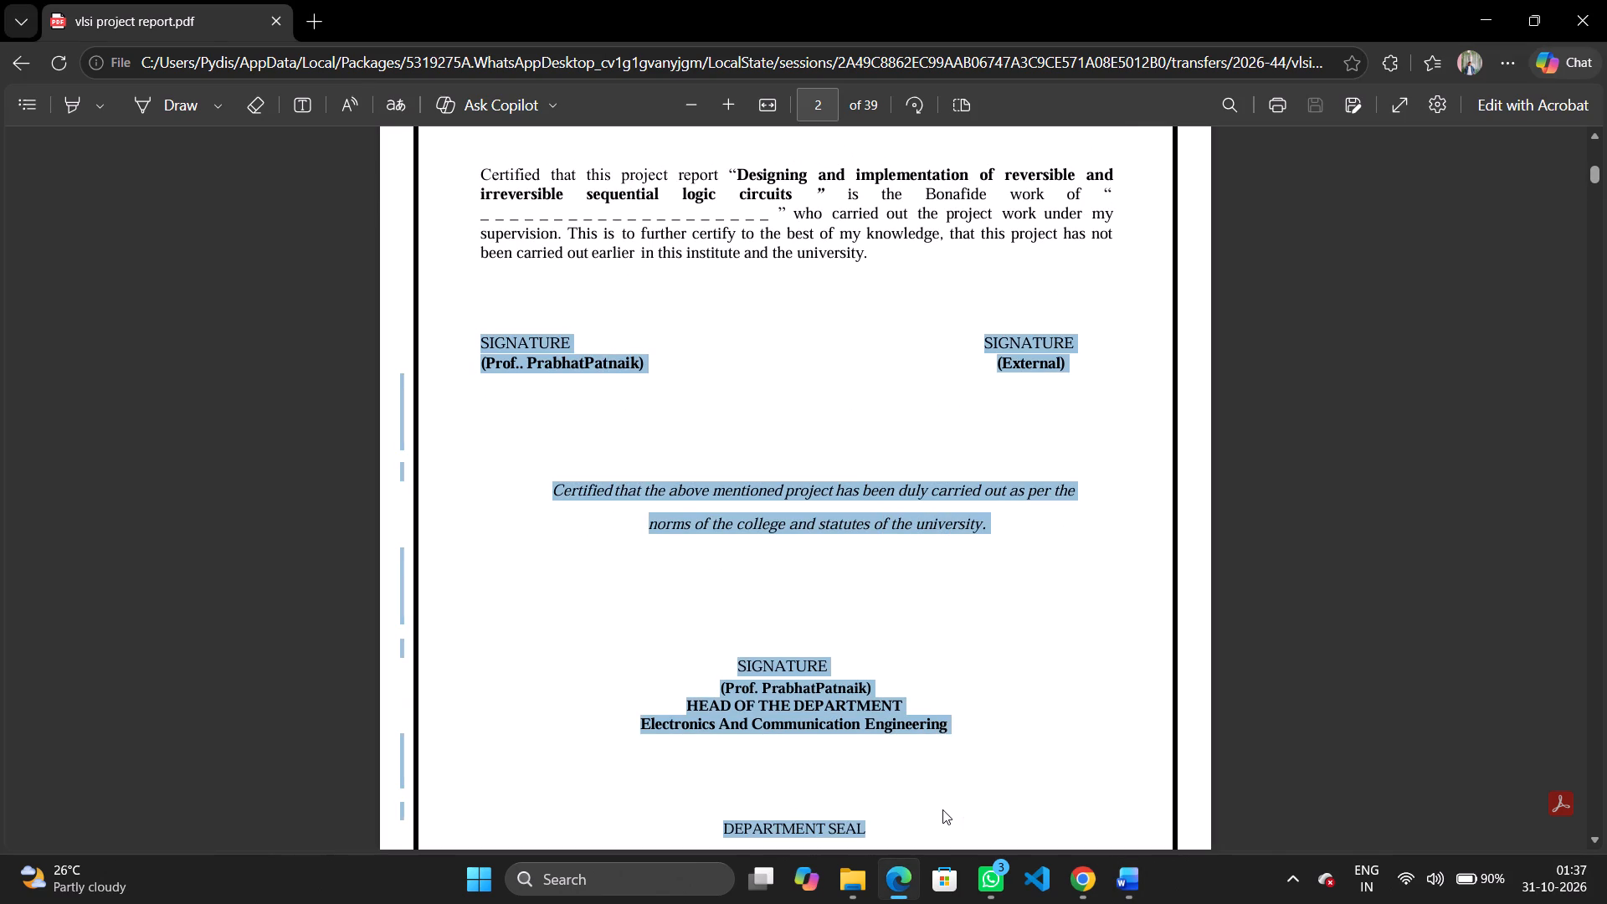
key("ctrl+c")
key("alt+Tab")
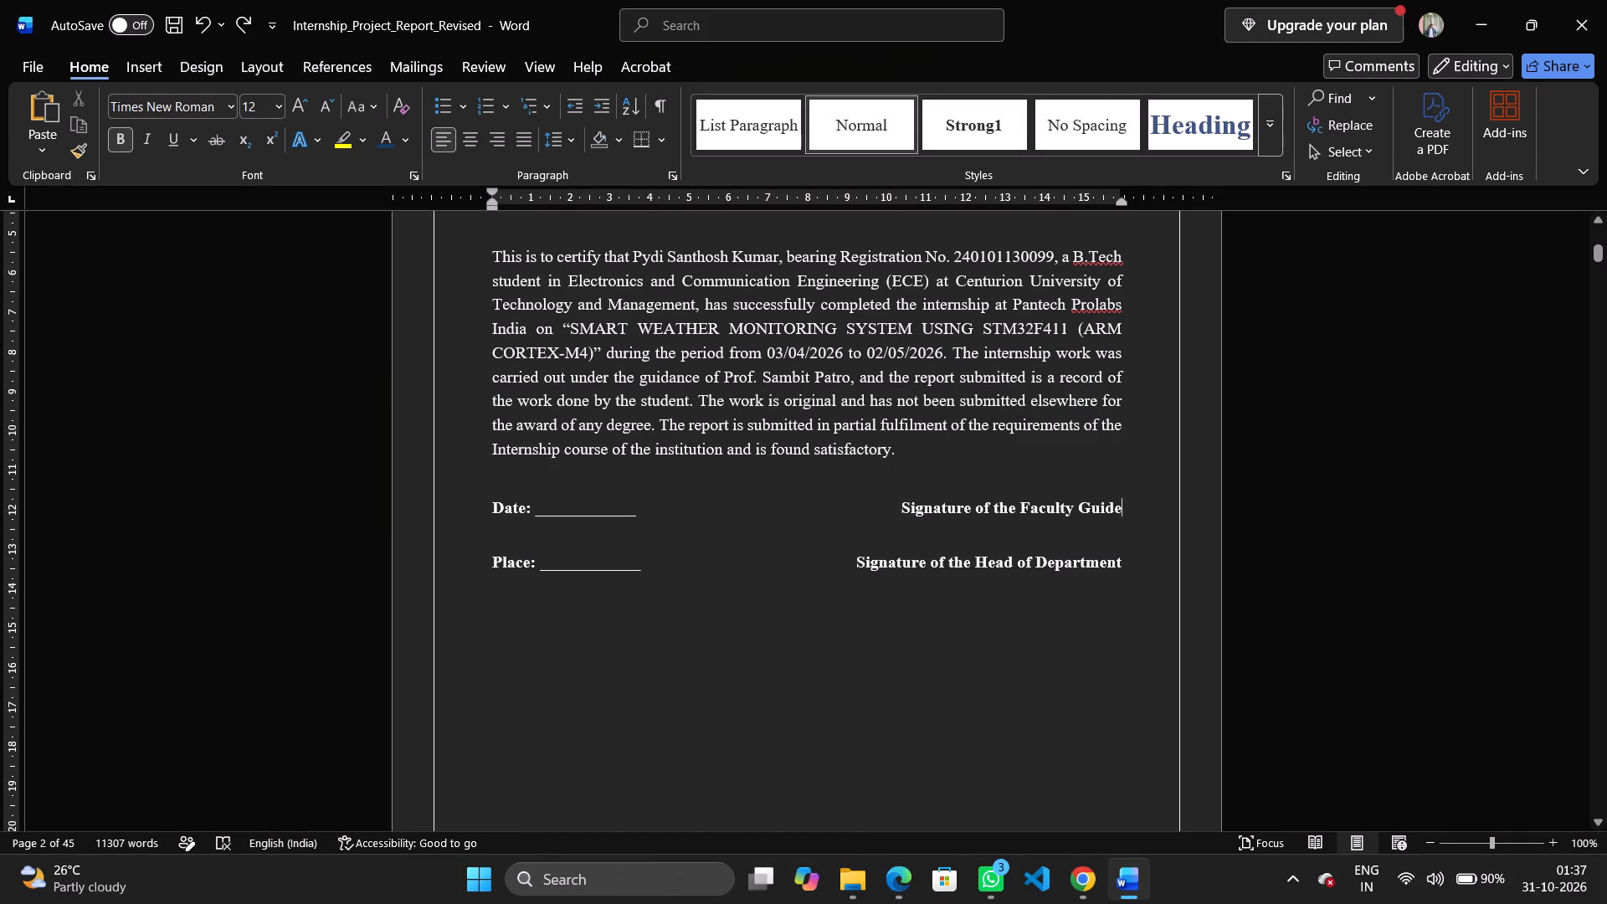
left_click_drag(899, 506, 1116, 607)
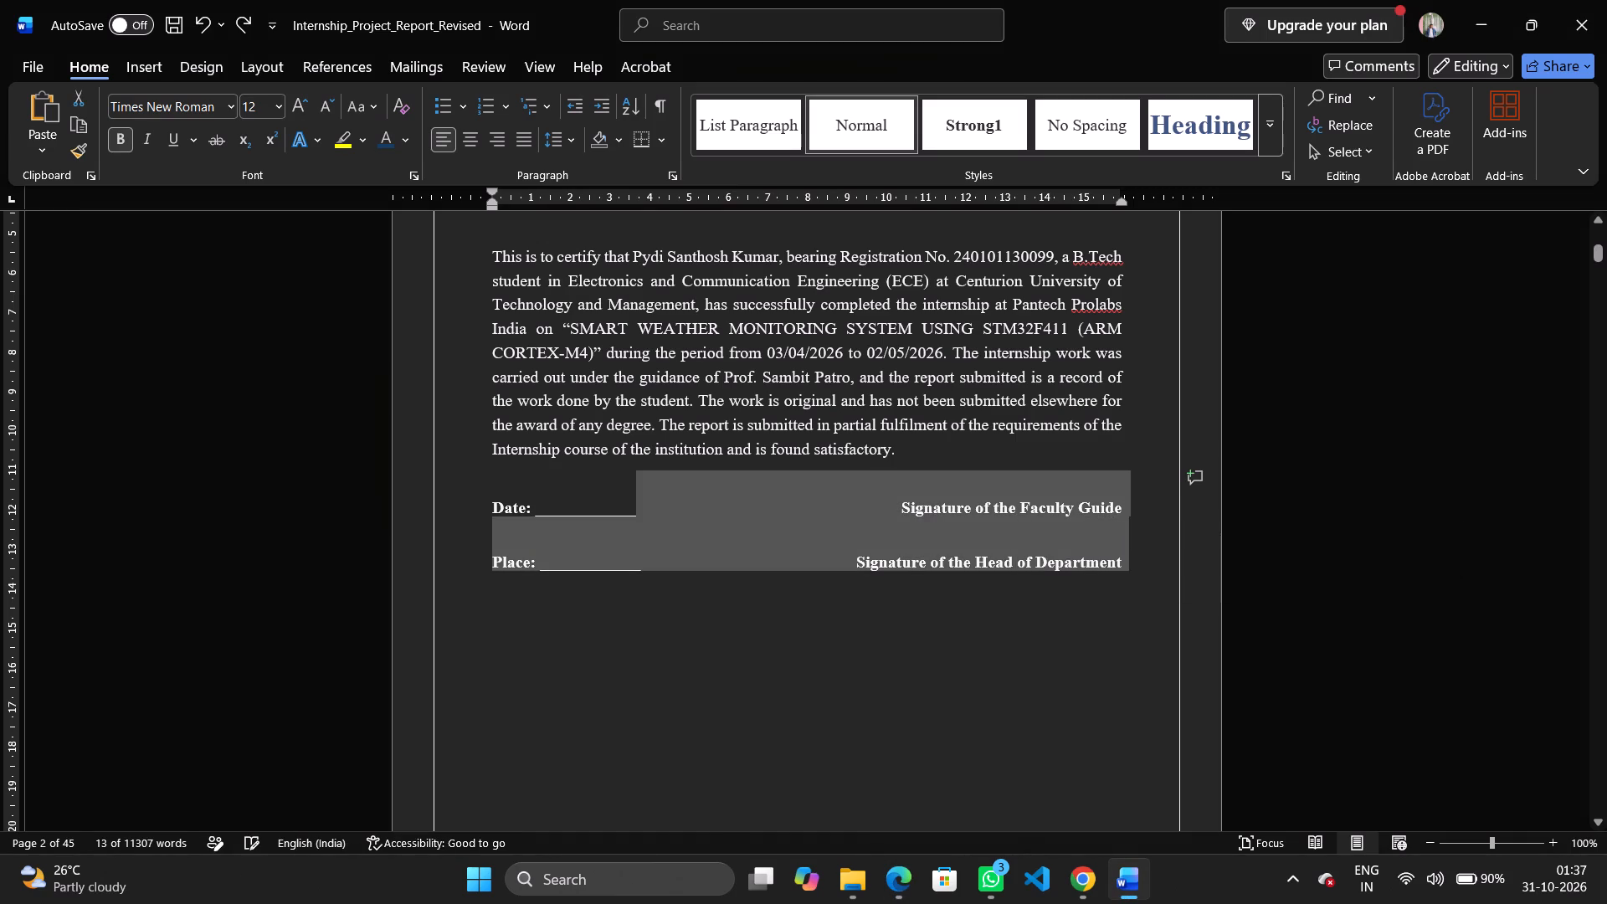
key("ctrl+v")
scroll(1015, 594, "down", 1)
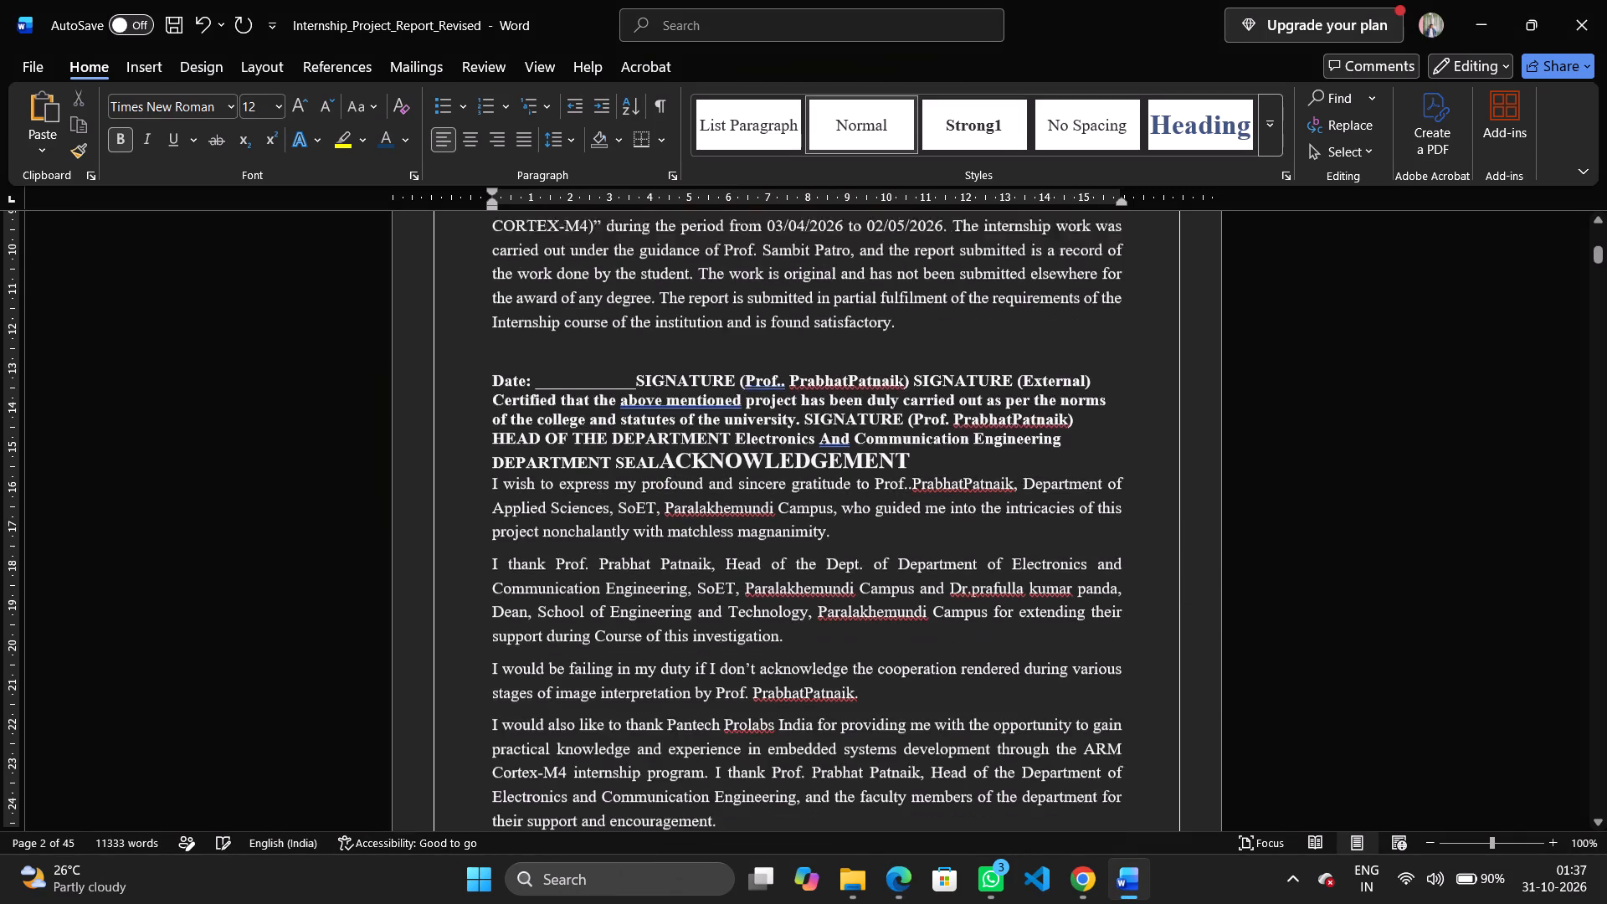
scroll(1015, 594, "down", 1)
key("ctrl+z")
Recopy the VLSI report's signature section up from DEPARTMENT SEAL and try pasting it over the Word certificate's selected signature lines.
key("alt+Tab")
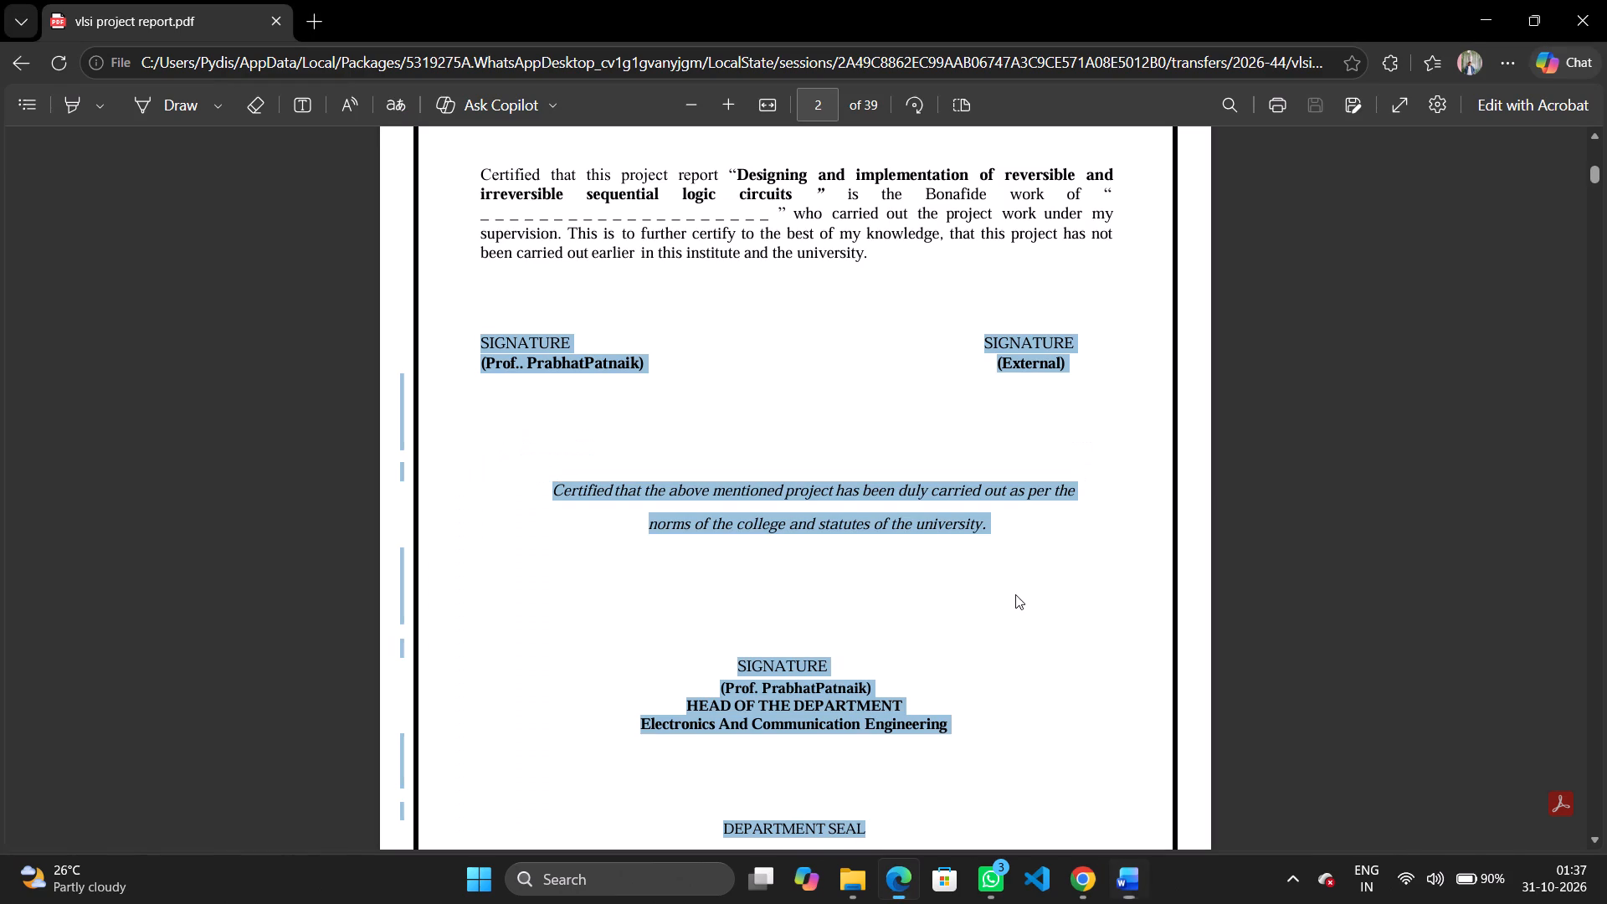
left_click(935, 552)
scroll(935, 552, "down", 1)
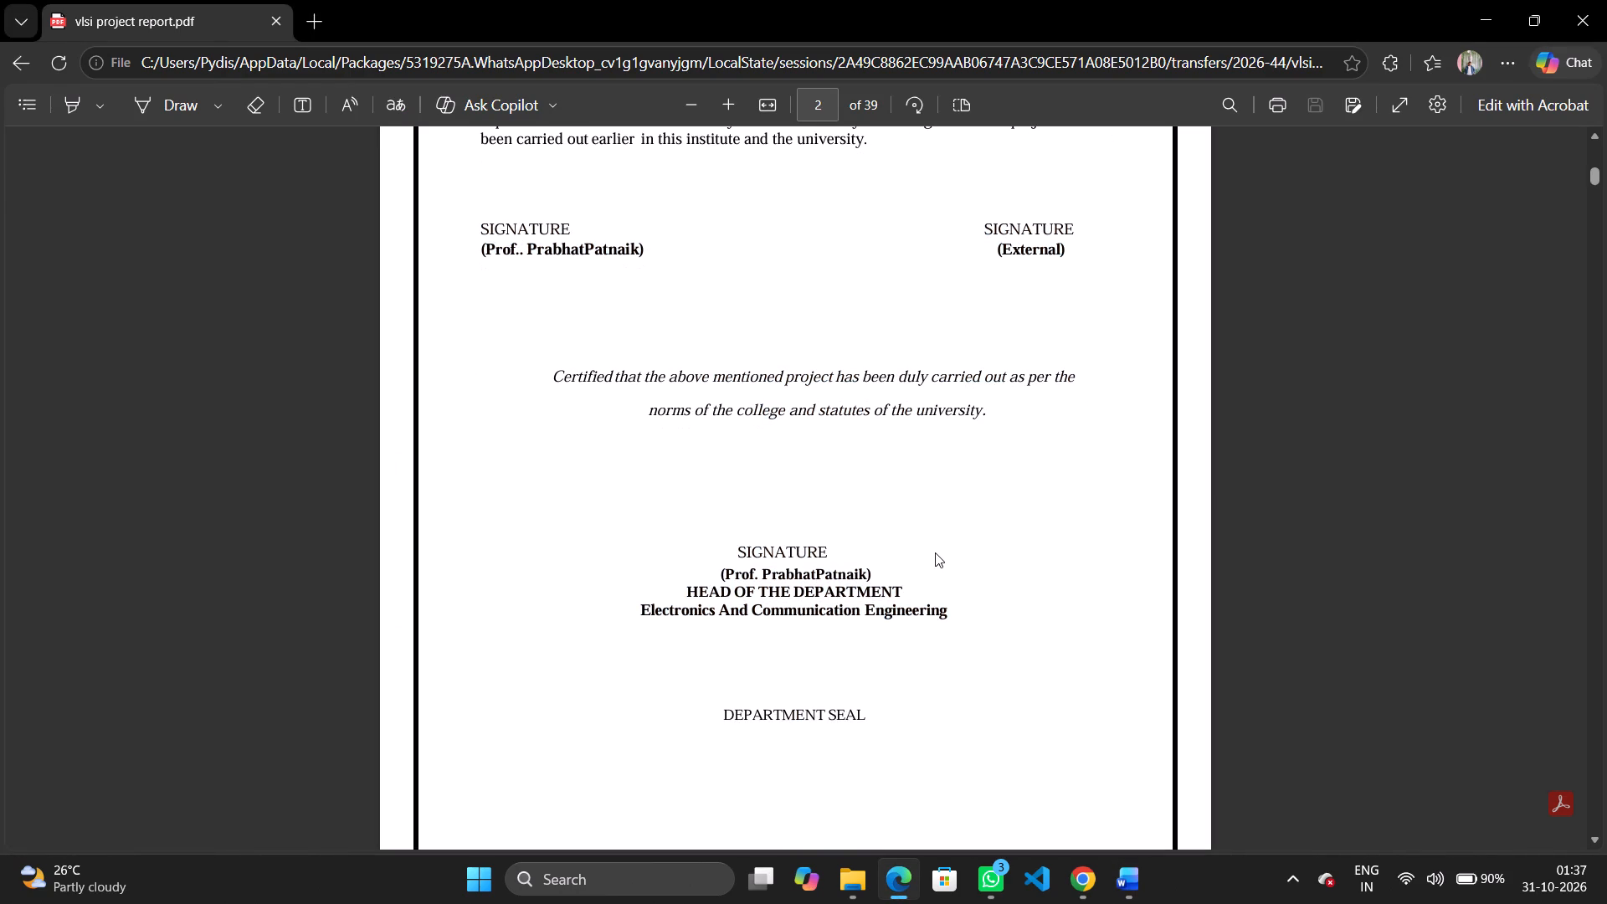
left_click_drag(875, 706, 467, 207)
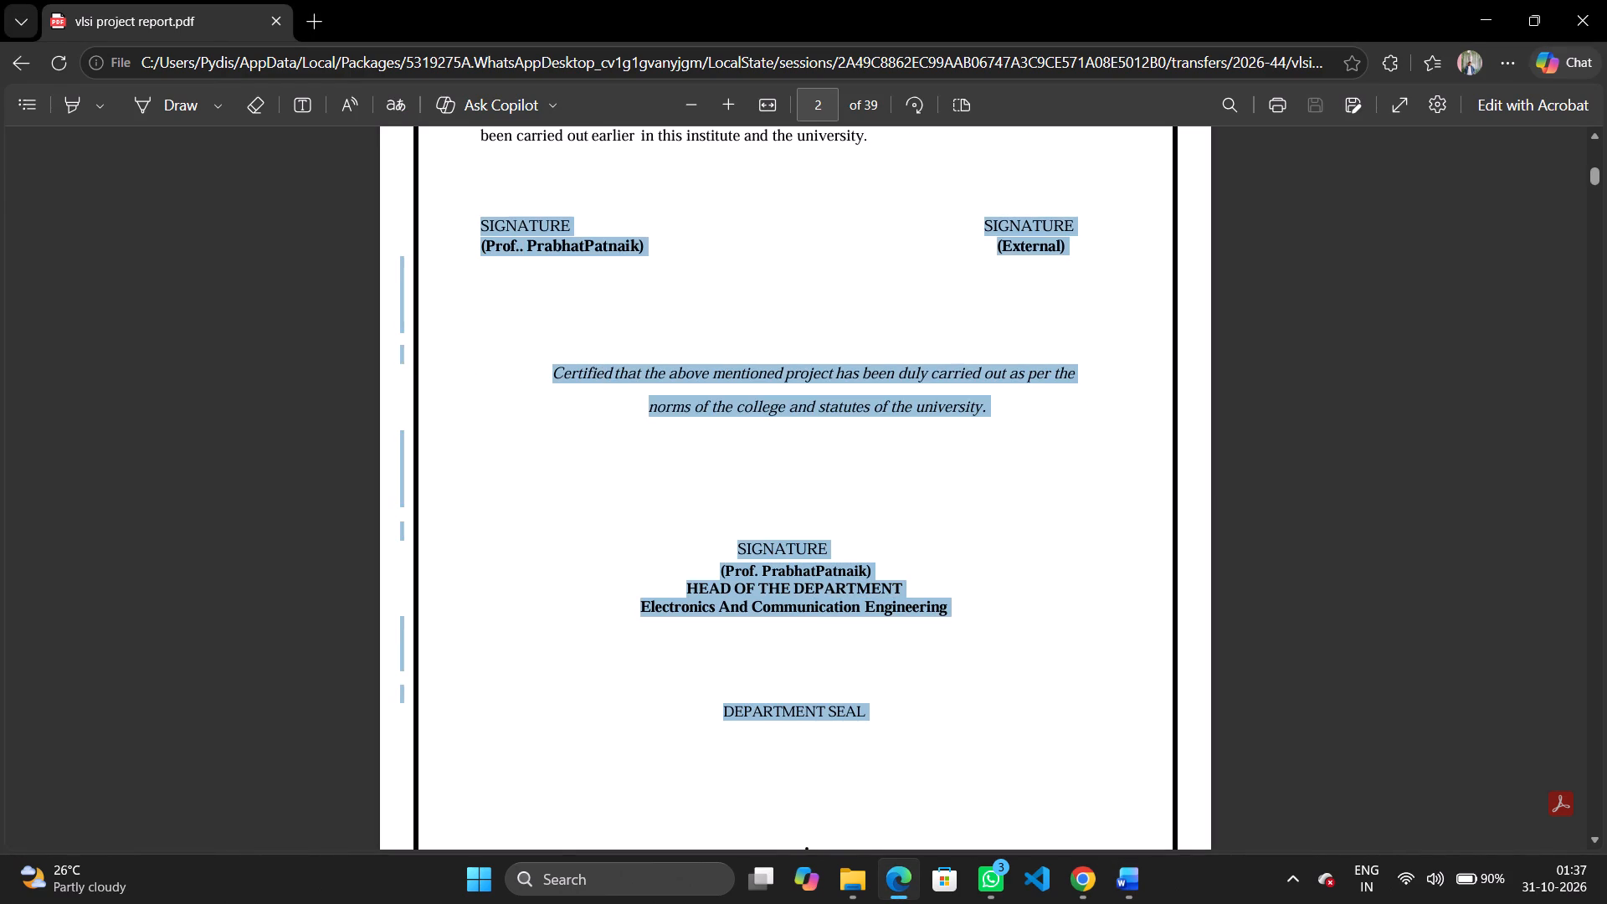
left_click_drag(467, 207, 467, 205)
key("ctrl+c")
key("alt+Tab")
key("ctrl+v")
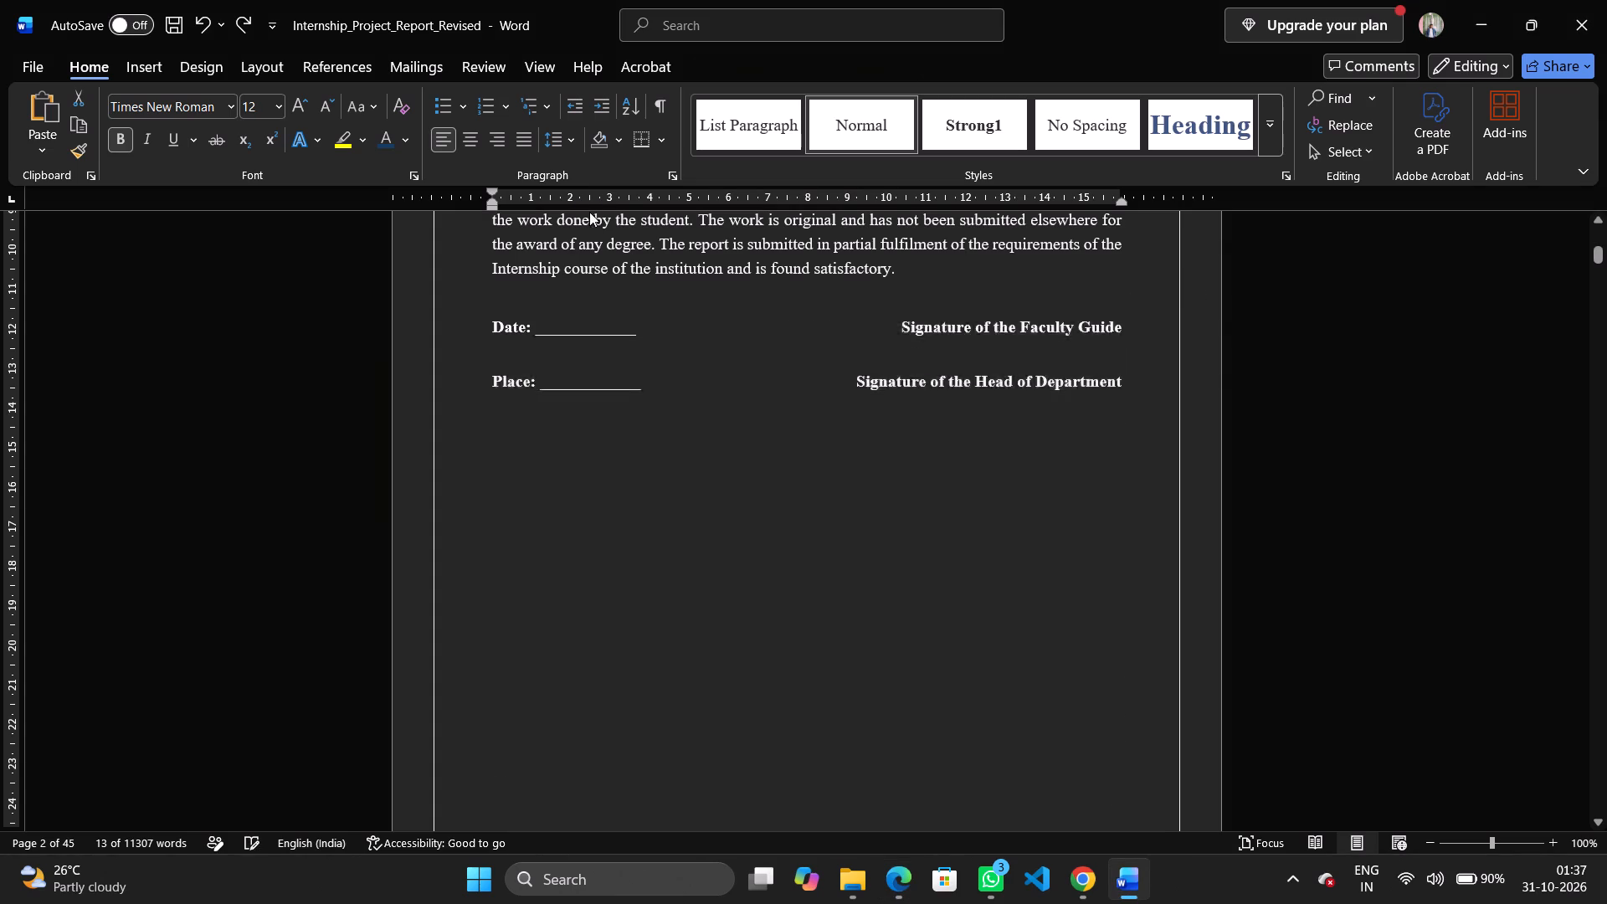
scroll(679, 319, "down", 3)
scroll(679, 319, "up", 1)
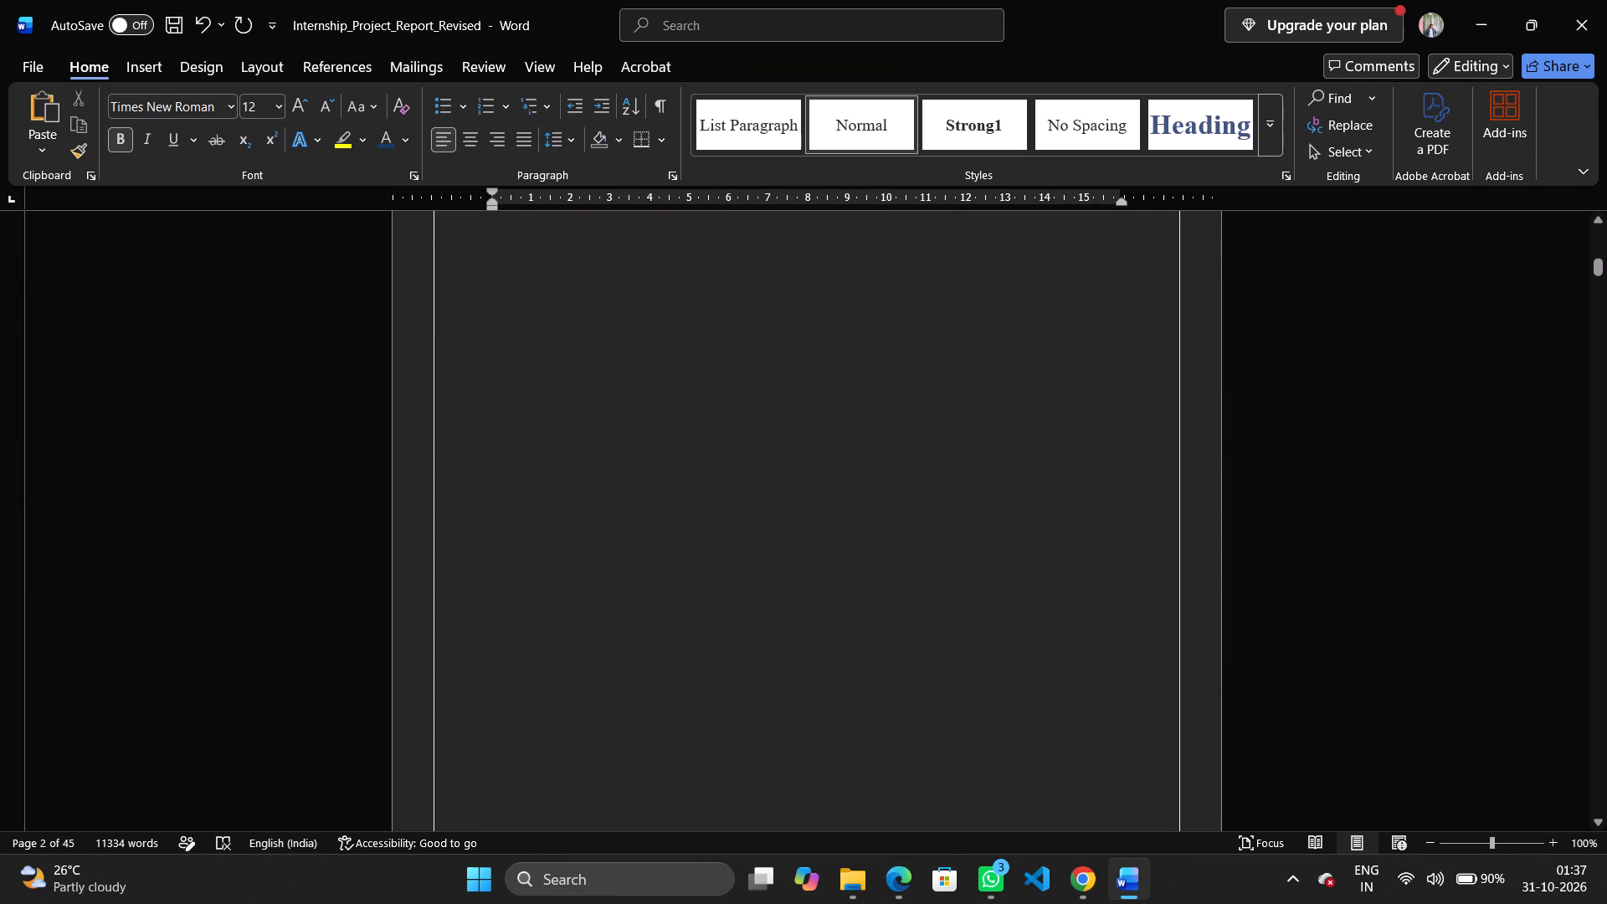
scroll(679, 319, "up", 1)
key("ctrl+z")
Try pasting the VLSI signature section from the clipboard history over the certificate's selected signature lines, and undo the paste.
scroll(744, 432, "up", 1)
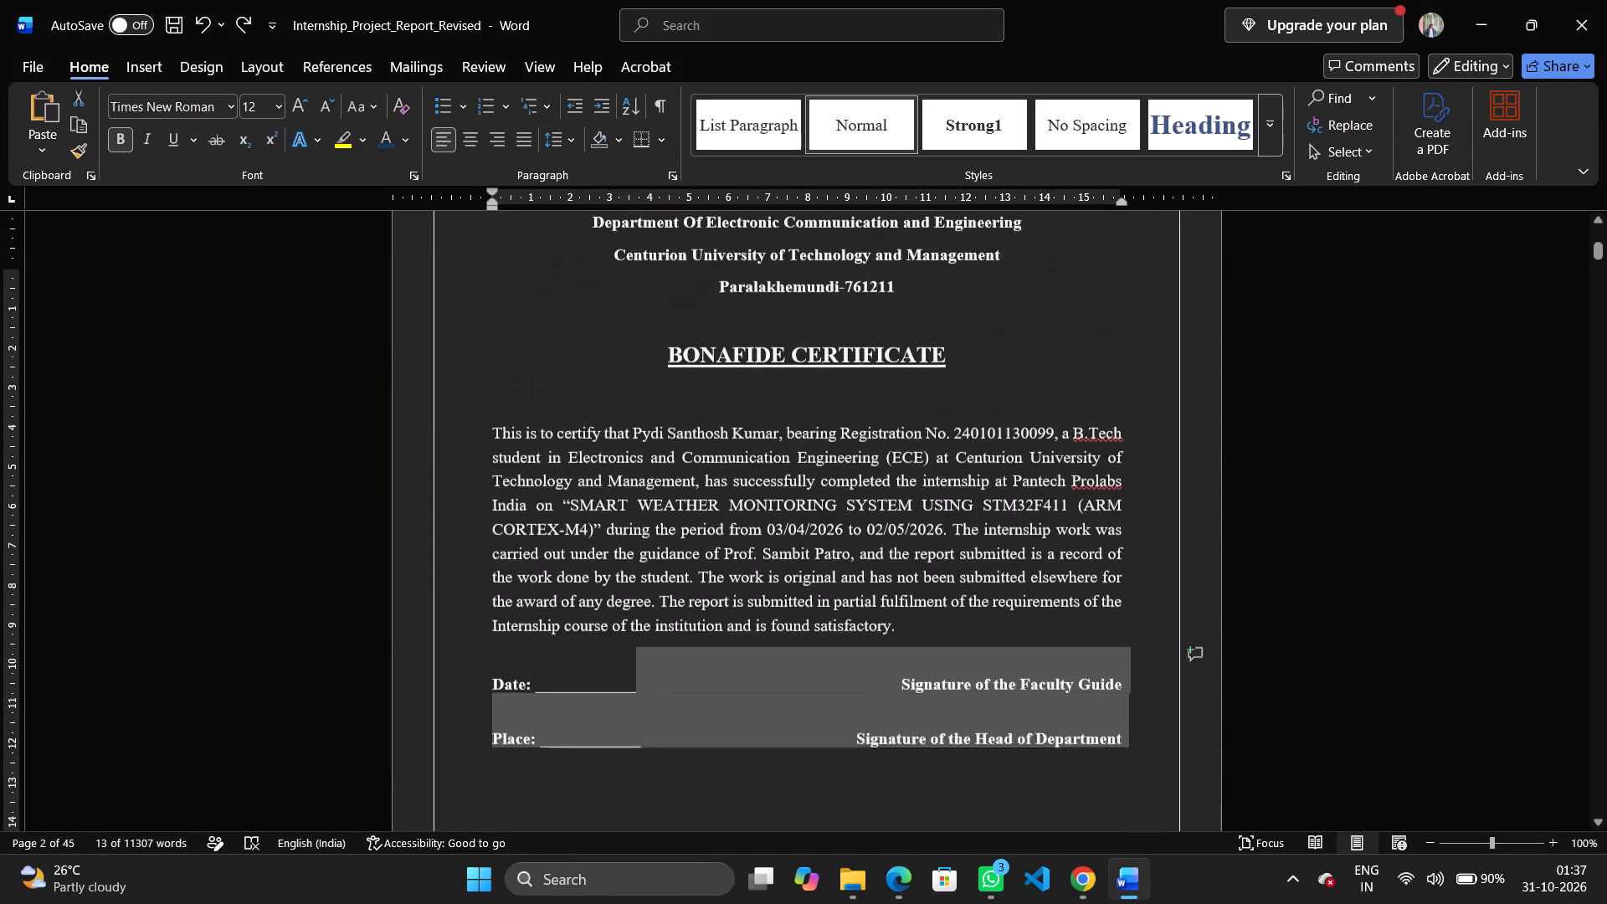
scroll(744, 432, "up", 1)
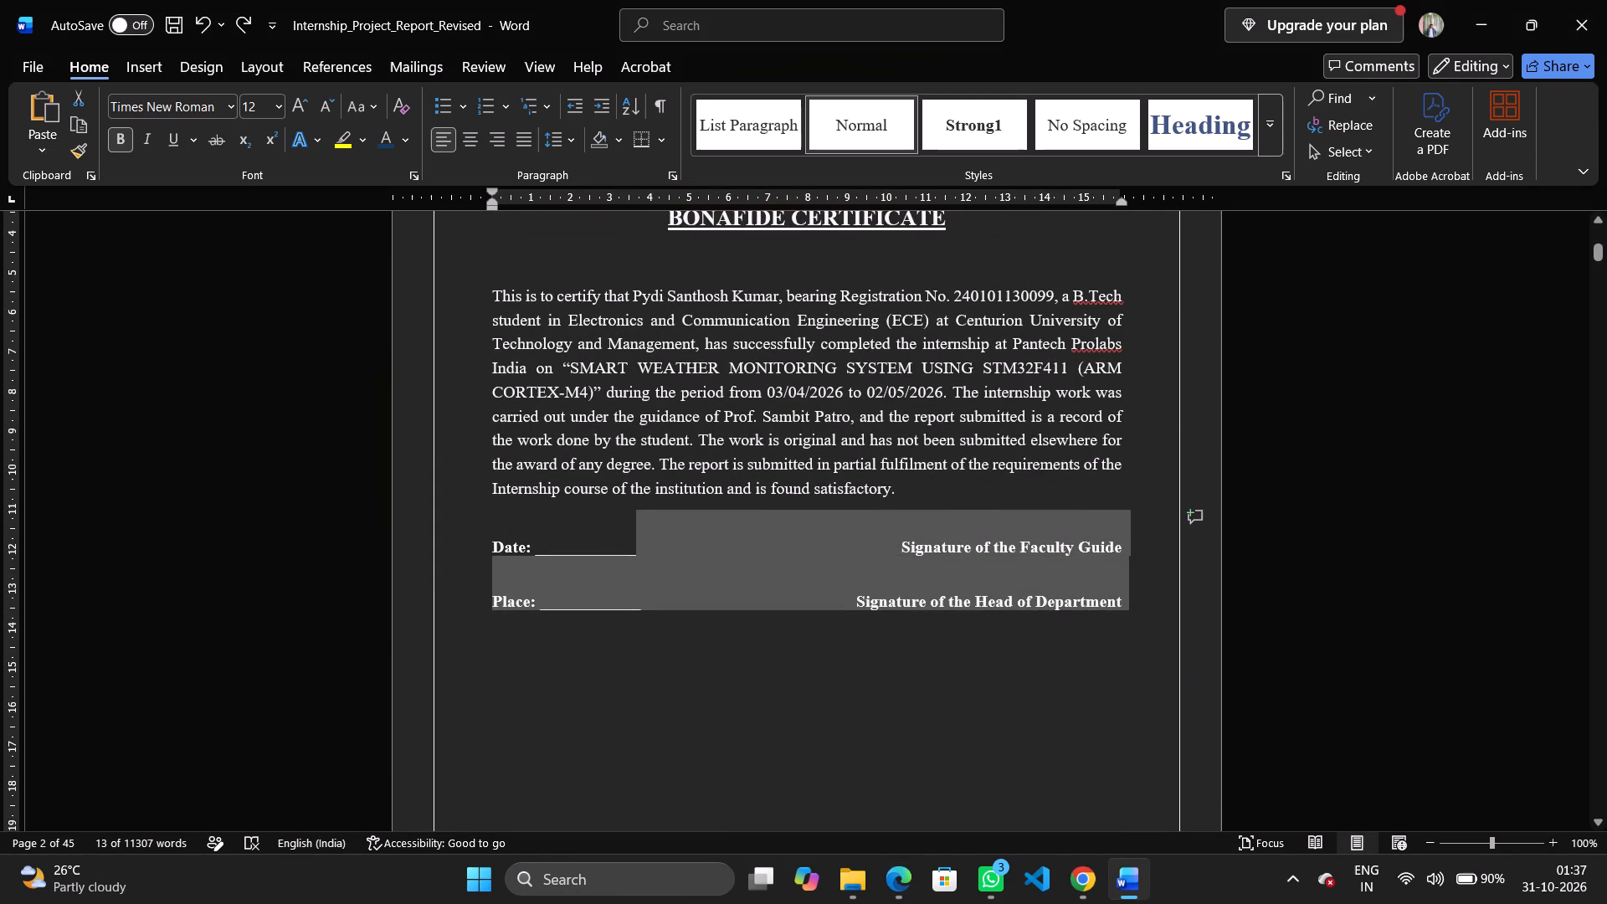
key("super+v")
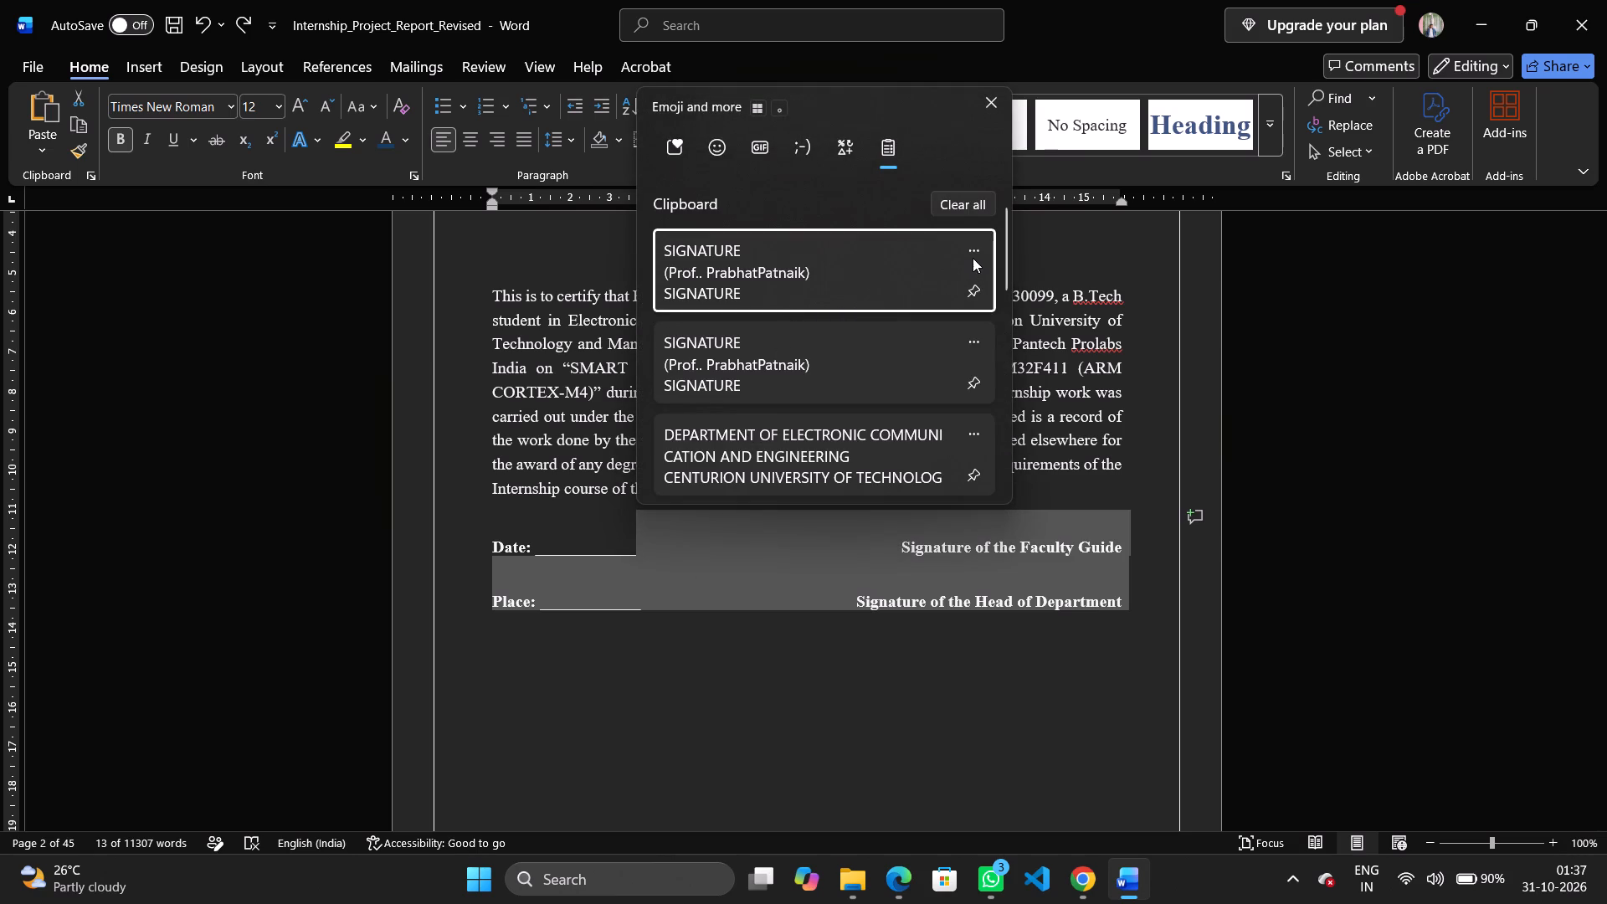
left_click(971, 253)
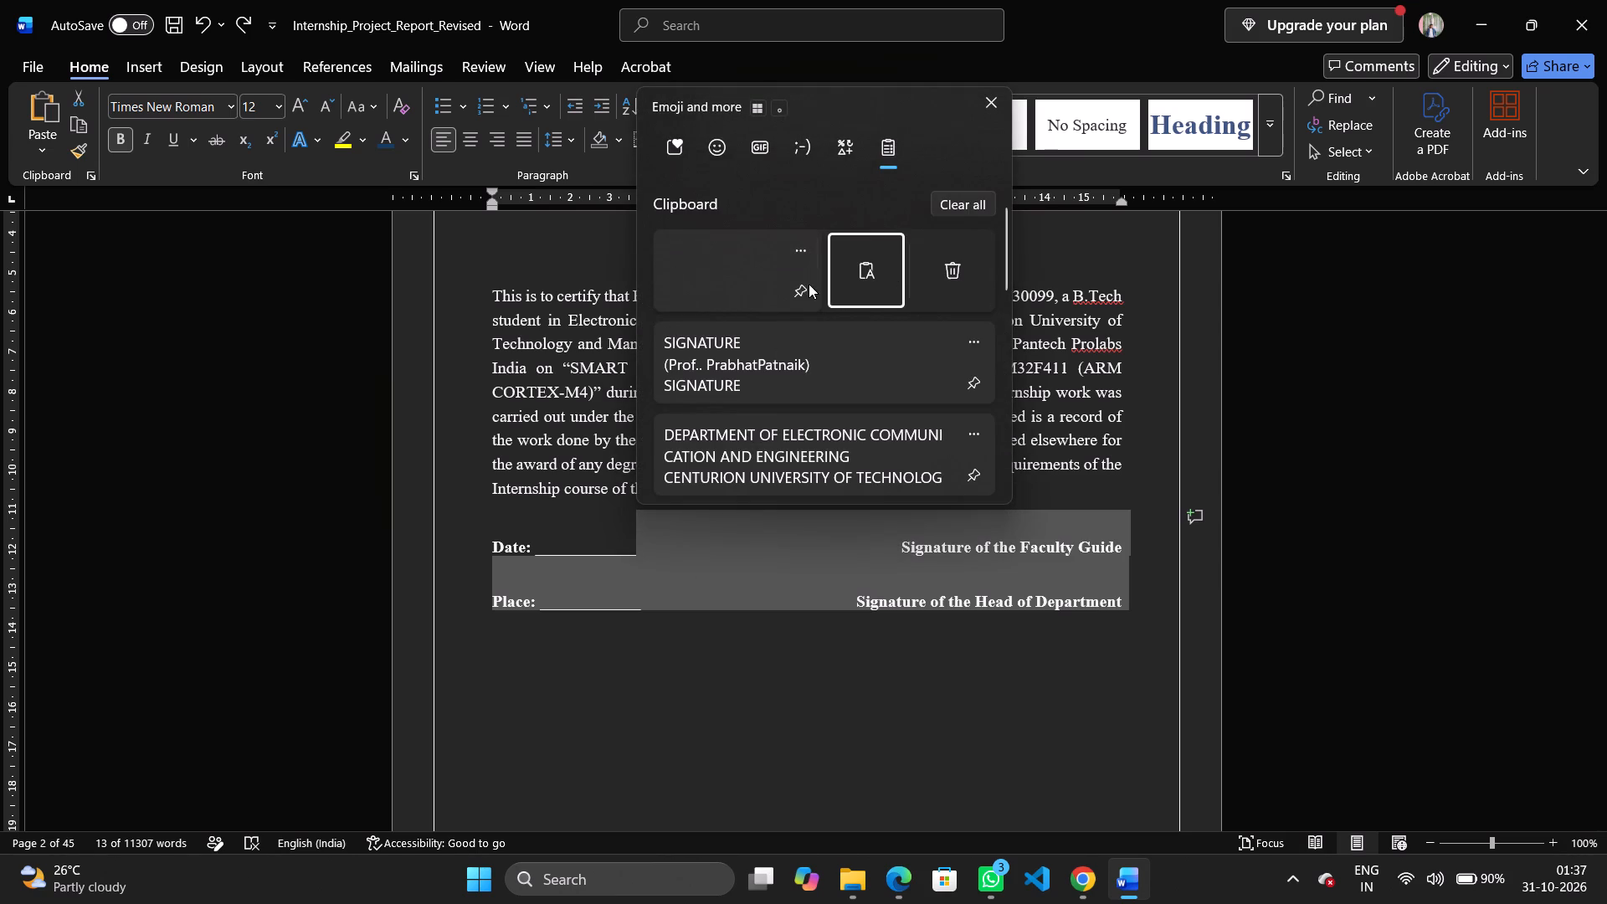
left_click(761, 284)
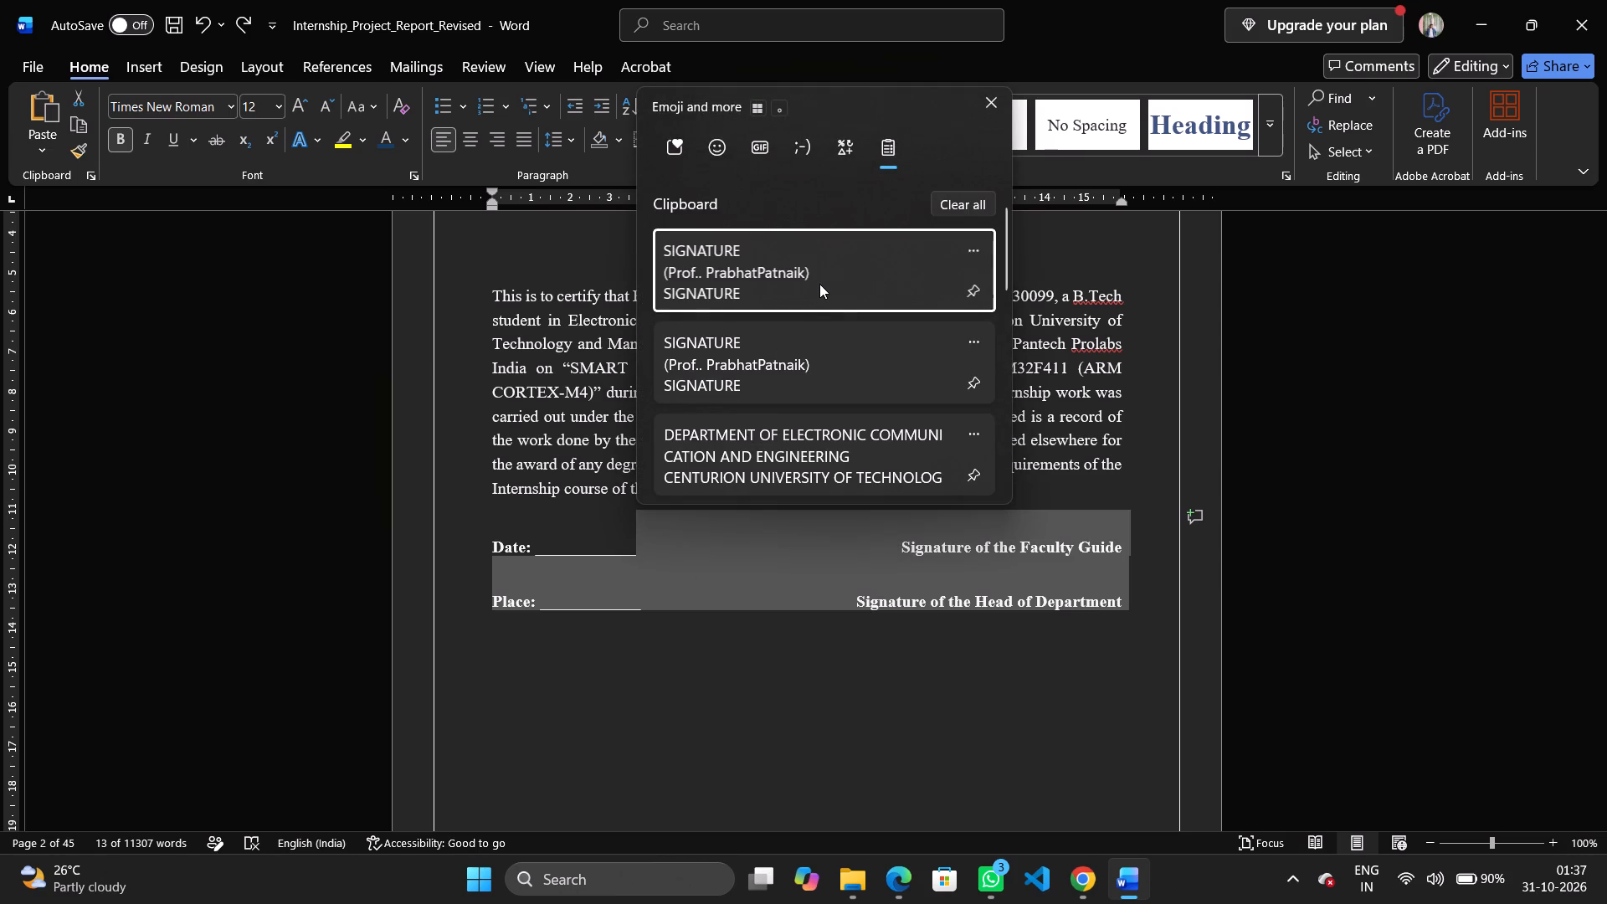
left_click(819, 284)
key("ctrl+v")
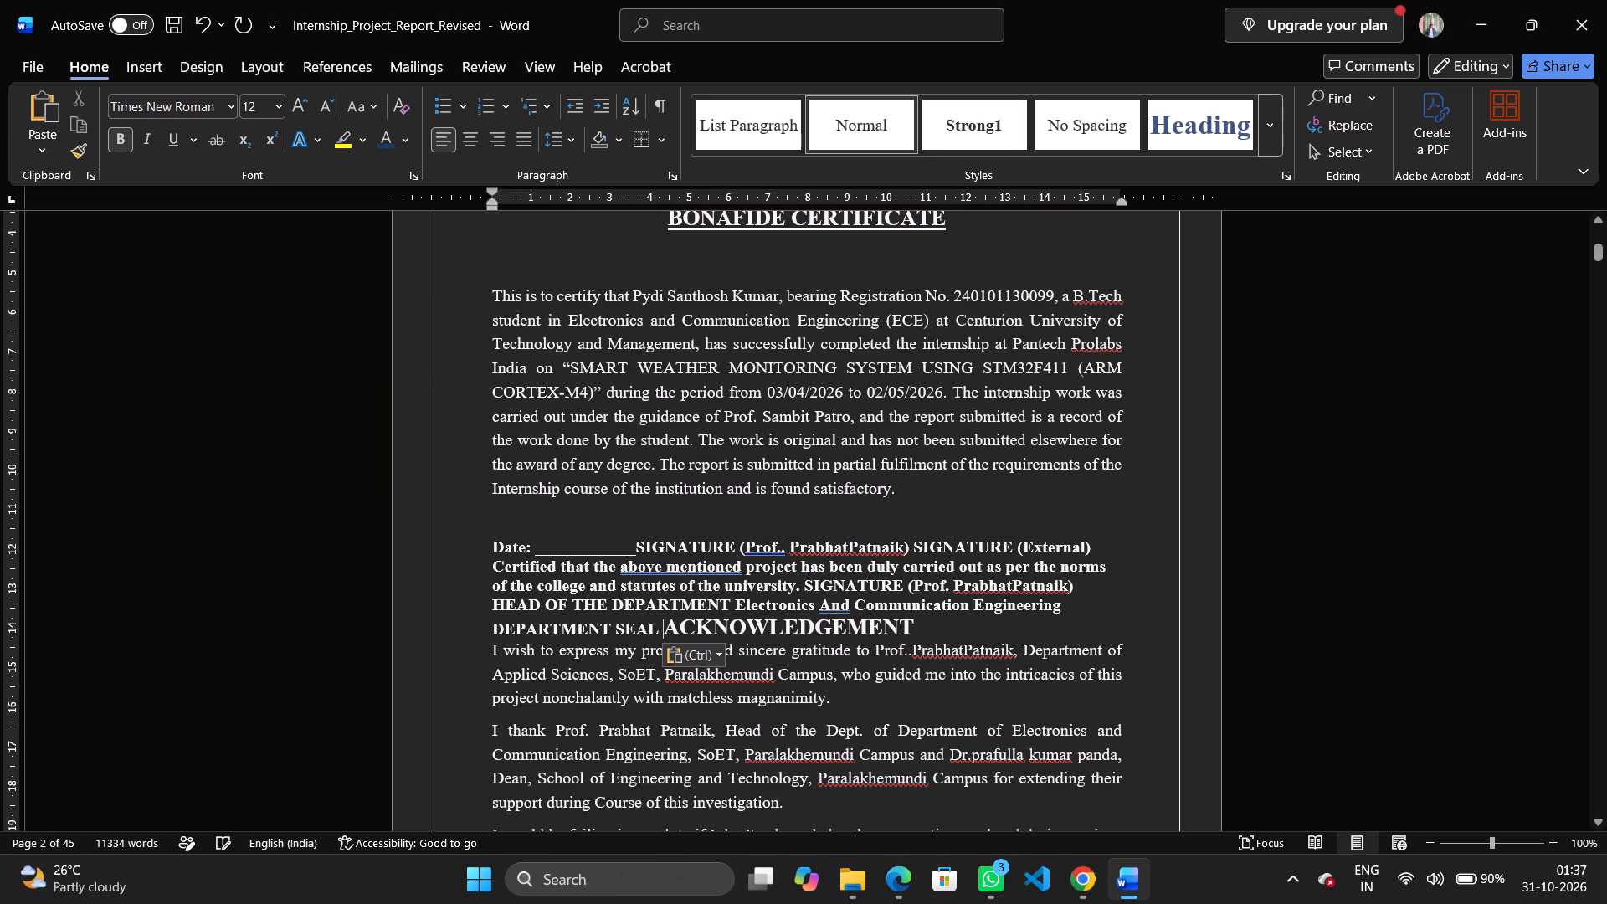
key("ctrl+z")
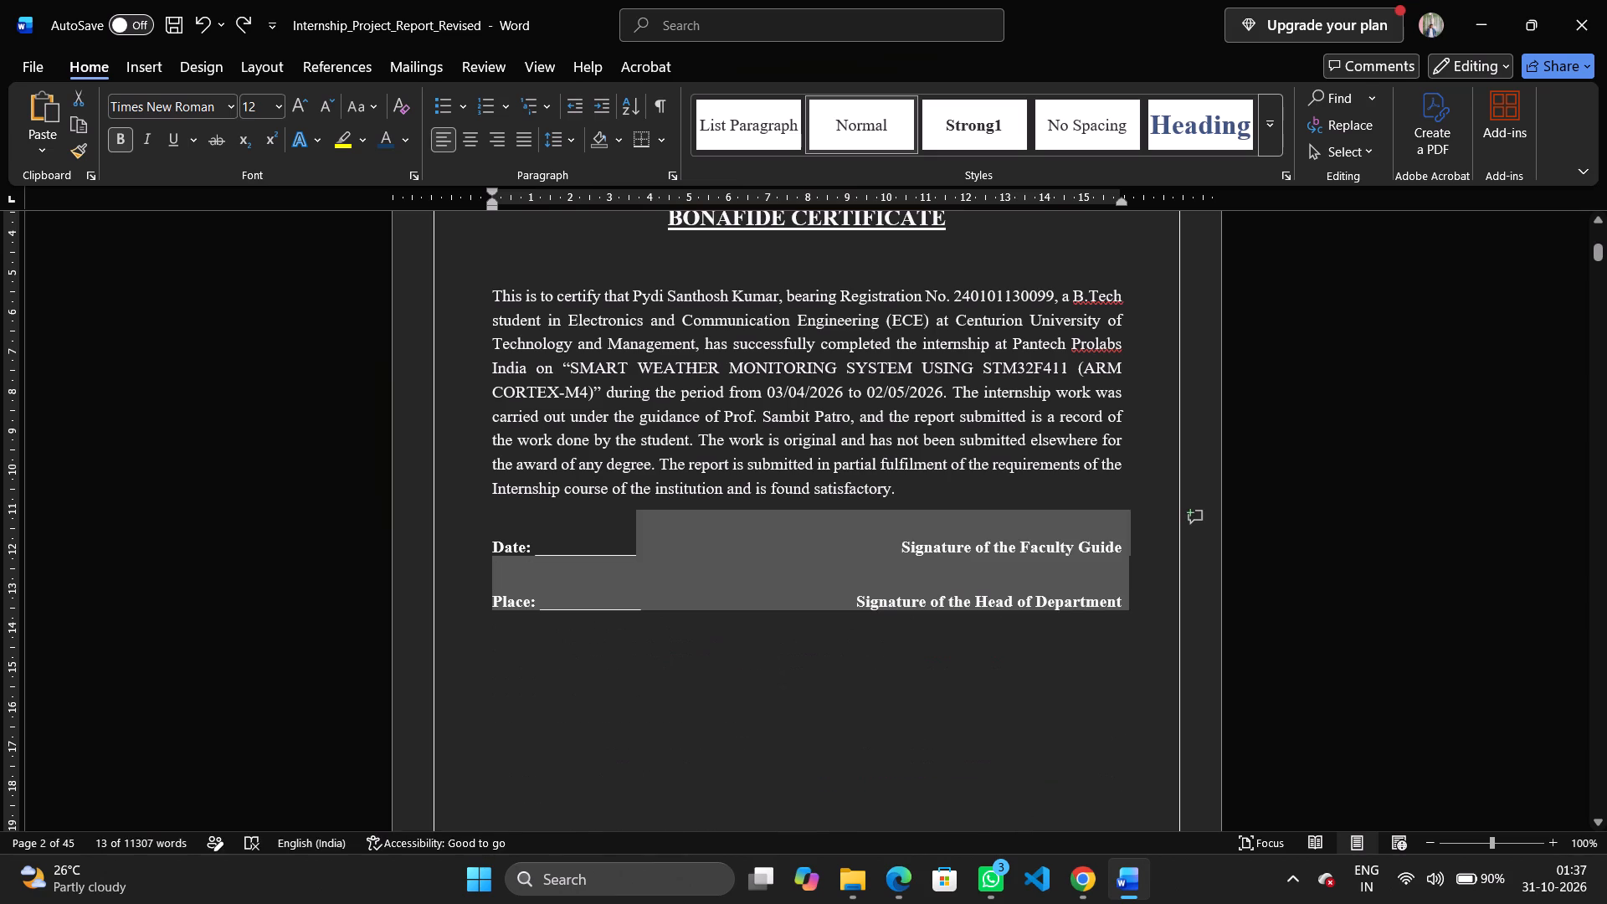
Switch to the VLSI report in Edge and re-examine the bonafide certificate's signature blocks, certification statement and department seal arrangement.
key("alt+Tab")
left_click(799, 526)
scroll(944, 656, "down", 1)
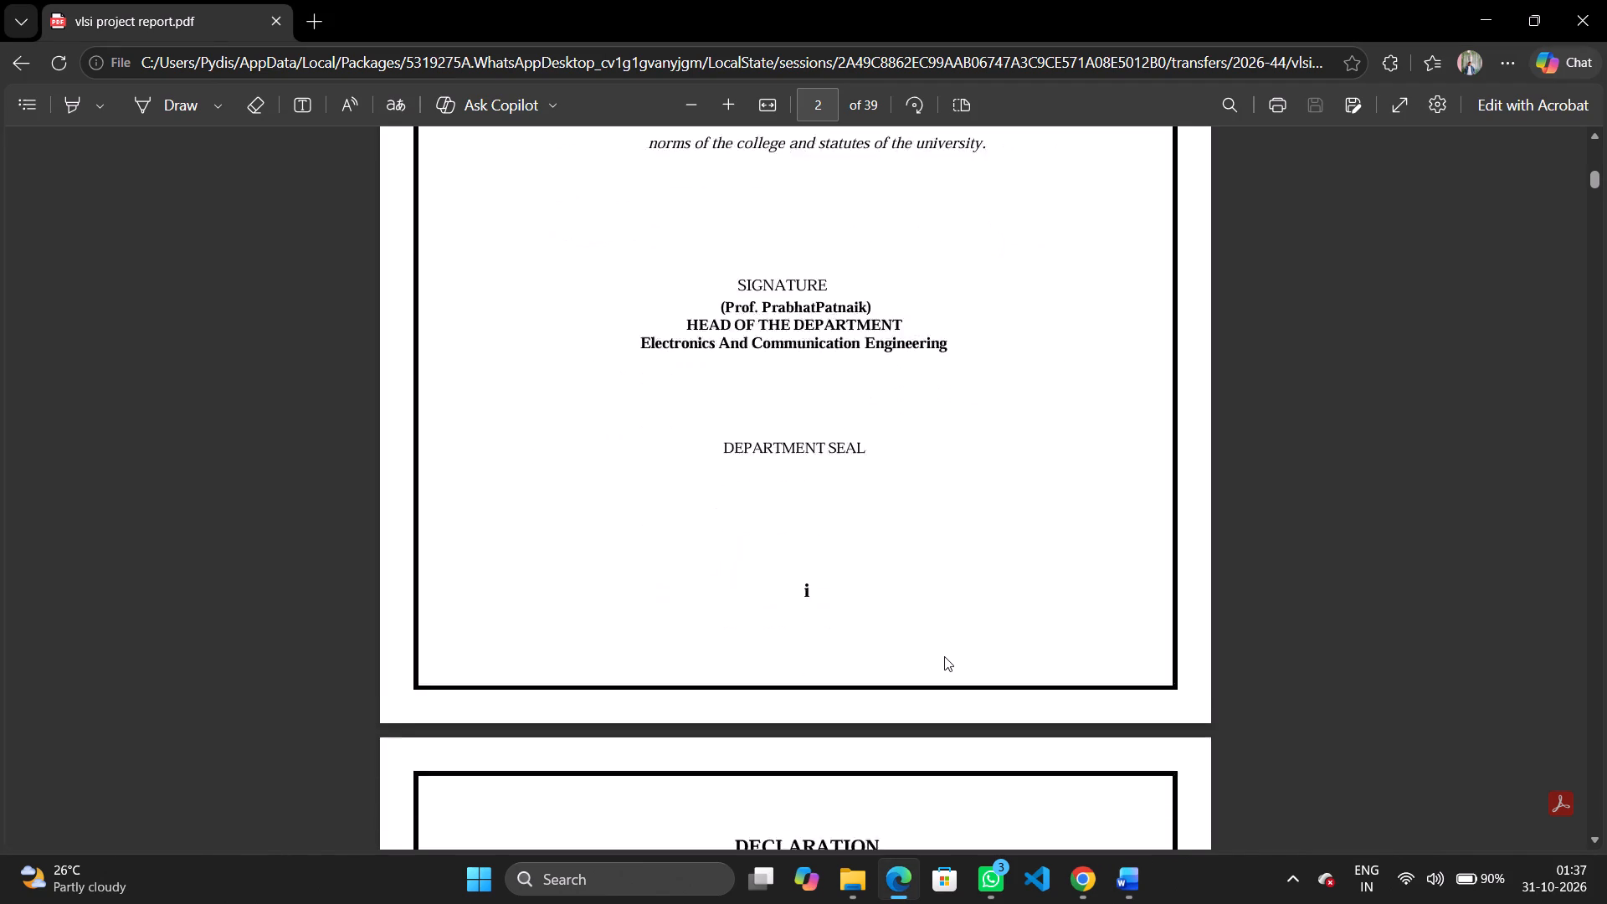
scroll(944, 656, "down", 1)
scroll(872, 408, "up", 2)
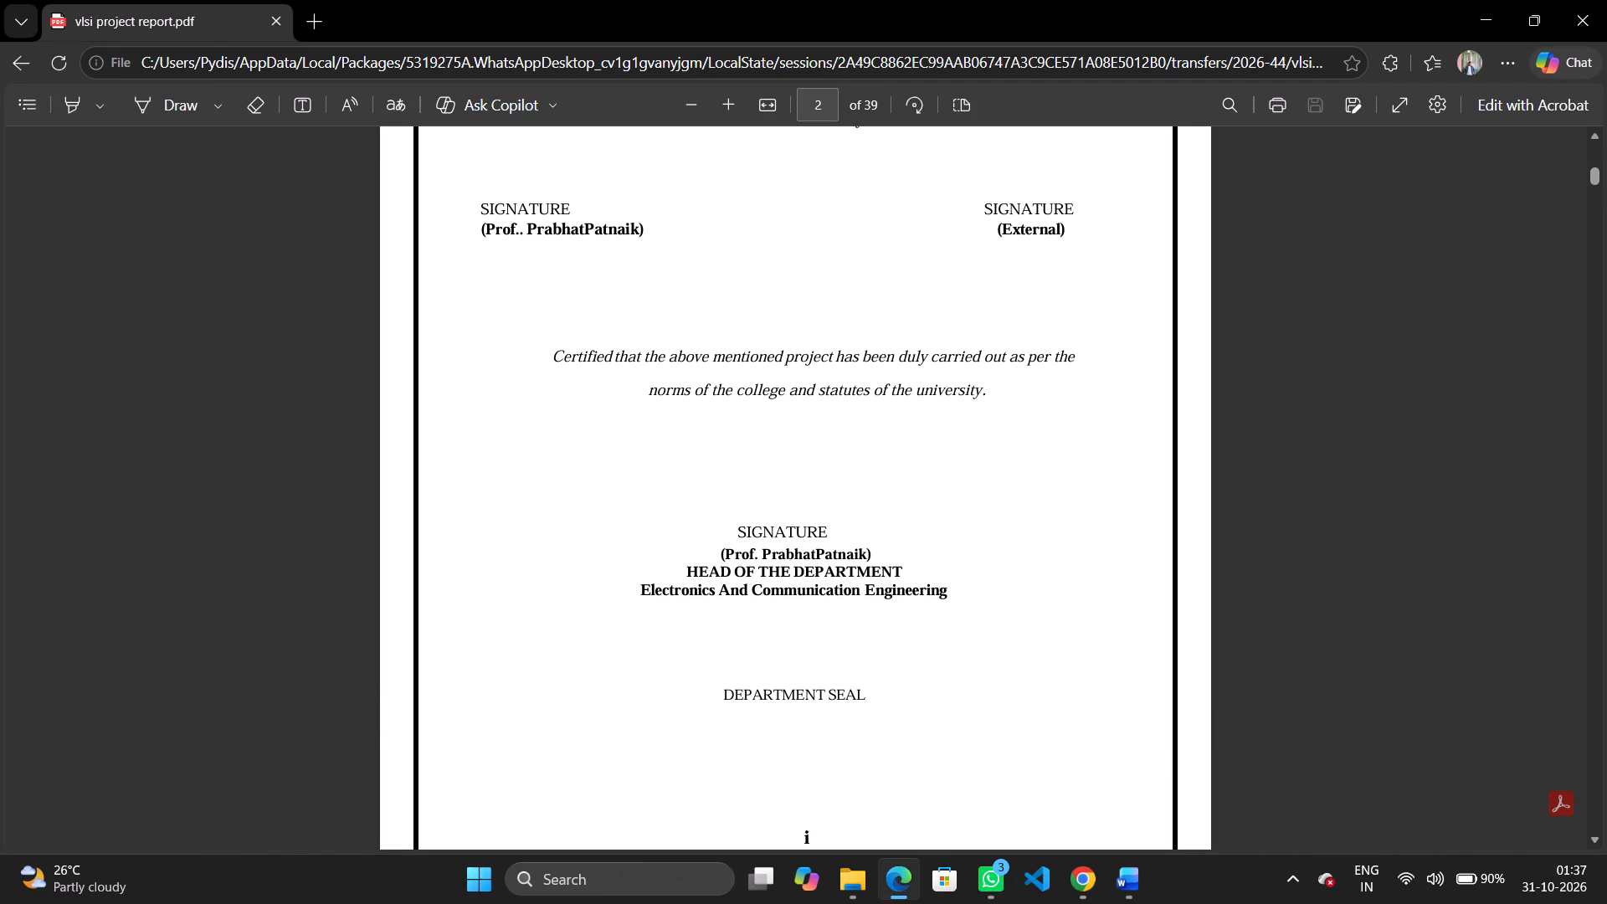
left_click_drag(469, 207, 958, 244)
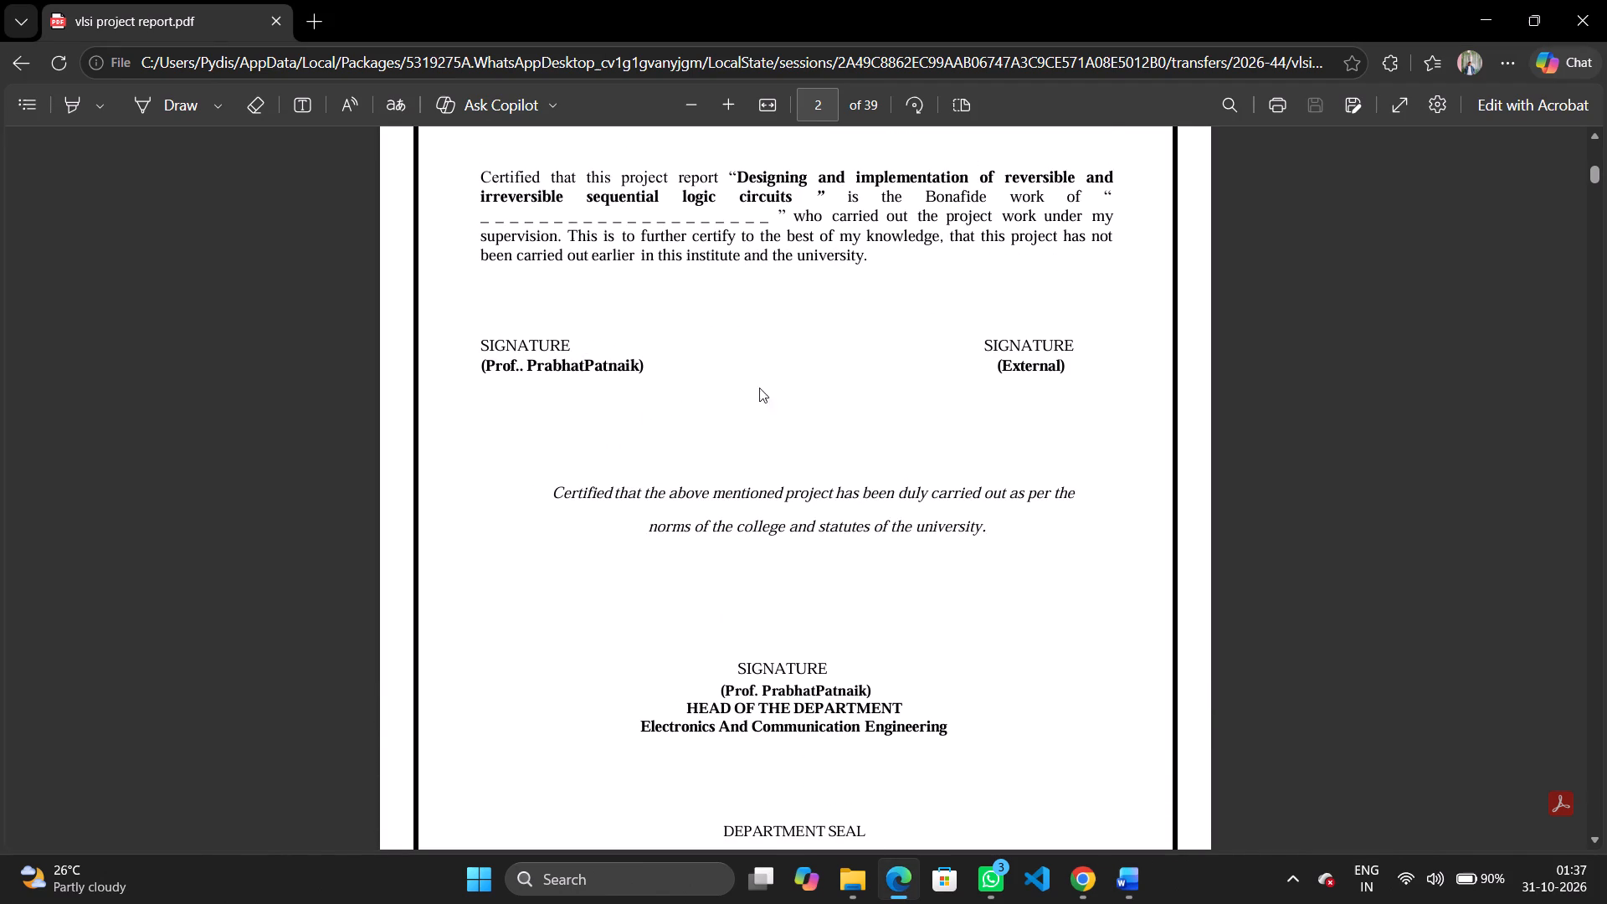
scroll(752, 396, "up", 1)
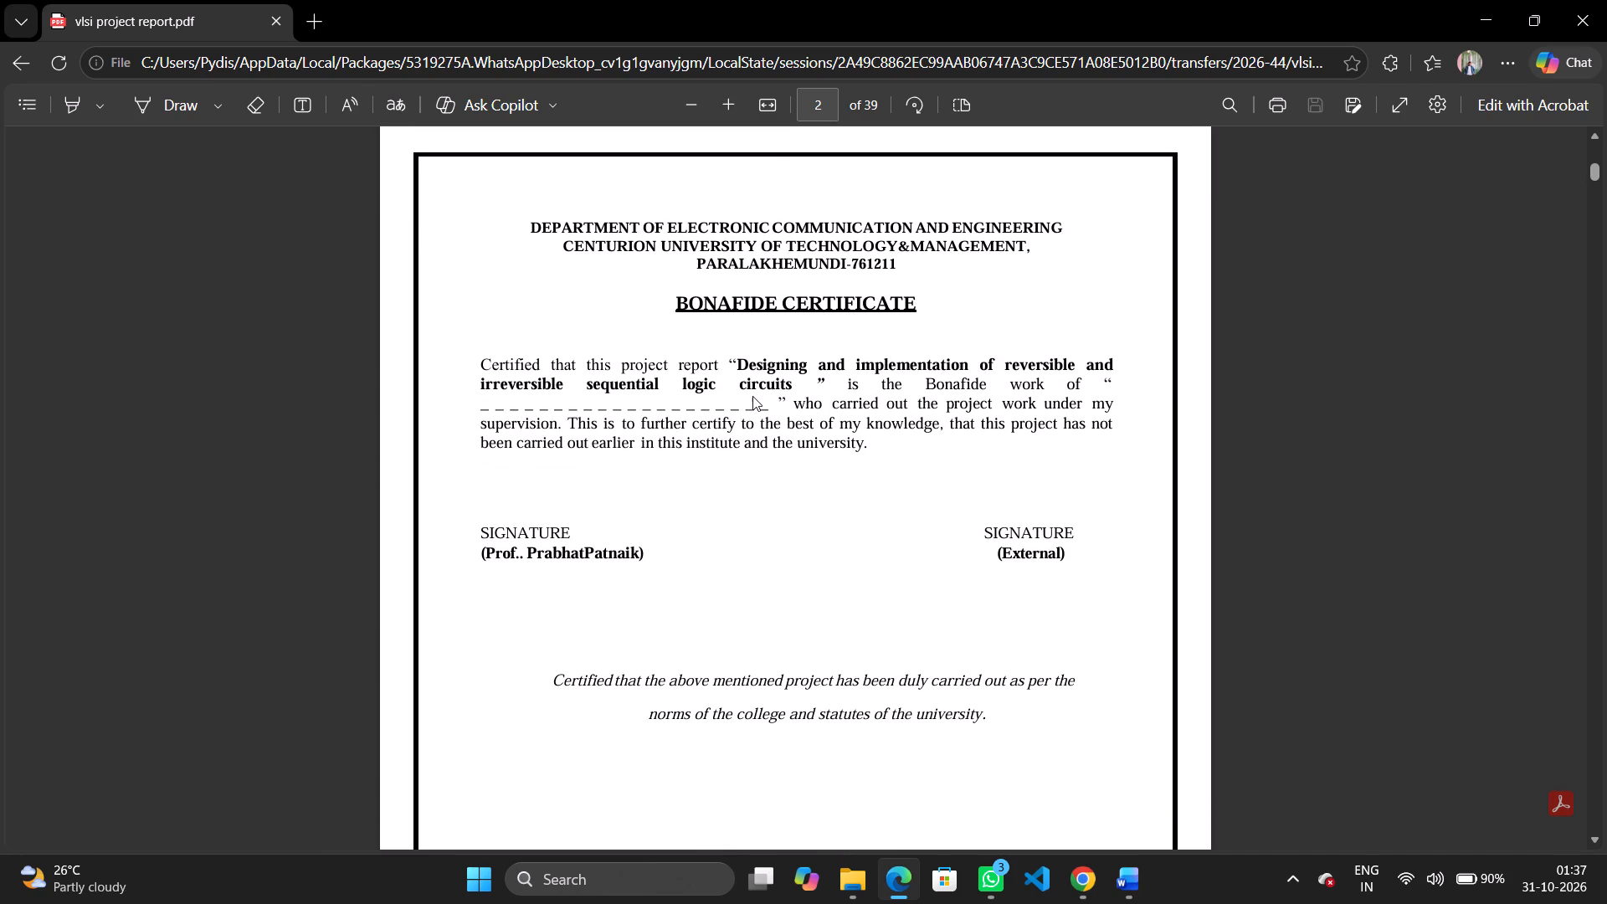
In Word, add a line break after "Signature of the Faculty Guide" and enter the guide's name with the title "Dr.", tabbed beneath it.
key("alt+Tab")
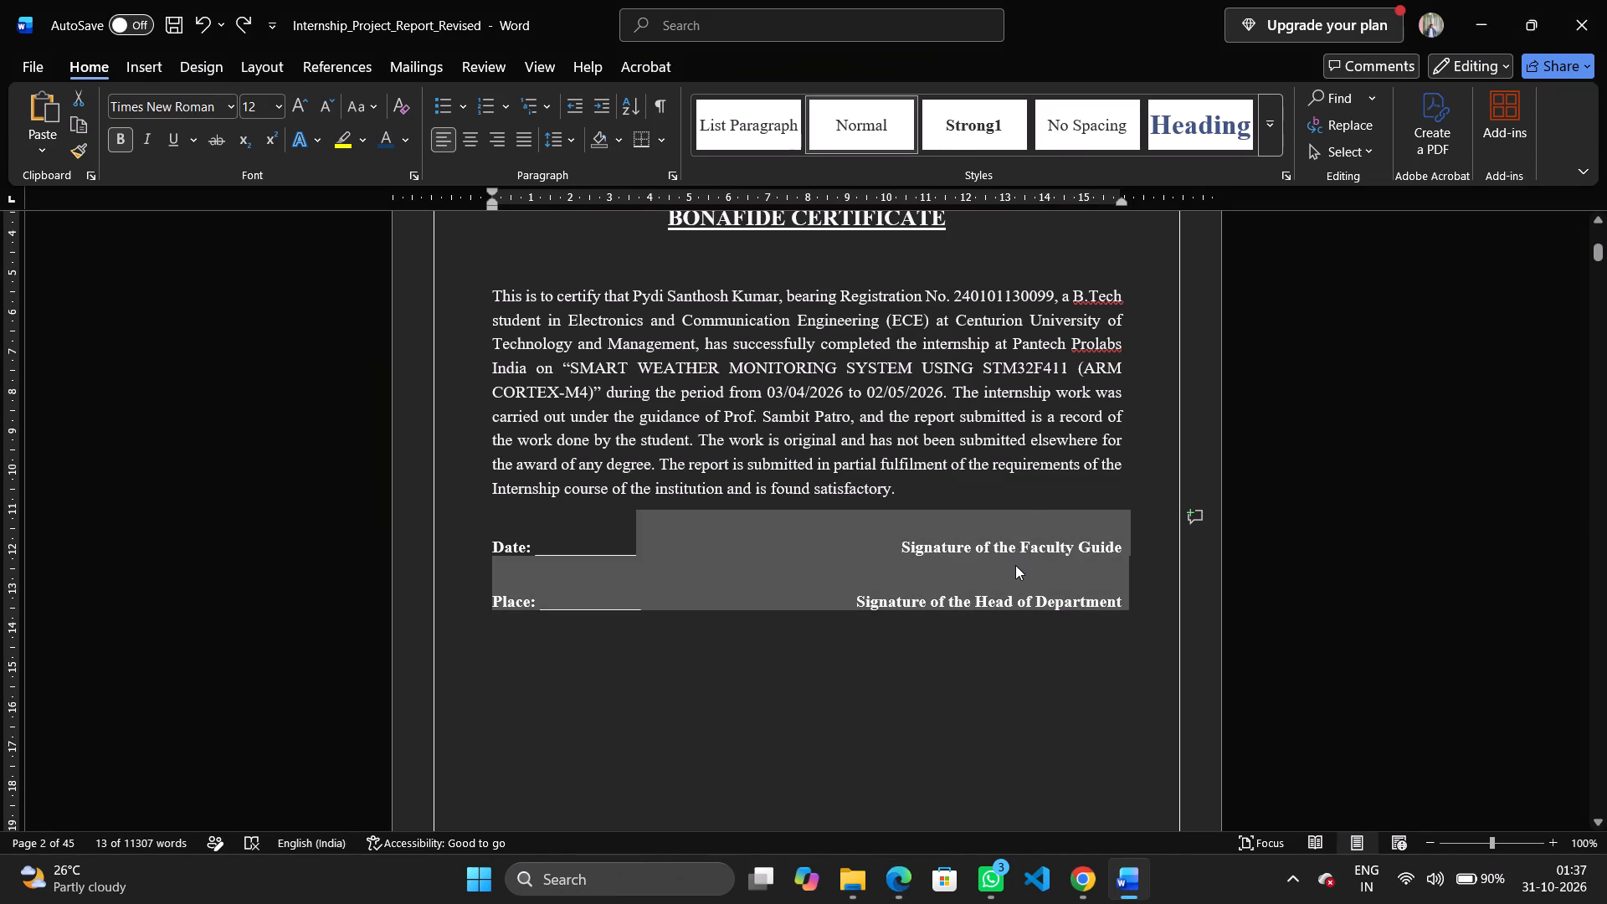
left_click(1015, 572)
left_click(1127, 547)
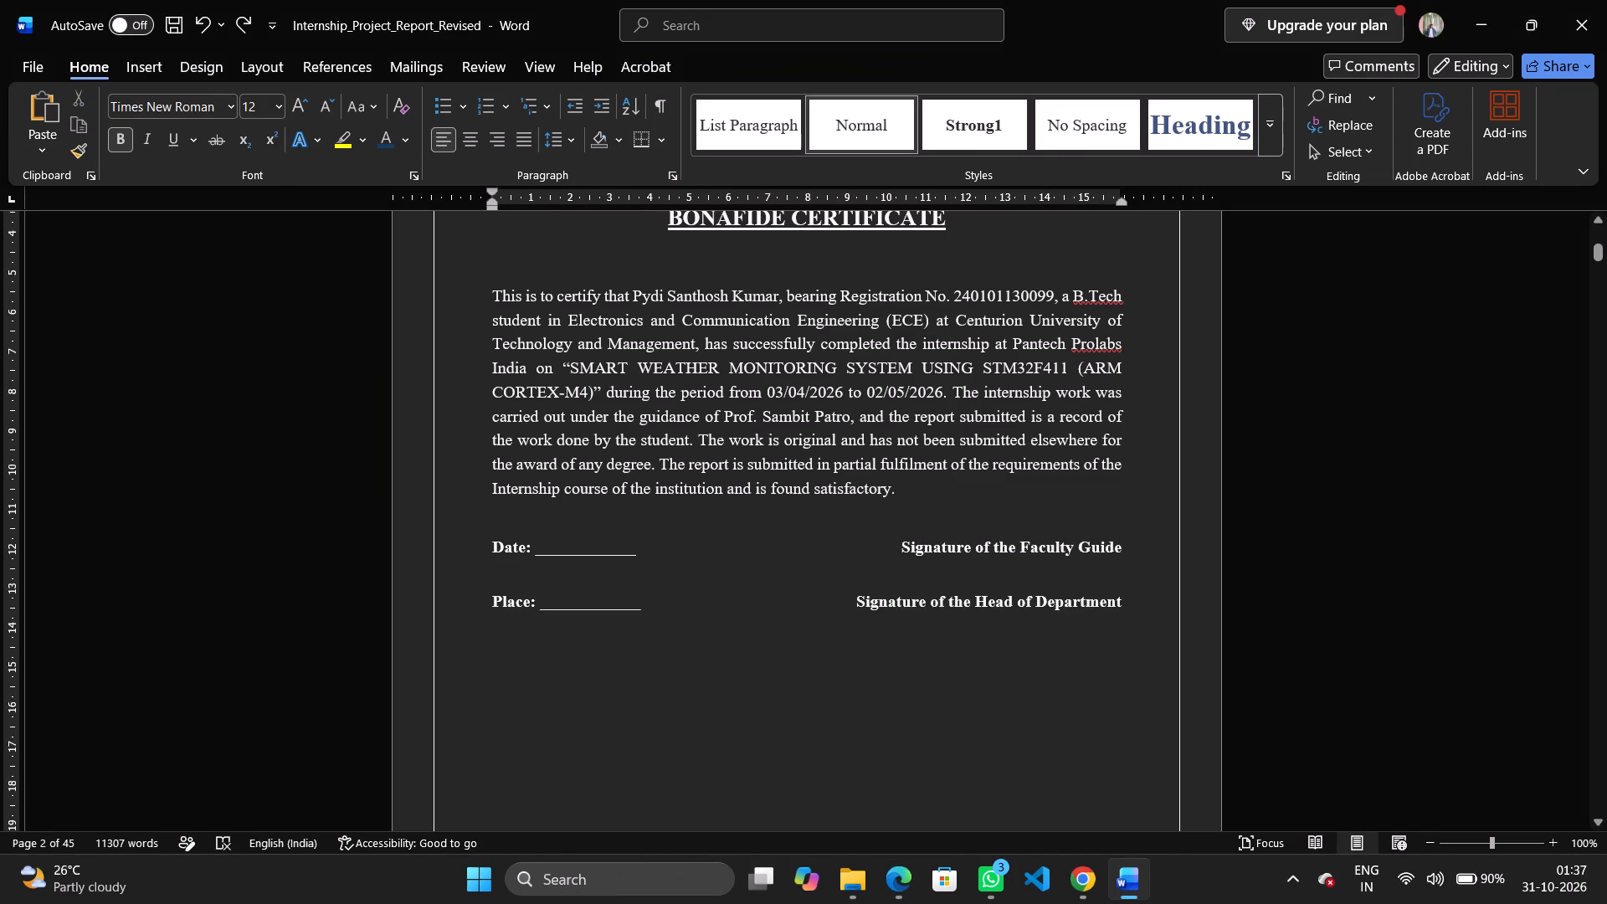
key("shift+Return")
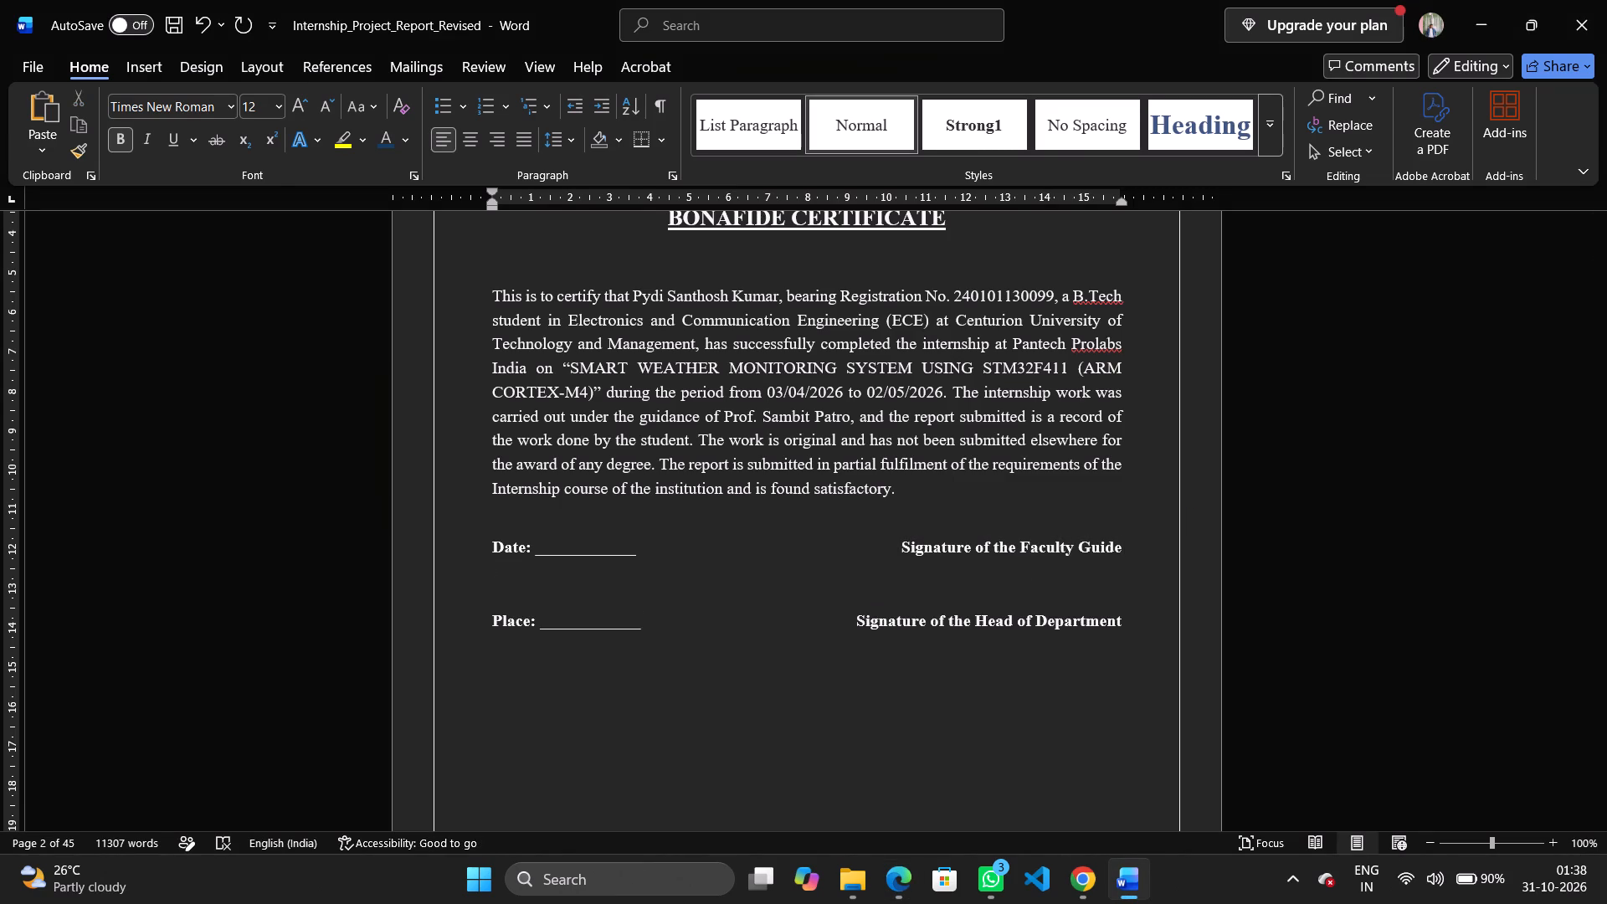
key("Tab")
key("Tab")
key("Tab")
key("Tab")
key("Tab")
key("Tab")
key("Tab")
key("Tab")
key("Tab")
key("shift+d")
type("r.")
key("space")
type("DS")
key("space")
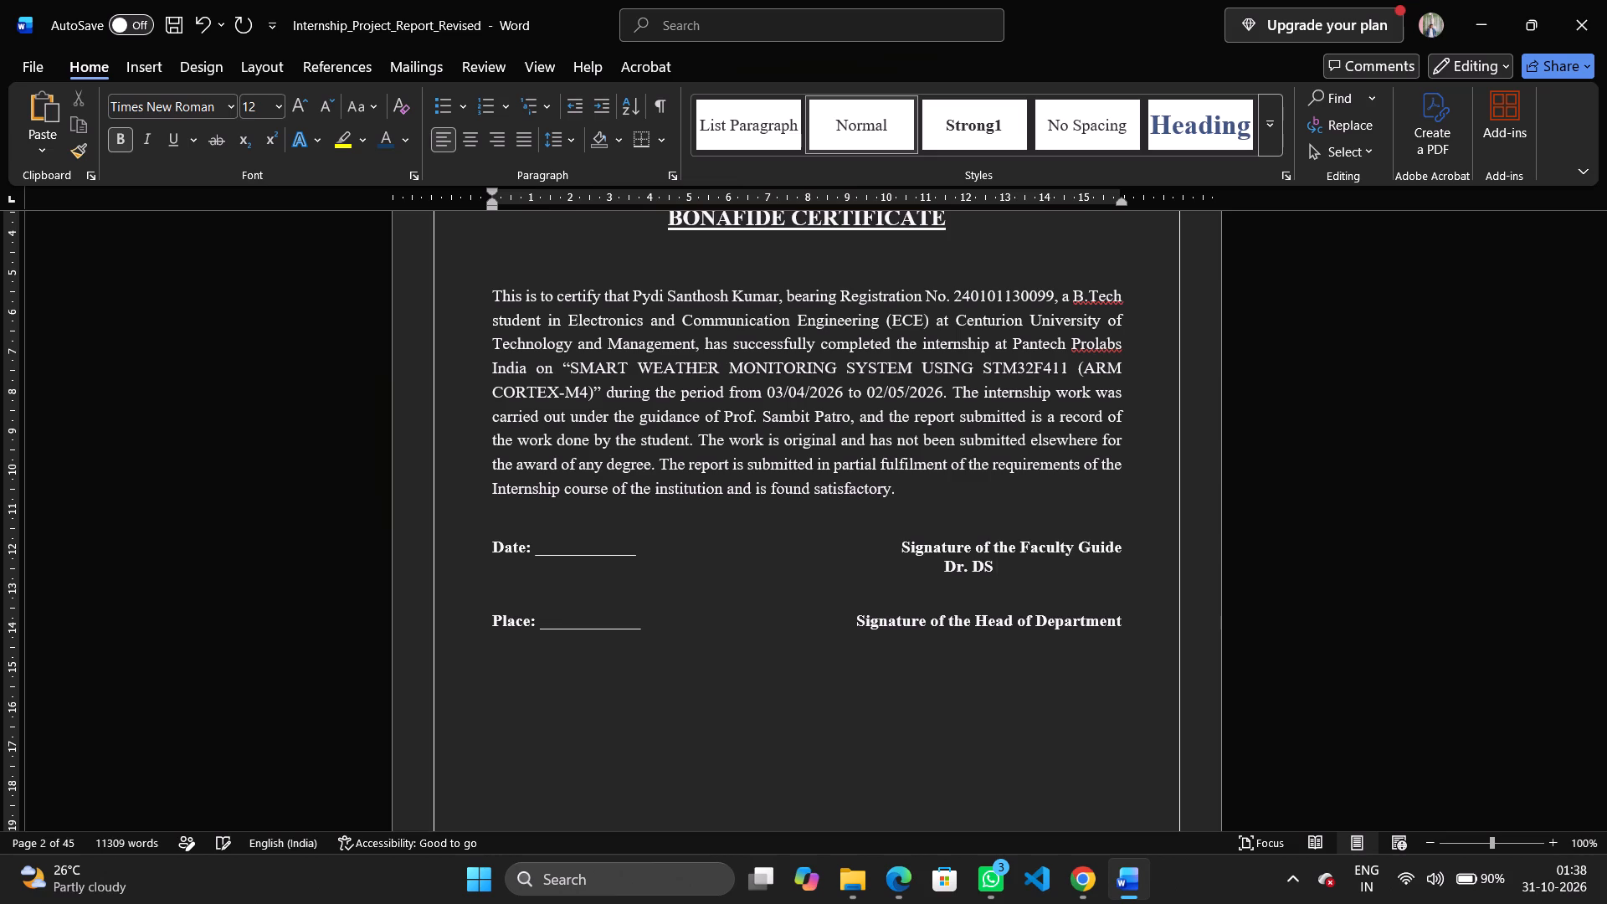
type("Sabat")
Move "Signature of the Head of Department" onto its own line, four paragraphs below the Place line.
left_click(860, 619)
key("Return")
key("Return")
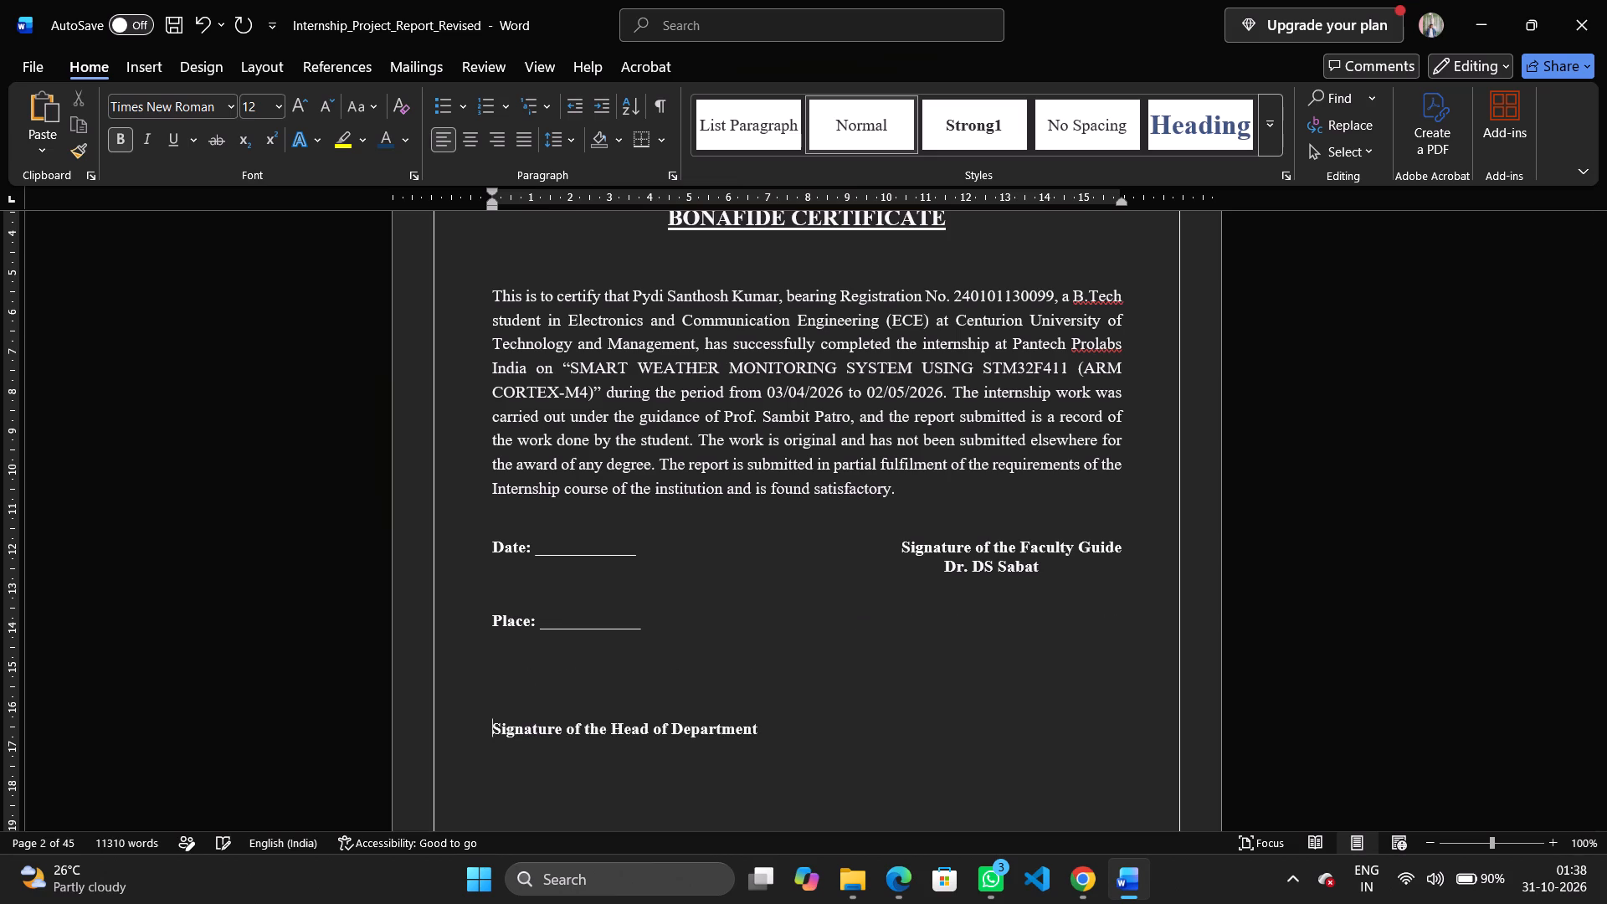
key("Return")
key("Return")
scroll(925, 607, "down", 2)
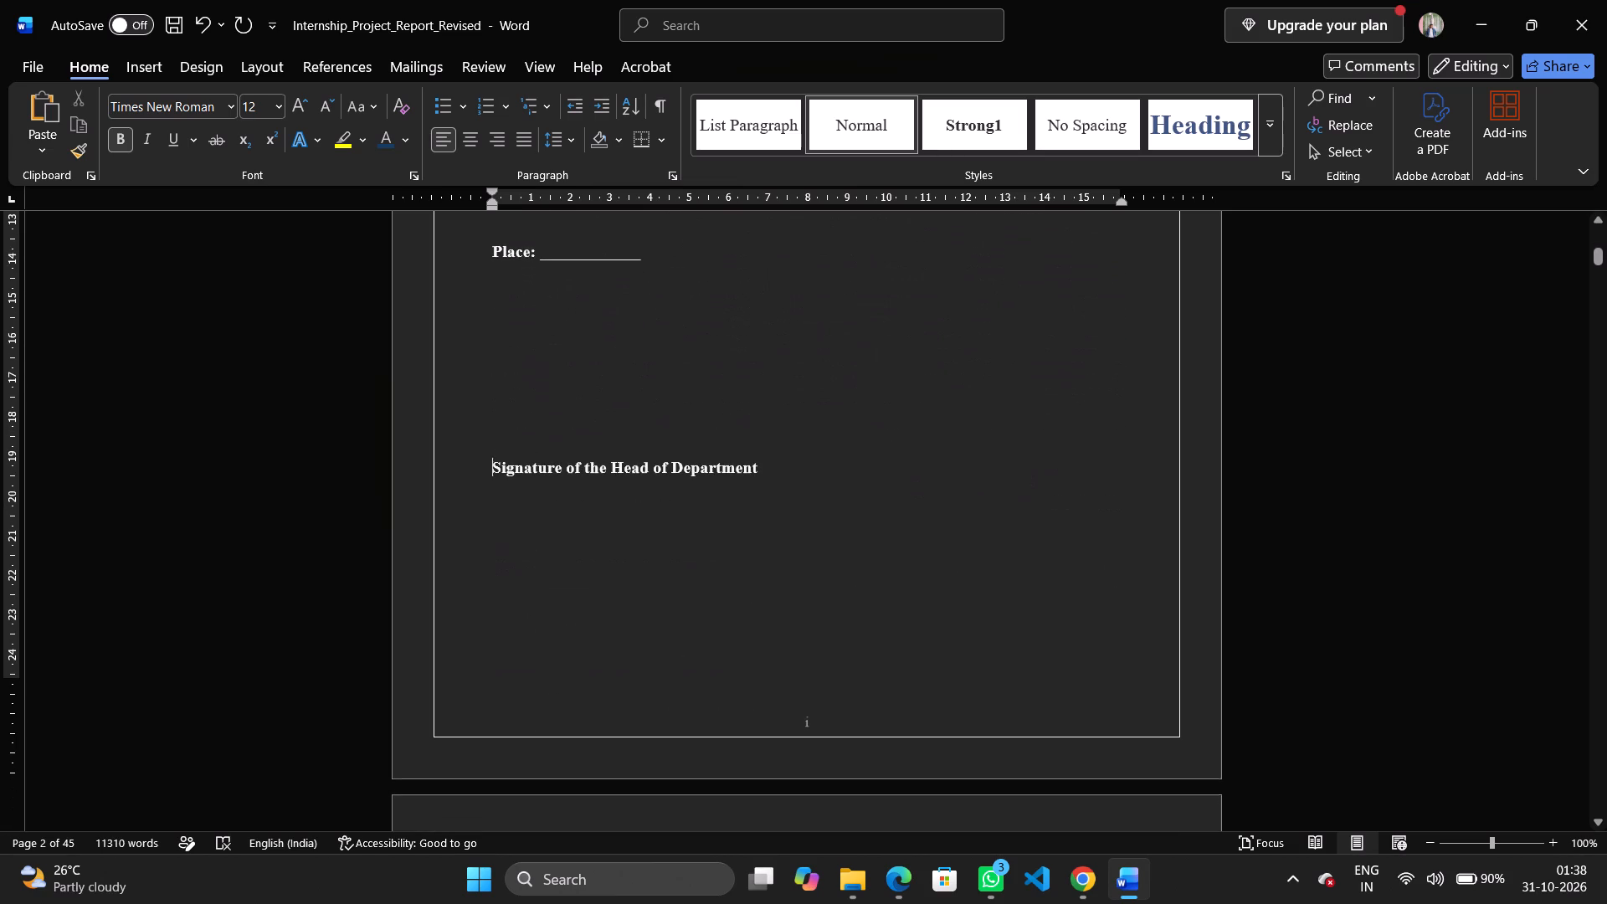
Copy the VLSI report's "Certified that the above mentioned project…" statement and paste it into Word in the blank space below the Place line.
key("alt+Tab")
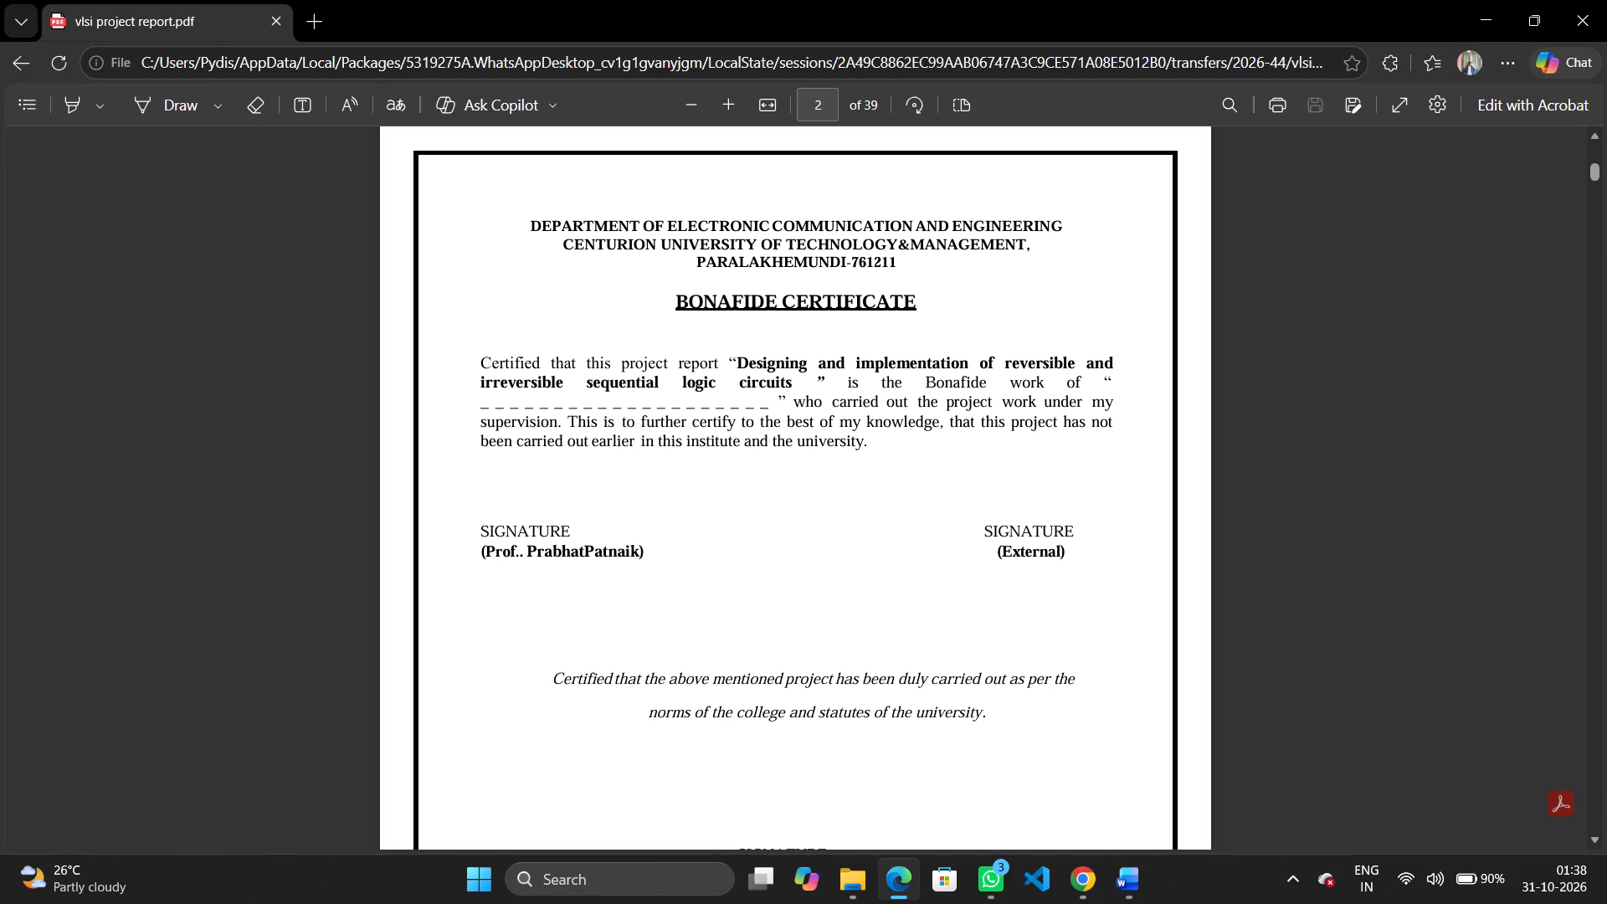
left_click_drag(544, 668, 1044, 703)
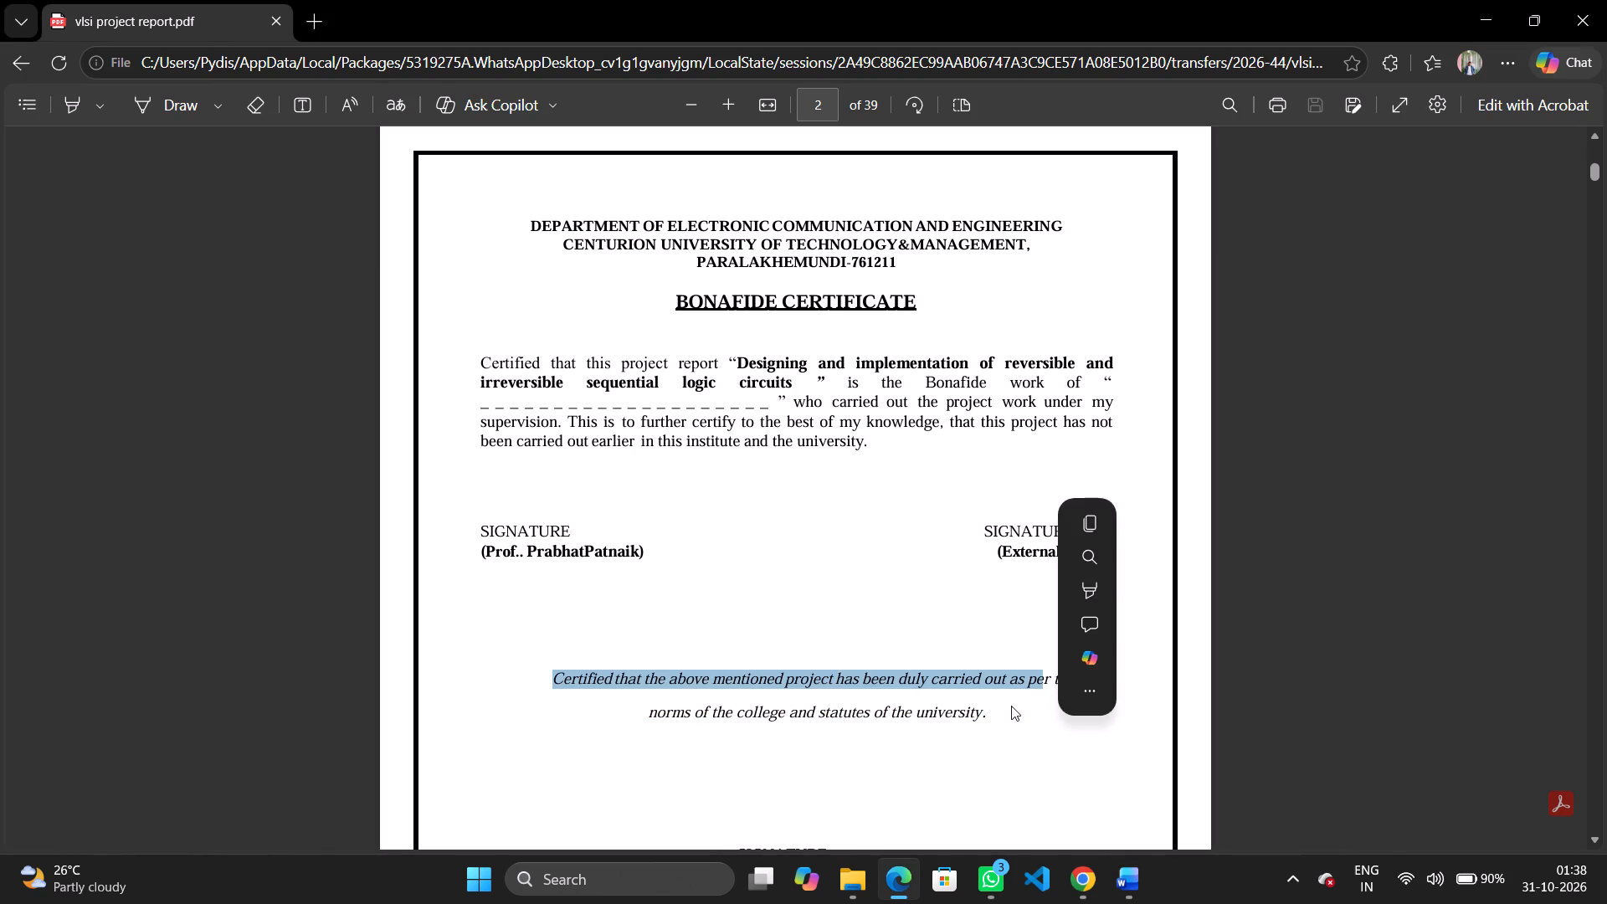
left_click(1005, 706)
left_click_drag(1005, 706, 763, 695)
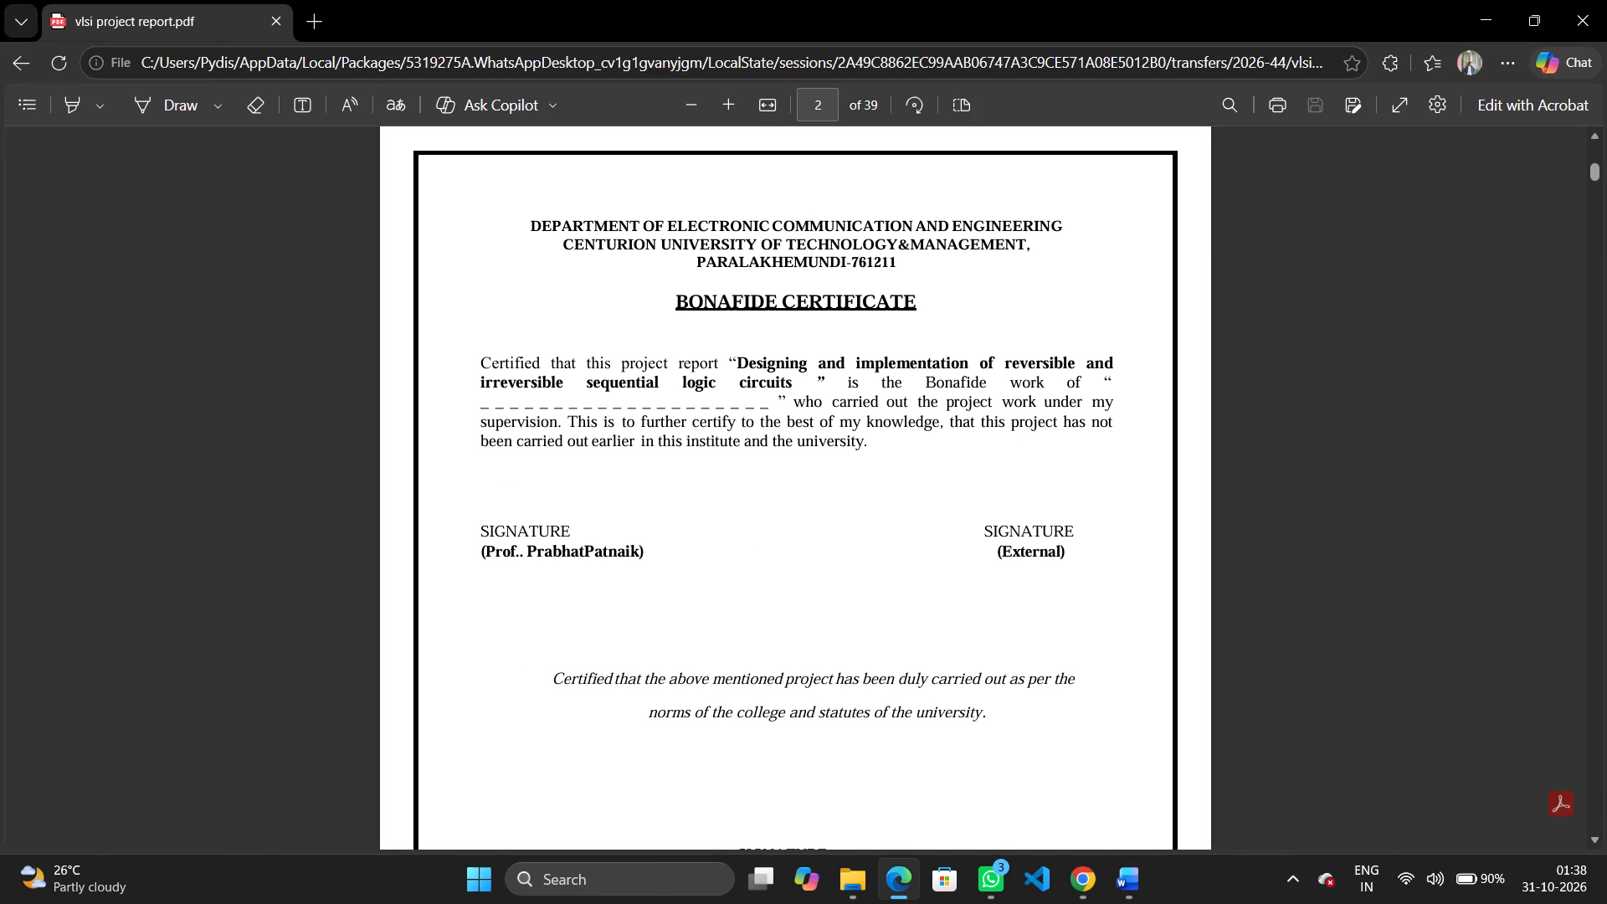
left_click_drag(550, 682, 1040, 722)
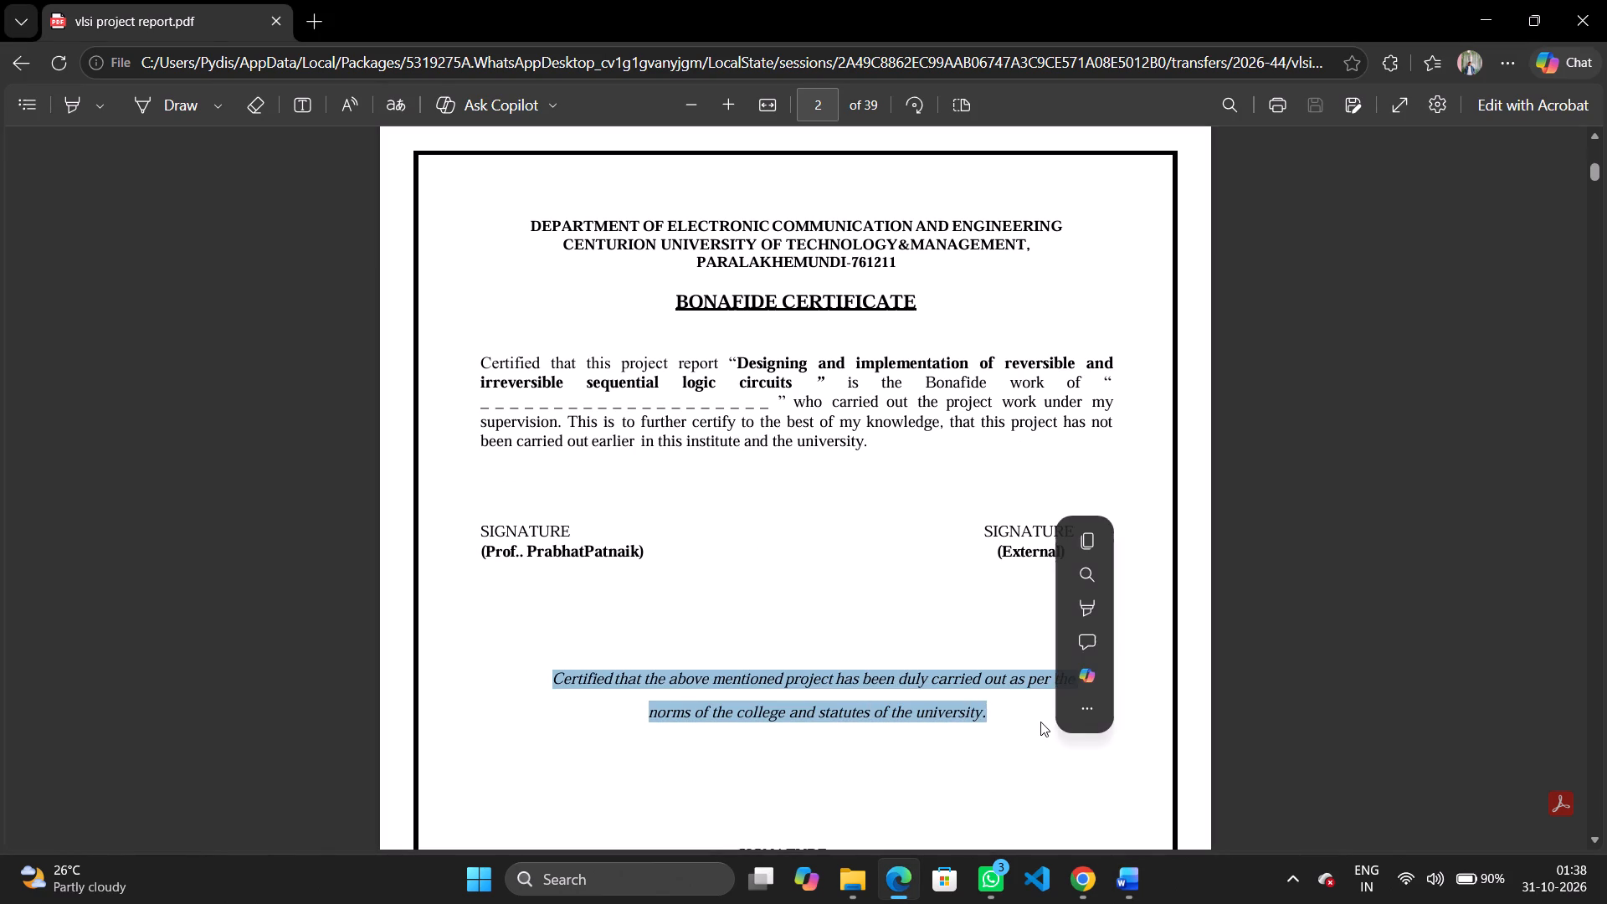
key("ctrl+c")
key("alt+Tab")
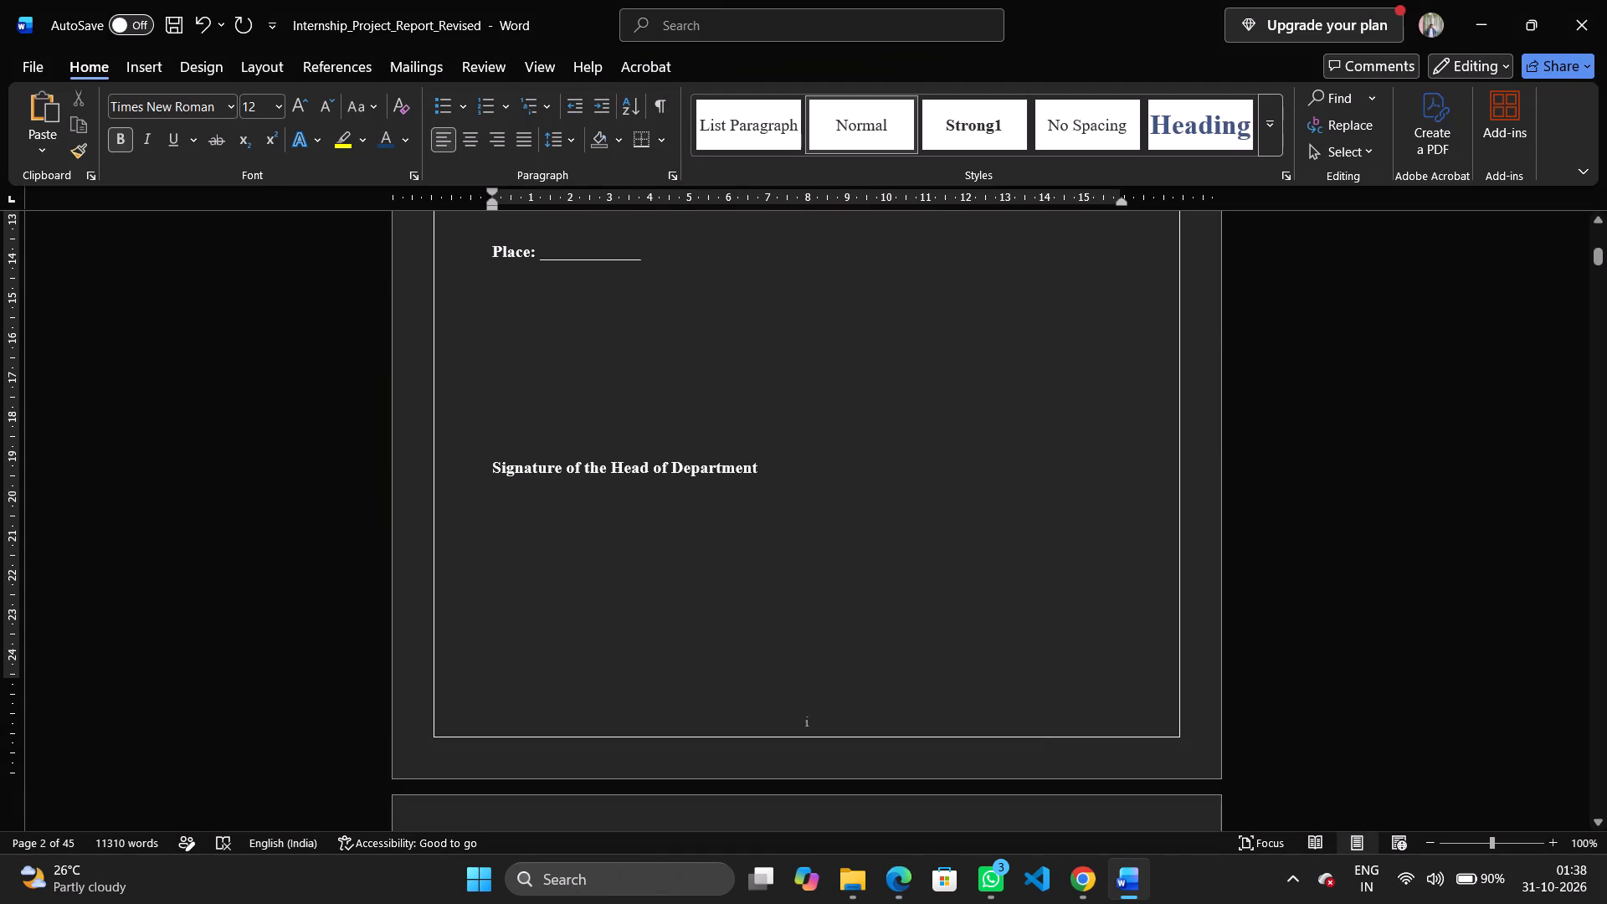
scroll(779, 462, "up", 1)
left_click(664, 512)
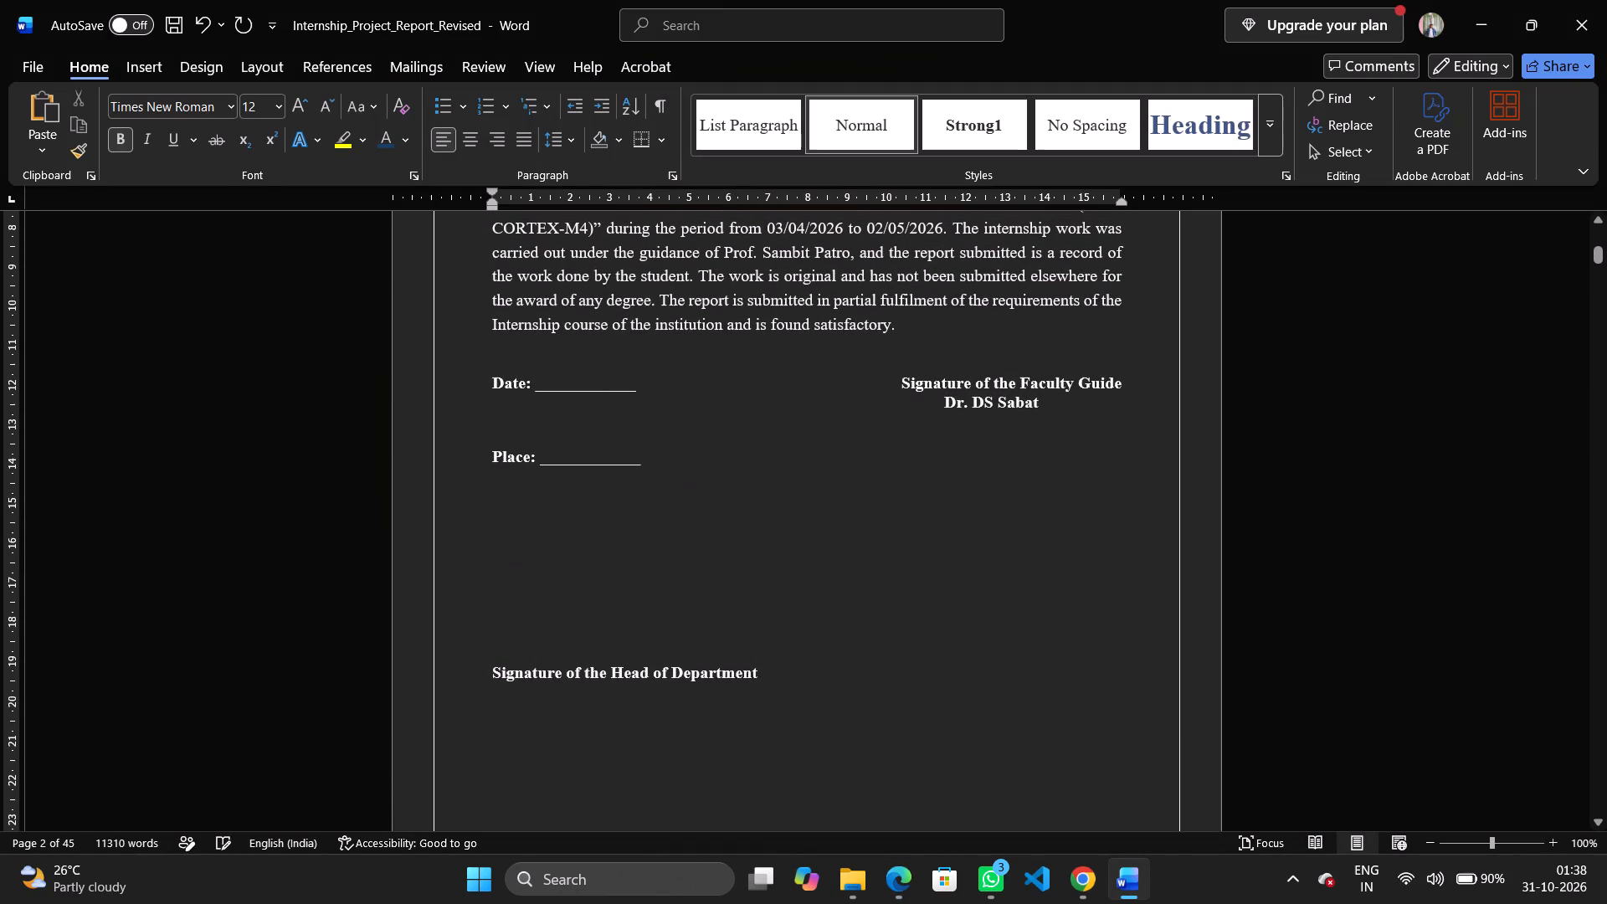
key("ctrl+v")
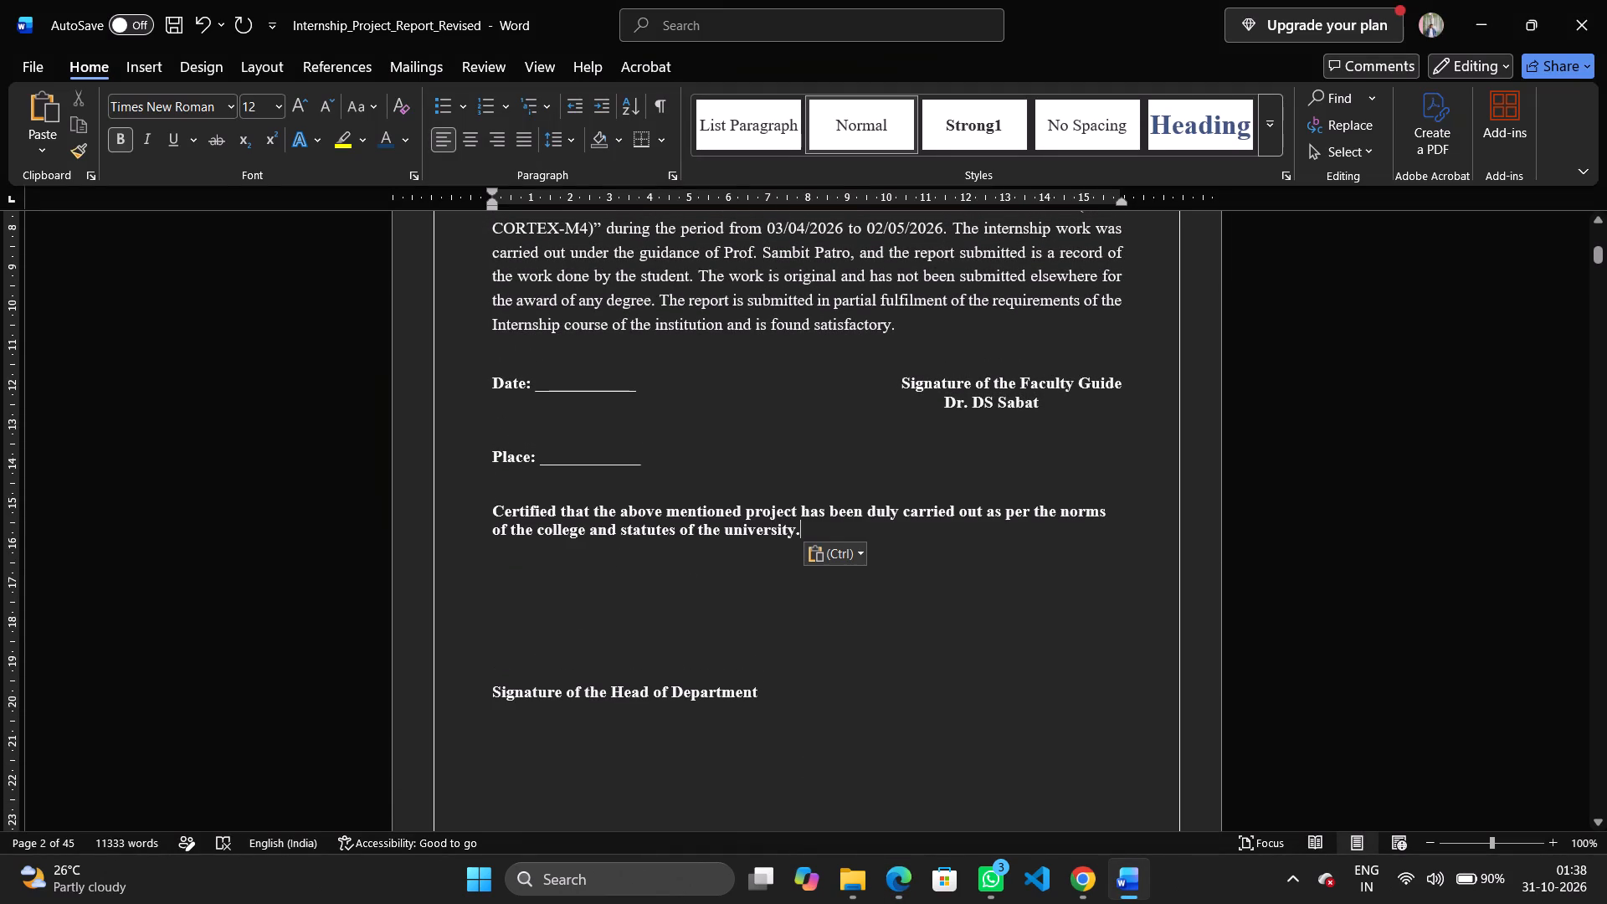
Set the font of the pasted "Certified that the above mentioned project…" statement to Calibri.
triple_click(528, 516)
left_click(528, 516)
left_click(528, 516)
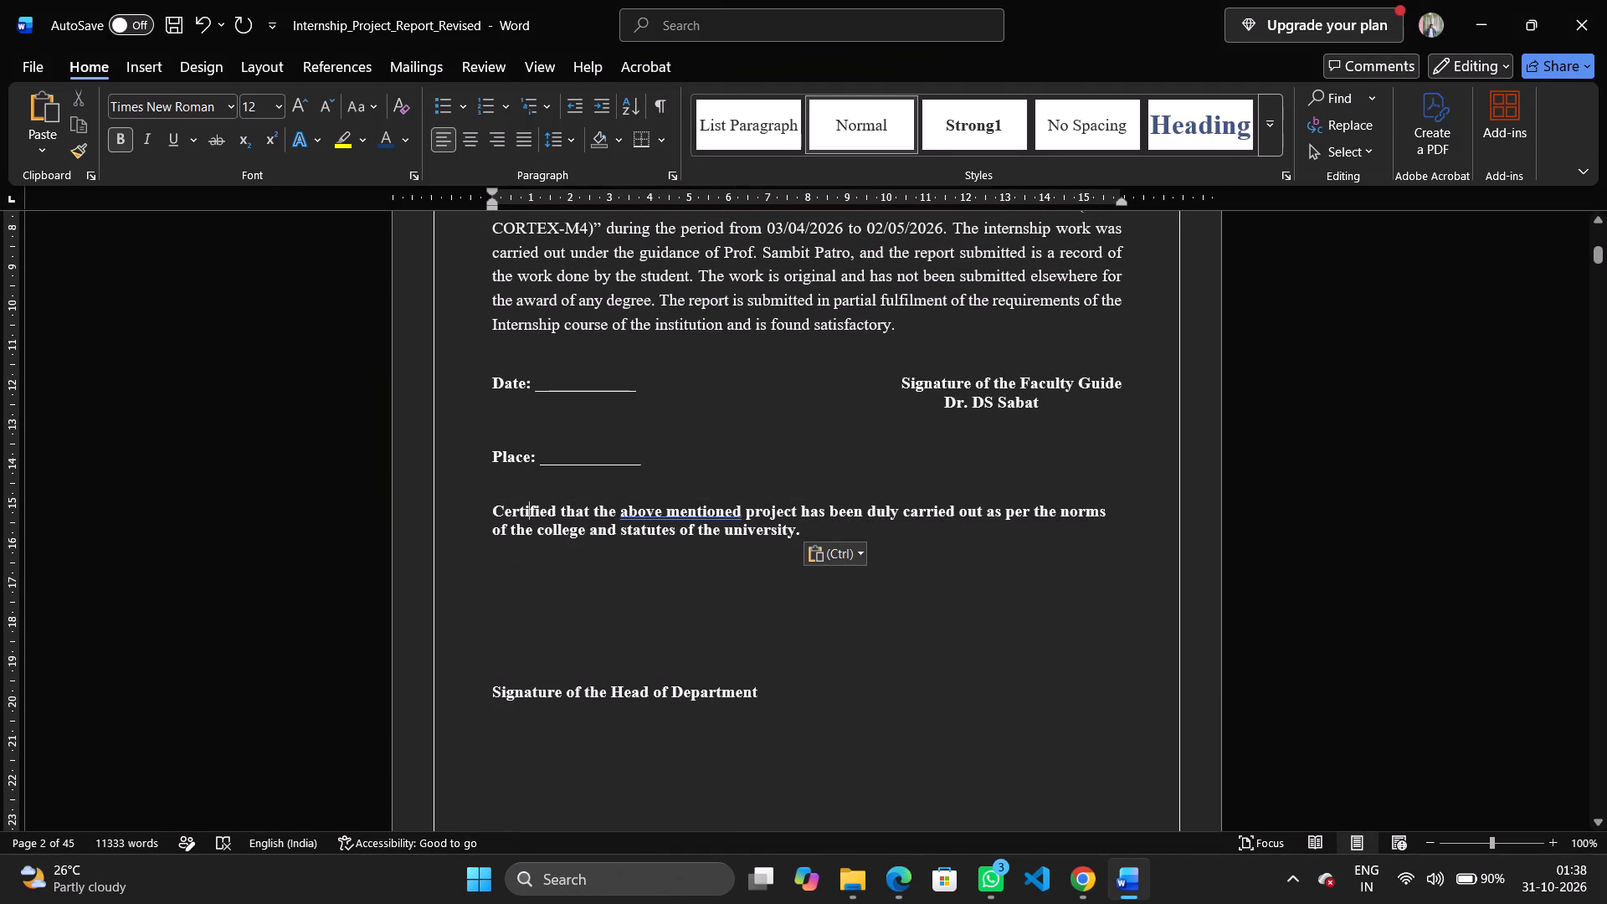
triple_click(499, 511)
double_click(499, 511)
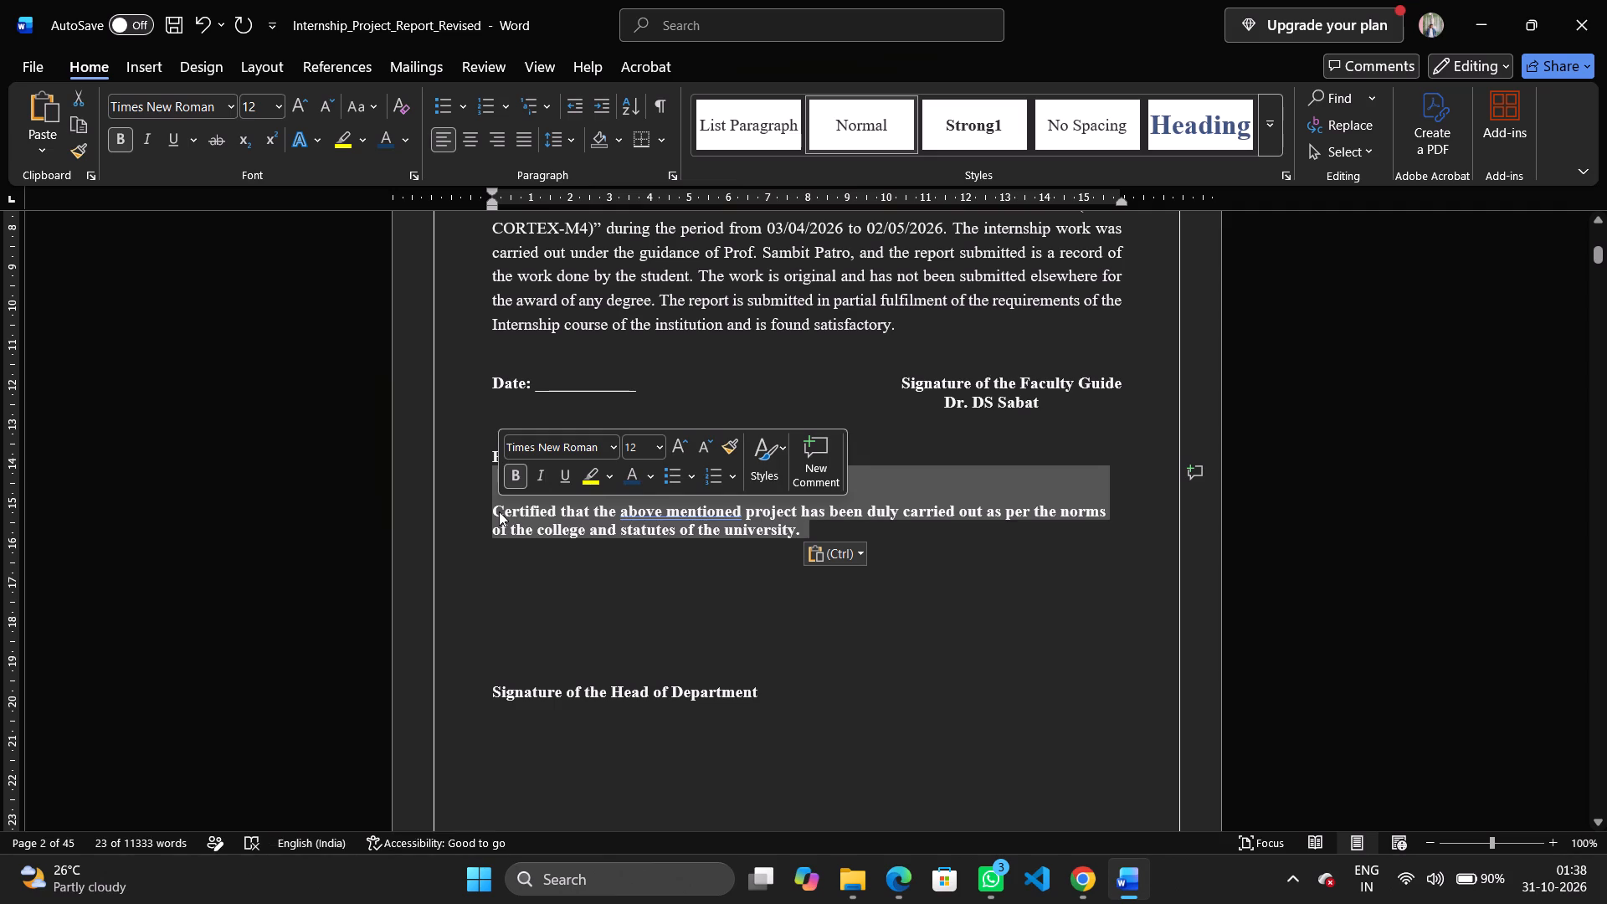
left_click(226, 102)
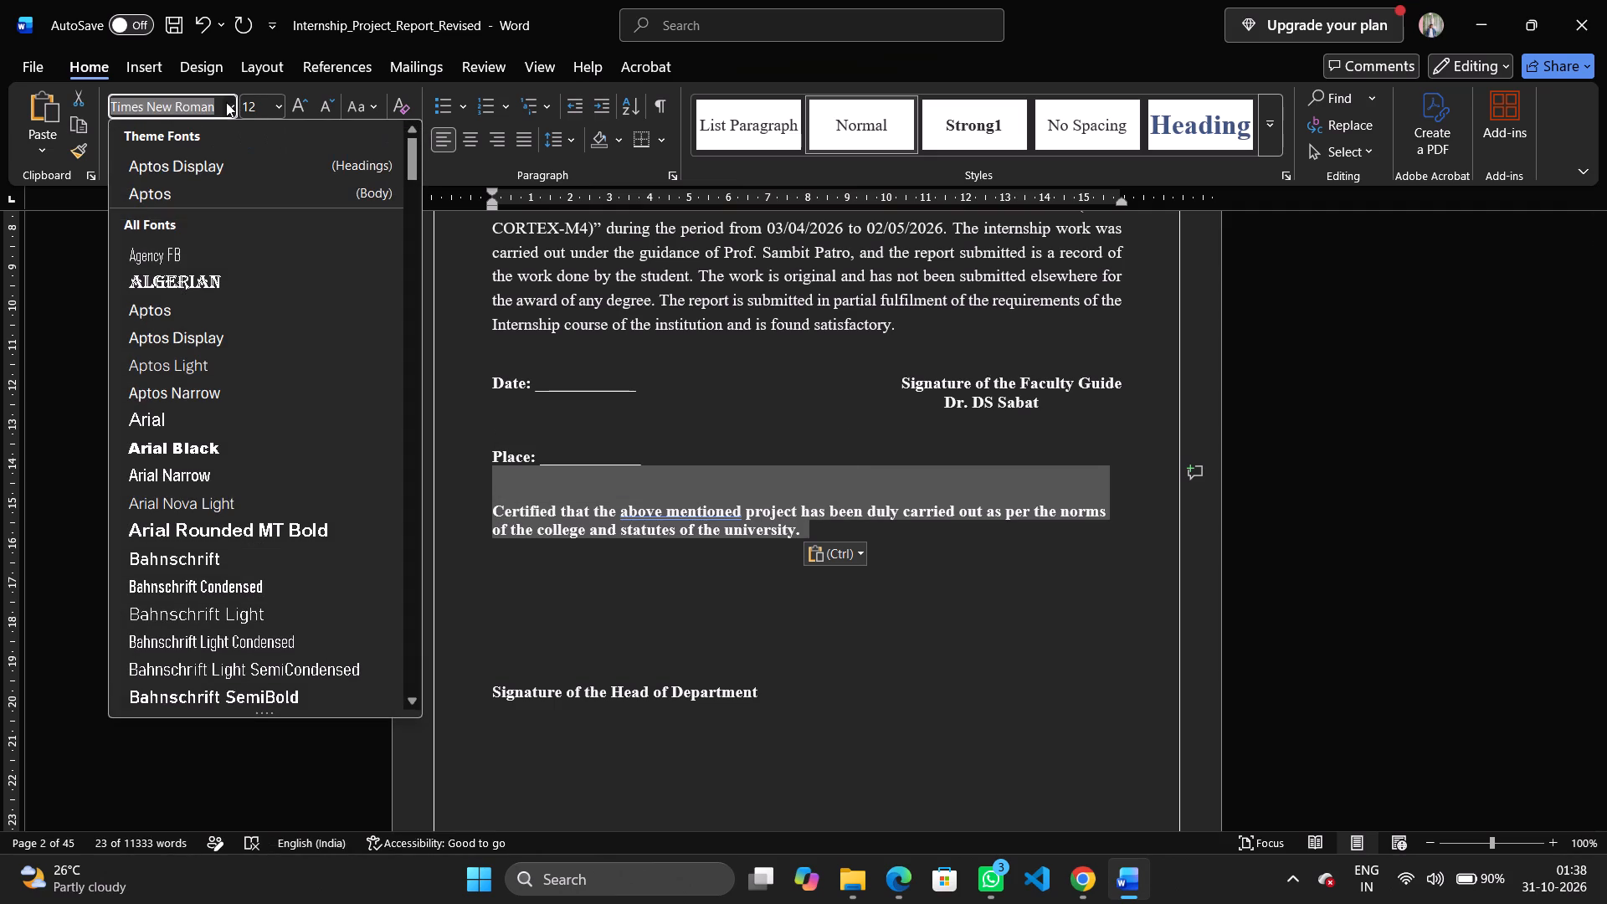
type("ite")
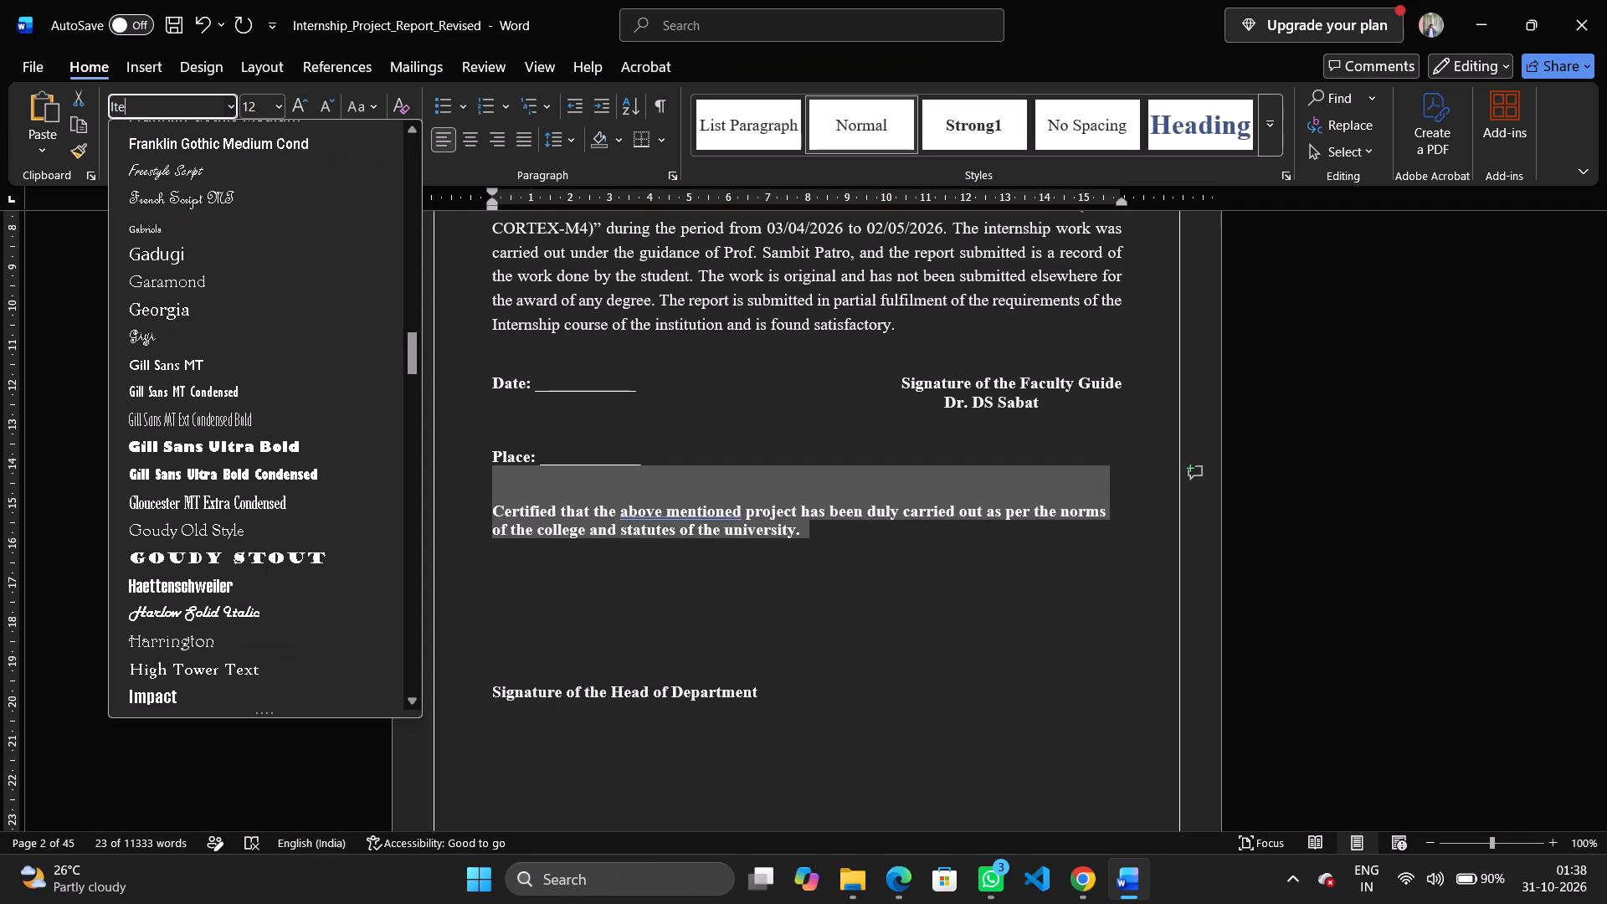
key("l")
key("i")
scroll(244, 379, "up", 17)
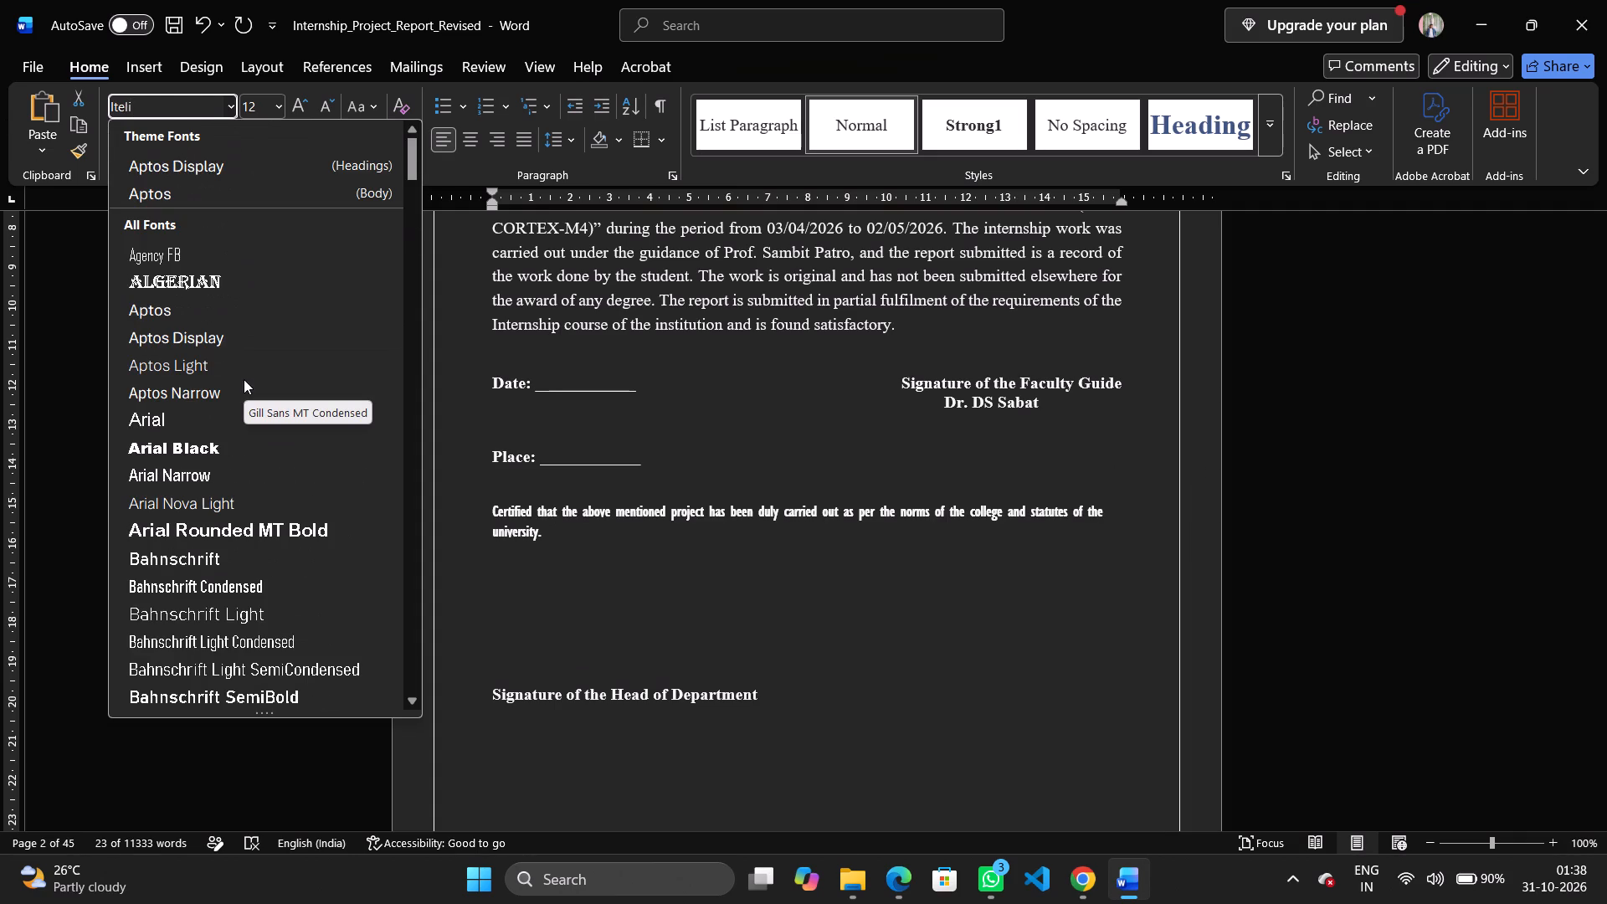
scroll(244, 379, "up", 2)
scroll(244, 379, "down", 2)
scroll(244, 379, "up", 3)
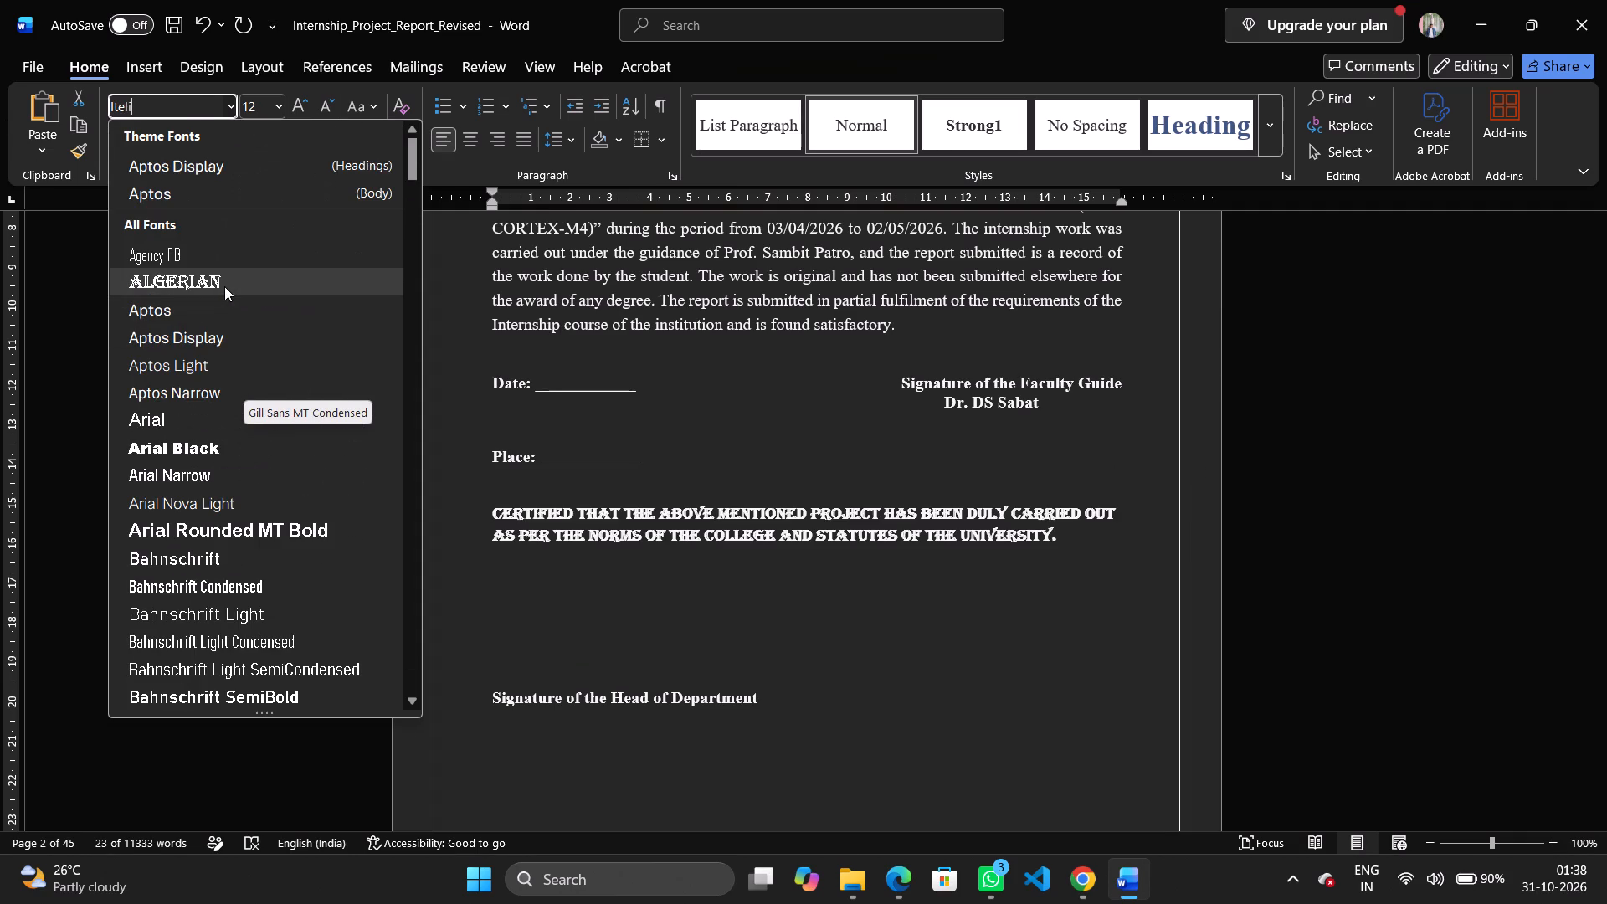
key("BackSpace")
key("BackSpace")
key("BackSpace")
key("BackSpace")
key("BackSpace")
key("BackSpace")
key("BackSpace")
key("BackSpace")
key("BackSpace")
key("BackSpace")
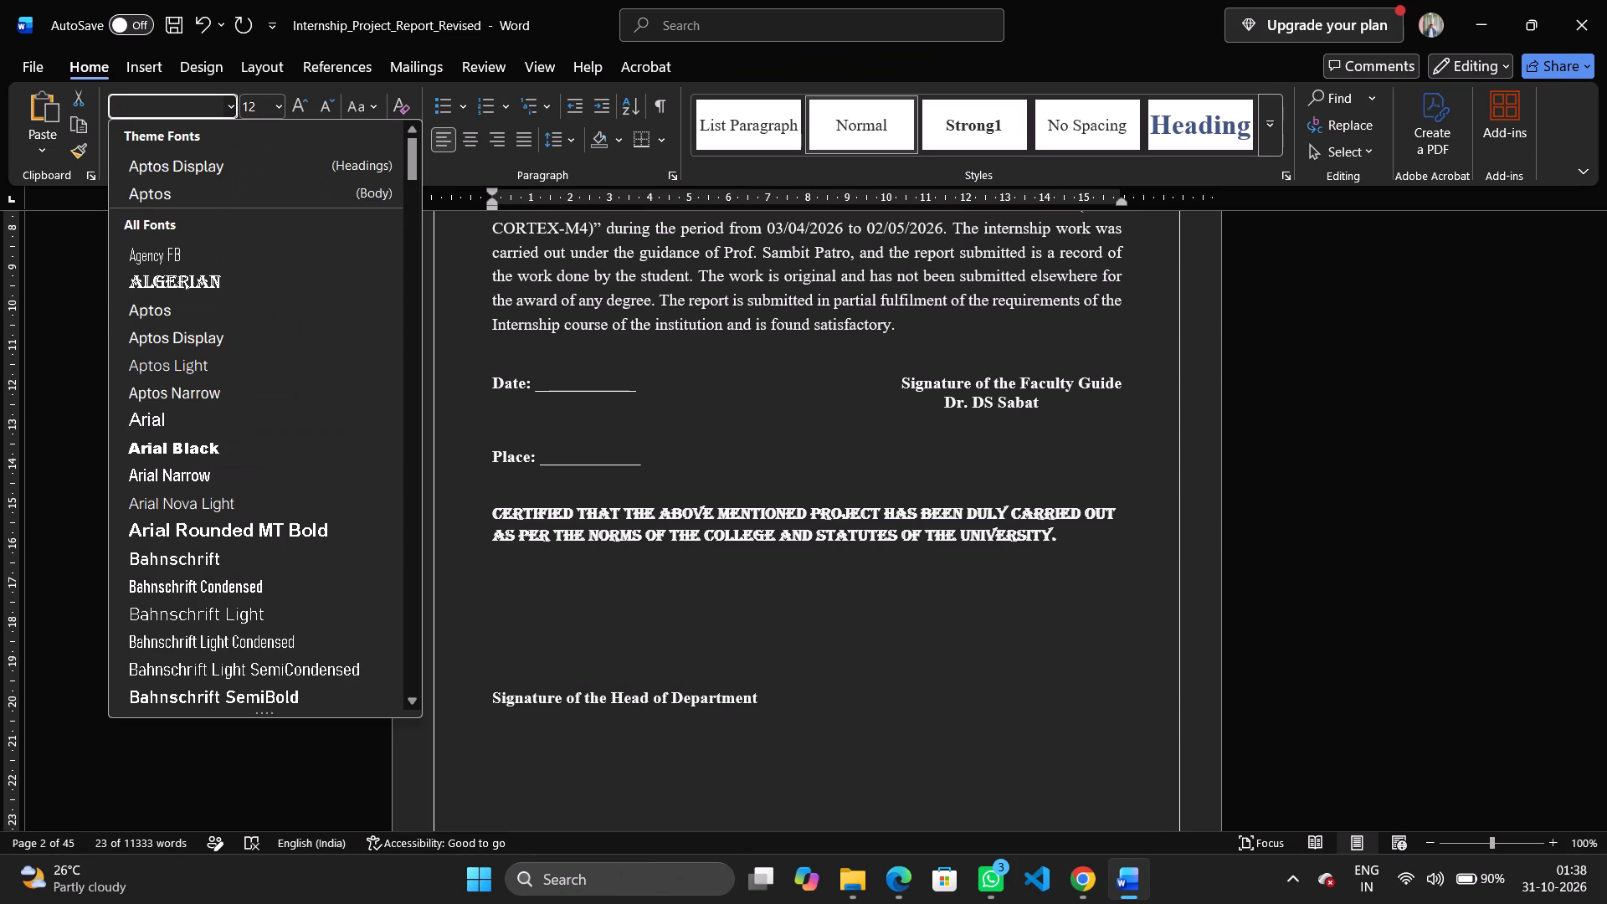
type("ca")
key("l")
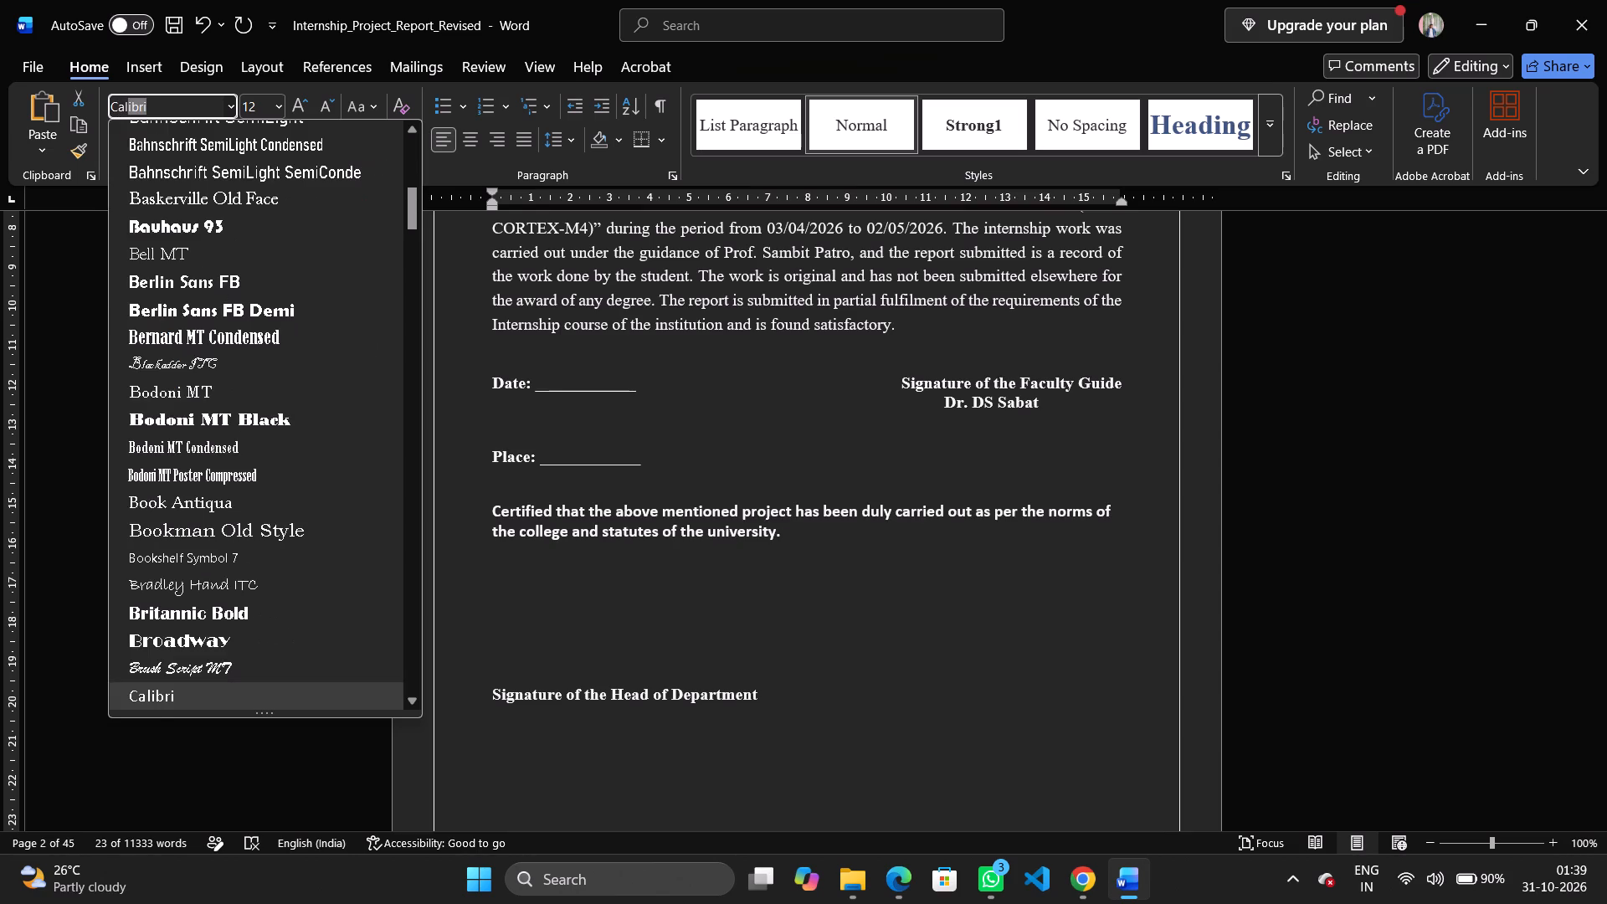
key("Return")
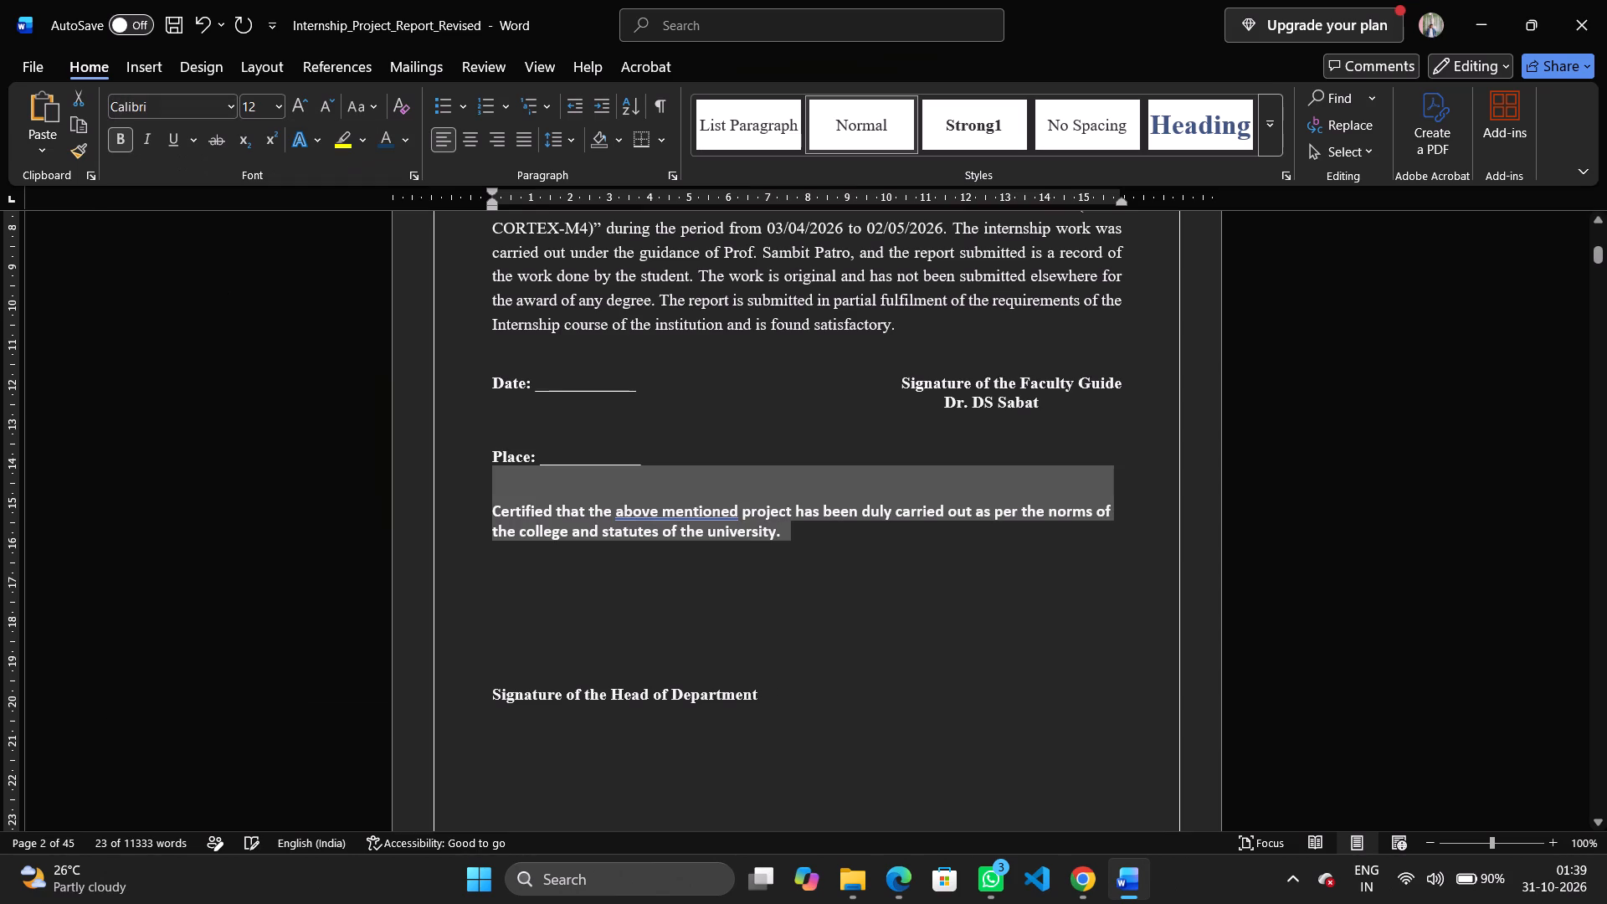
Italicise the certification statement and centre it on the page.
left_click(150, 137)
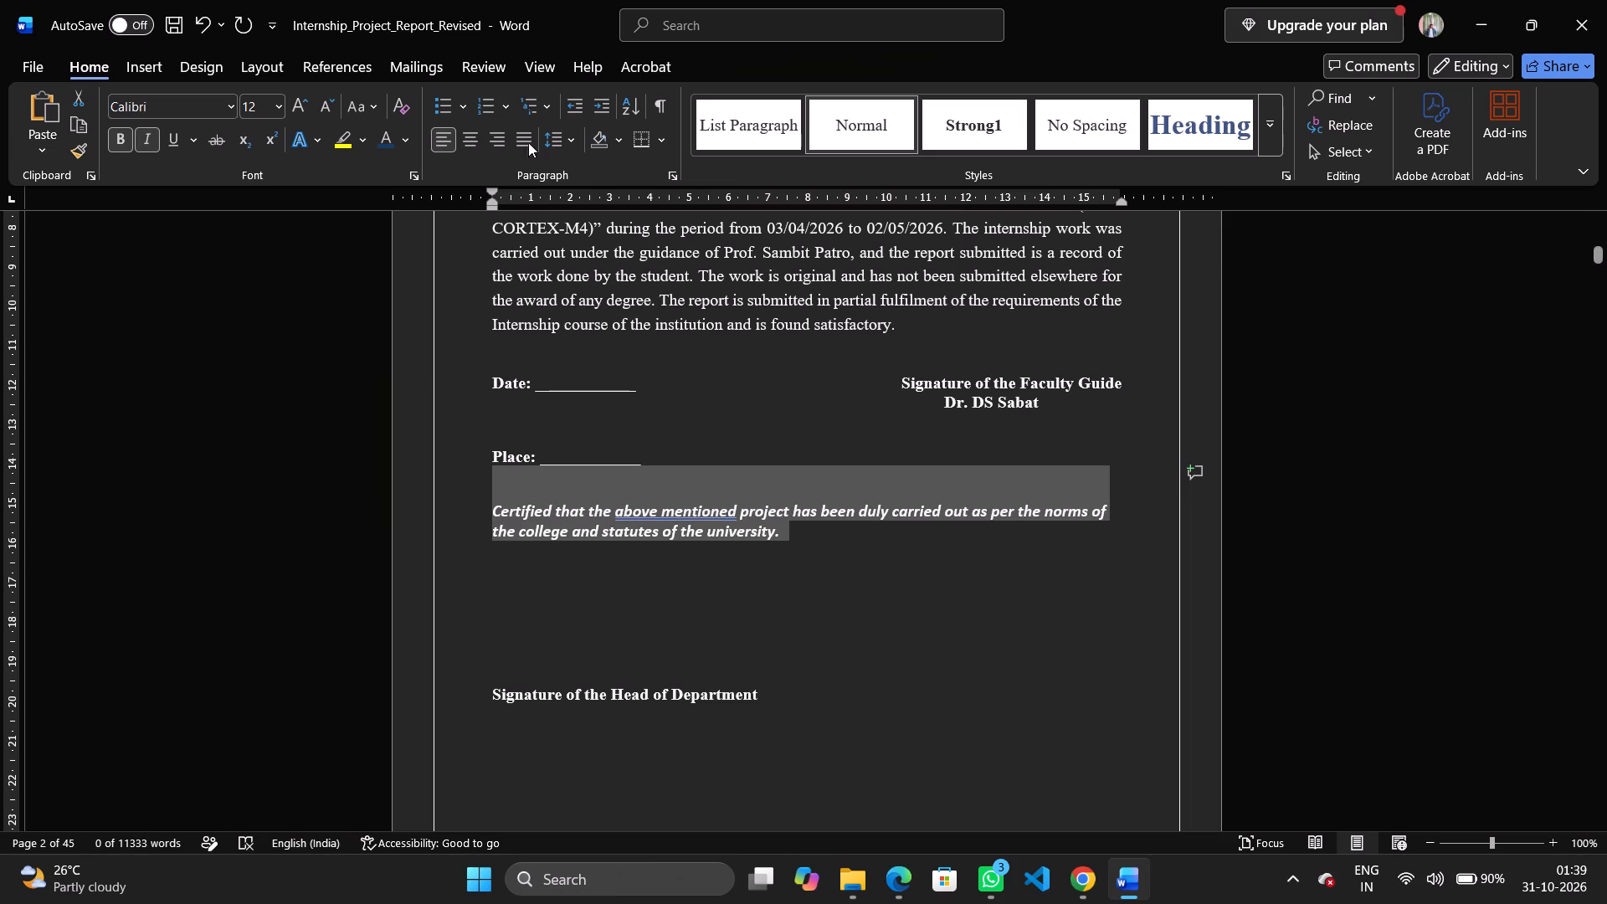
left_click(467, 135)
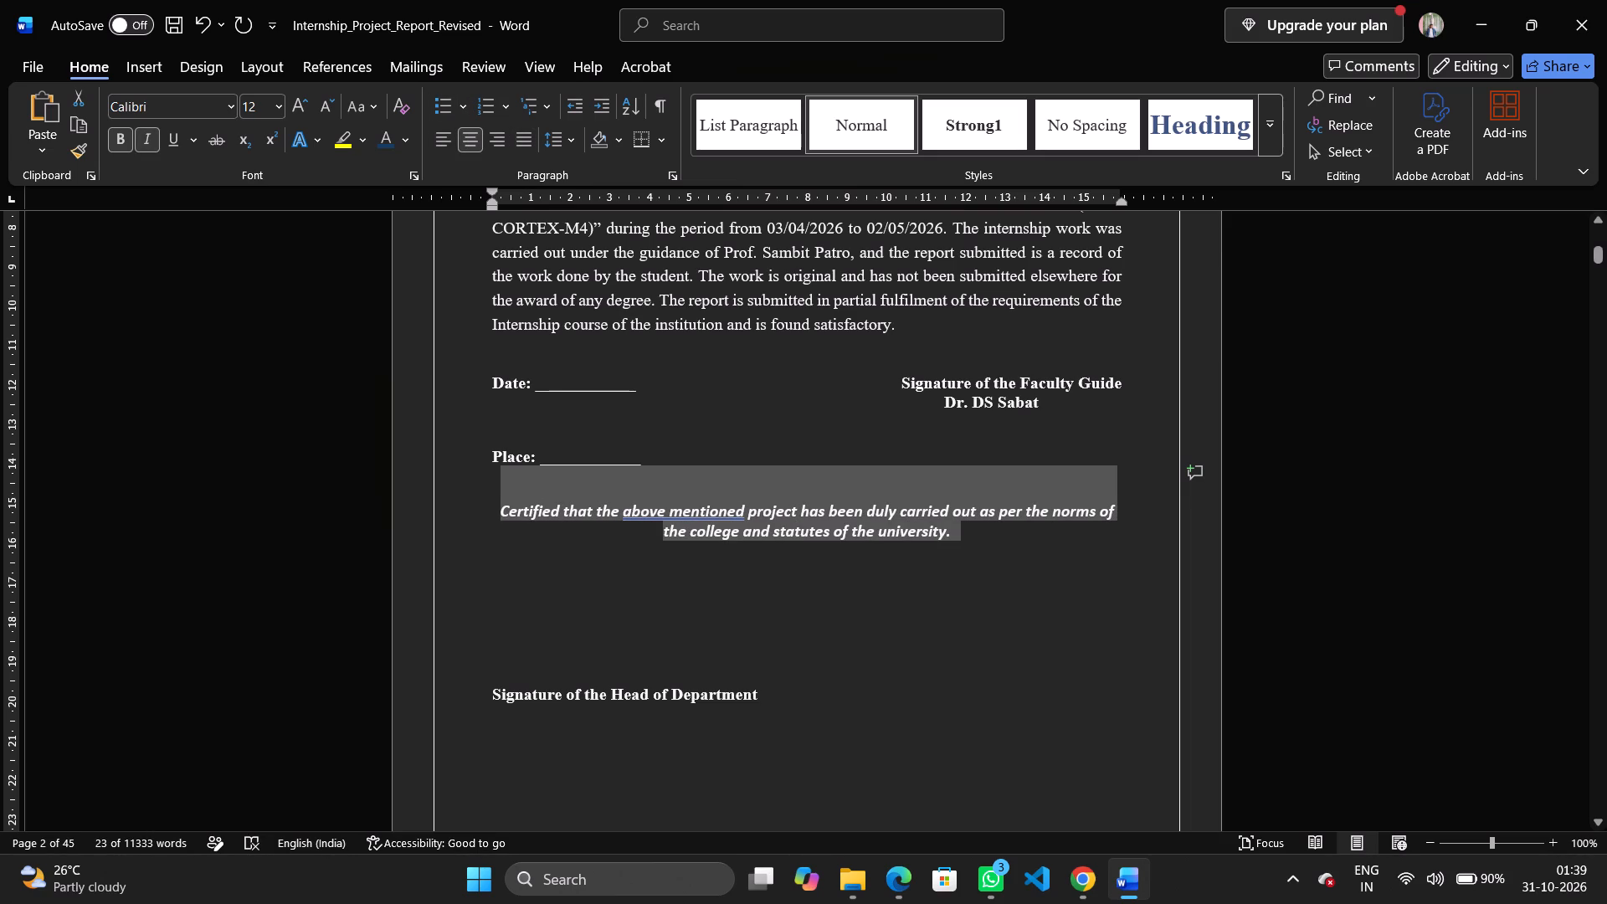
Insert an empty paragraph directly above the certification statement to widen the gap below the Place line.
left_click(701, 476)
left_click(501, 513)
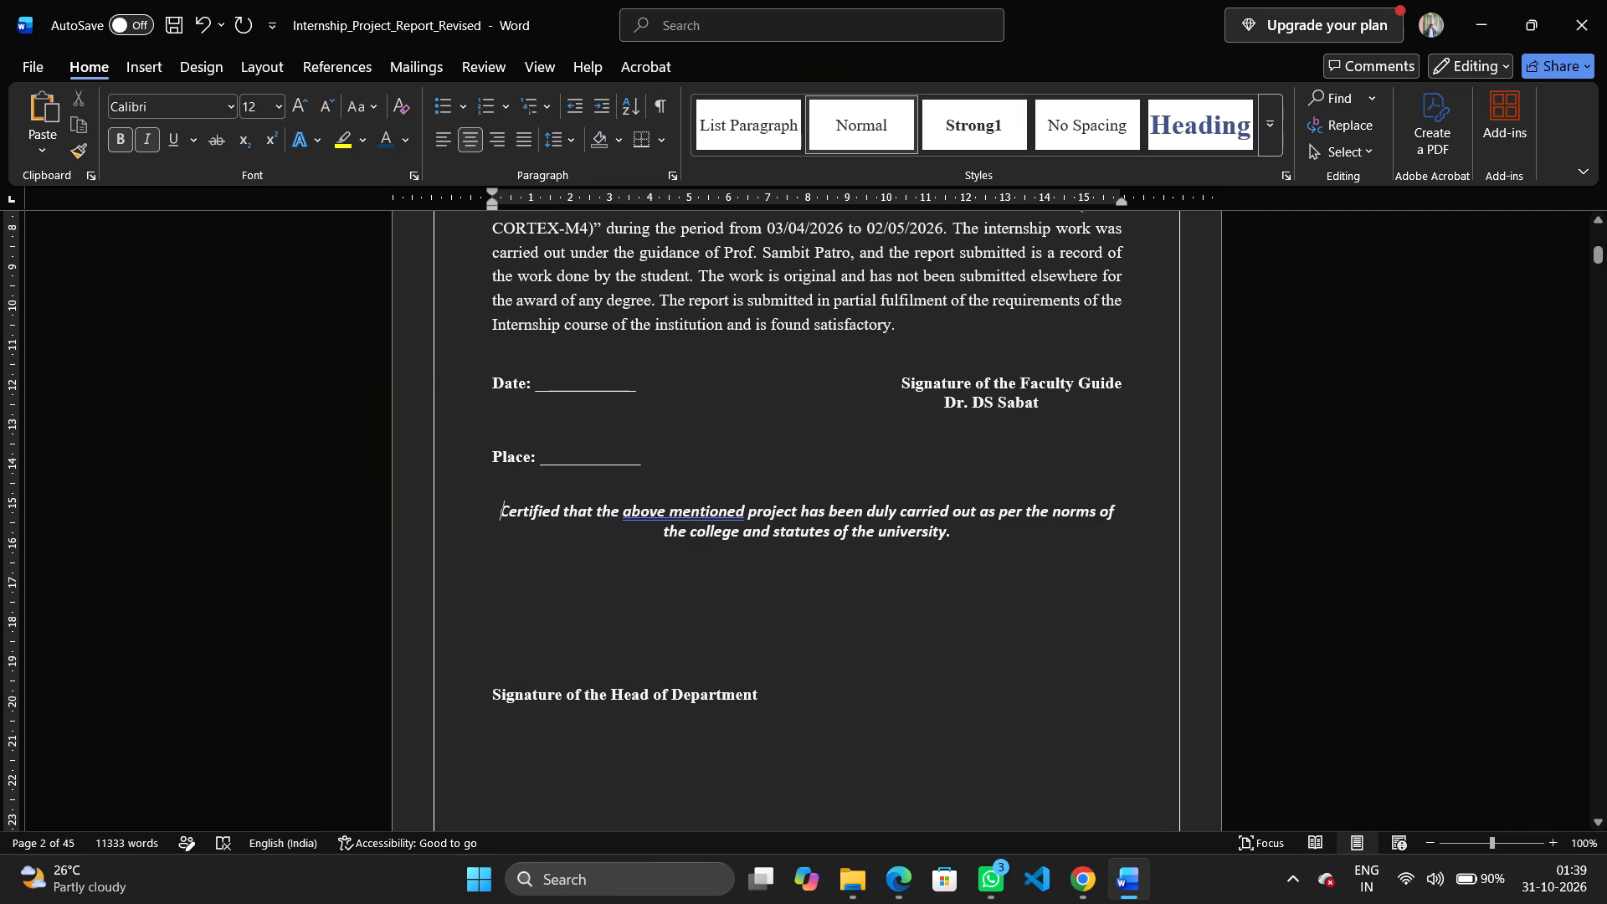
key("Return")
scroll(625, 604, "down", 1)
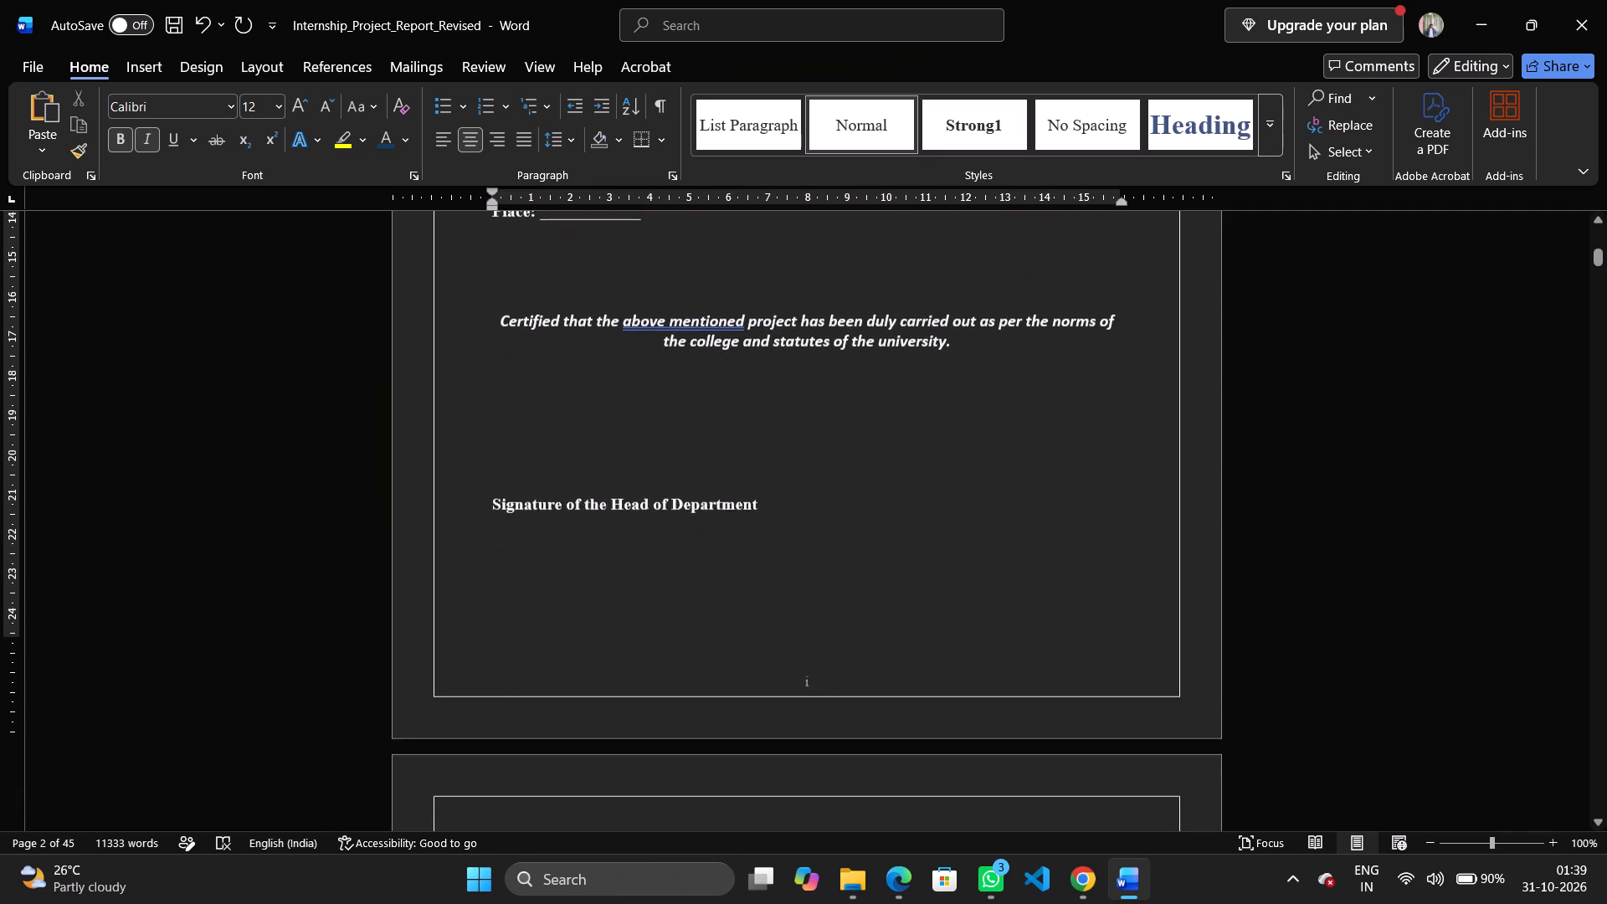
scroll(827, 507, "up", 1)
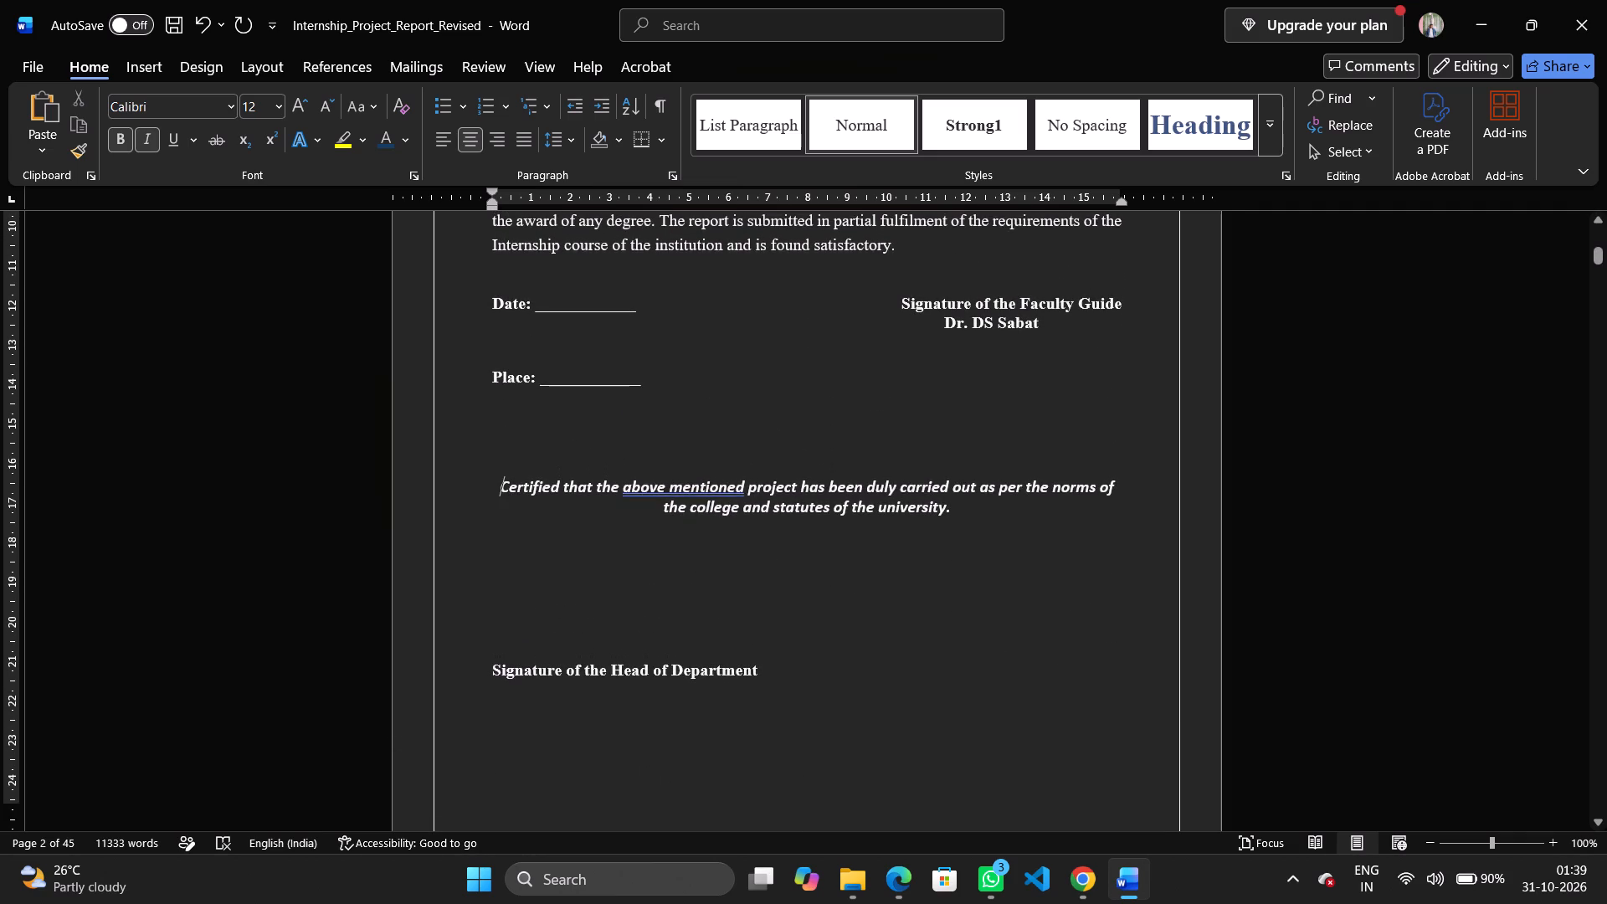
Add three spaces before the guide's name so it sits more centrally beneath "Signature of the Faculty Guide".
left_click(938, 324)
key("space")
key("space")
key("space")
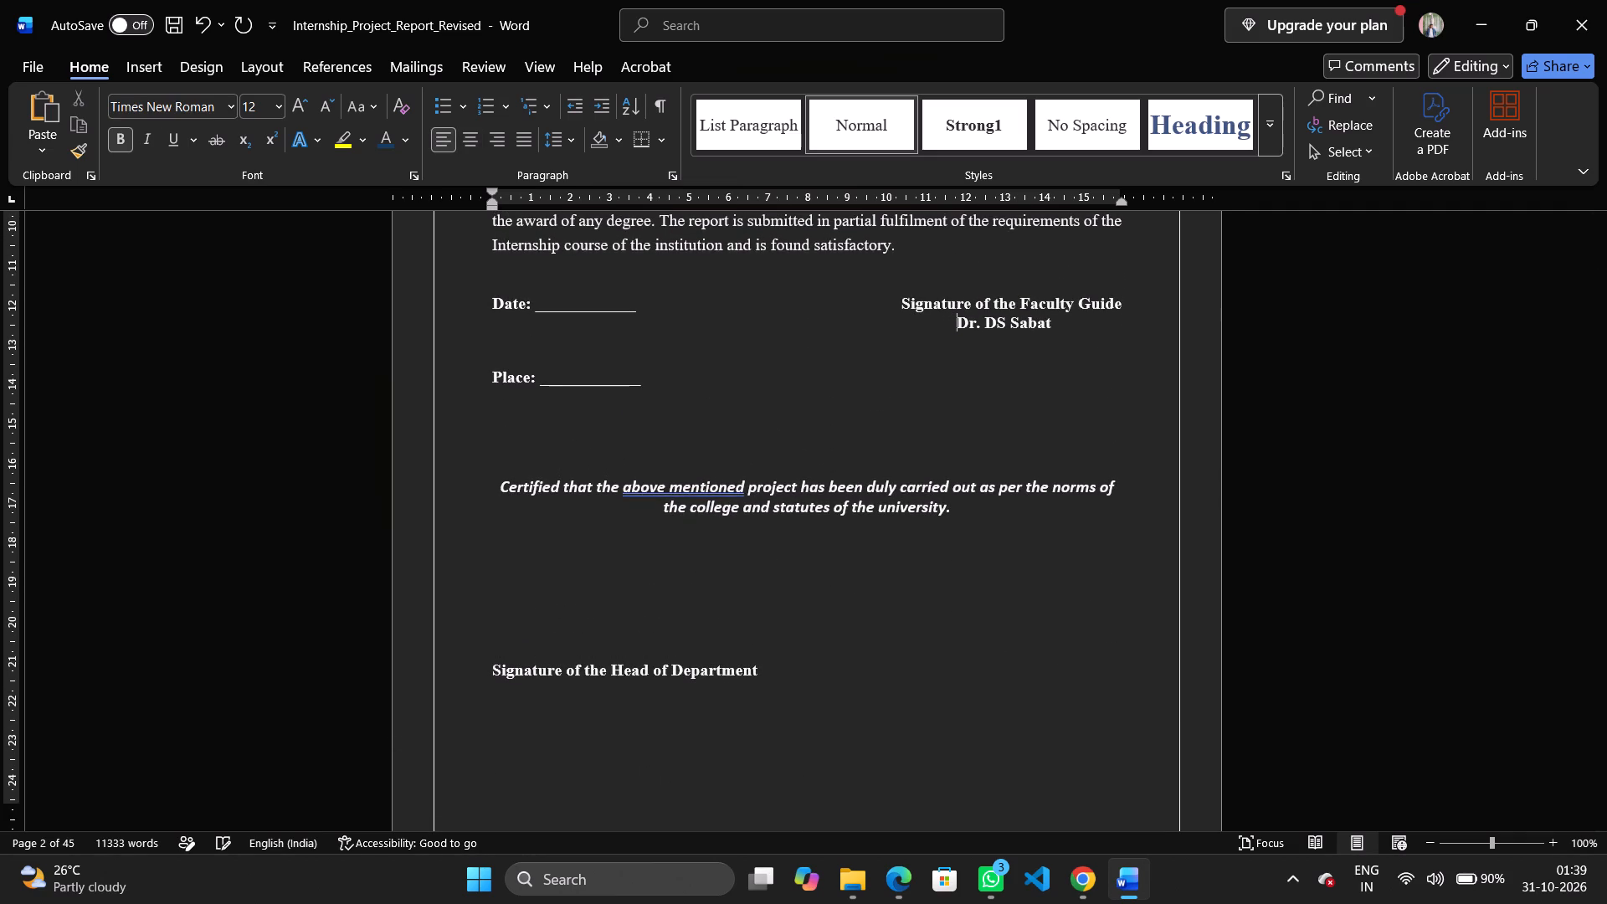
Delete the "Place:" label and its underscore blank from the certificate, leaving the paragraph empty.
scroll(971, 542, "down", 1)
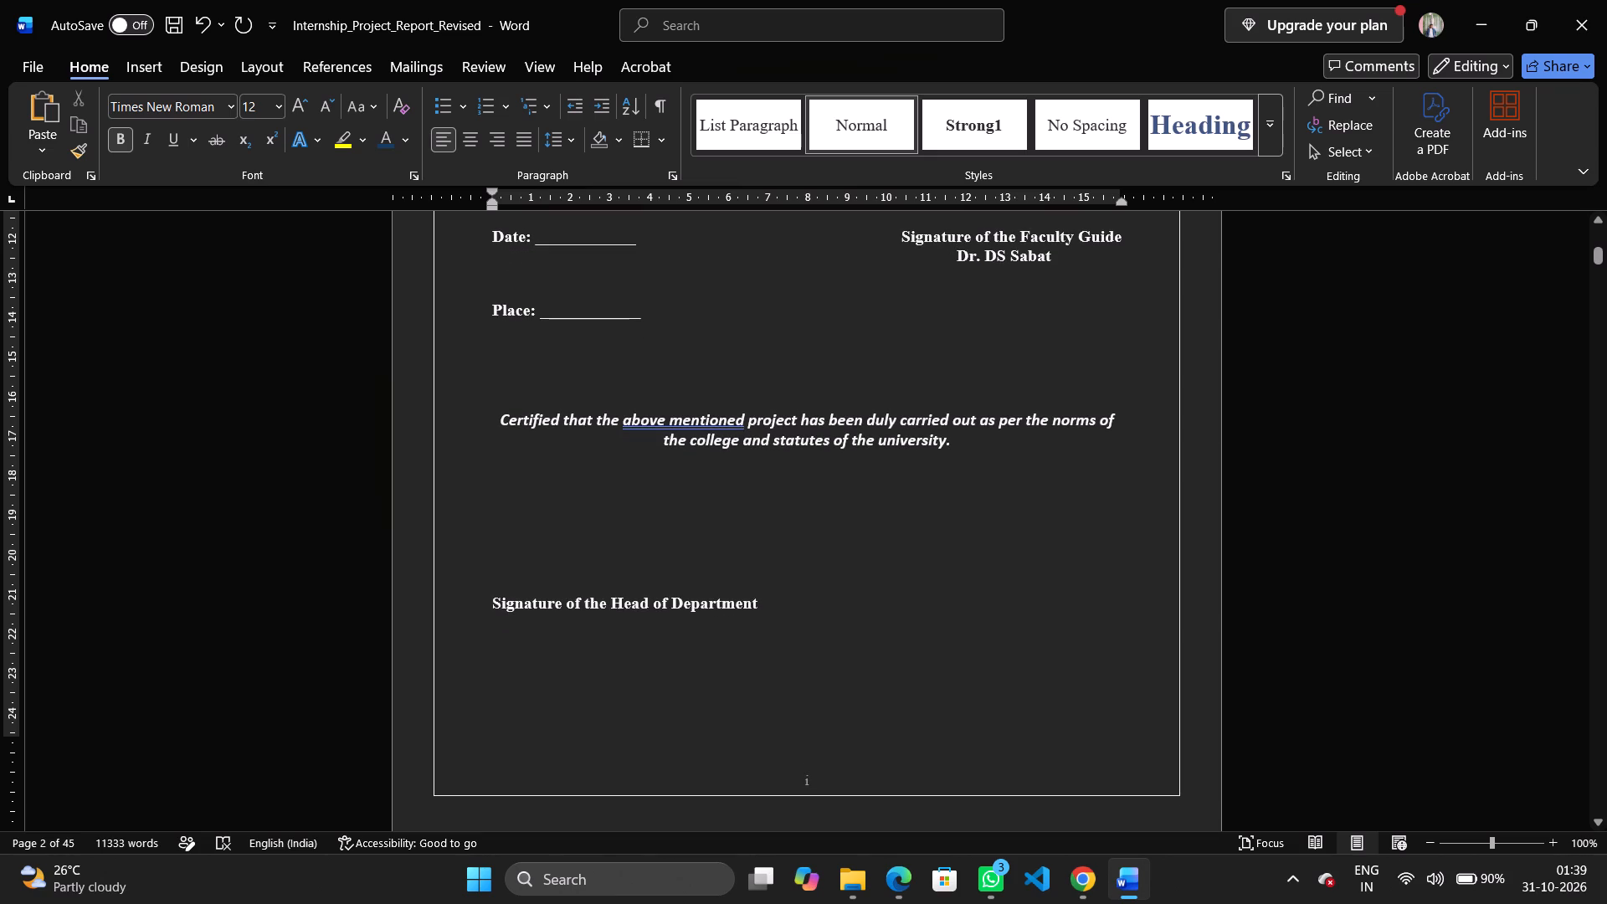
scroll(671, 463, "up", 1)
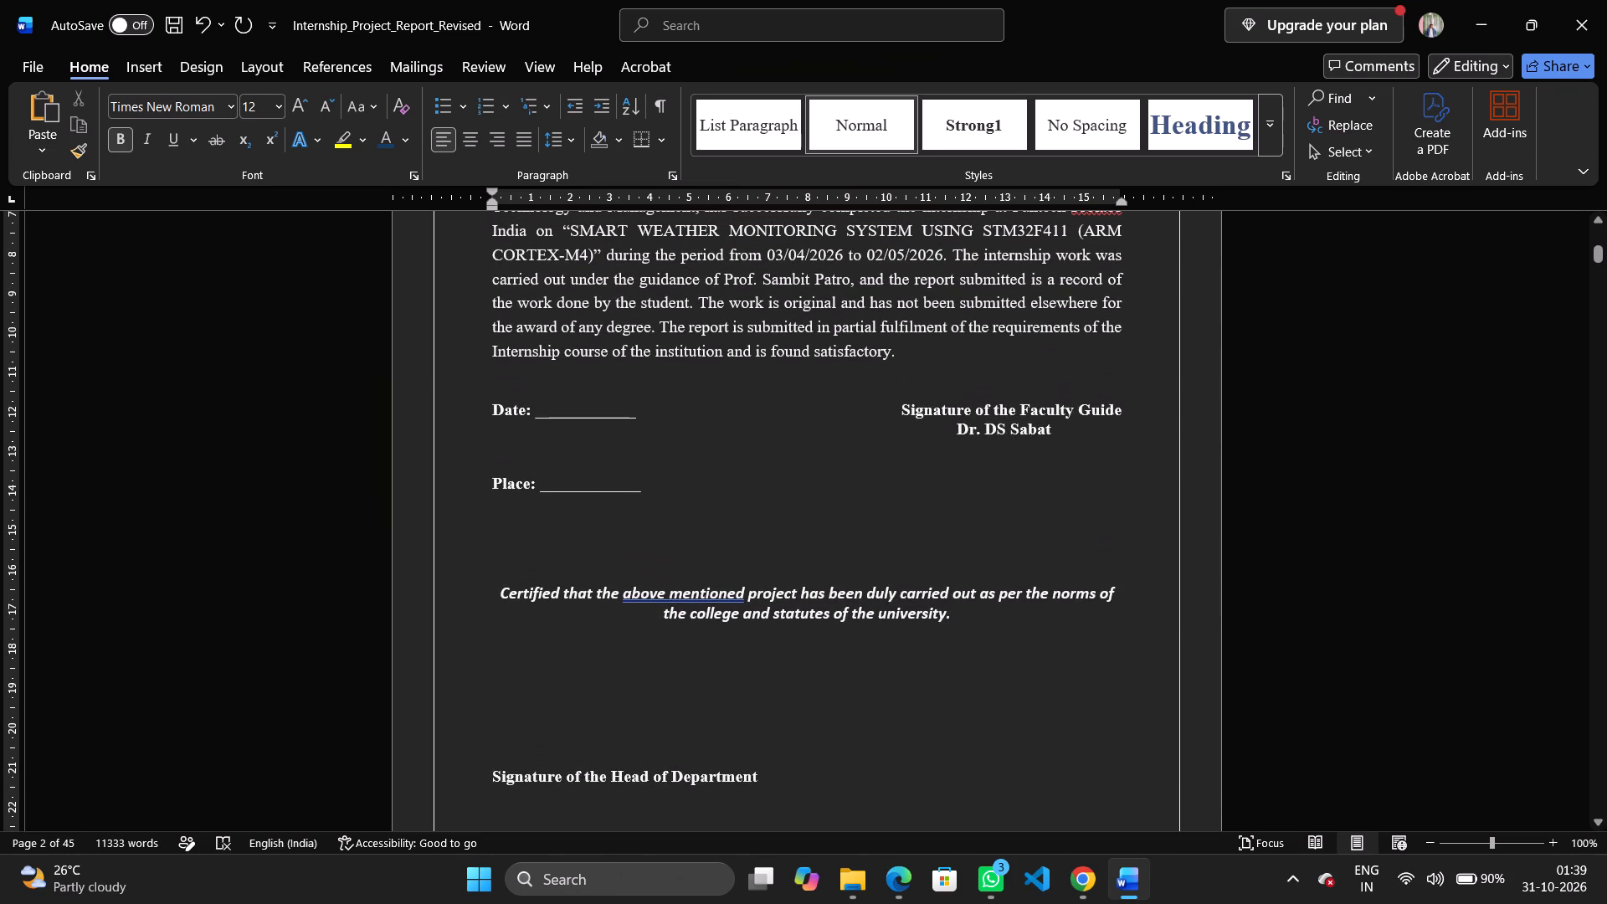
left_click_drag(496, 416, 627, 461)
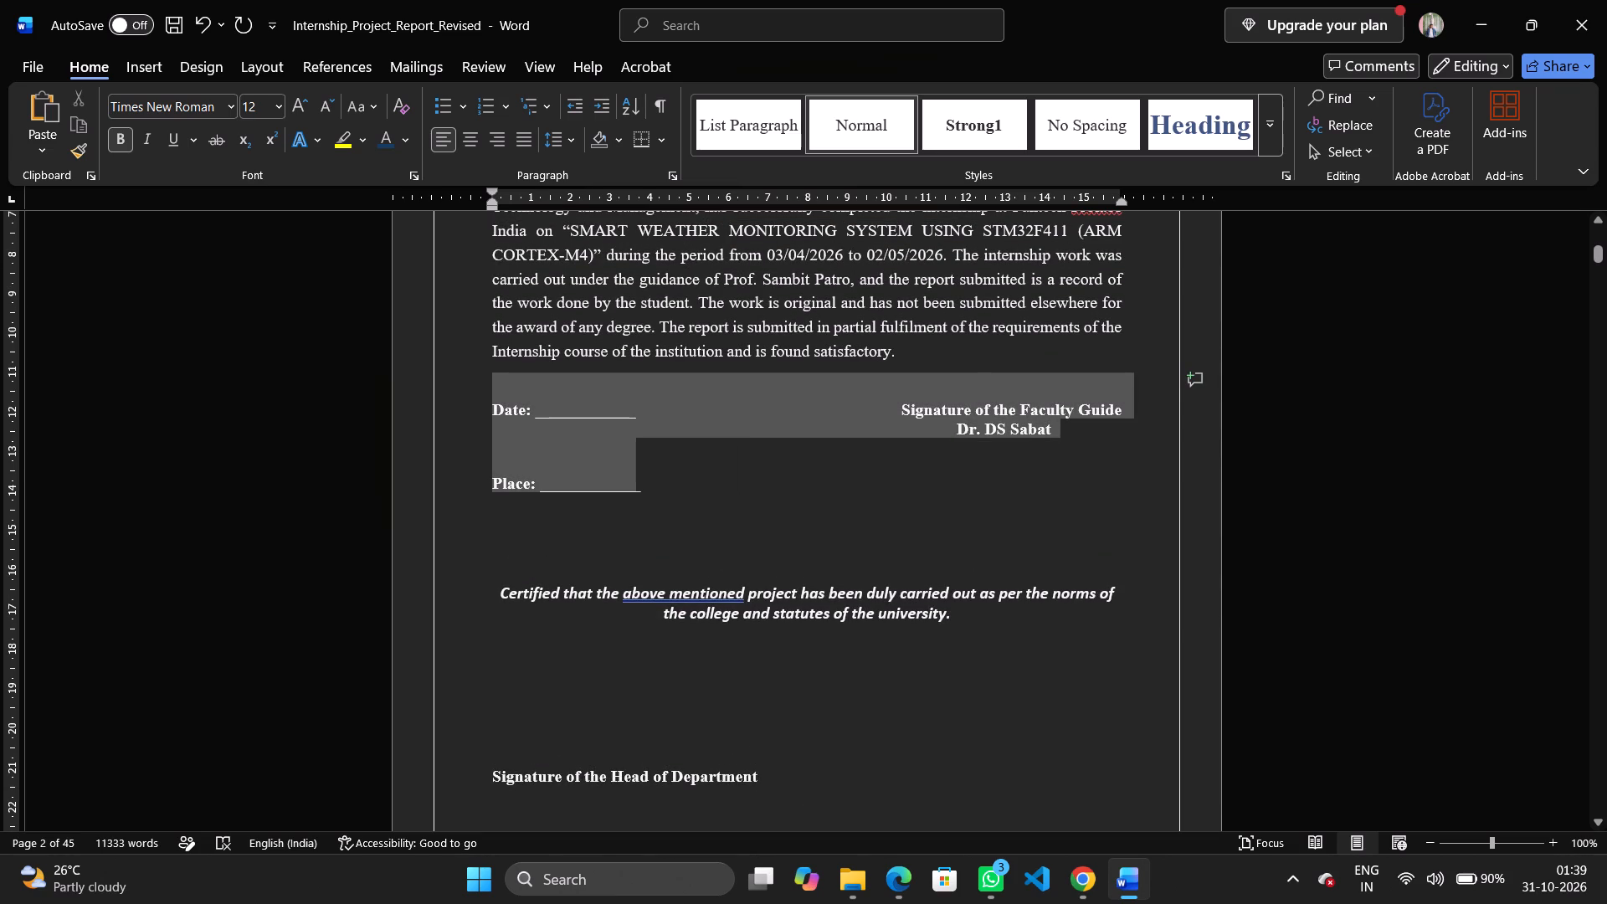
left_click_drag(627, 461, 627, 445)
left_click(639, 471)
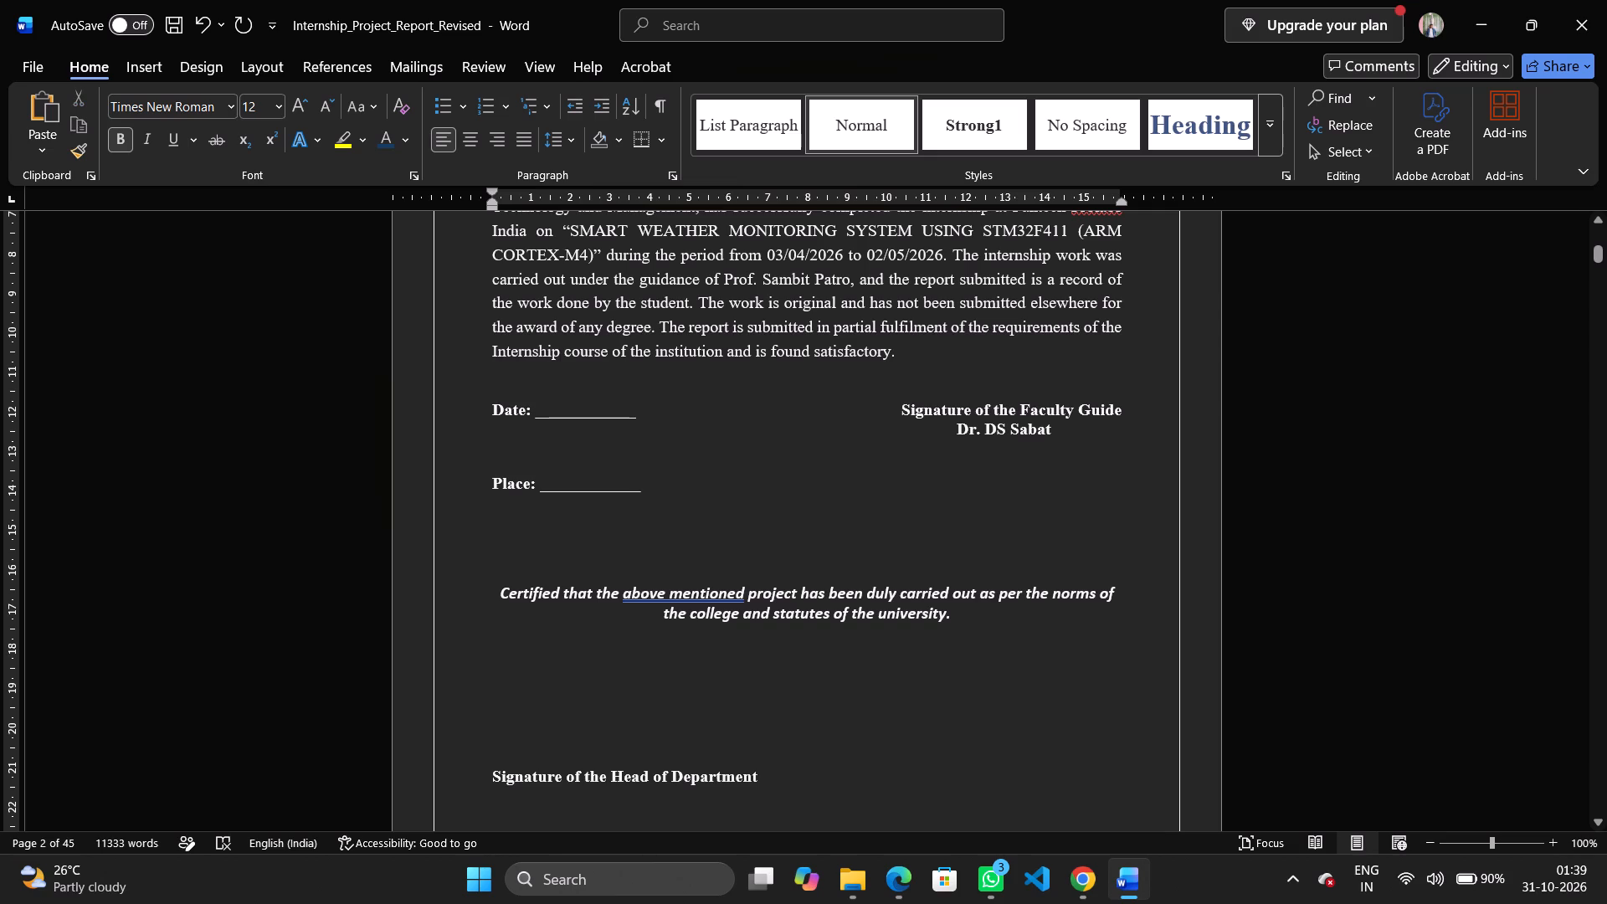
key("BackSpace")
key("BackSpace")
key("BackSpace")
key("BackSpace")
key("BackSpace")
key("BackSpace")
key("BackSpace")
key("BackSpace")
key("BackSpace")
key("BackSpace")
key("BackSpace")
key("BackSpace")
key("BackSpace")
key("BackSpace")
key("BackSpace")
key("BackSpace")
key("BackSpace")
key("BackSpace")
key("BackSpace")
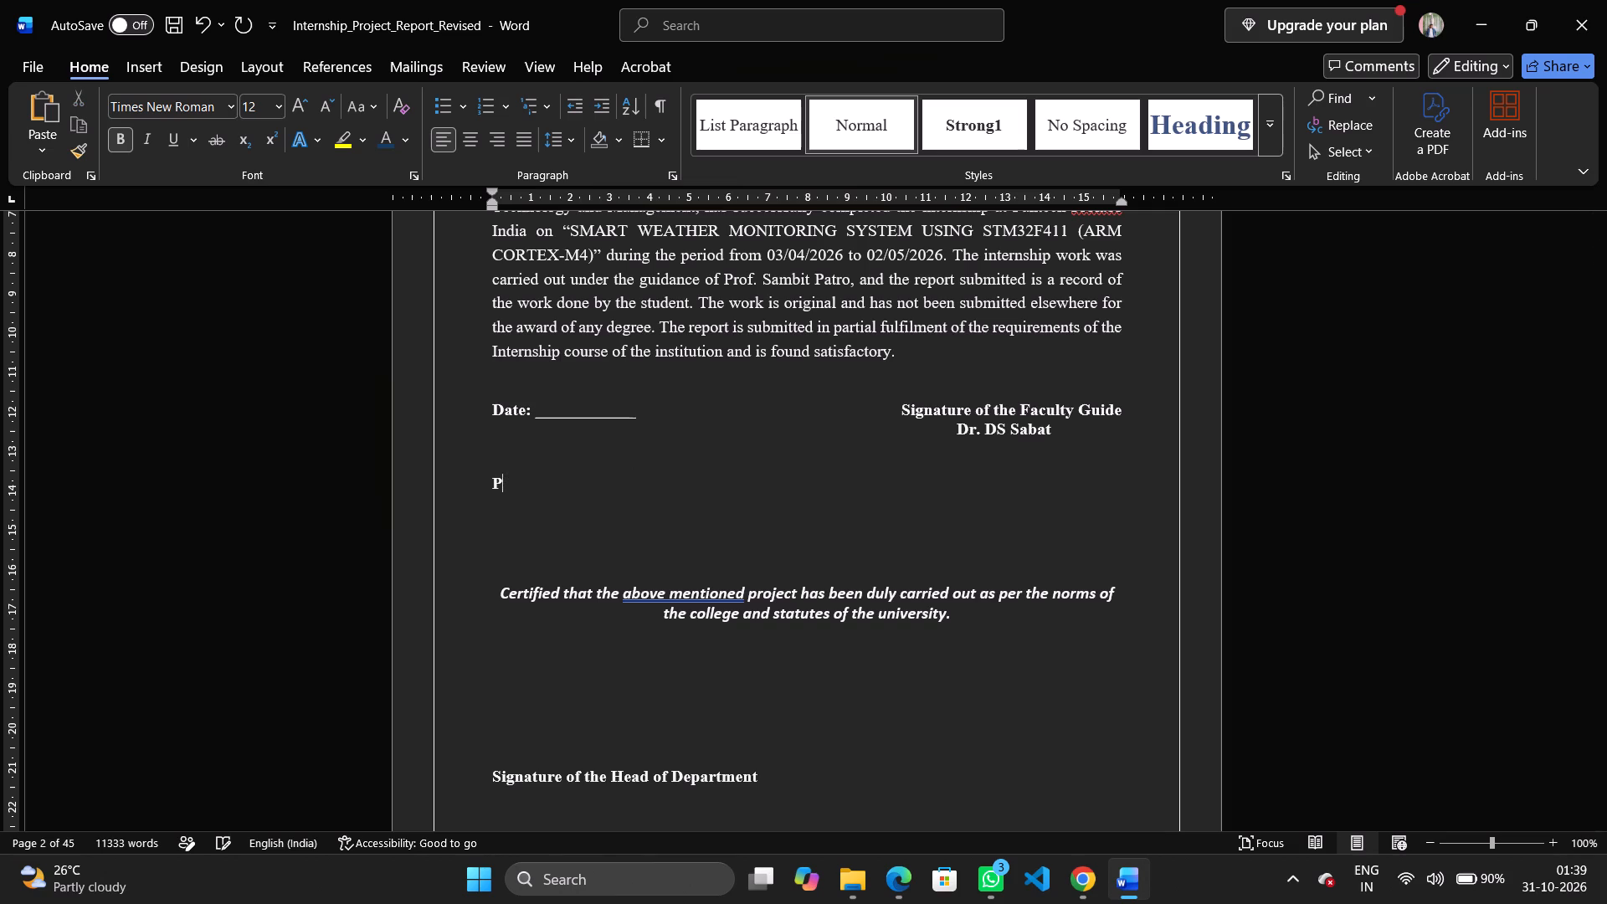
key("BackSpace")
Switch to the VLSI report in Edge, copy the head of department's signature block without the department seal, and return to Word.
scroll(731, 520, "down", 1)
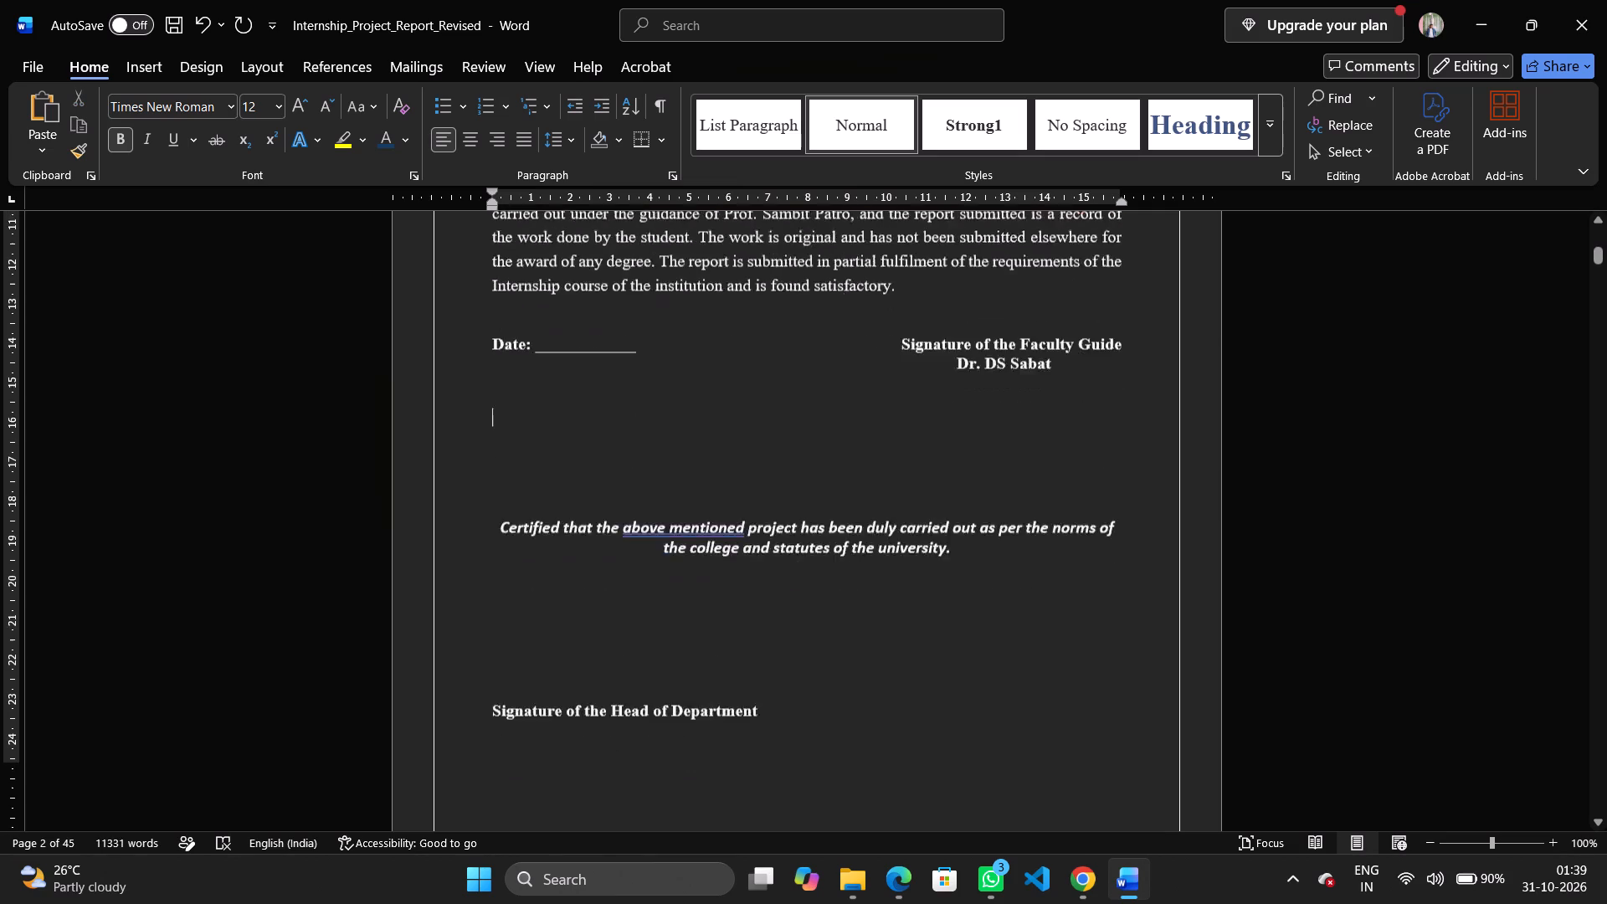
scroll(731, 520, "down", 1)
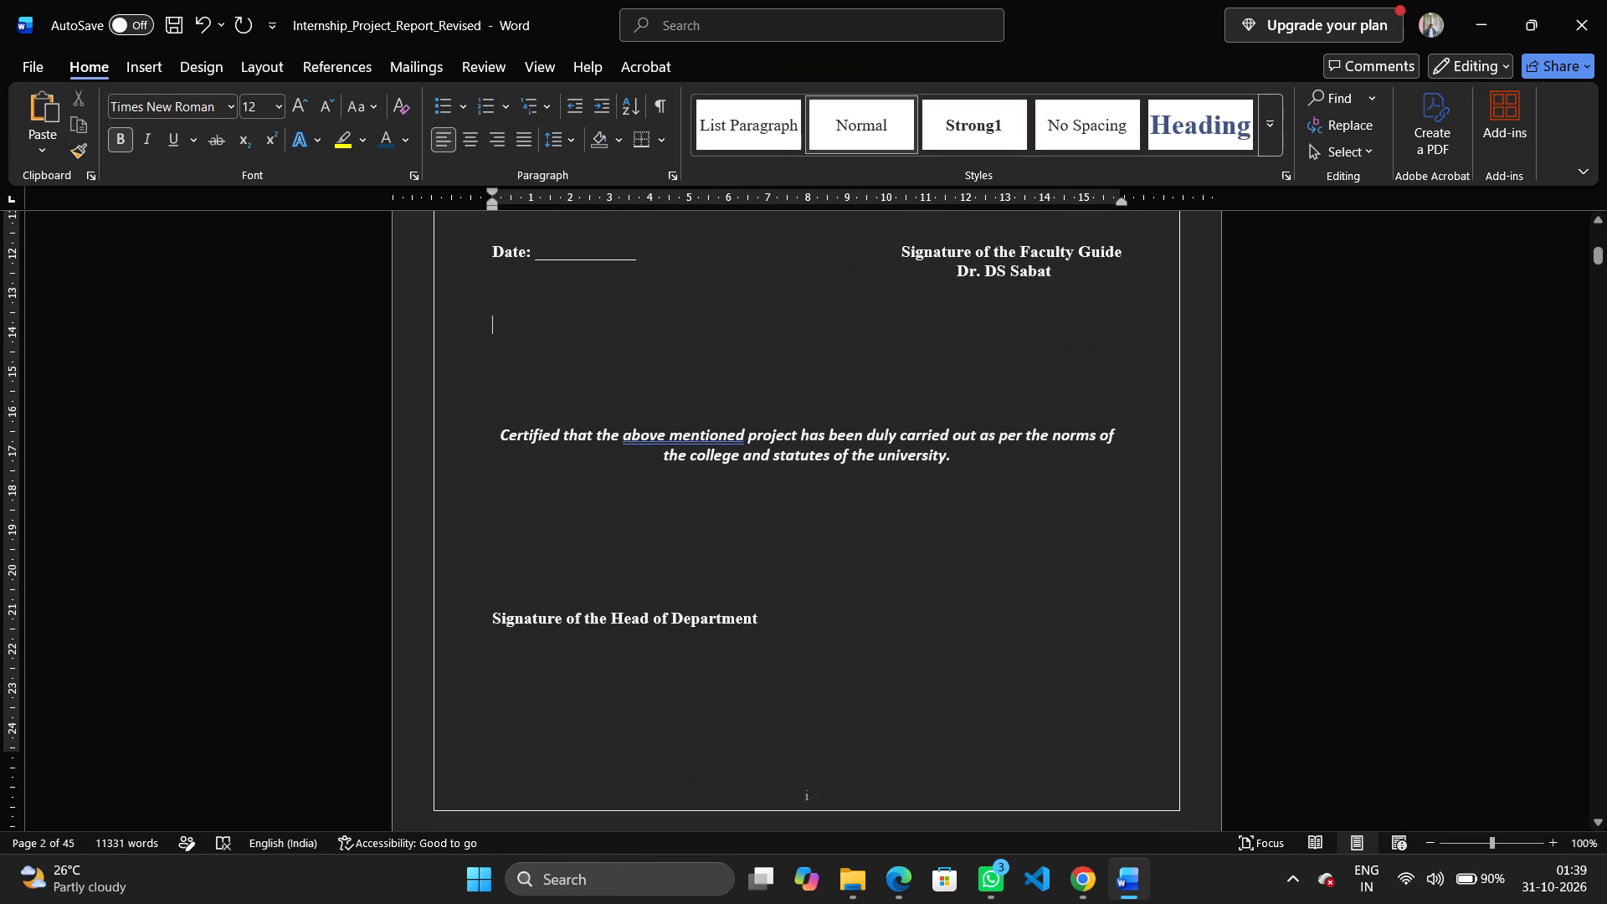
left_click(492, 621)
key("alt+Tab")
scroll(674, 639, "down", 1)
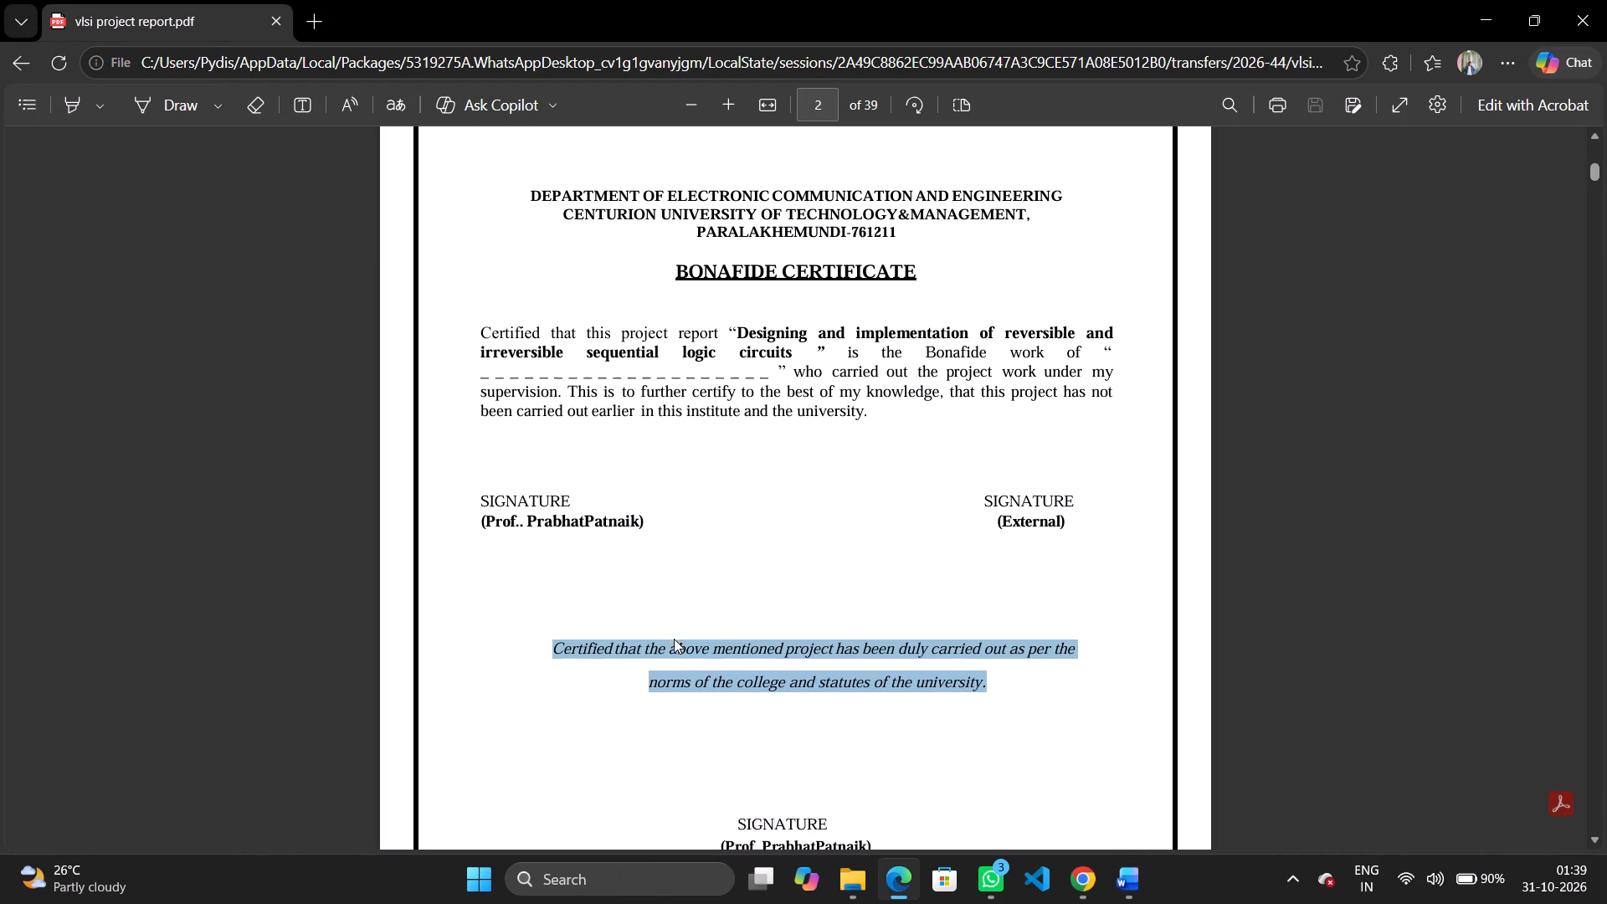
scroll(674, 639, "down", 1)
left_click_drag(735, 529, 875, 722)
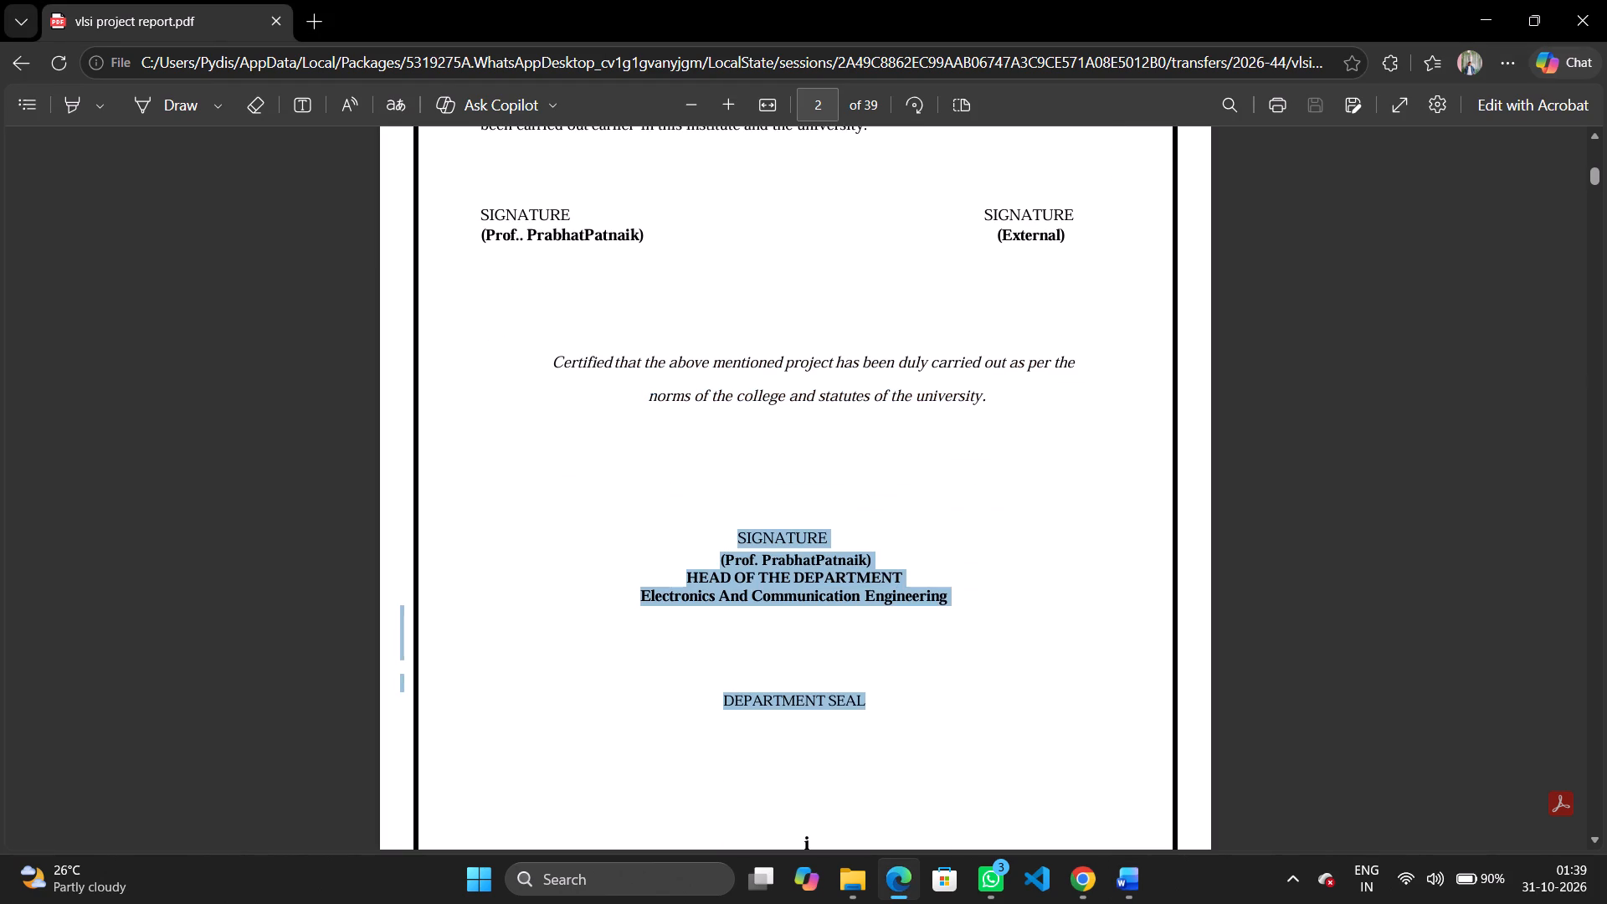
left_click_drag(875, 722, 999, 582)
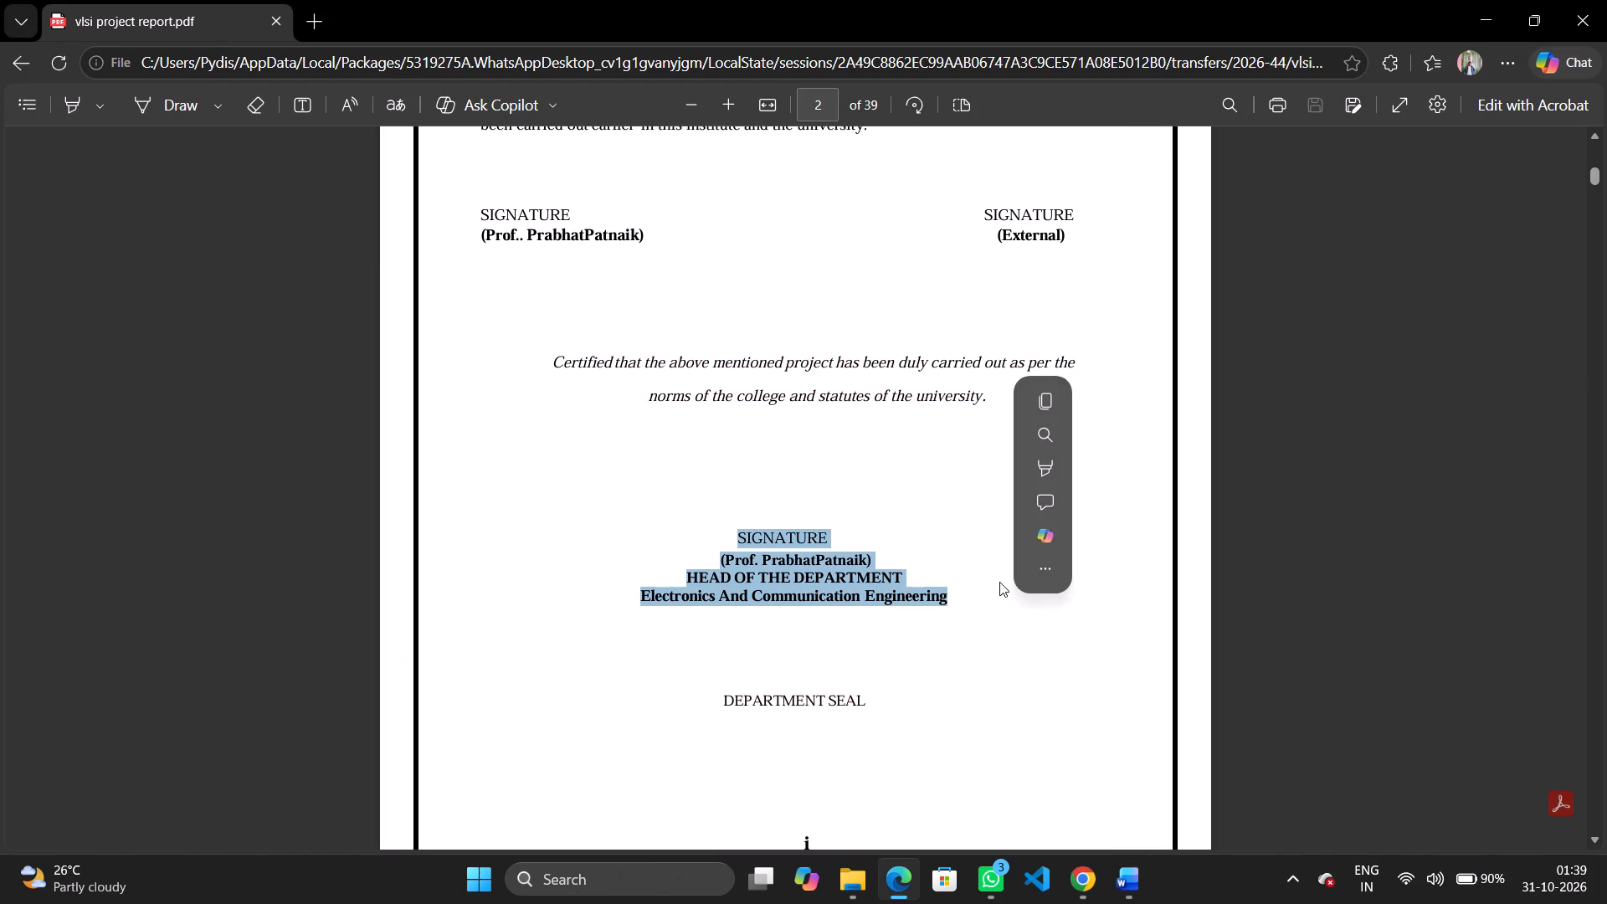
key("ctrl+c")
key("alt+Tab")
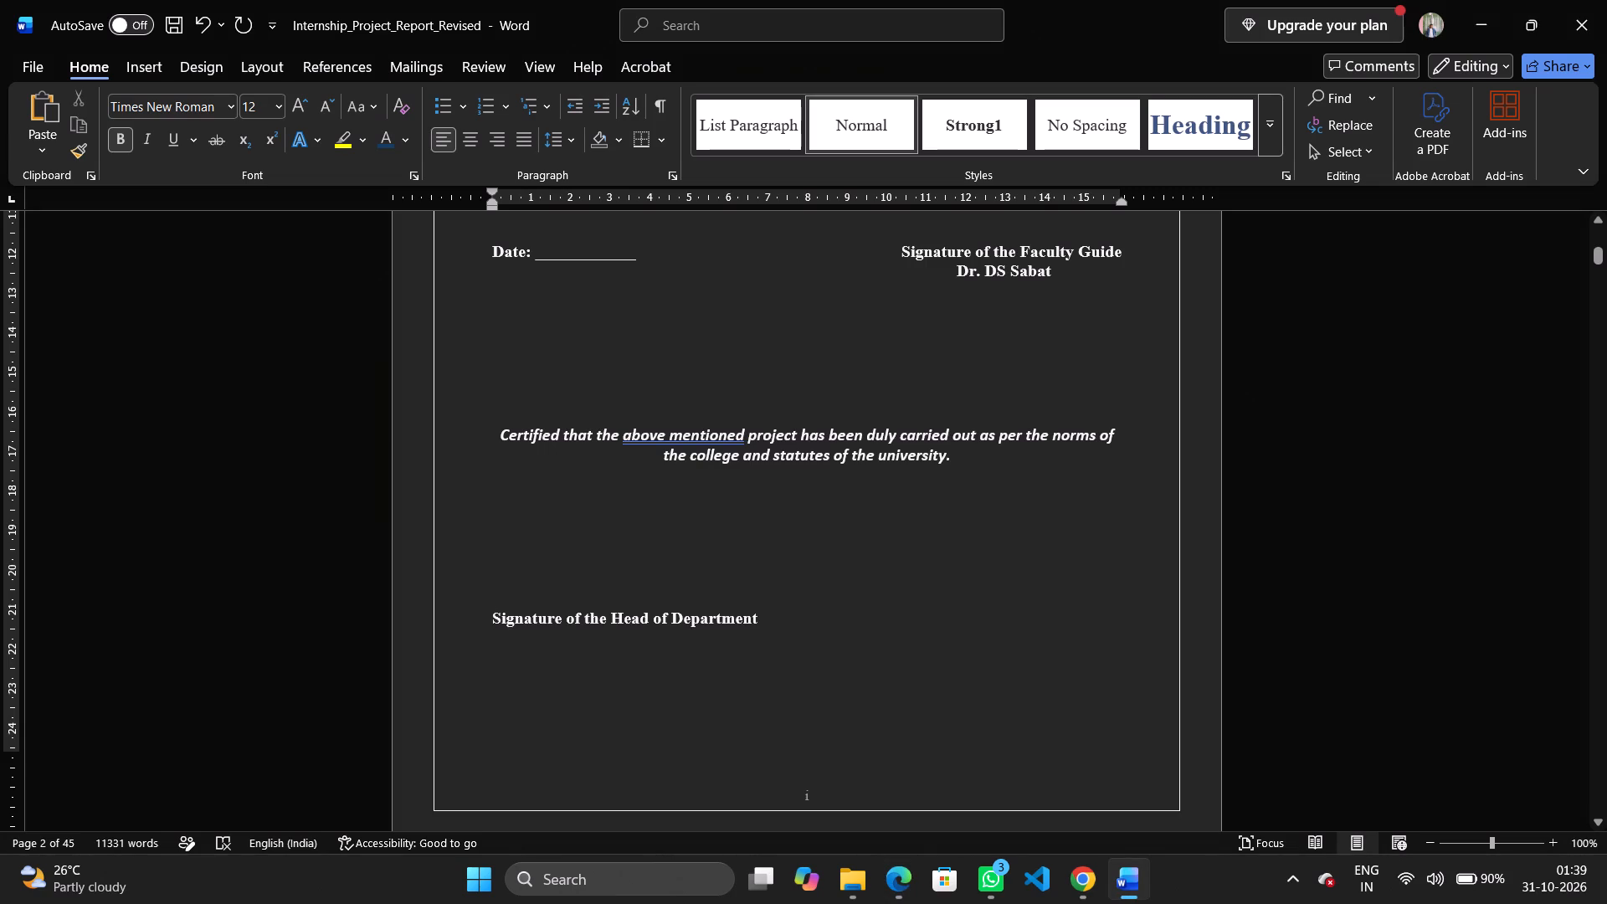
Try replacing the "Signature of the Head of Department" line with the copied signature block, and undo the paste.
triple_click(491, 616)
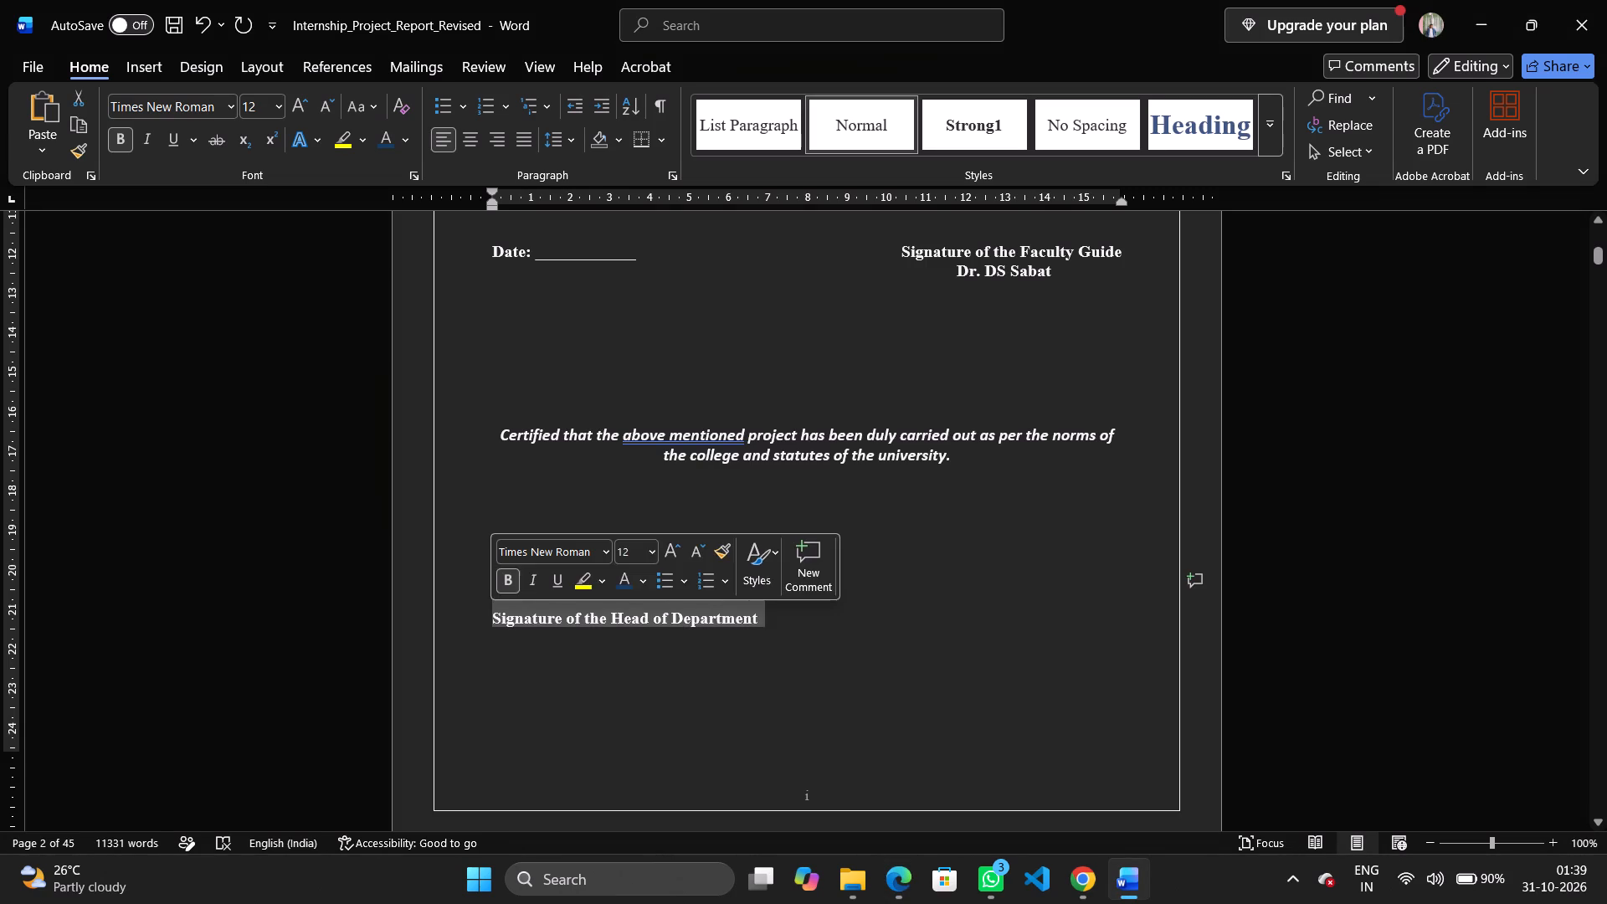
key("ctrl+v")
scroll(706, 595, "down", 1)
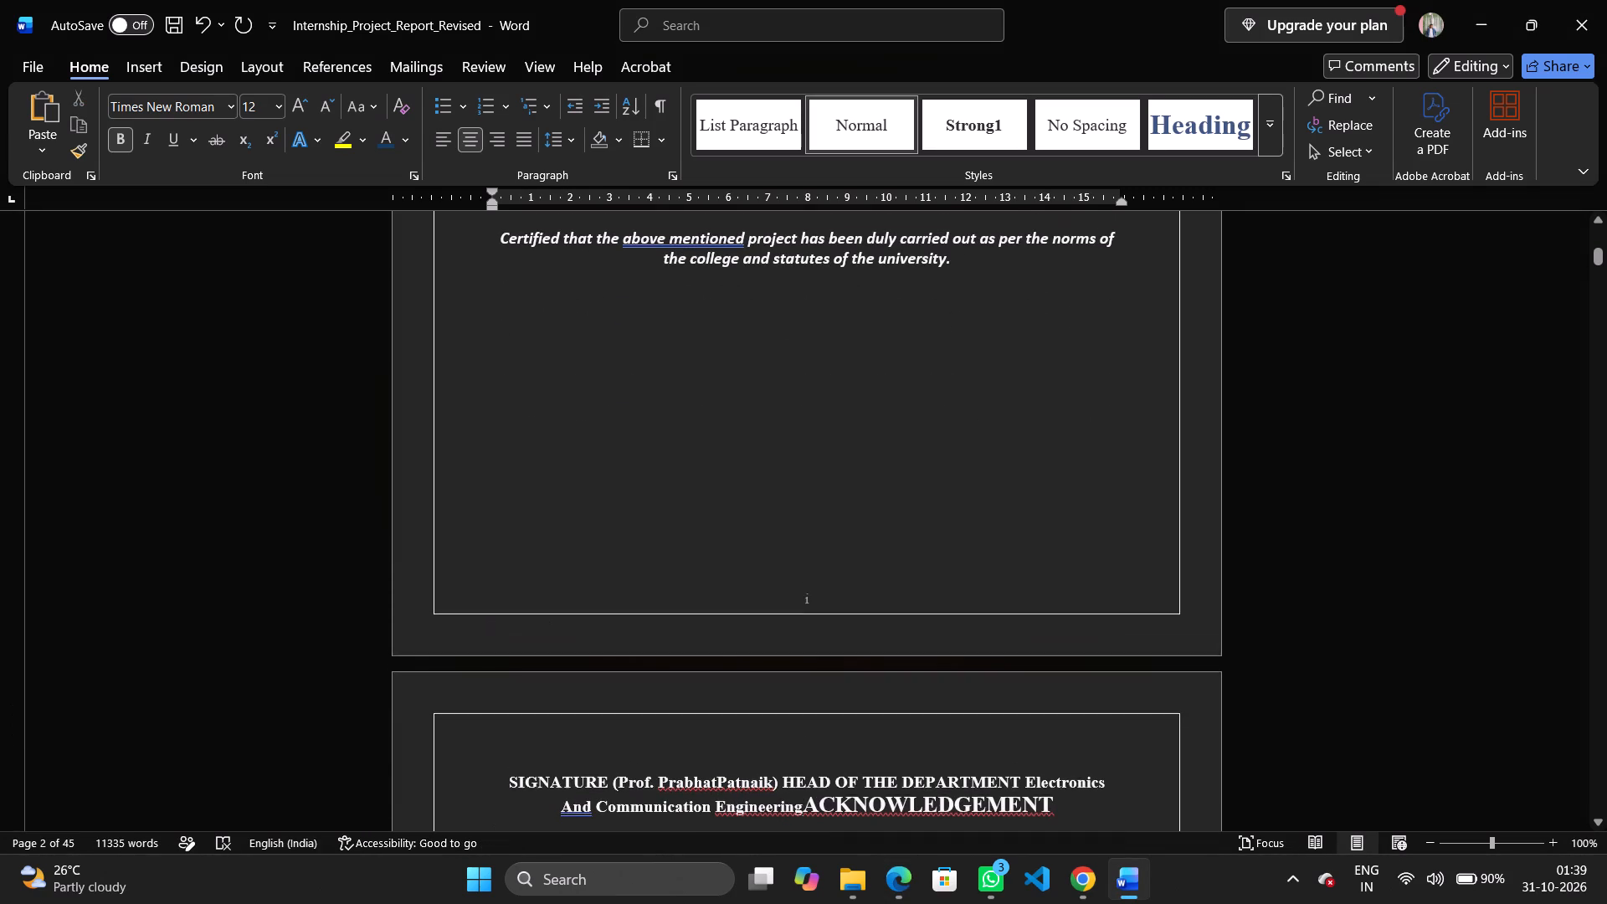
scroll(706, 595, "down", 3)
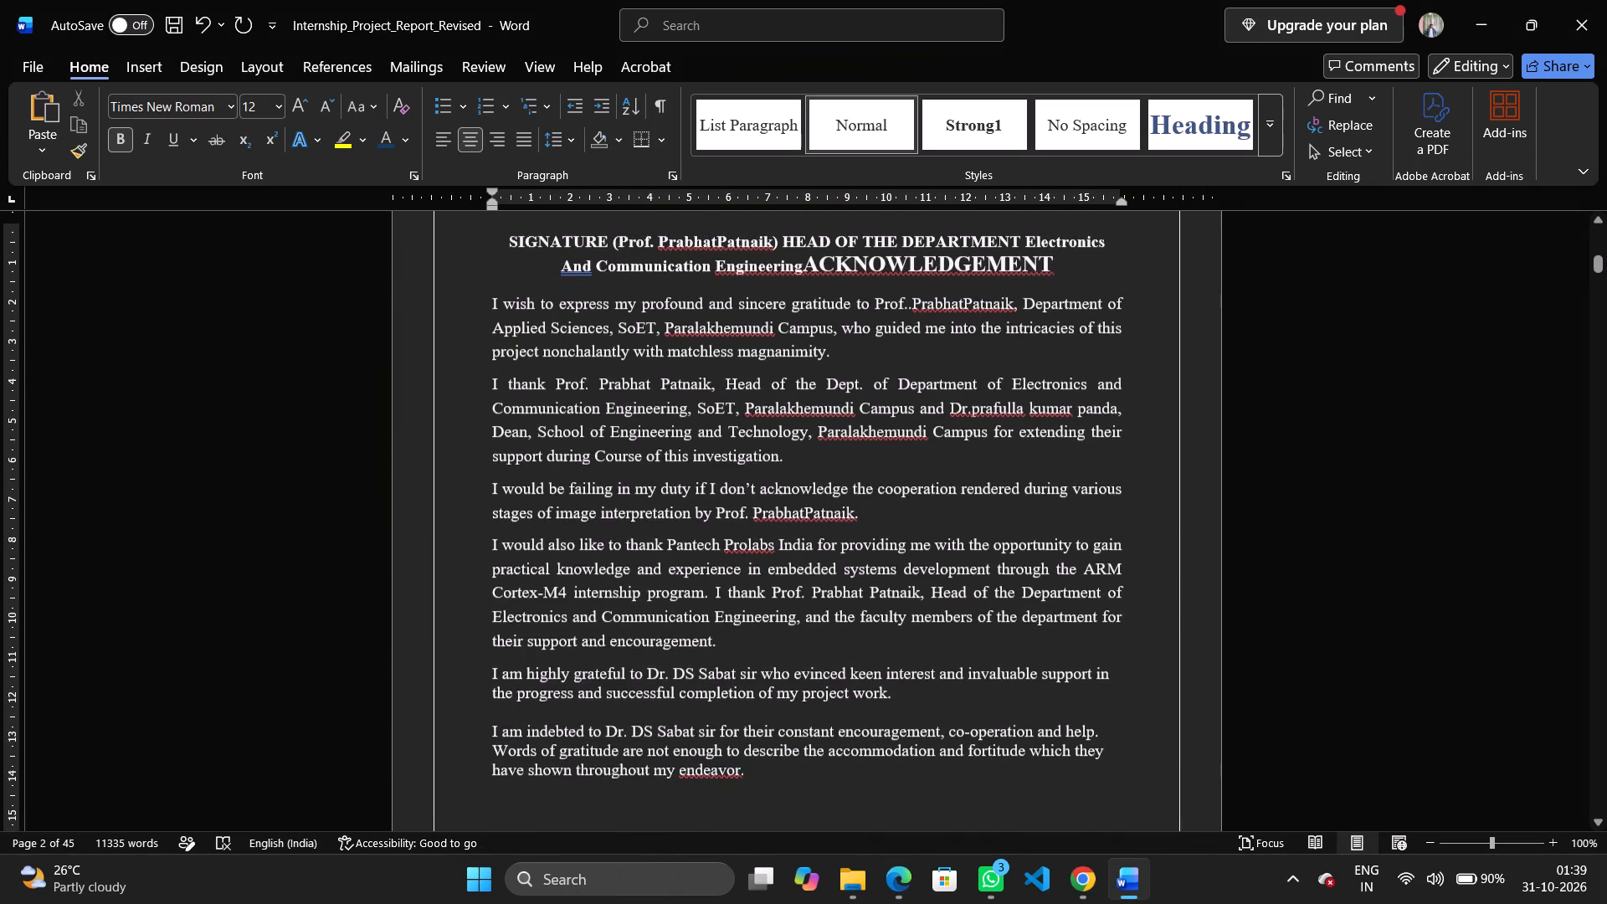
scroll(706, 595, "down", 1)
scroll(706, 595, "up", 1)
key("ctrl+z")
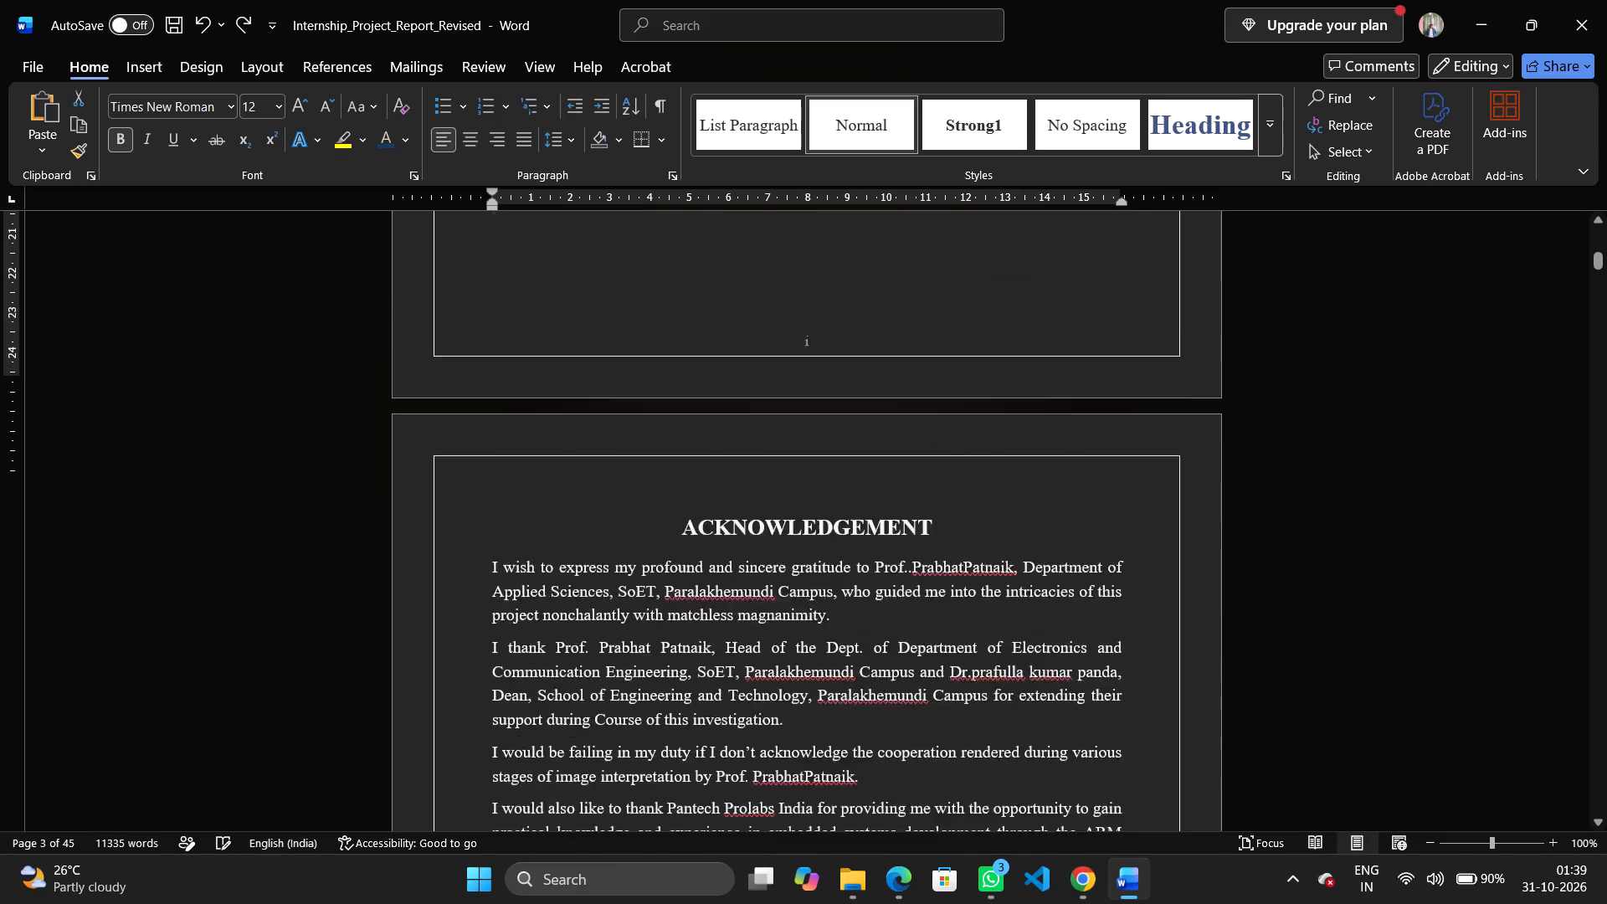
Delete the "Signature of the Head of Department" line from the bonafide certificate.
scroll(706, 595, "up", 1)
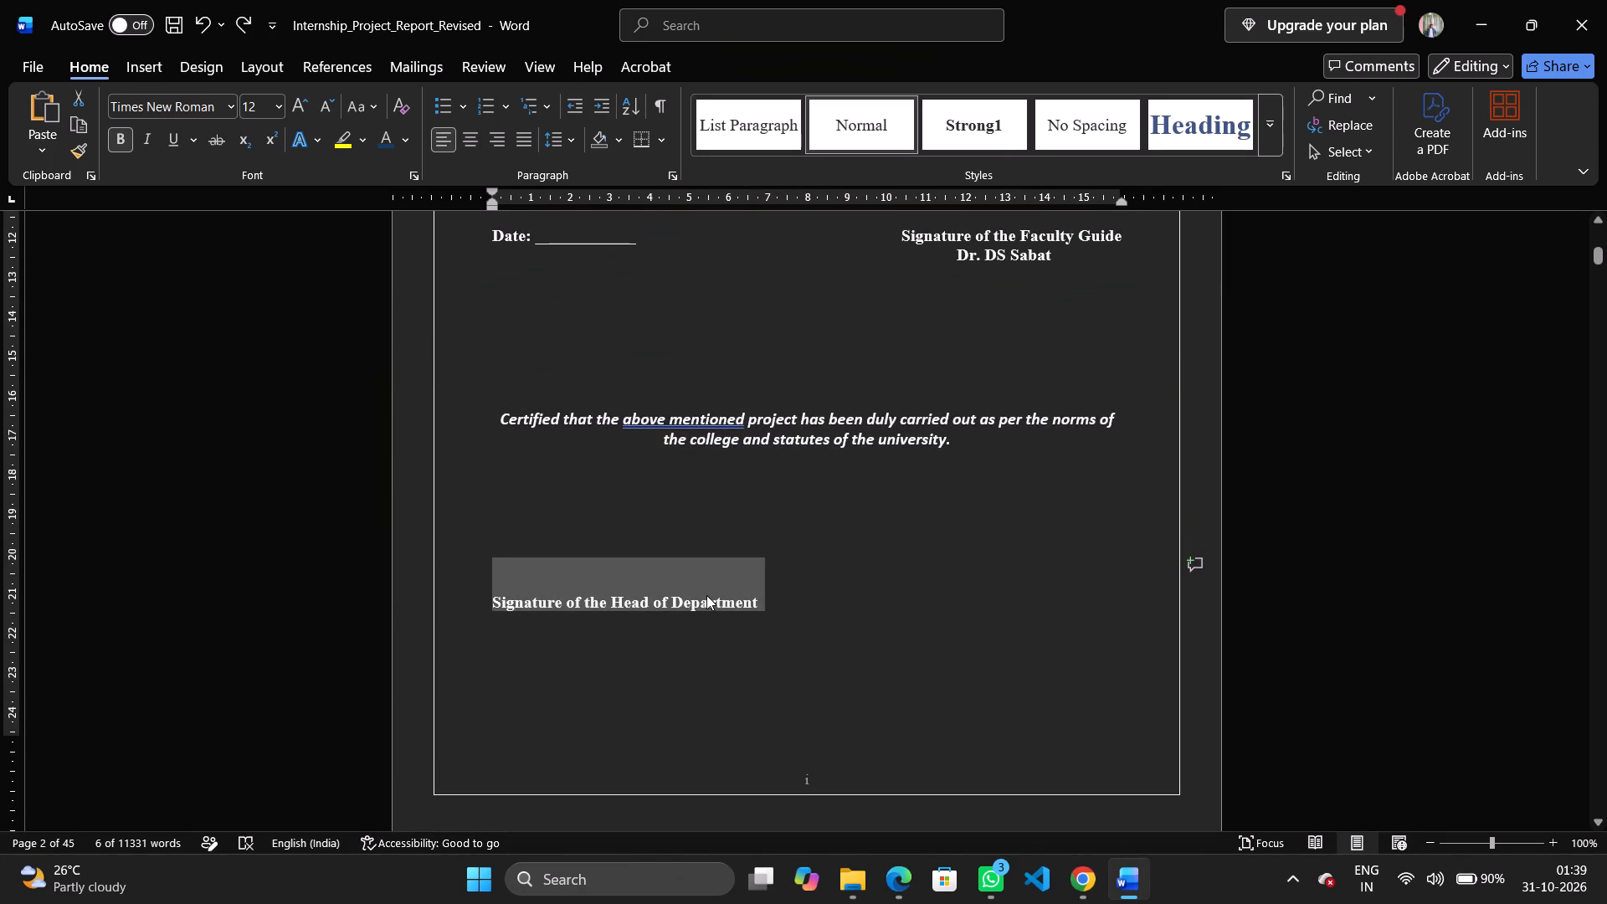
key("BackSpace")
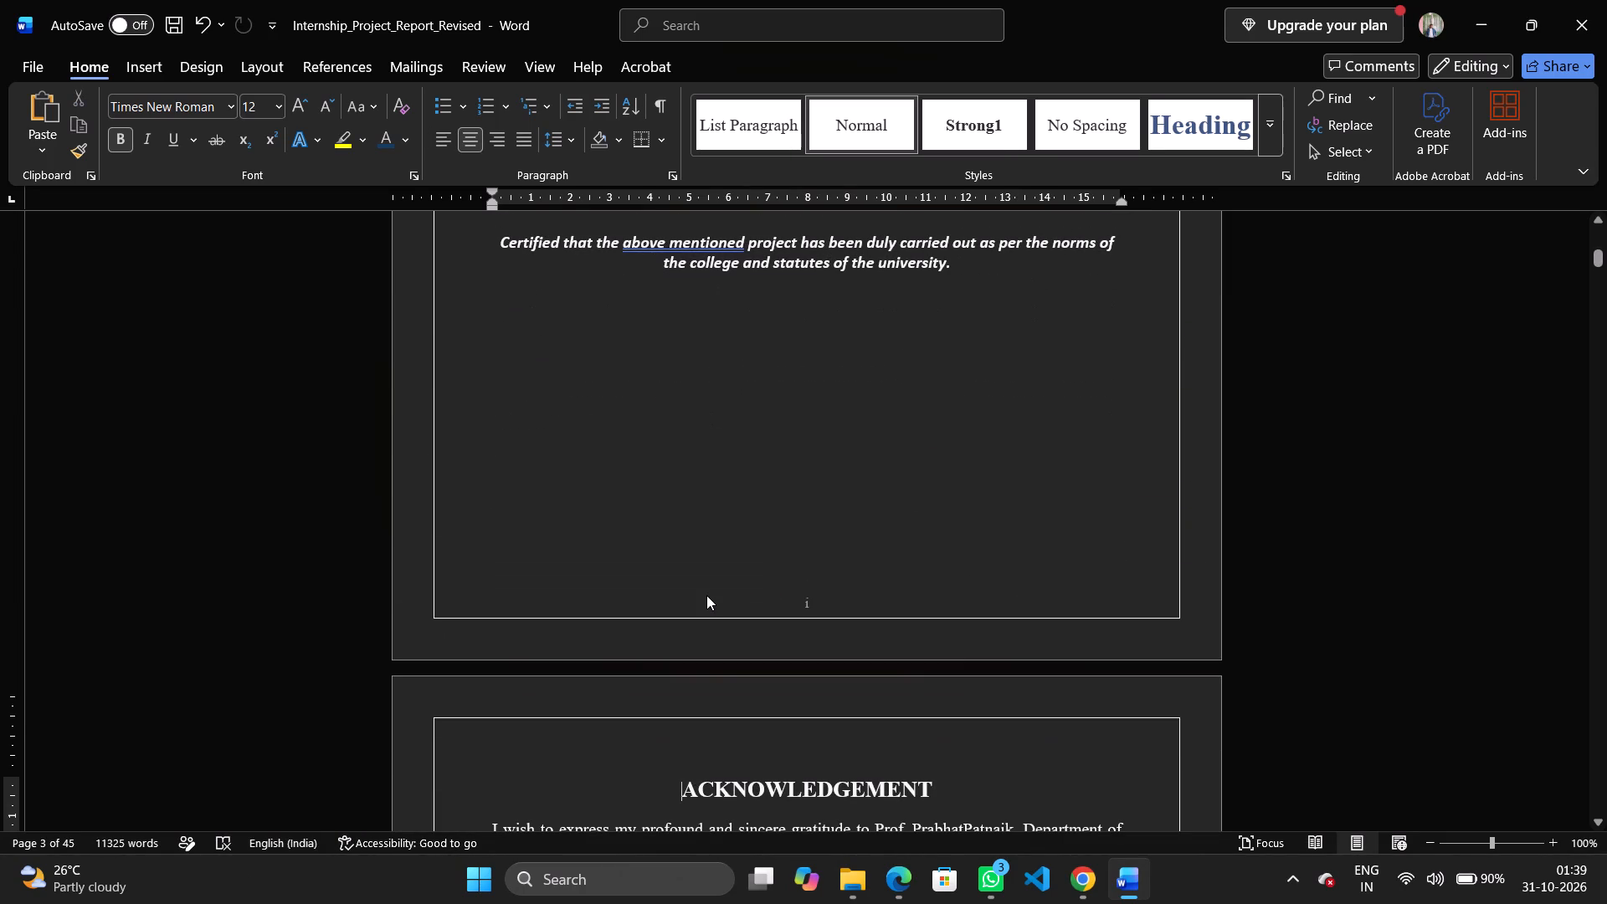
scroll(706, 595, "up", 1)
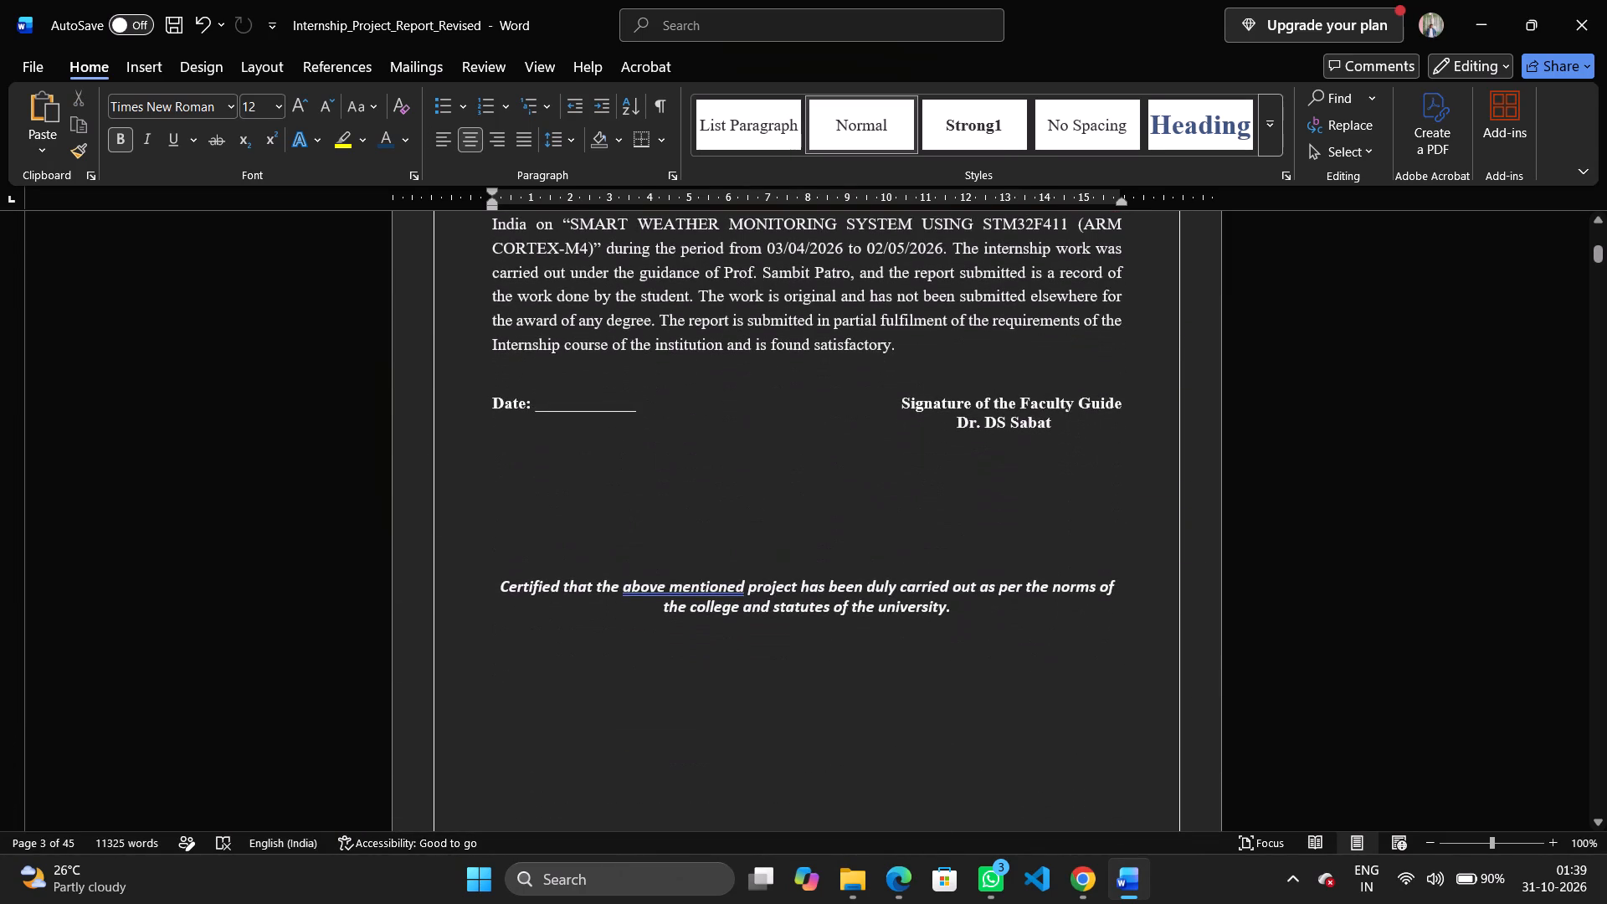
Paste the copied head of department signature block below the certification statement and split it into four lines within one paragraph.
scroll(790, 641, "down", 1)
left_click(964, 521)
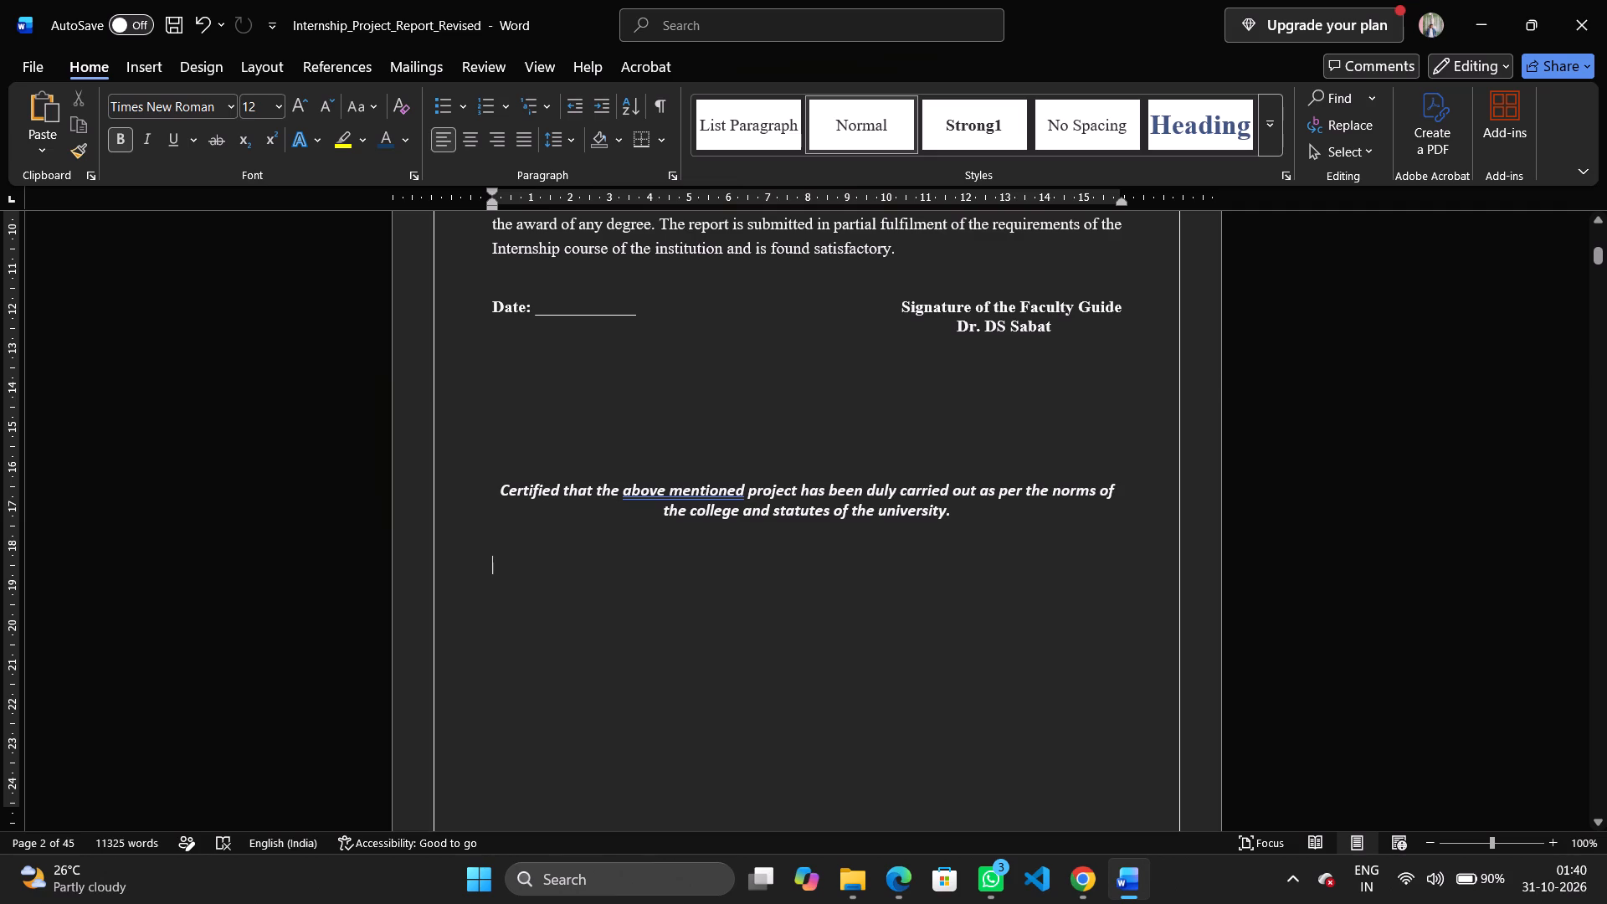
key("ctrl+v")
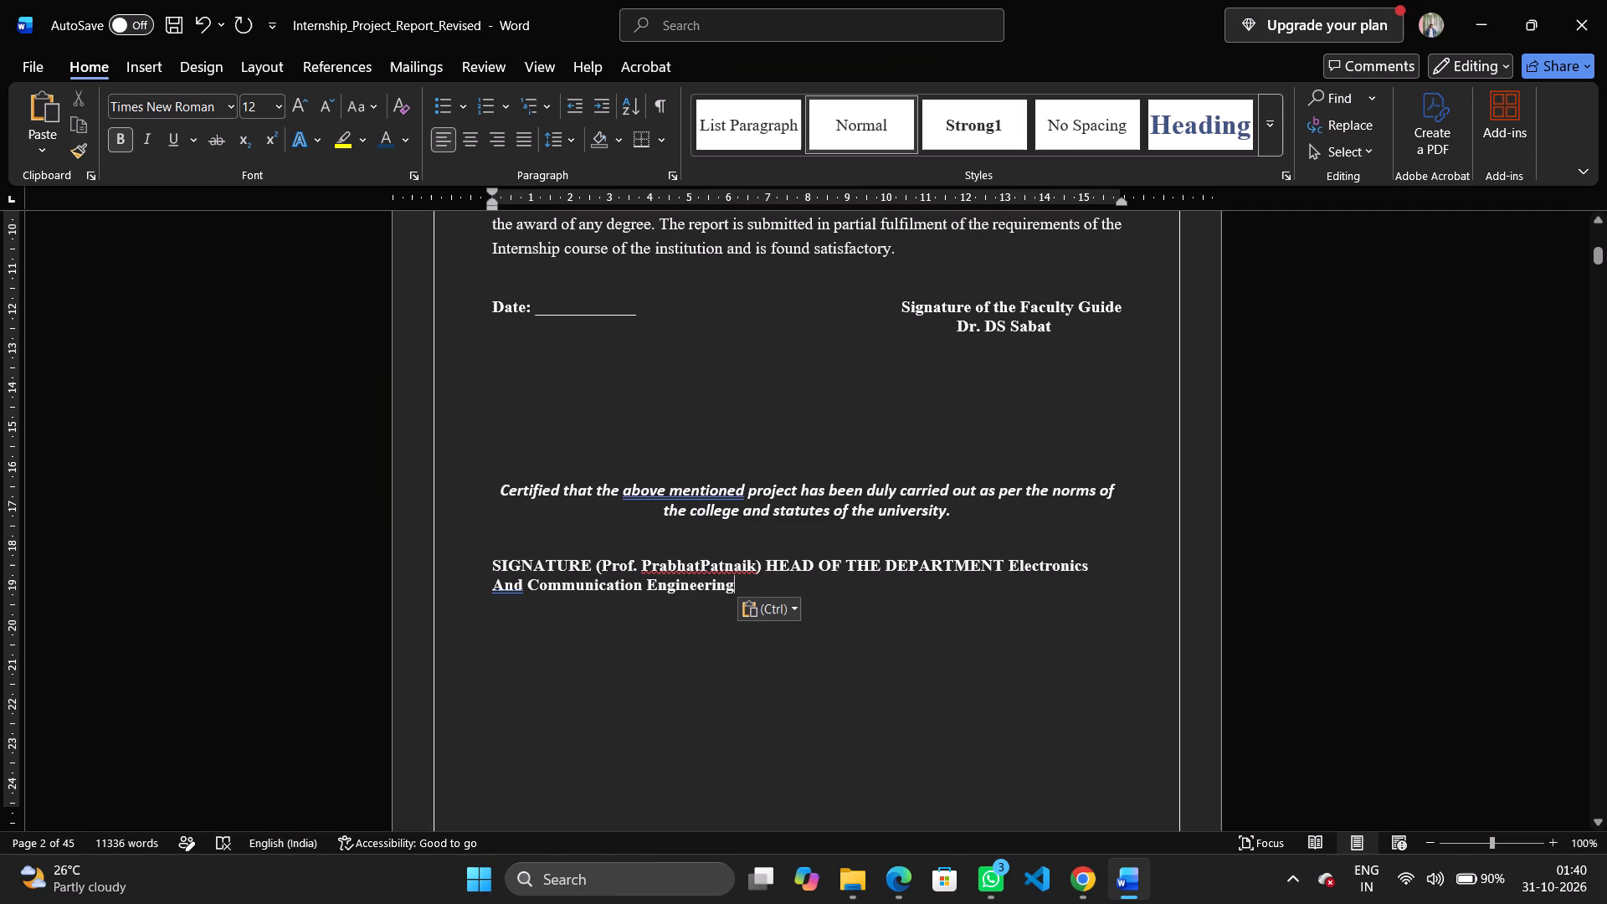
left_click(596, 566)
key("Return")
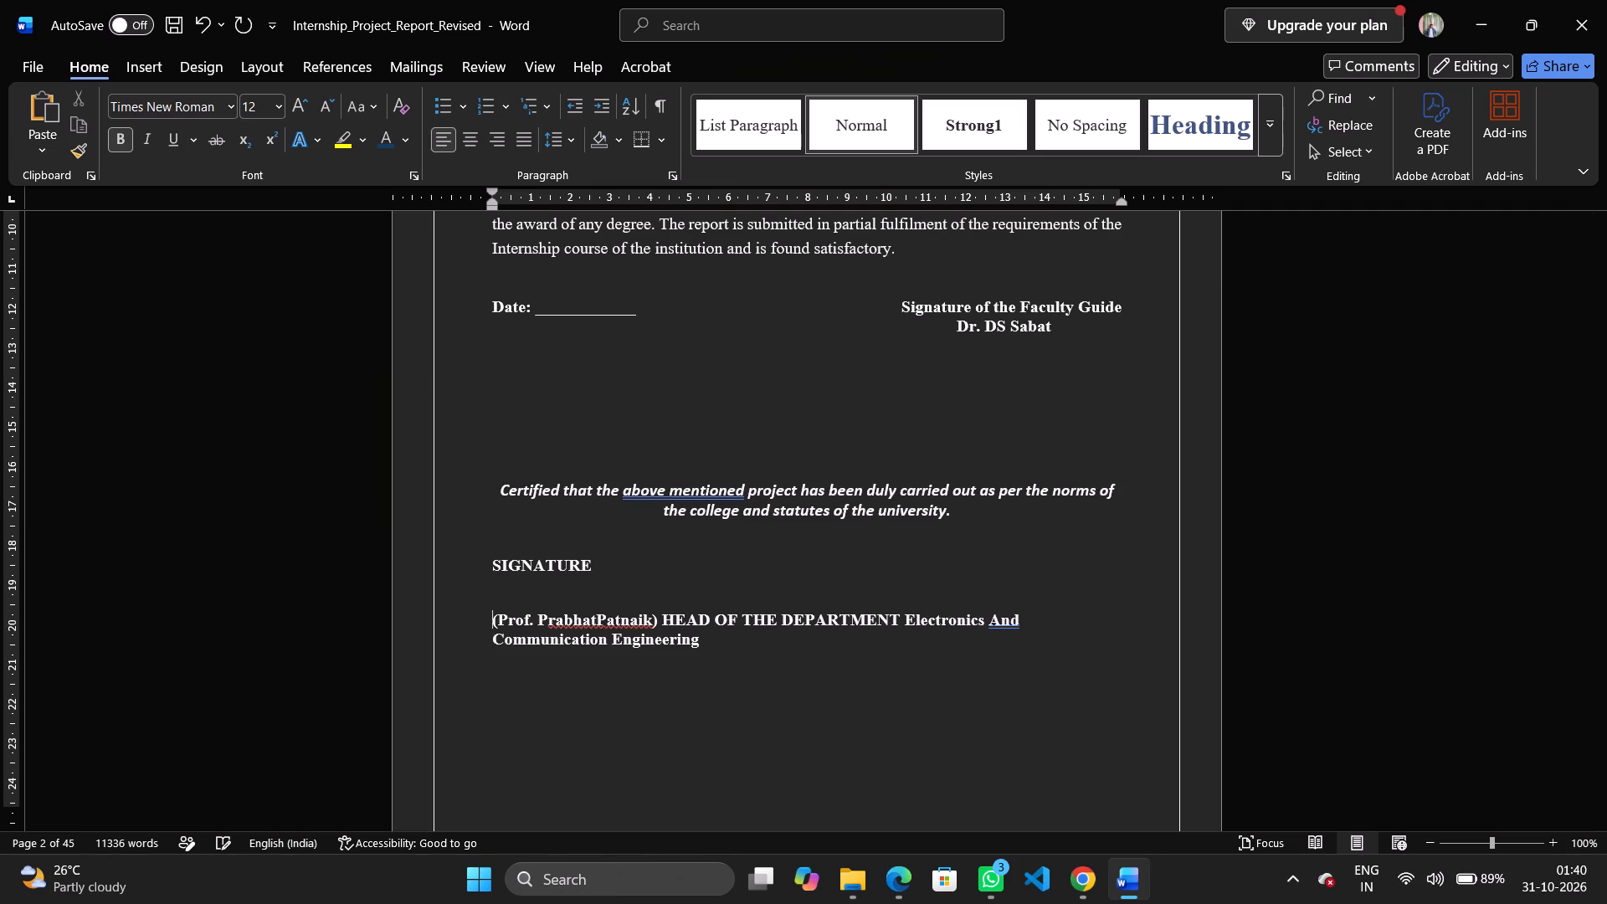
key("BackSpace")
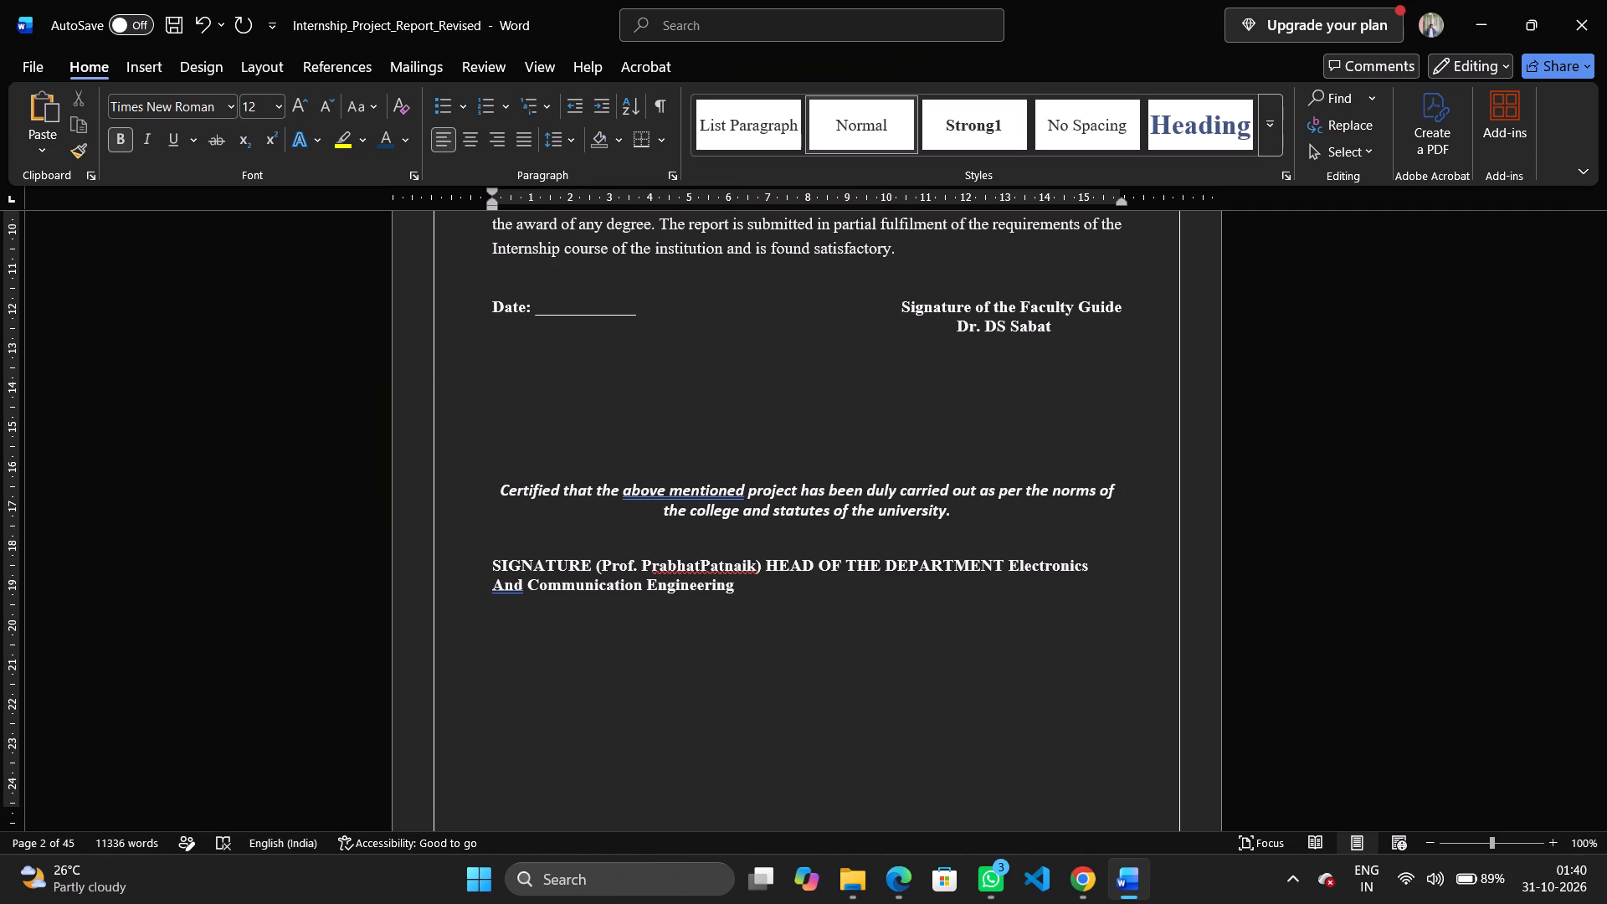
key("shift+Return")
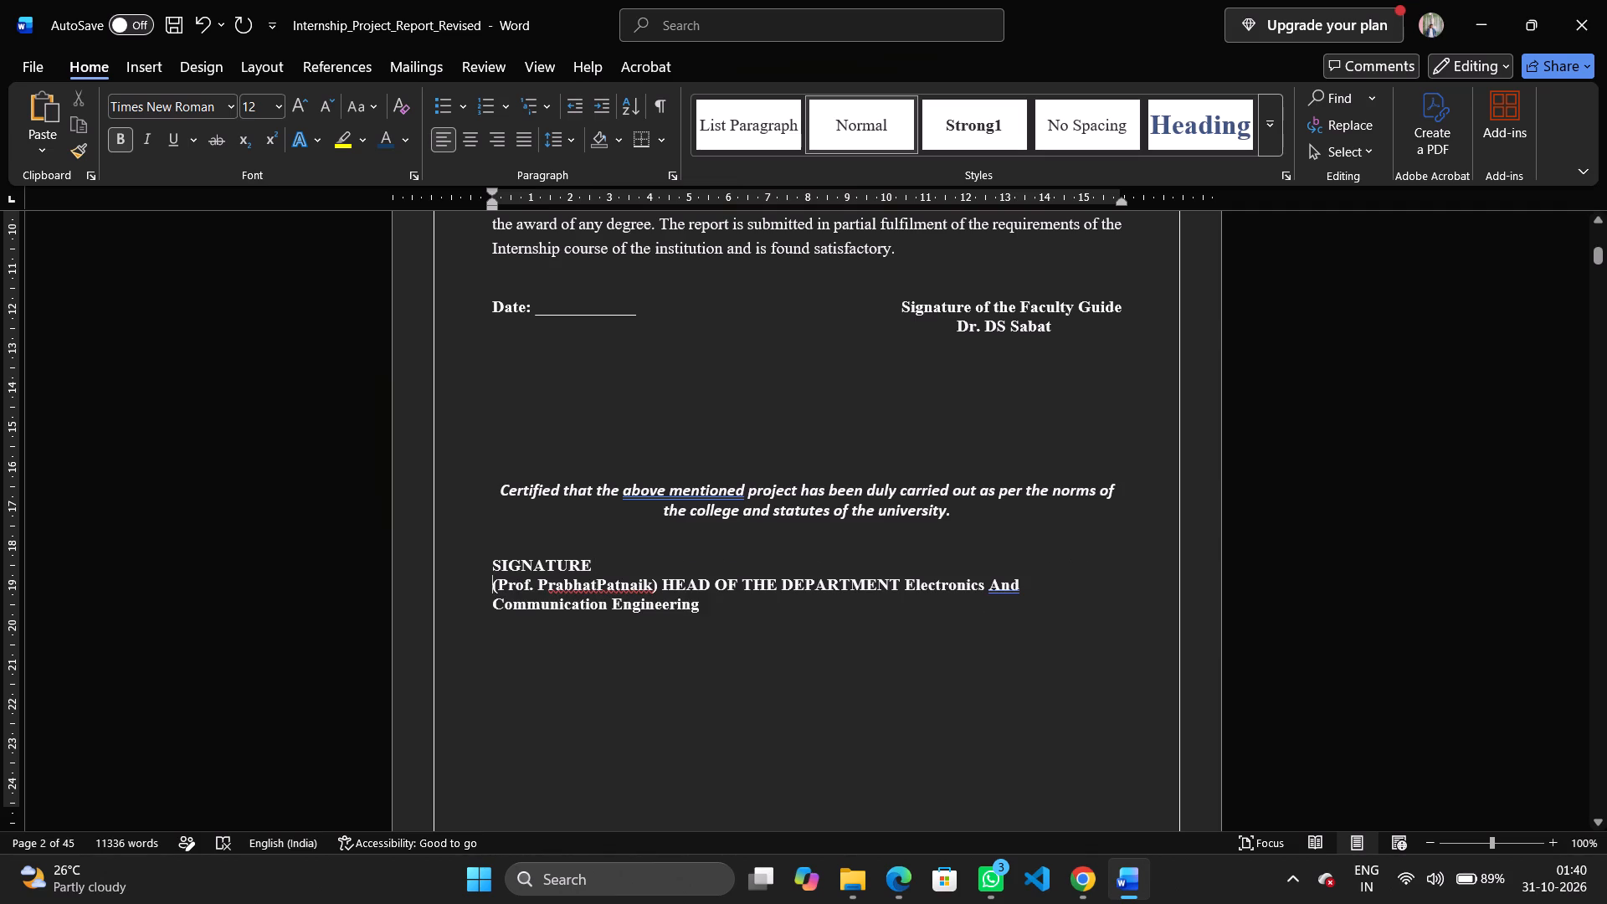
left_click(658, 584)
key("shift+Return")
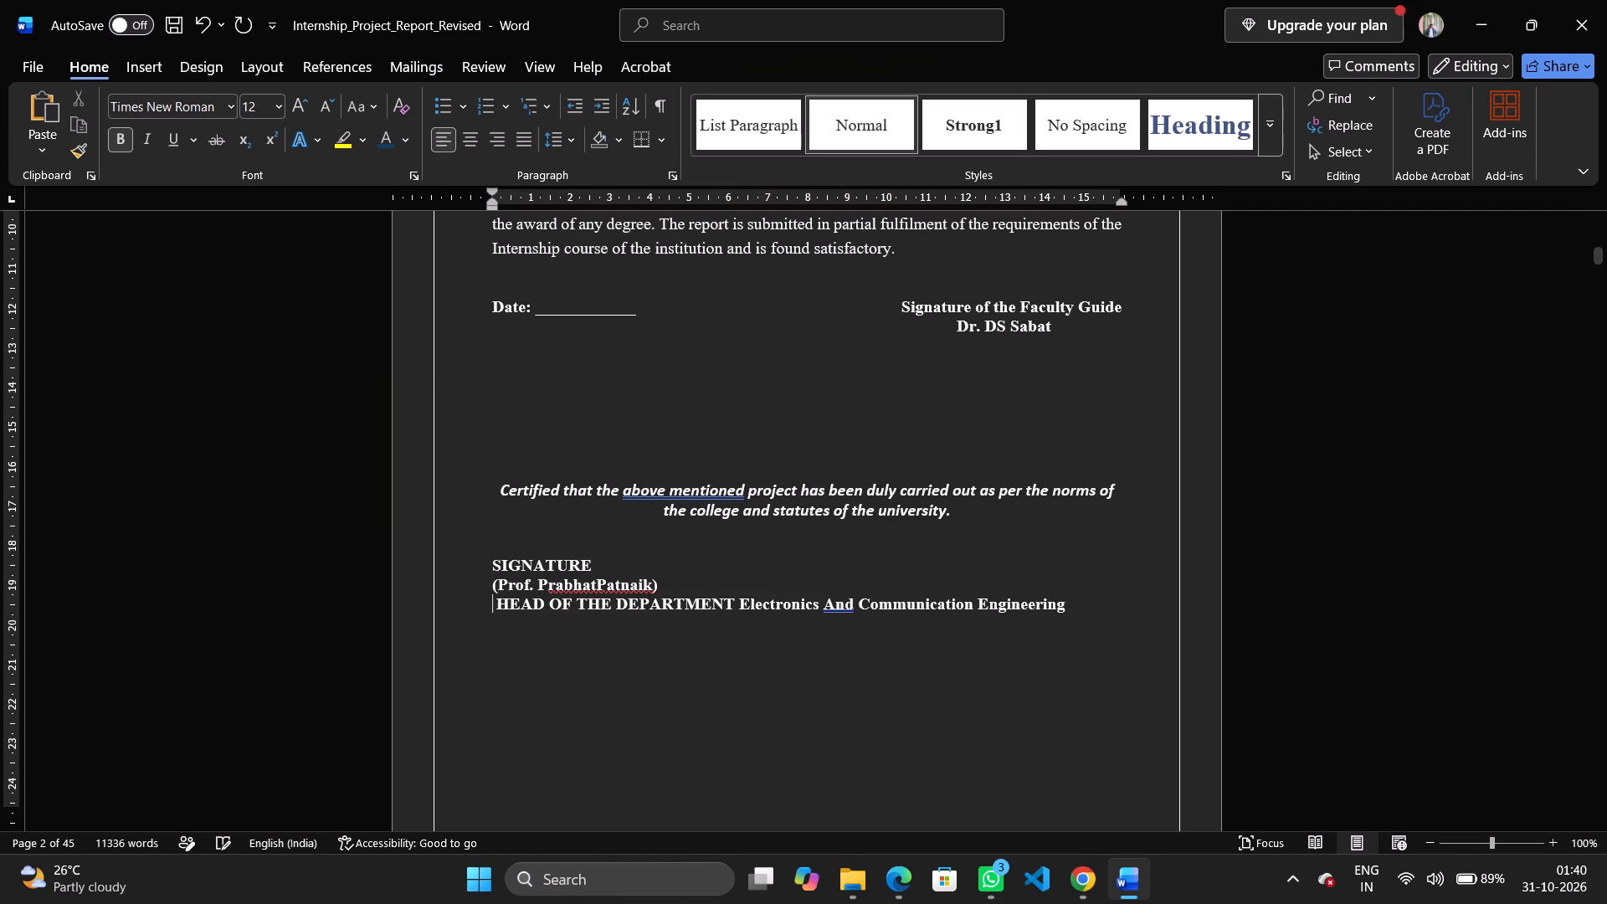
left_click(740, 605)
key("shift+Return")
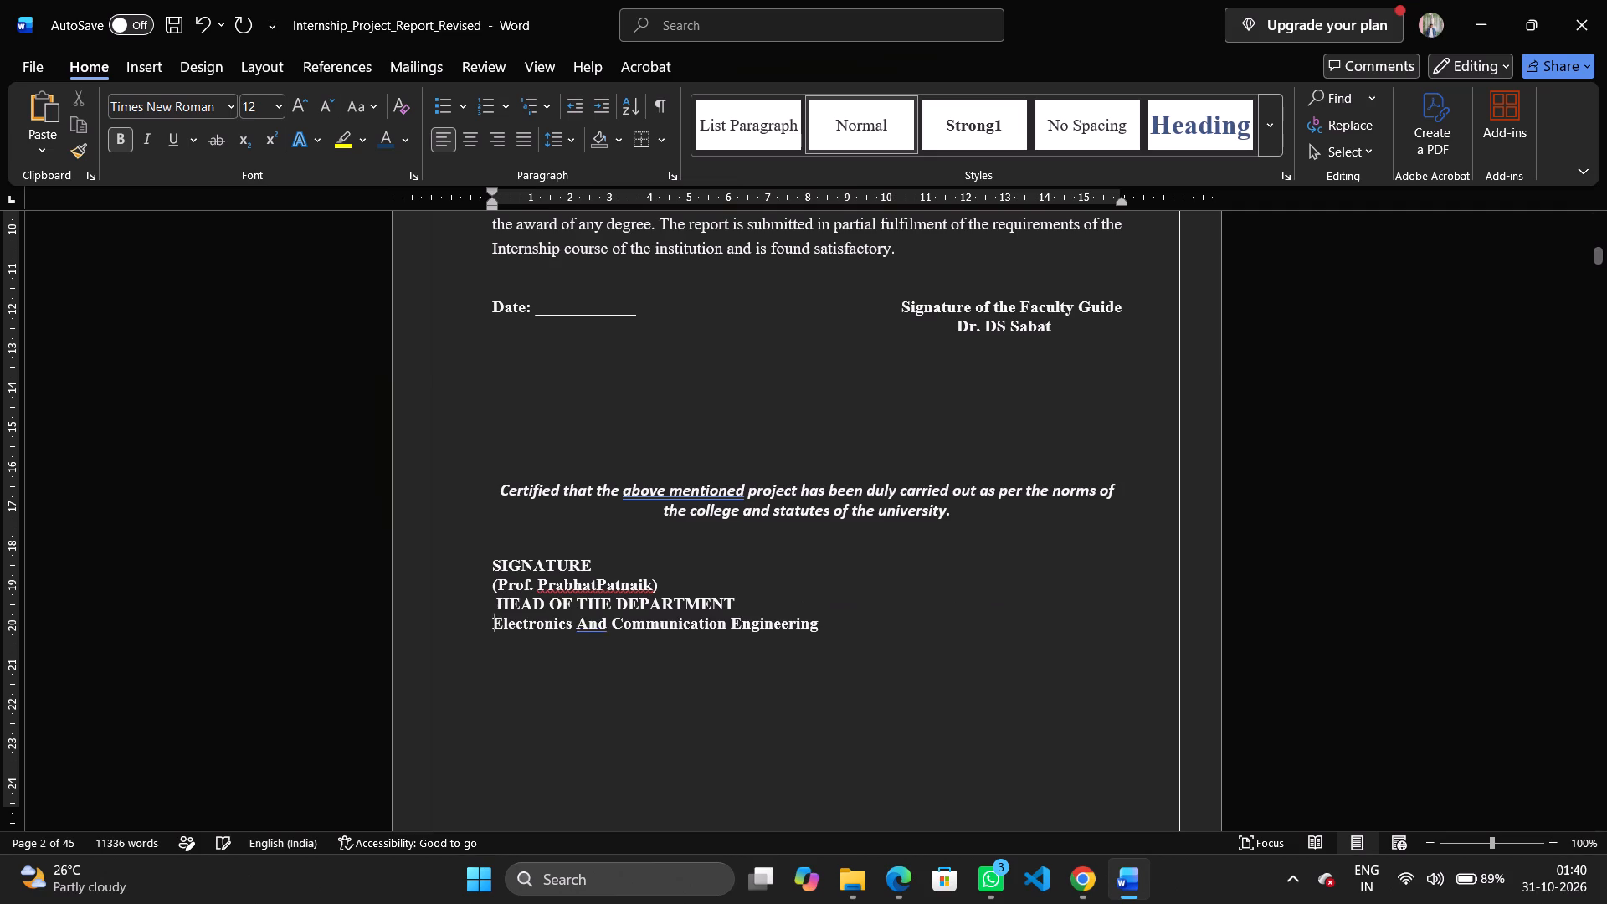
Center the head of department's signature block on the bonafide certificate.
triple_click(581, 598)
left_click(581, 598)
triple_click(581, 598)
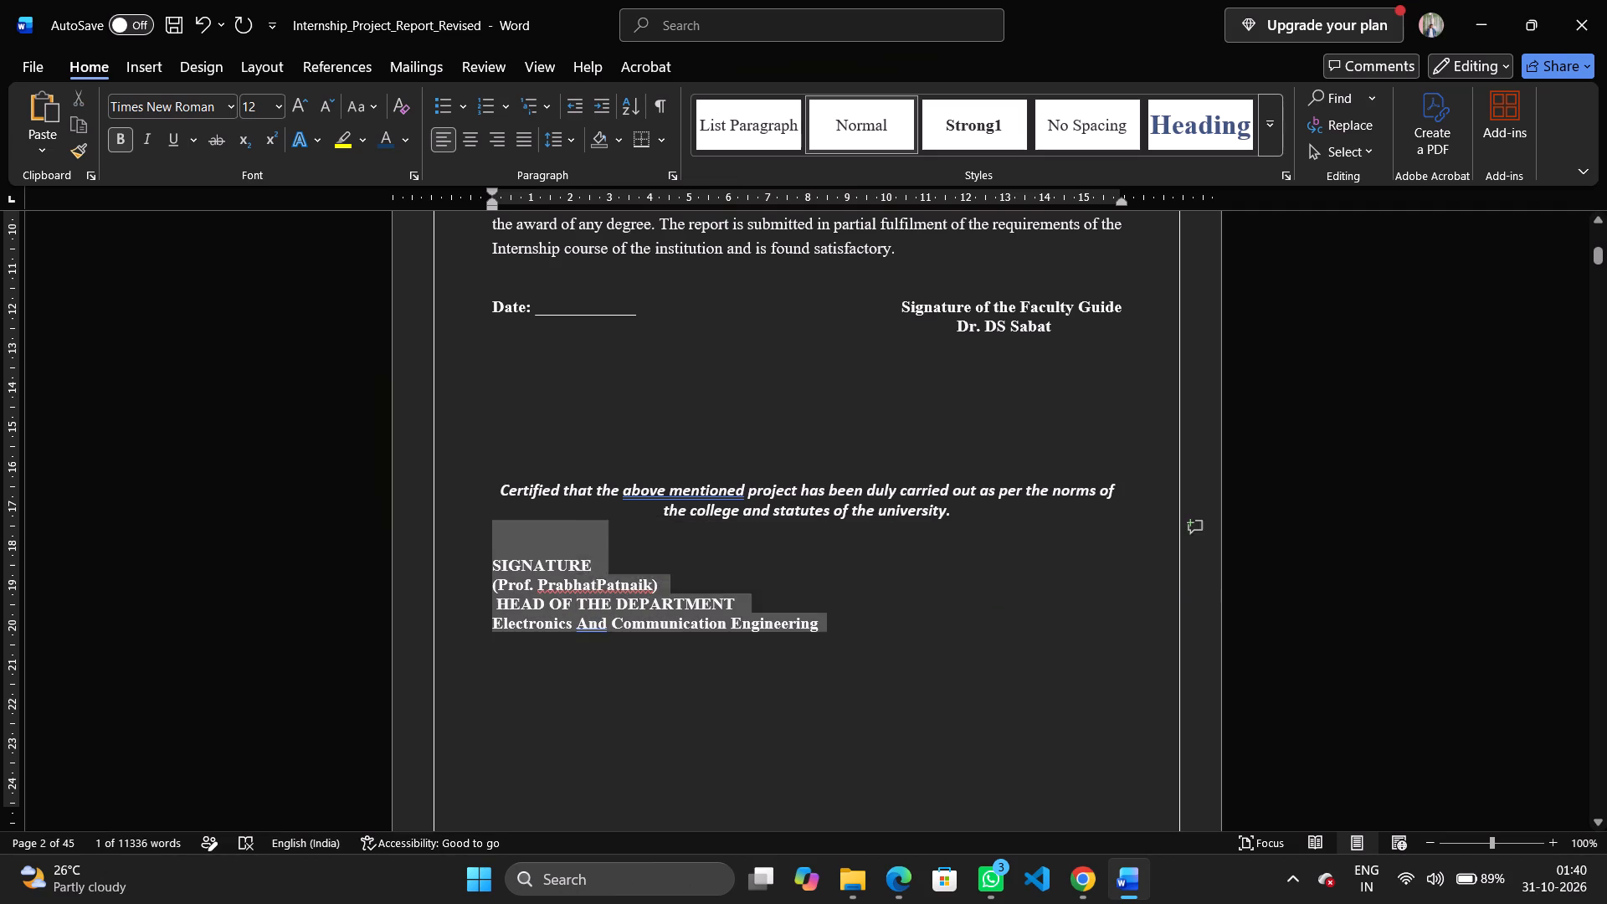
left_click(581, 598)
double_click(581, 598)
double_click(581, 598)
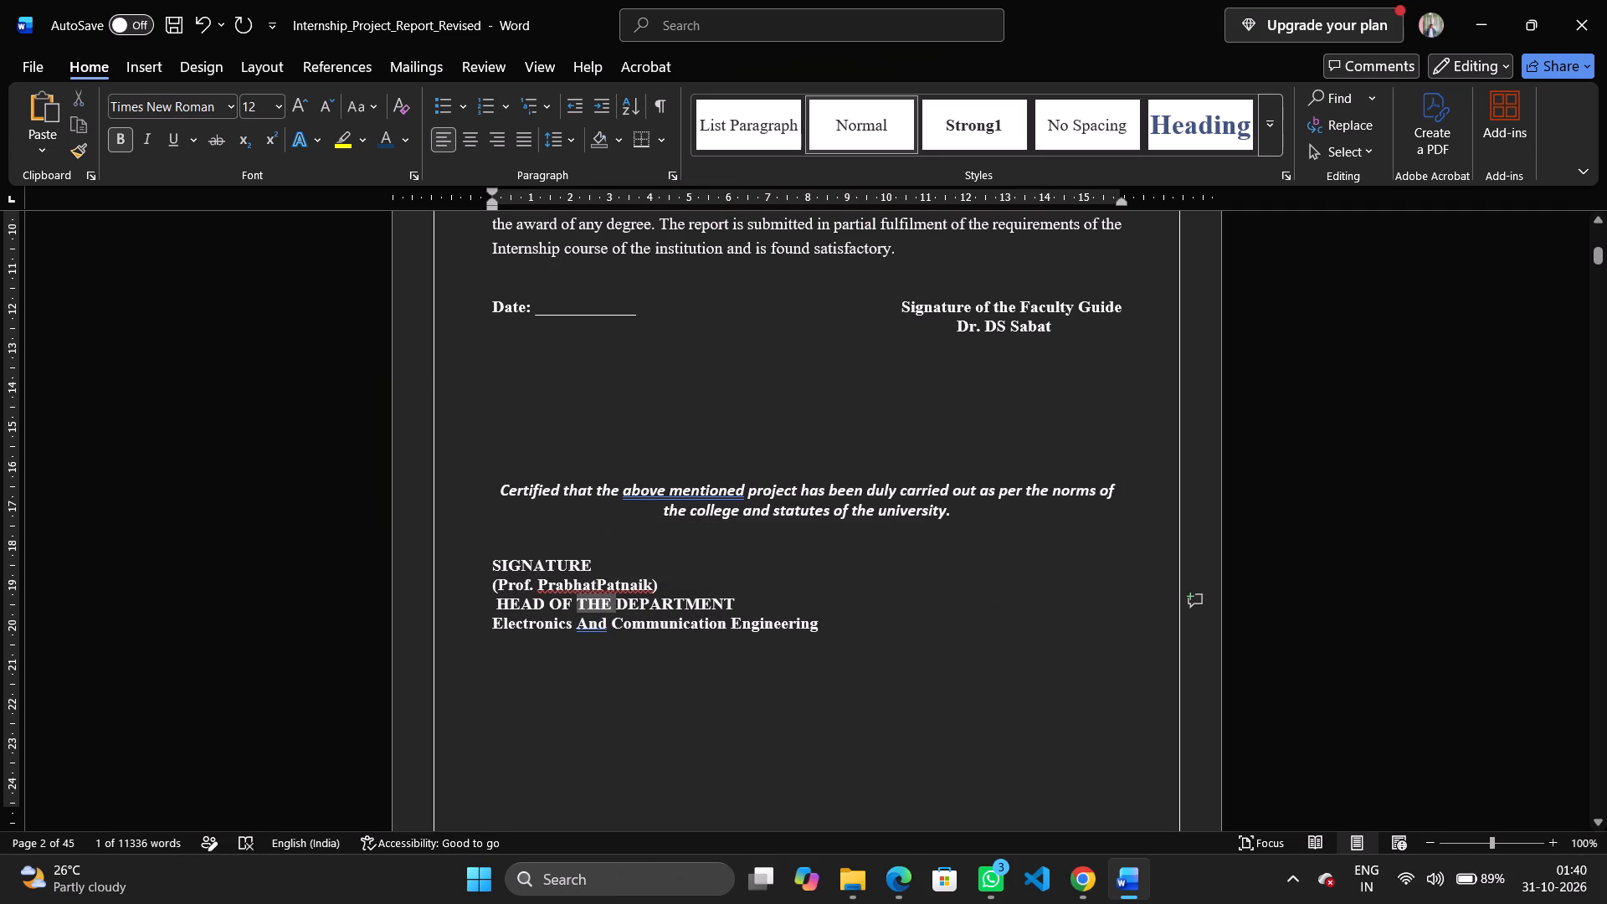
triple_click(581, 598)
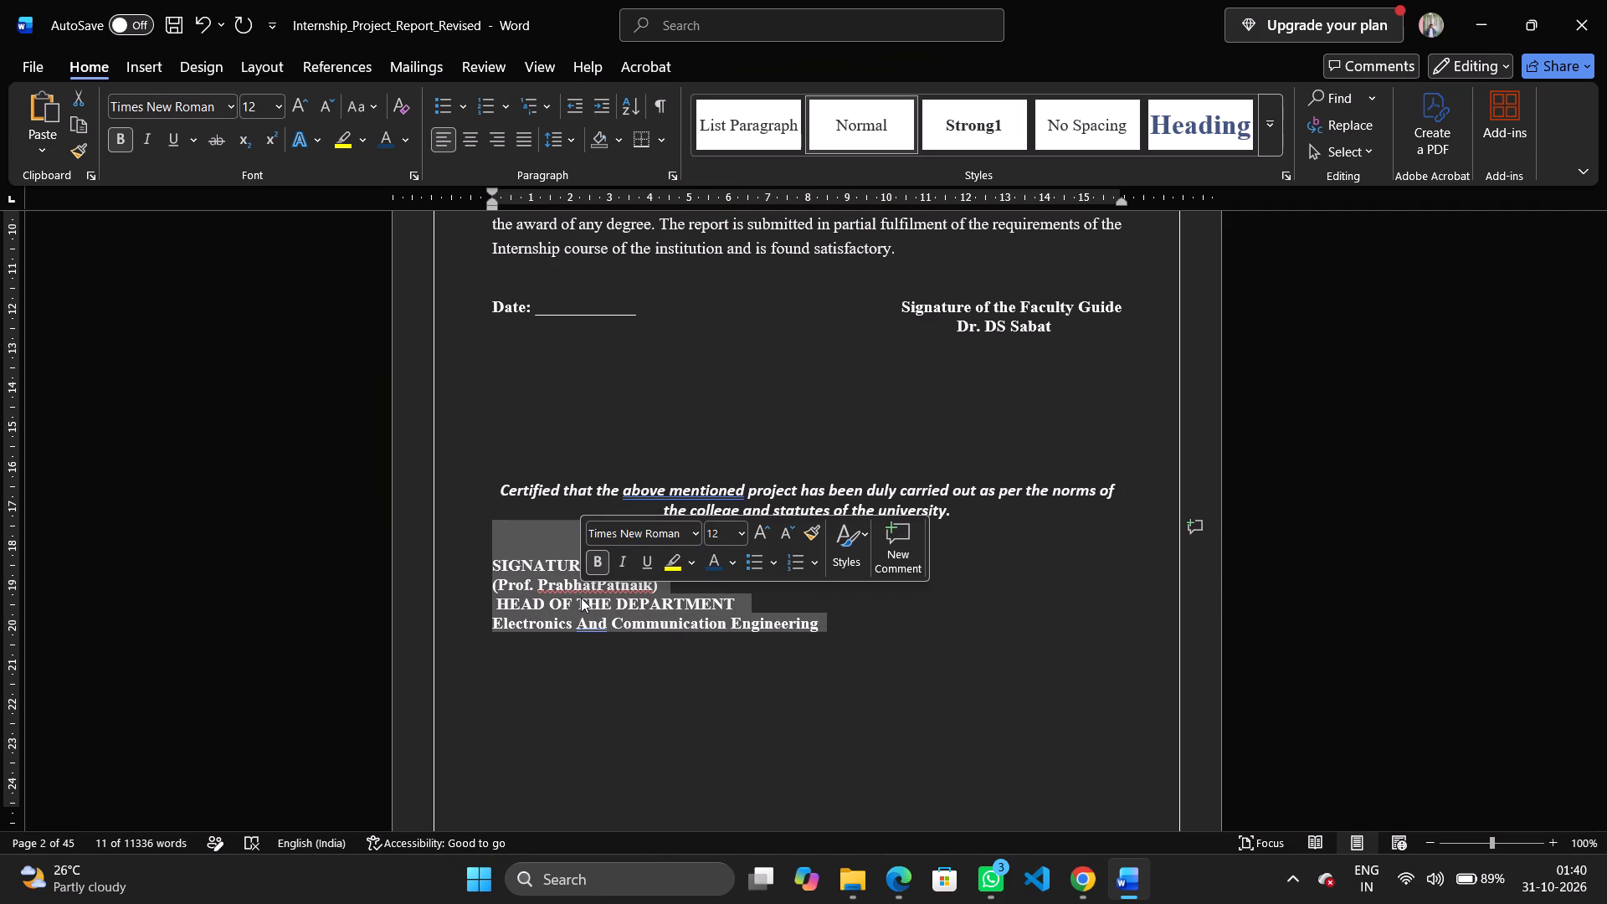
left_click(472, 145)
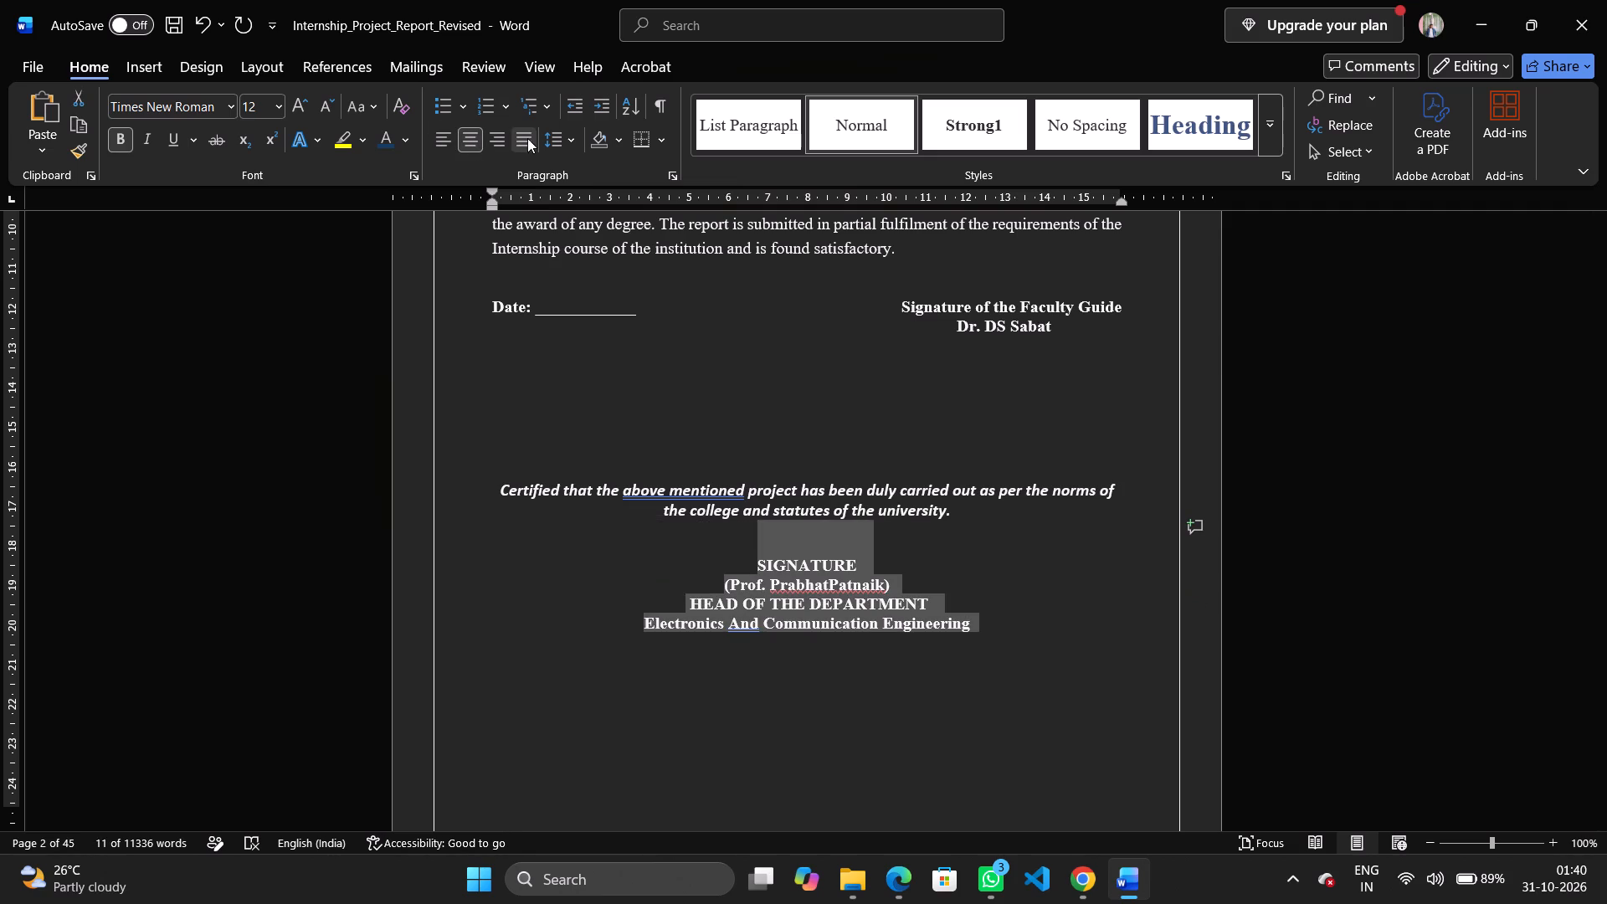
left_click(527, 138)
left_click(468, 138)
Insert two blank paragraphs between the certification statement and the head of department's signature block.
left_click(778, 548)
left_click(768, 541)
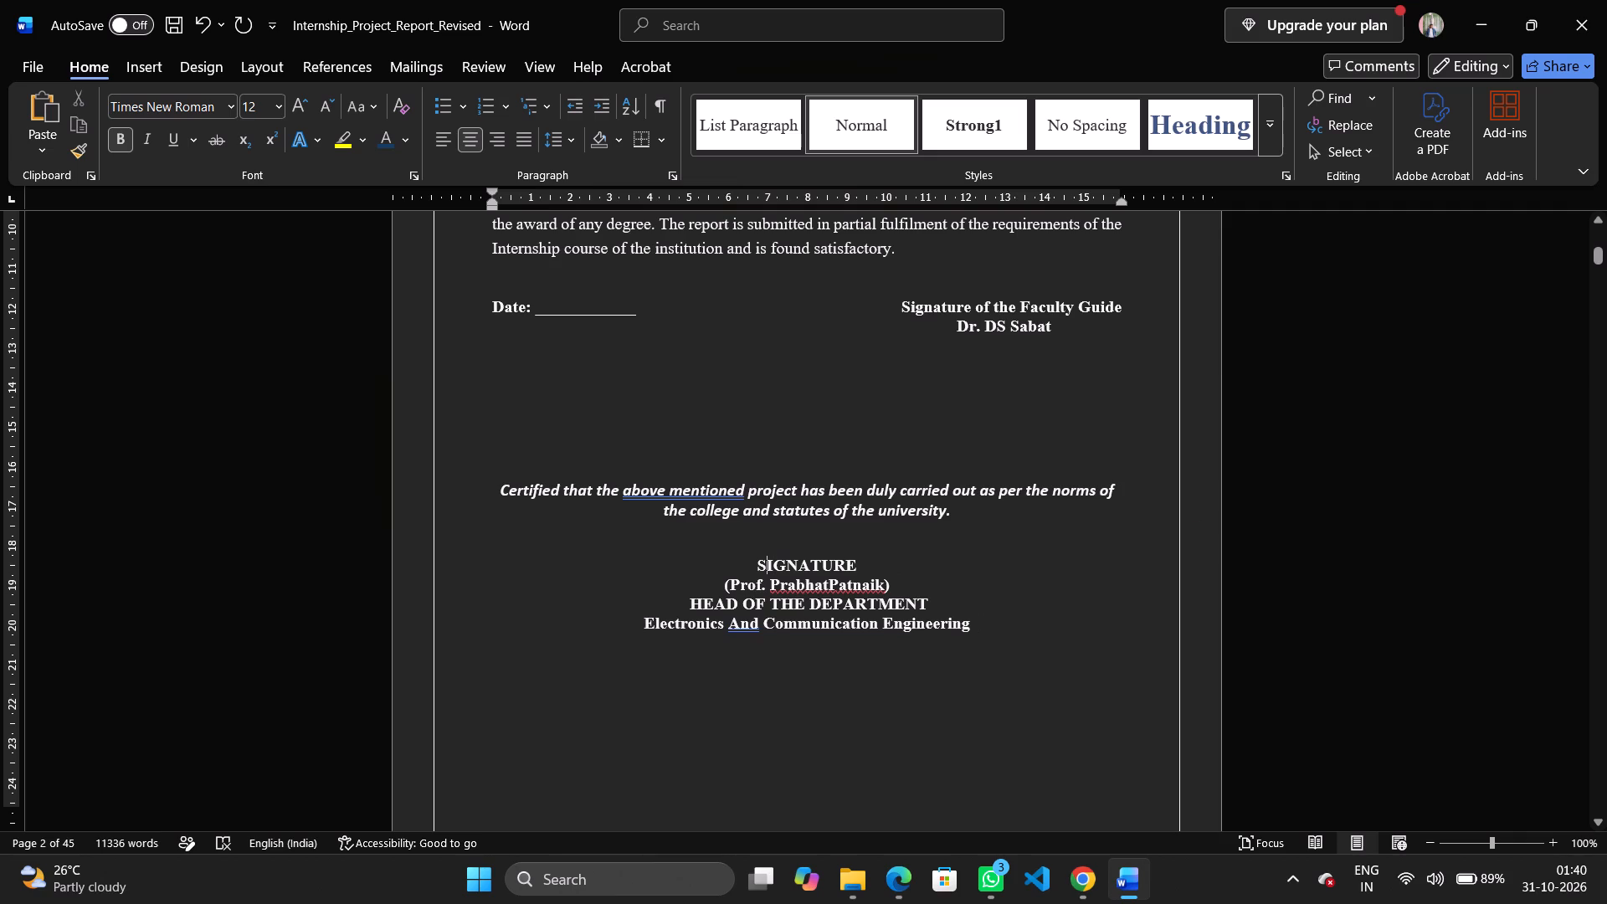
key("Left")
key("Return")
key("Return")
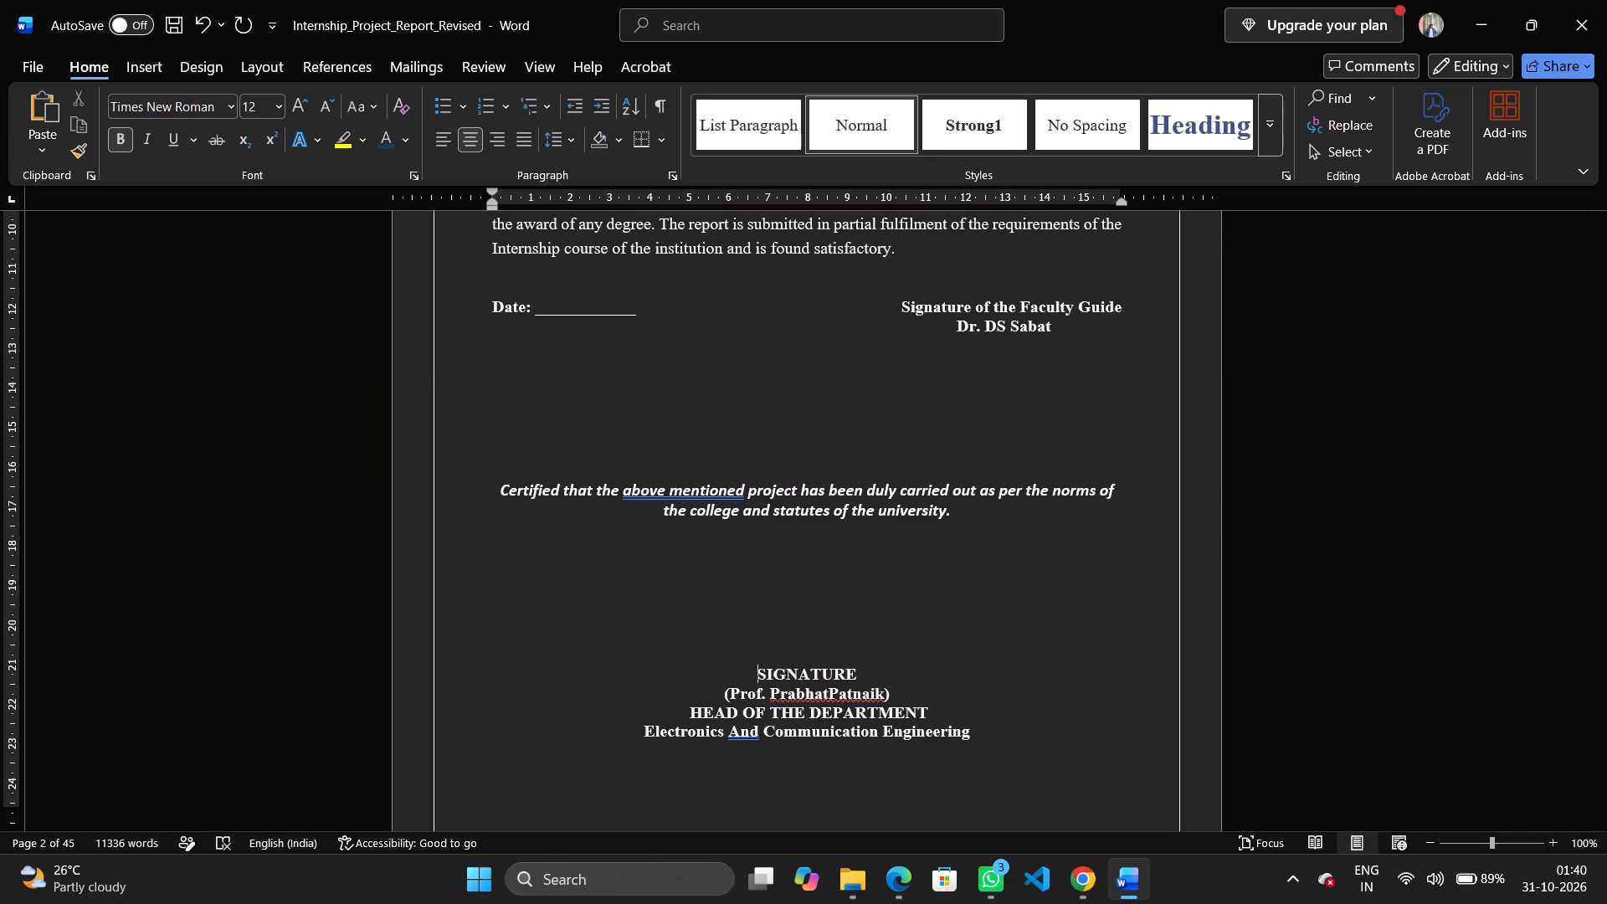
scroll(824, 629, "down", 1)
scroll(824, 629, "up", 1)
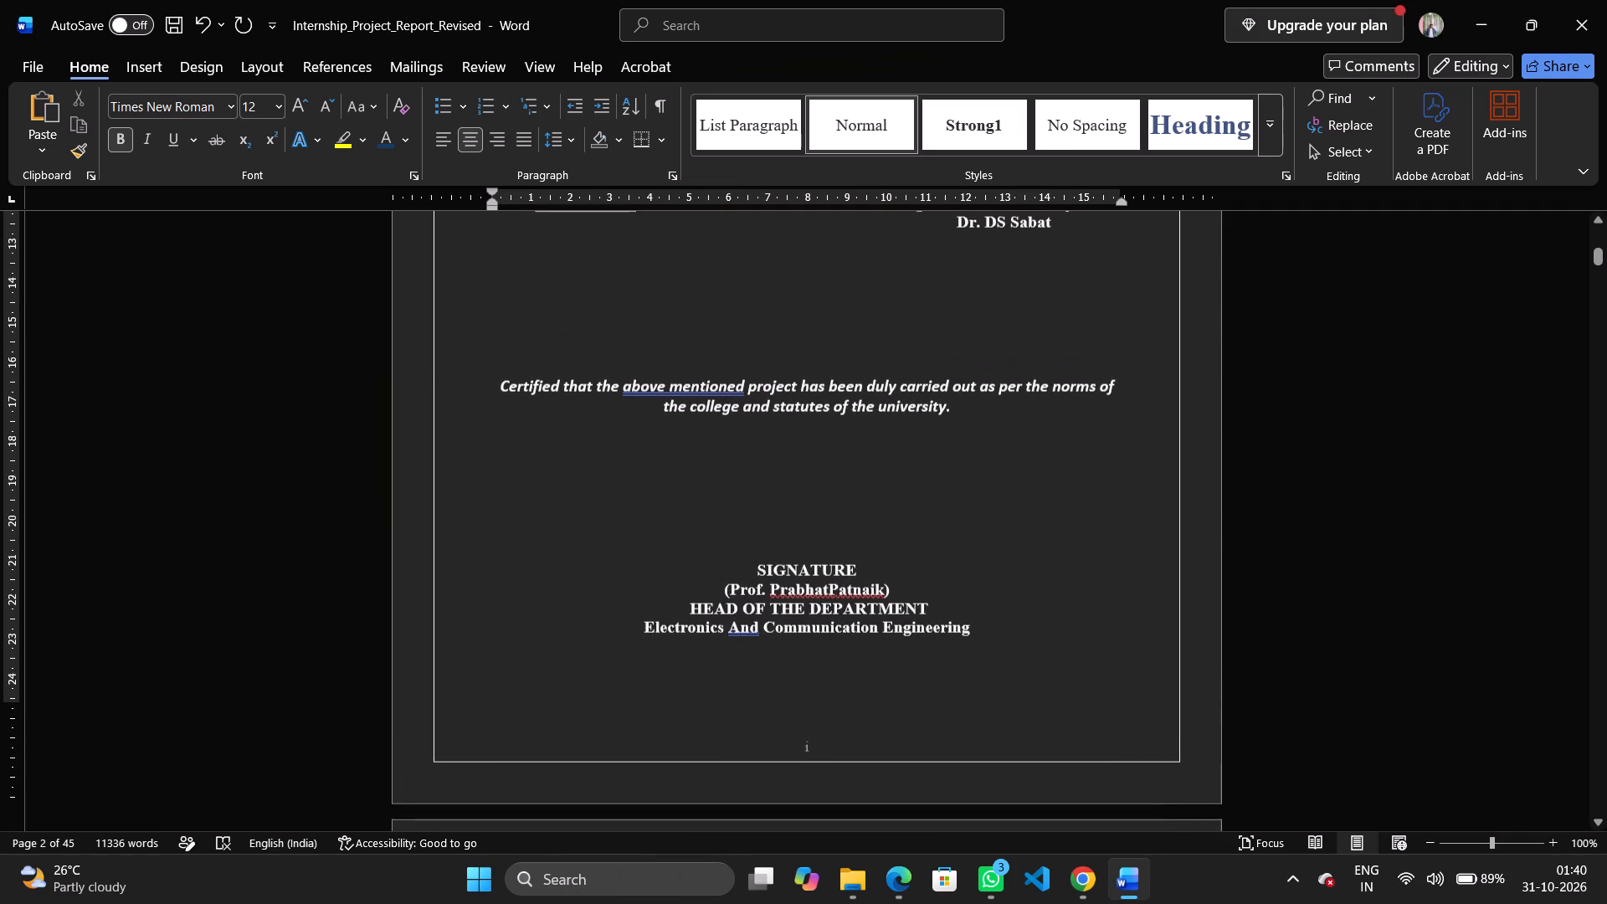
scroll(824, 629, "up", 1)
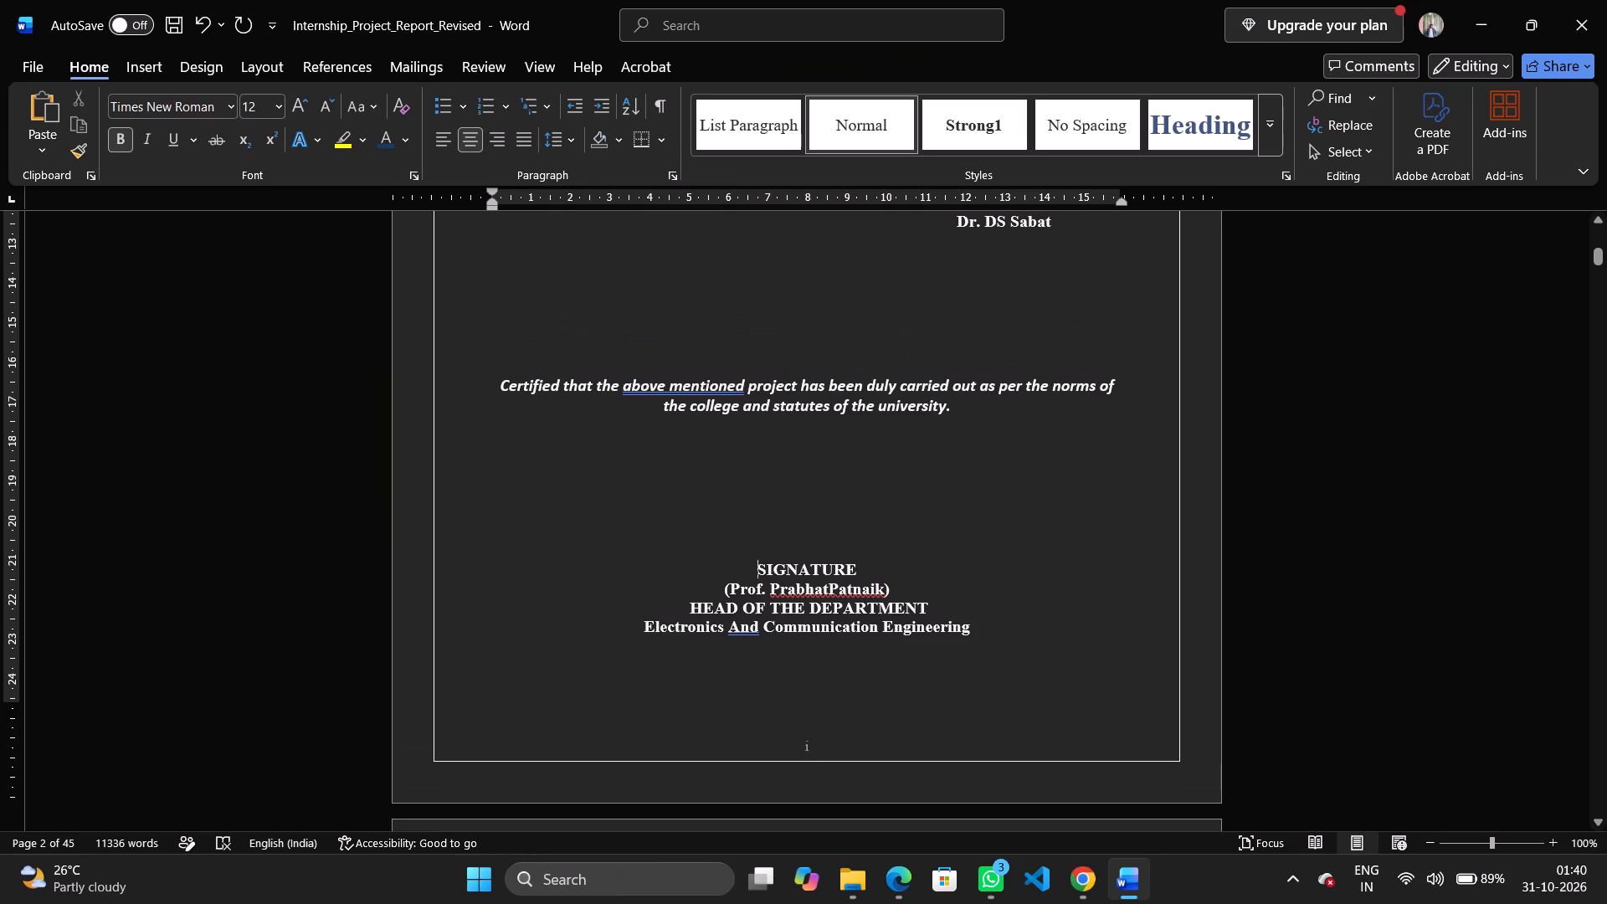
Switch to the VLSI report in Edge, copy the "DEPARTMENT SEAL" label, and return to Word.
key("alt+Tab")
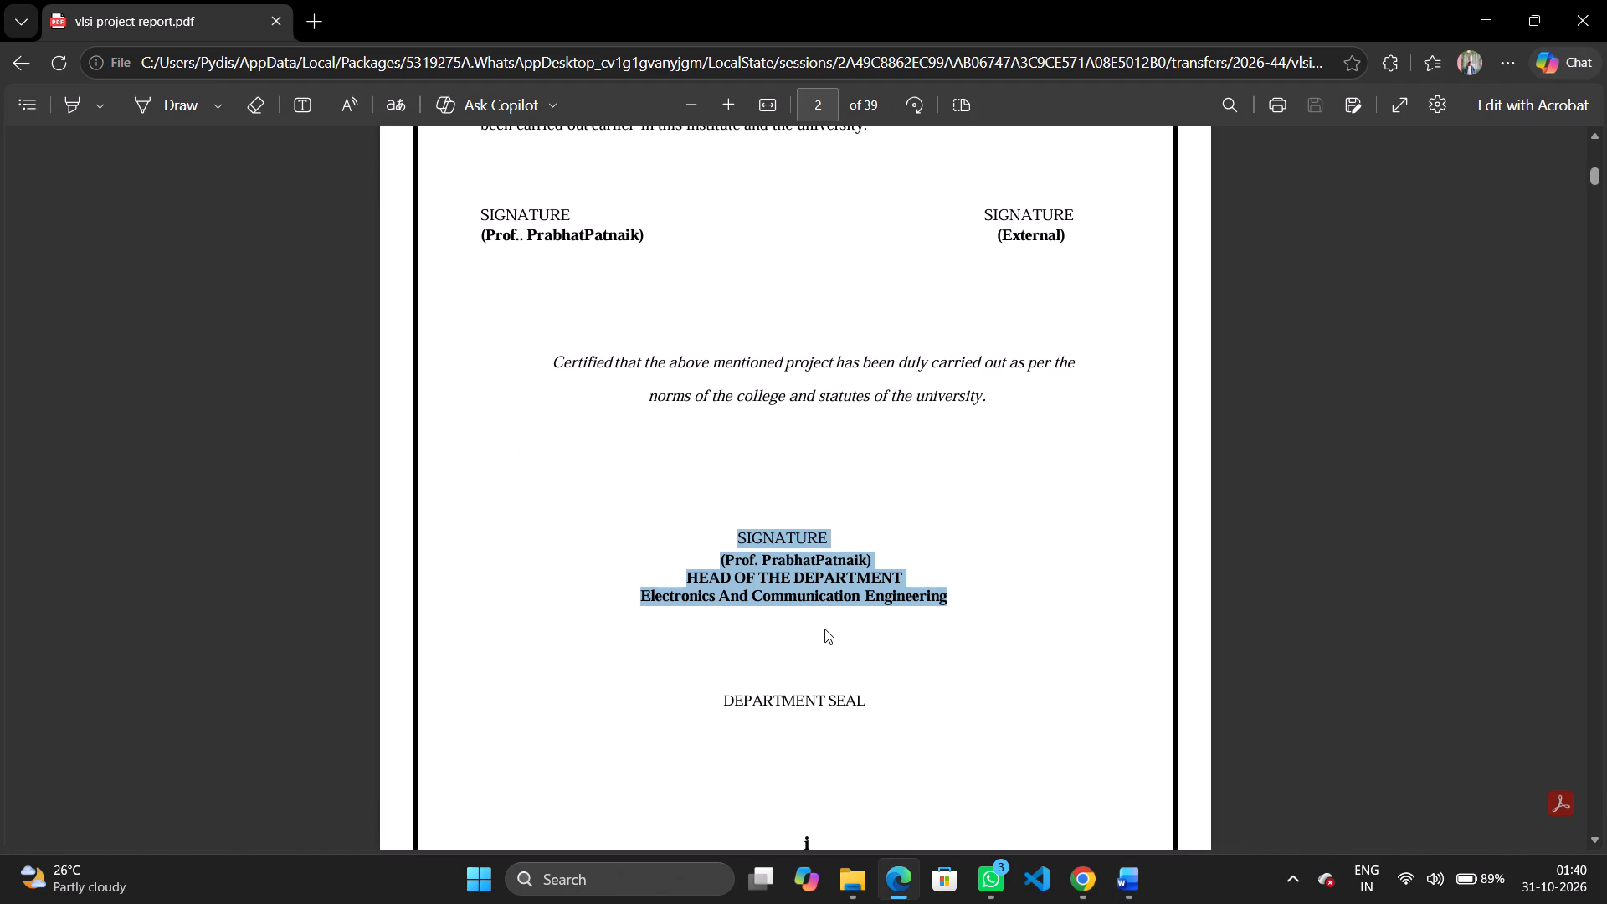
scroll(824, 629, "down", 1)
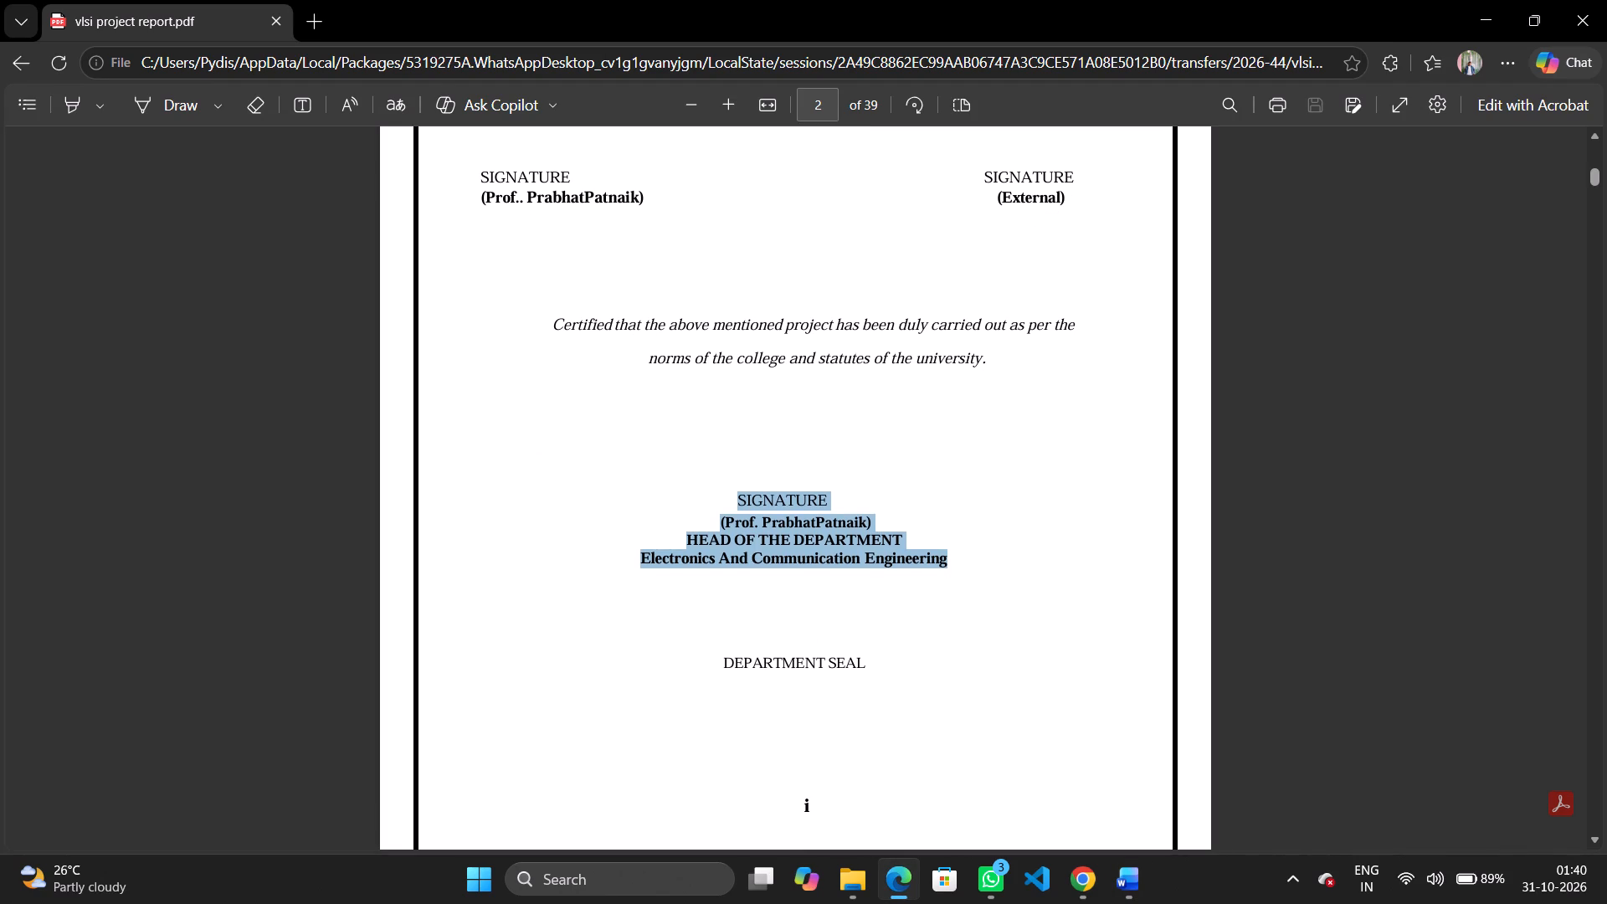
left_click_drag(723, 650, 882, 651)
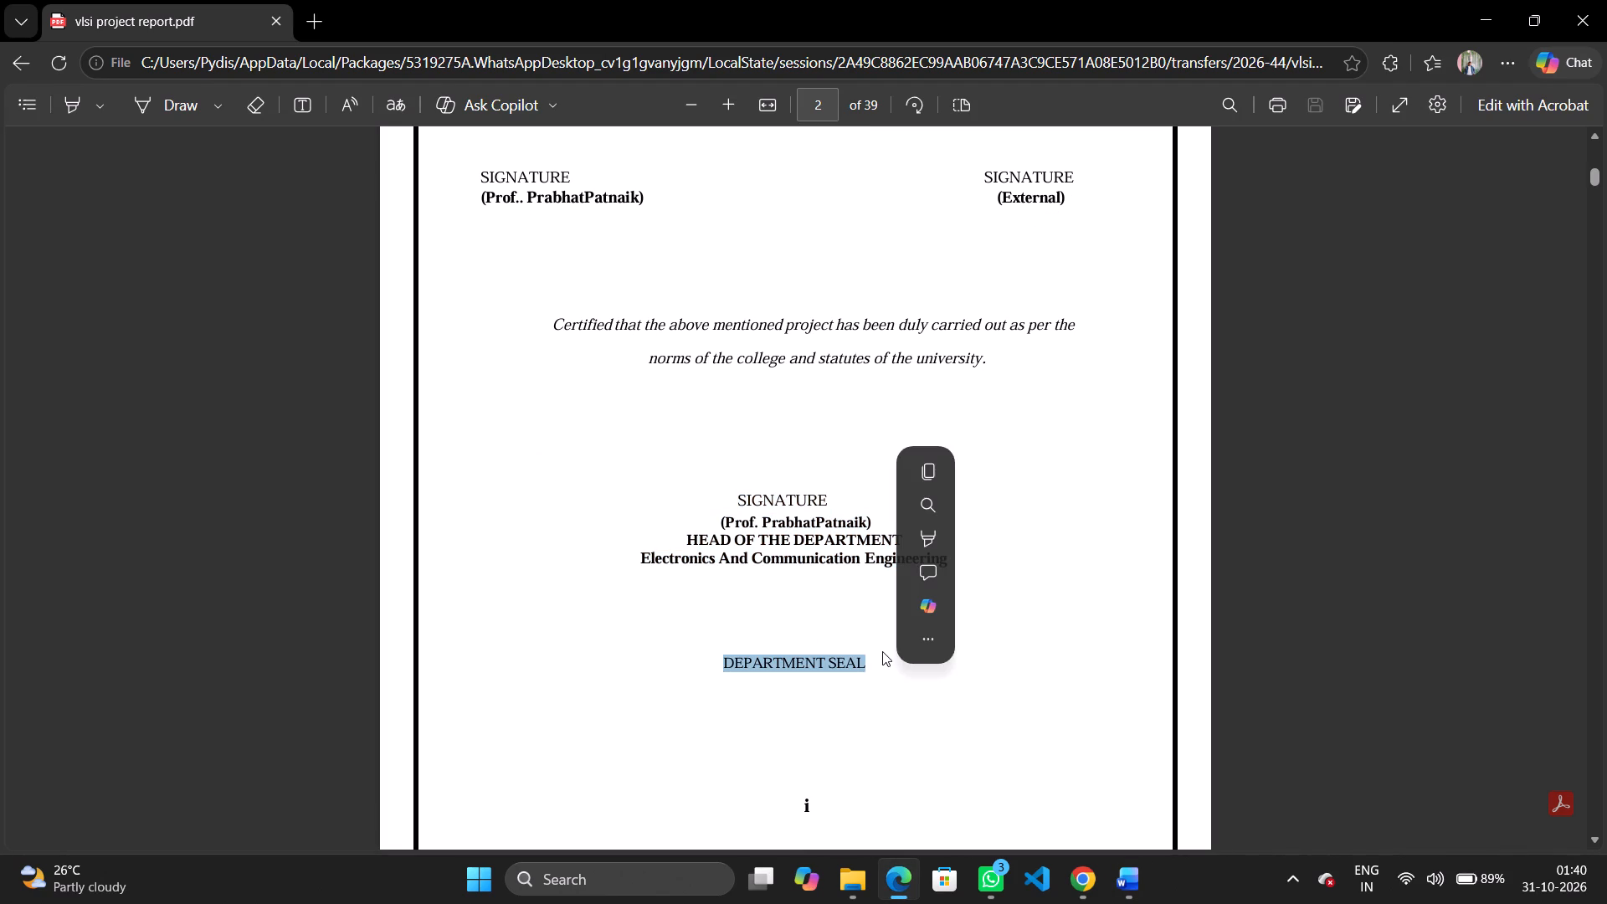
key("ctrl+c")
key("alt+Tab")
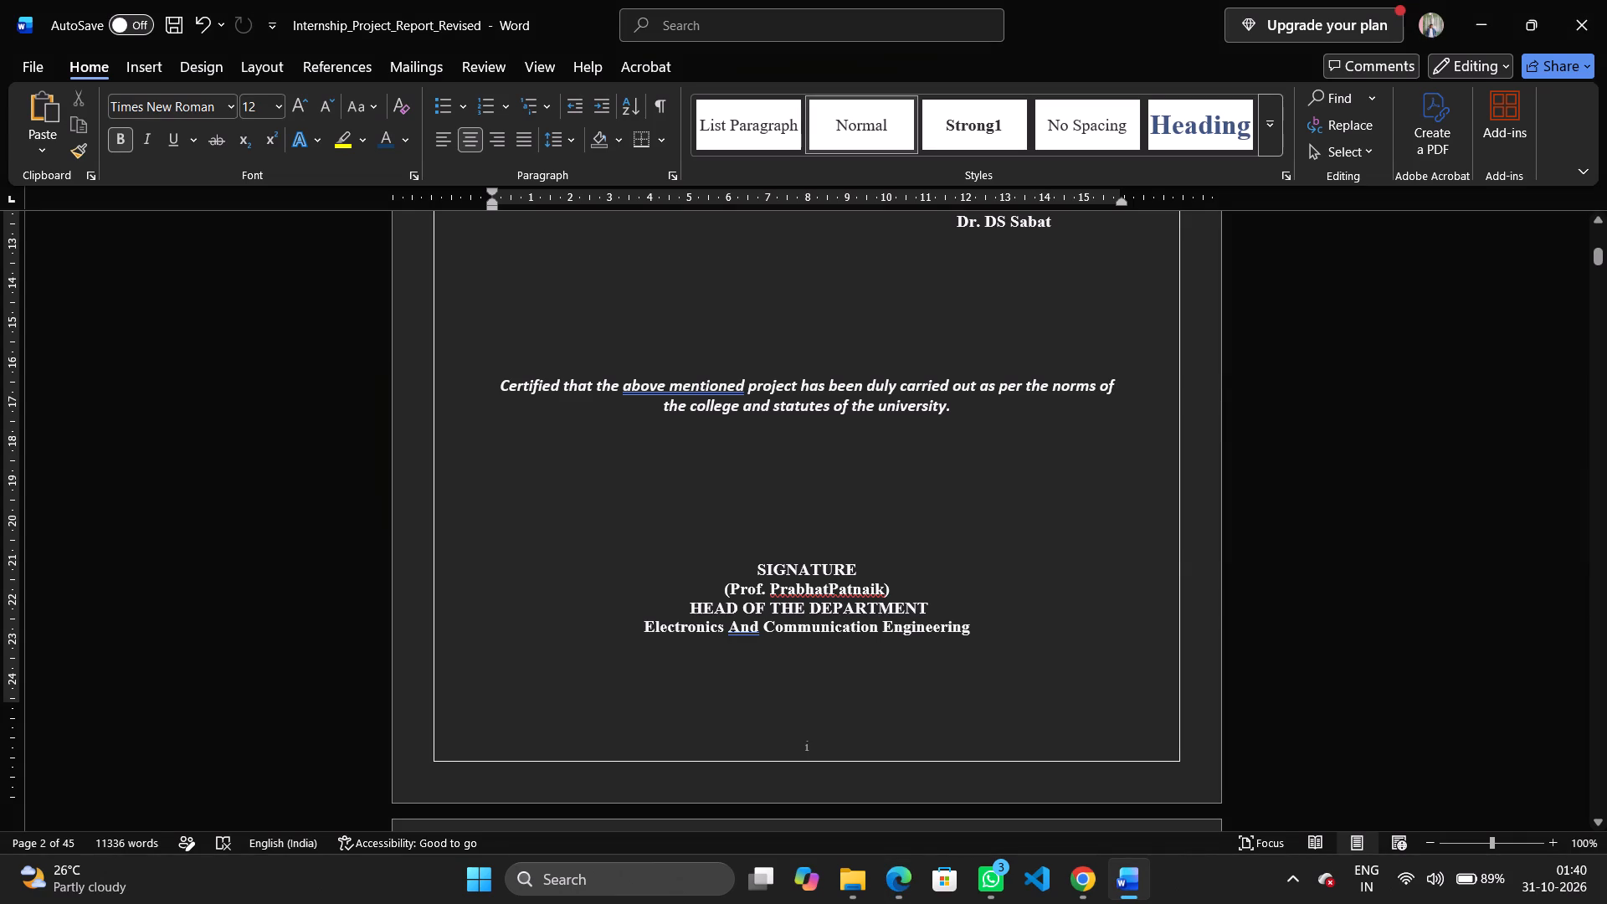
Paste the "DEPARTMENT SEAL" label below the head of department's signature block and center it.
left_click(981, 635)
key("ctrl+v")
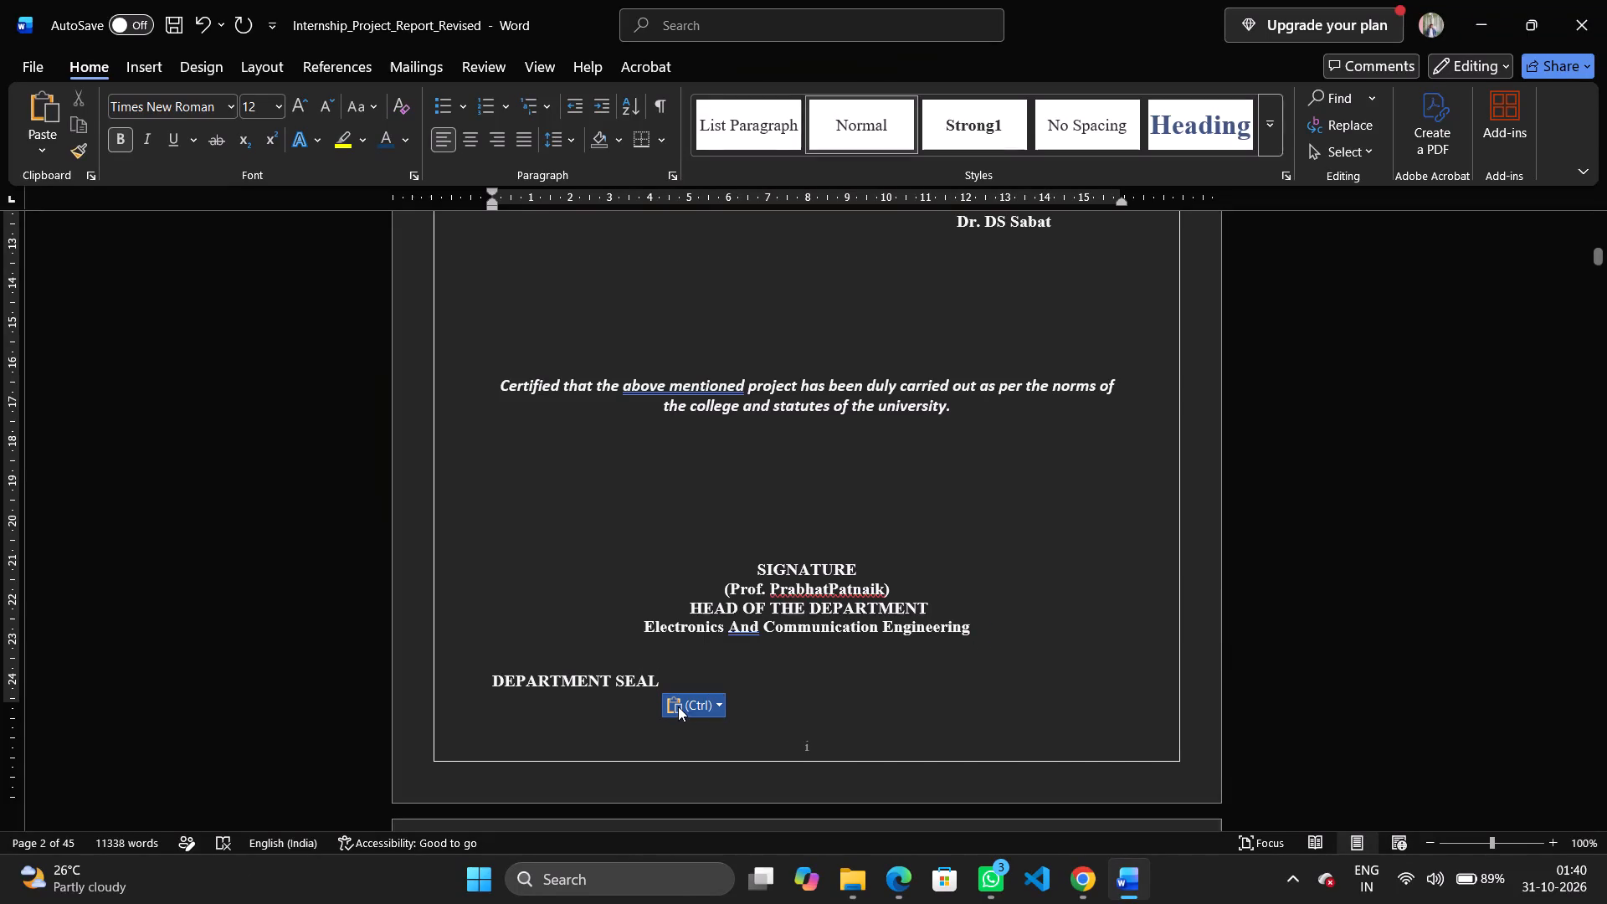
triple_click(619, 696)
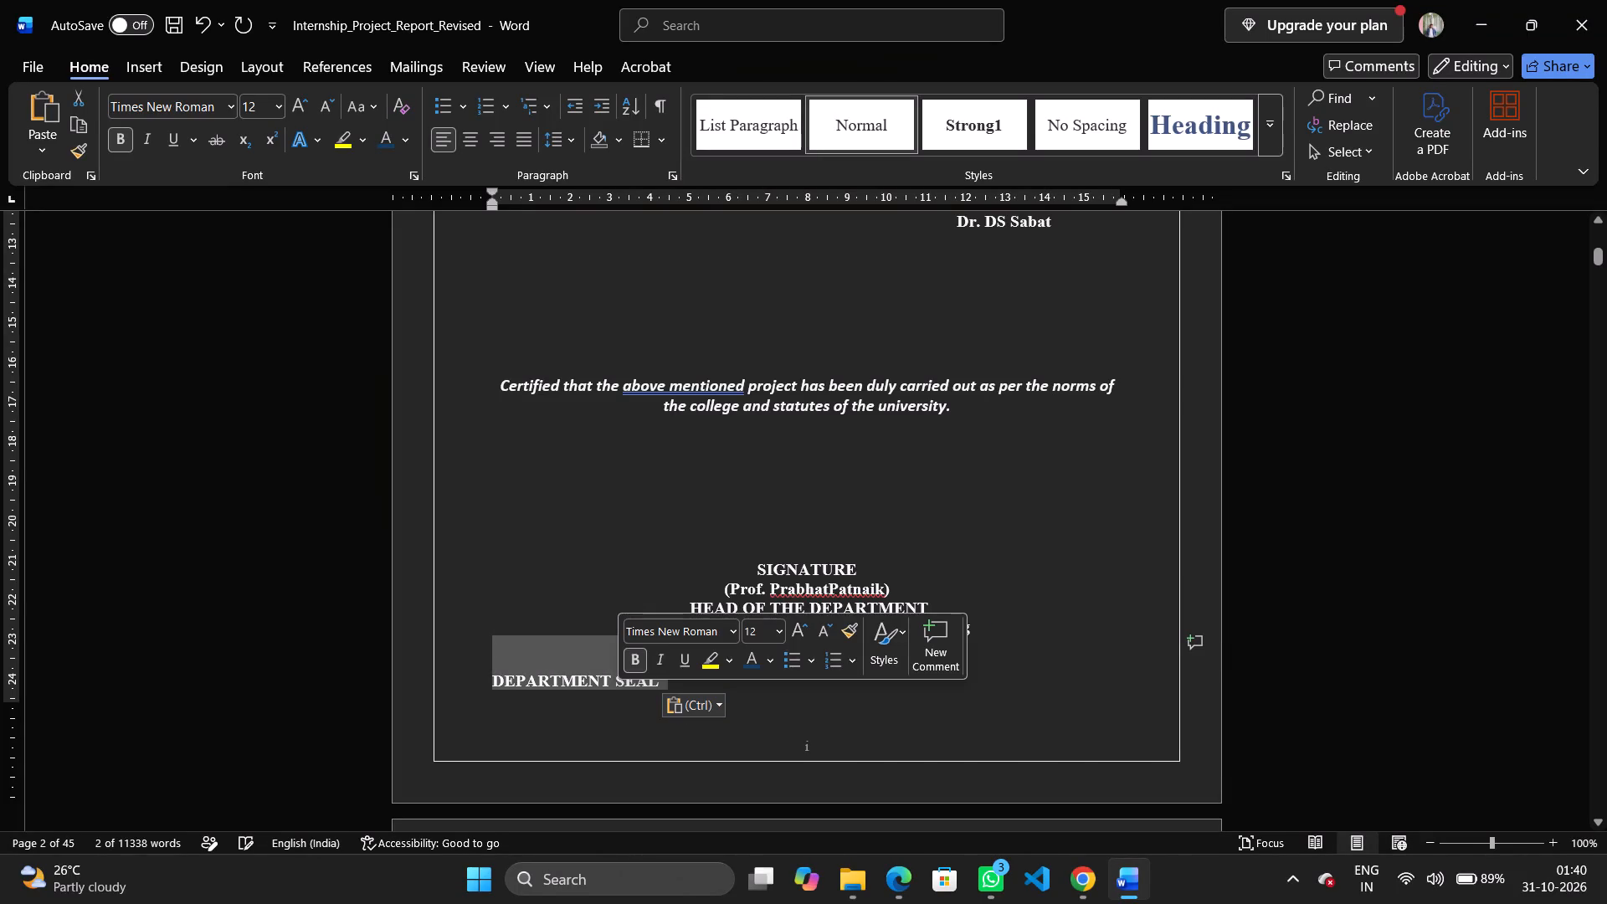
left_click(477, 135)
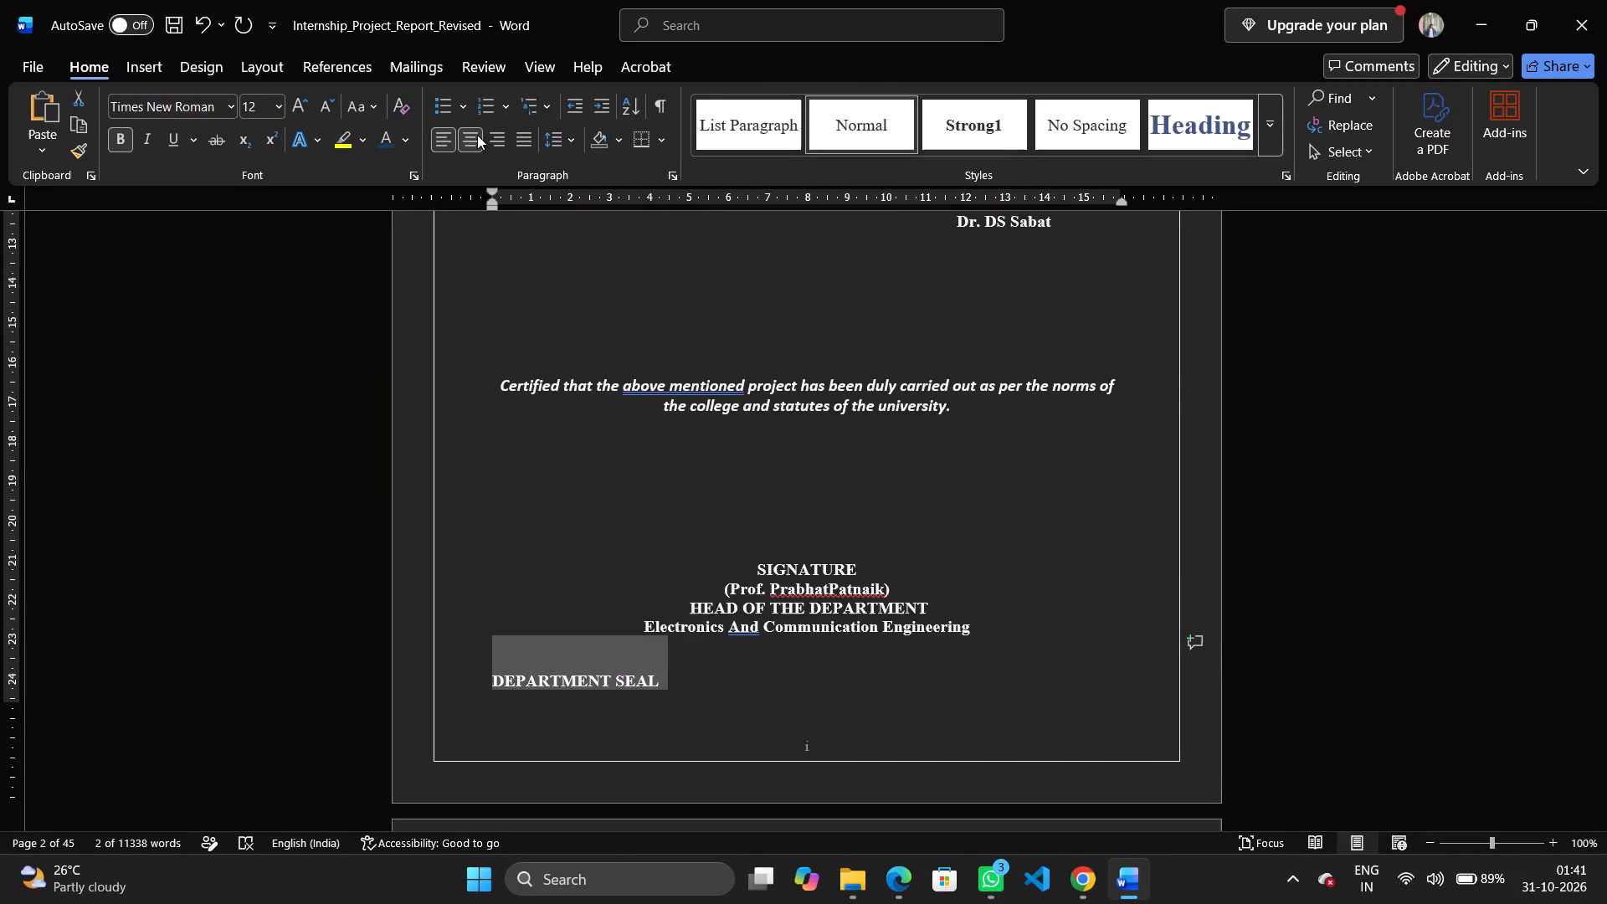
left_click(1035, 628)
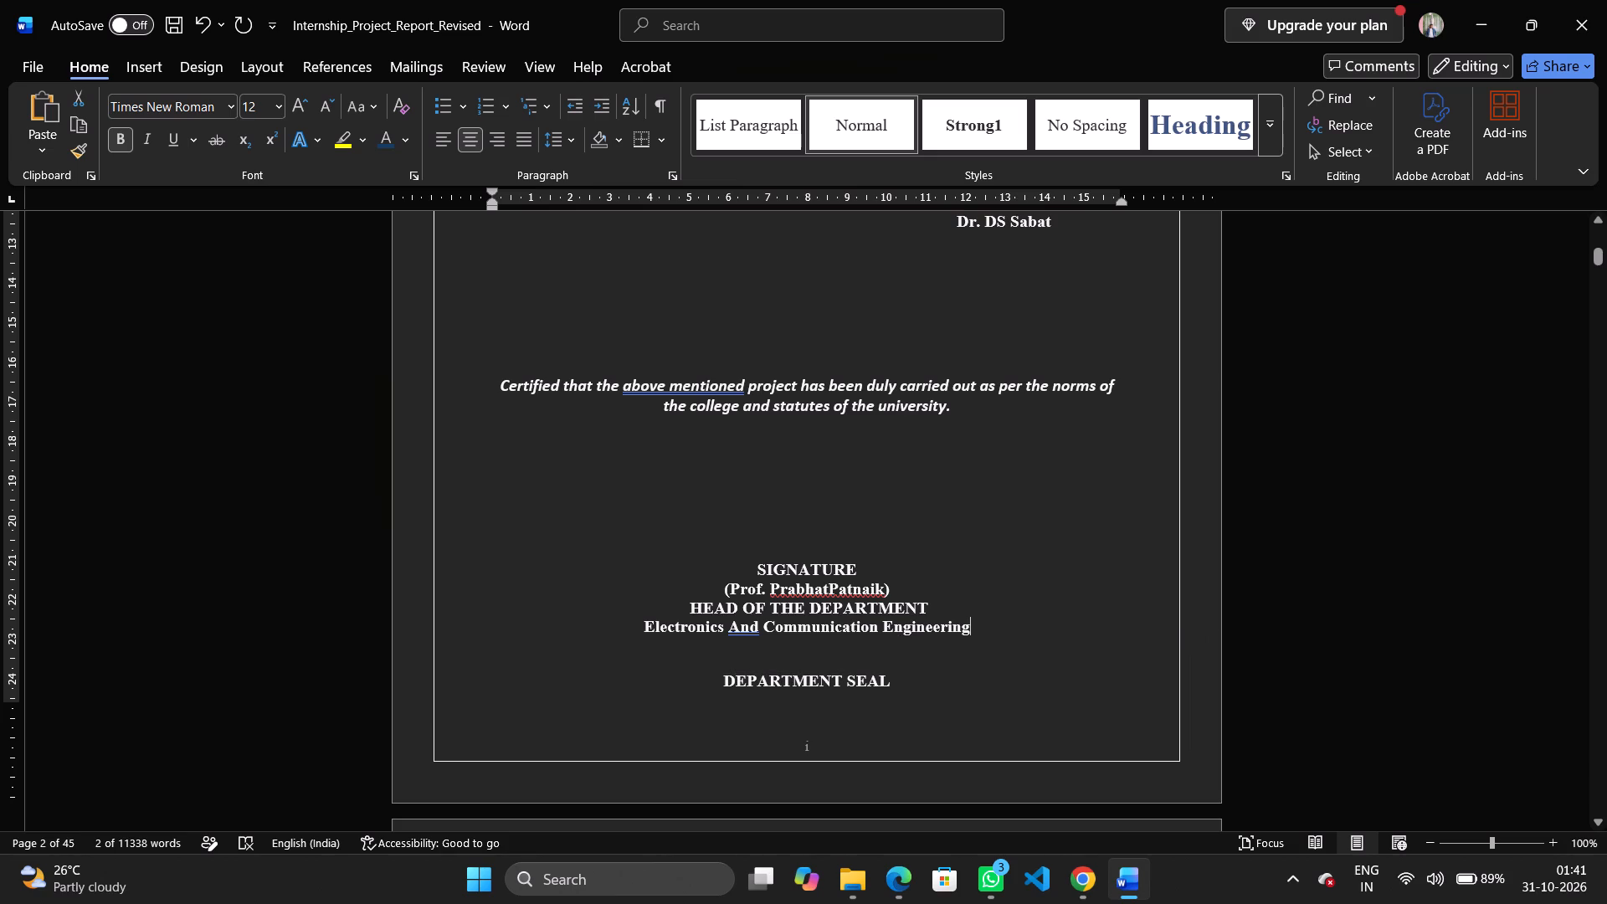
Remove one blank paragraph above the head of department's signature block.
left_click(776, 532)
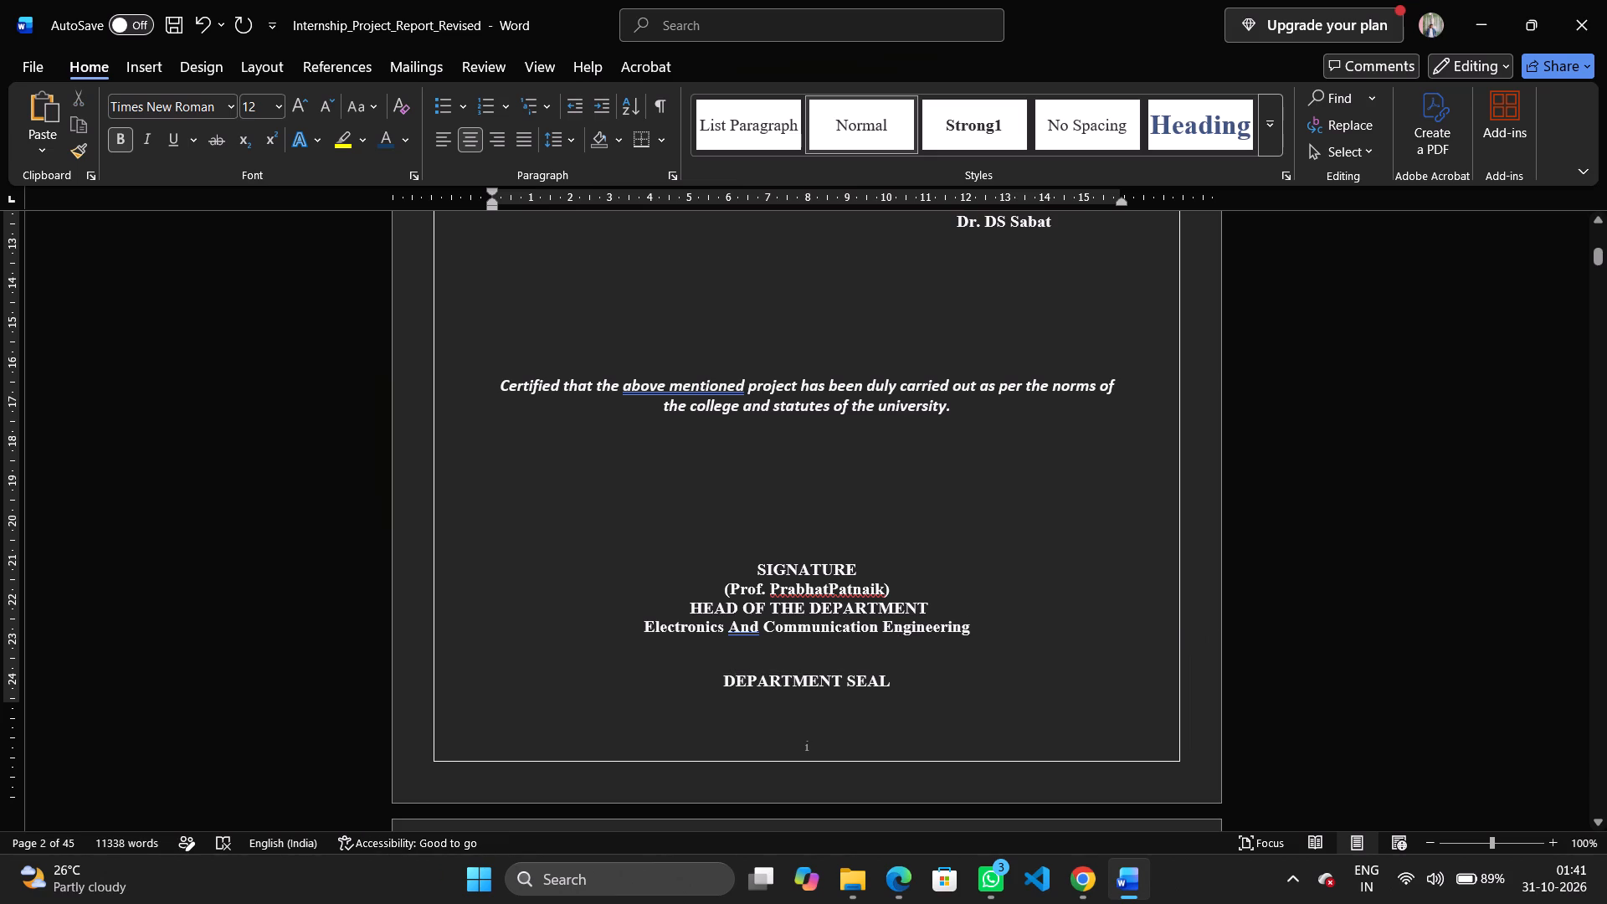
left_click(750, 560)
key("BackSpace")
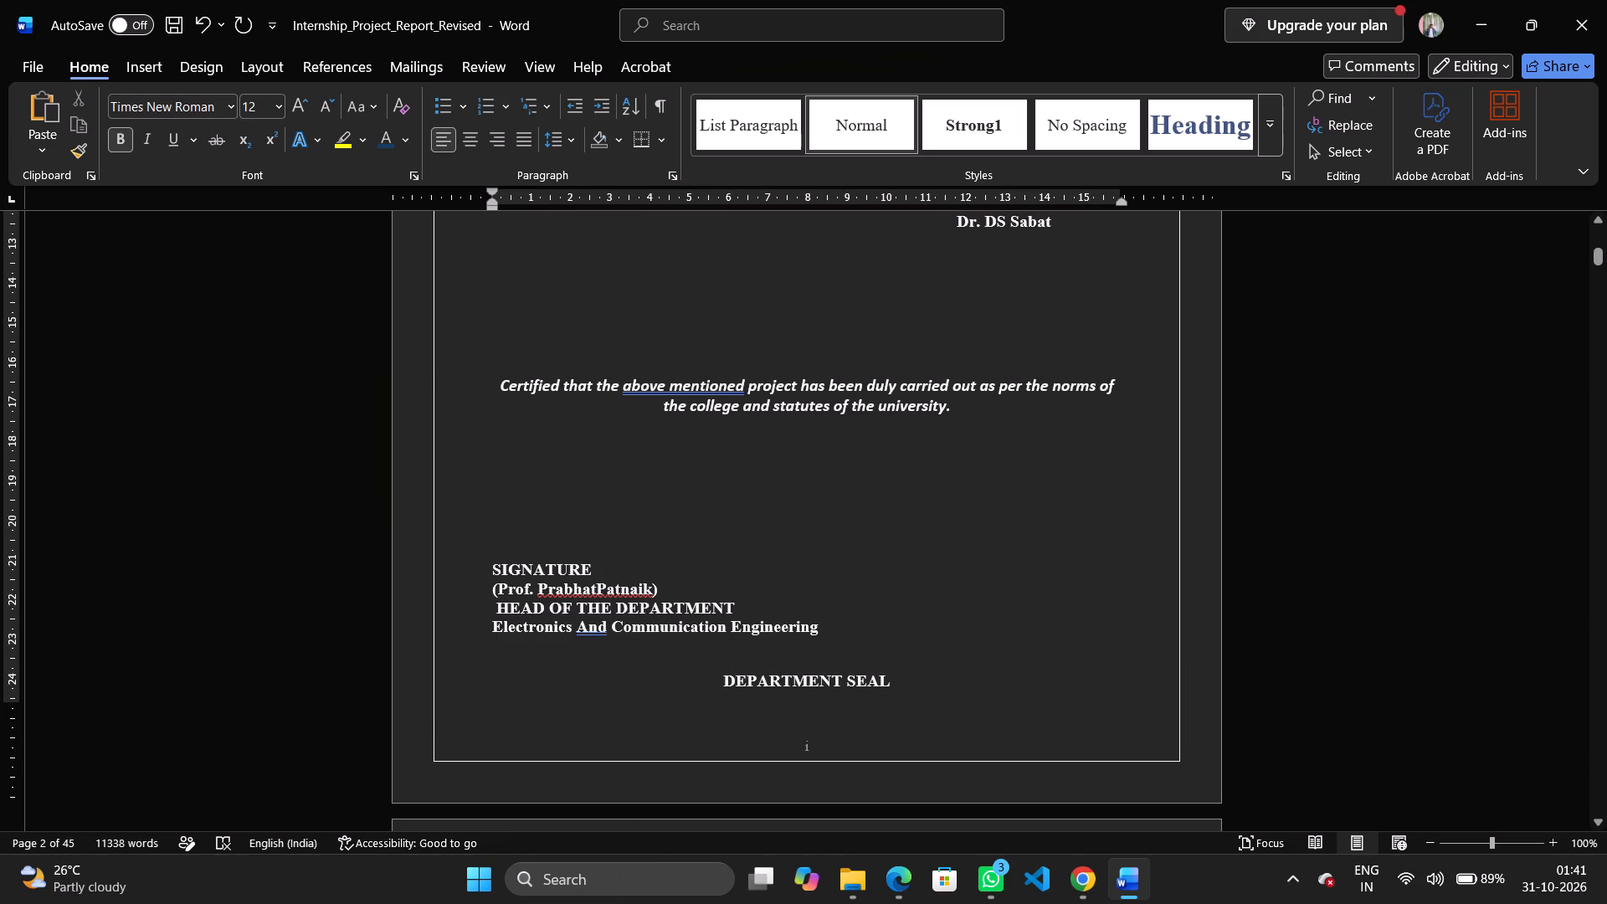
key("BackSpace")
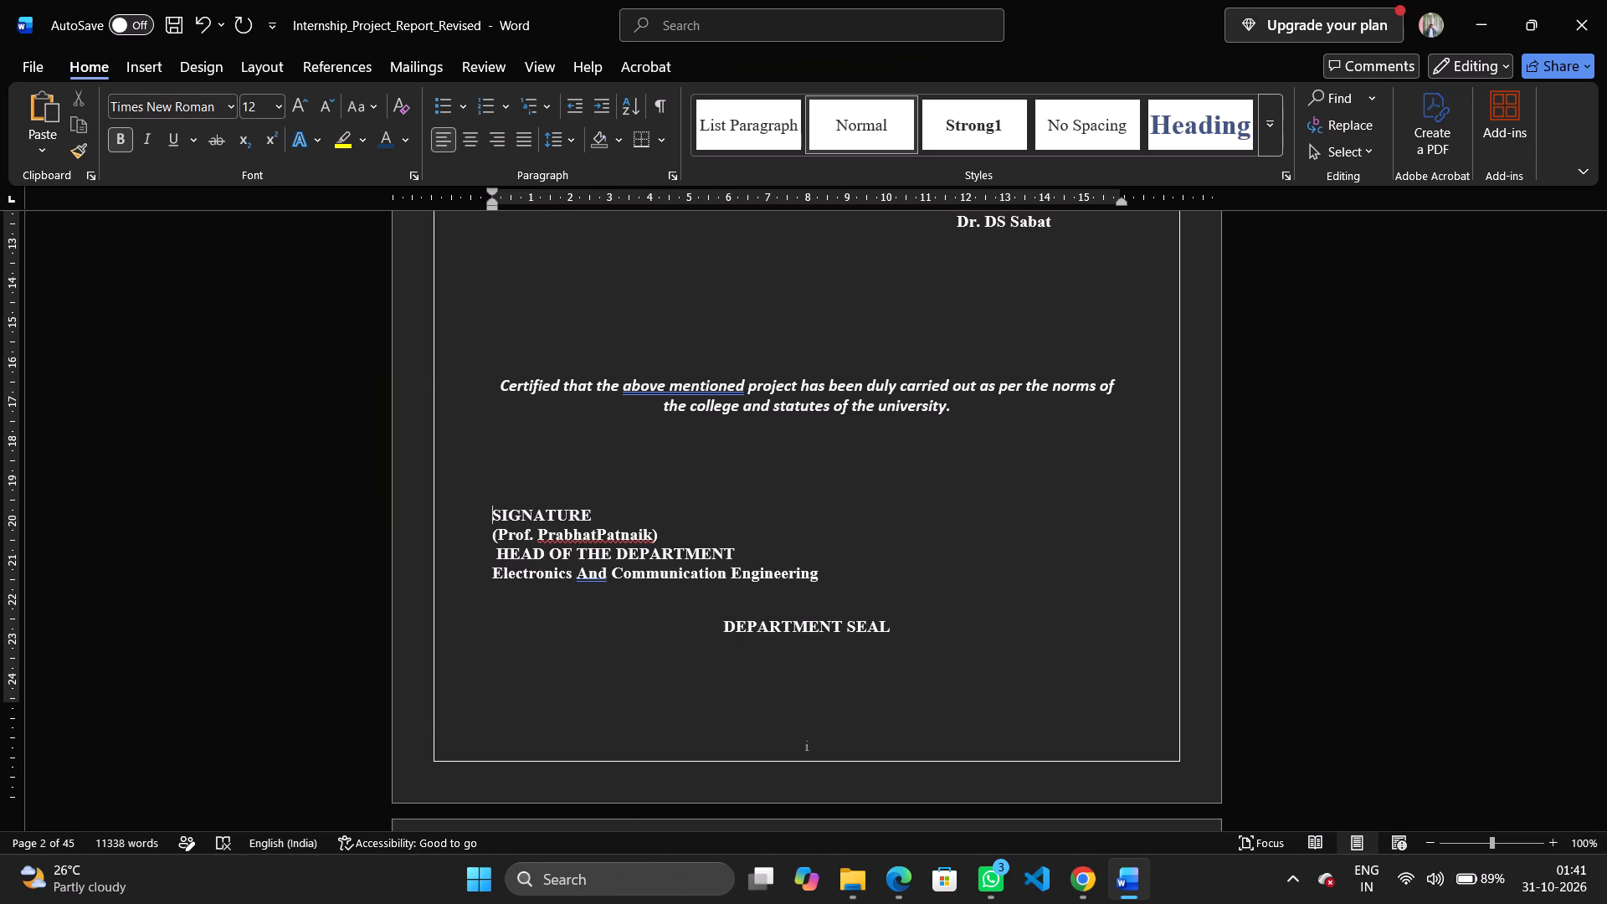
Center the head of department's signature block again.
triple_click(534, 508)
left_click(534, 508)
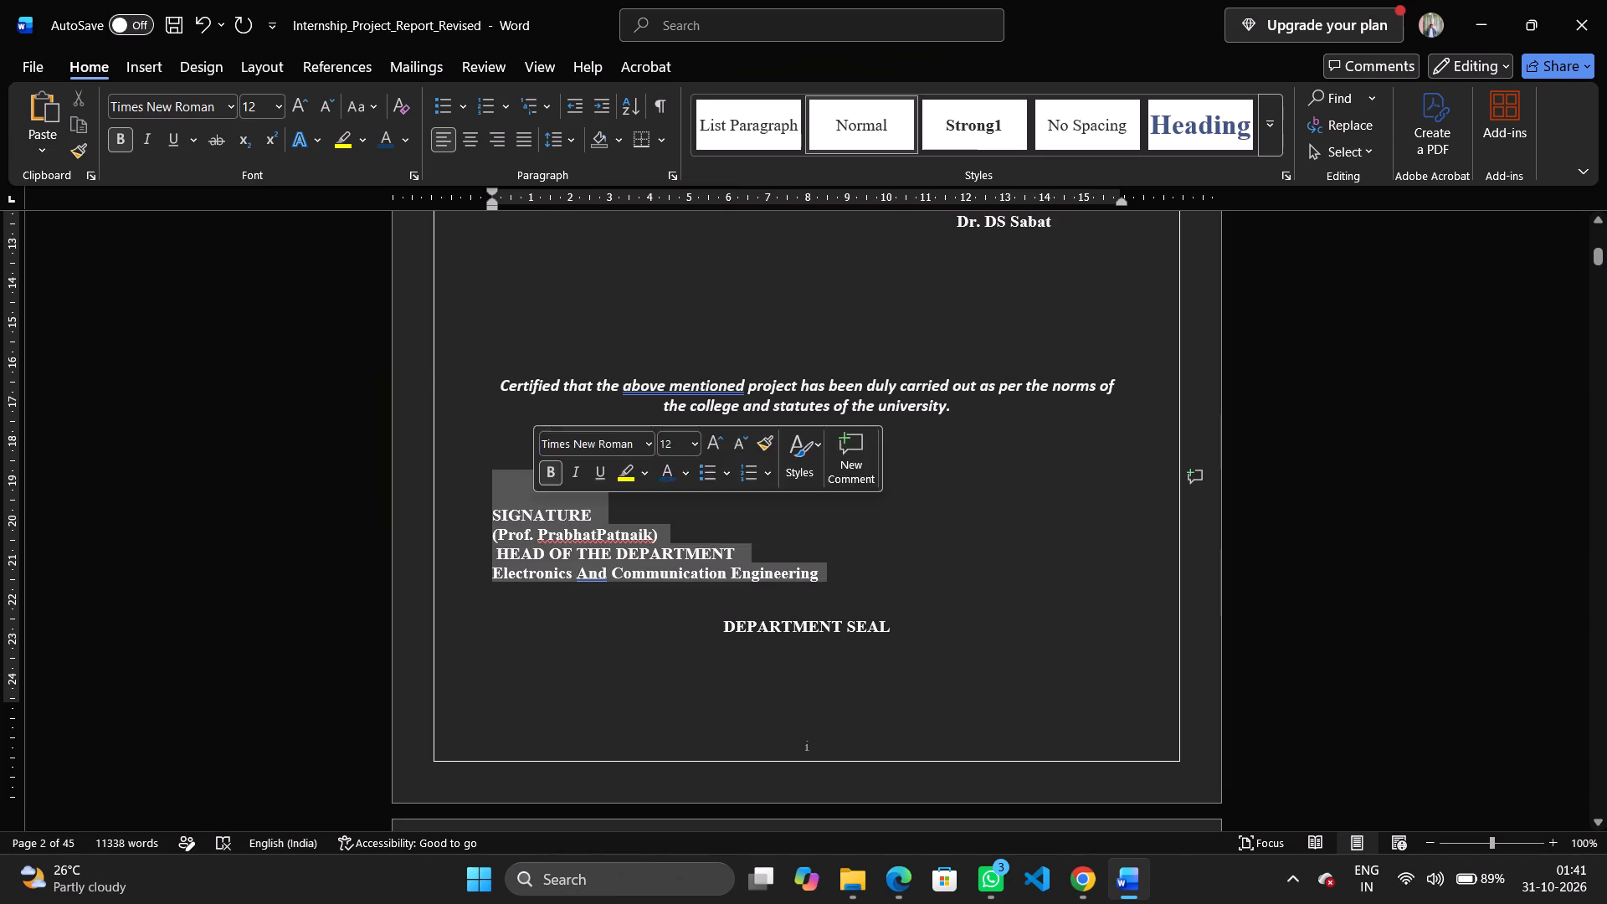
triple_click(534, 508)
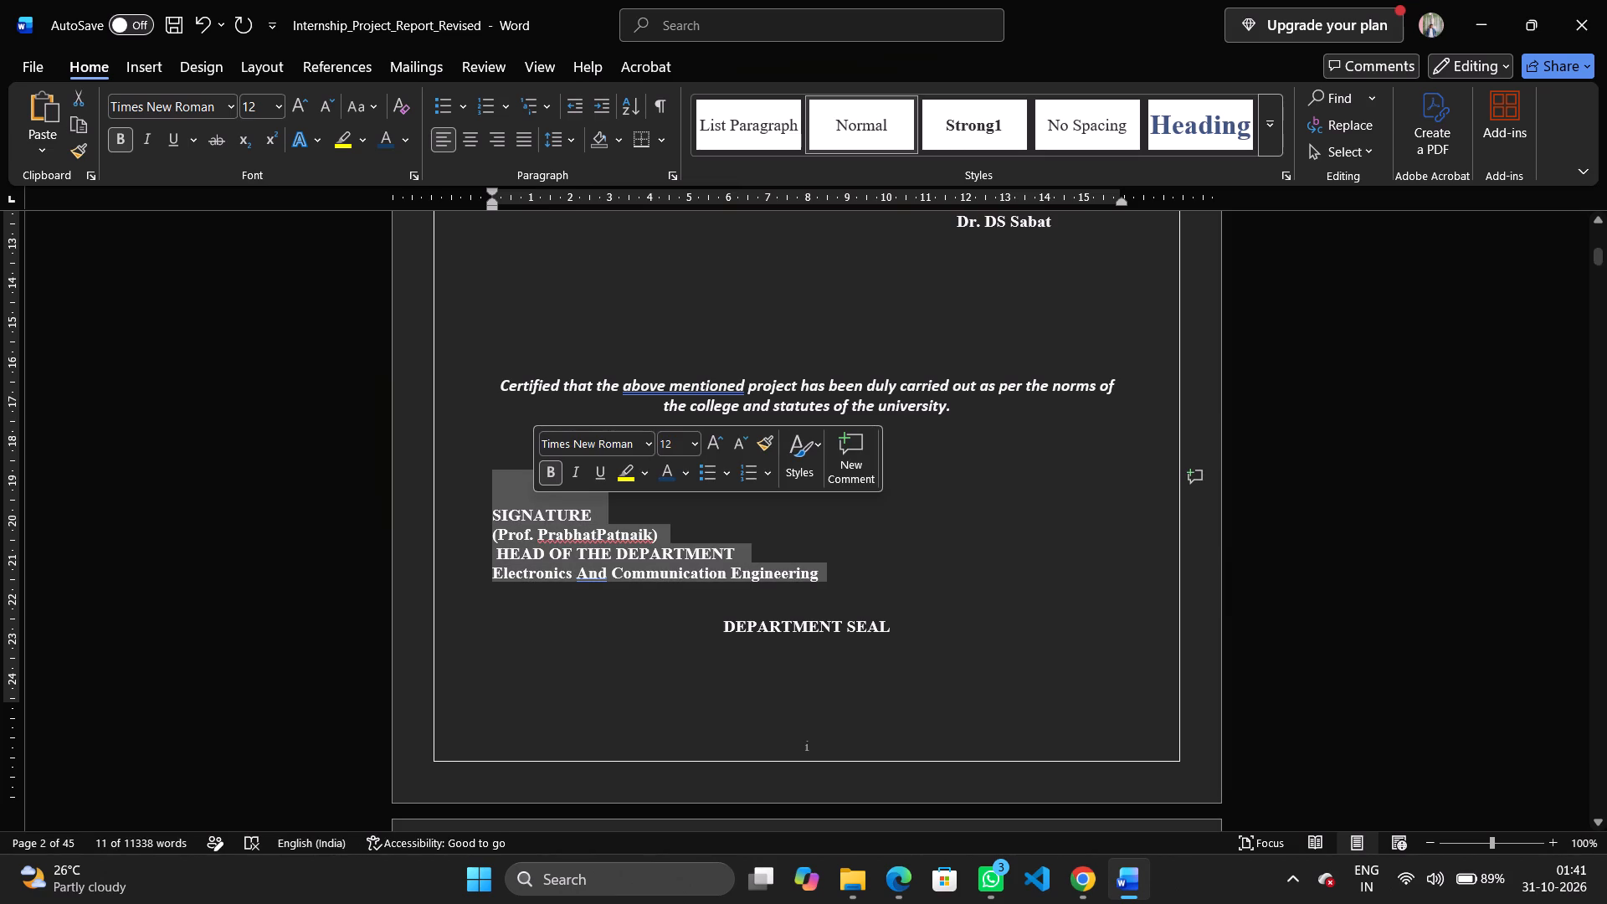
left_click(475, 131)
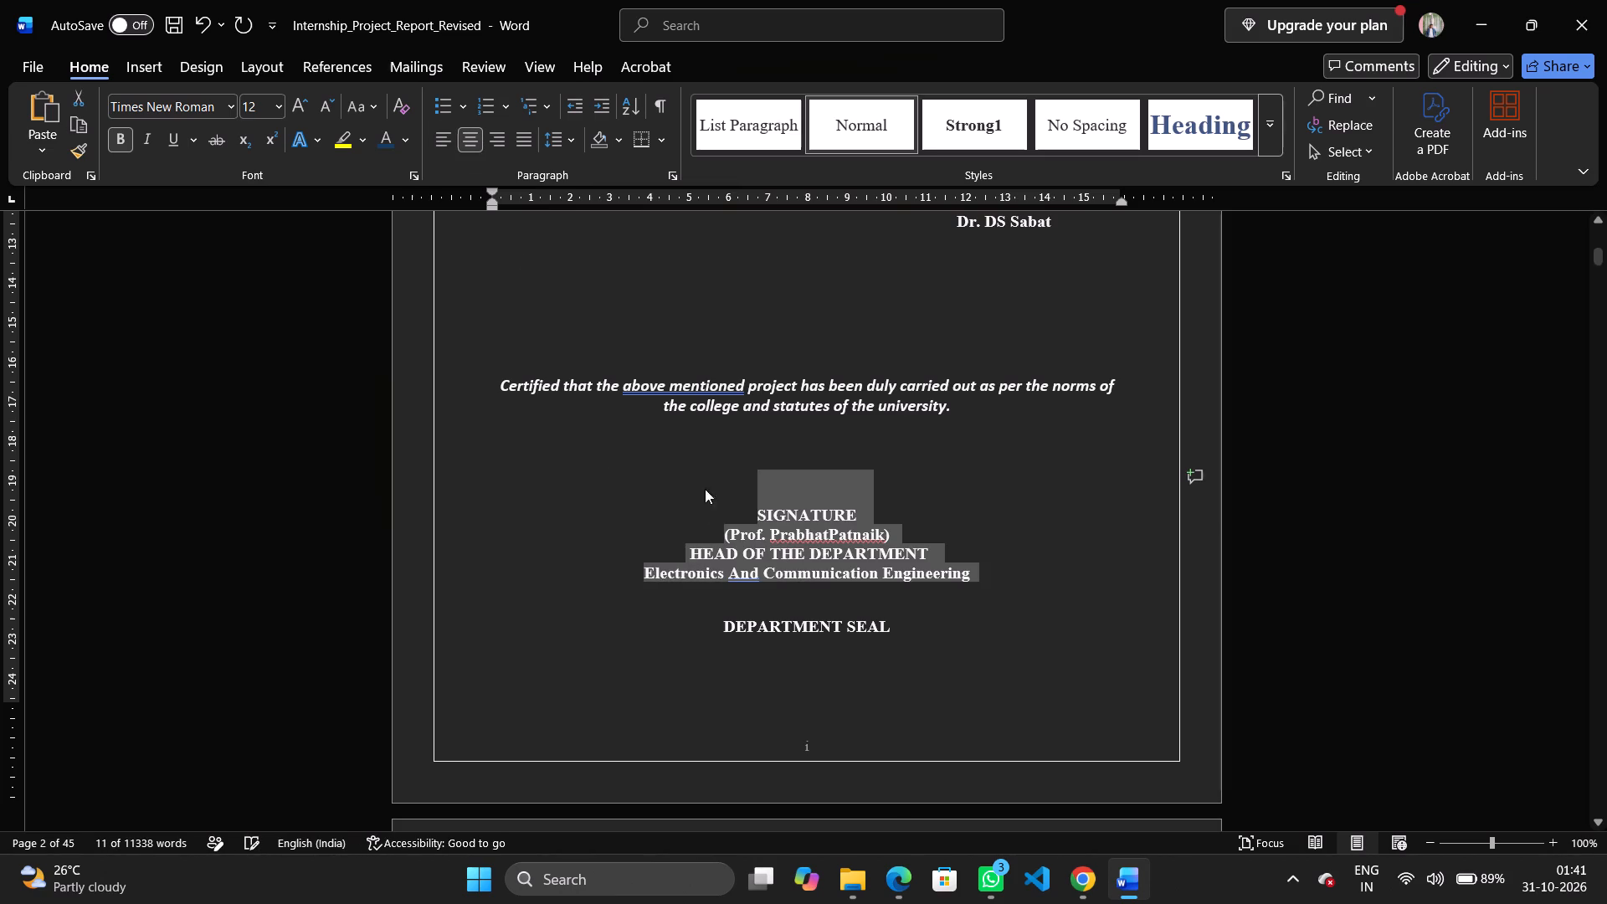
left_click(892, 582)
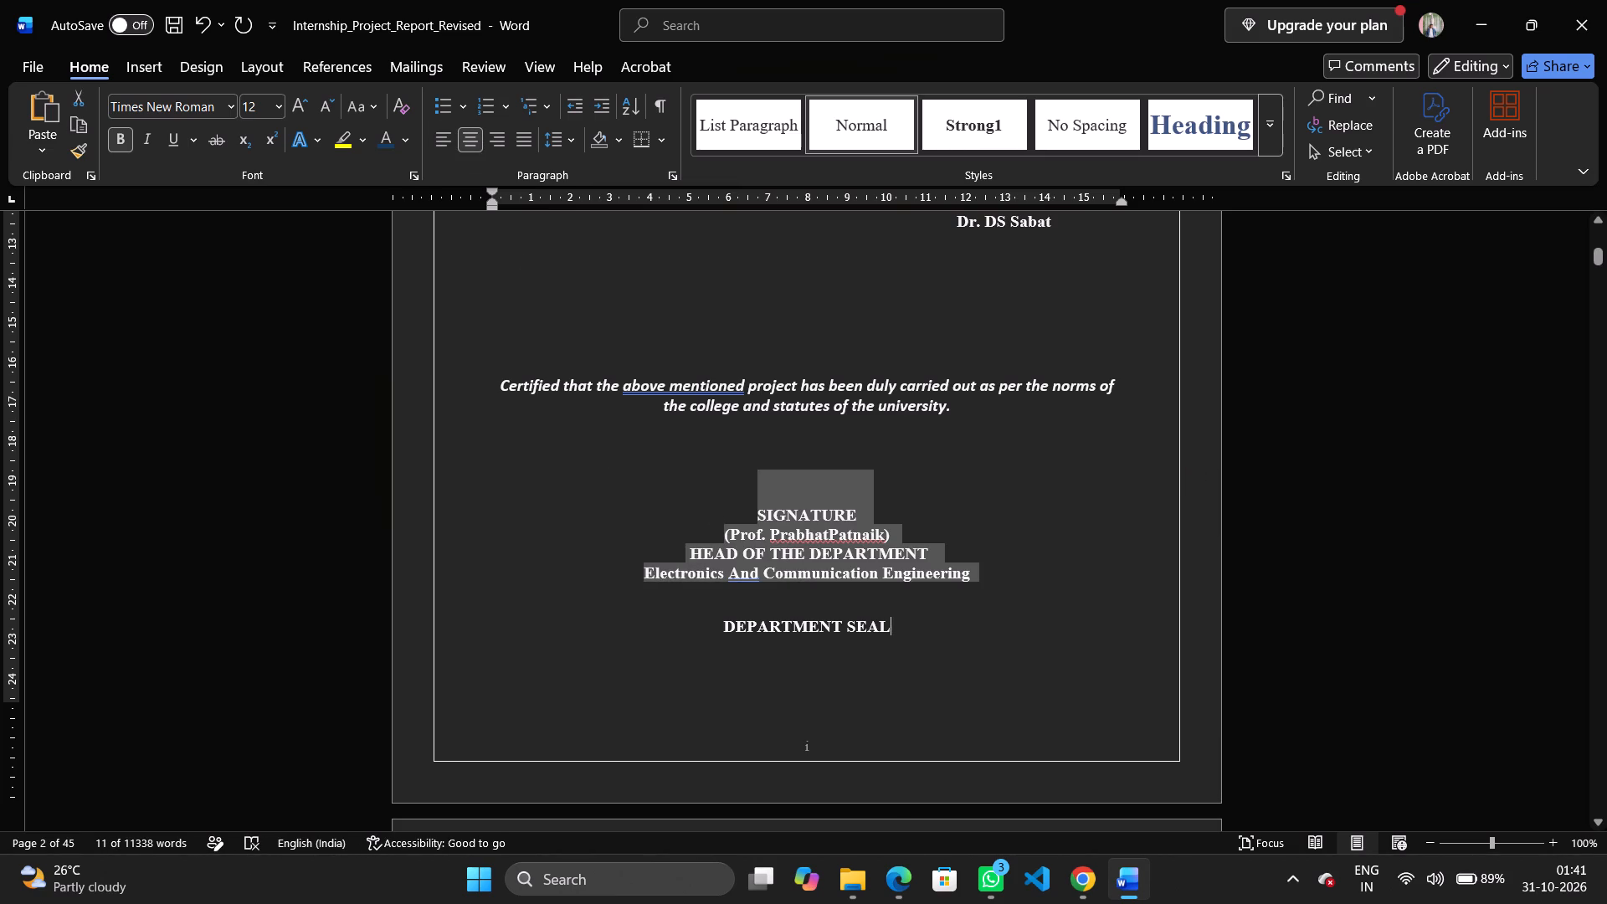
left_click(875, 582)
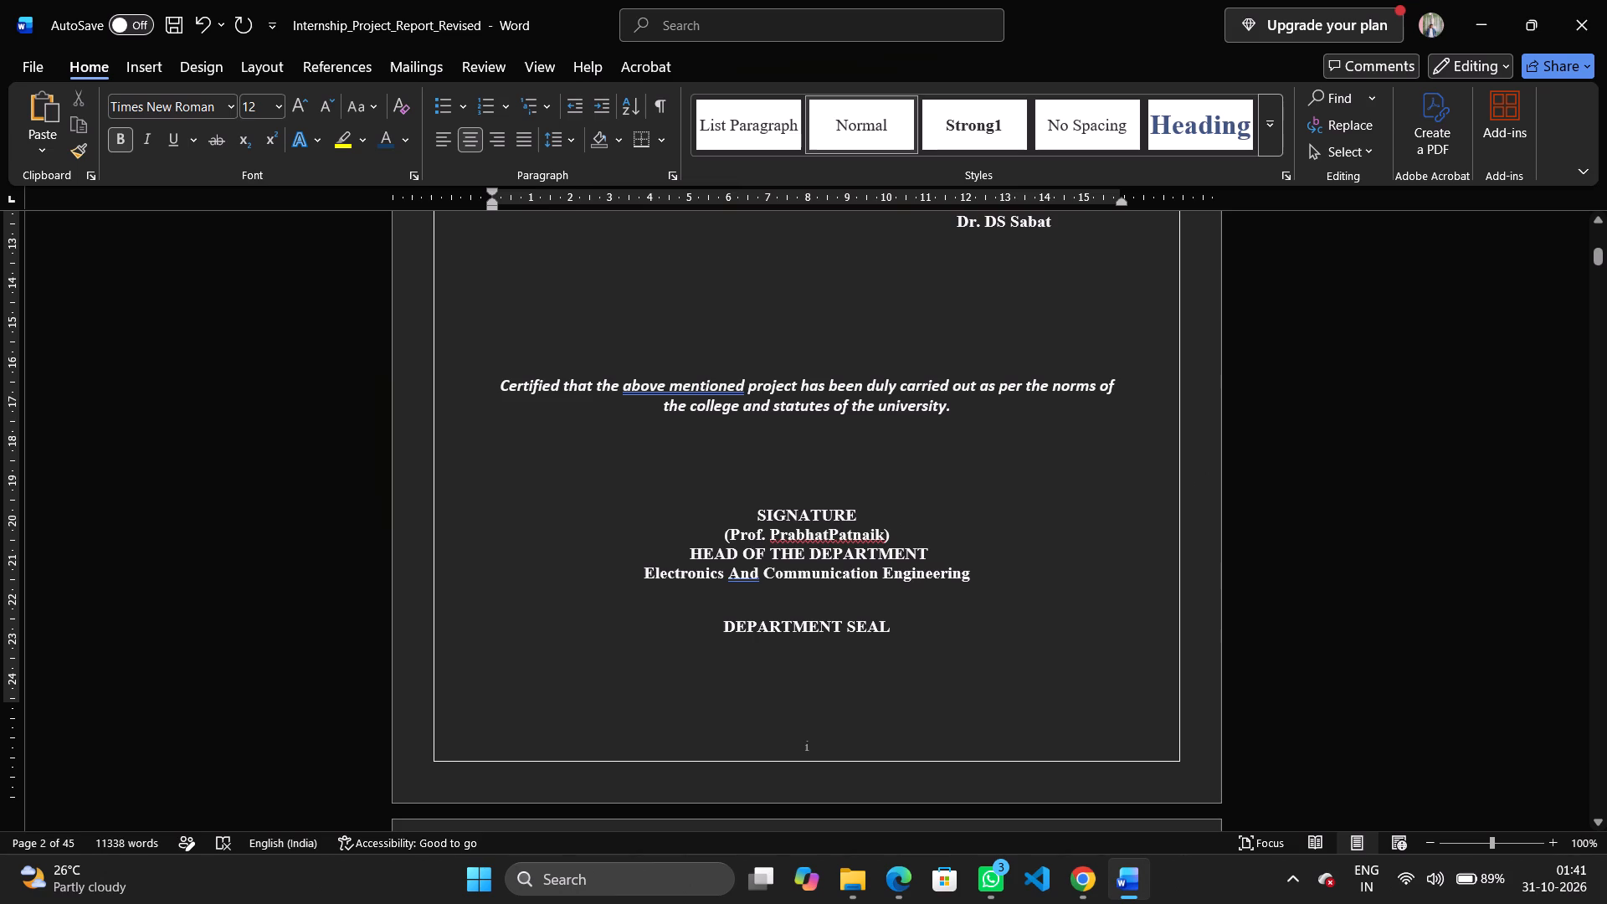
Insert a blank paragraph between the head of department's signature block and the "DEPARTMENT SEAL" label.
left_click(982, 573)
key("Return")
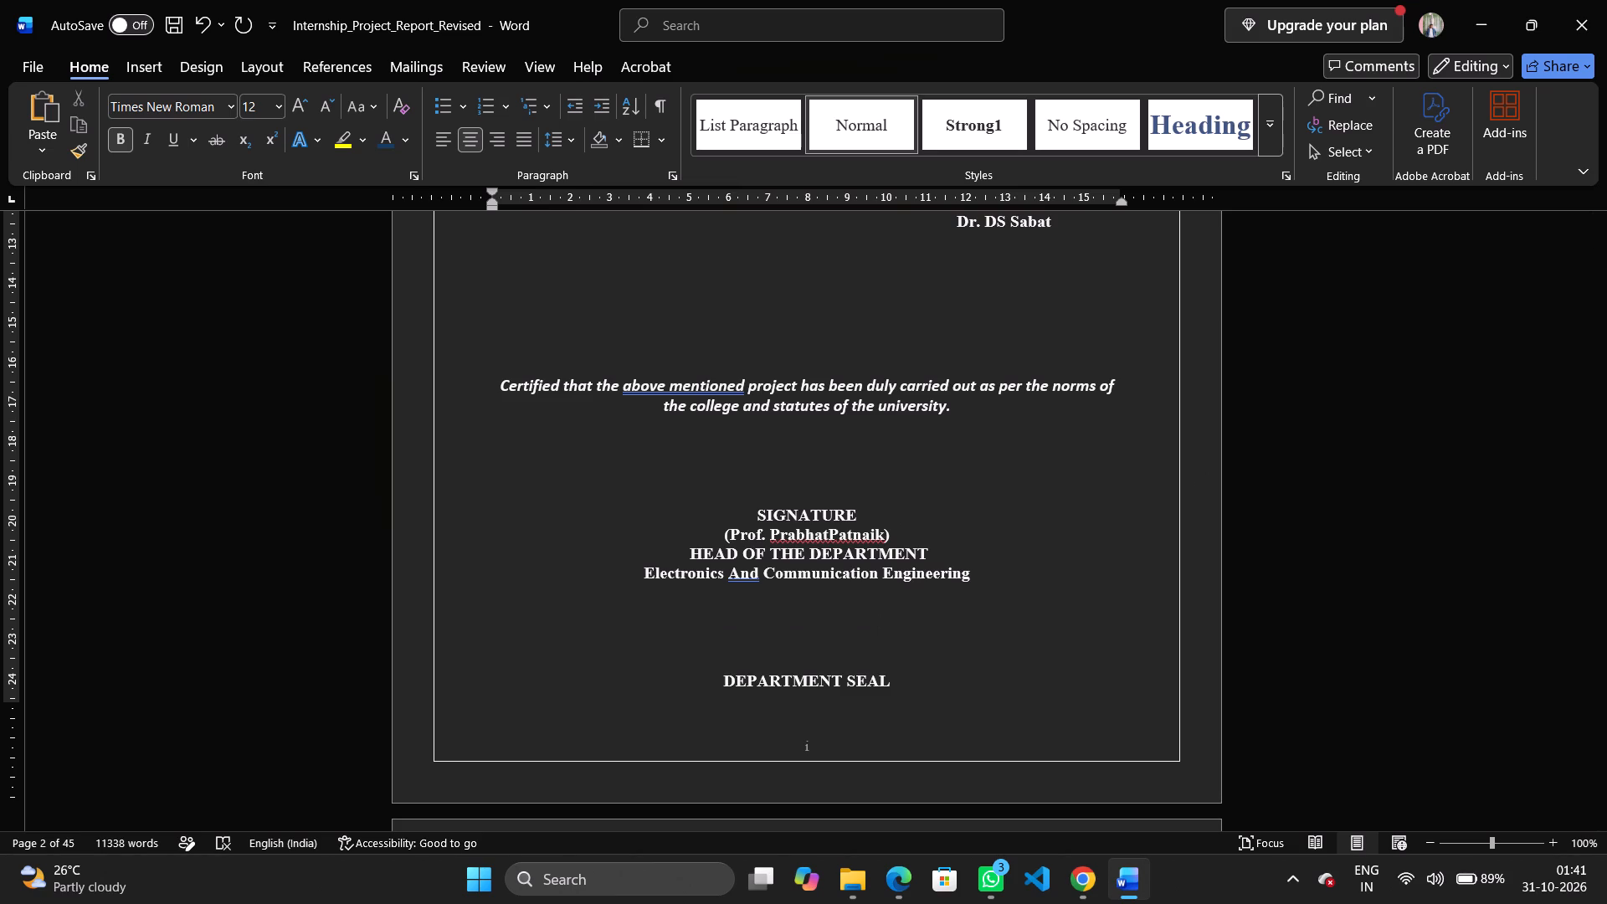
left_click(1085, 485)
scroll(1085, 485, "up", 1)
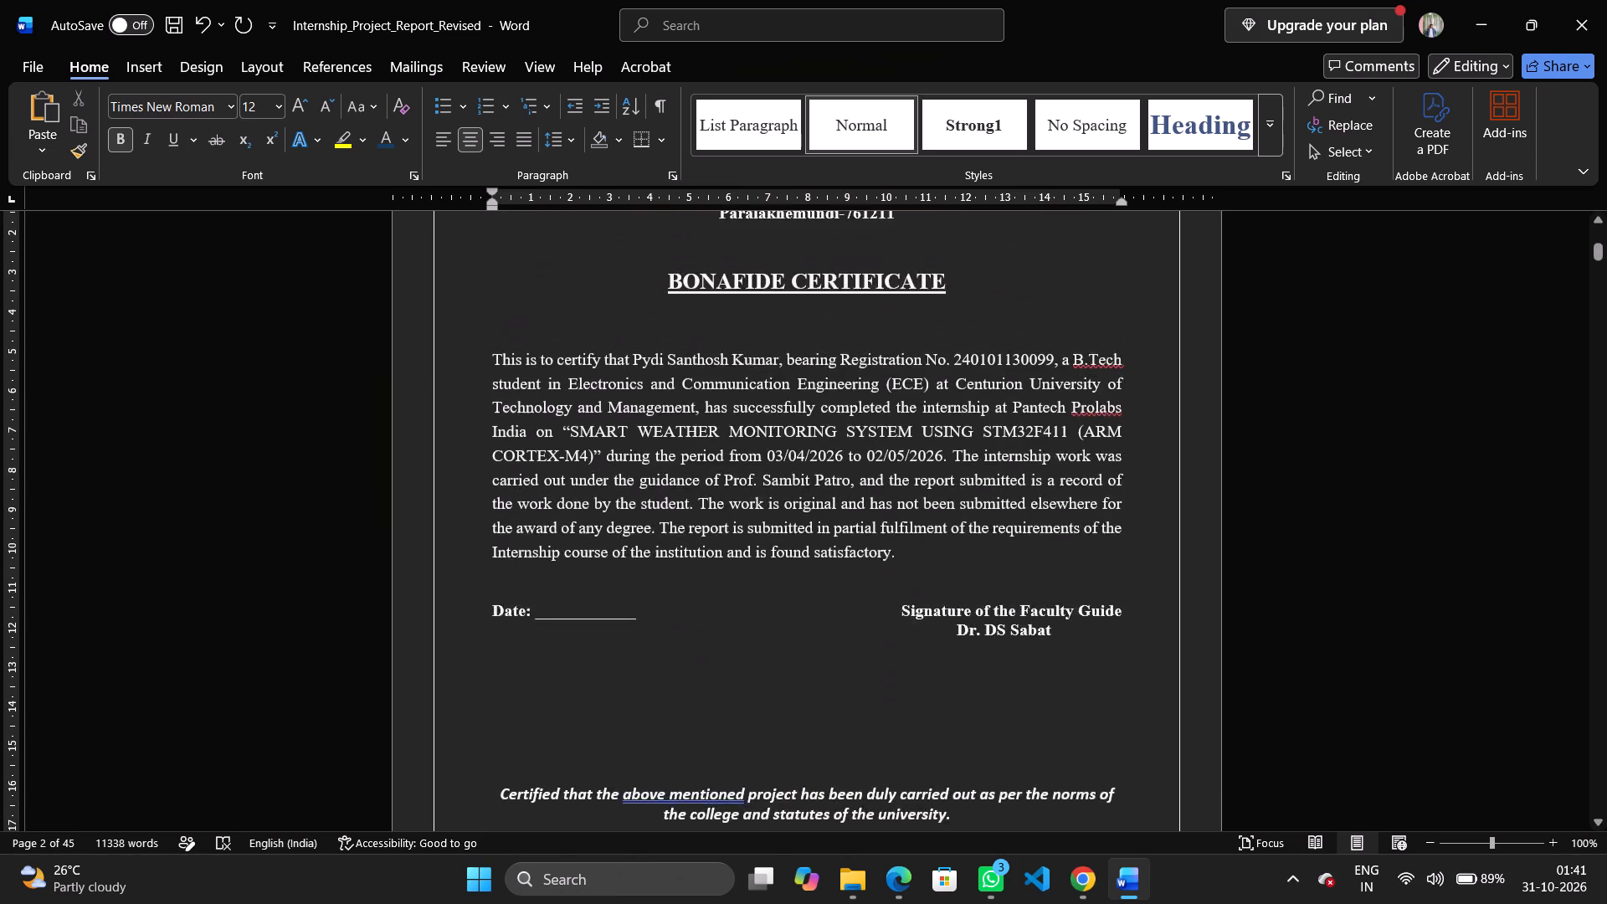
Switch to the VLSI project report in Edge and copy the whole declaration, from its heading through the "Date :" line.
scroll(1085, 485, "up", 1)
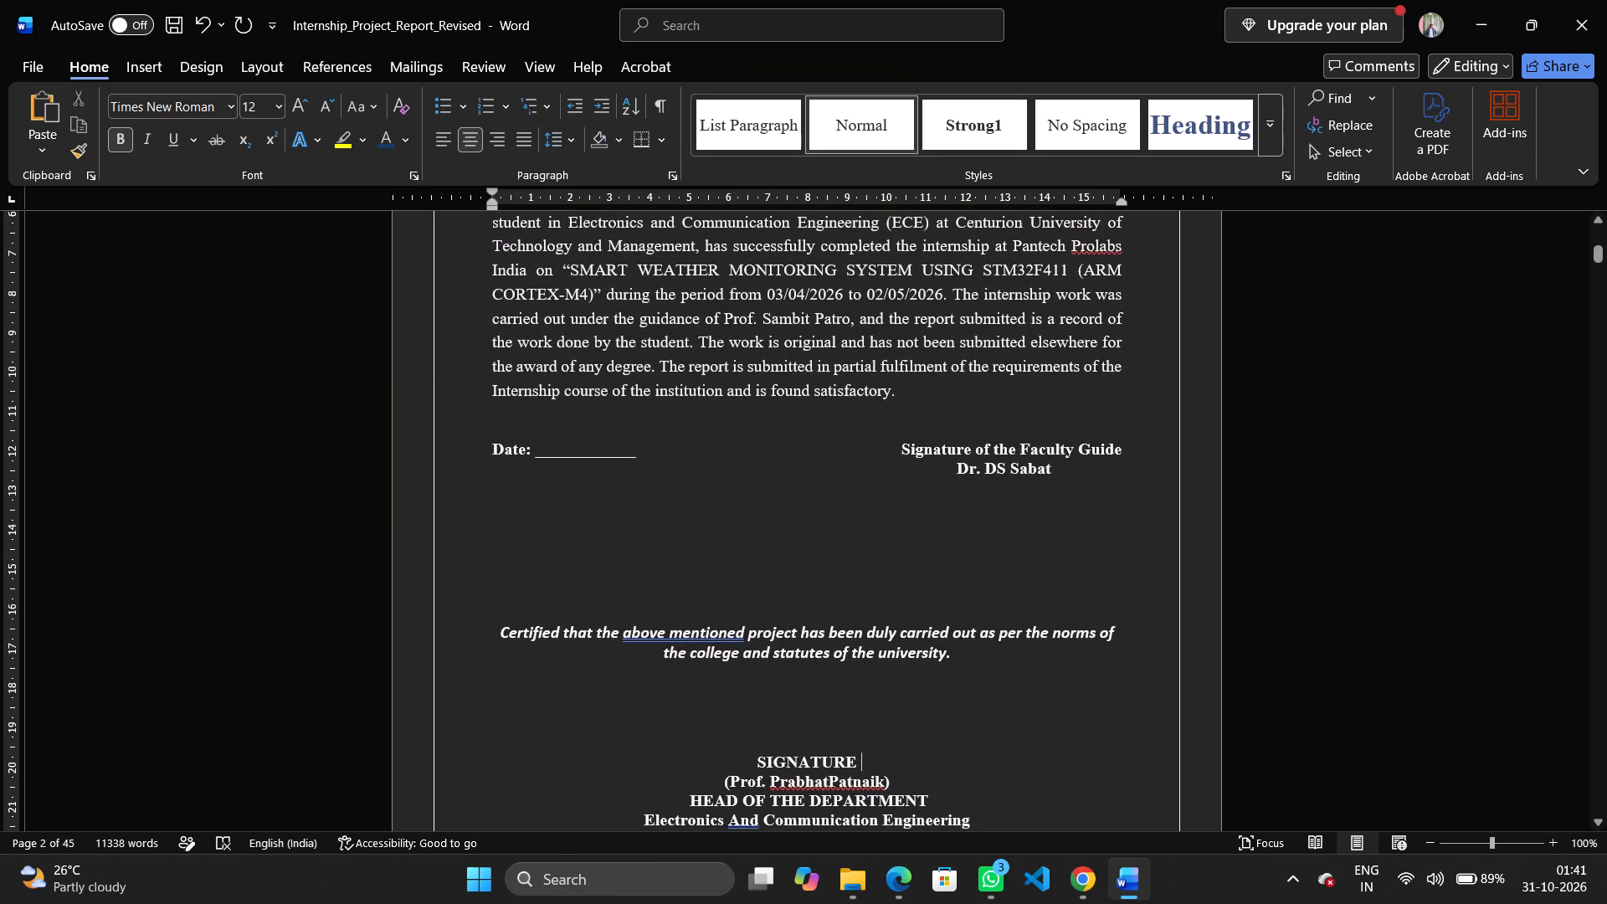
key("alt+Tab")
left_click(968, 470)
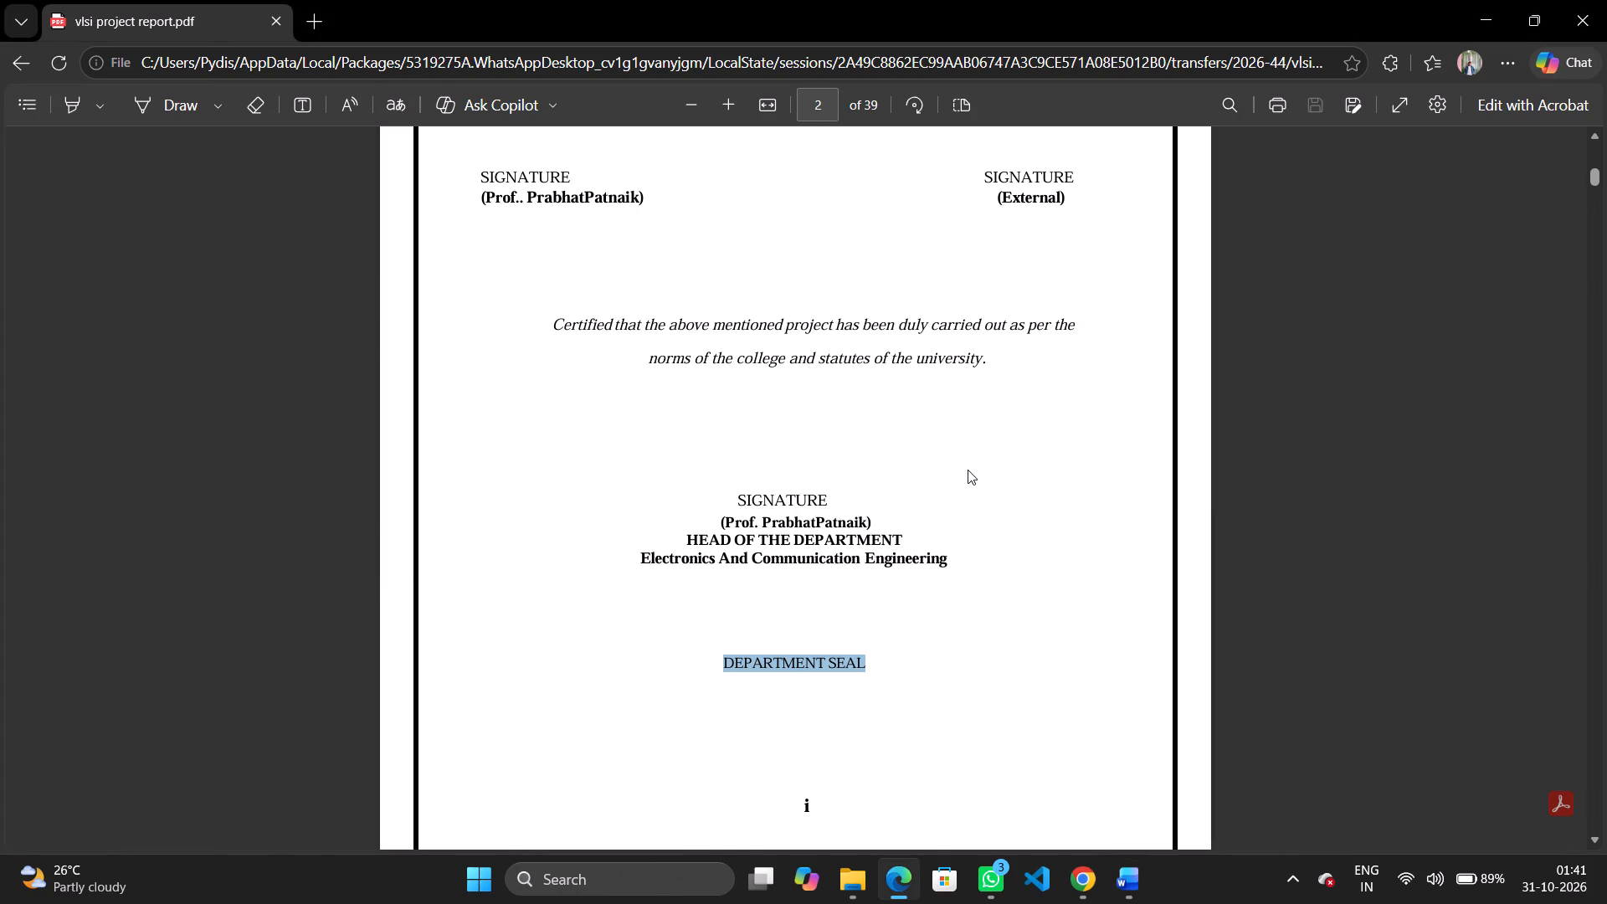
scroll(968, 470, "up", 2)
scroll(968, 470, "down", 2)
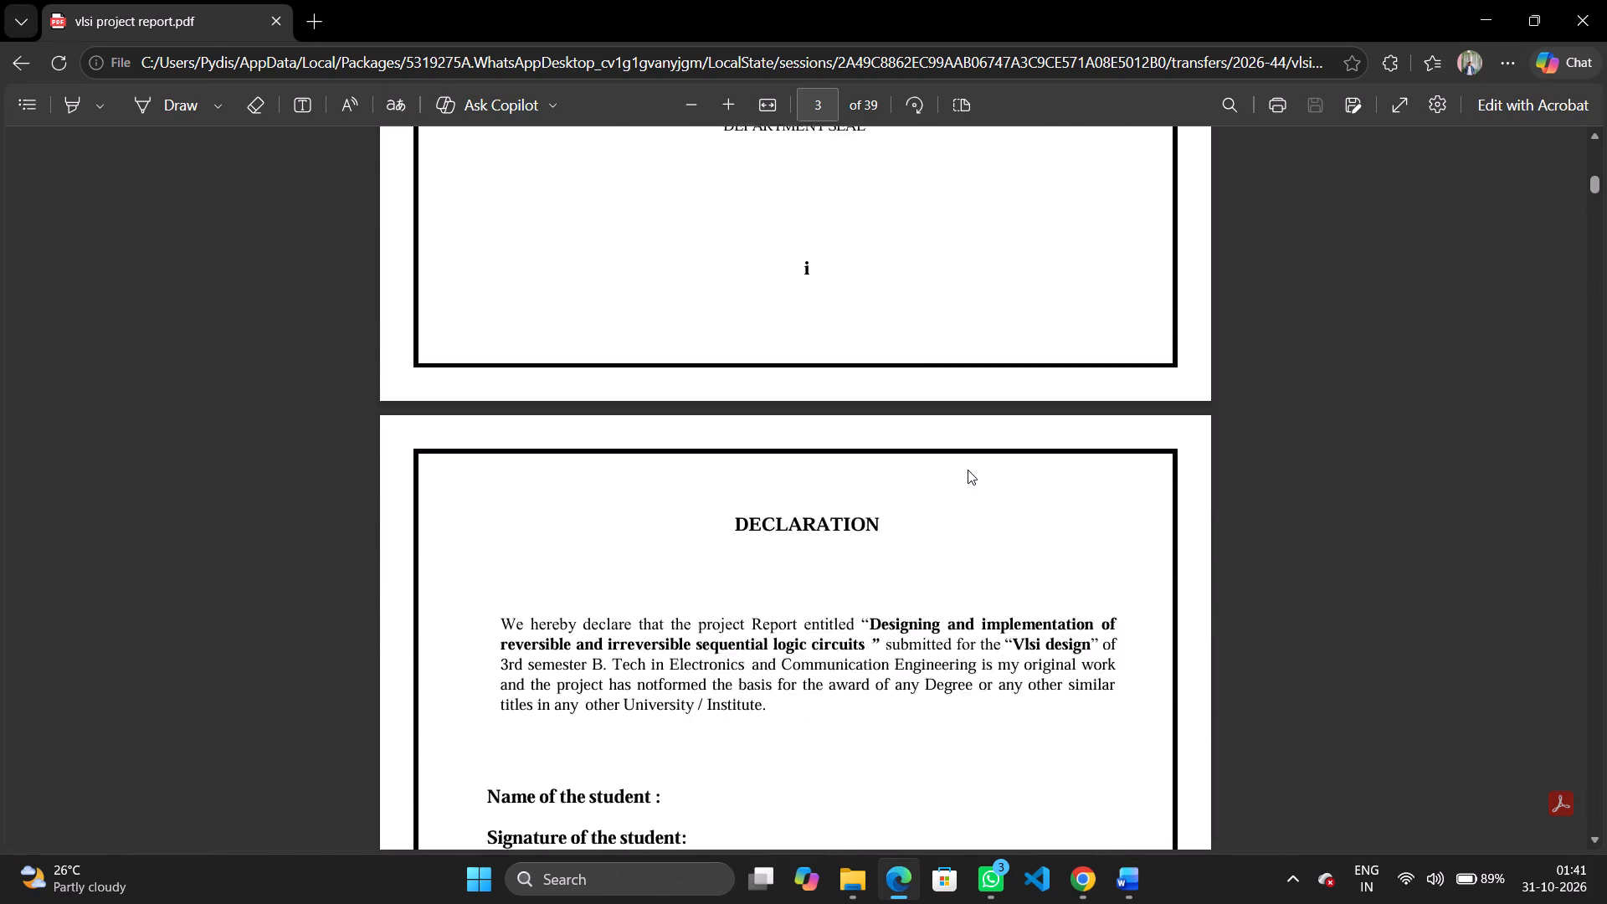
scroll(968, 470, "down", 5)
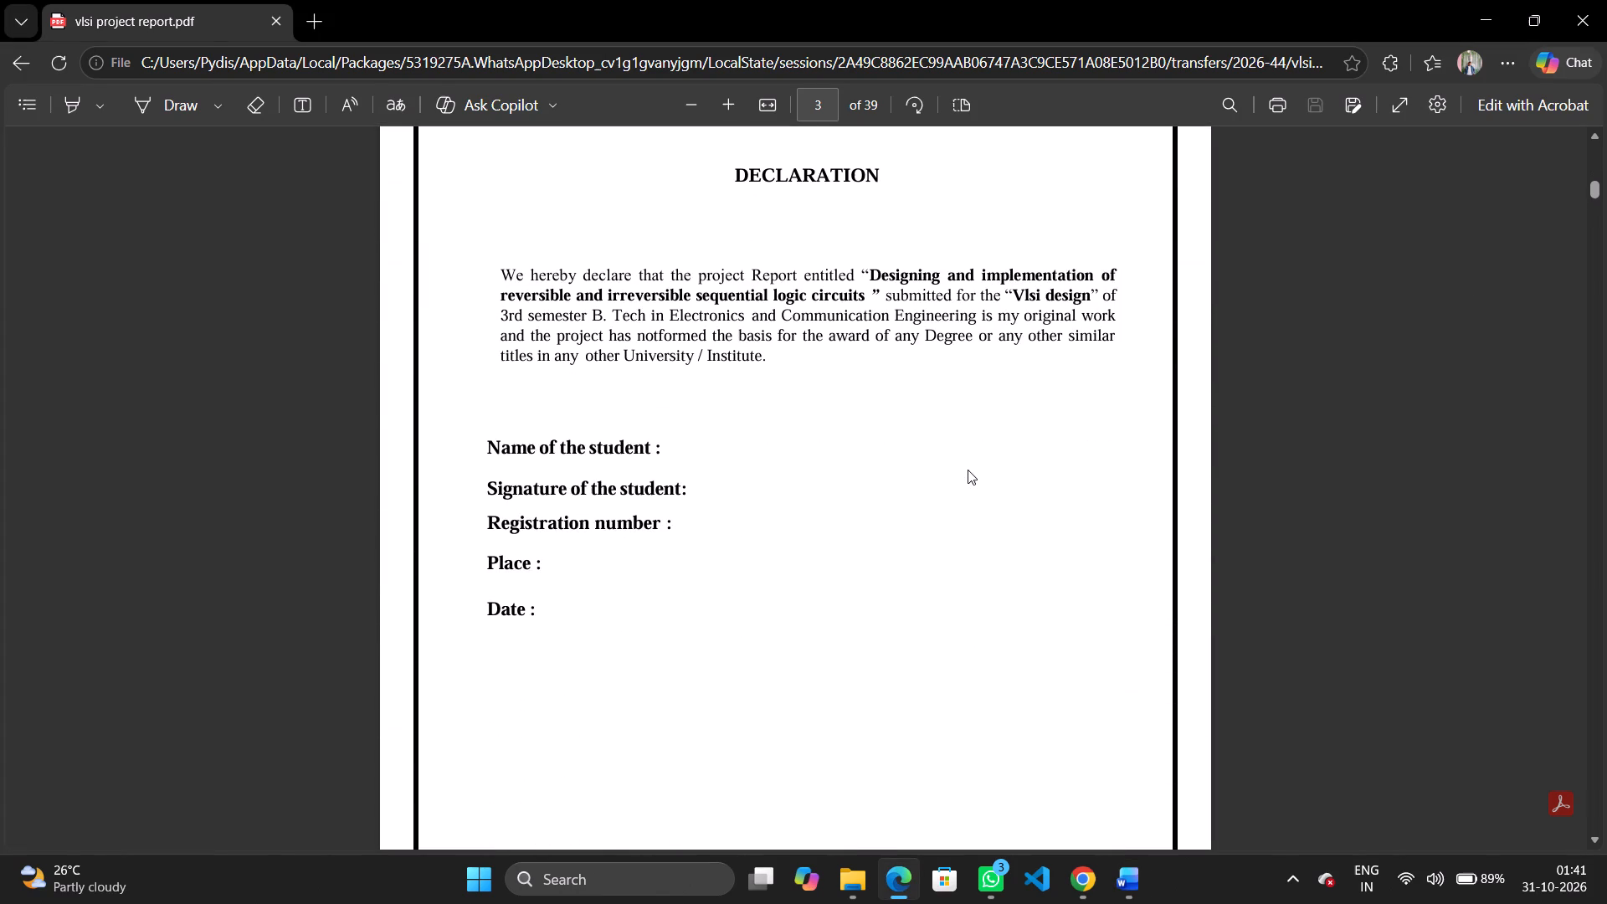
scroll(968, 470, "down", 2)
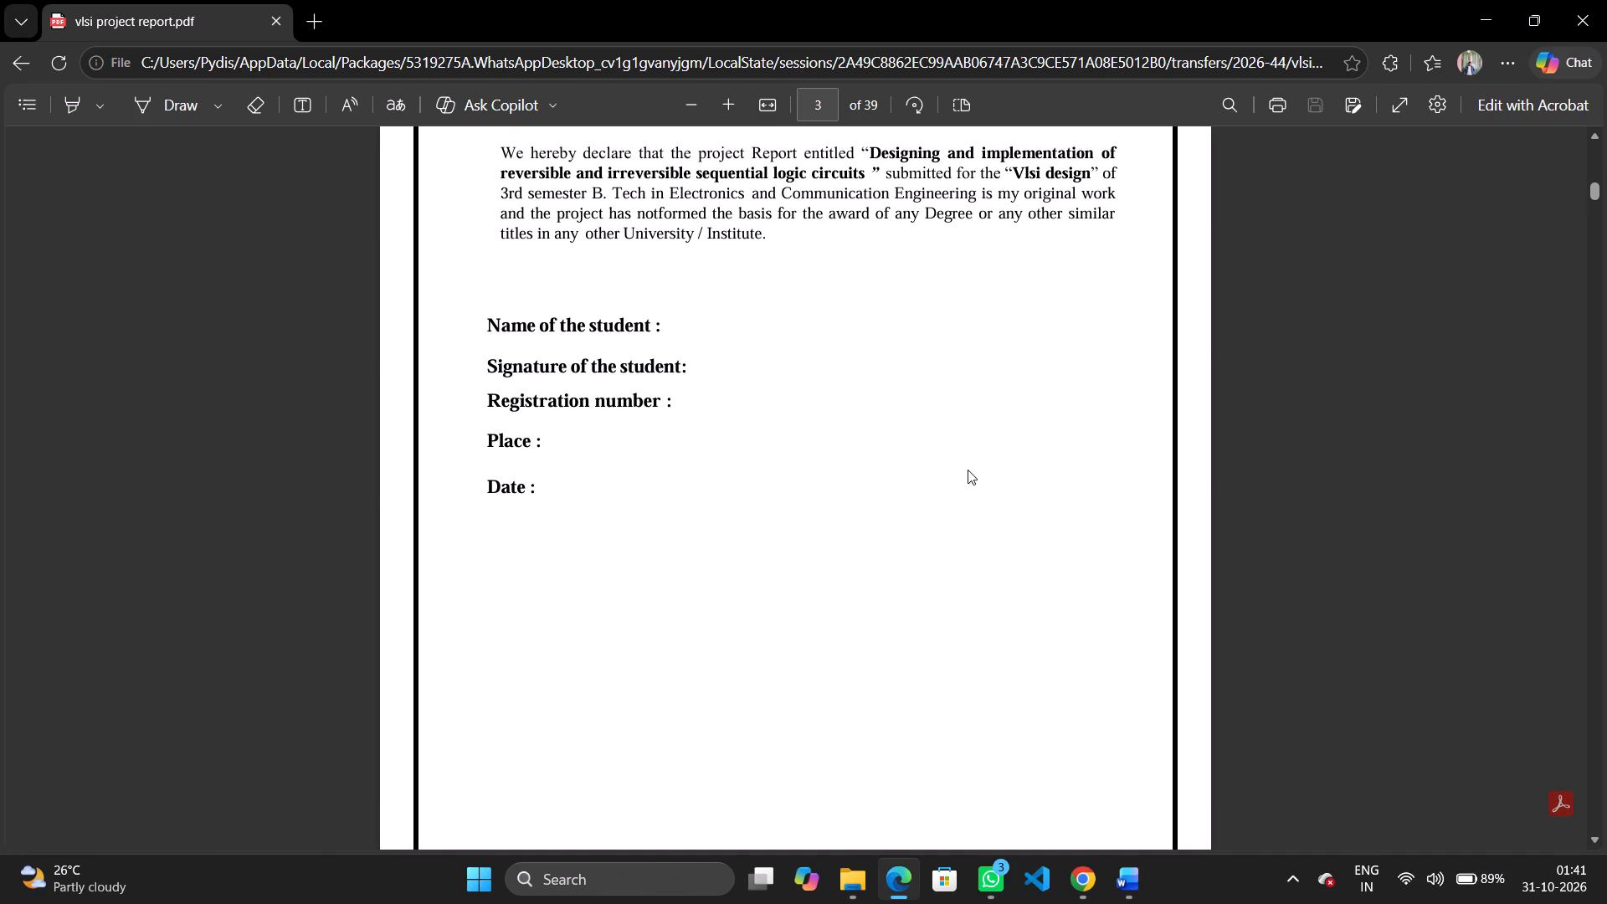
scroll(968, 470, "up", 1)
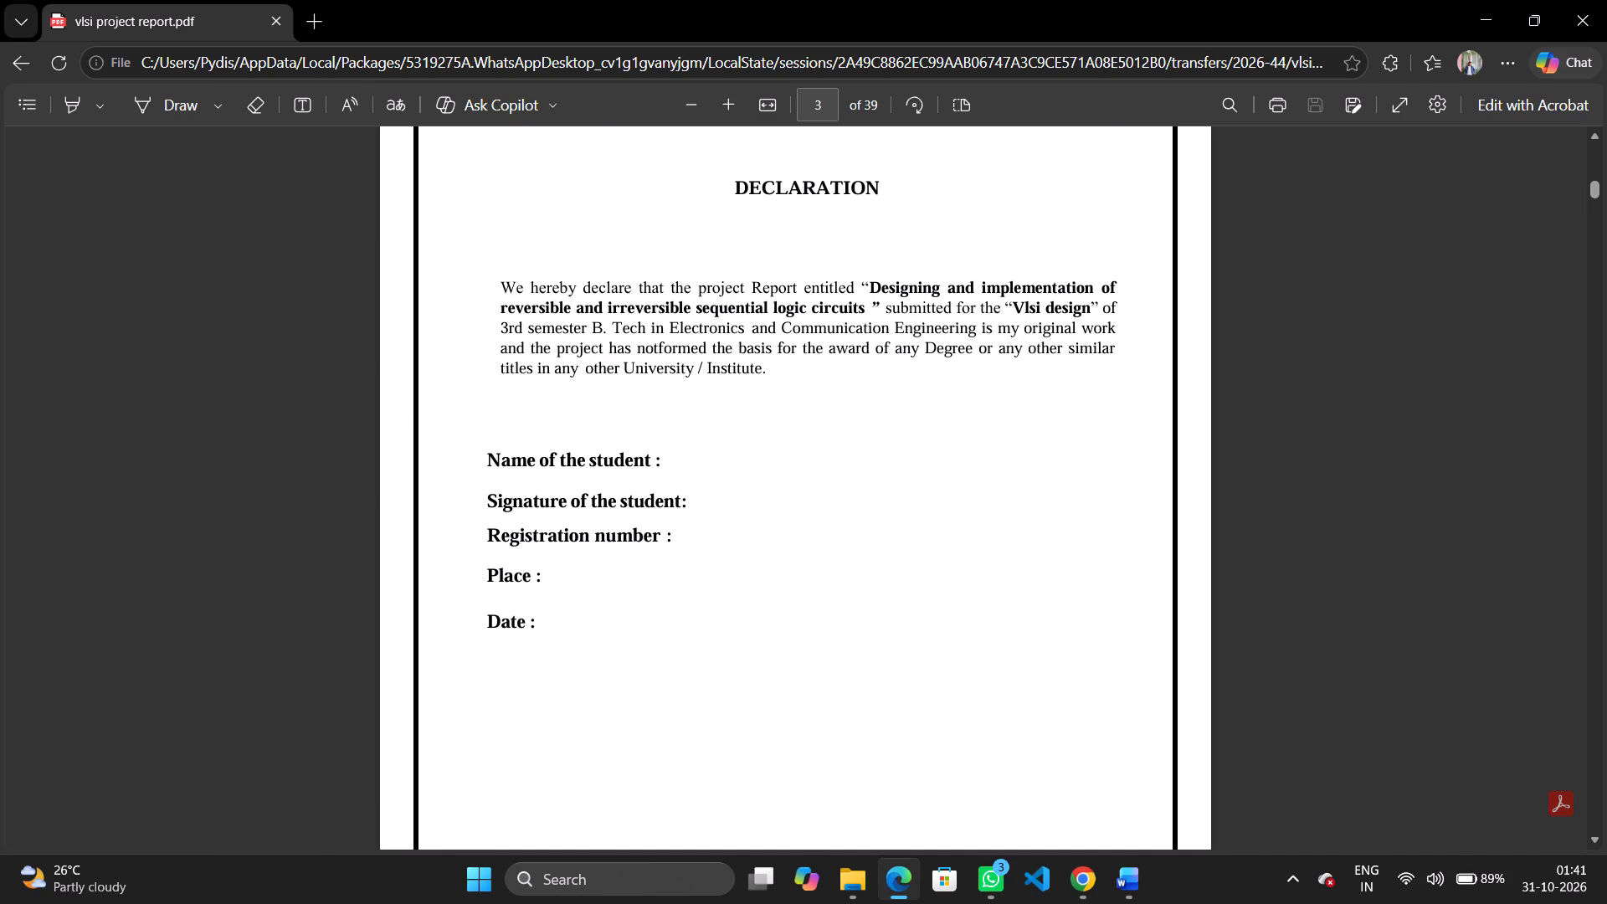
left_click_drag(740, 188, 537, 631)
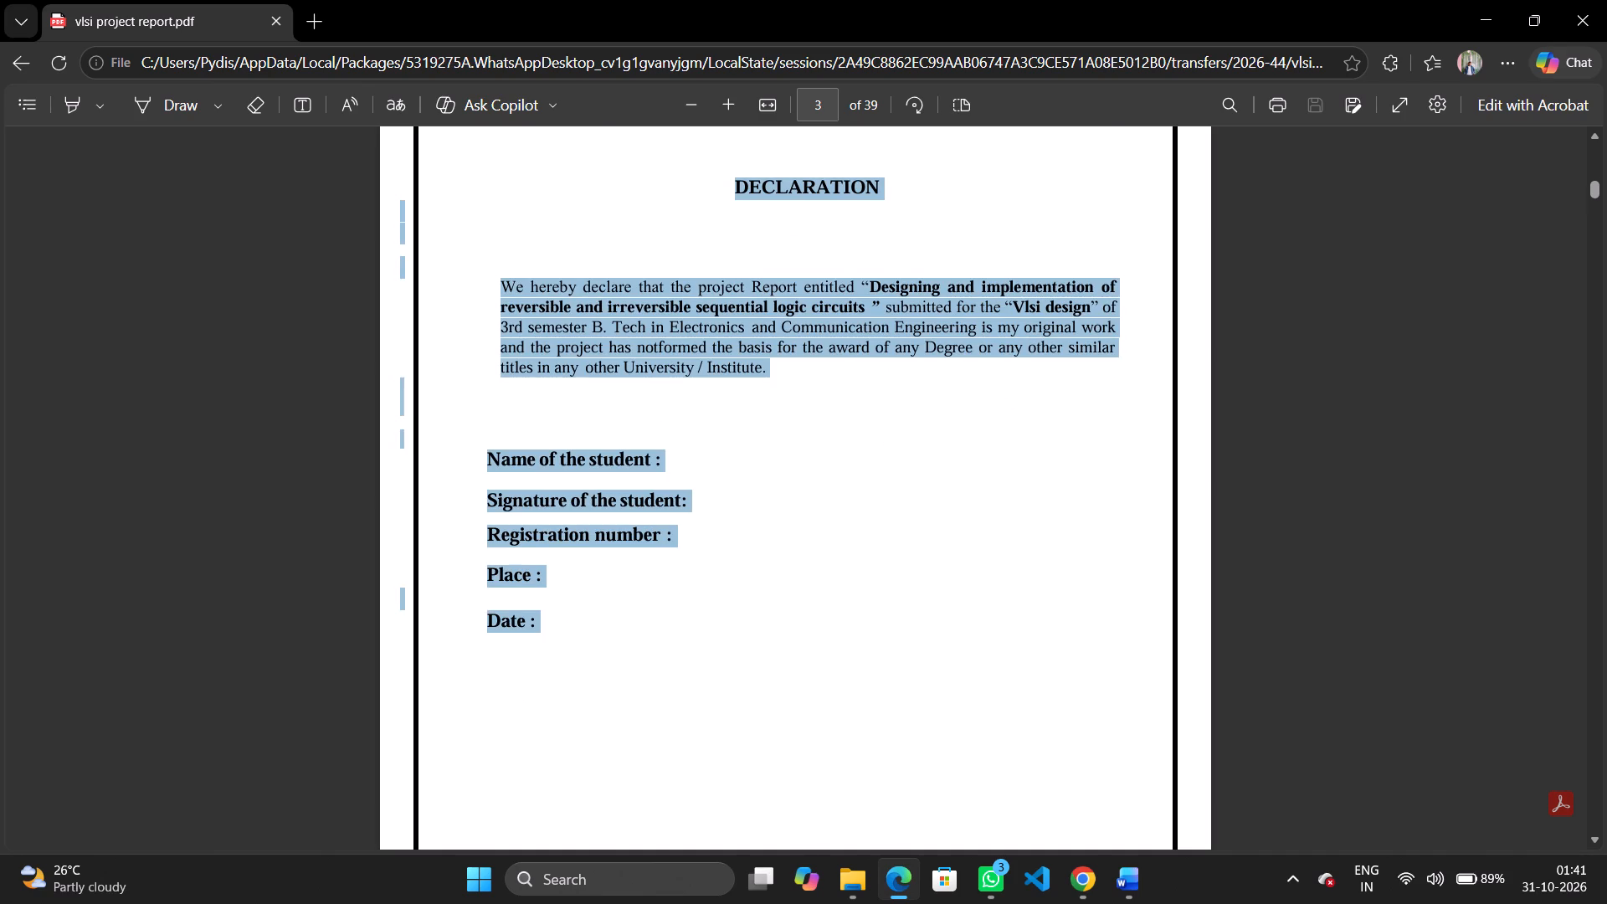
left_click_drag(537, 631, 537, 629)
key("ctrl+c")
Switch to Word and paste the copied declaration in a new paragraph after the "DEPARTMENT SEAL" label.
key("alt+Tab")
scroll(765, 557, "down", 4)
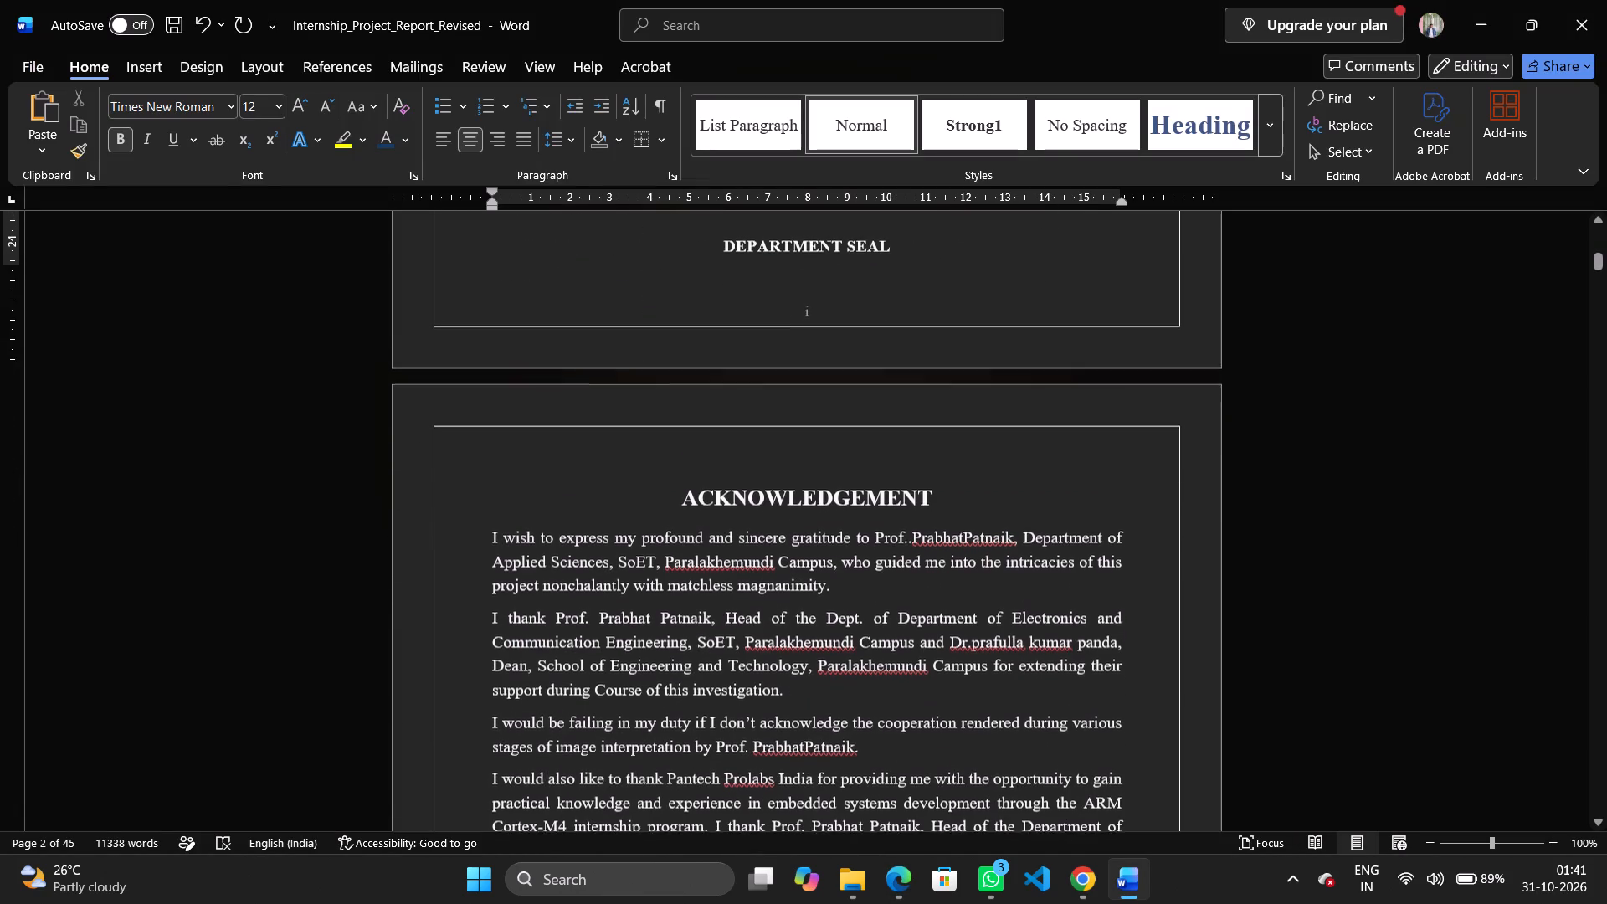
left_click(923, 243)
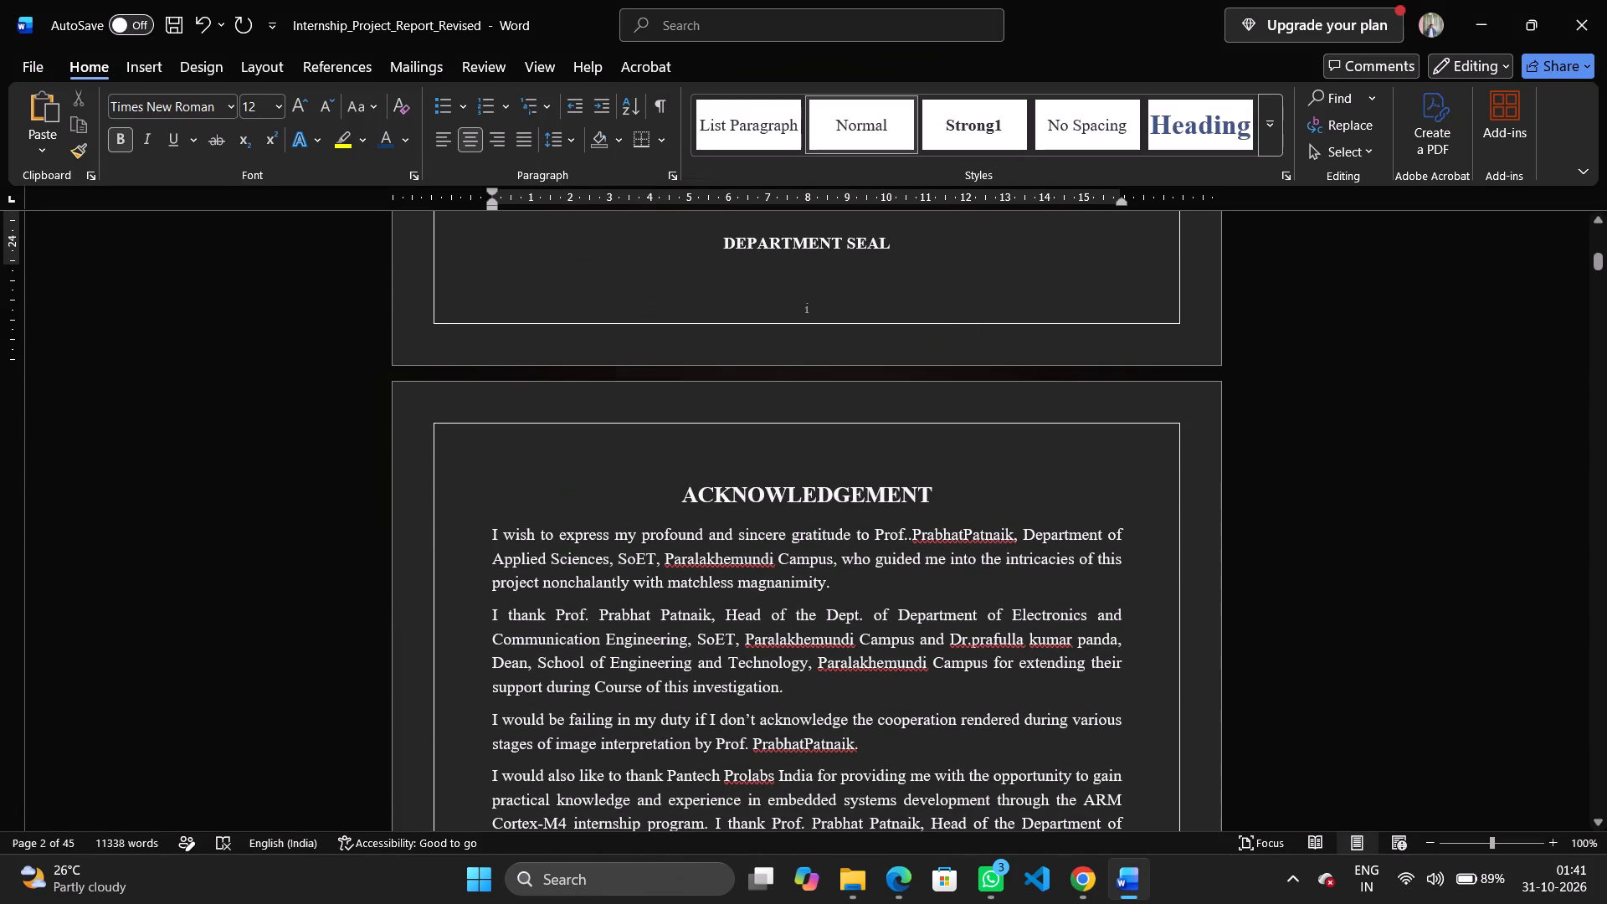
key("Return")
key("ctrl+v")
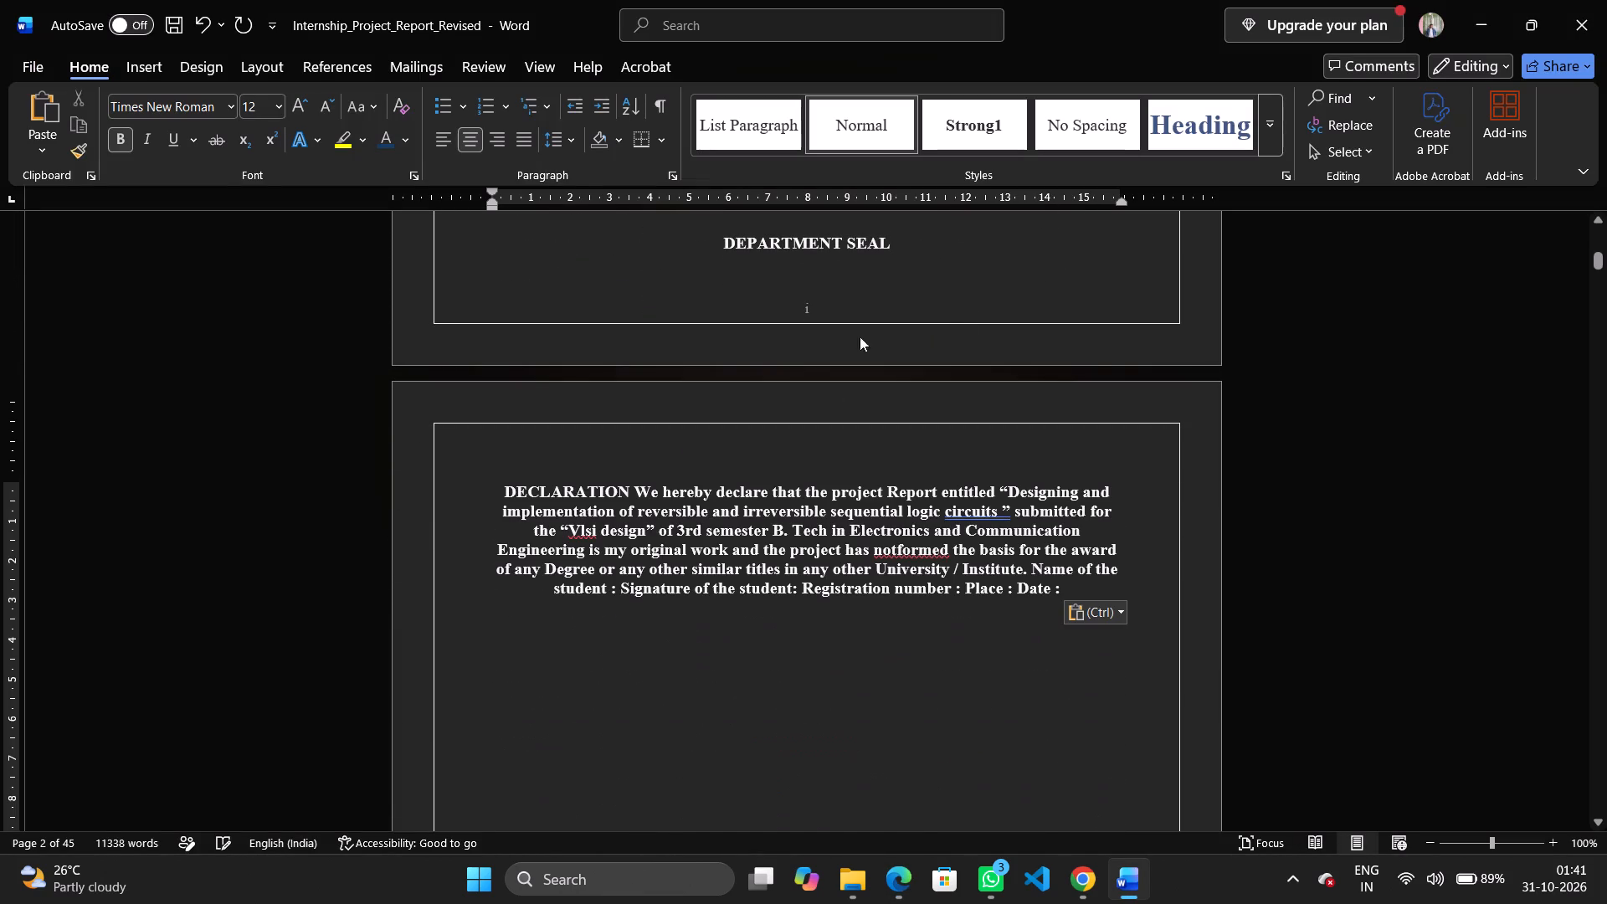
Split the pasted declaration into heading, body and student-details paragraphs, with one blank paragraph after the heading and two before the details.
left_click(634, 491)
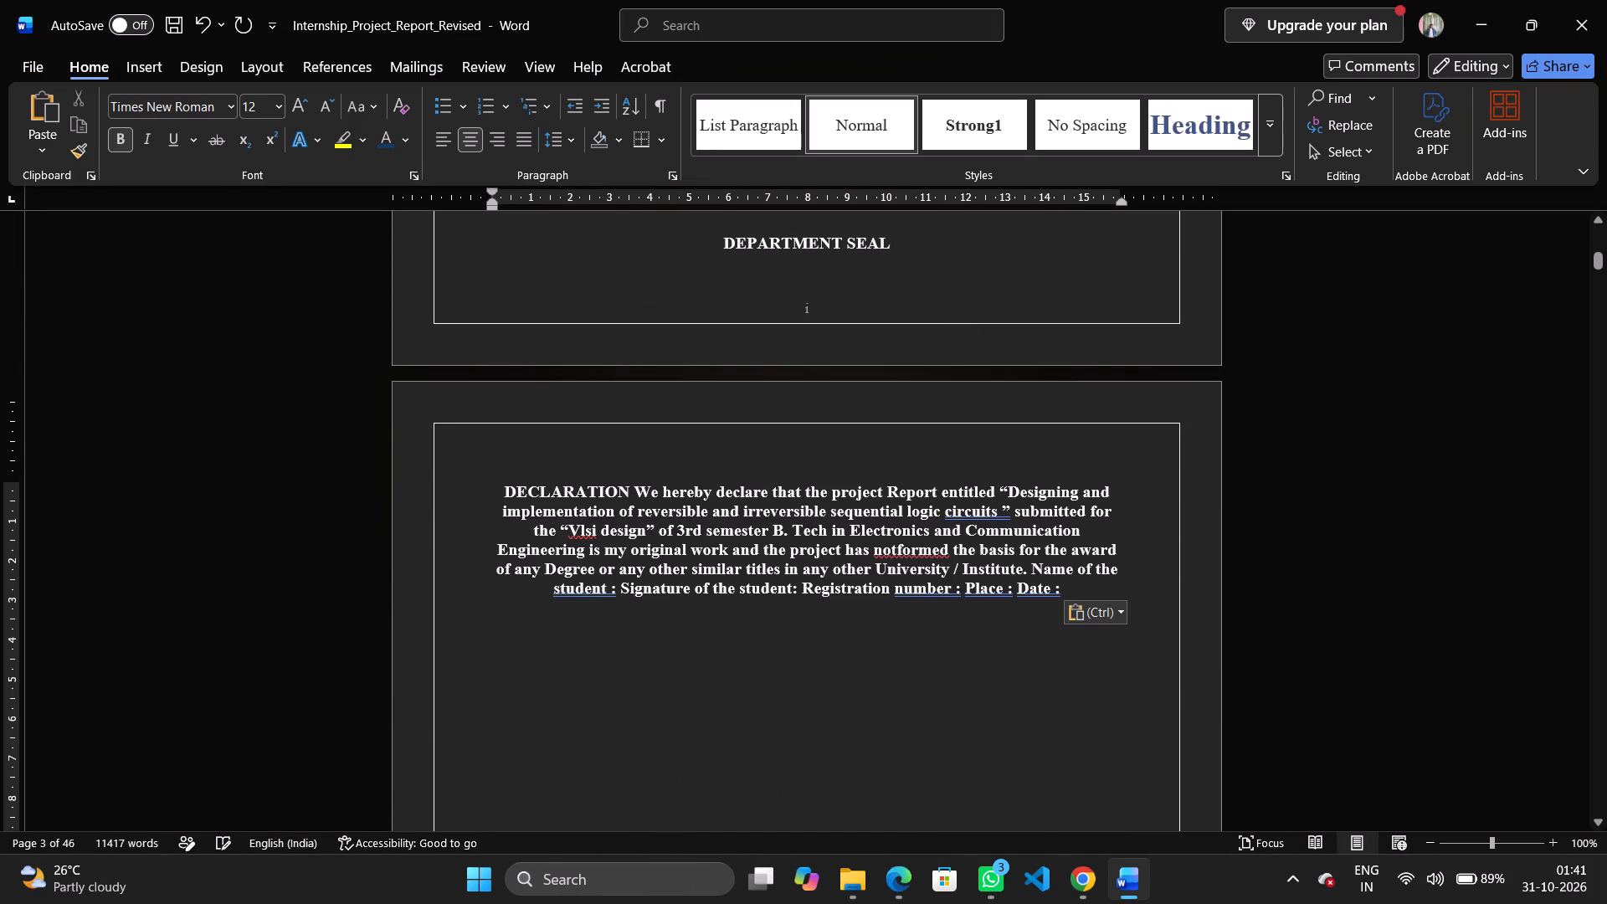
key("Return")
key("Return")
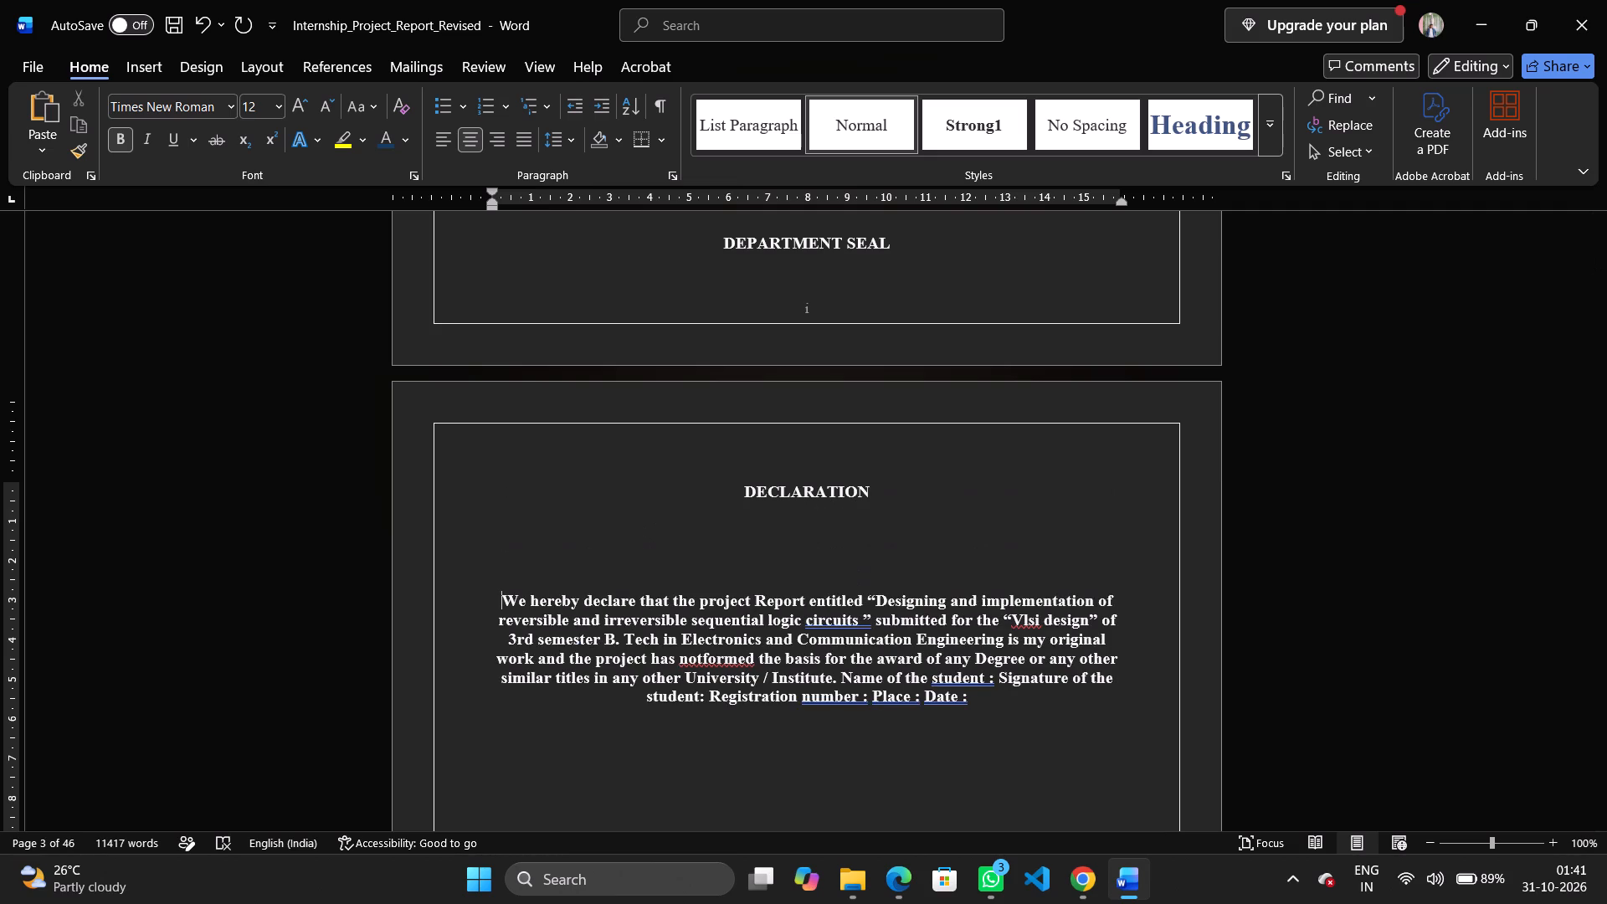
scroll(729, 613, "down", 1)
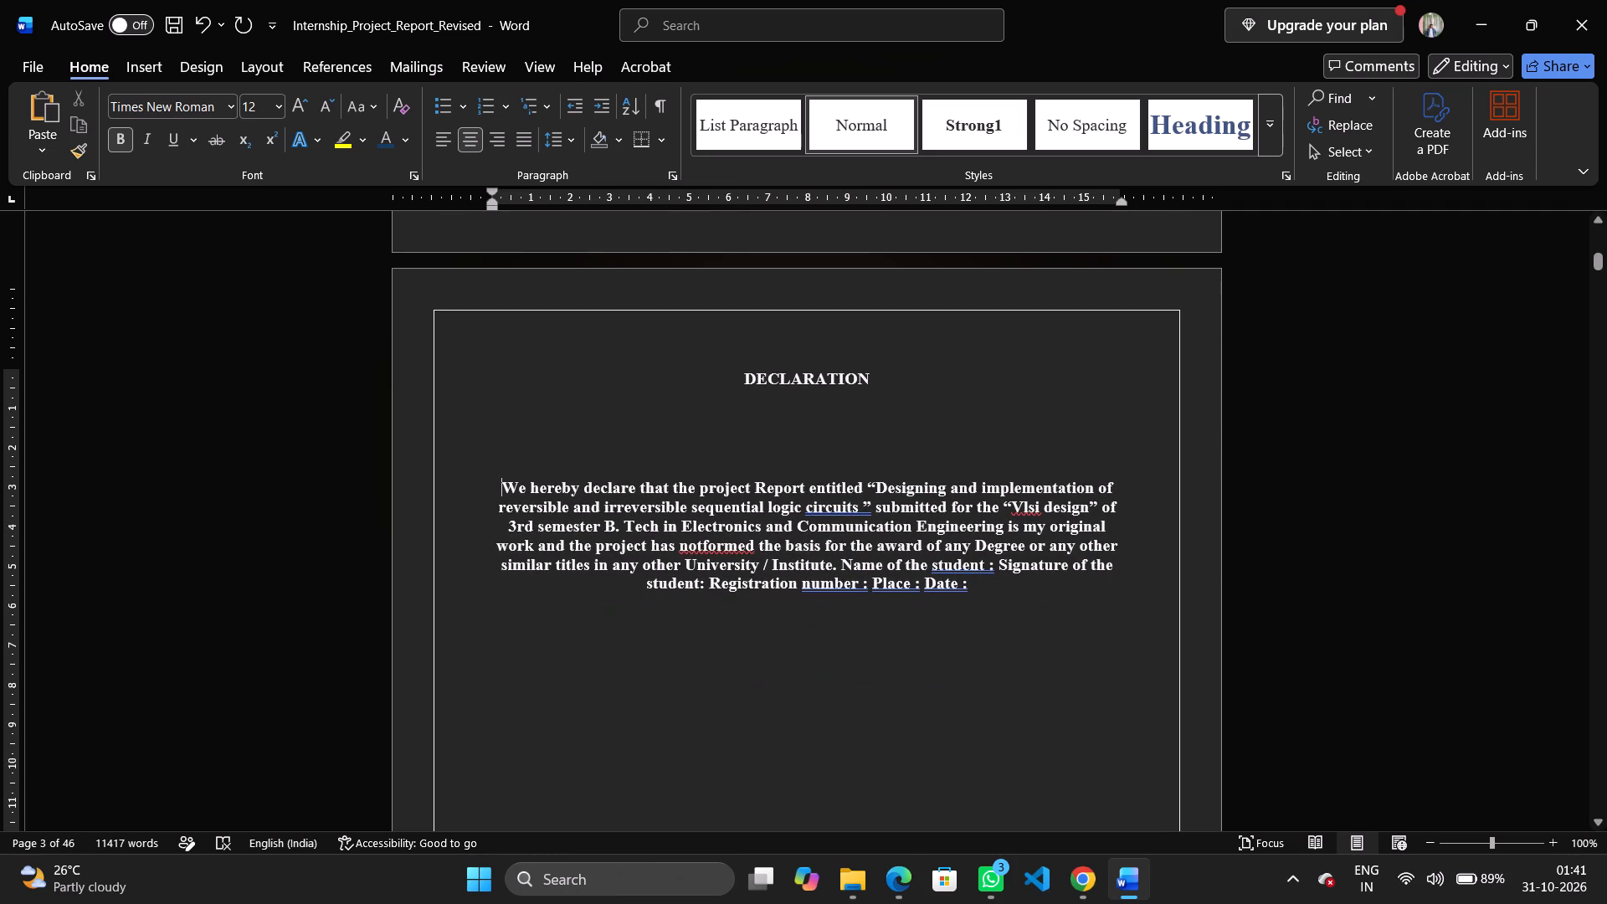
left_click(839, 568)
key("Return")
key("Return")
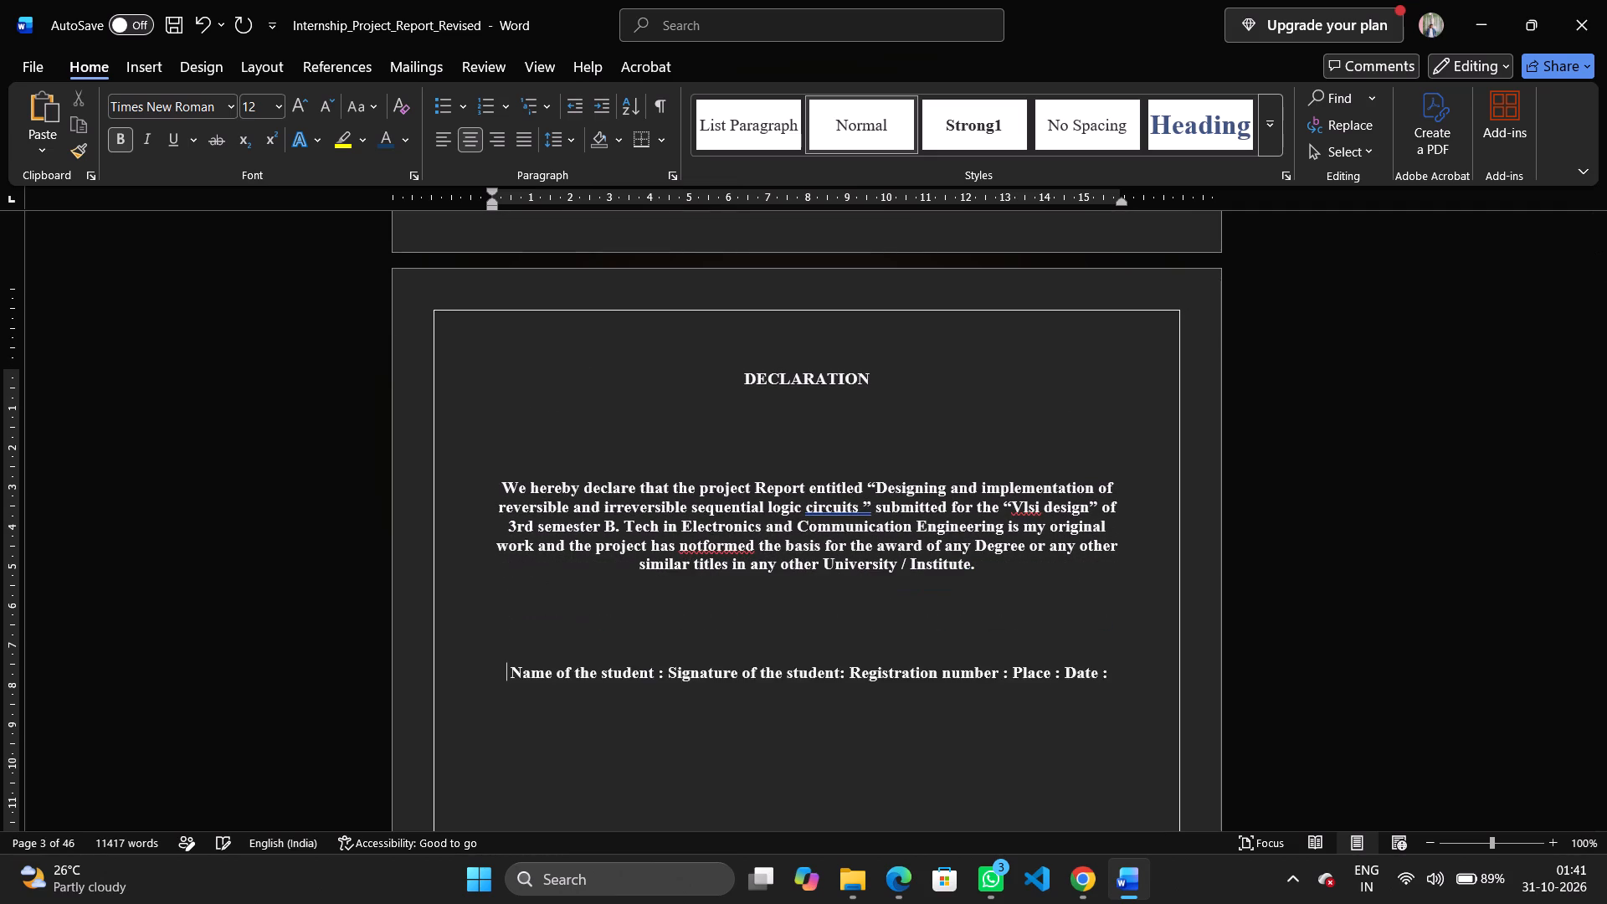
key("Return")
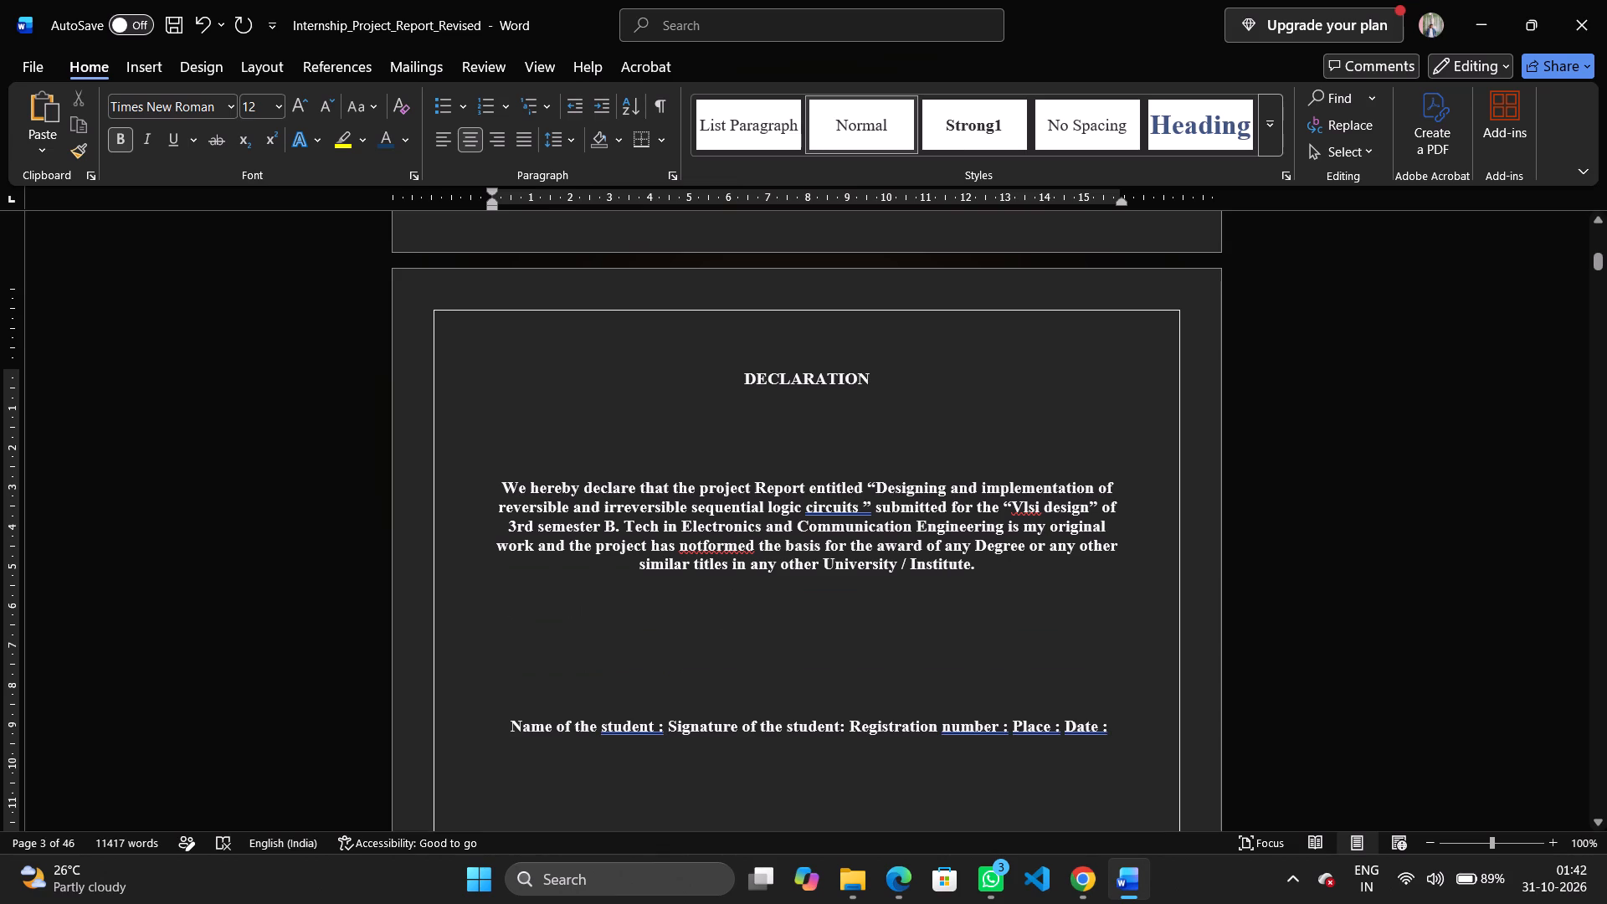
Set the "DECLARATION" heading to 16 pt and underline it.
triple_click(748, 488)
double_click(748, 488)
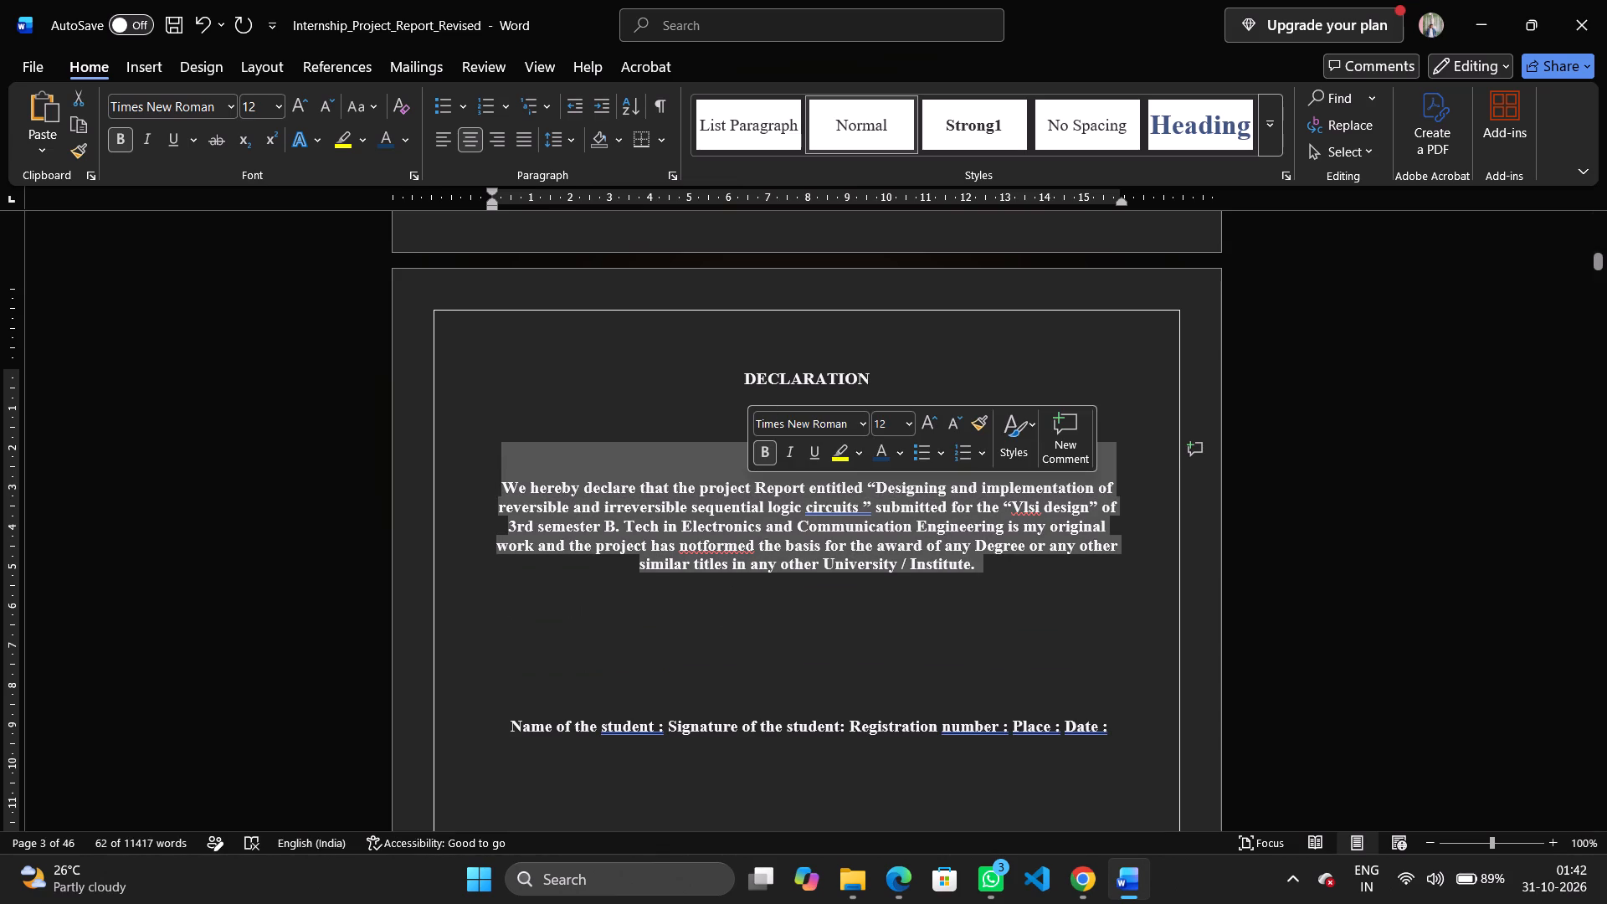
triple_click(773, 382)
left_click(773, 382)
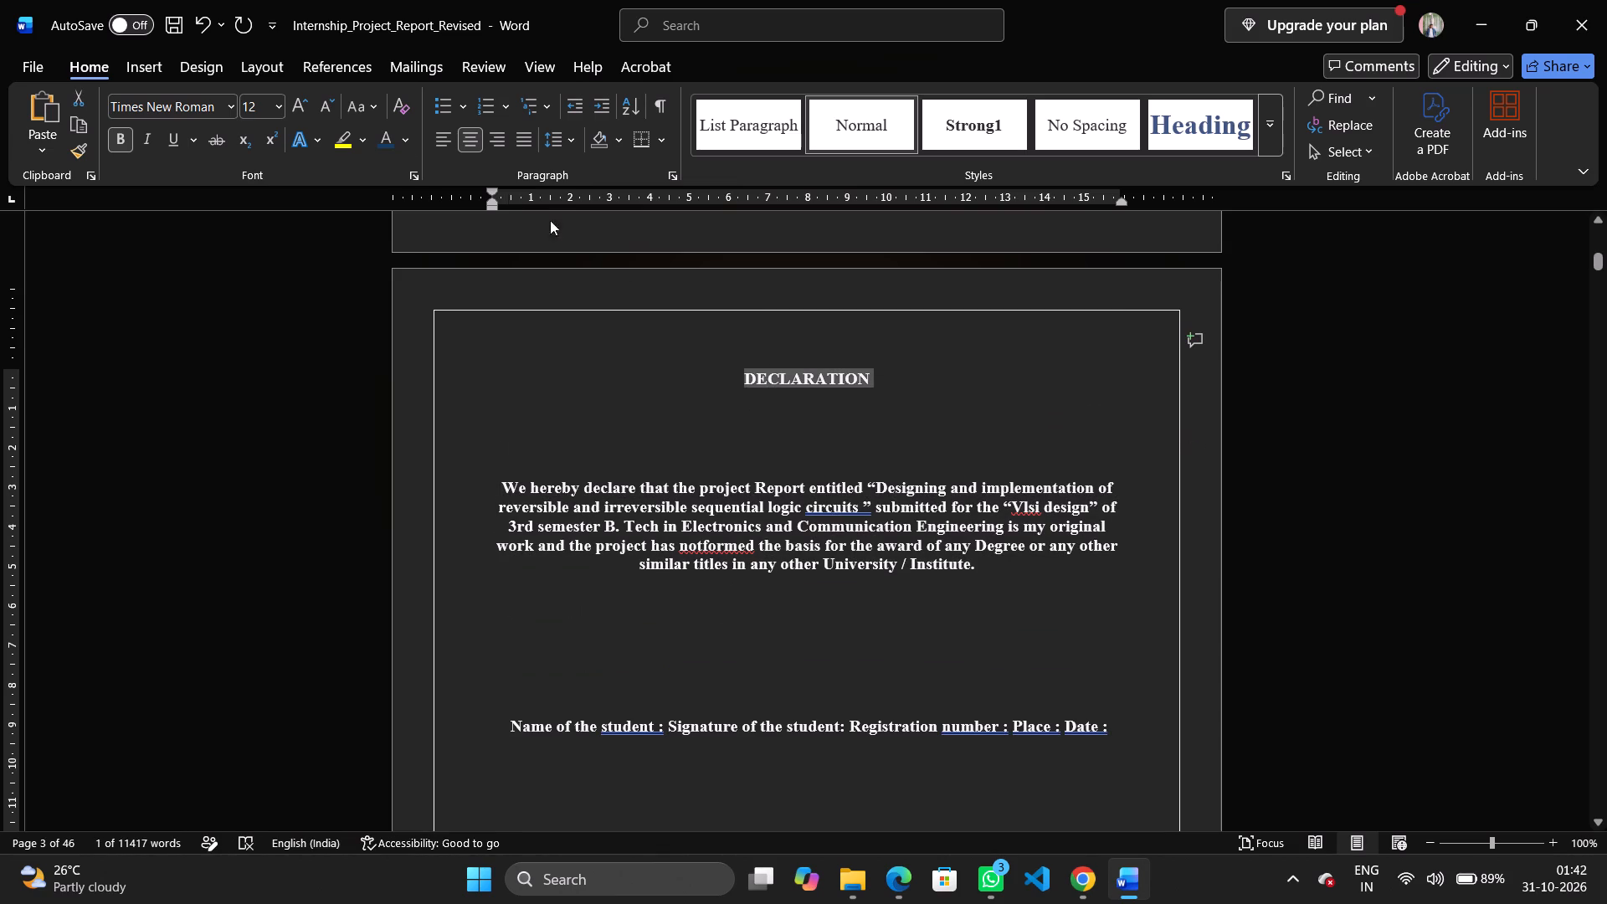
left_click(279, 104)
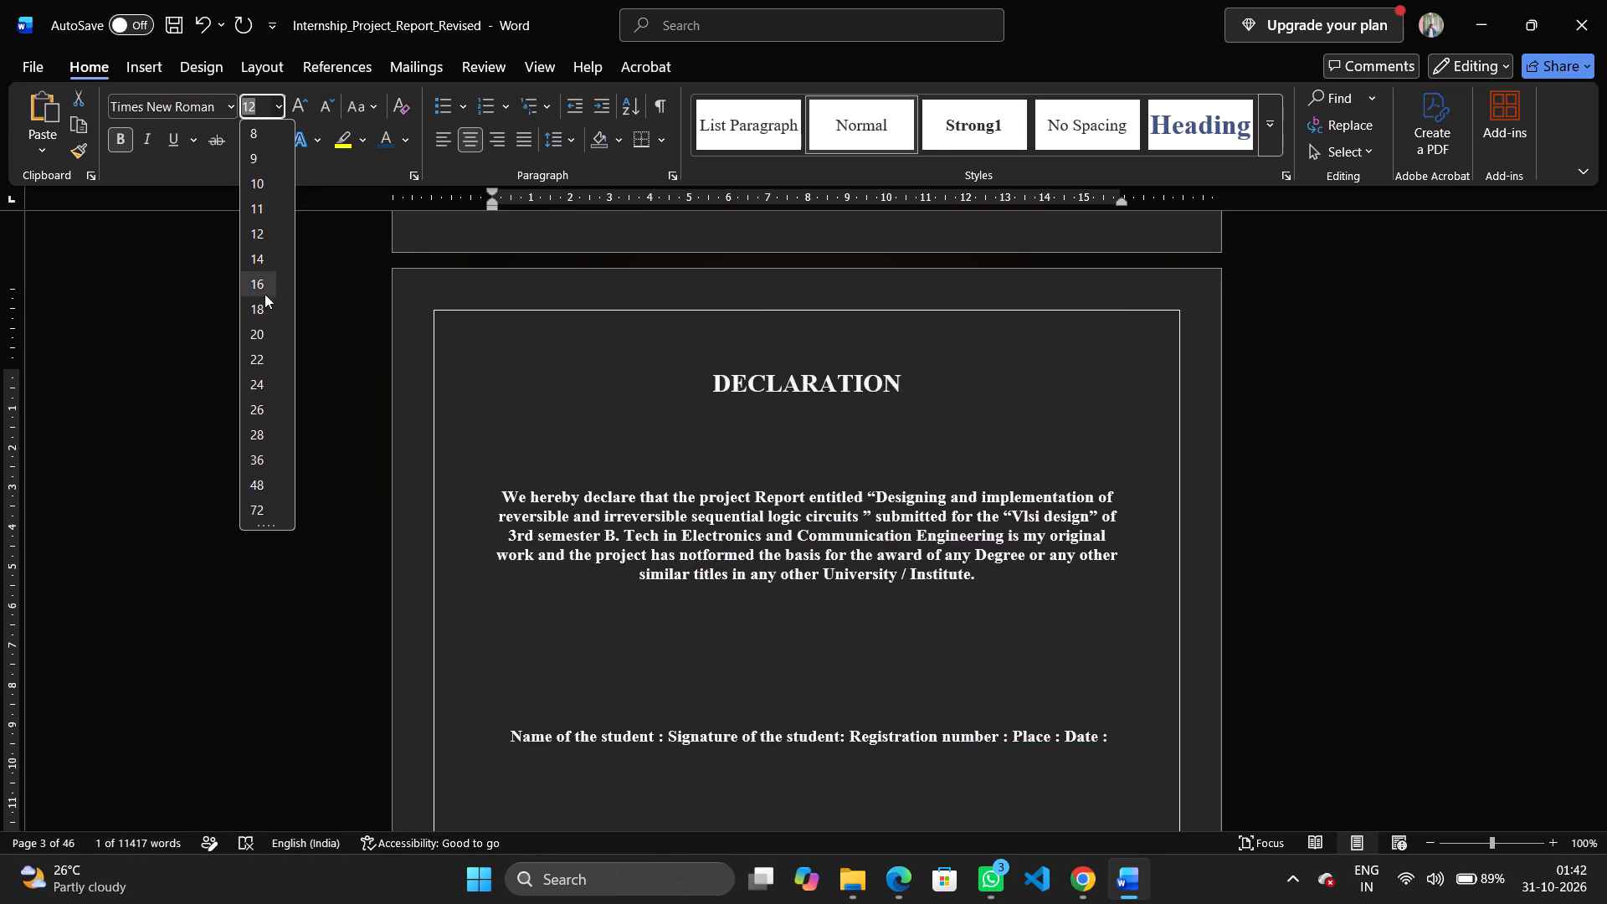
left_click(264, 285)
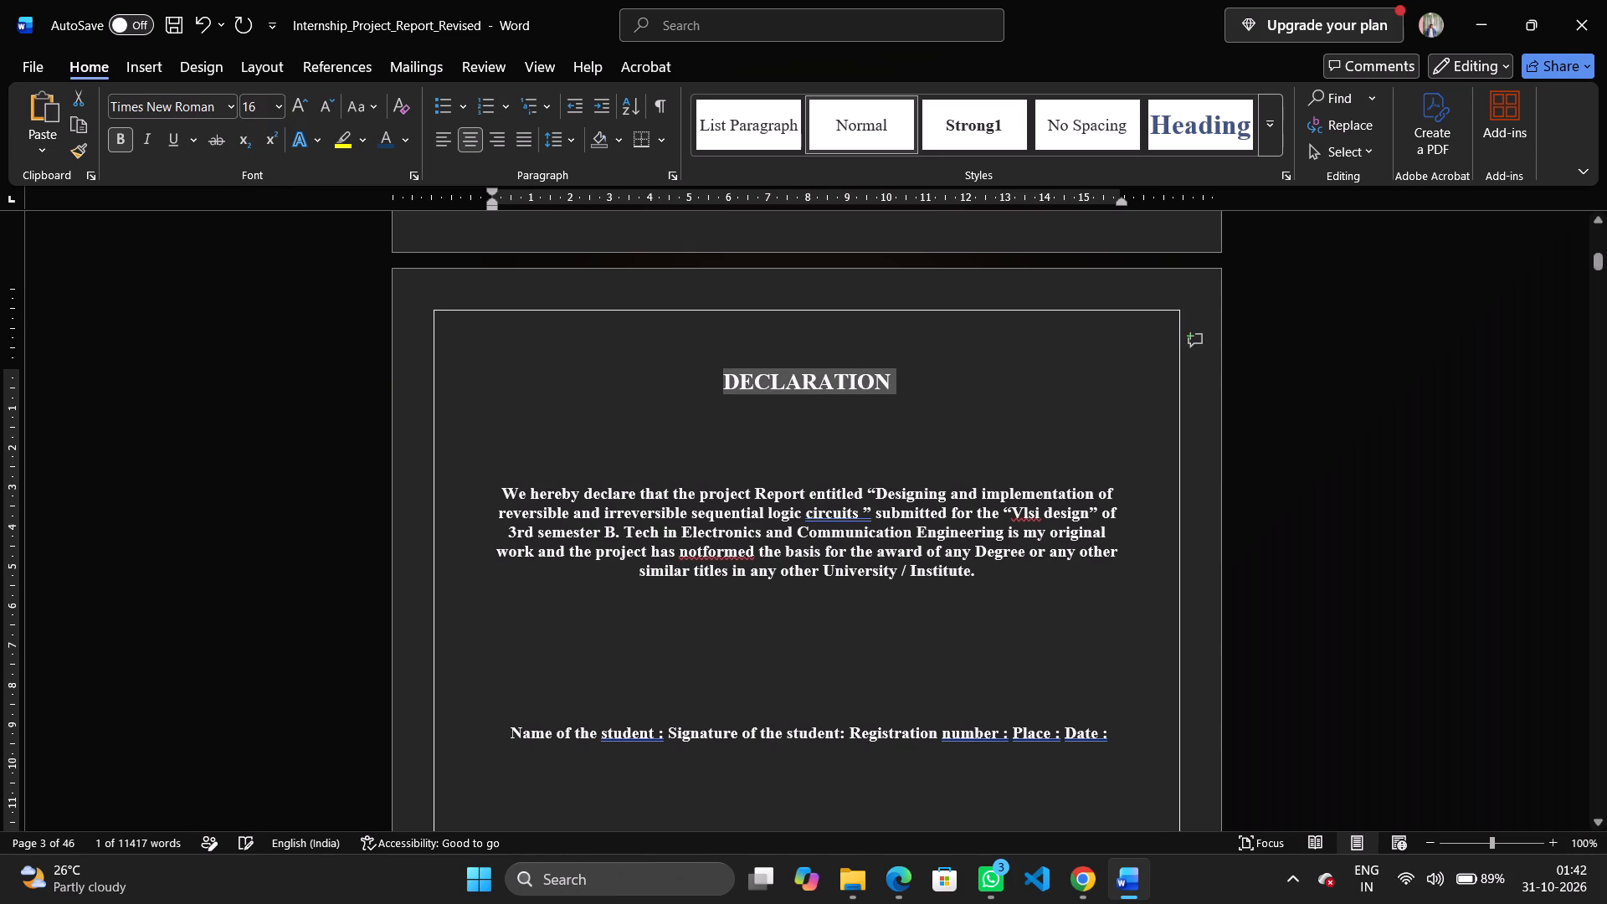
left_click(175, 133)
left_click(536, 361)
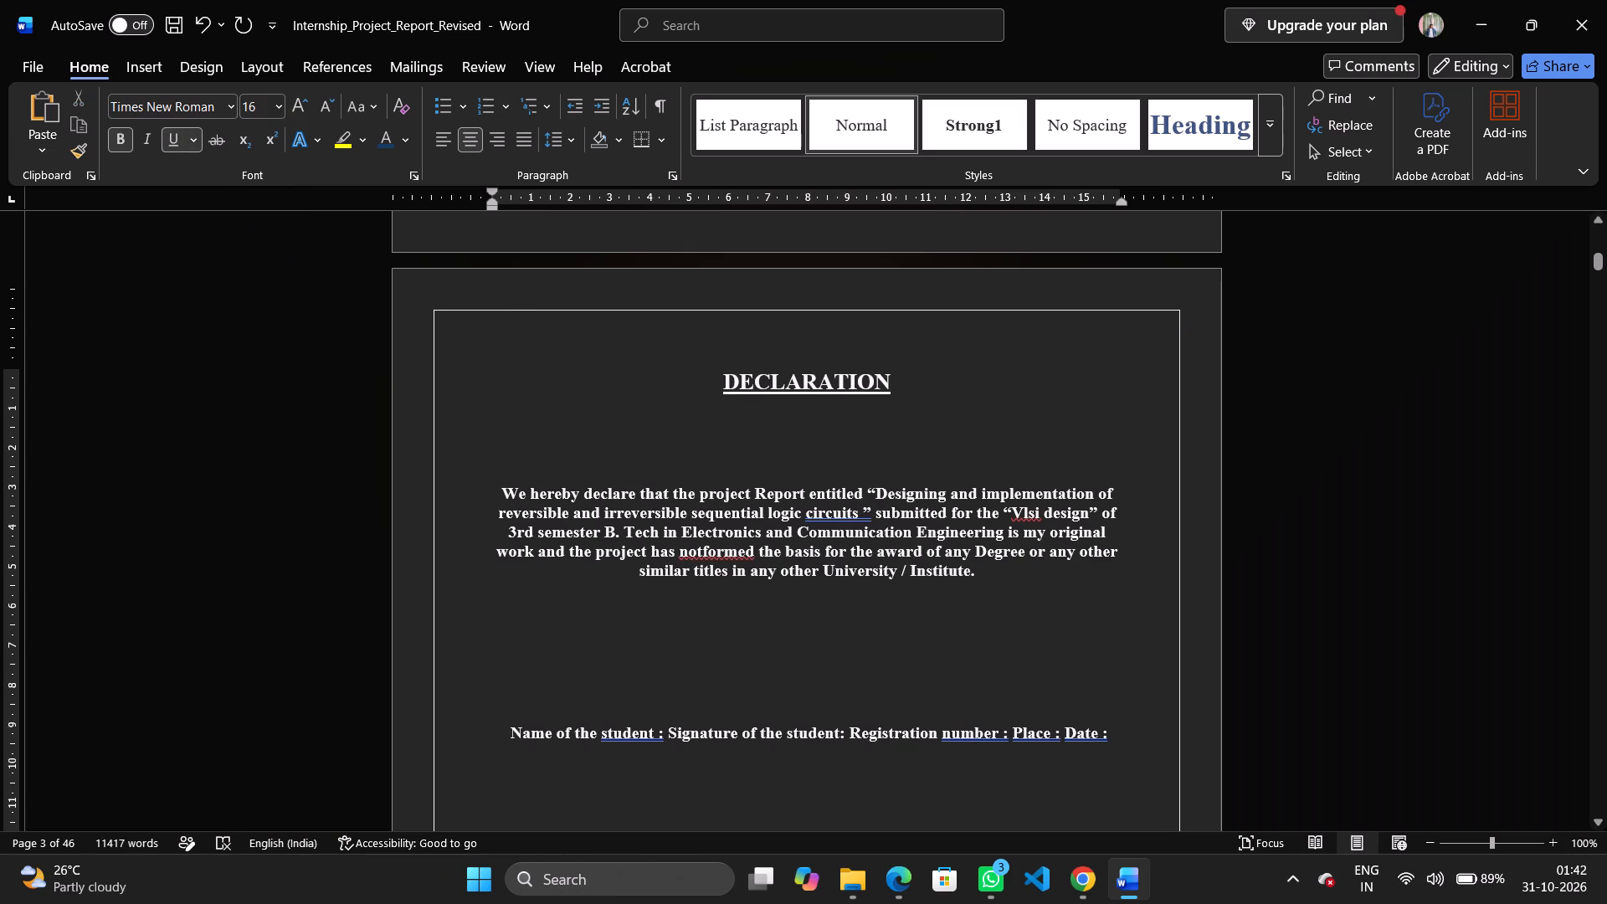
Remove the bold formatting from the declaration's body paragraph.
triple_click(504, 487)
left_click(504, 487)
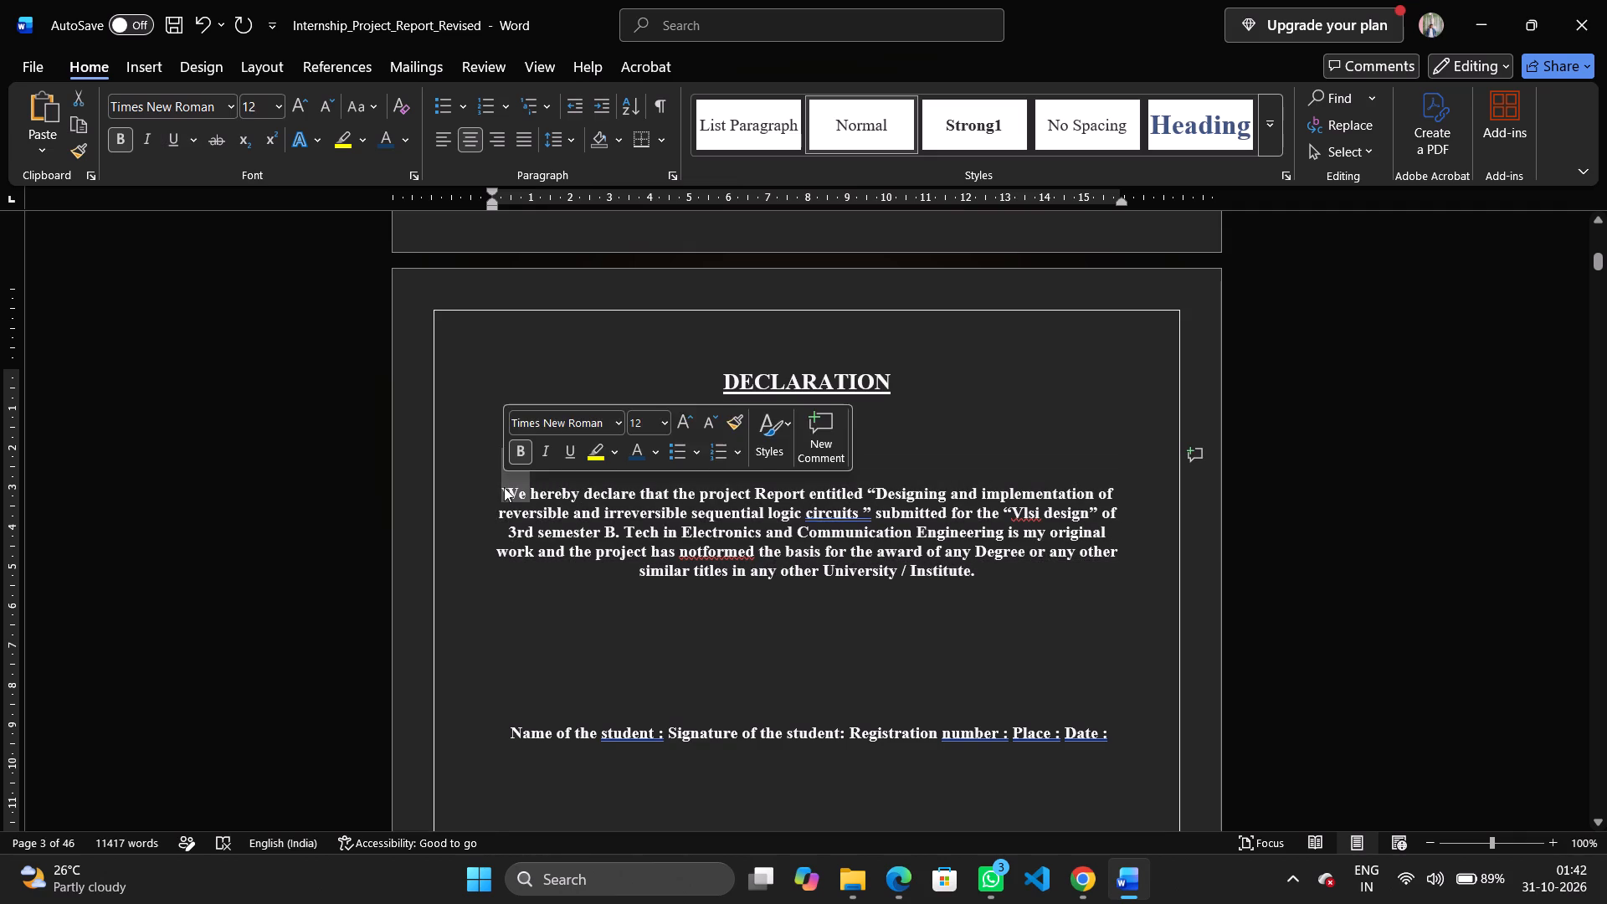
triple_click(504, 487)
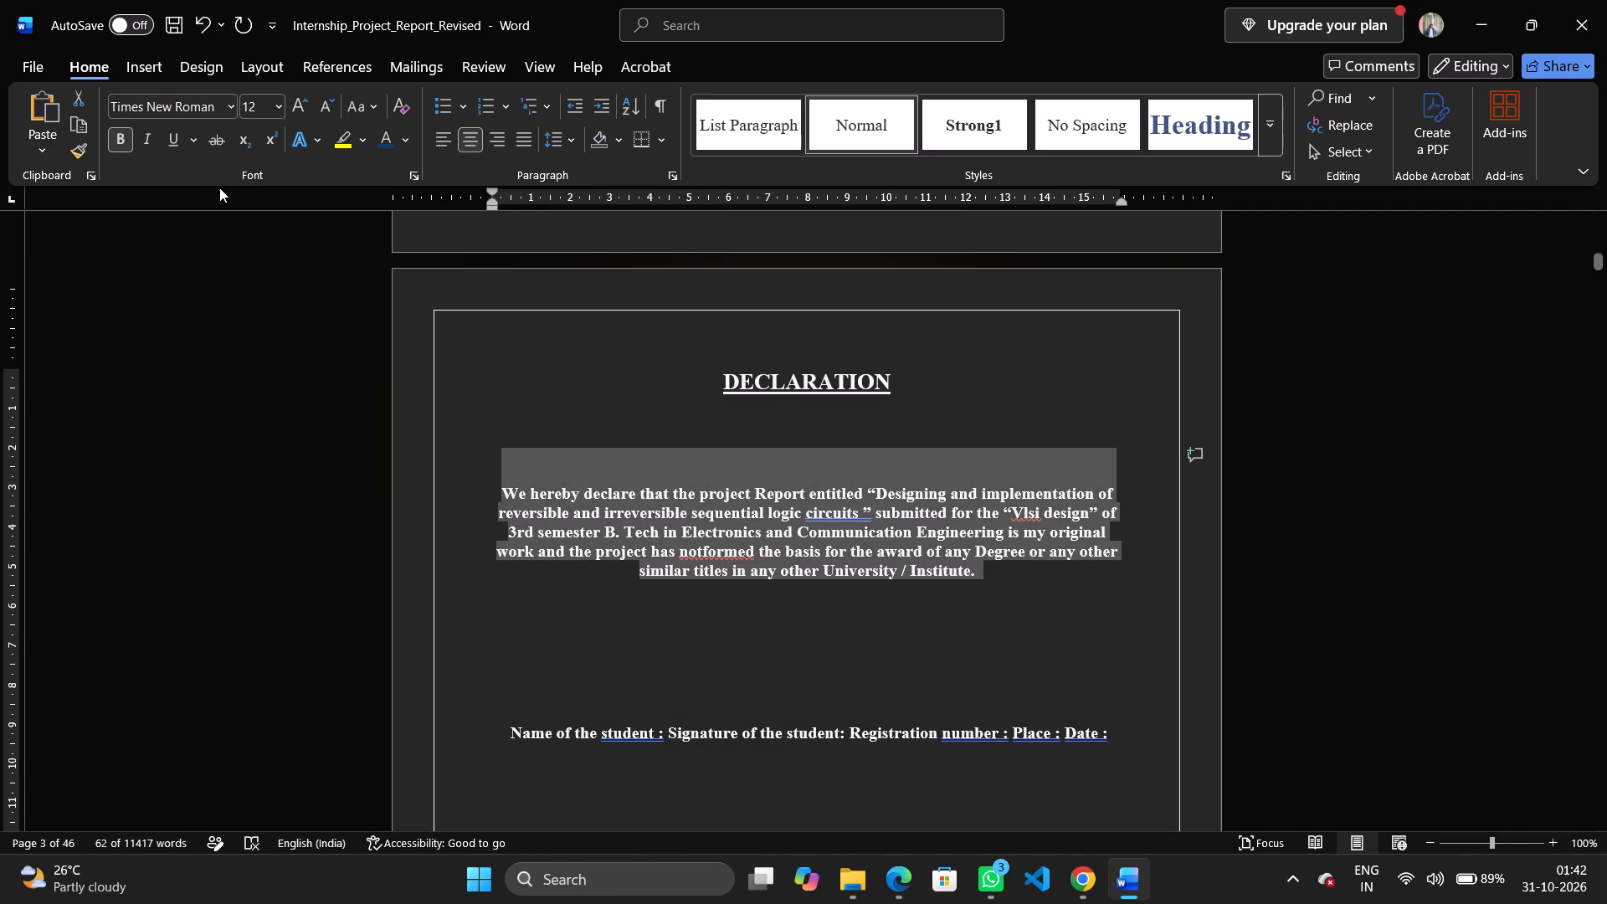
left_click(118, 136)
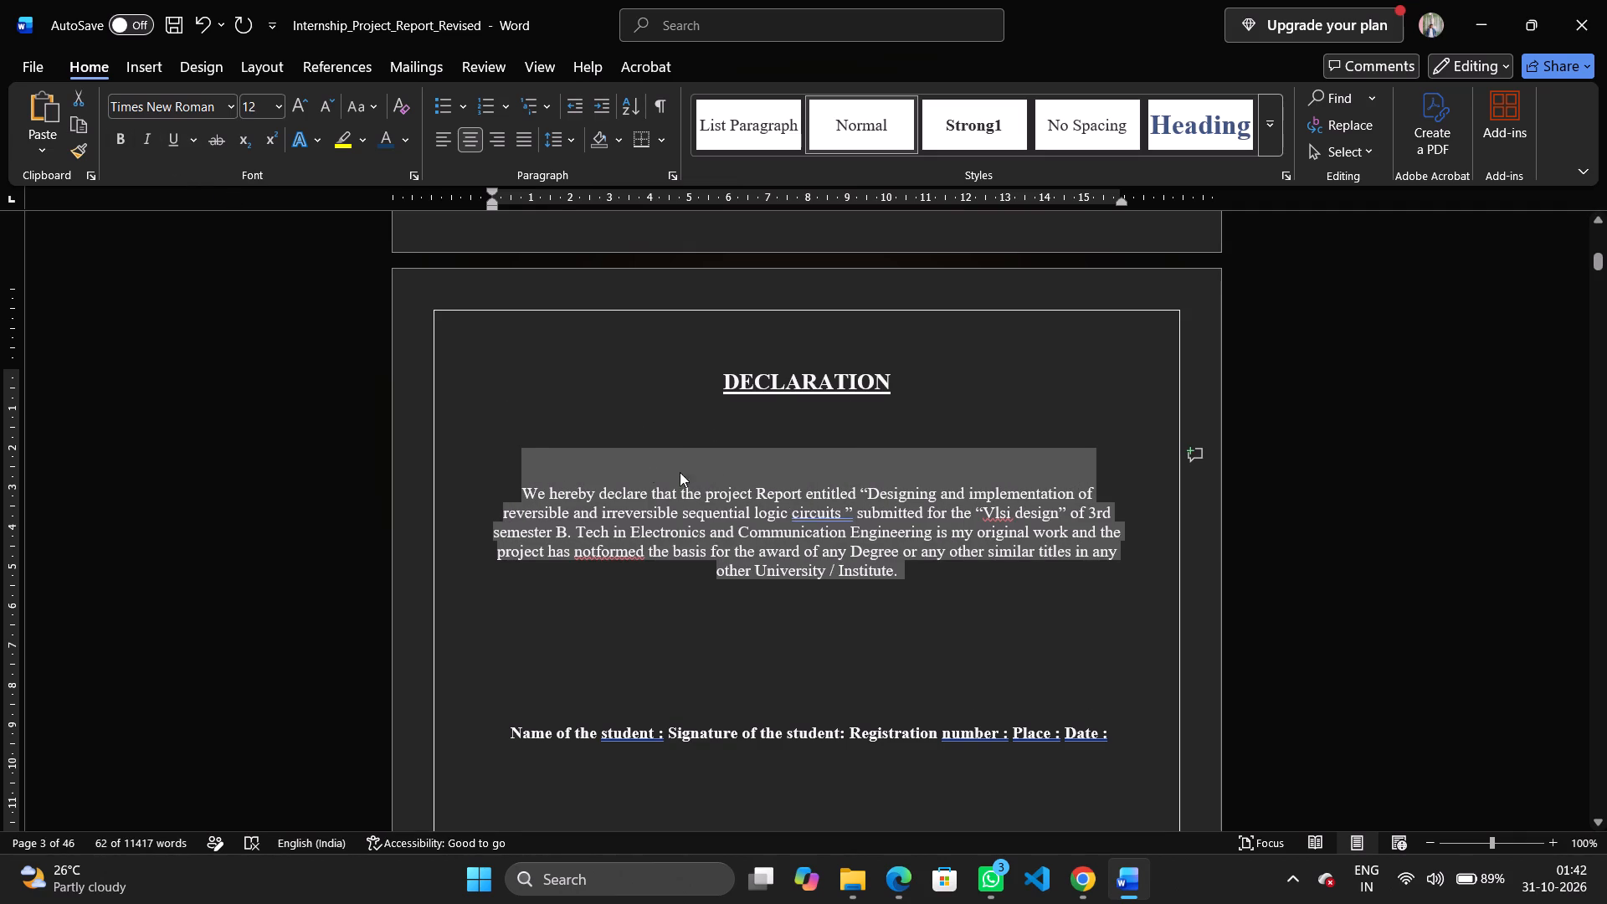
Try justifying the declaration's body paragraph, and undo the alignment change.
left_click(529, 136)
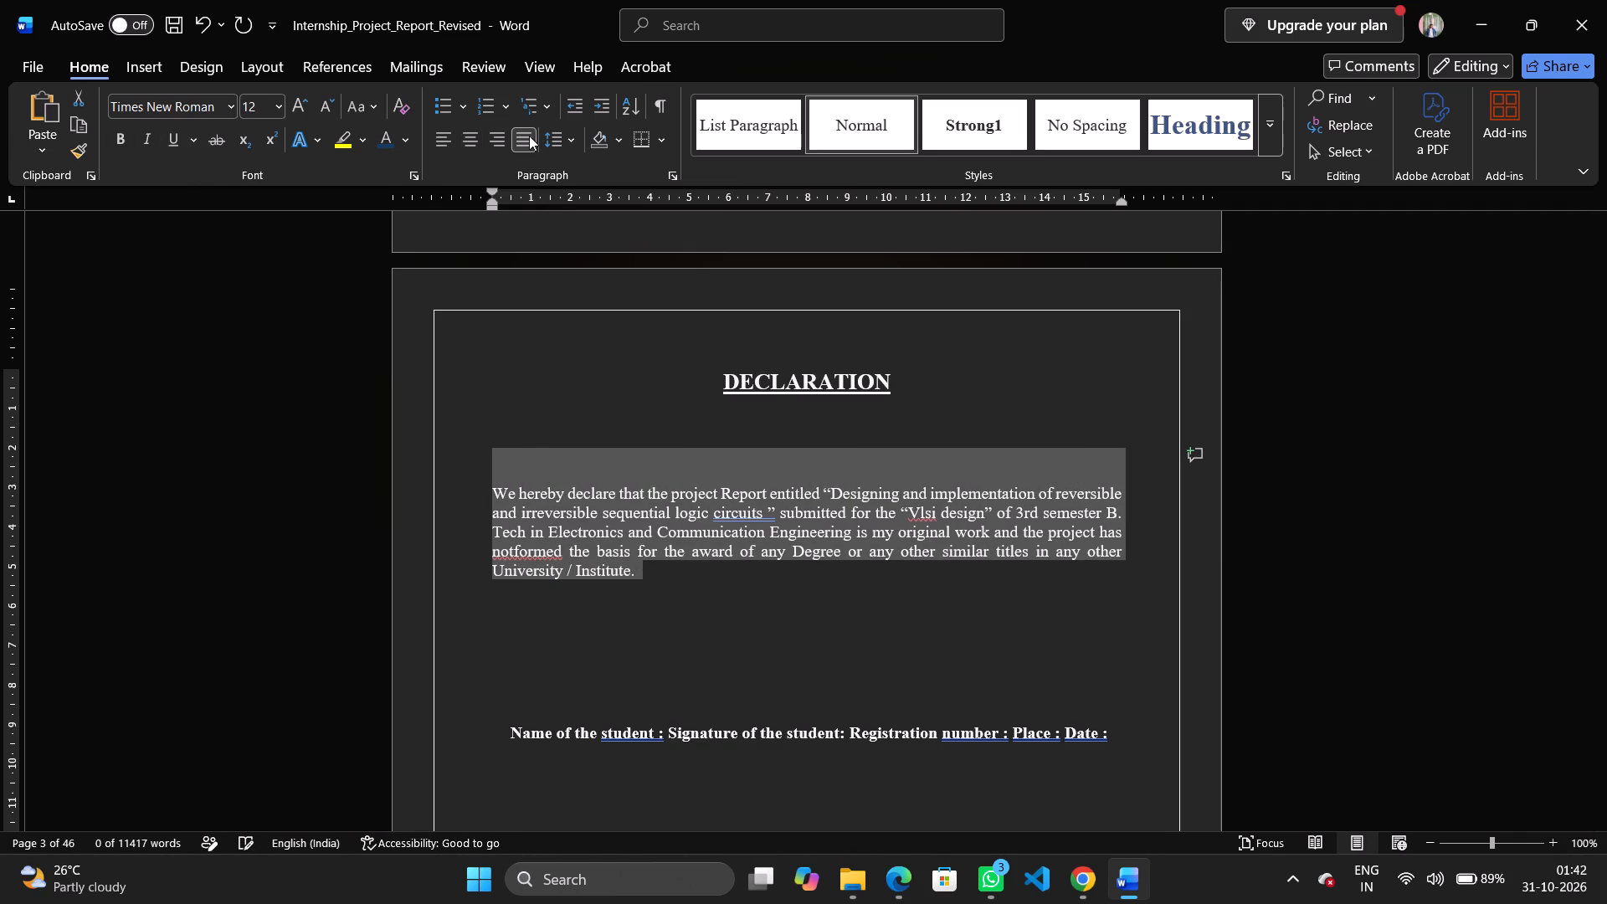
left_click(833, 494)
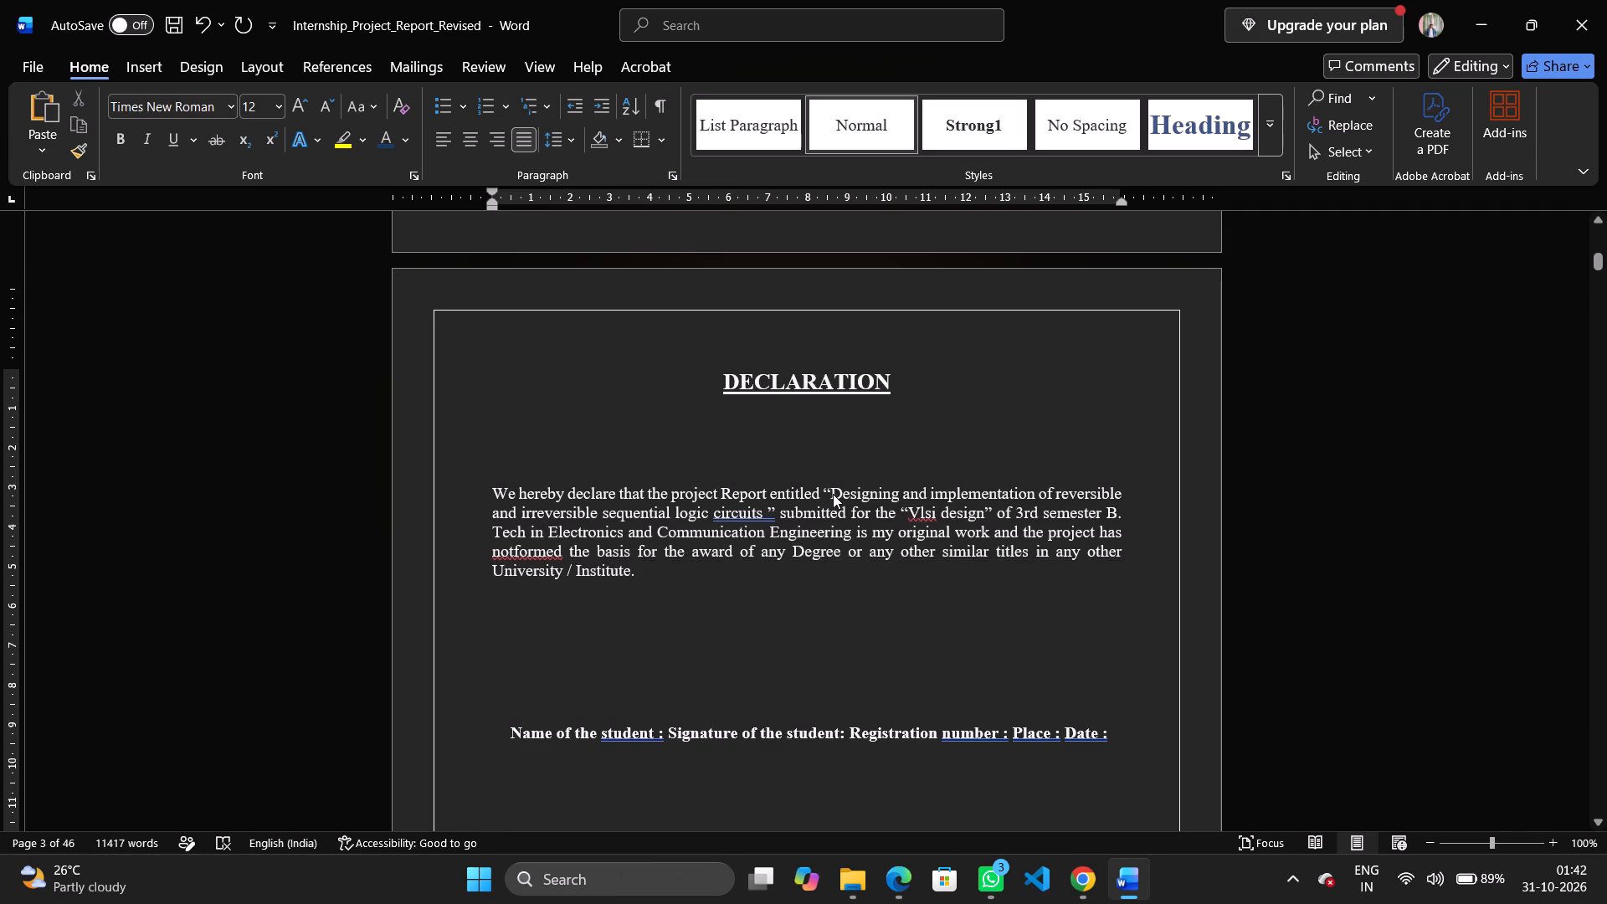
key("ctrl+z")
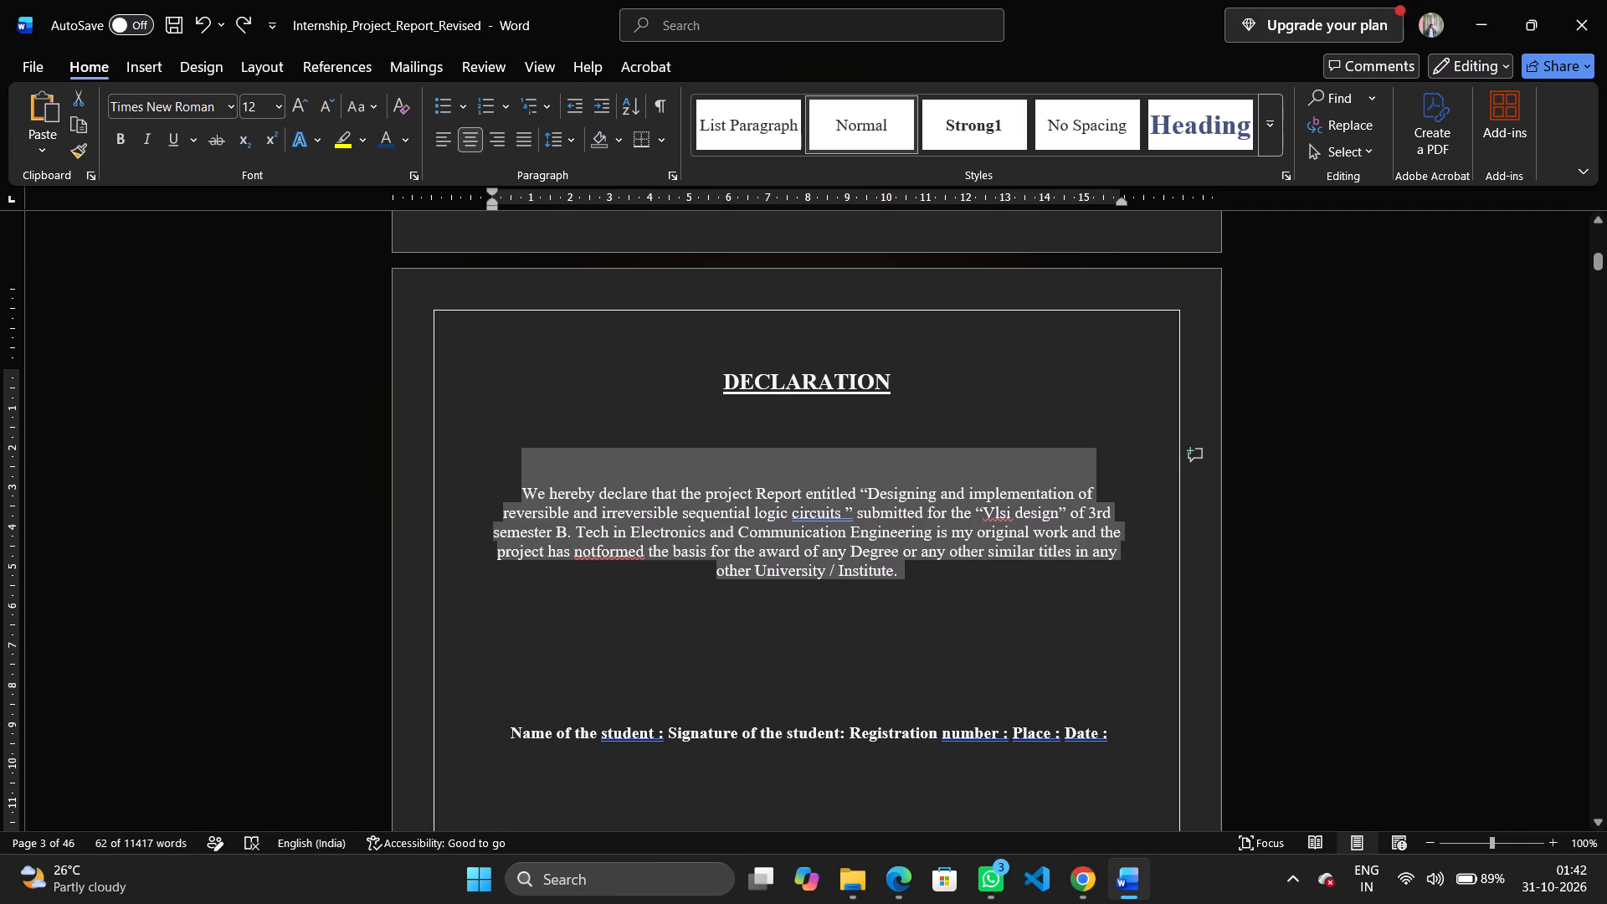
Replace the project title in the declaration with "SMART WEATHER MONITORING SYSTEM USING STM32F411 (ARM CORTEX-M4)", copied from the bonafide certificate.
scroll(794, 414, "up", 5)
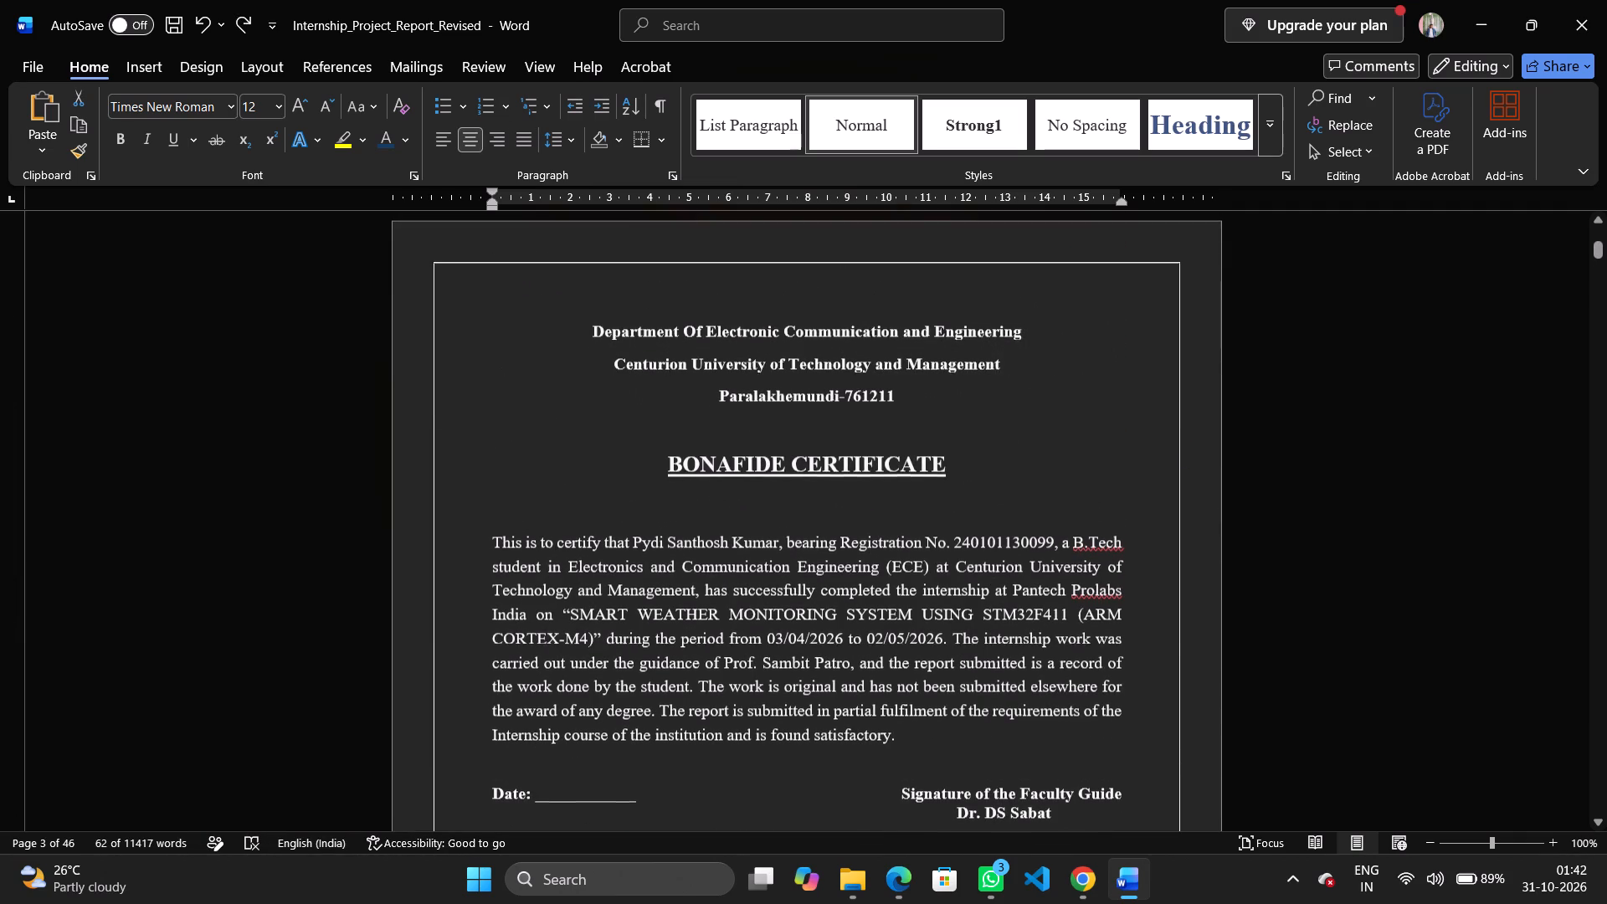
scroll(794, 414, "up", 1)
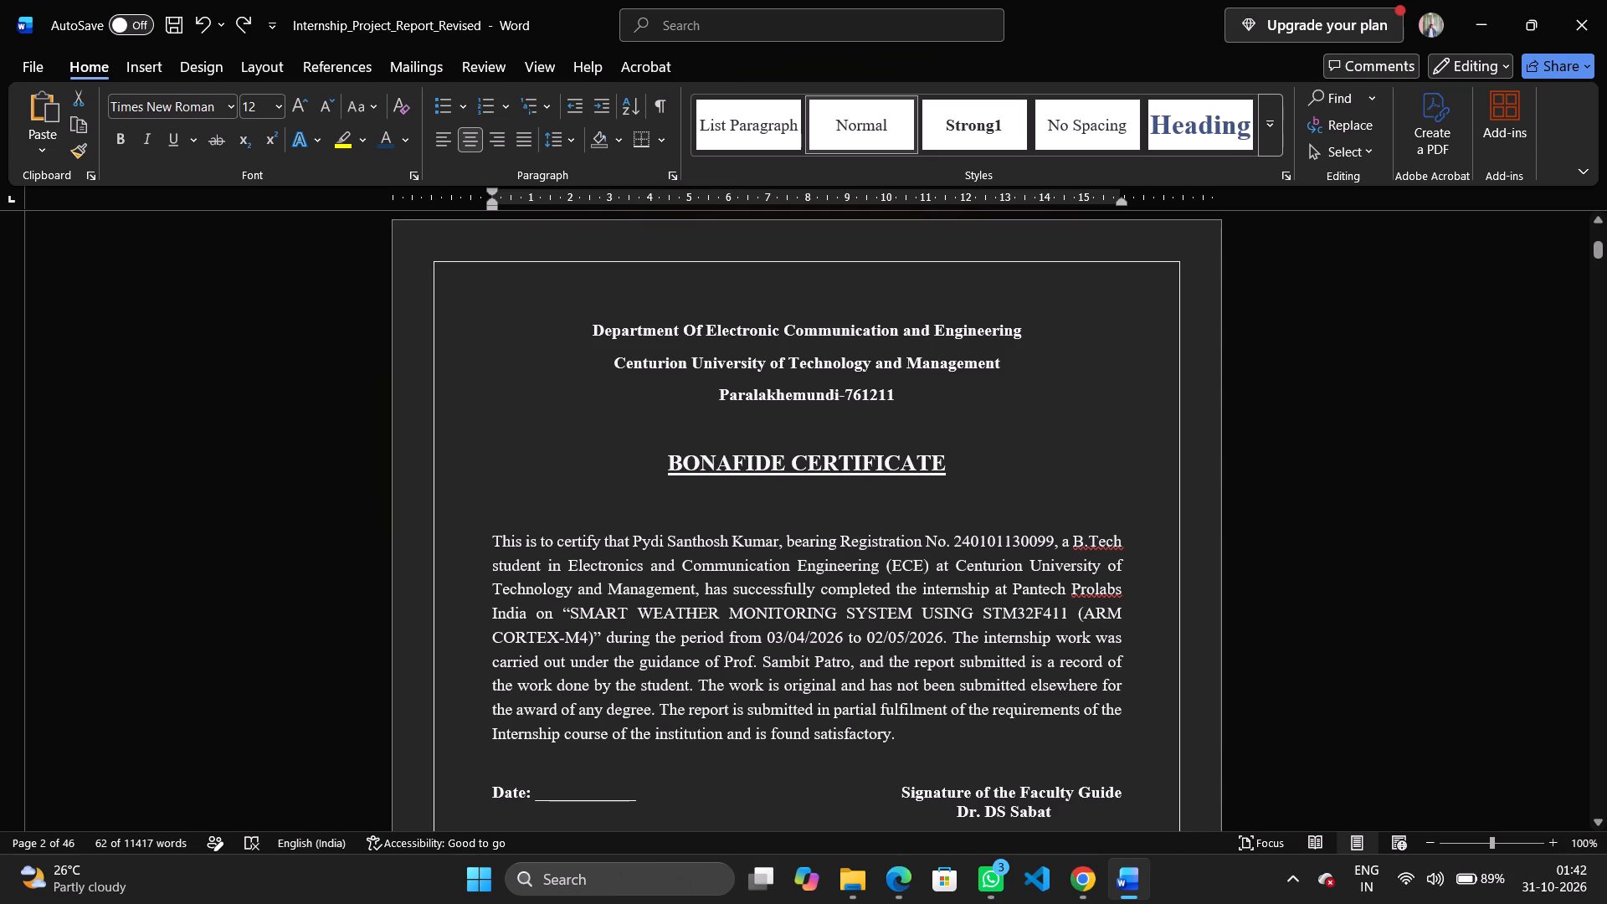
left_click_drag(571, 613, 597, 637)
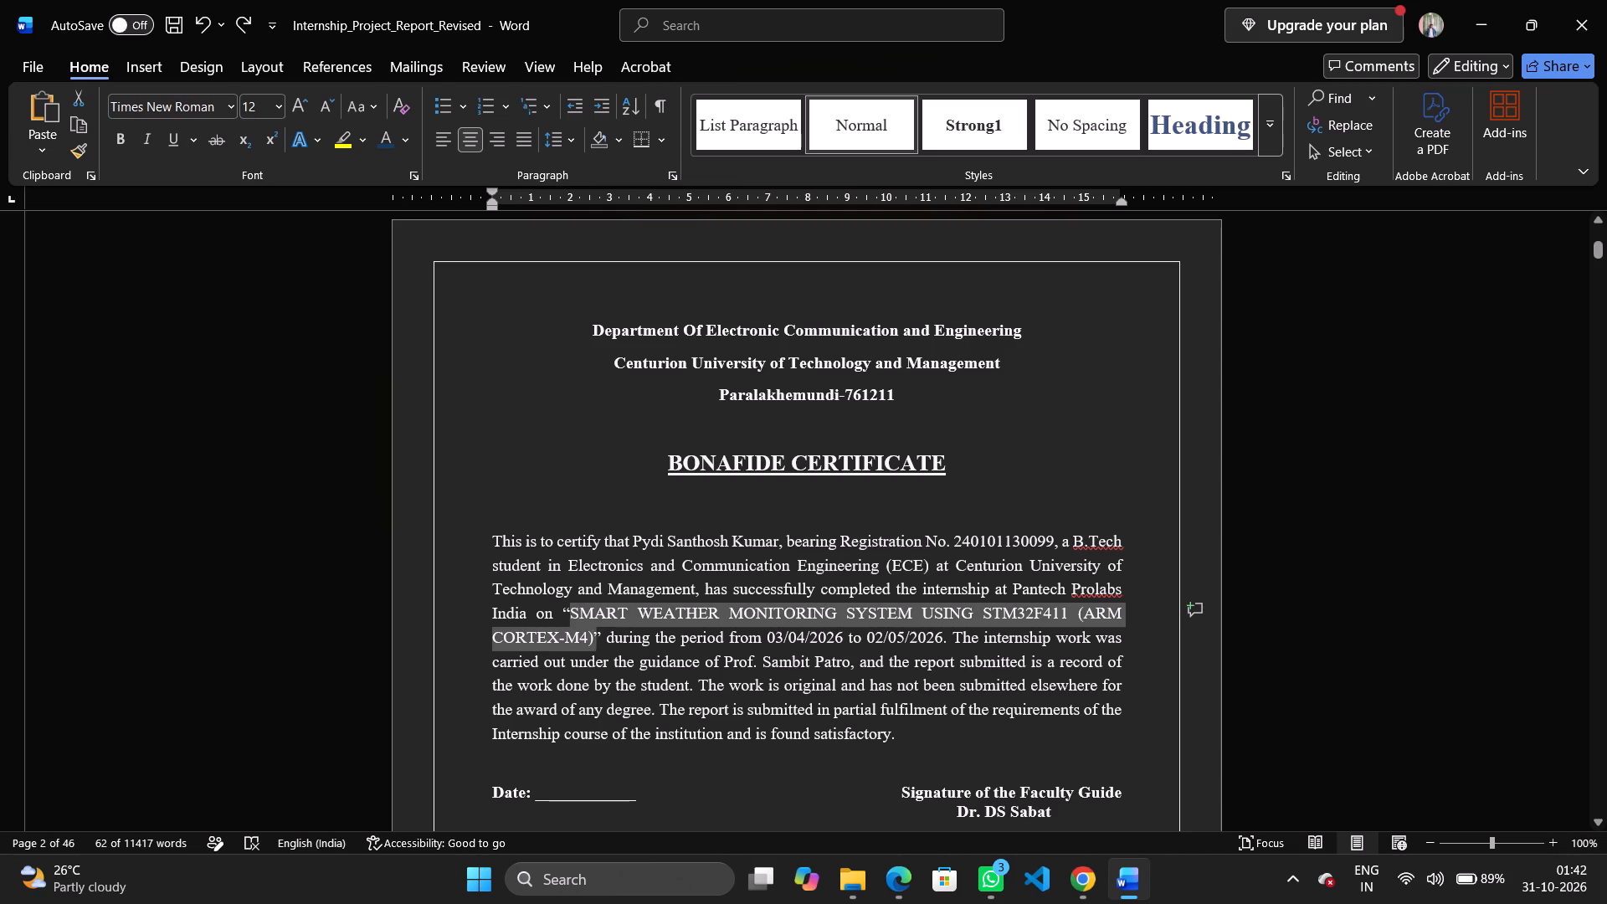
left_click_drag(597, 637, 595, 637)
key("ctrl+c")
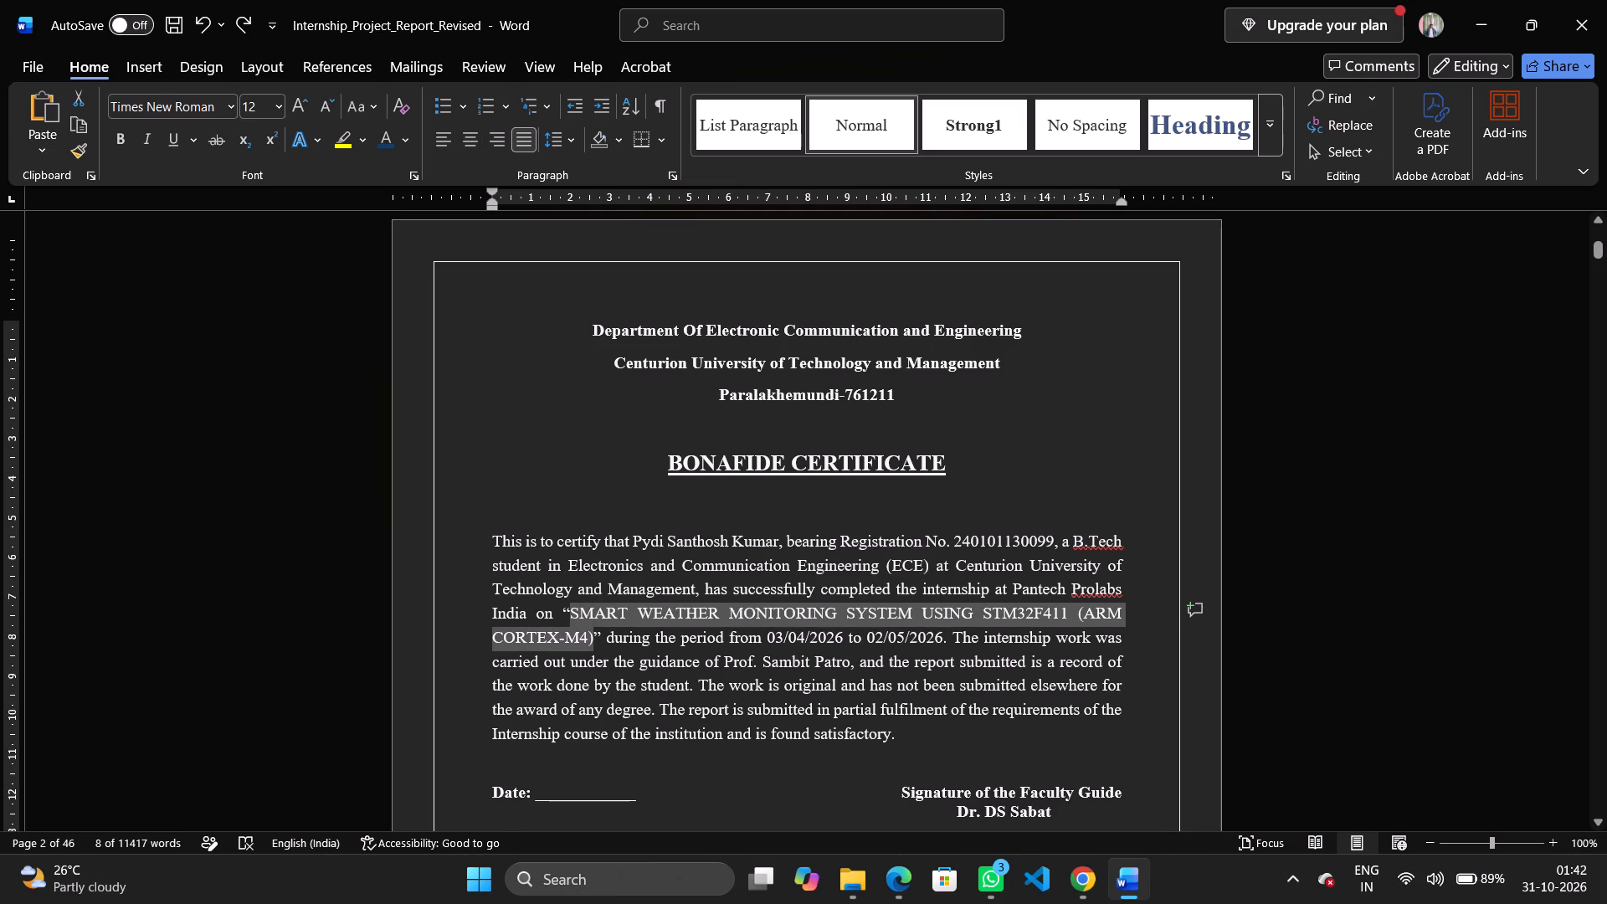
scroll(642, 722, "down", 3)
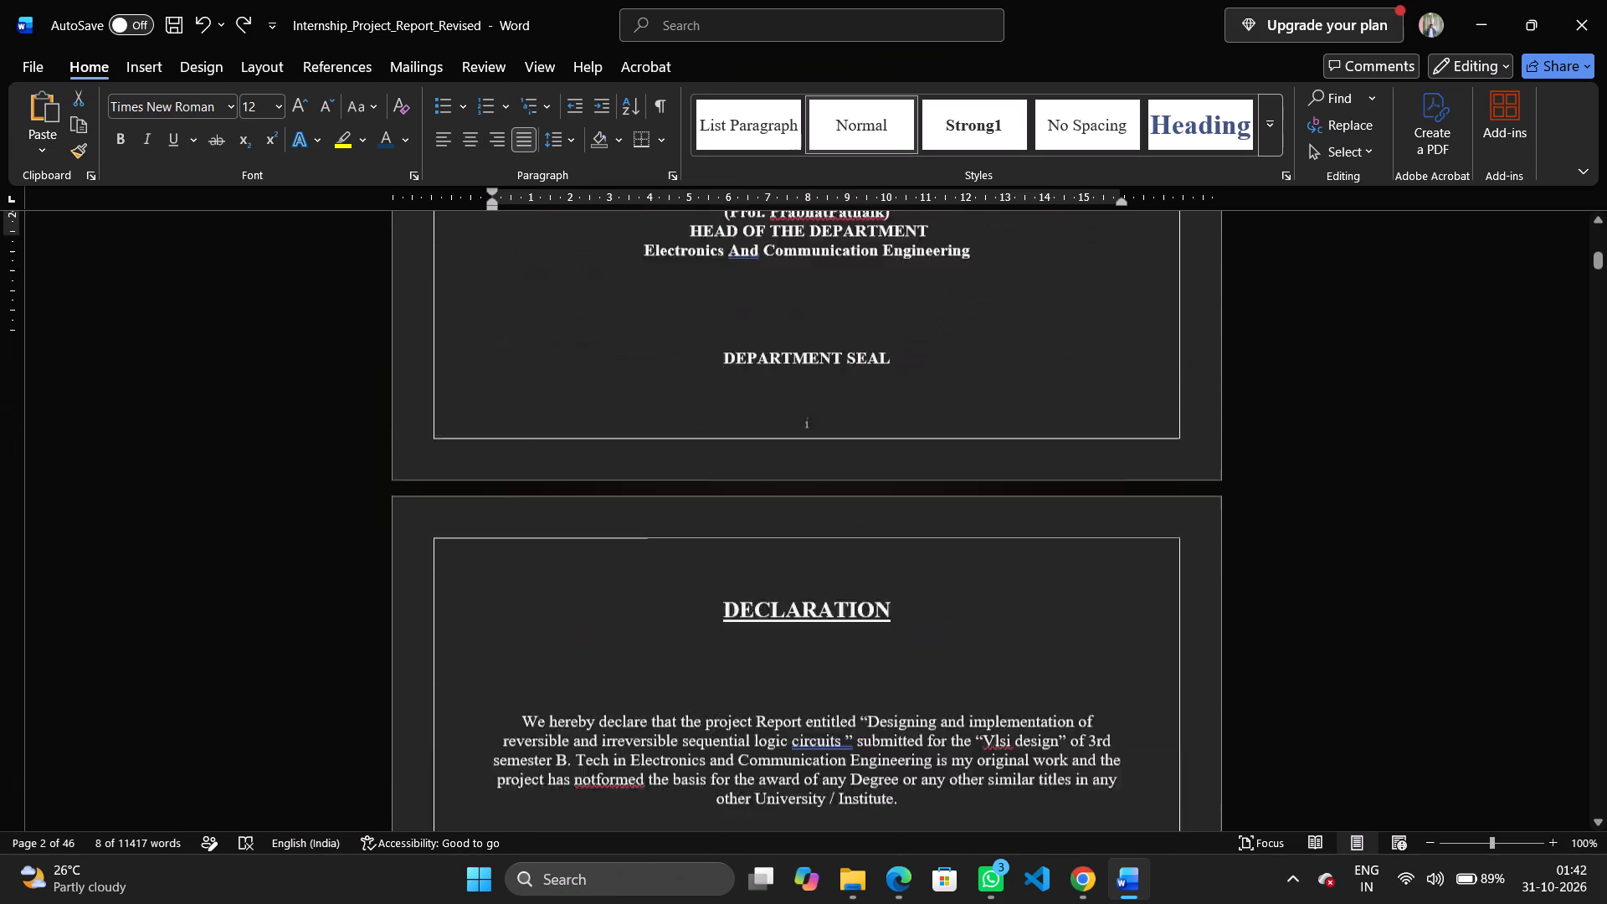
scroll(642, 722, "down", 2)
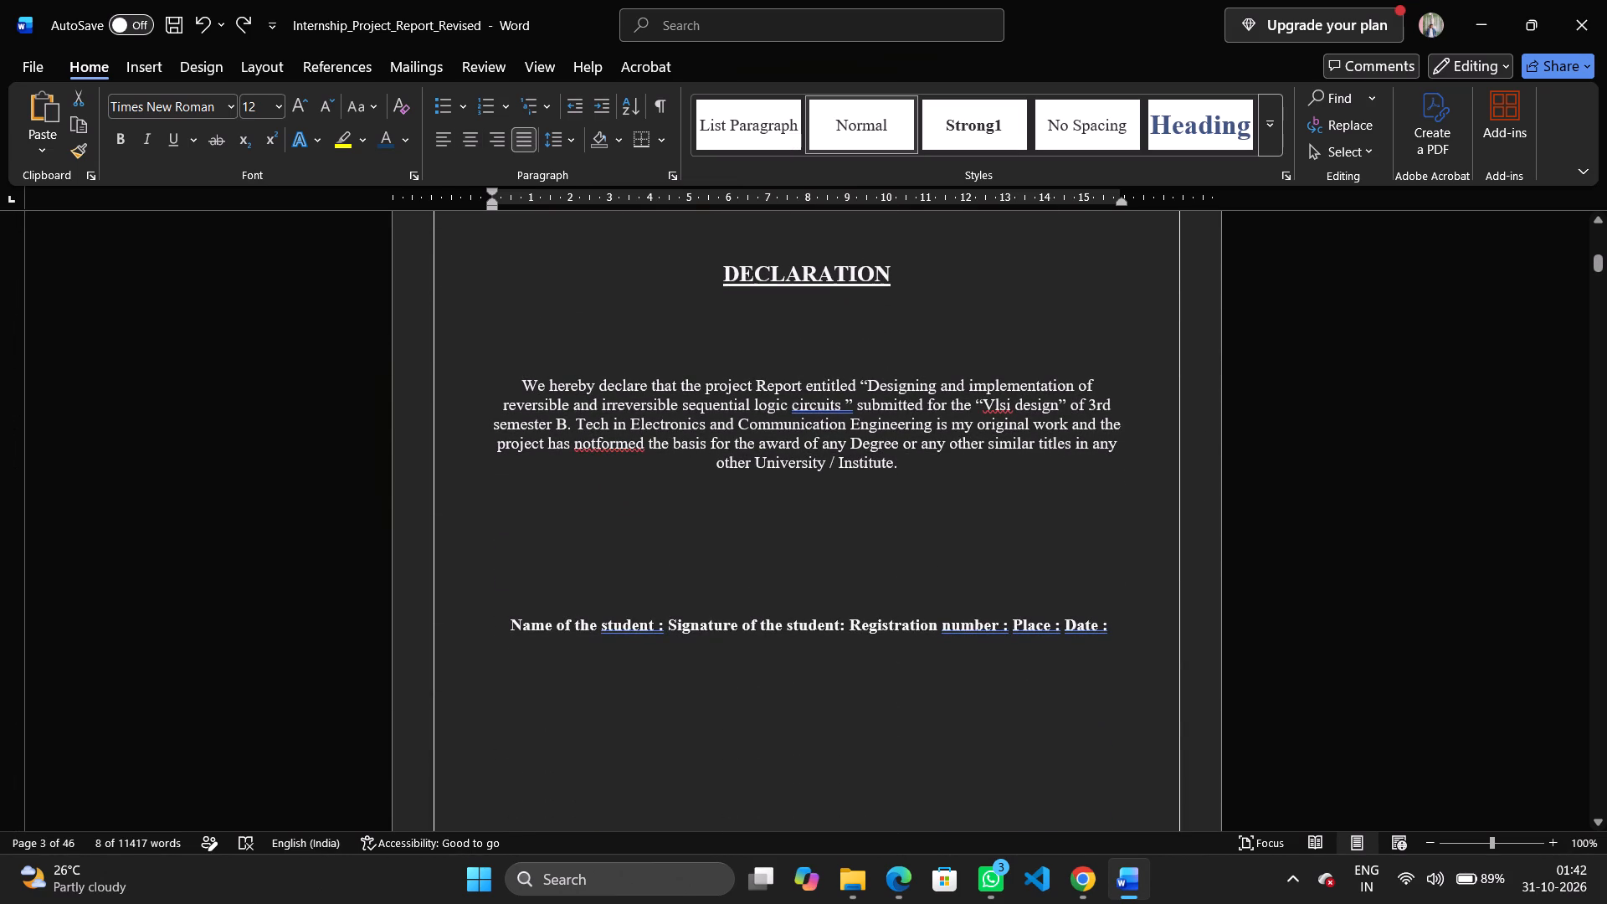
left_click_drag(865, 382, 842, 412)
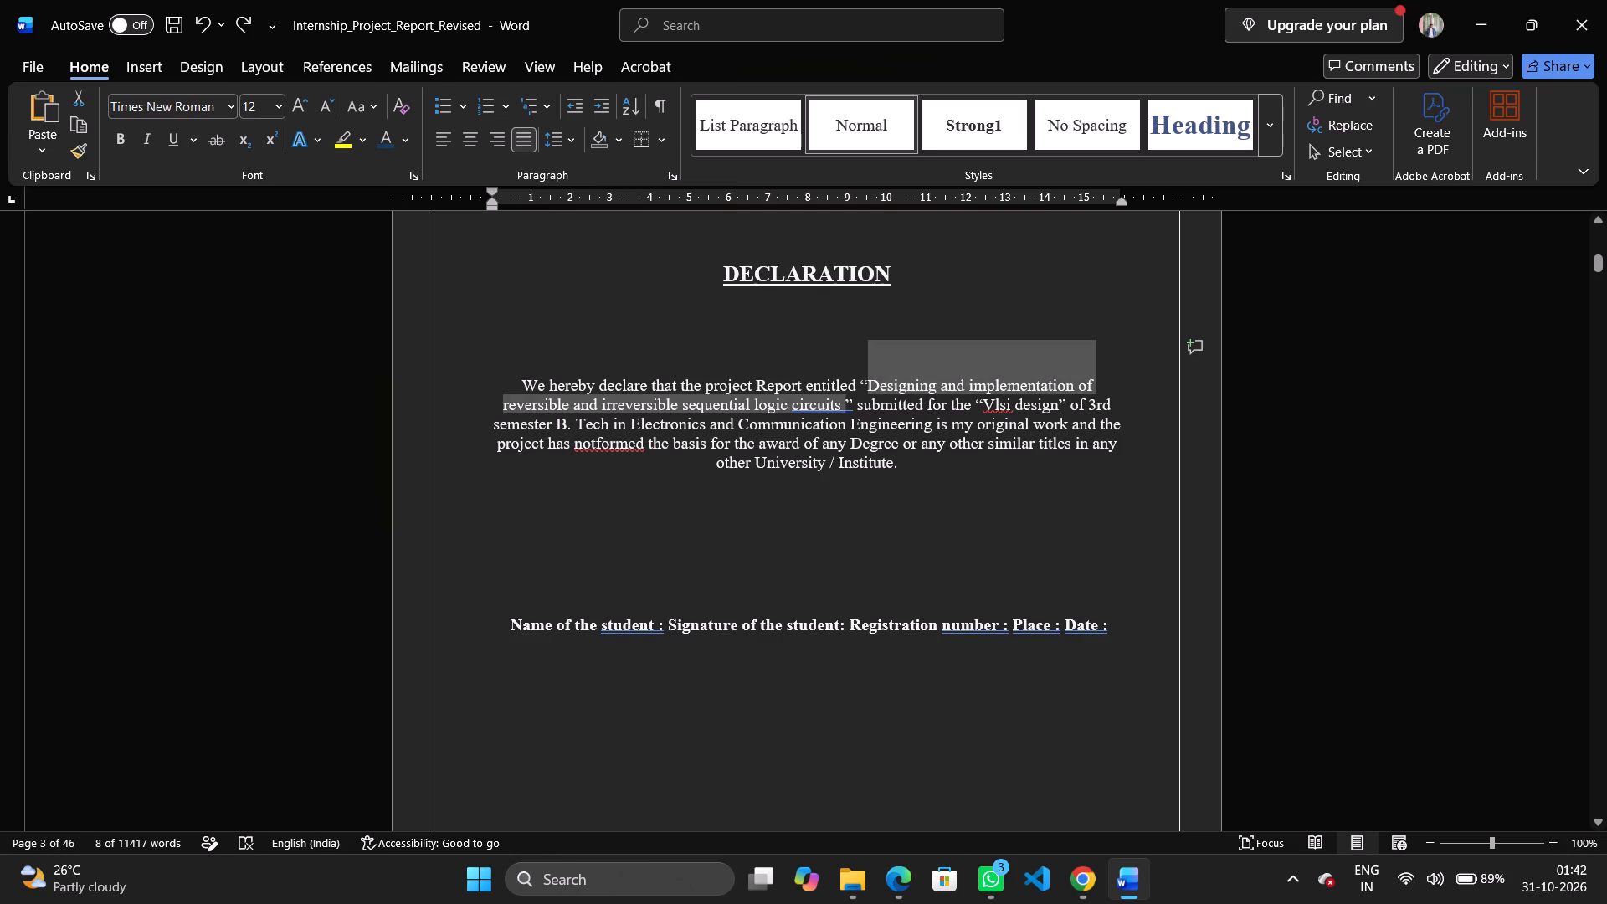
left_click_drag(842, 412, 840, 412)
key("ctrl+v")
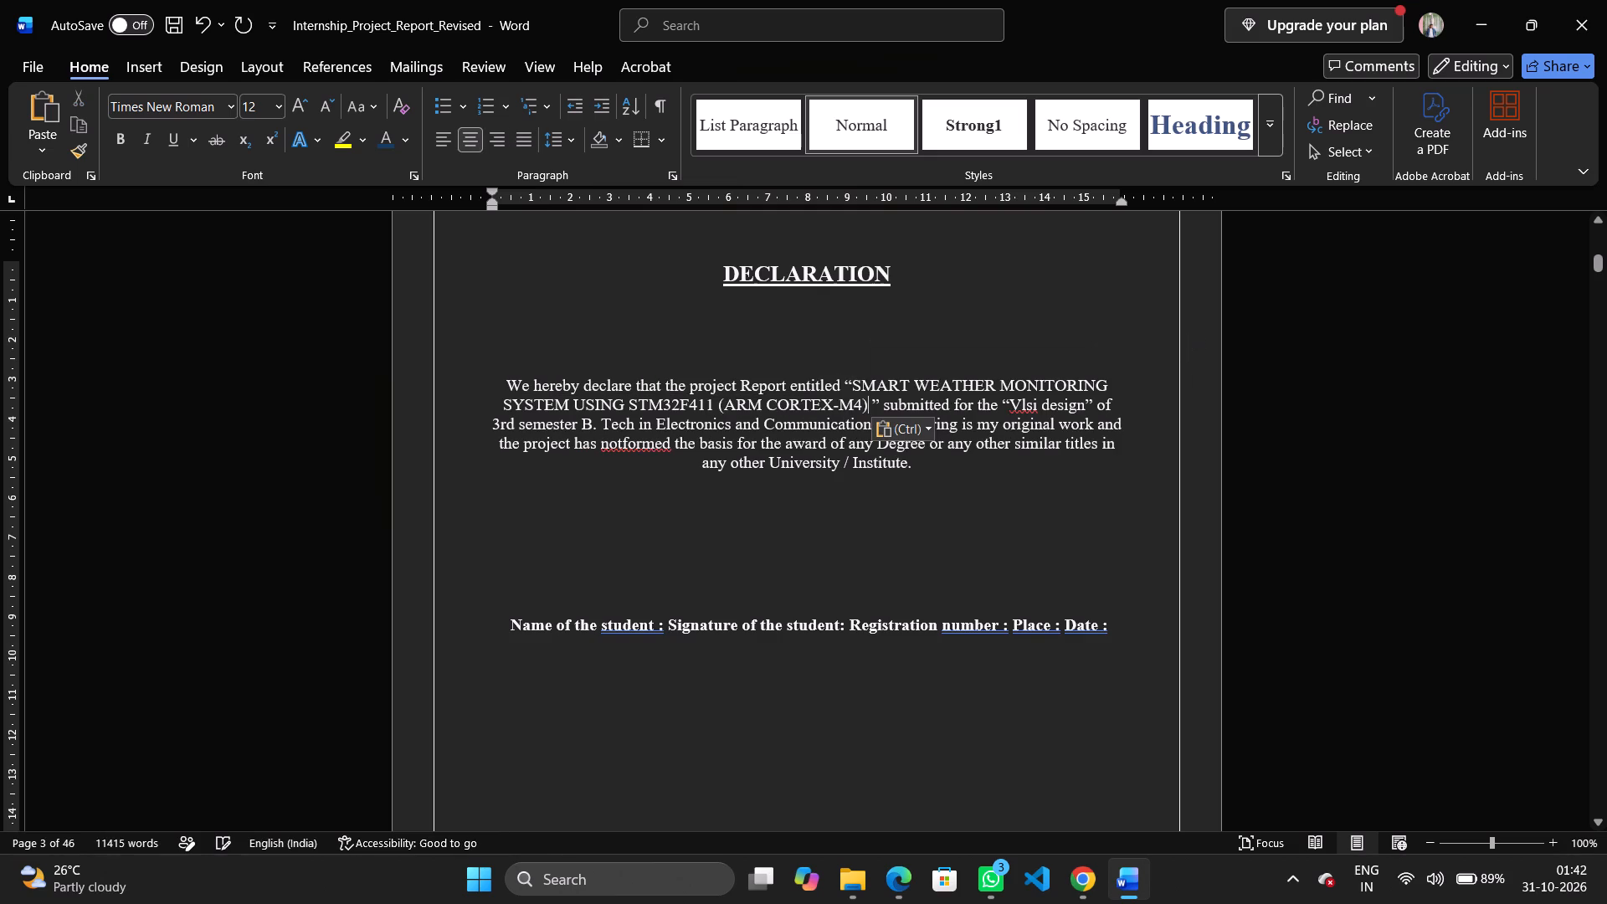
Replace the quoted course name "Vlsi design" in the declaration with "Summer internship-1".
left_click(1085, 403)
key("BackSpace")
key("BackSpace")
key("BackSpace")
key("BackSpace")
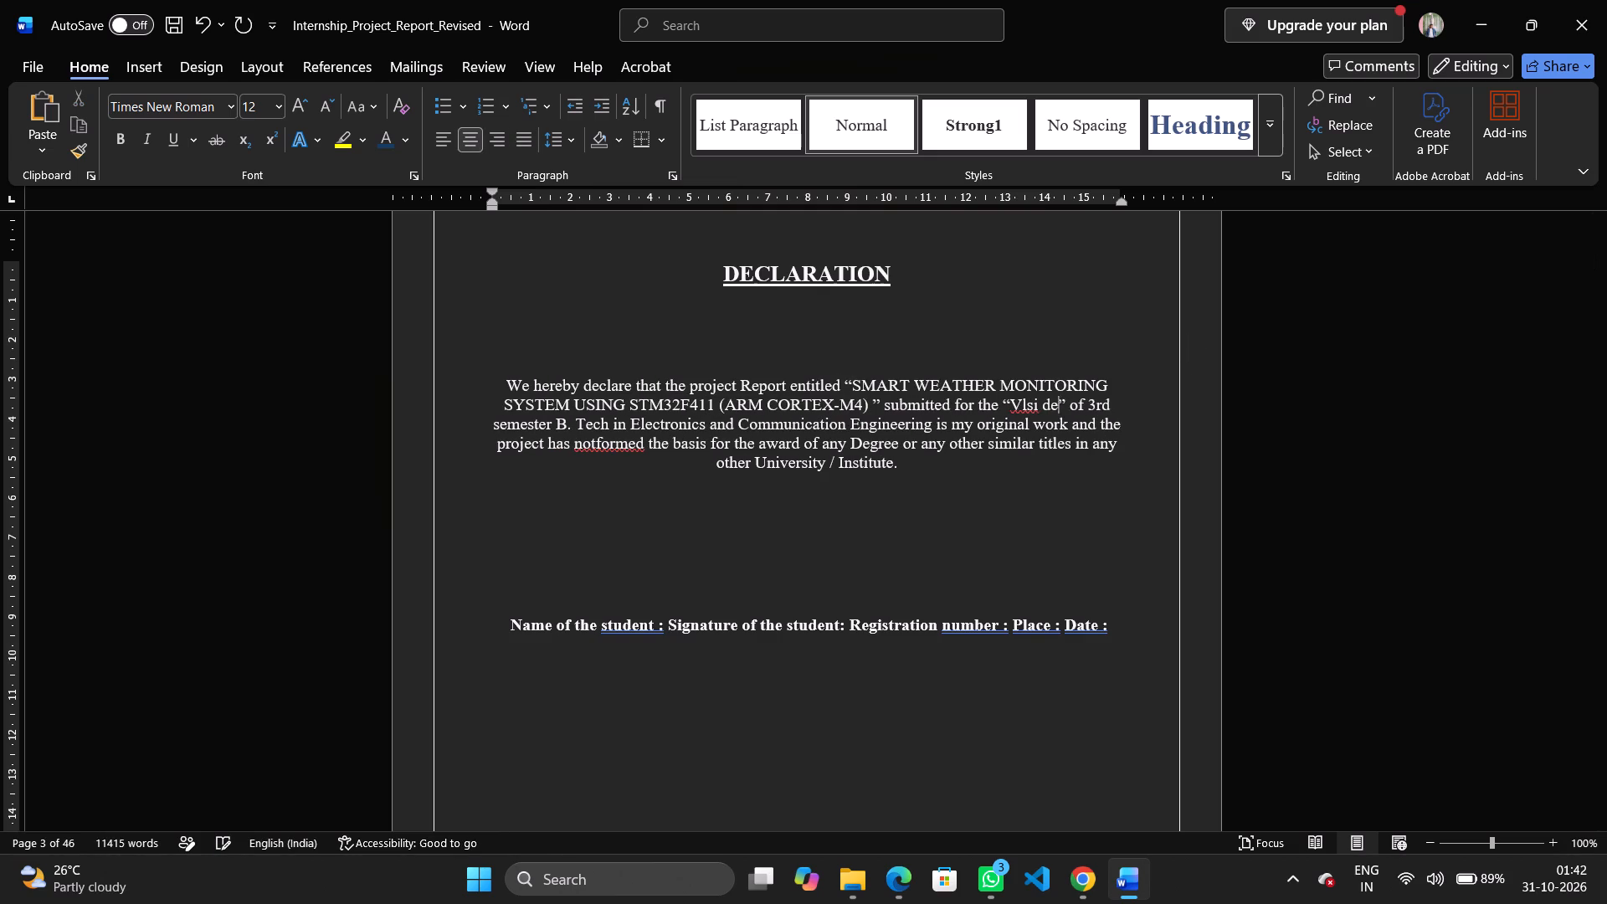
key("BackSpace")
key("BackSpace")
key("BackSpace")
key("BackSpace")
key("BackSpace")
key("BackSpace")
key("BackSpace")
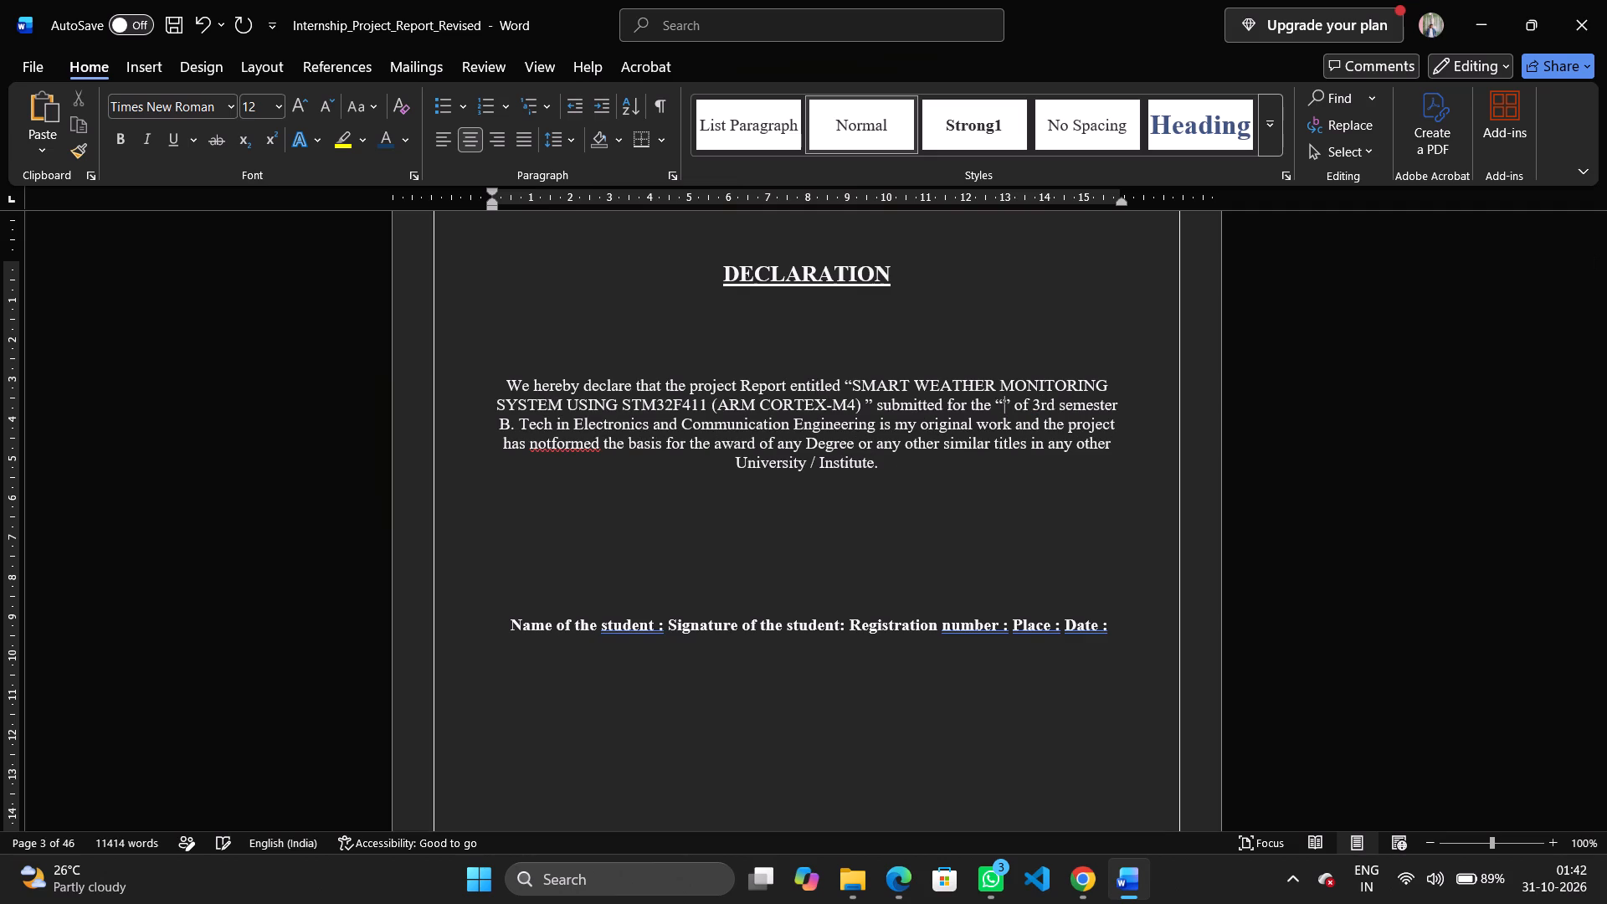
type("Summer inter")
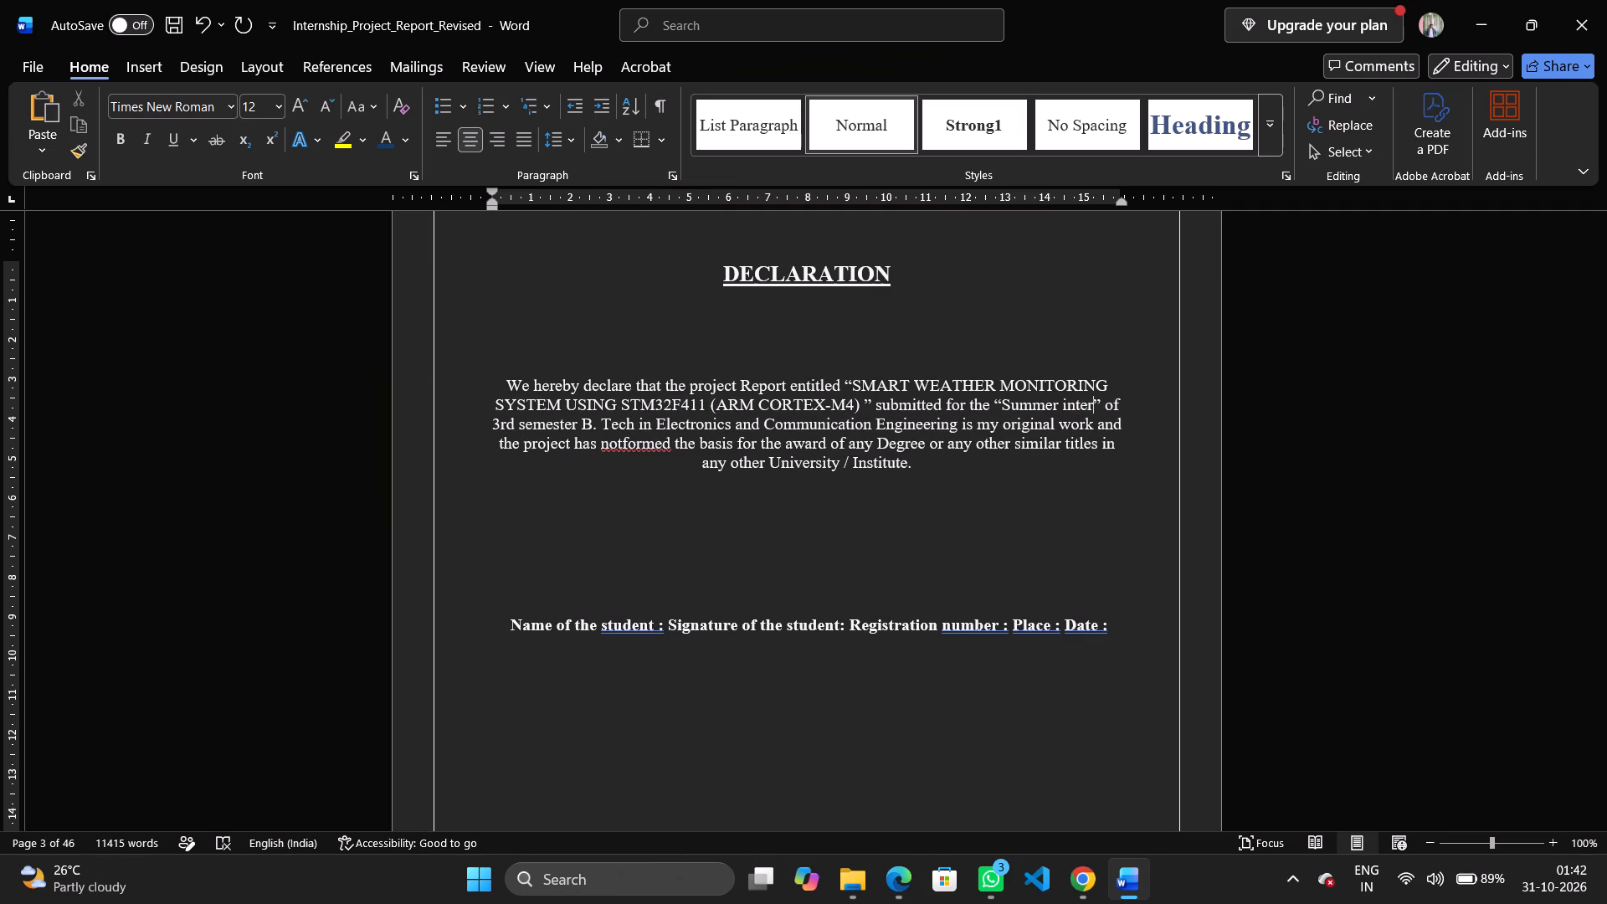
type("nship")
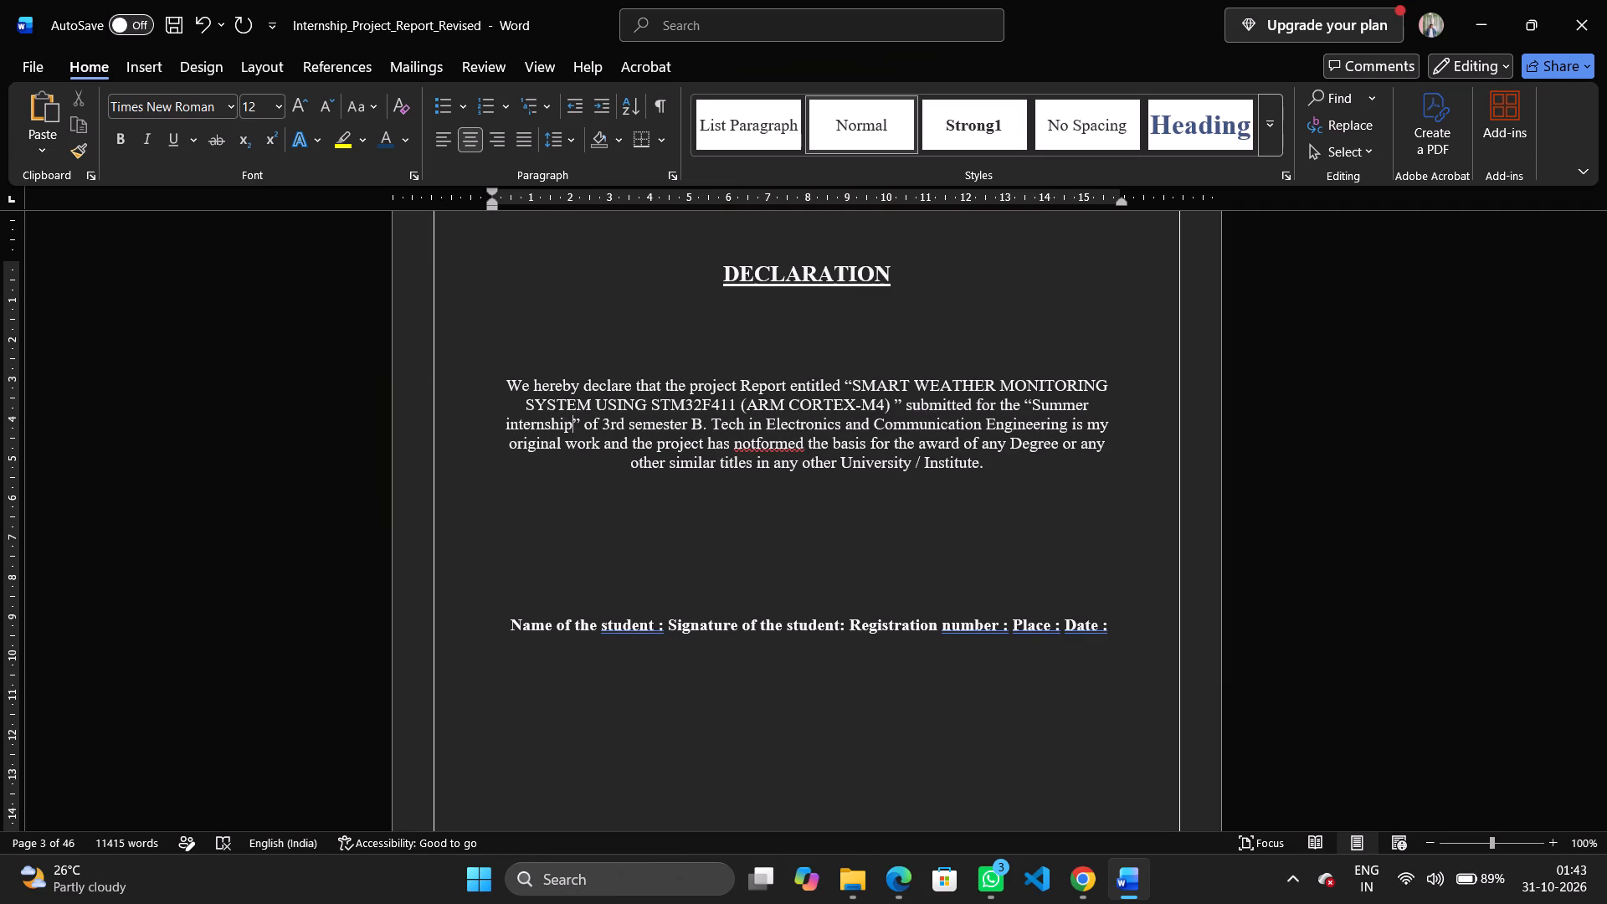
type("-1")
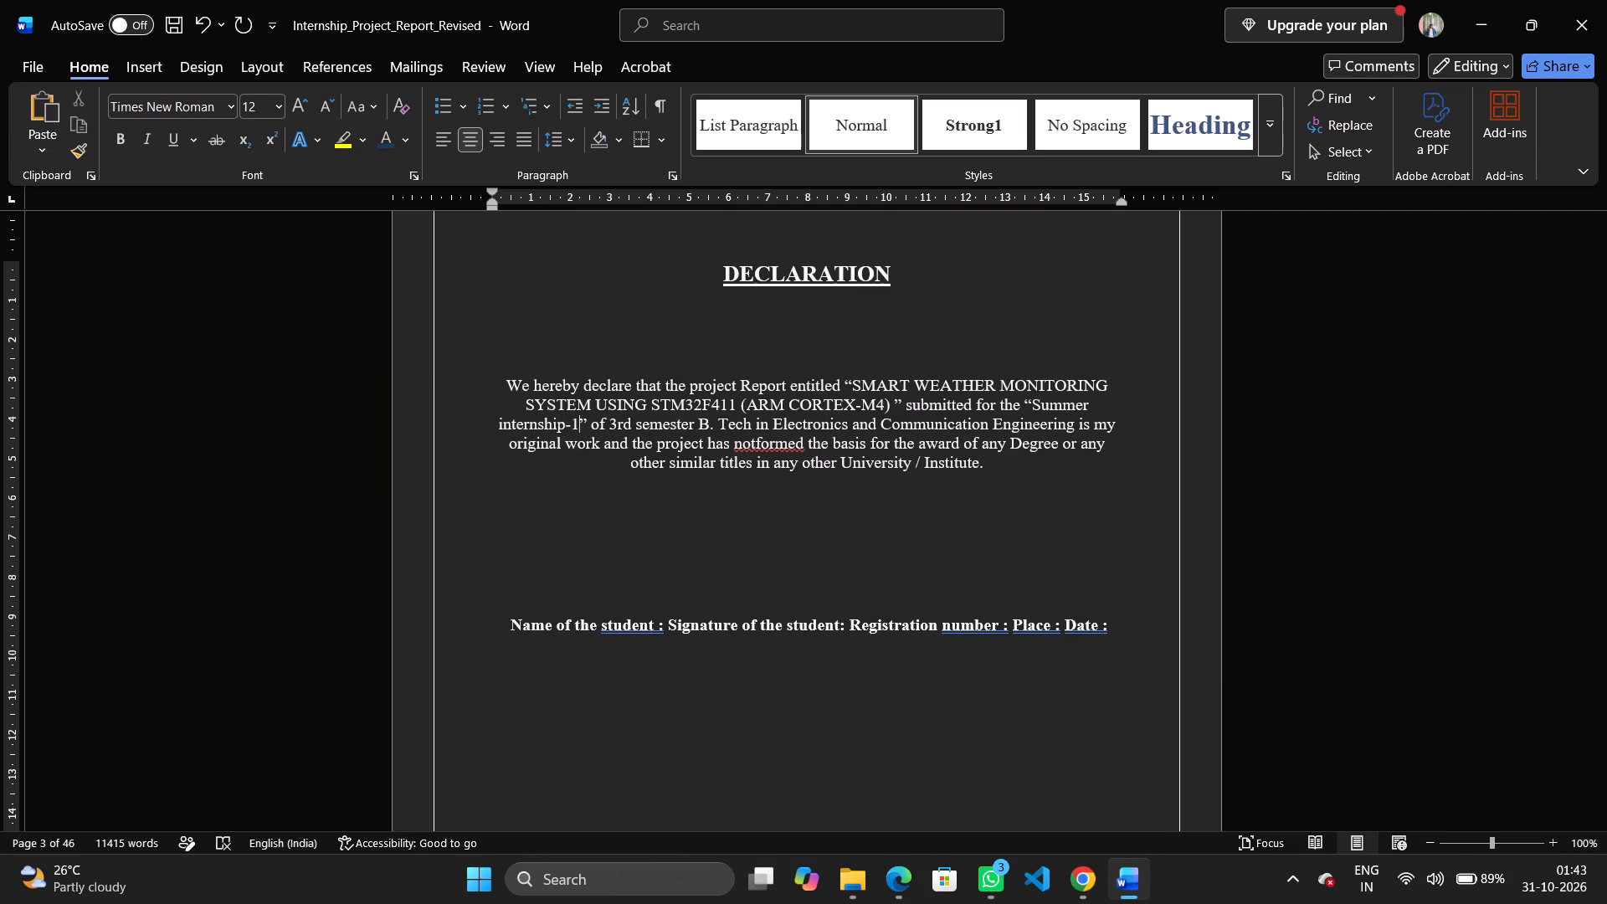
Change the semester in the declaration's body paragraph to "5th".
left_click(633, 422)
key("BackSpace")
key("BackSpace")
key("BackSpace")
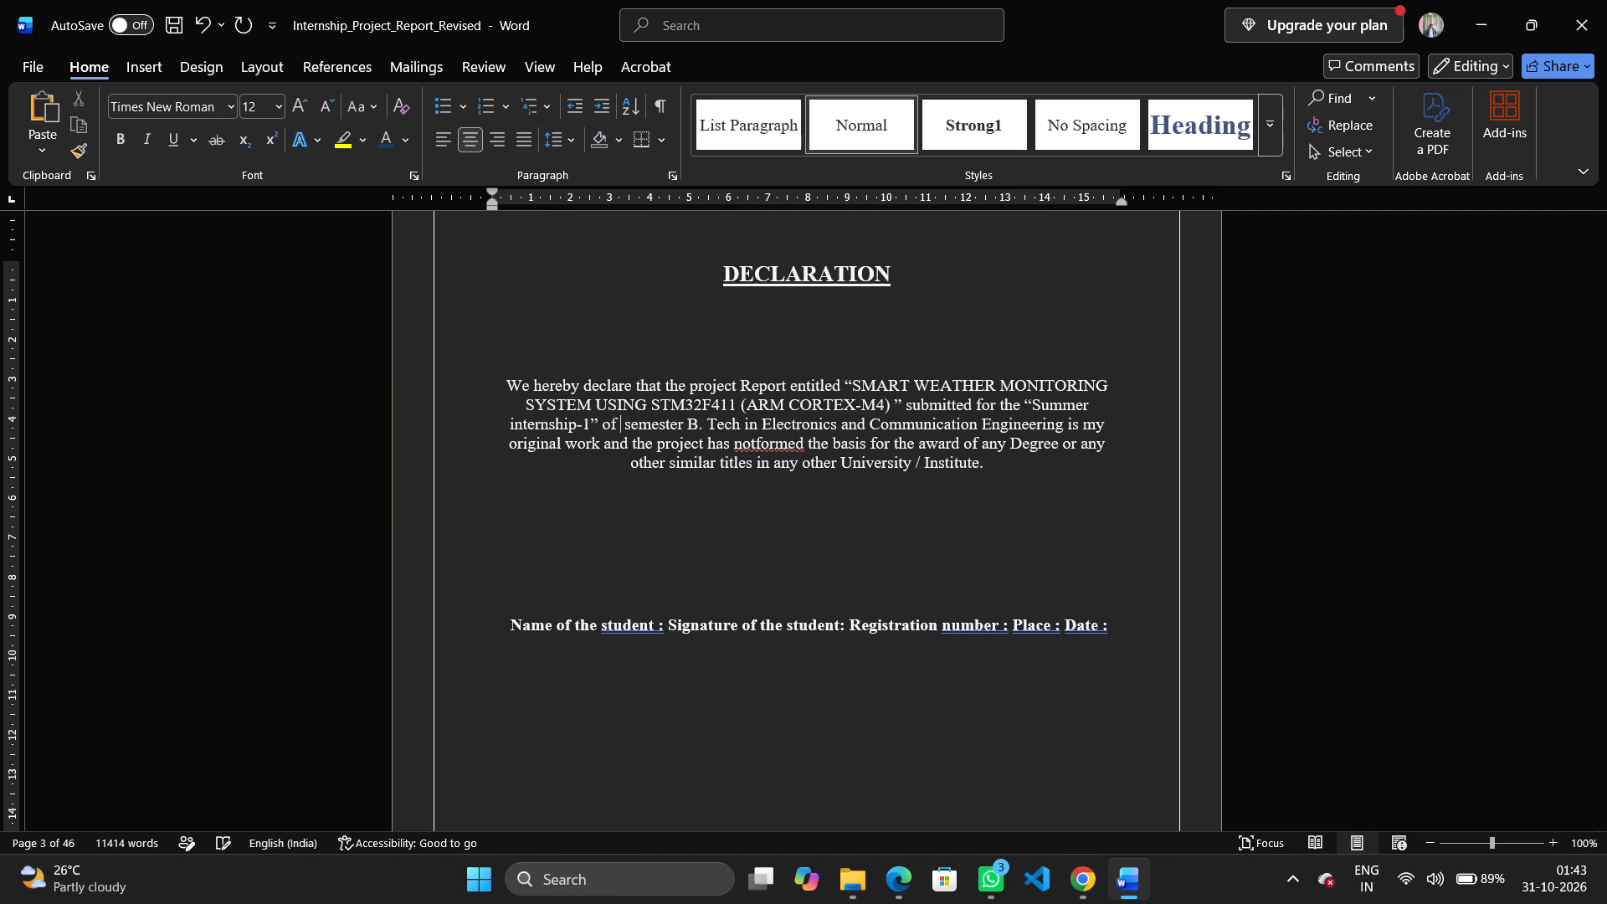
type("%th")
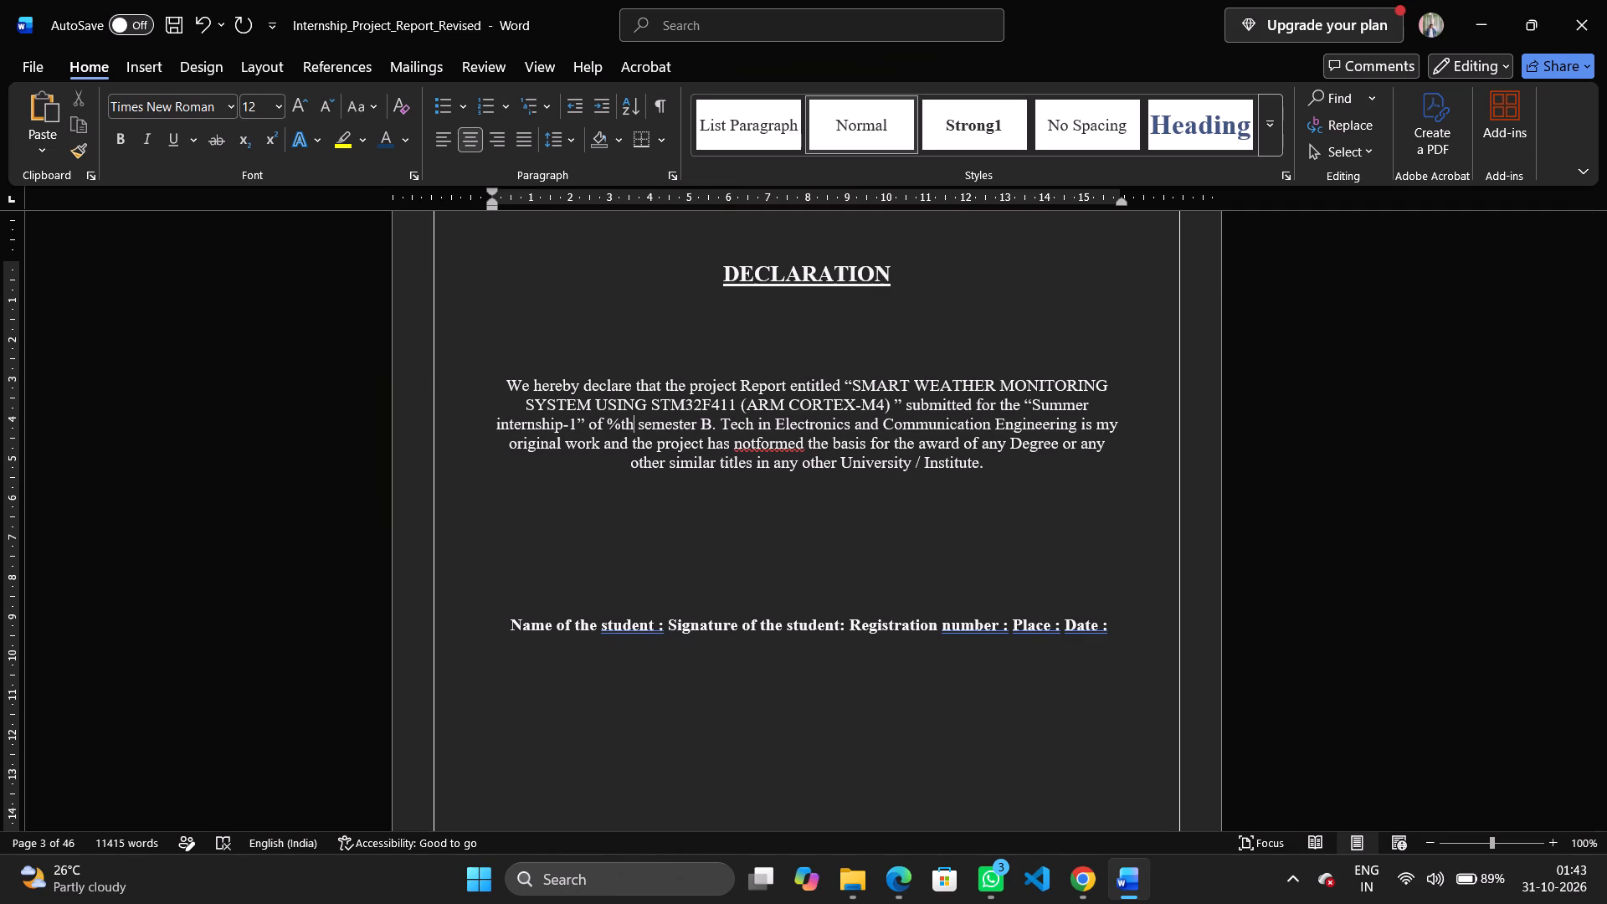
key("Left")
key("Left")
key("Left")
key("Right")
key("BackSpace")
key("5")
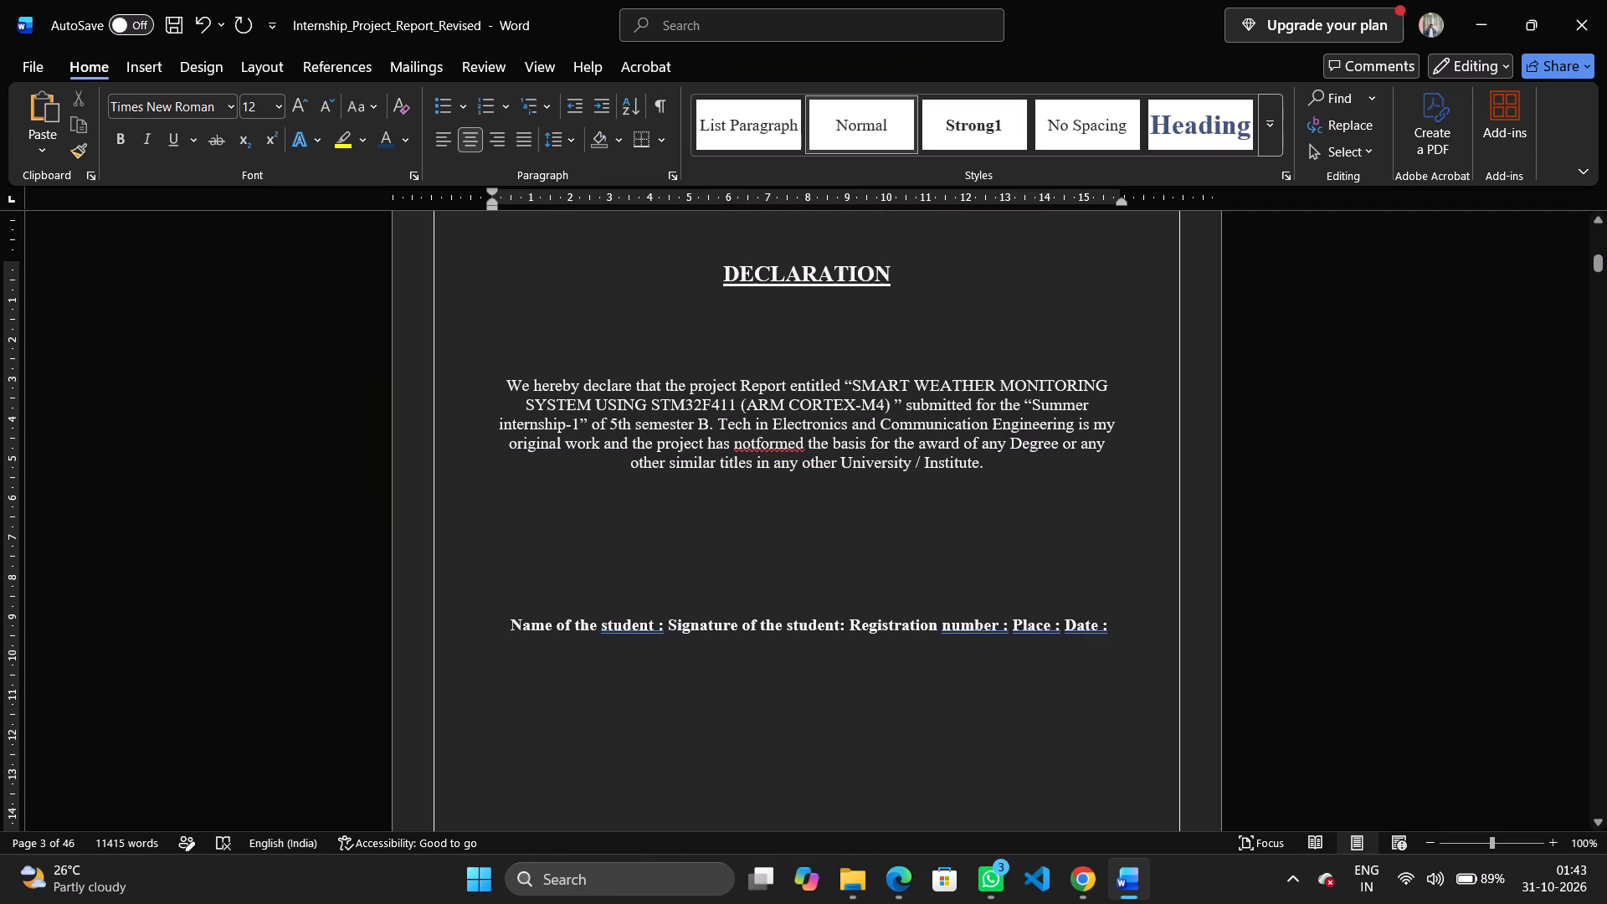
Justify the declaration's body paragraph.
scroll(707, 556, "down", 1)
scroll(692, 506, "up", 1)
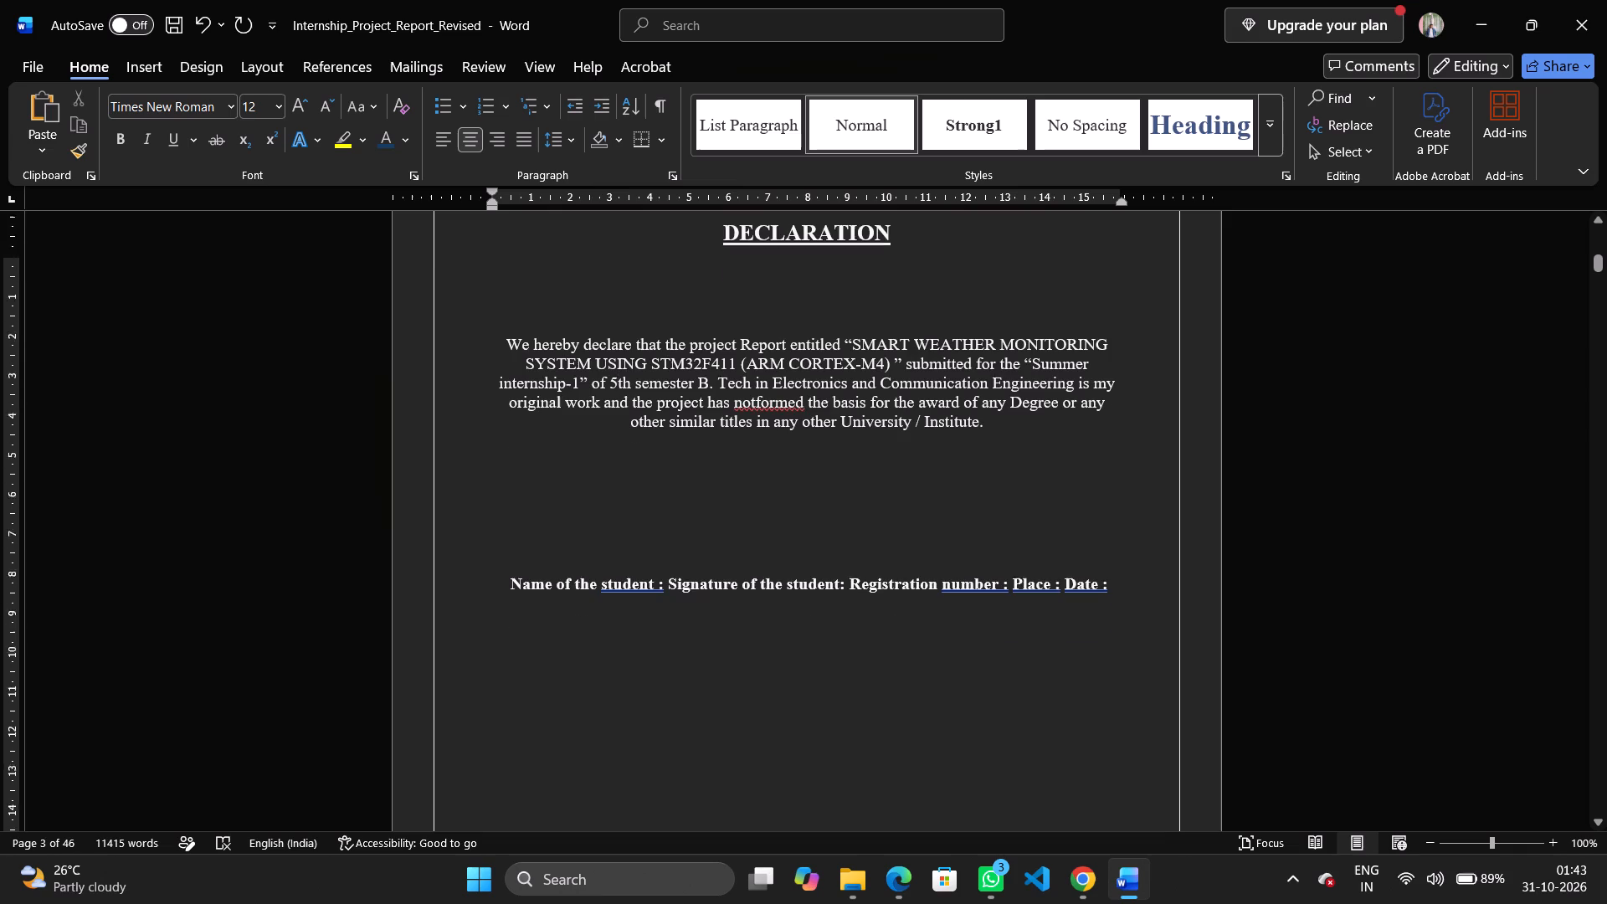
scroll(692, 506, "up", 1)
triple_click(639, 483)
left_click(639, 483)
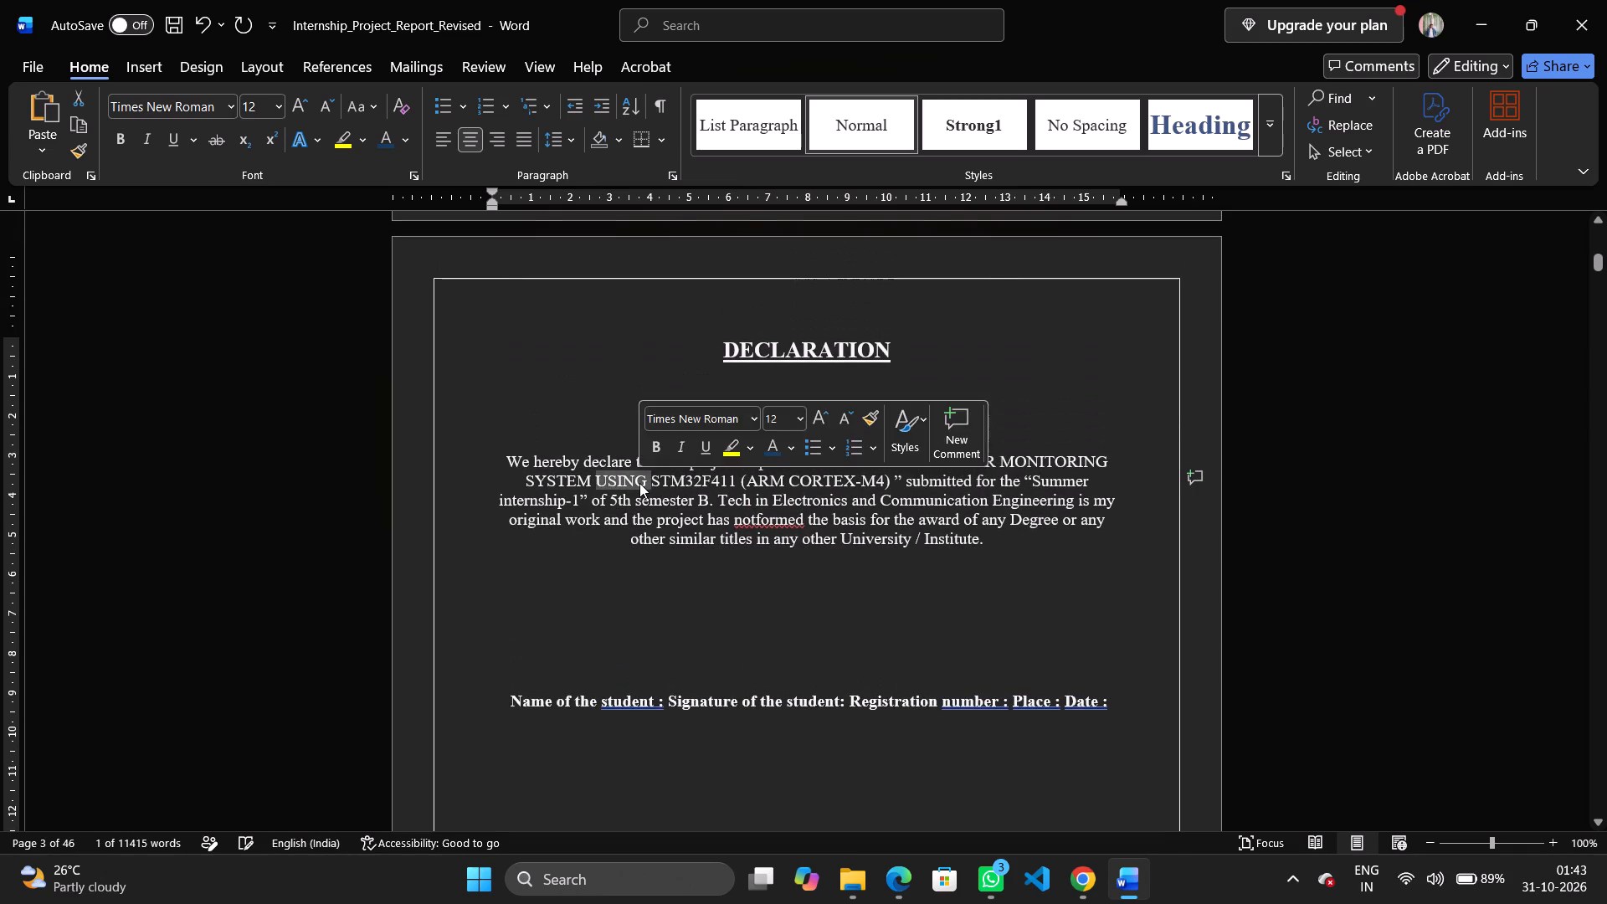
triple_click(639, 483)
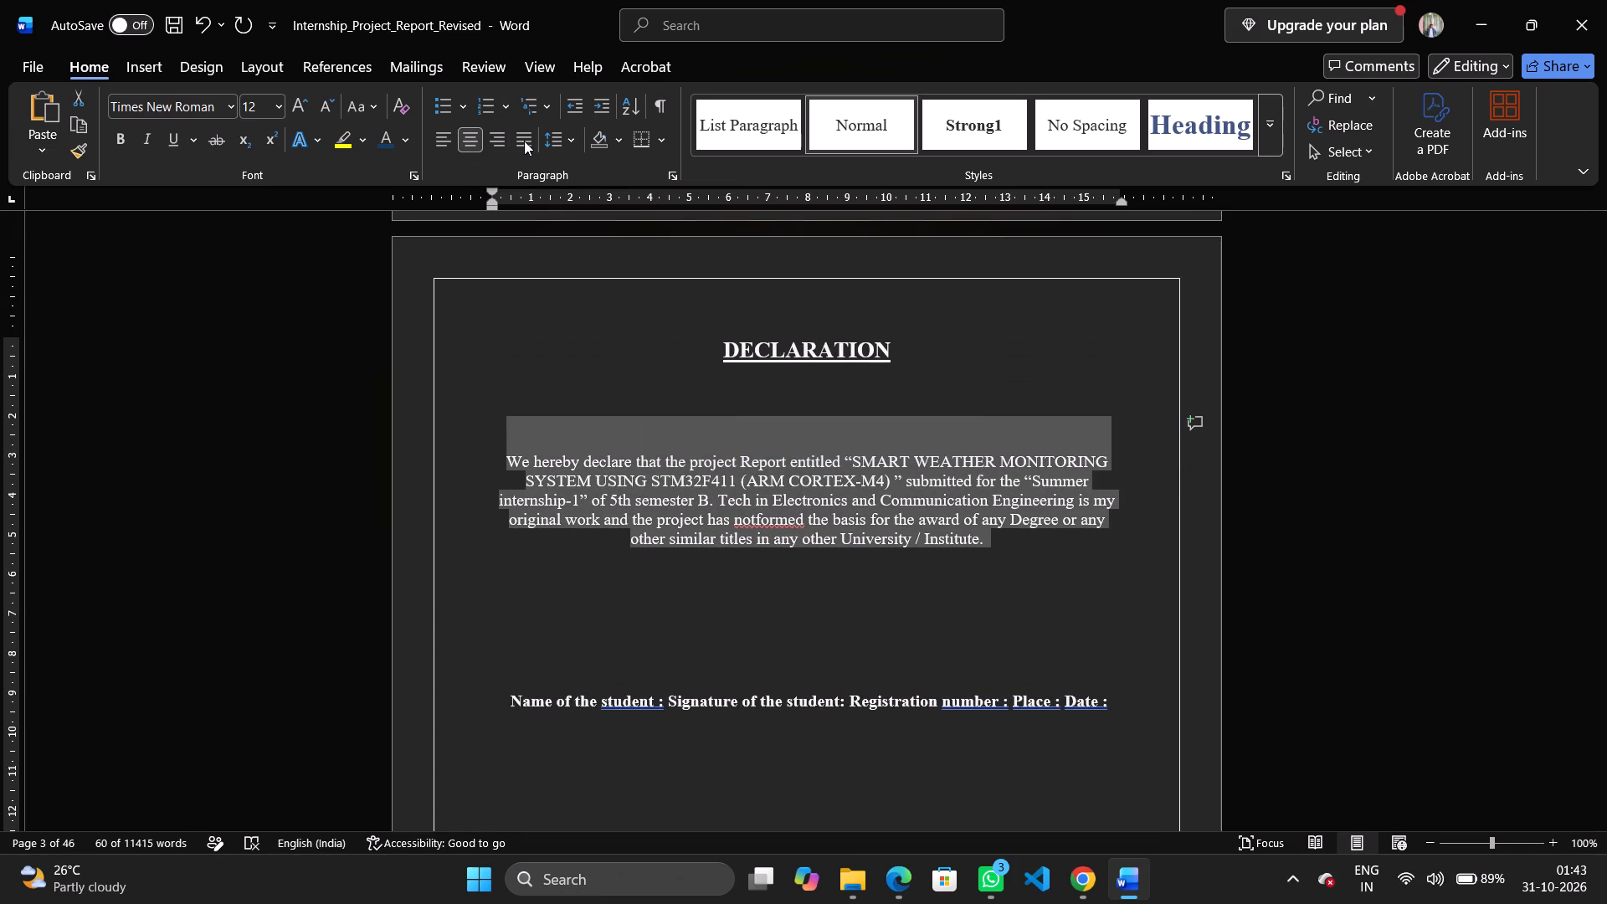
left_click(524, 141)
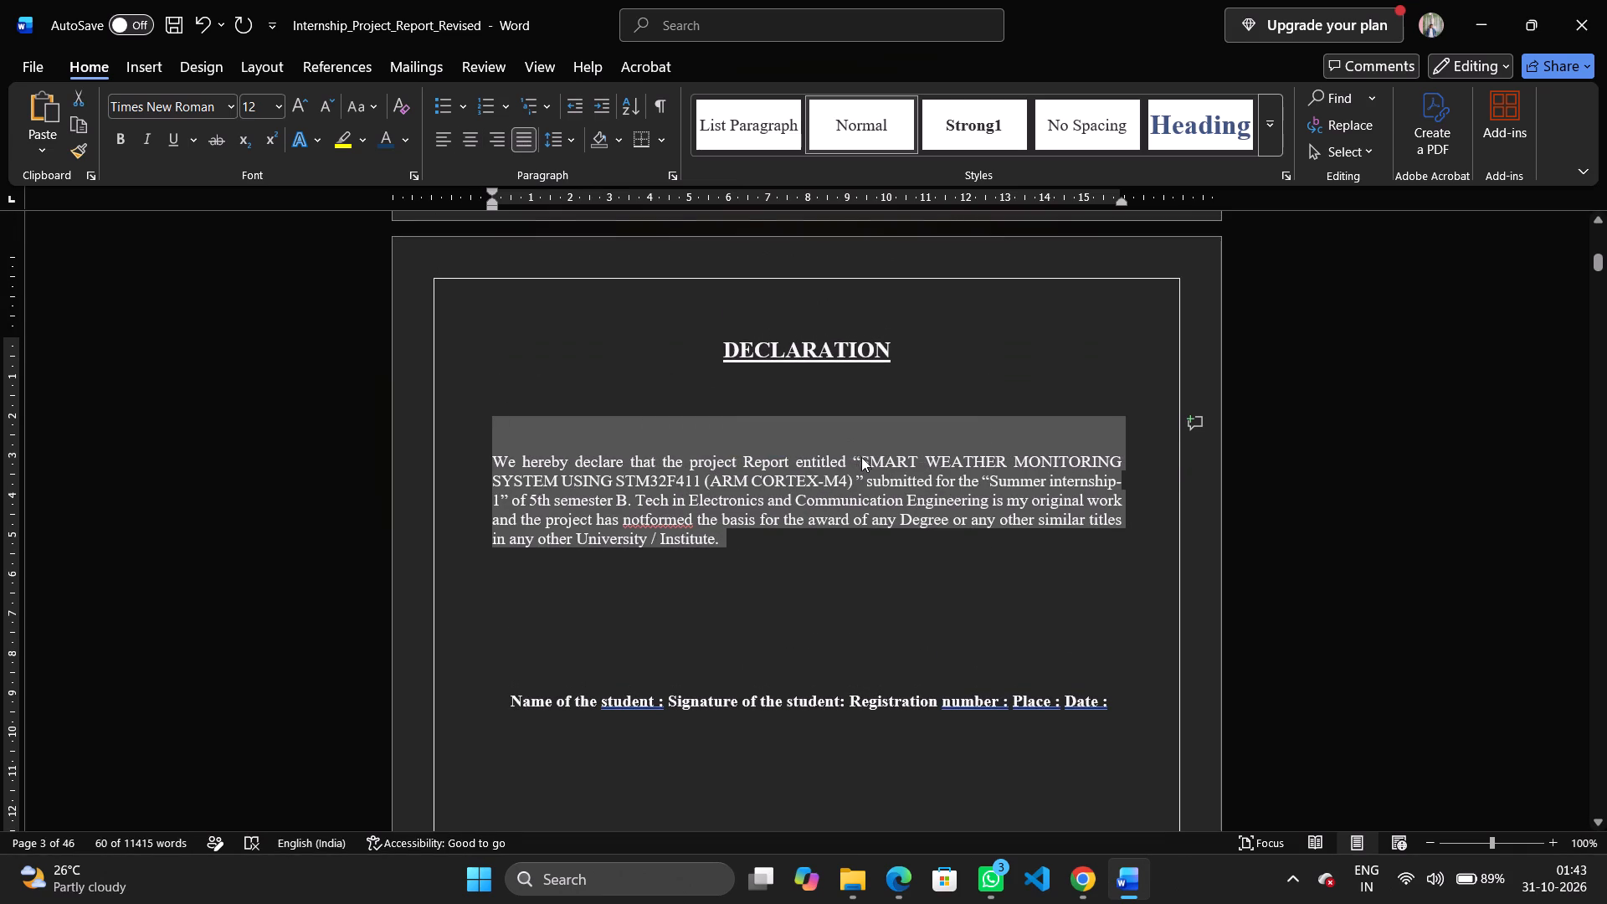
Make the project title "SMART WEATHER MONITORING SYSTEM USING STM32F411 (ARM CORTEX-M4)" bold in the declaration's body paragraph.
left_click(862, 459)
left_click_drag(863, 457, 850, 480)
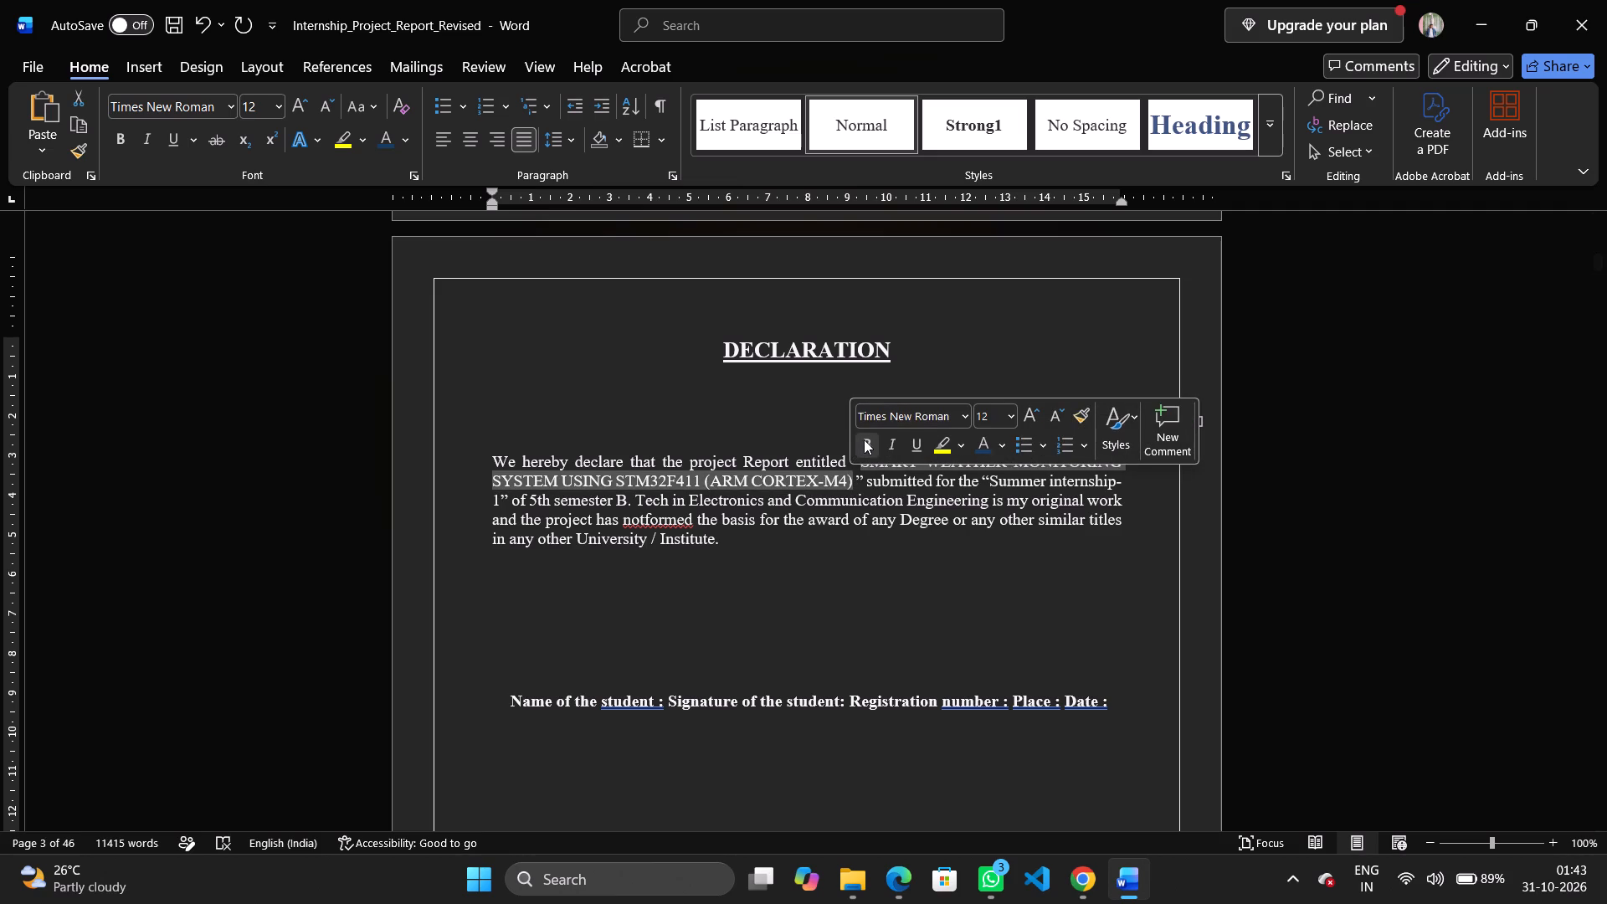
left_click(864, 439)
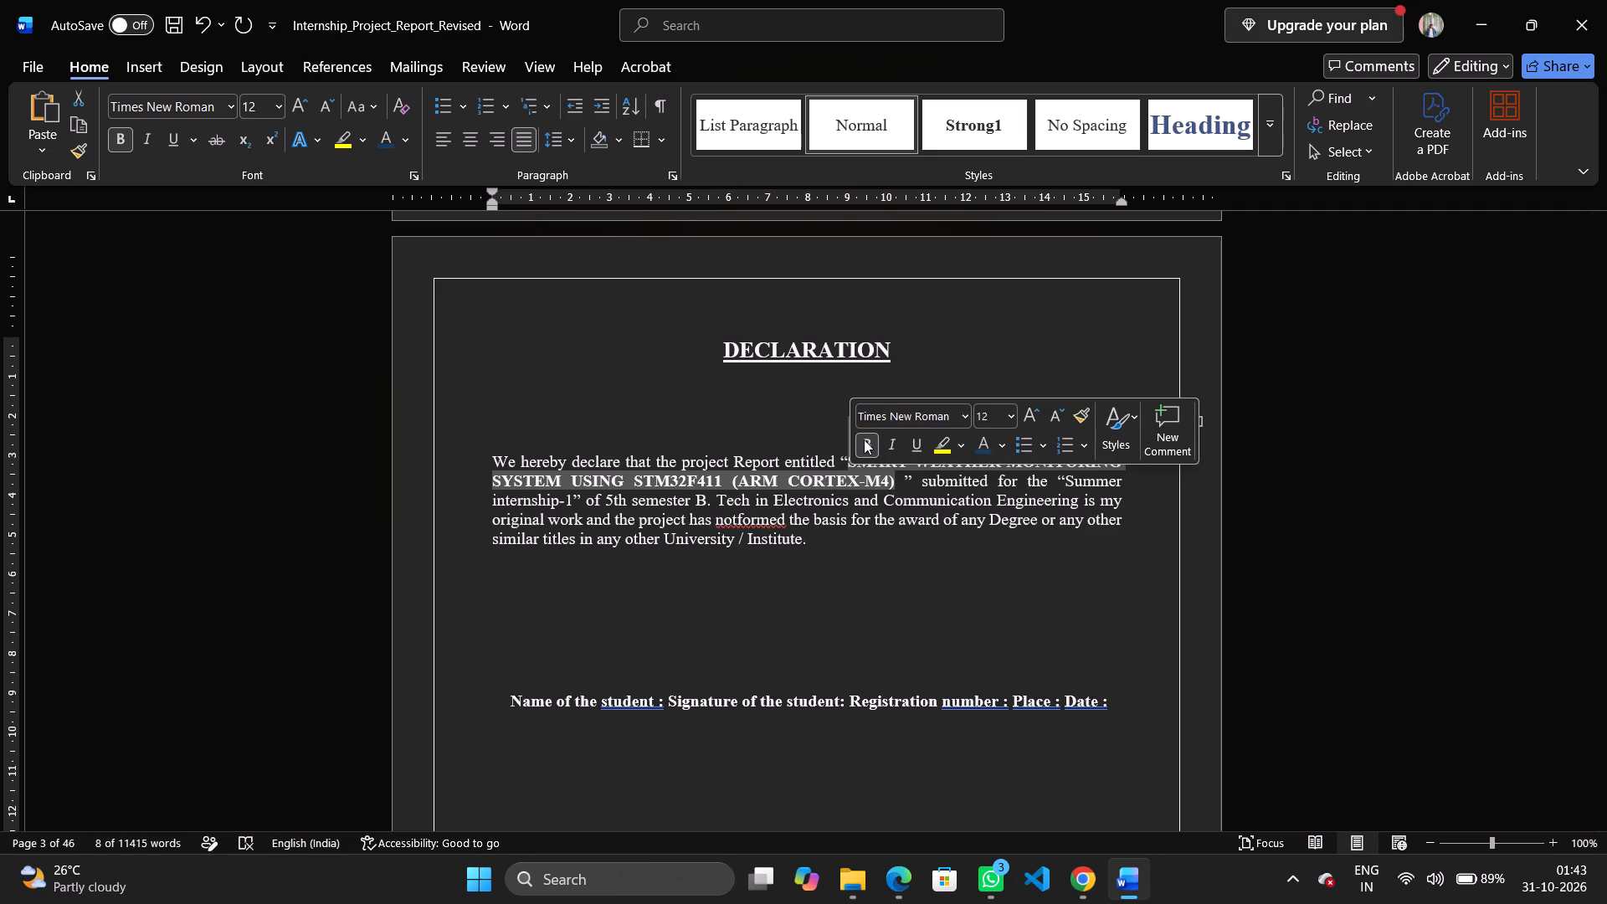
left_click(861, 613)
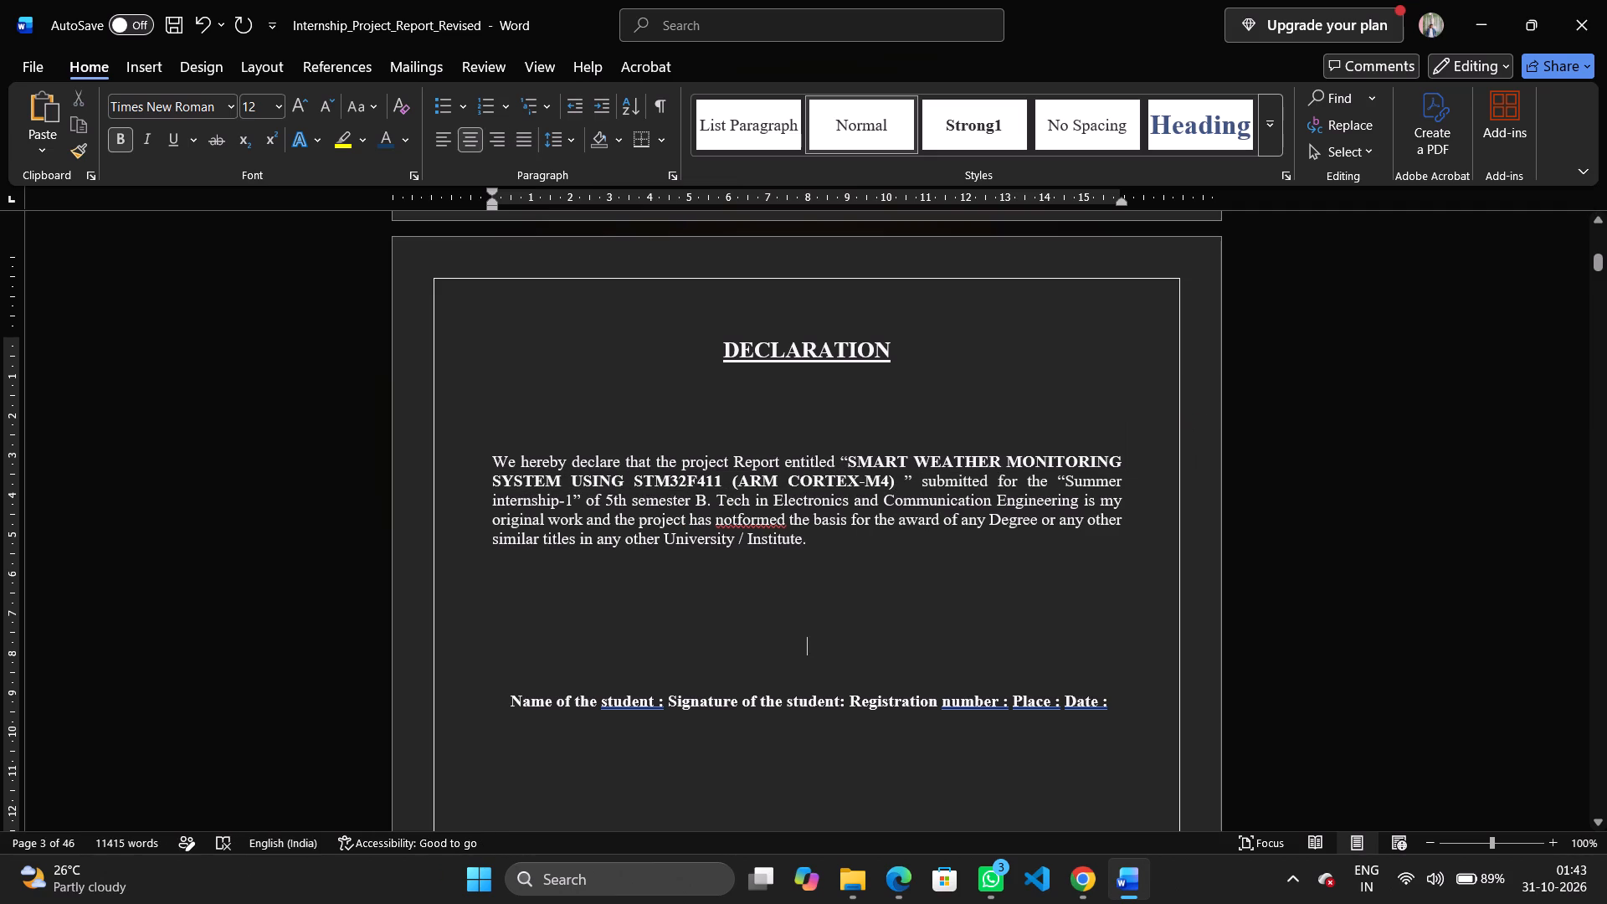
Set the line spacing of the declaration's body paragraph to 1.5.
triple_click(560, 456)
double_click(560, 456)
left_click(560, 456)
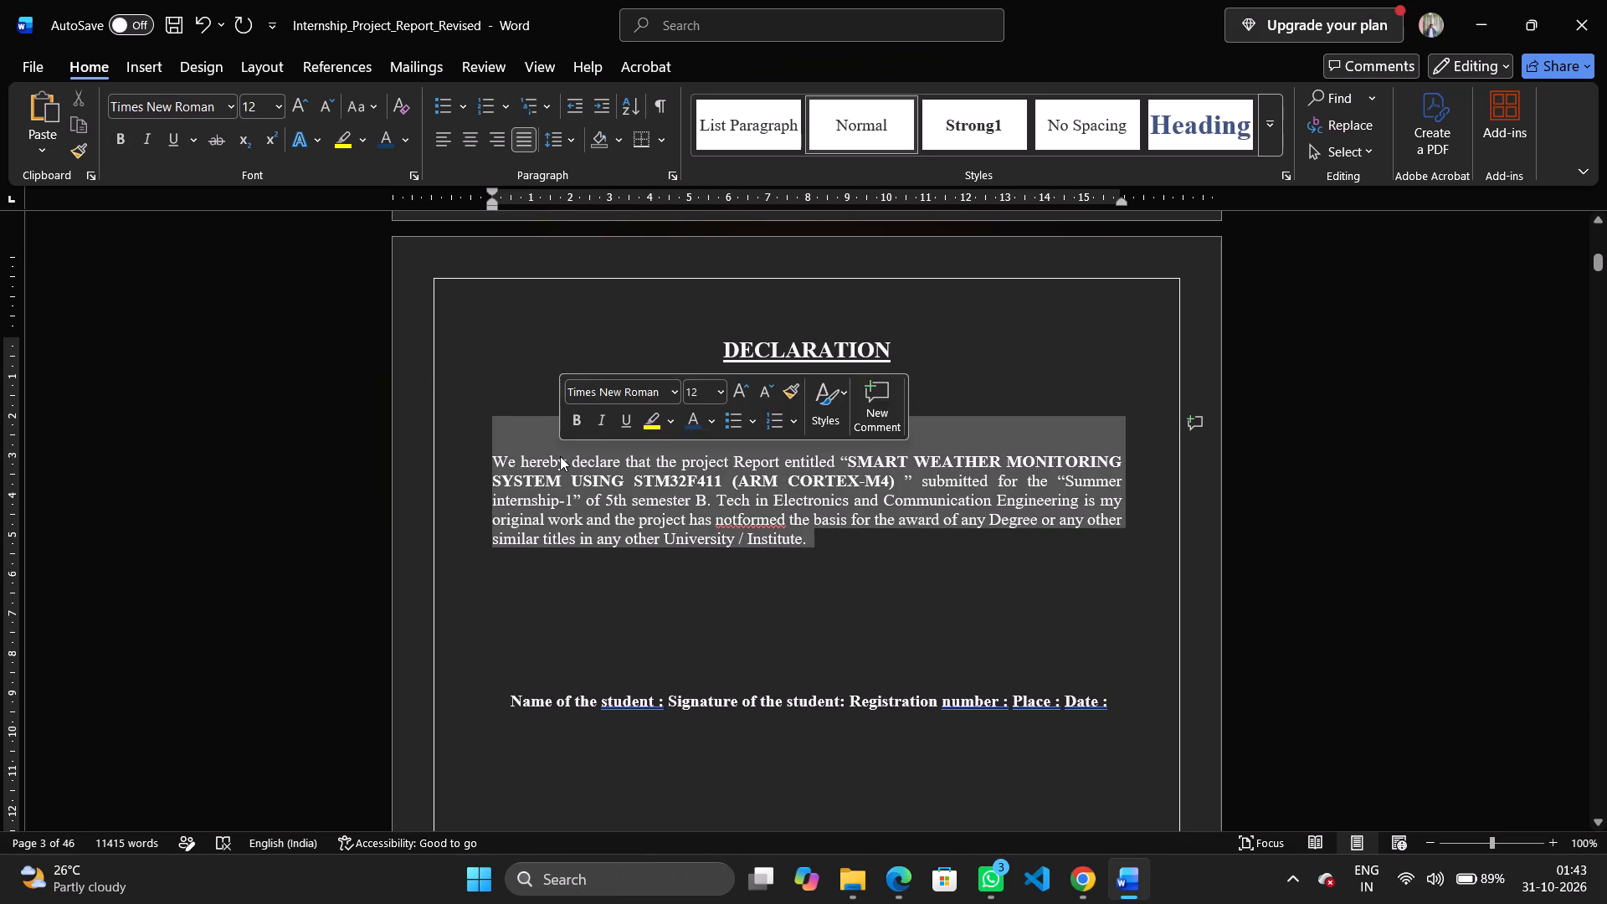
double_click(560, 456)
double_click(560, 456)
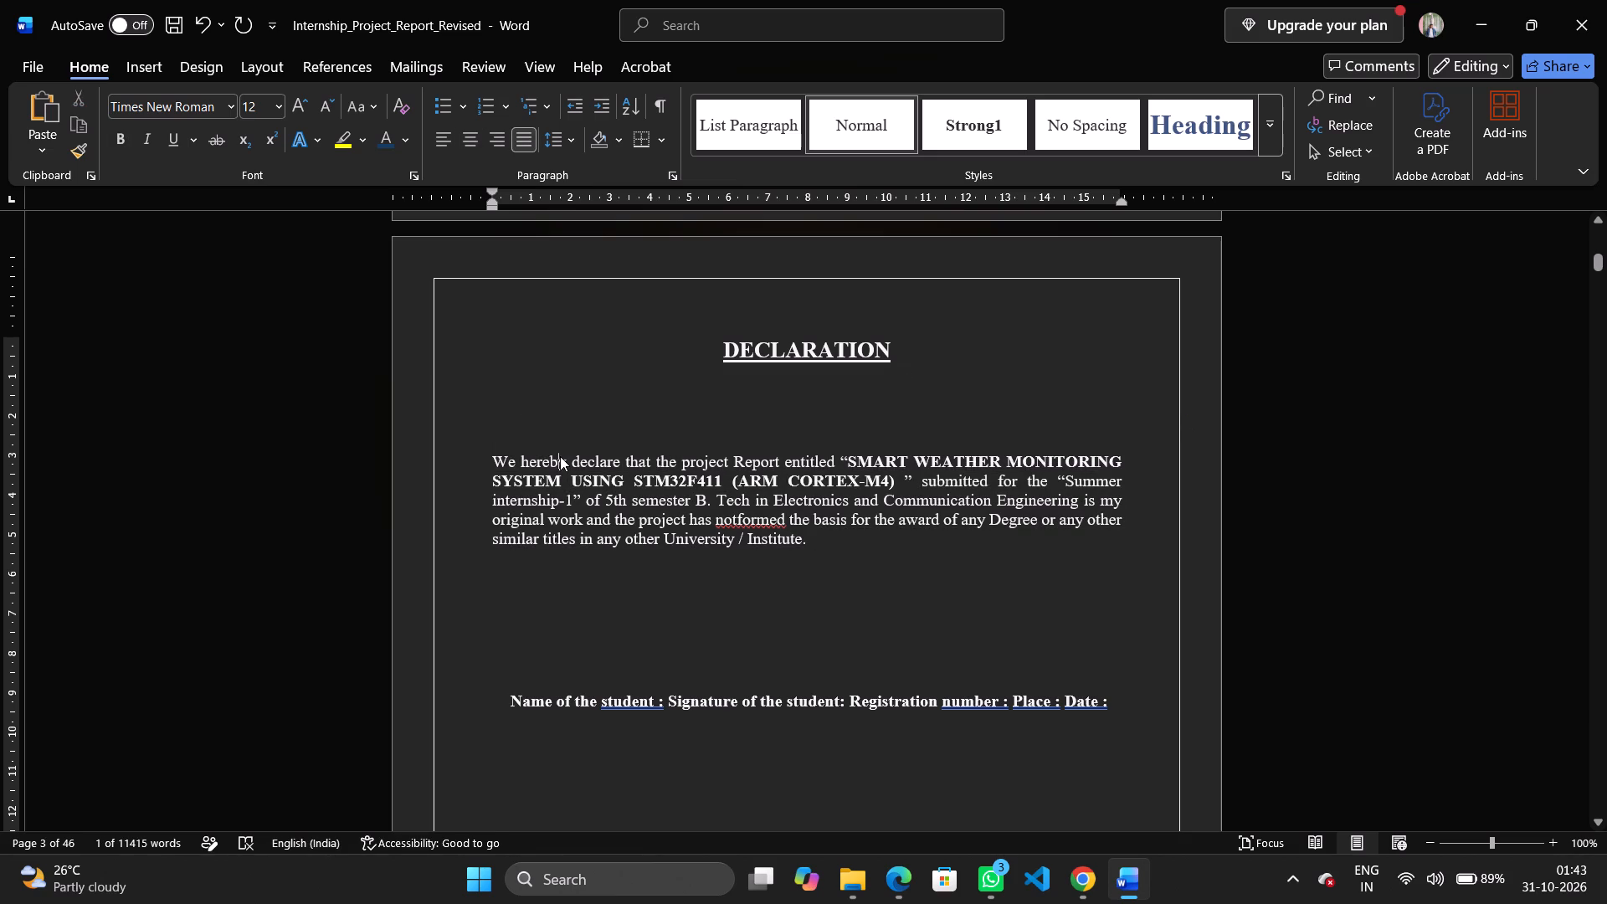
triple_click(560, 456)
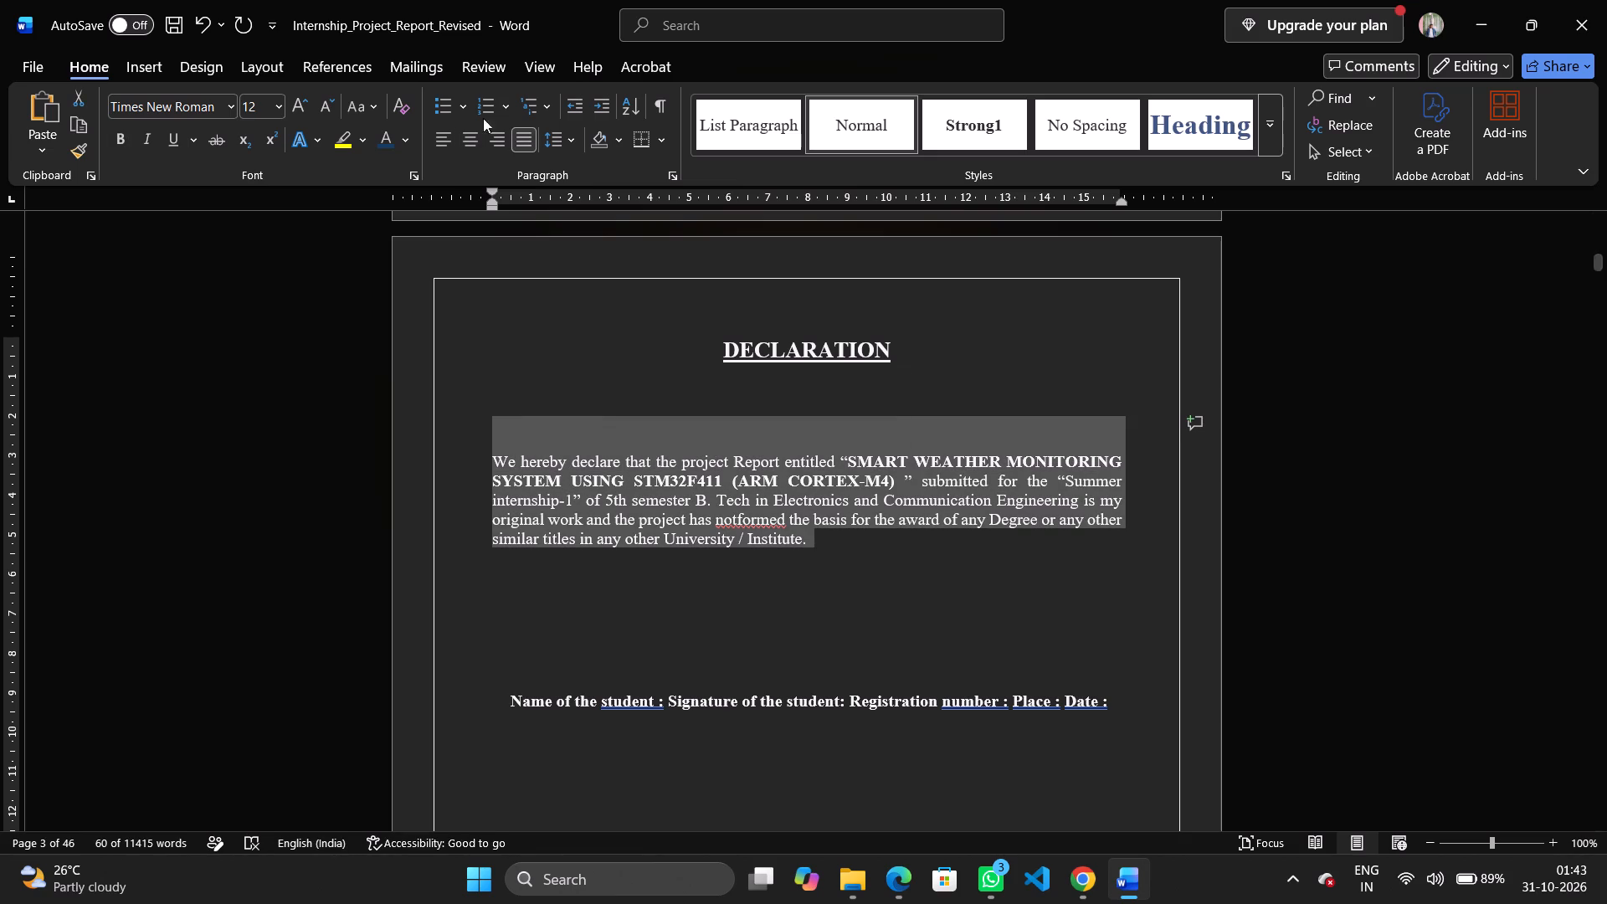
left_click(572, 140)
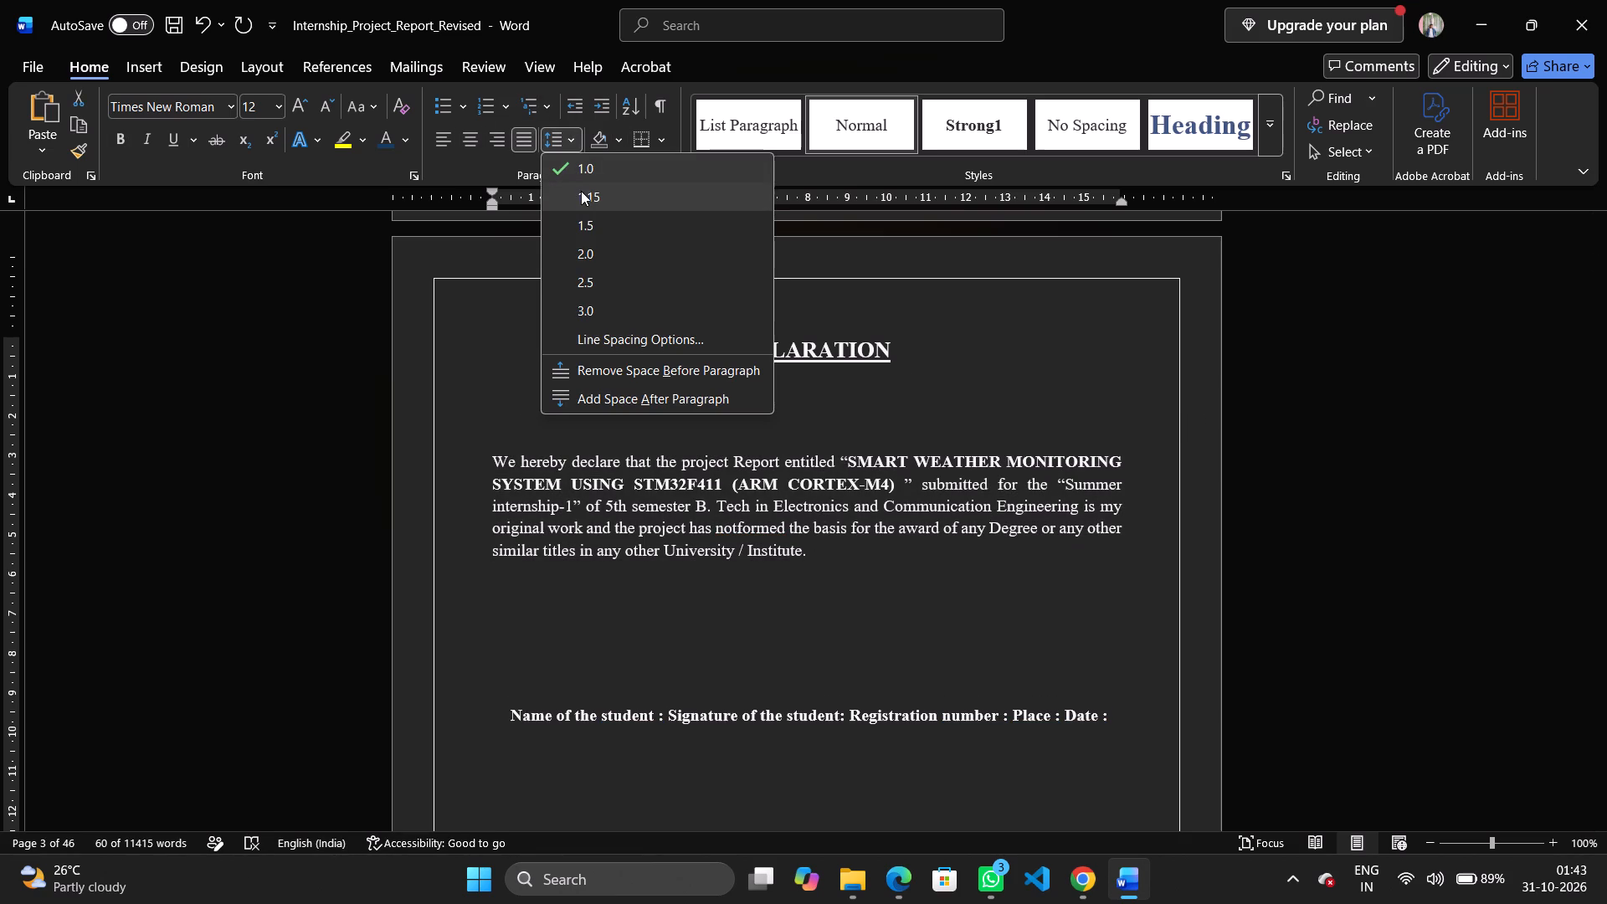
left_click(580, 215)
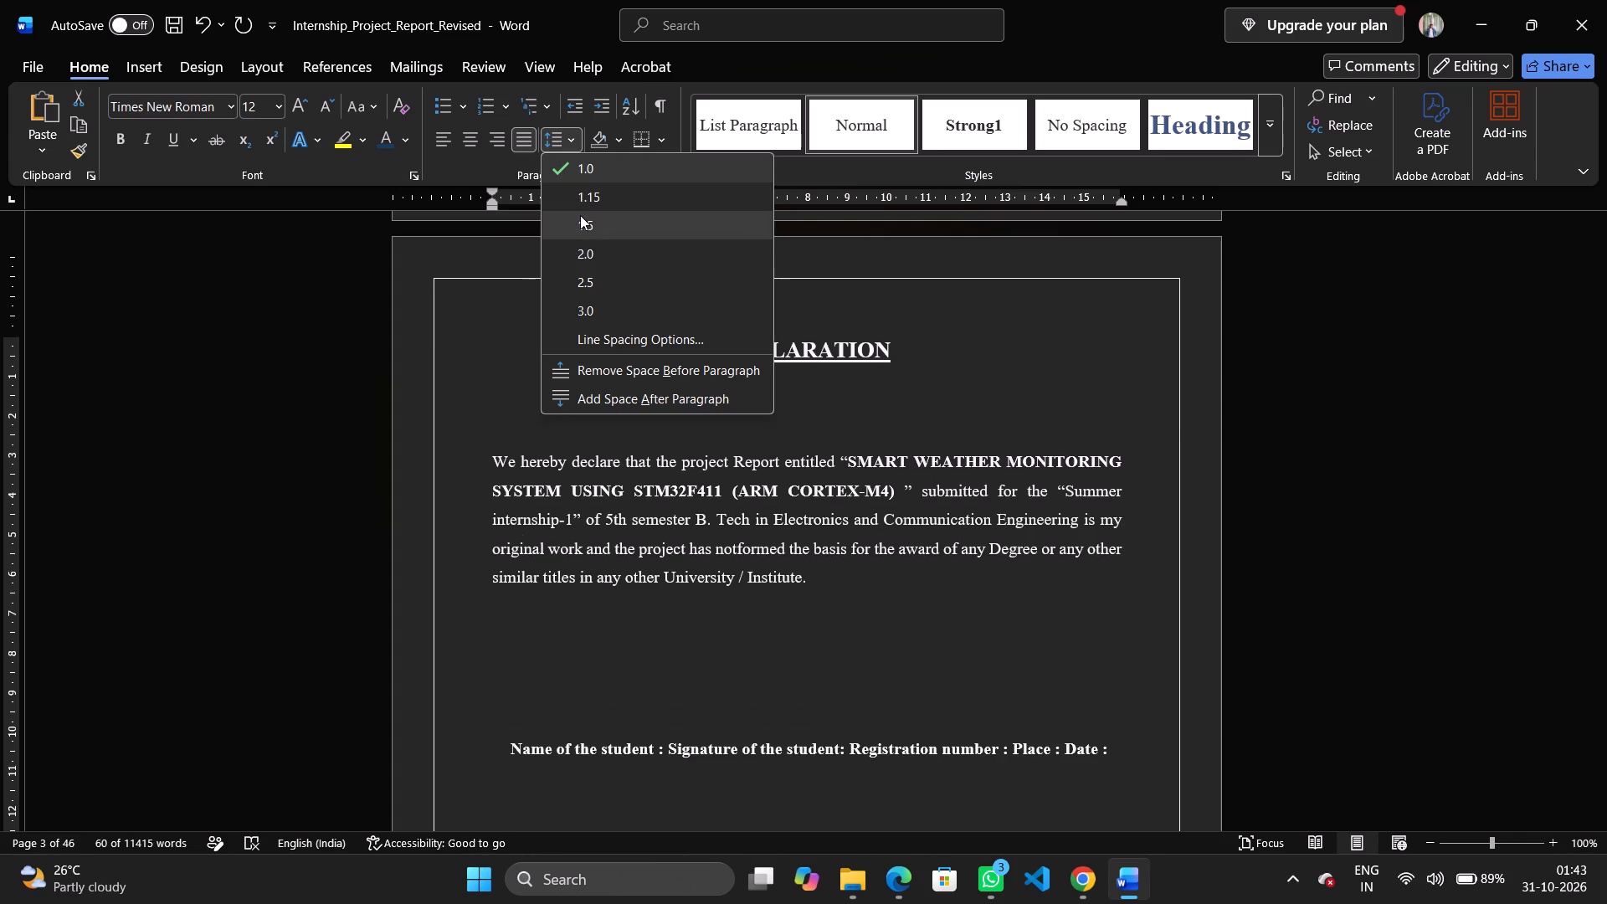
left_click(814, 645)
Review the bonafide certificate's heading and layout against the declaration page.
scroll(814, 645, "up", 1)
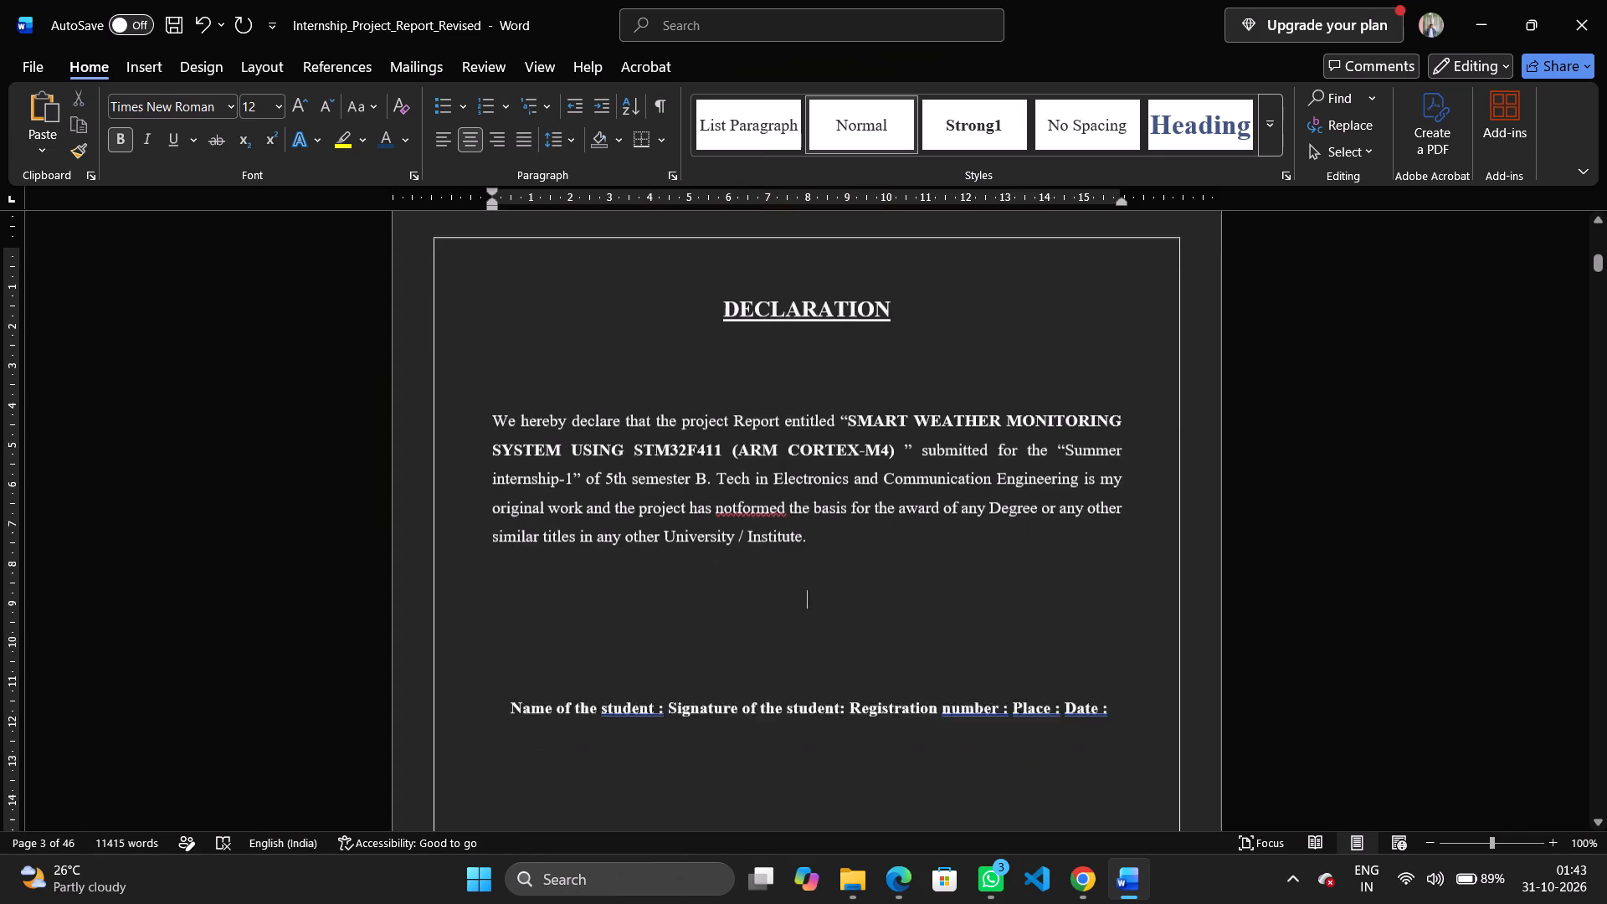
scroll(814, 645, "up", 1)
scroll(844, 433, "up", 1)
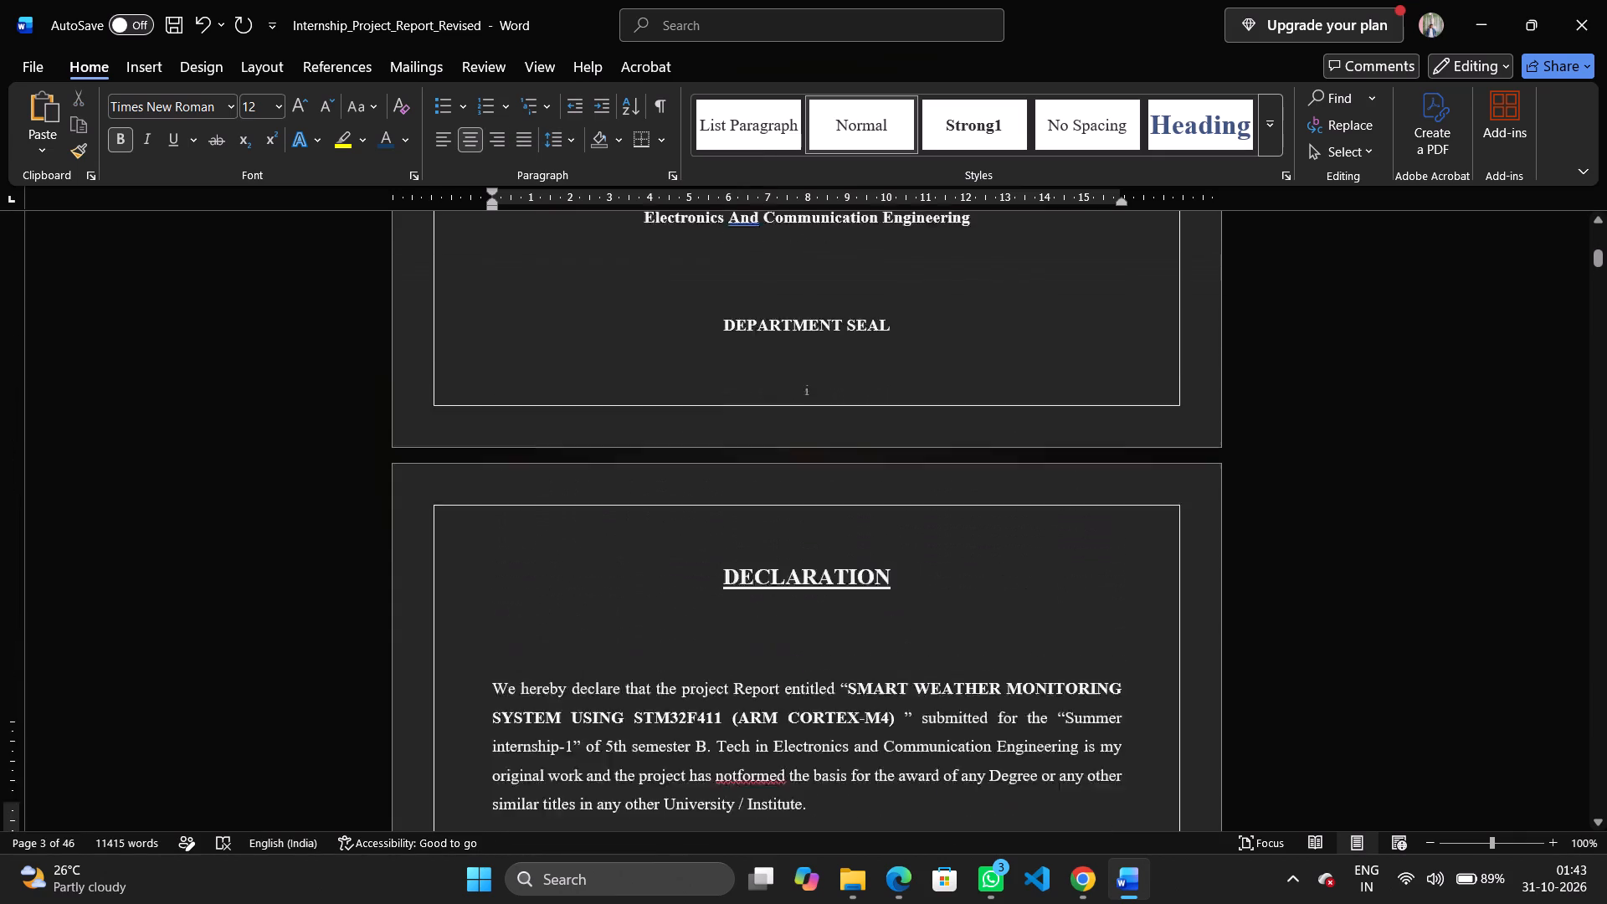
scroll(844, 433, "up", 4)
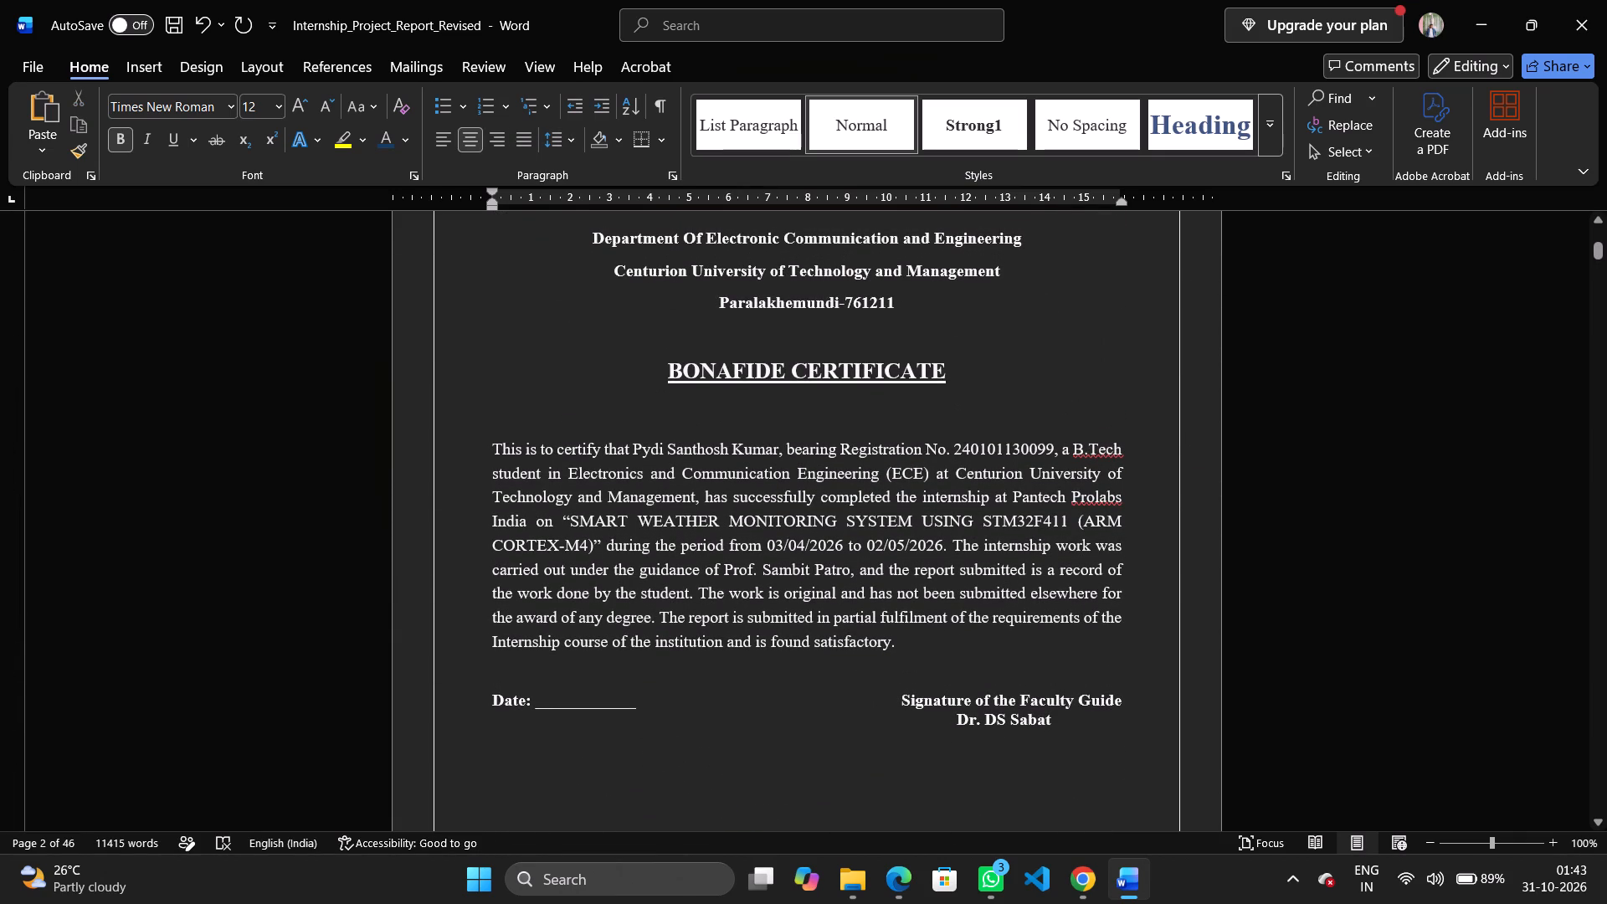
left_click(802, 356)
left_click(799, 377)
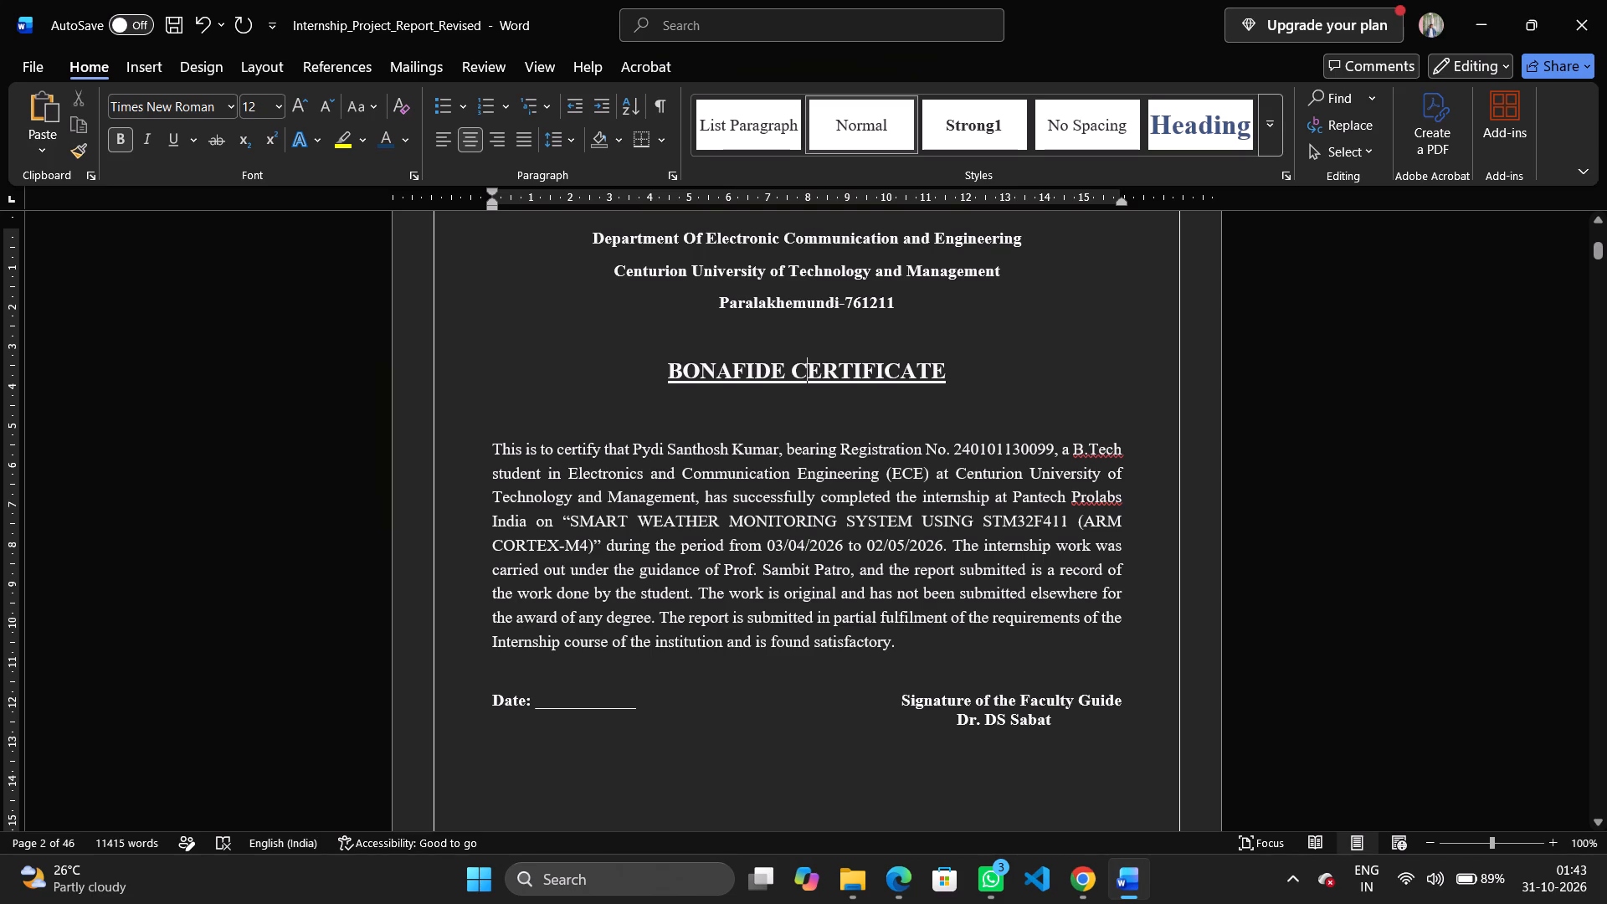
scroll(799, 377, "down", 5)
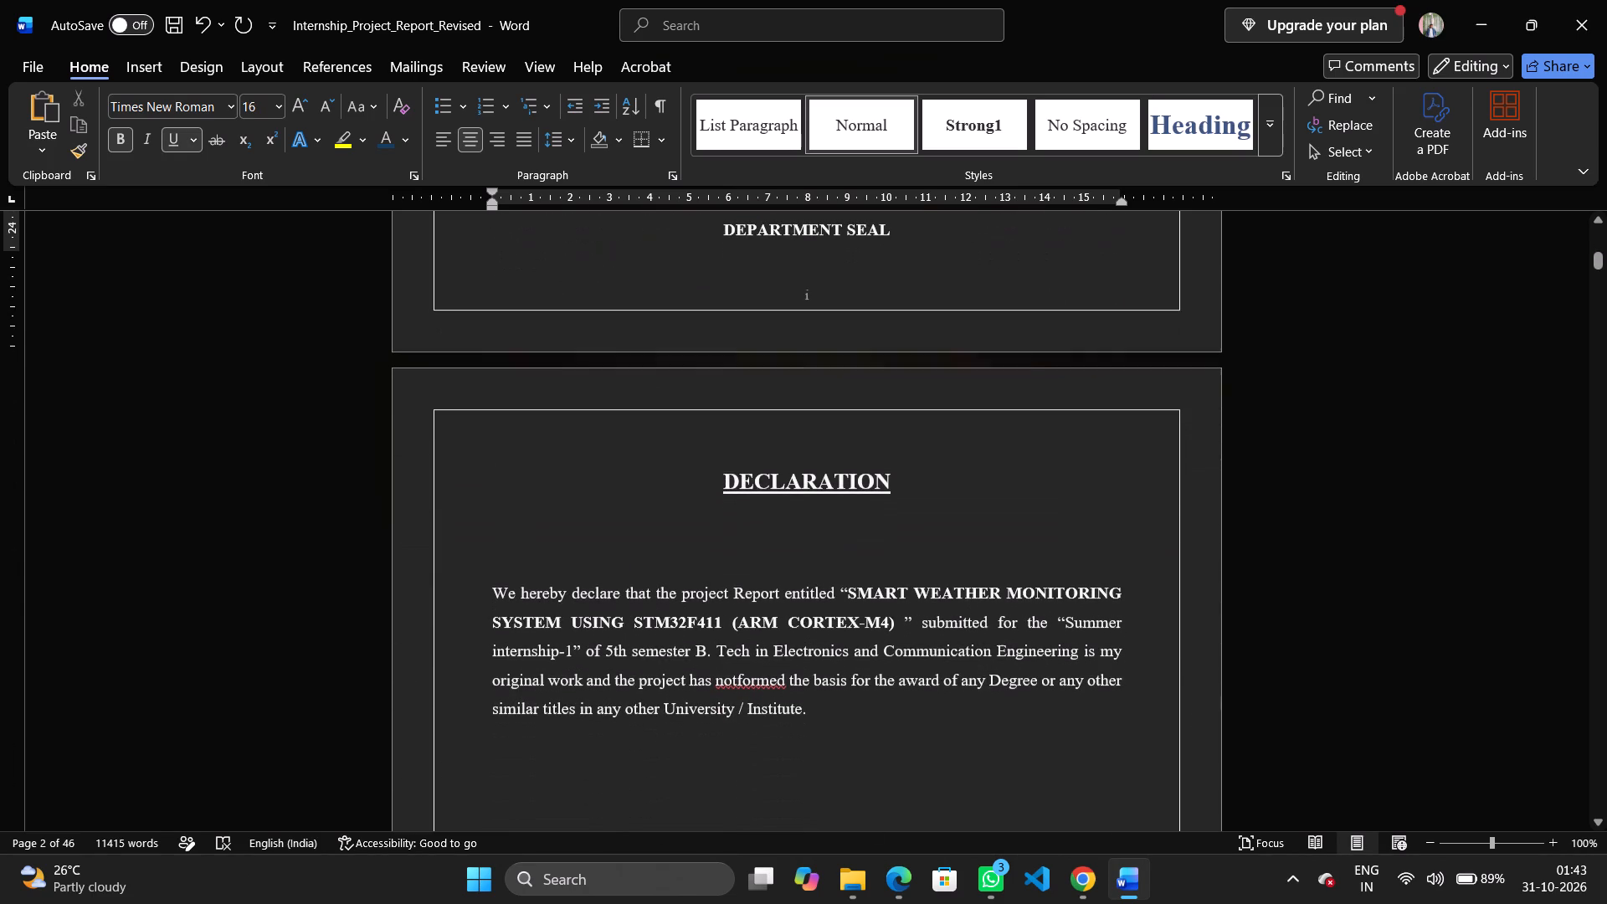
scroll(781, 465, "down", 2)
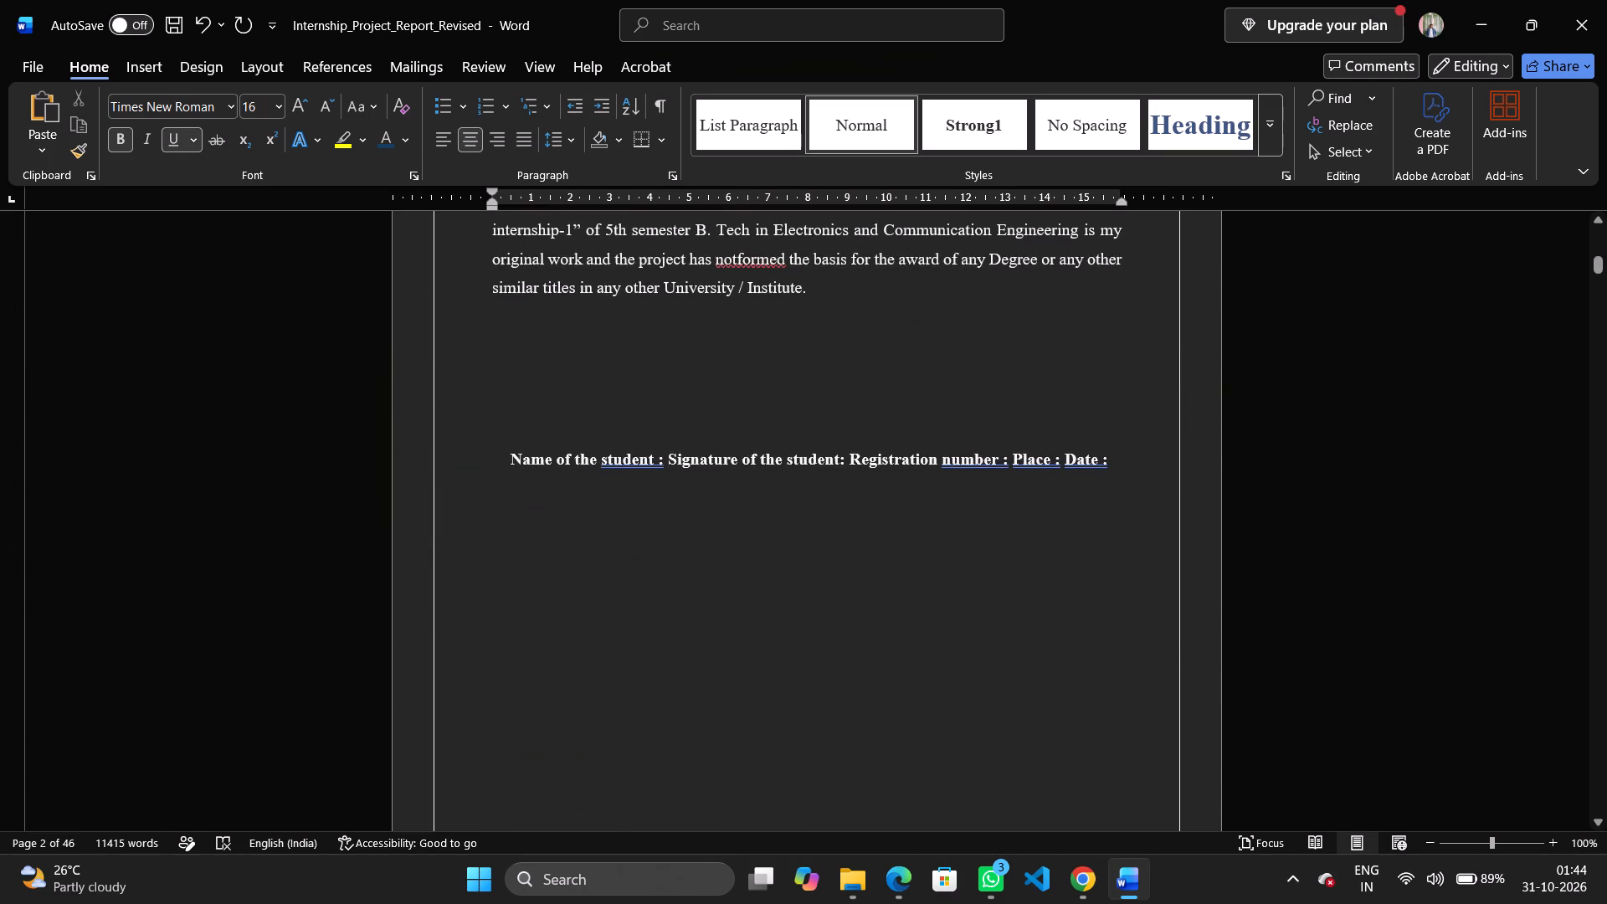
Enter the student's name after "Name of the student :" in the declaration and start a new line before "Signature of the student:".
left_click(666, 463)
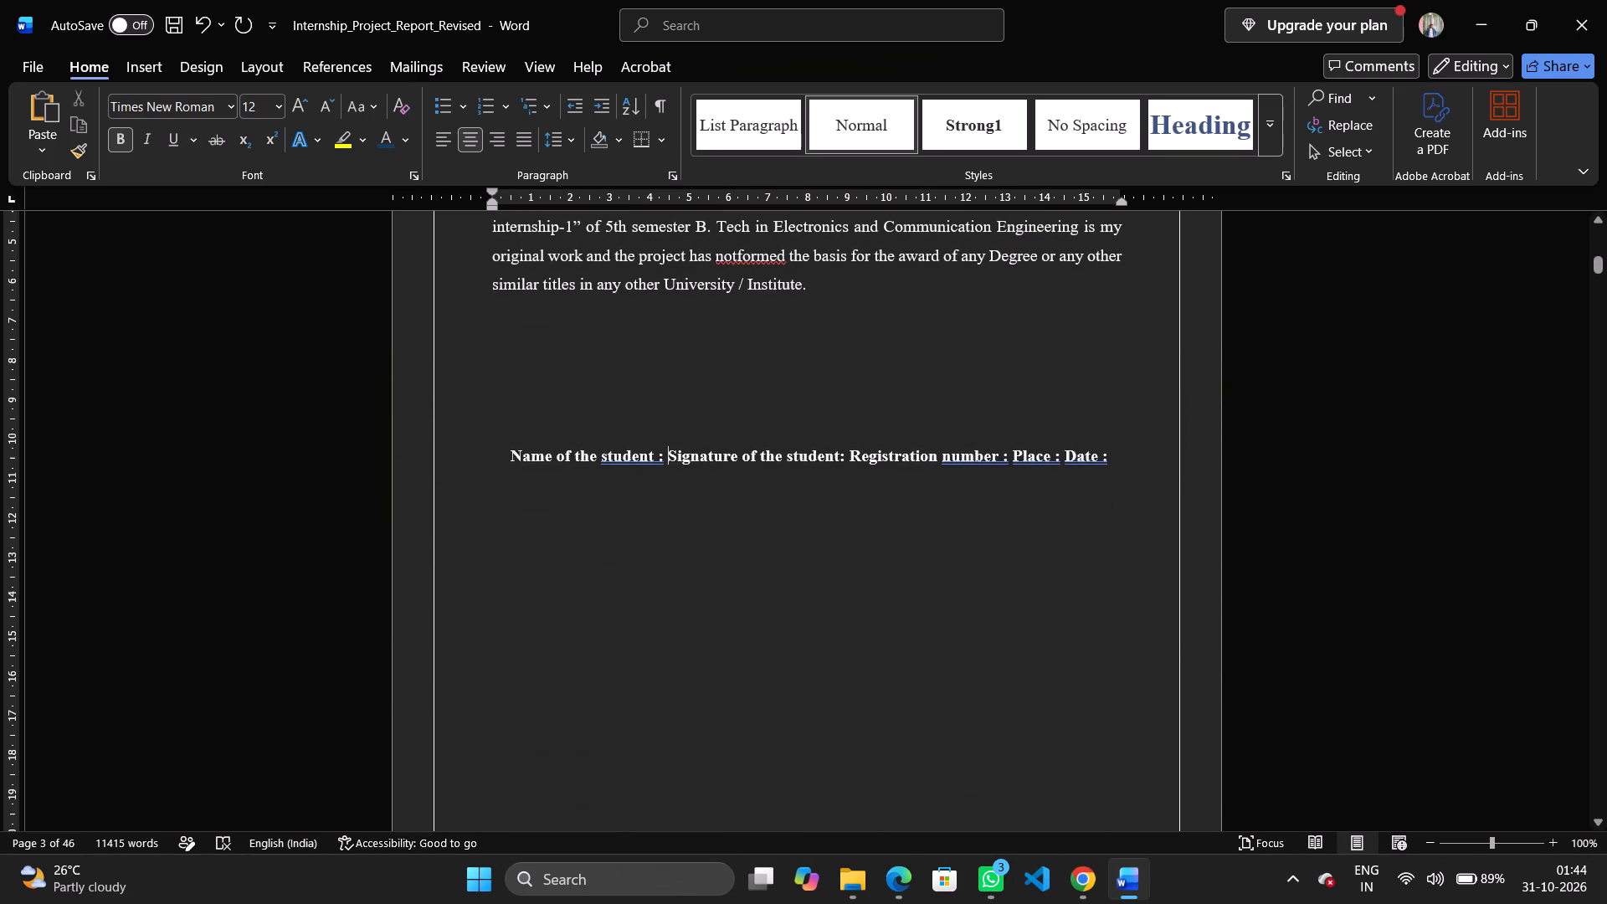
key("Return")
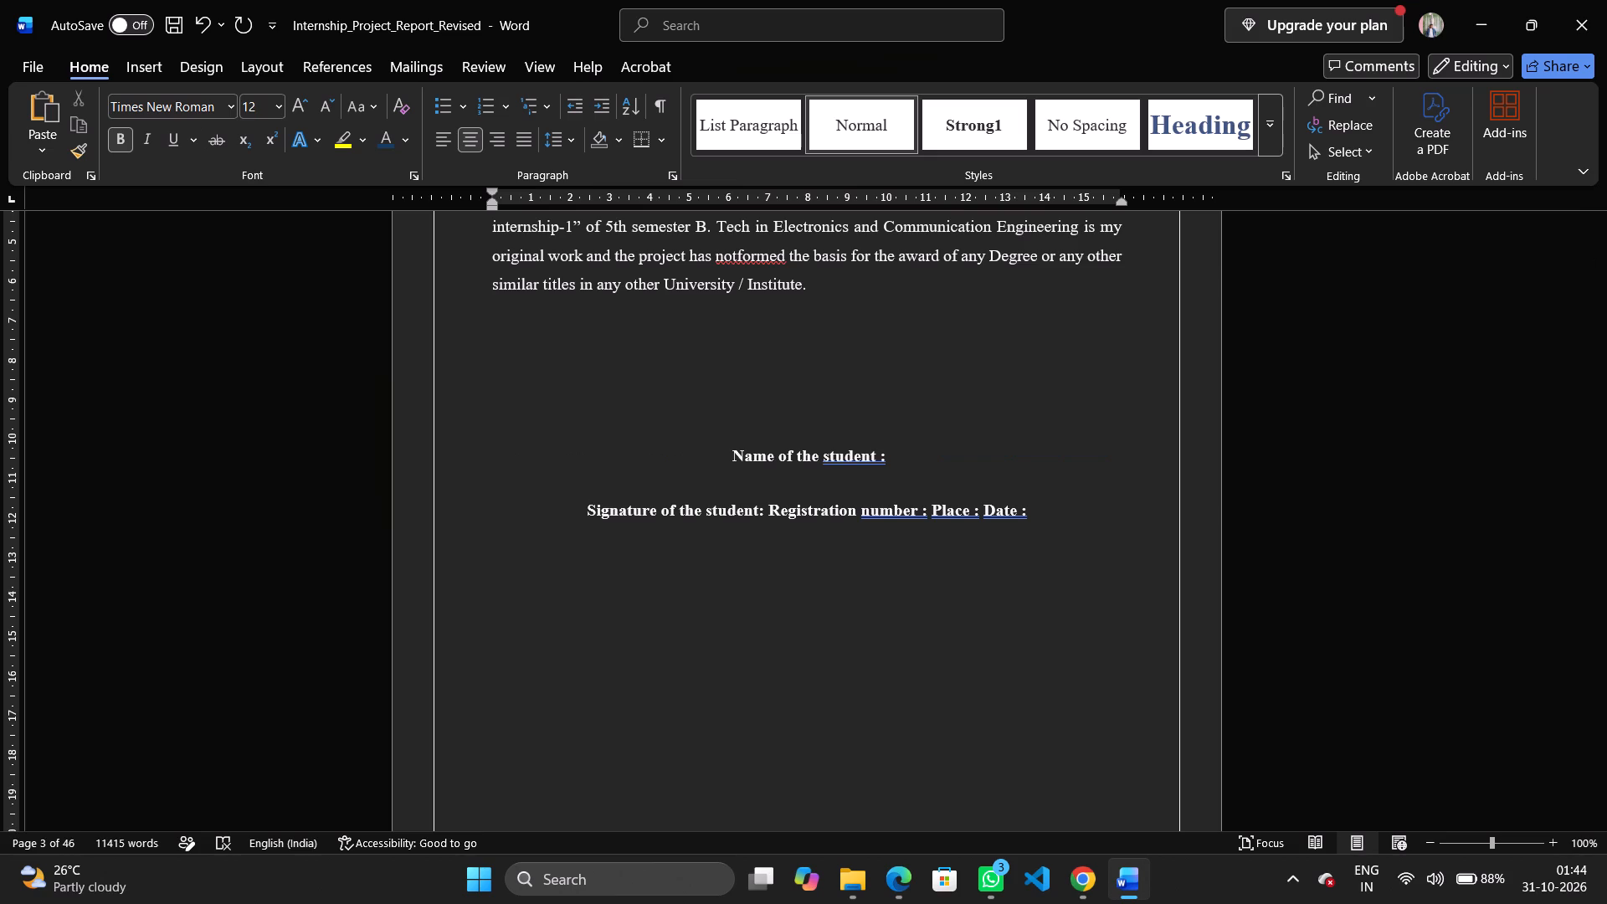
key("ctrl+z")
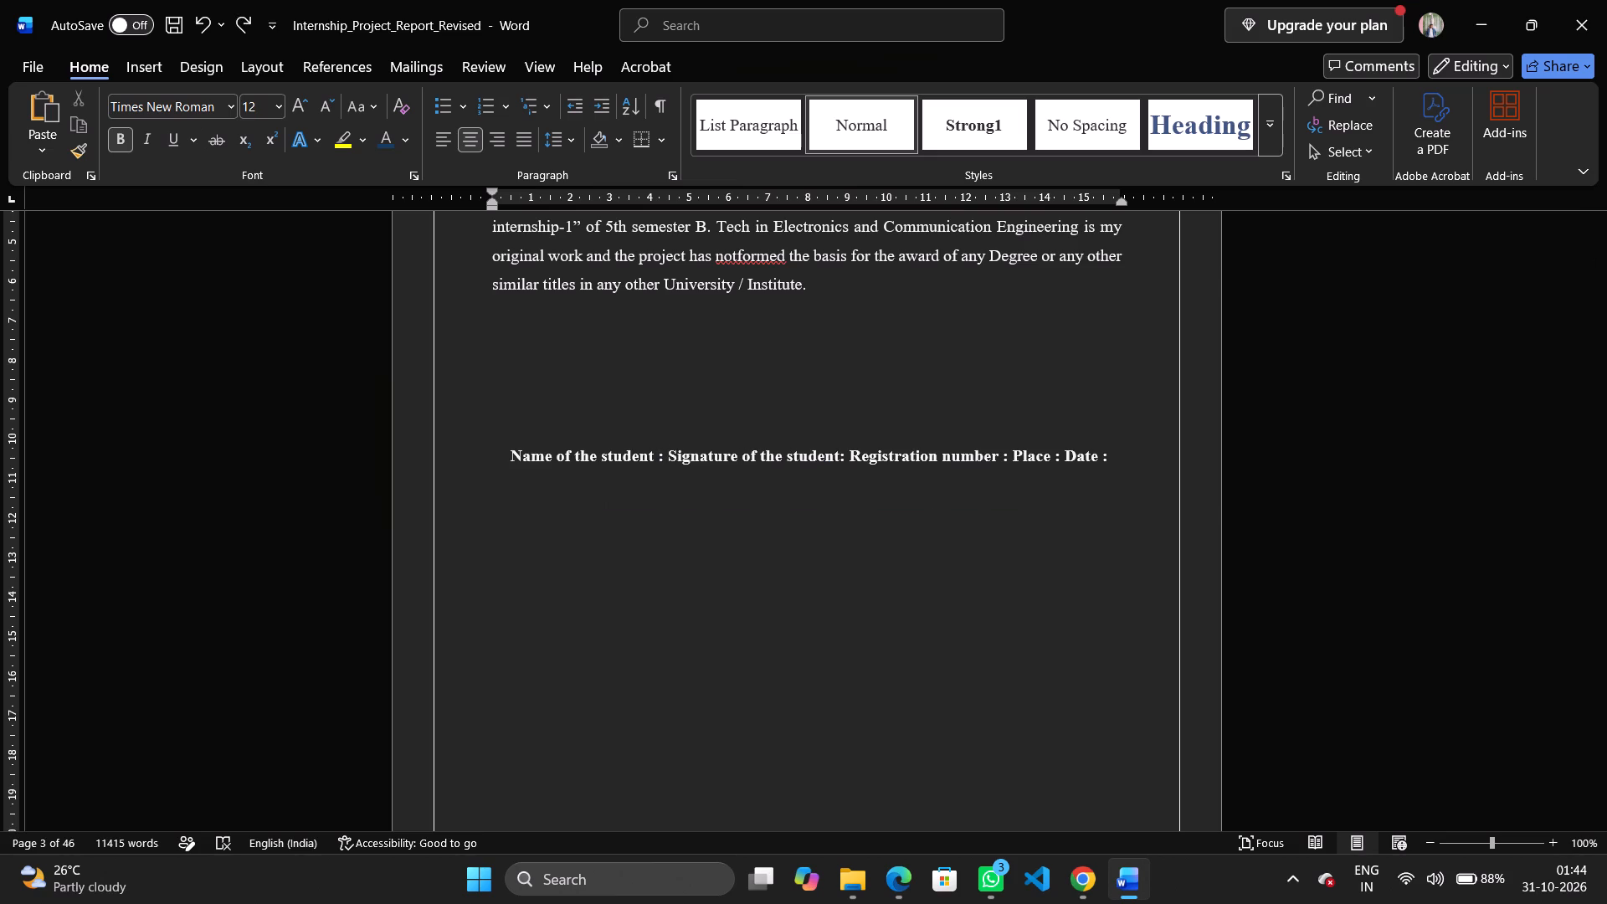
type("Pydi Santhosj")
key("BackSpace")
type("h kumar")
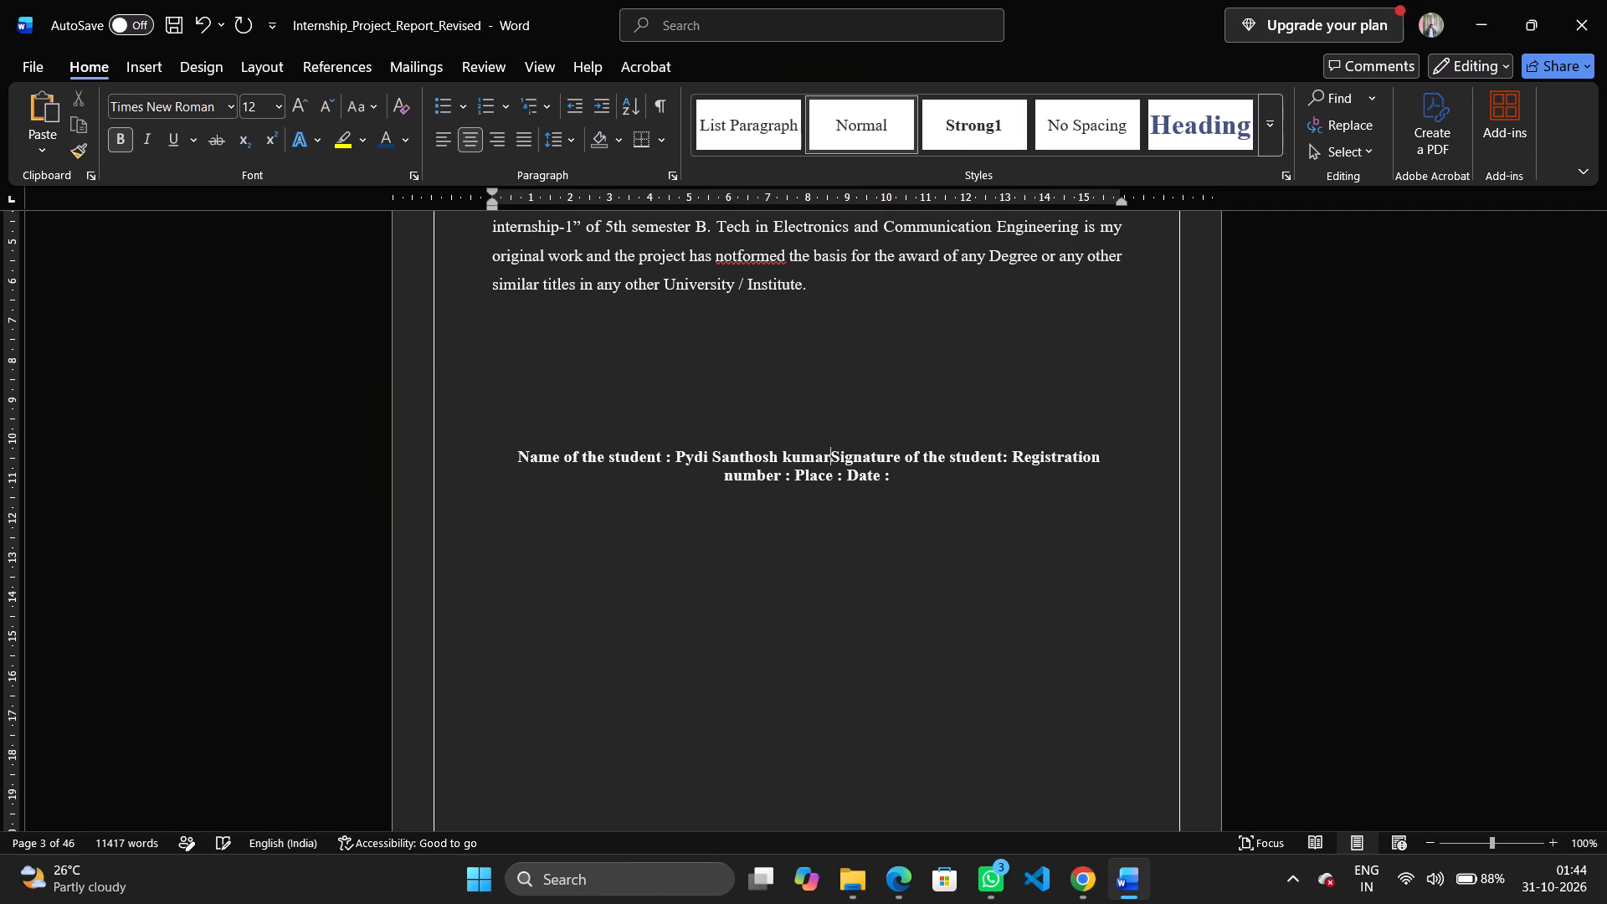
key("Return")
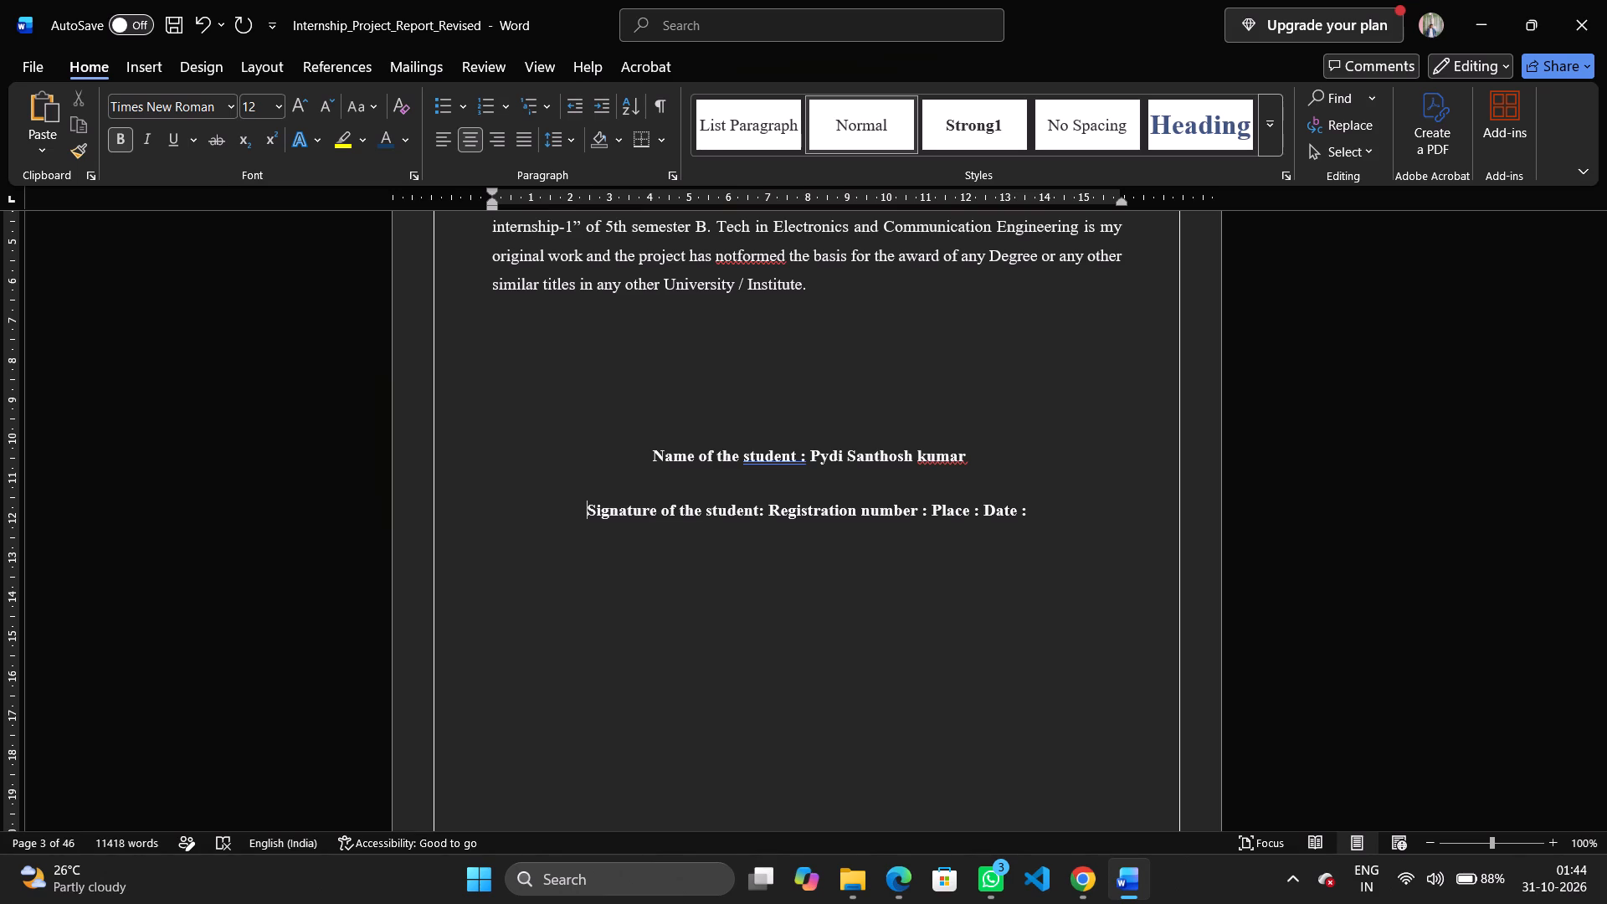
Split the declaration's signature line so that "Registration number :" starts on its own line.
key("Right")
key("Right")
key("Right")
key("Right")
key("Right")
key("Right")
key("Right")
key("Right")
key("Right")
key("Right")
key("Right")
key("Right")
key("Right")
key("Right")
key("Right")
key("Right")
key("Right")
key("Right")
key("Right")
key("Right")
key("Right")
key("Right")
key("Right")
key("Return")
Enter the student's registration number after "Registration number :" and move "Place :" onto a new line.
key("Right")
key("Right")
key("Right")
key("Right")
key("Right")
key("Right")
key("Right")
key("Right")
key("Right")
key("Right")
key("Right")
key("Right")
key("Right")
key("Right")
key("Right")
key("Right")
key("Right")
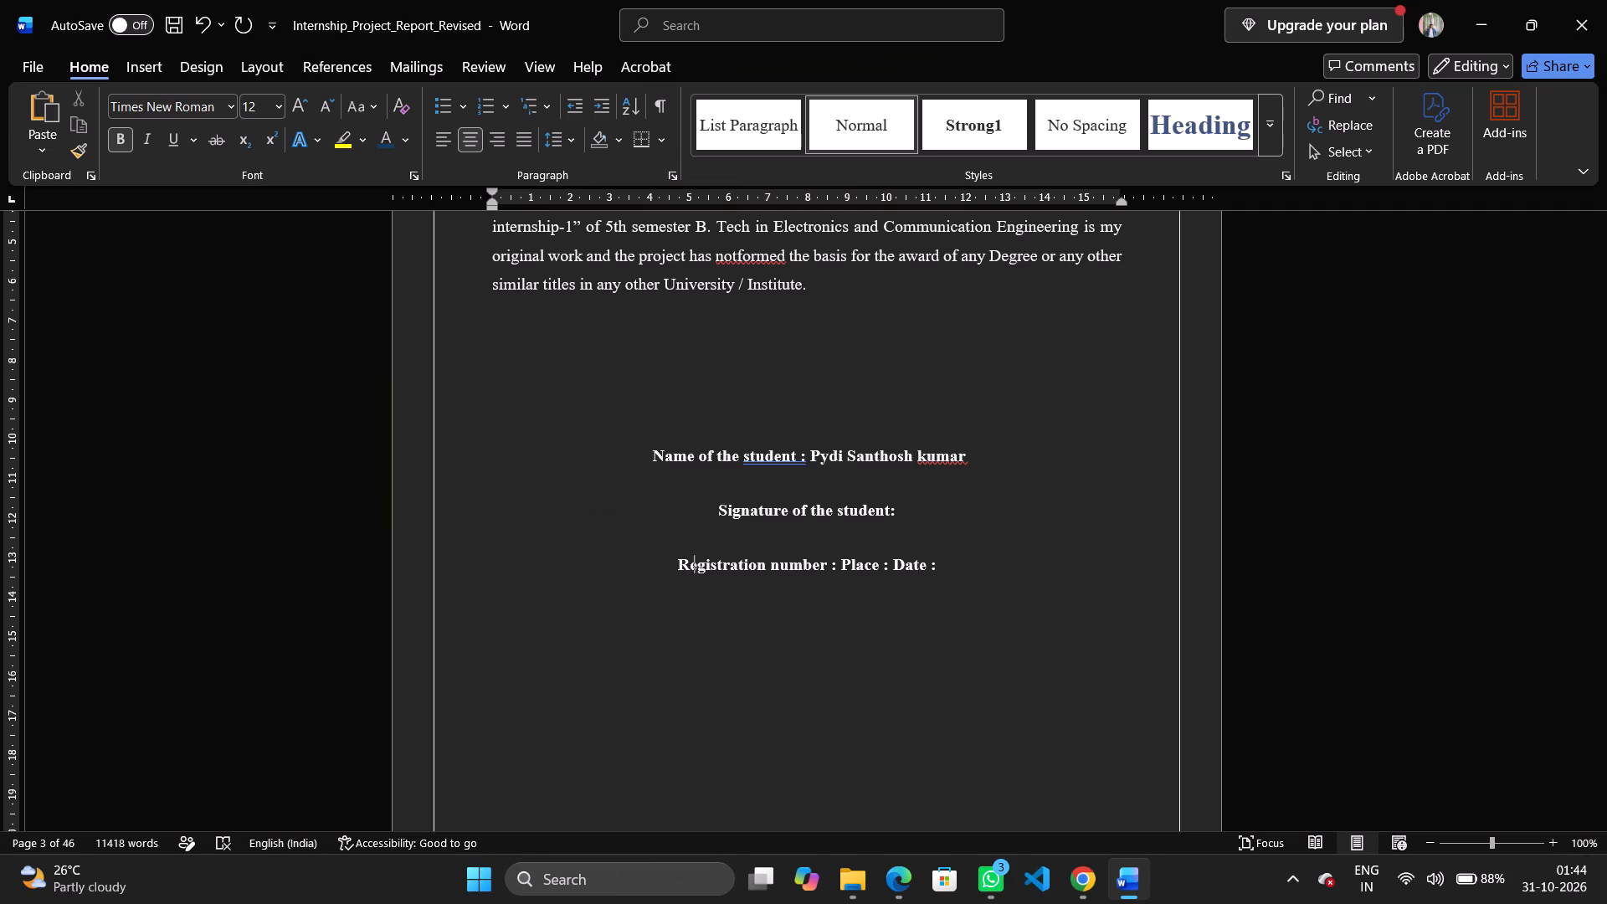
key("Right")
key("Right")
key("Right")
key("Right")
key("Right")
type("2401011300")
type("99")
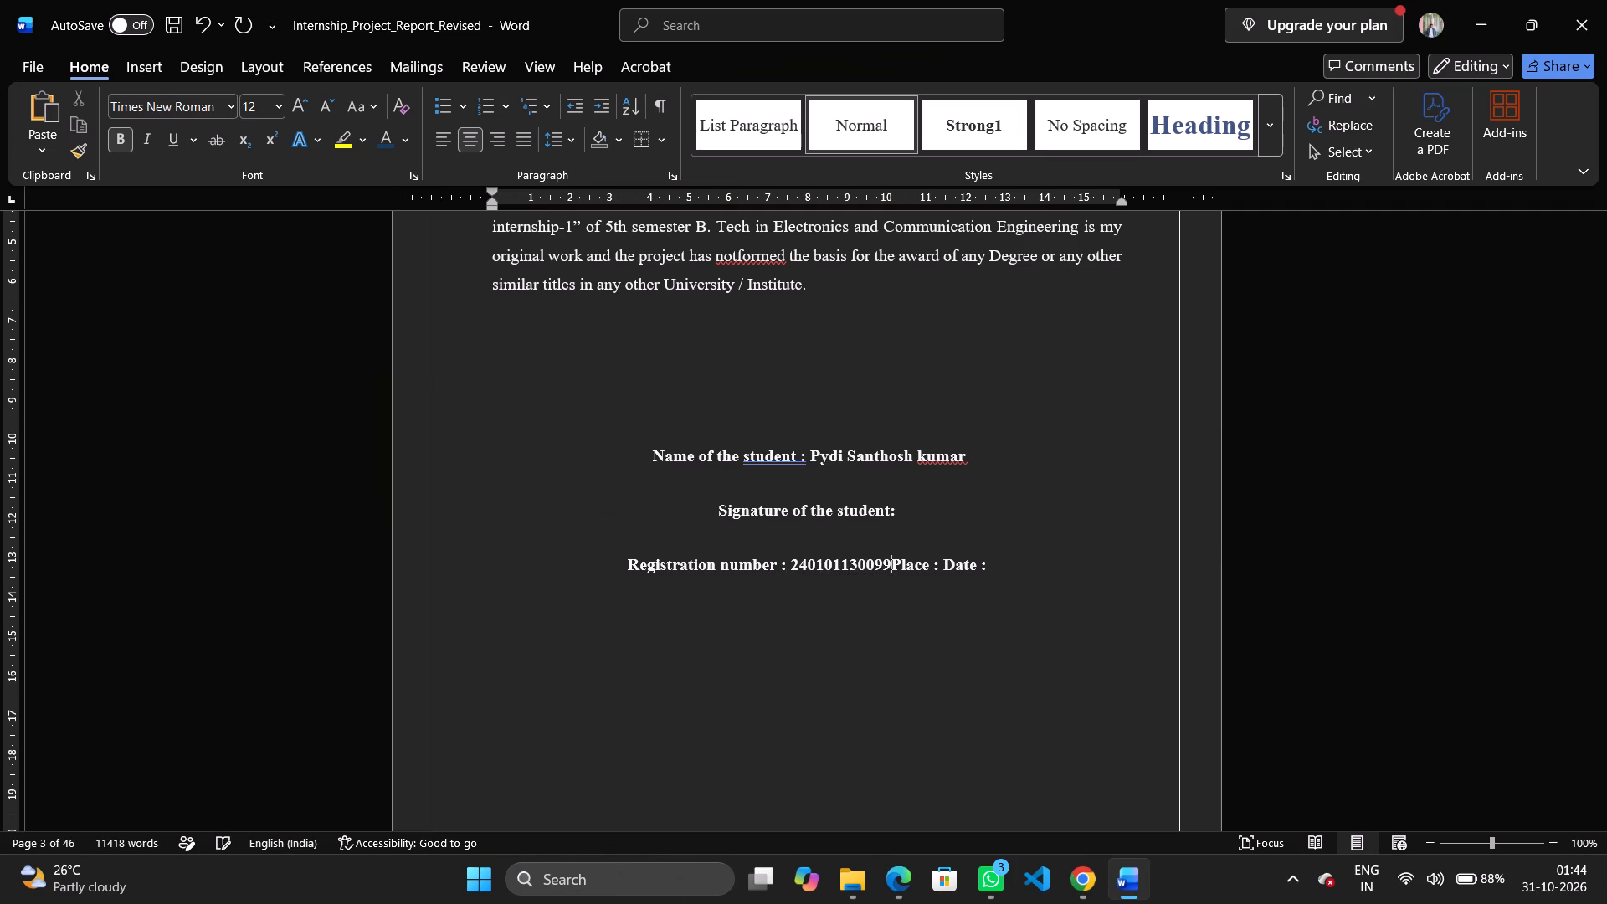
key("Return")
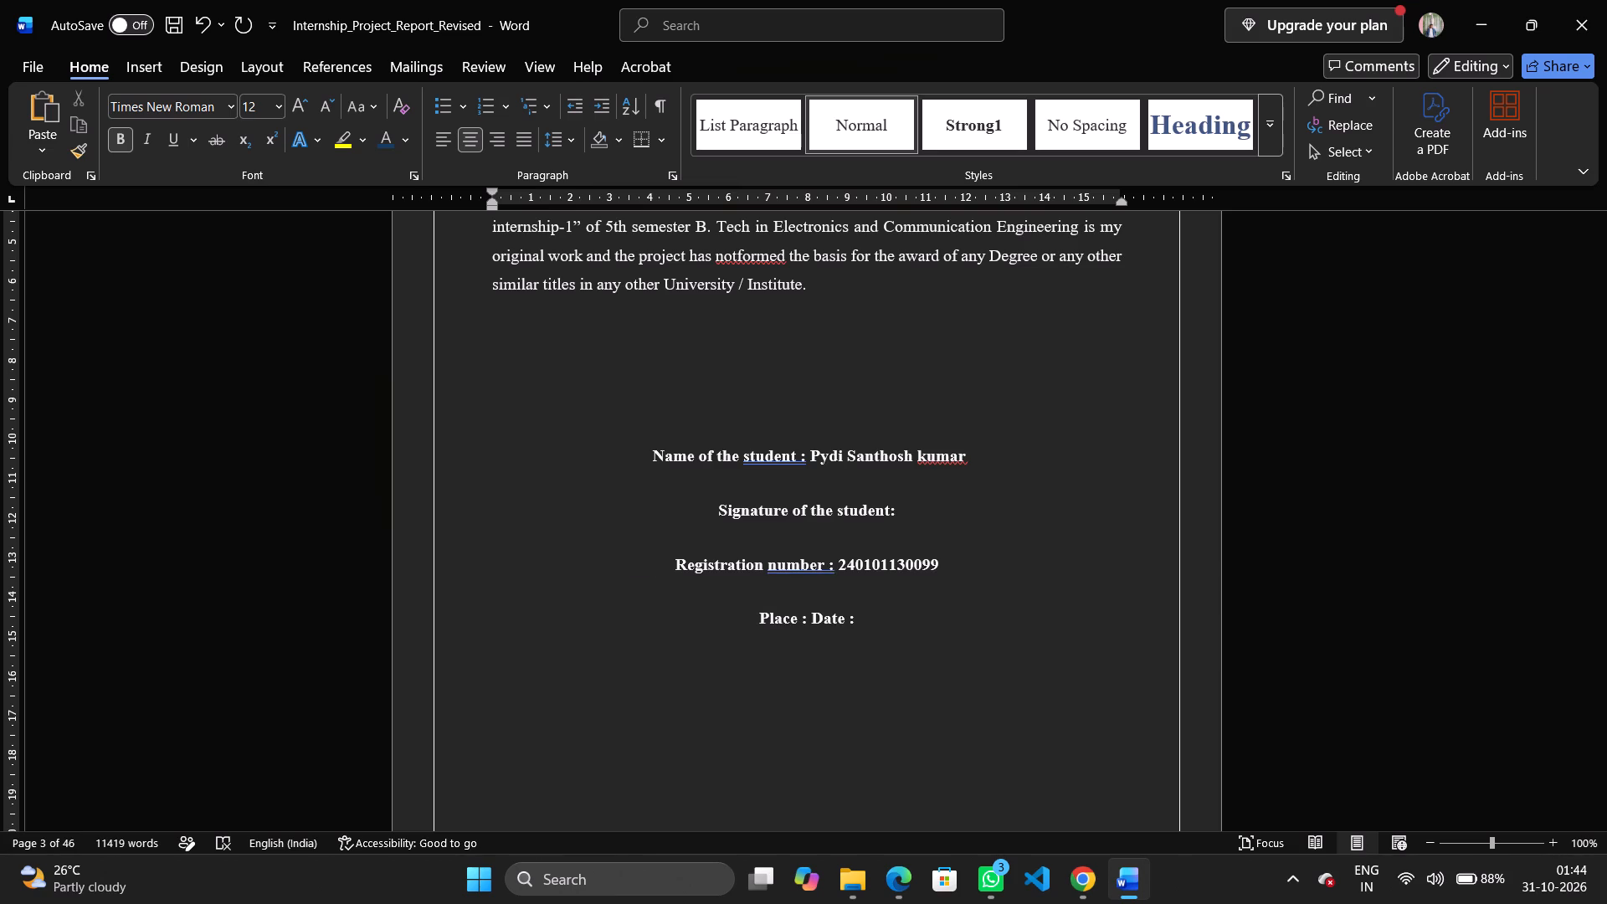
Enter Paralakhemundi as the place in the declaration and move "Date :" onto its own line.
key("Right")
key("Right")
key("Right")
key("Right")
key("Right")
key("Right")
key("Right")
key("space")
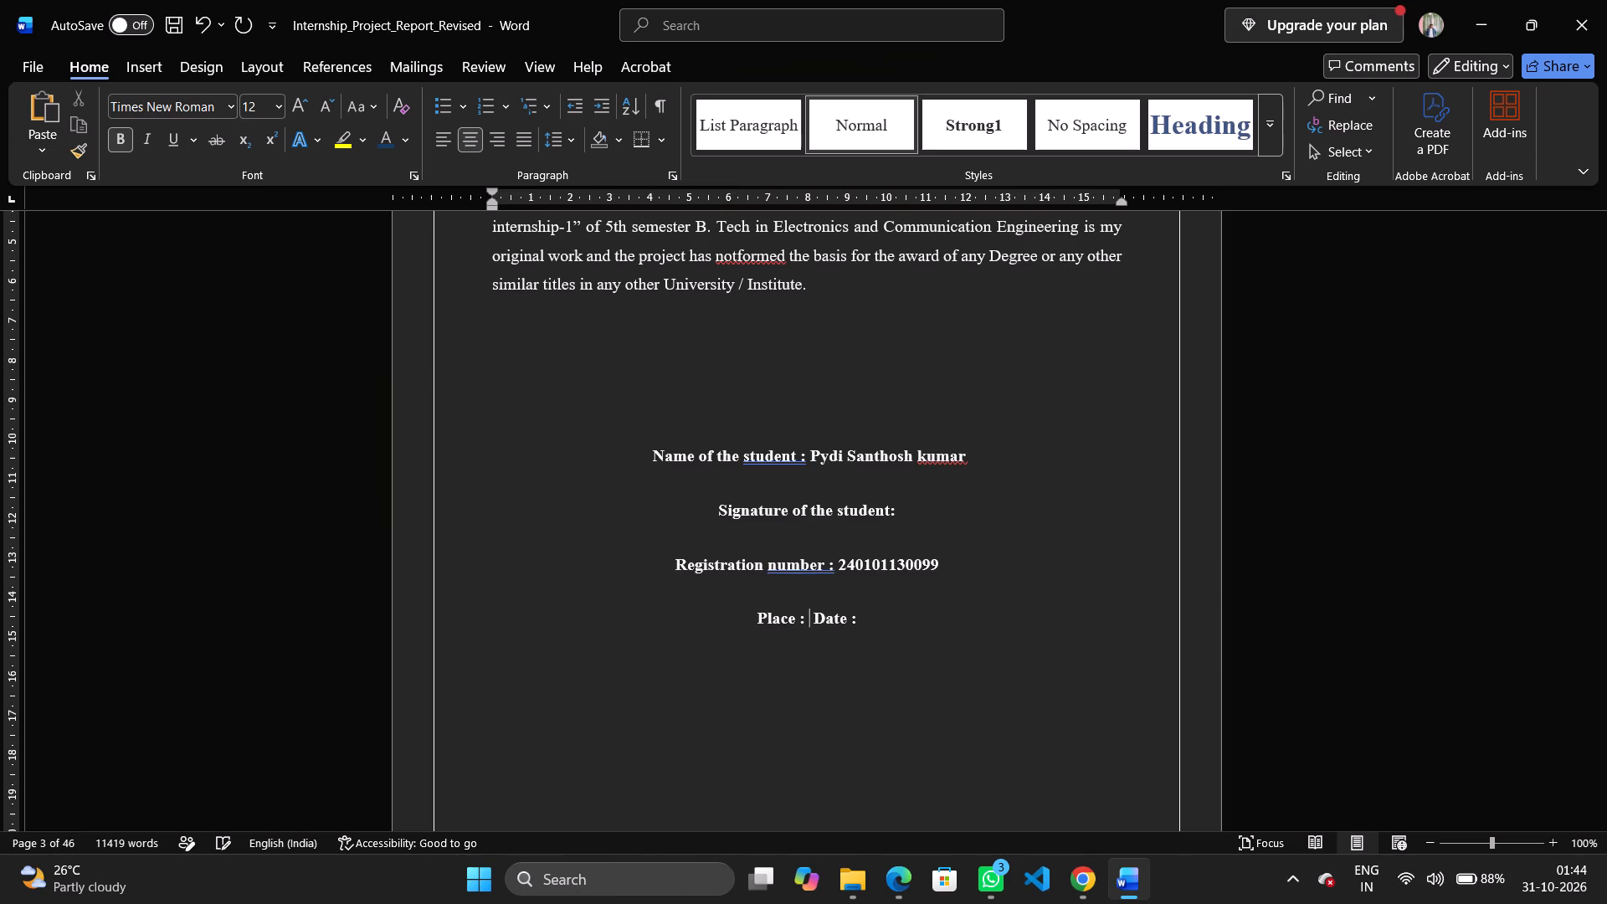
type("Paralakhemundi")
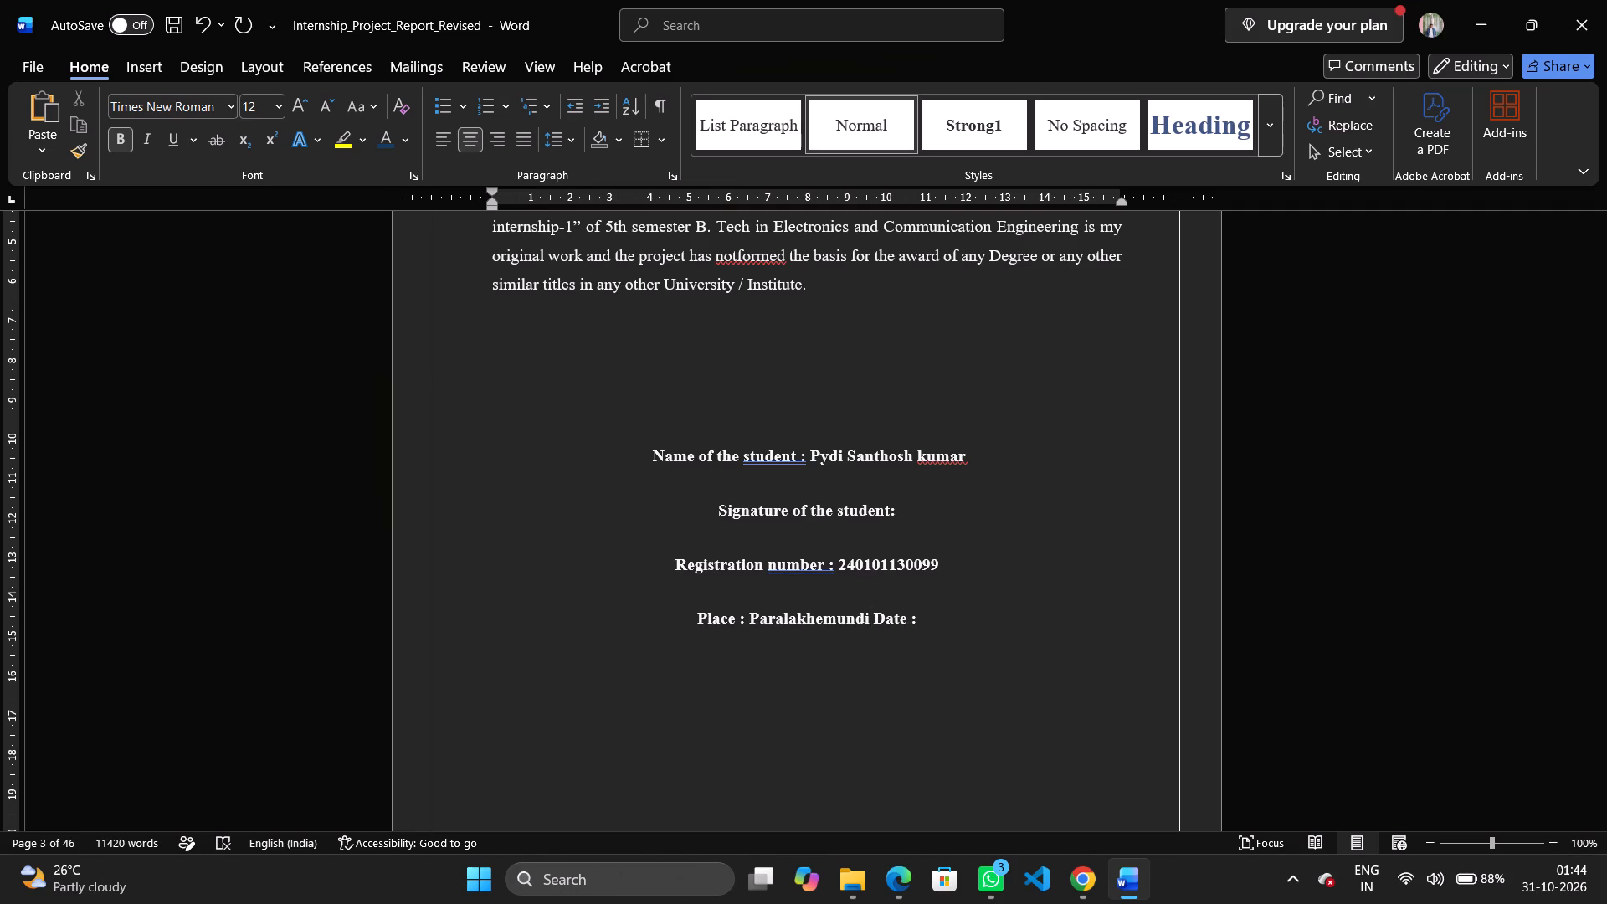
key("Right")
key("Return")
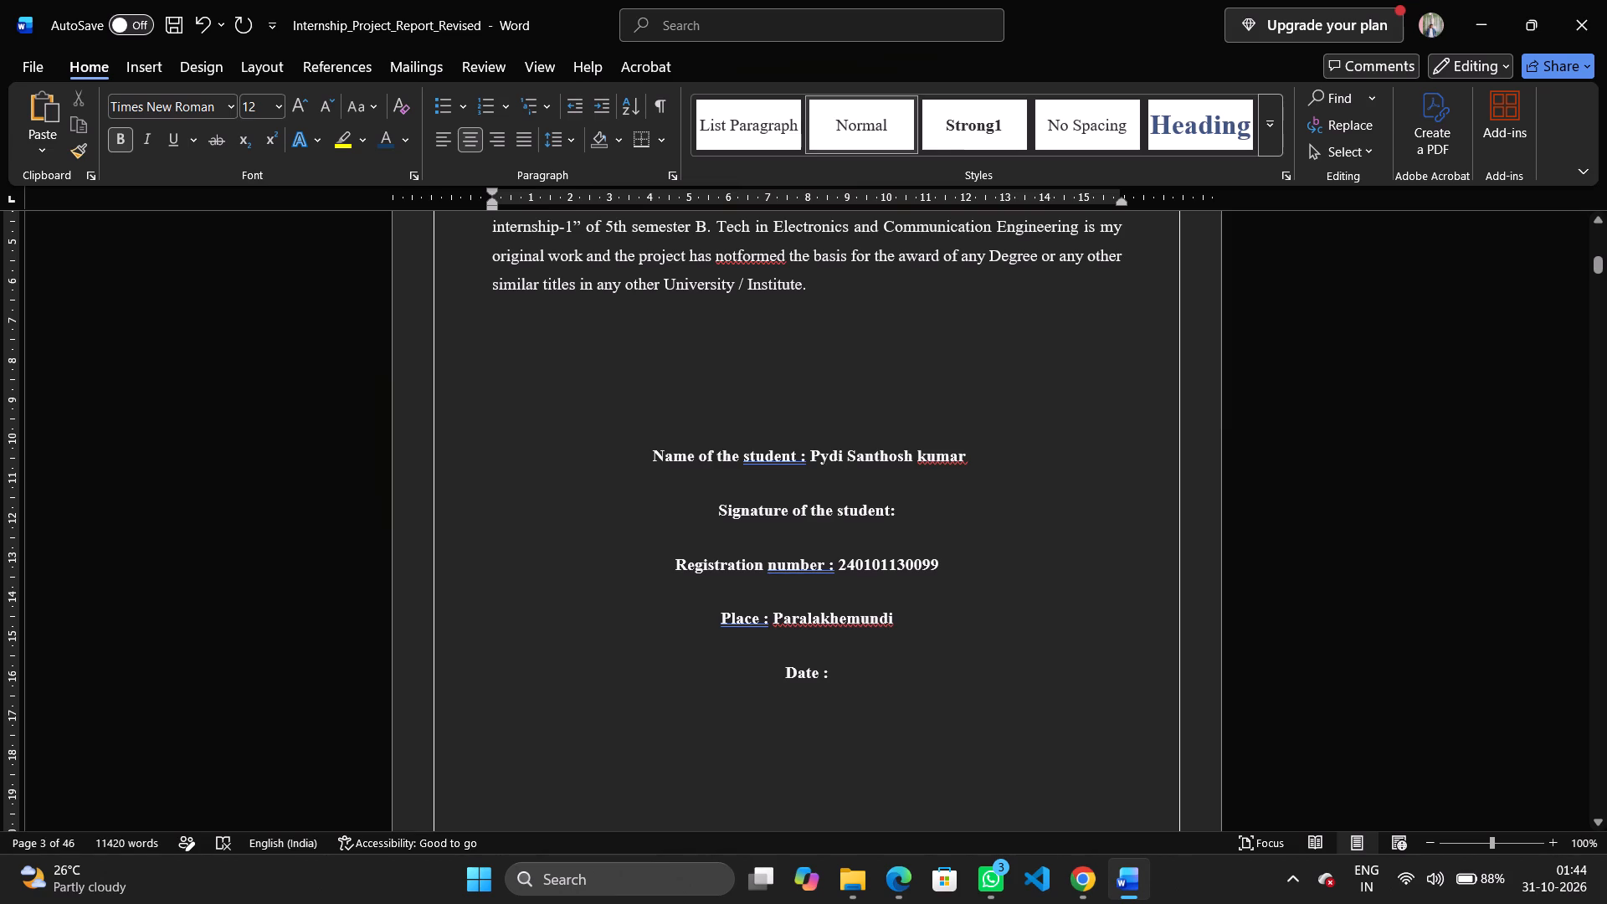
Left-align the declaration's five student detail lines, from the name to the date.
left_click_drag(649, 459, 891, 711)
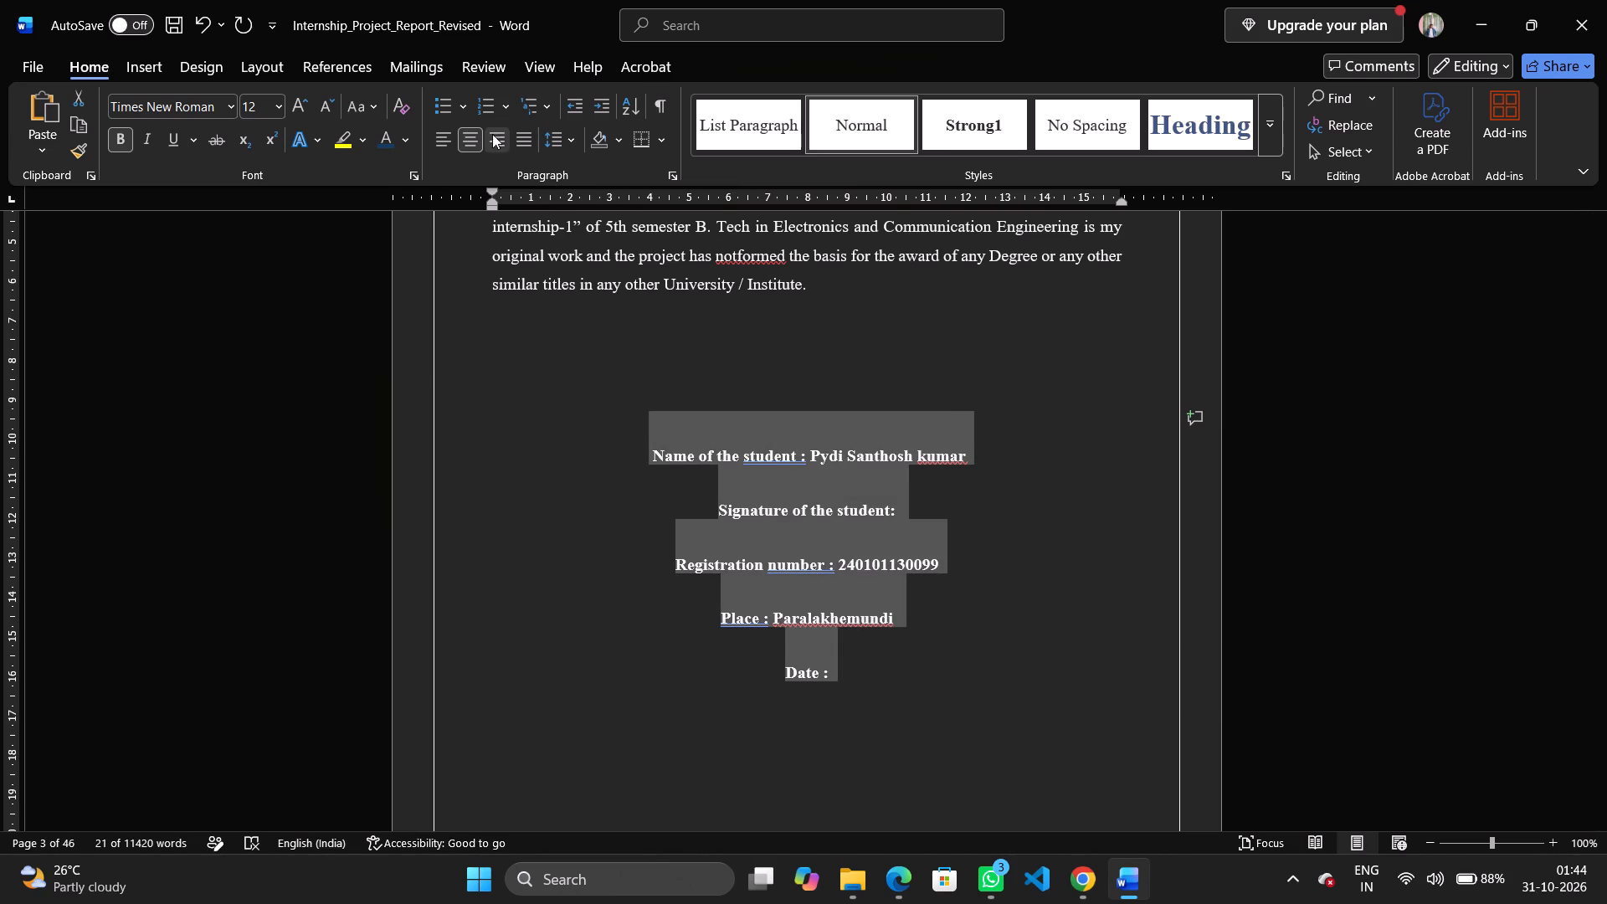
left_click(447, 131)
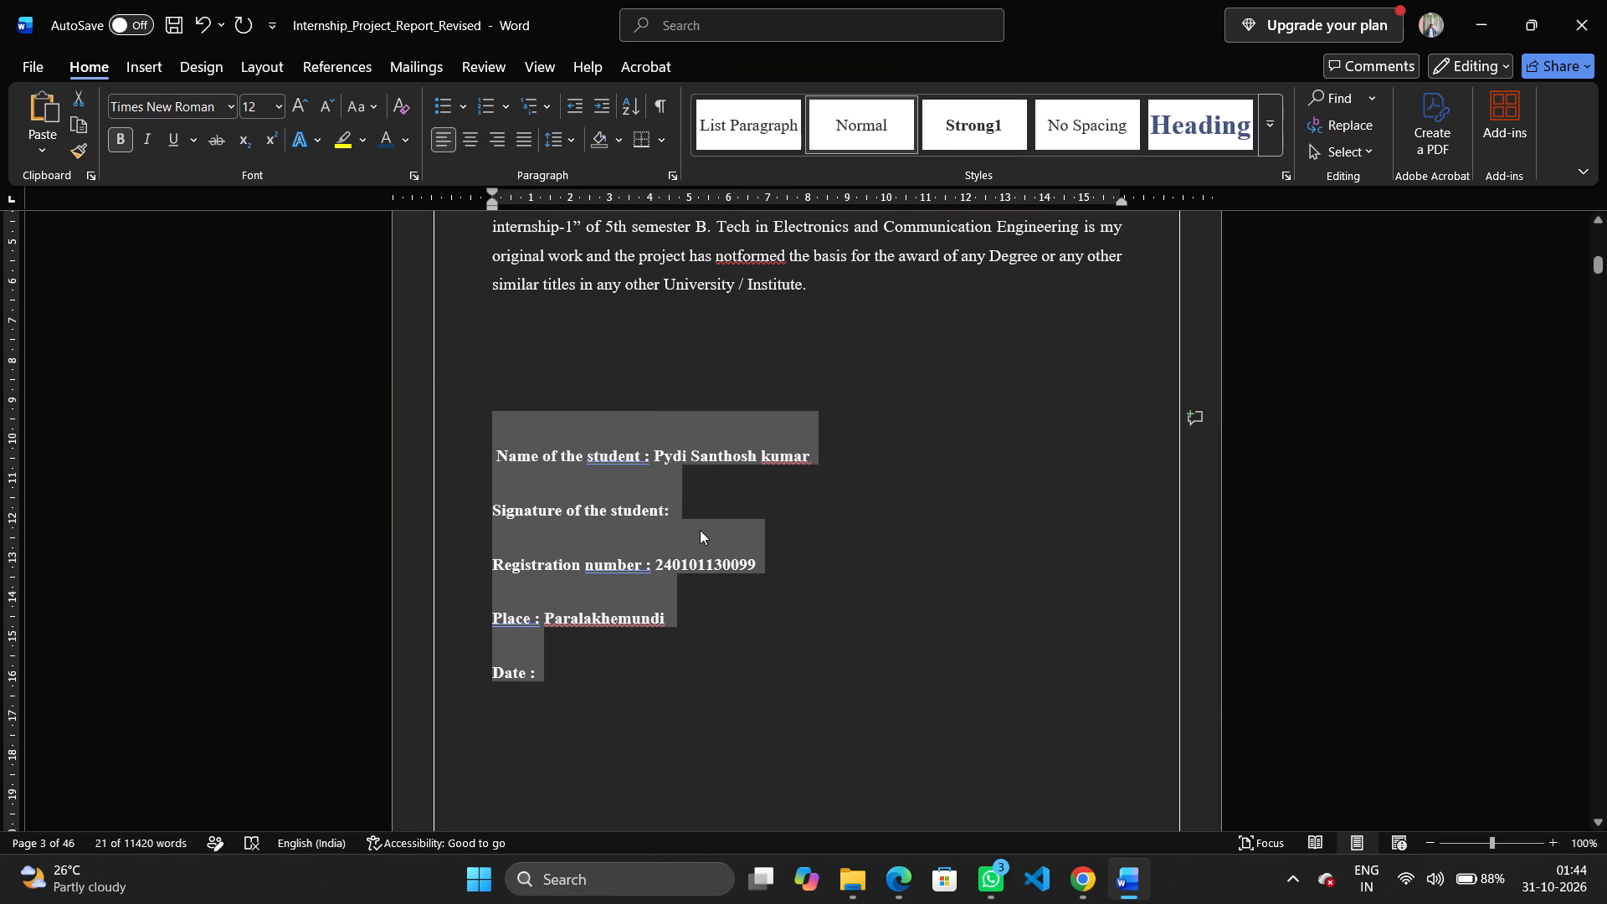
left_click(818, 511)
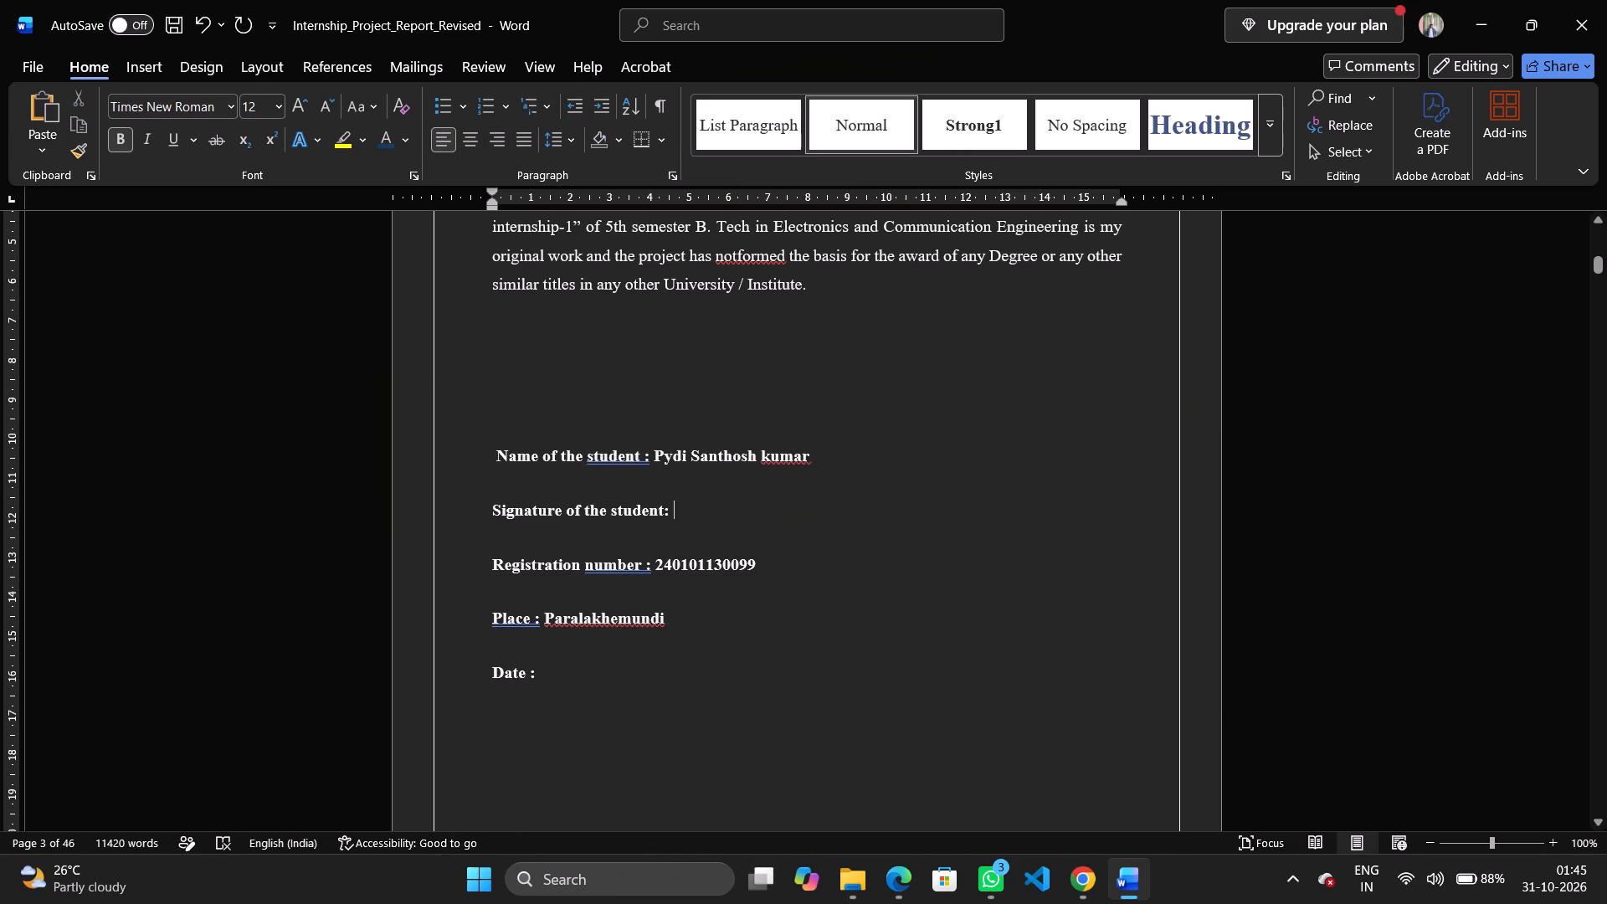
Accept the grammar corrections that remove the space before the colon in the student name, registration number, place and date labels.
right_click(617, 451)
left_click(578, 482)
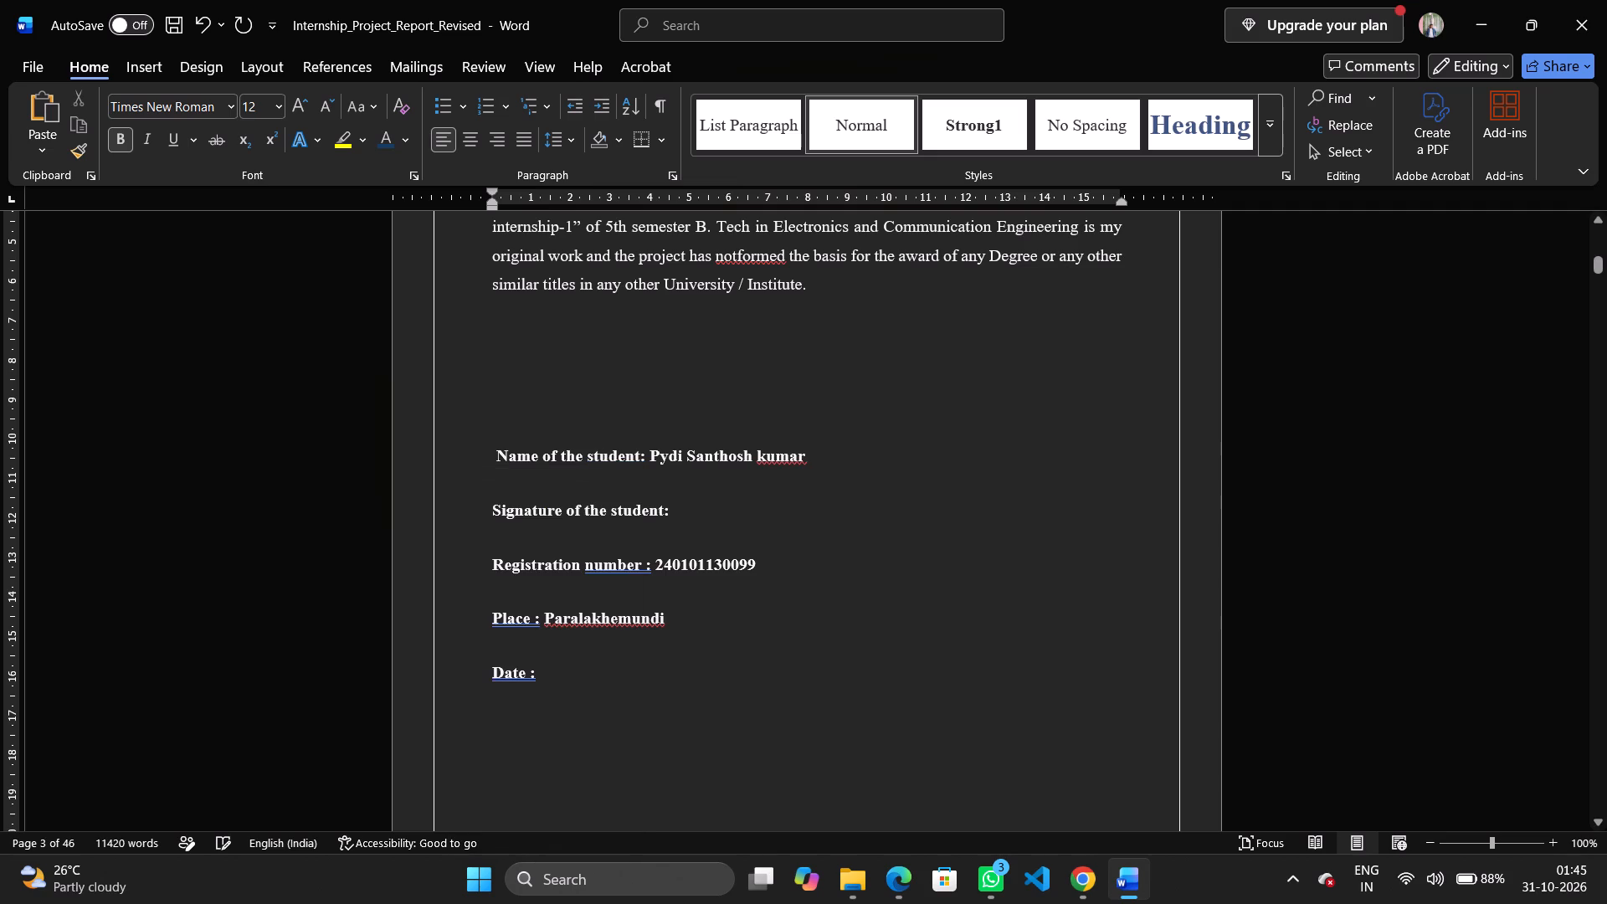
left_click(624, 567)
right_click(624, 567)
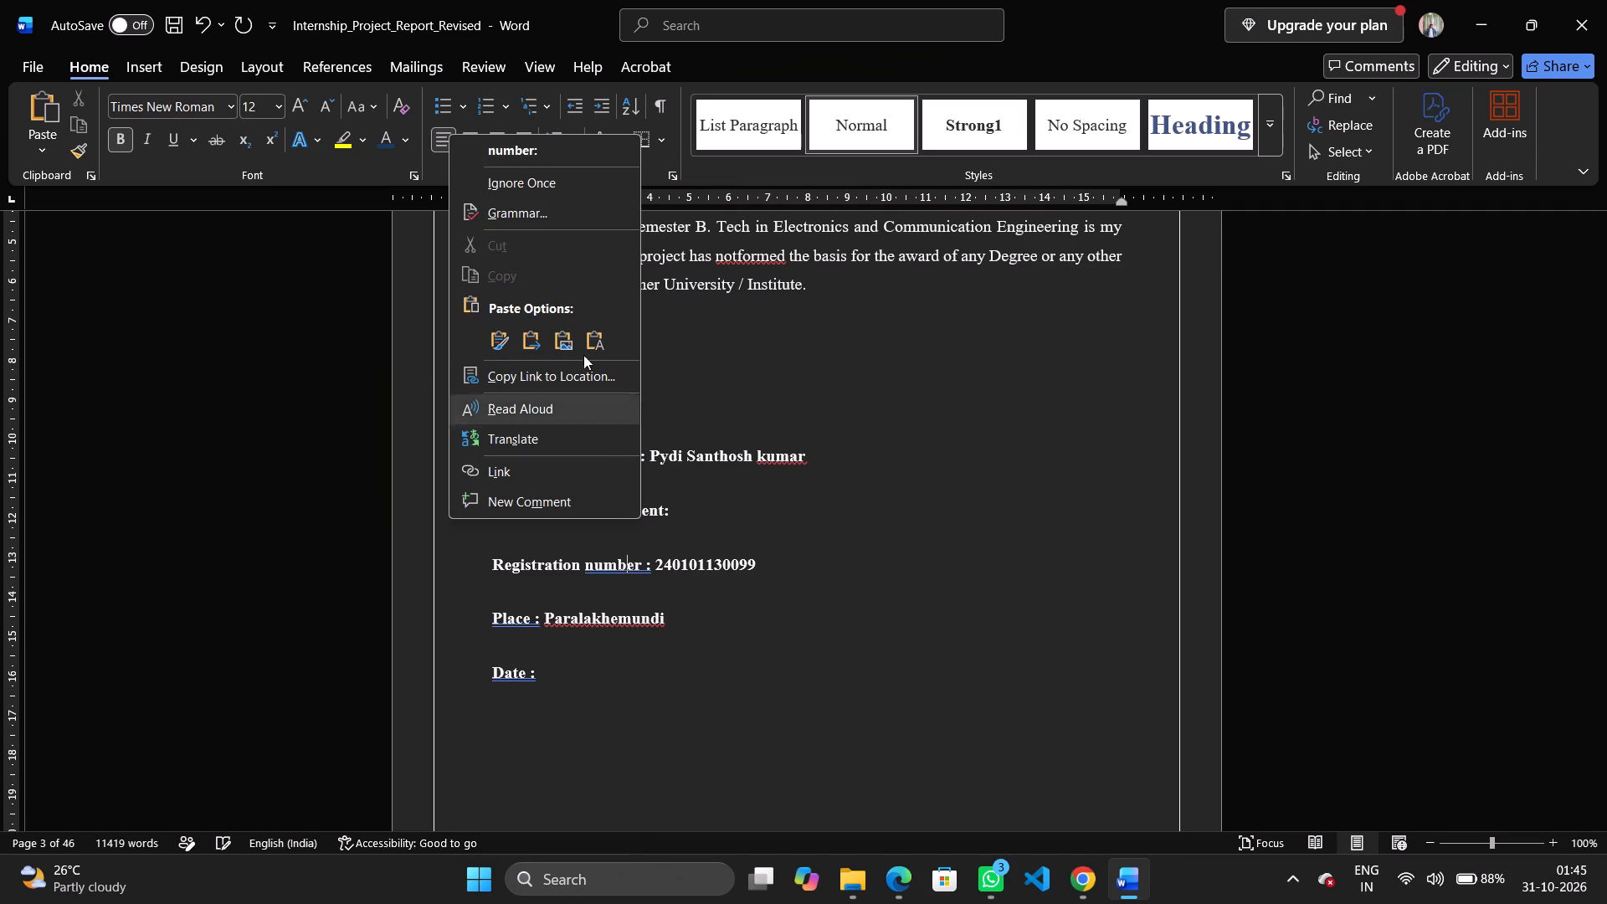
left_click(524, 146)
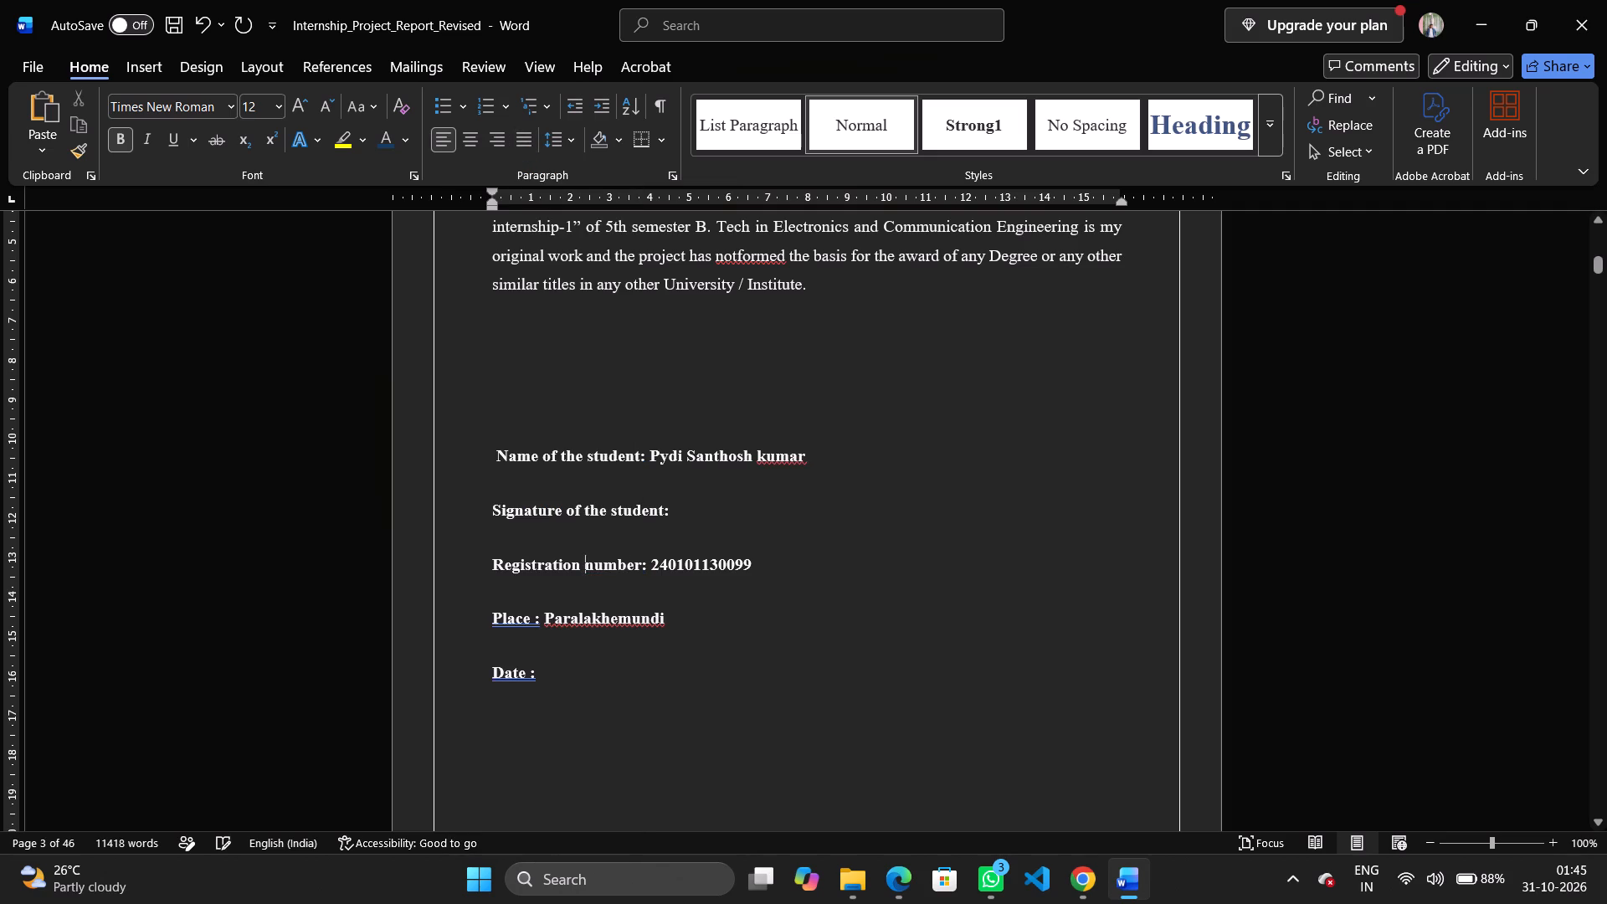
right_click(517, 617)
left_click(441, 205)
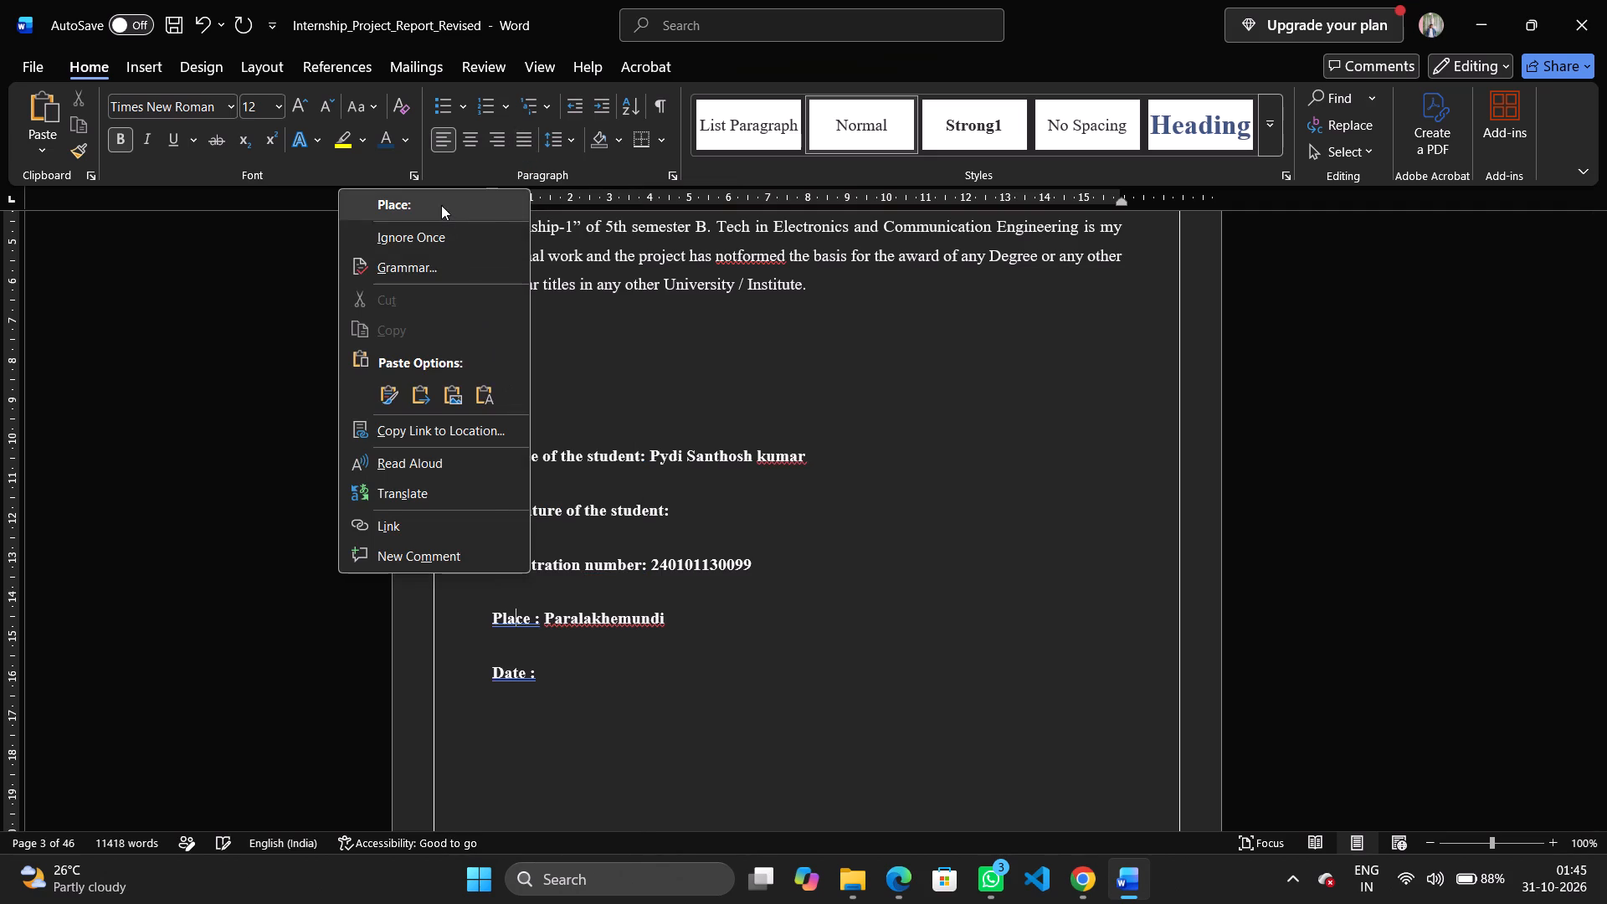
left_click(515, 686)
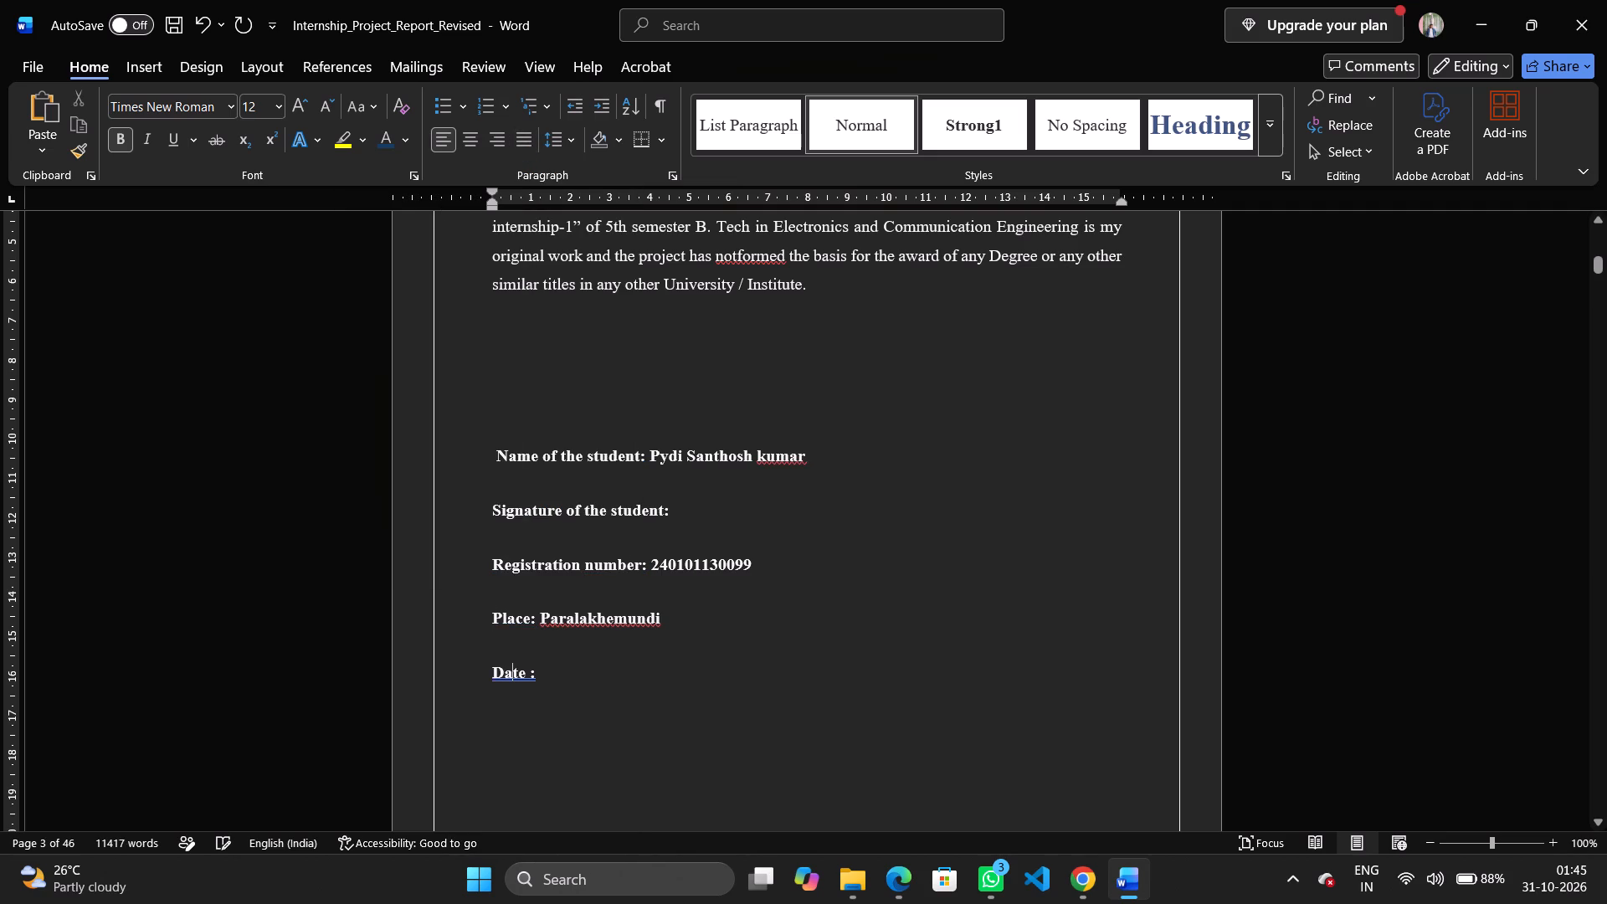
left_click(515, 679)
right_click(515, 679)
left_click(432, 259)
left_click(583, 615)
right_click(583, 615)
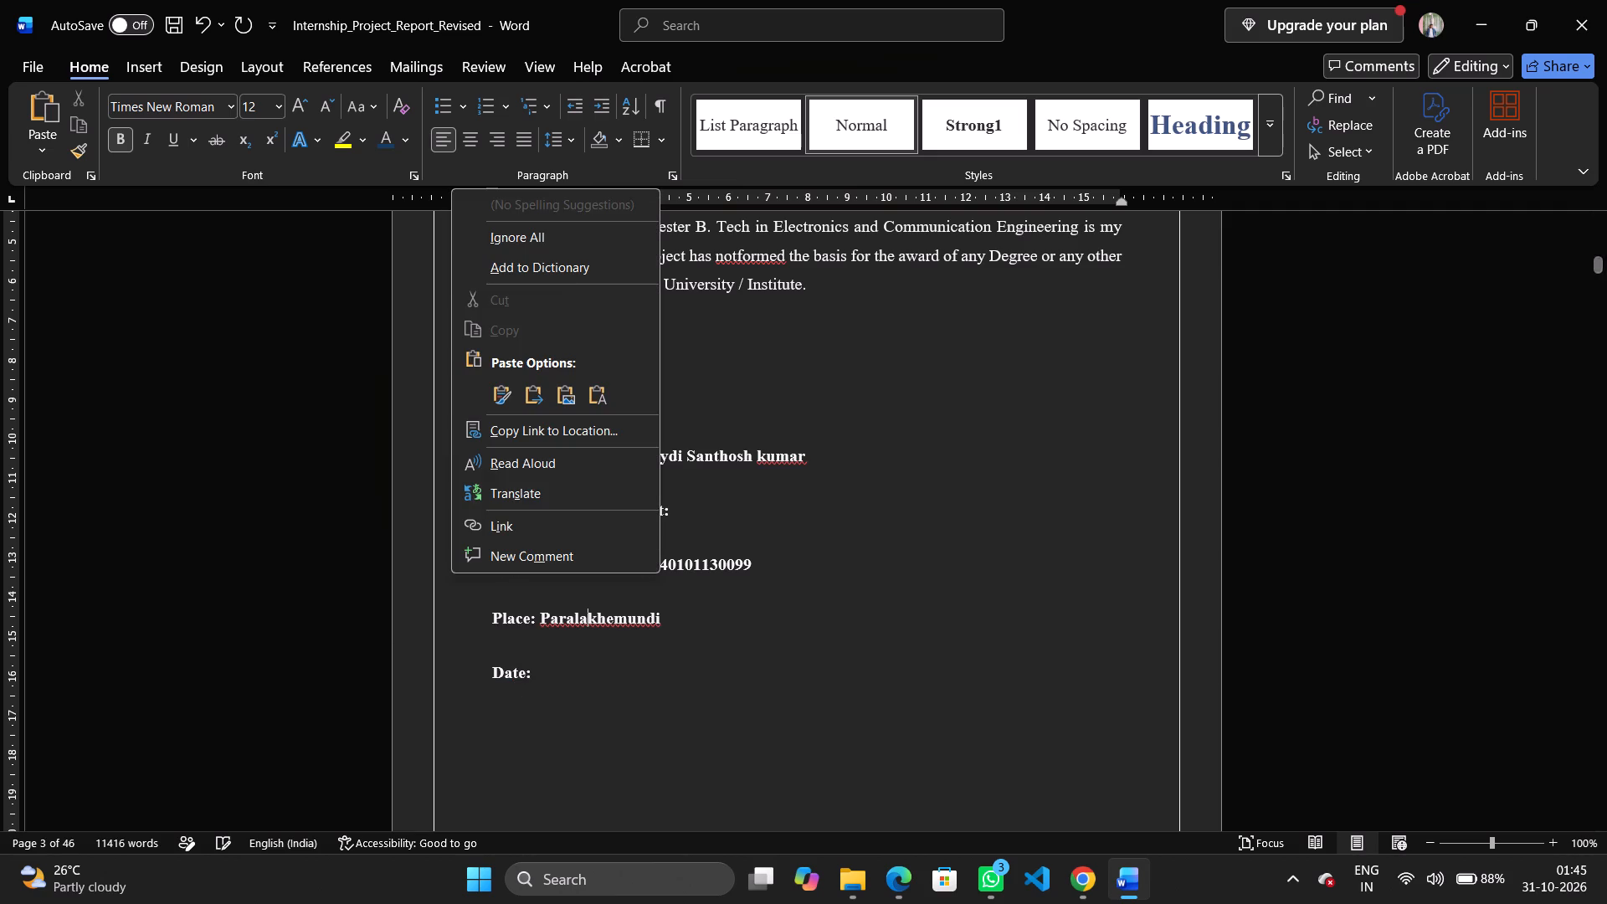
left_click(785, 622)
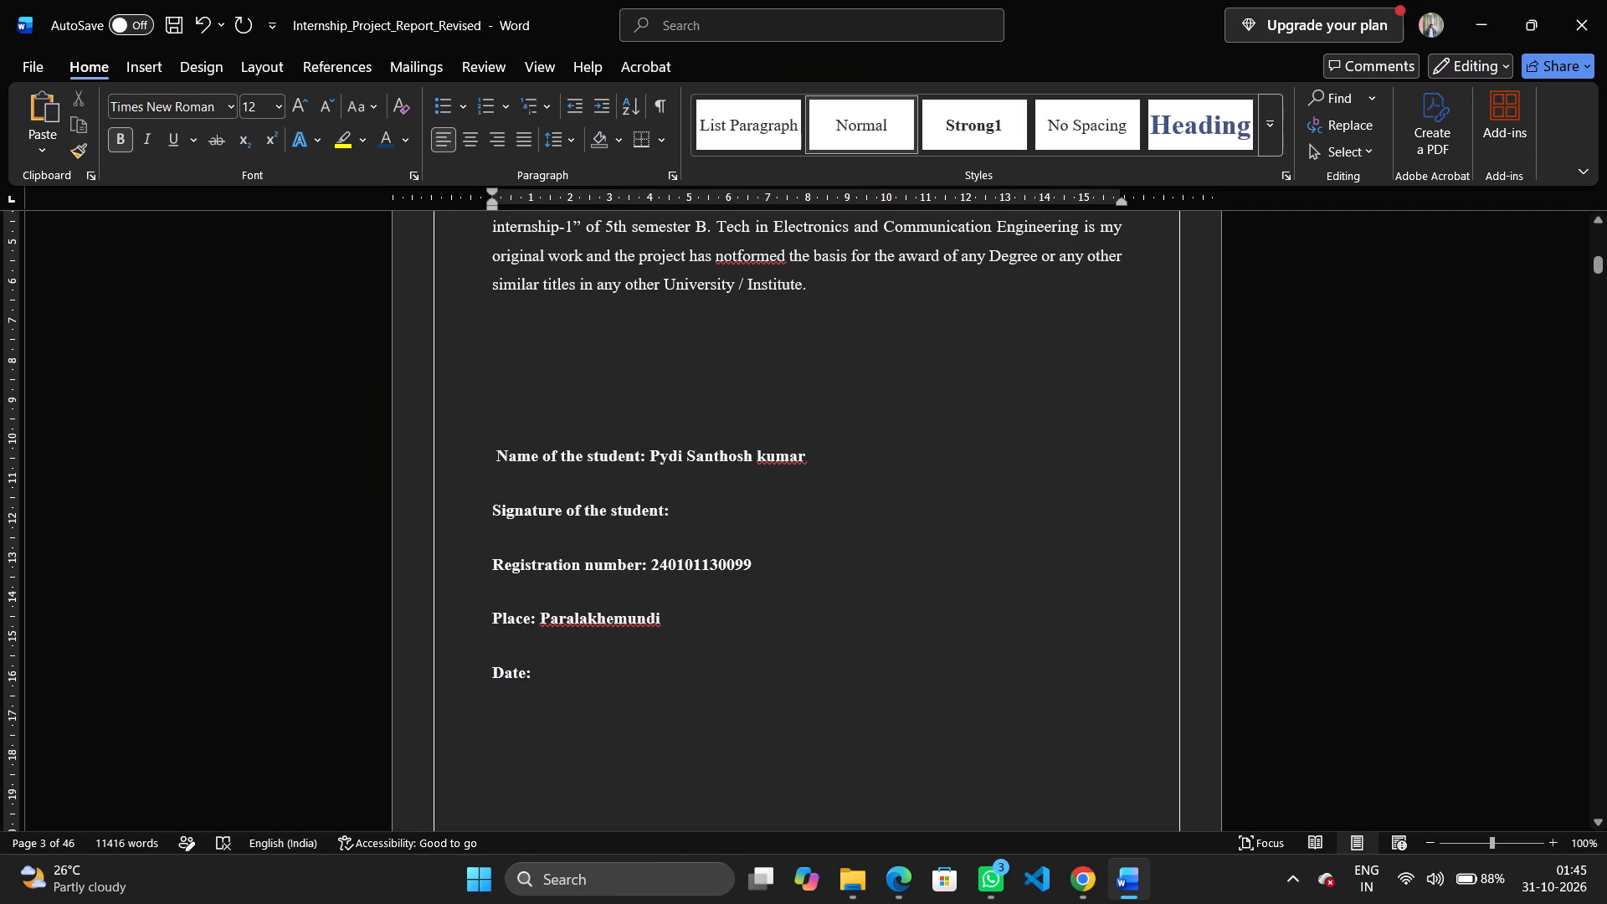
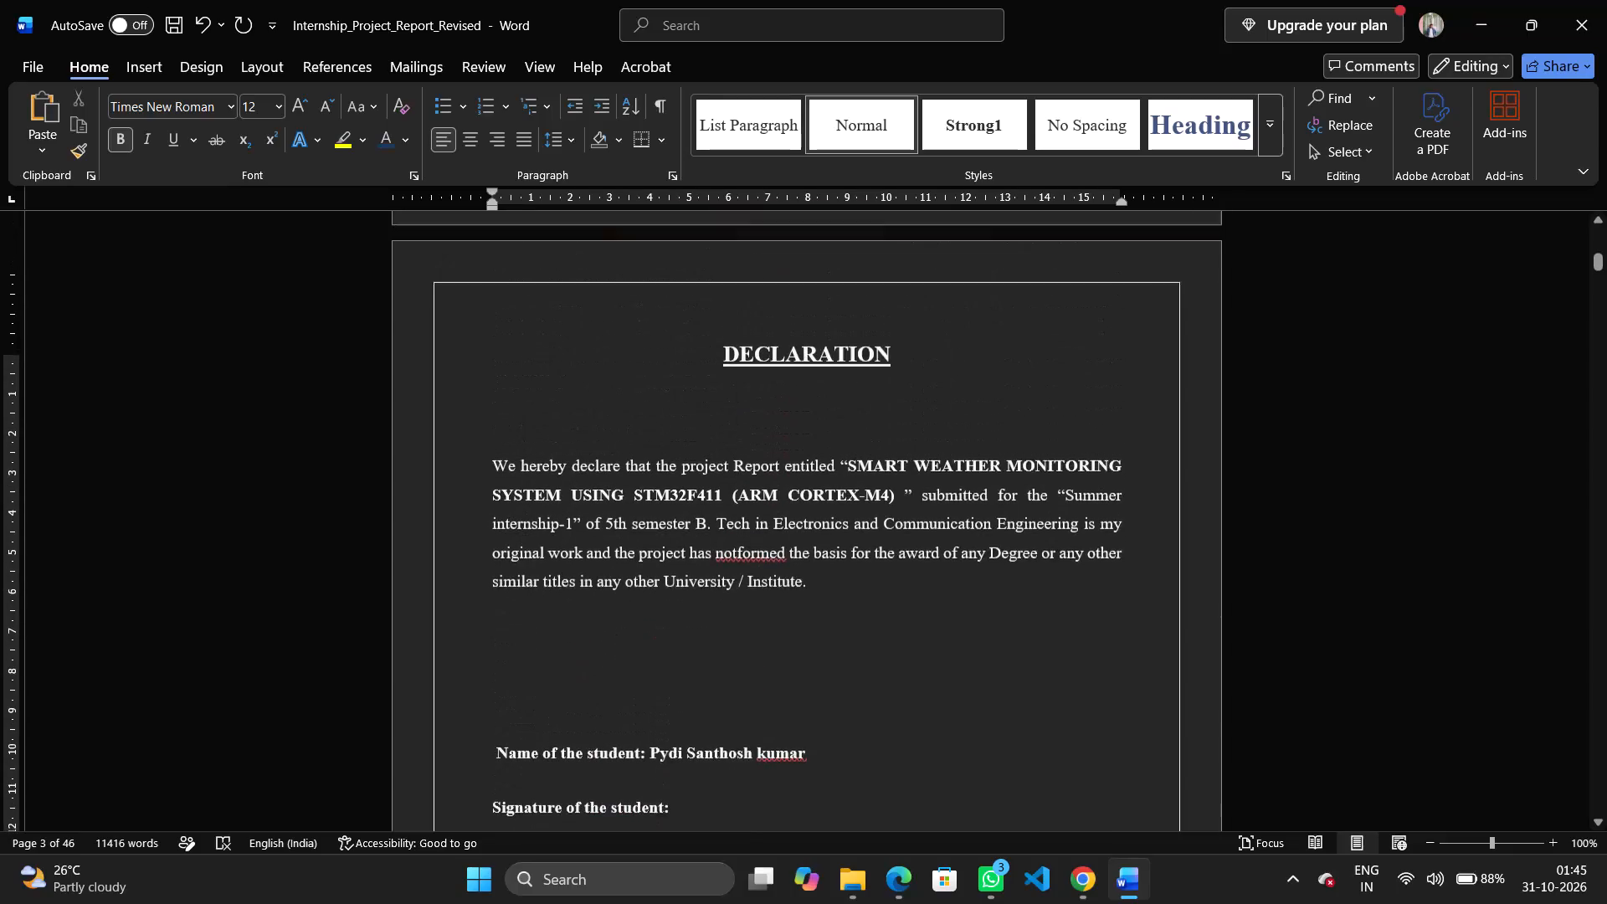
Correct the misspelled "notformed" to "not formed" in the declaration paragraph.
scroll(785, 622, "up", 1)
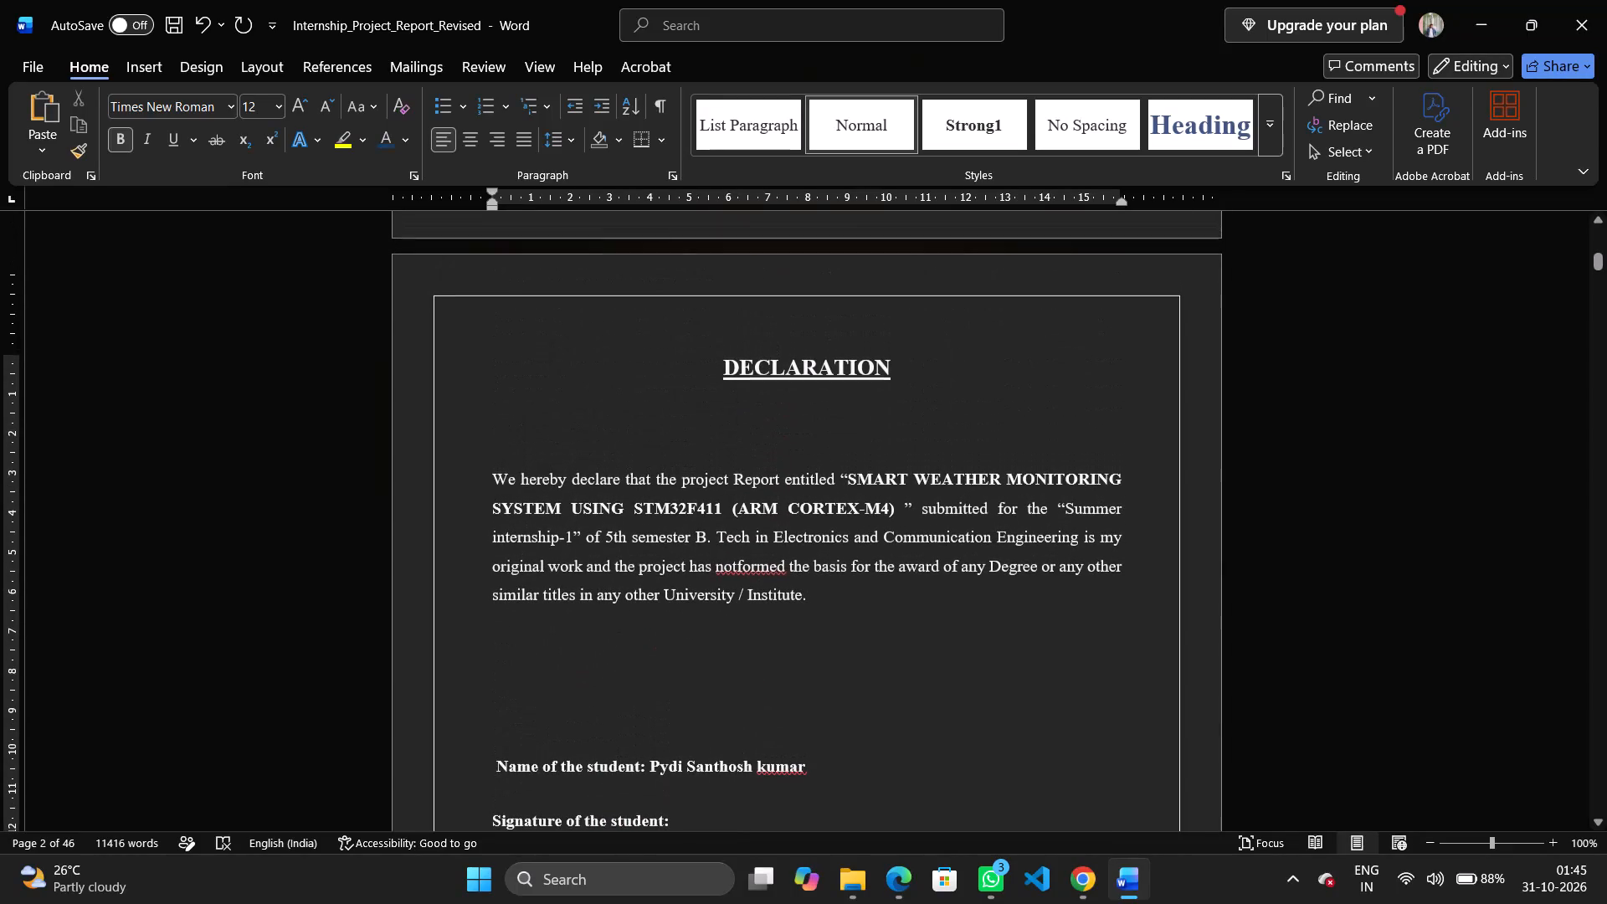
right_click(767, 568)
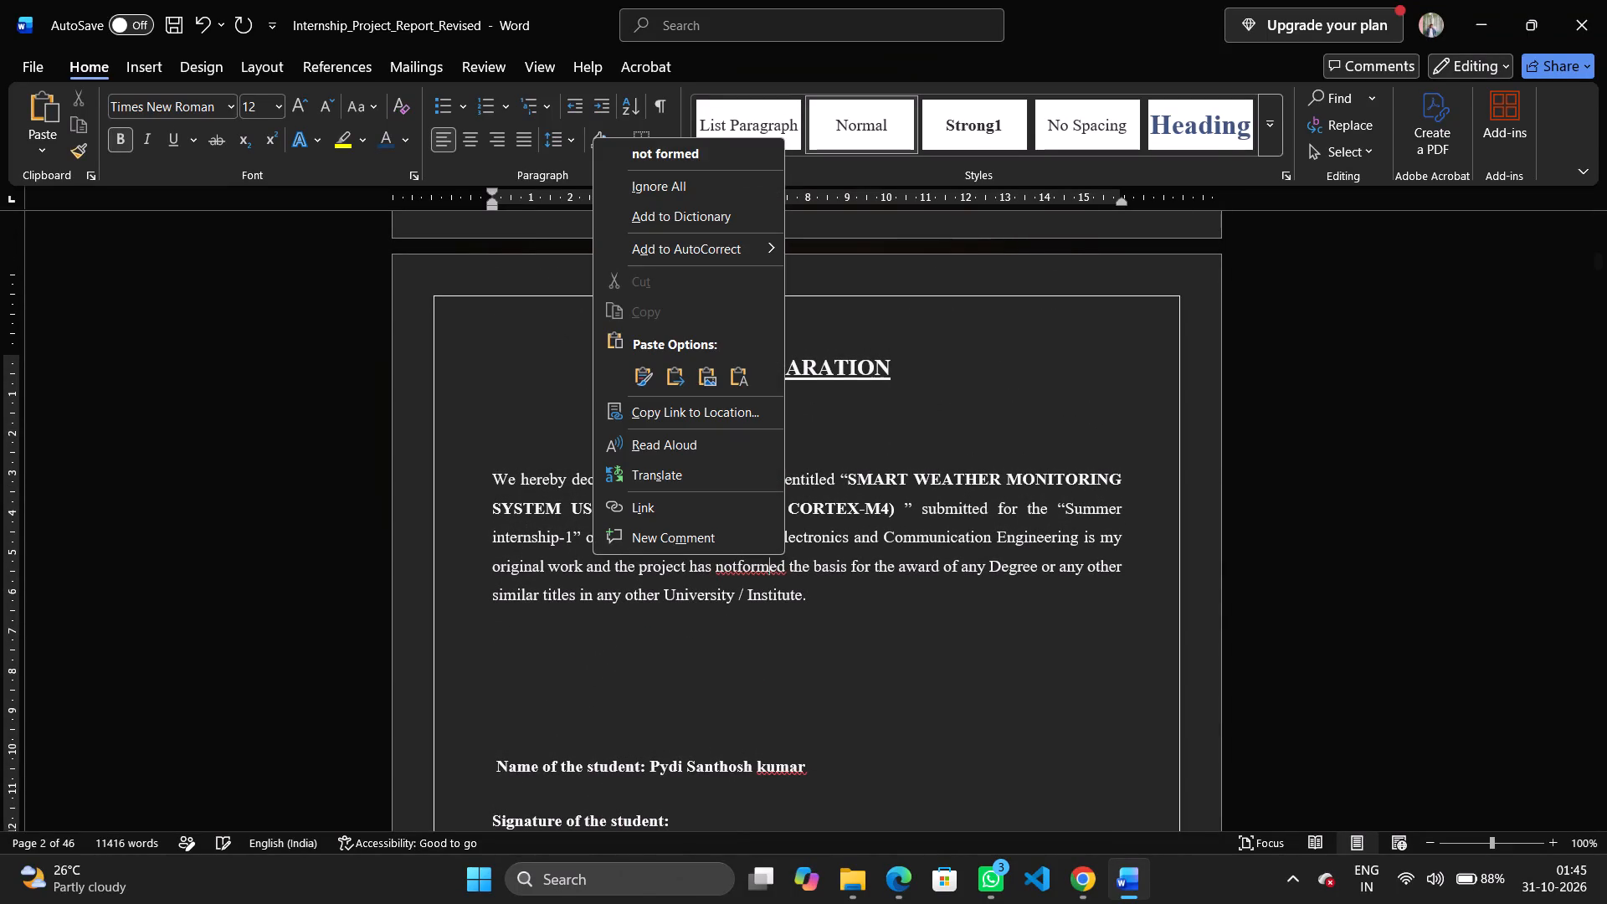
left_click(671, 165)
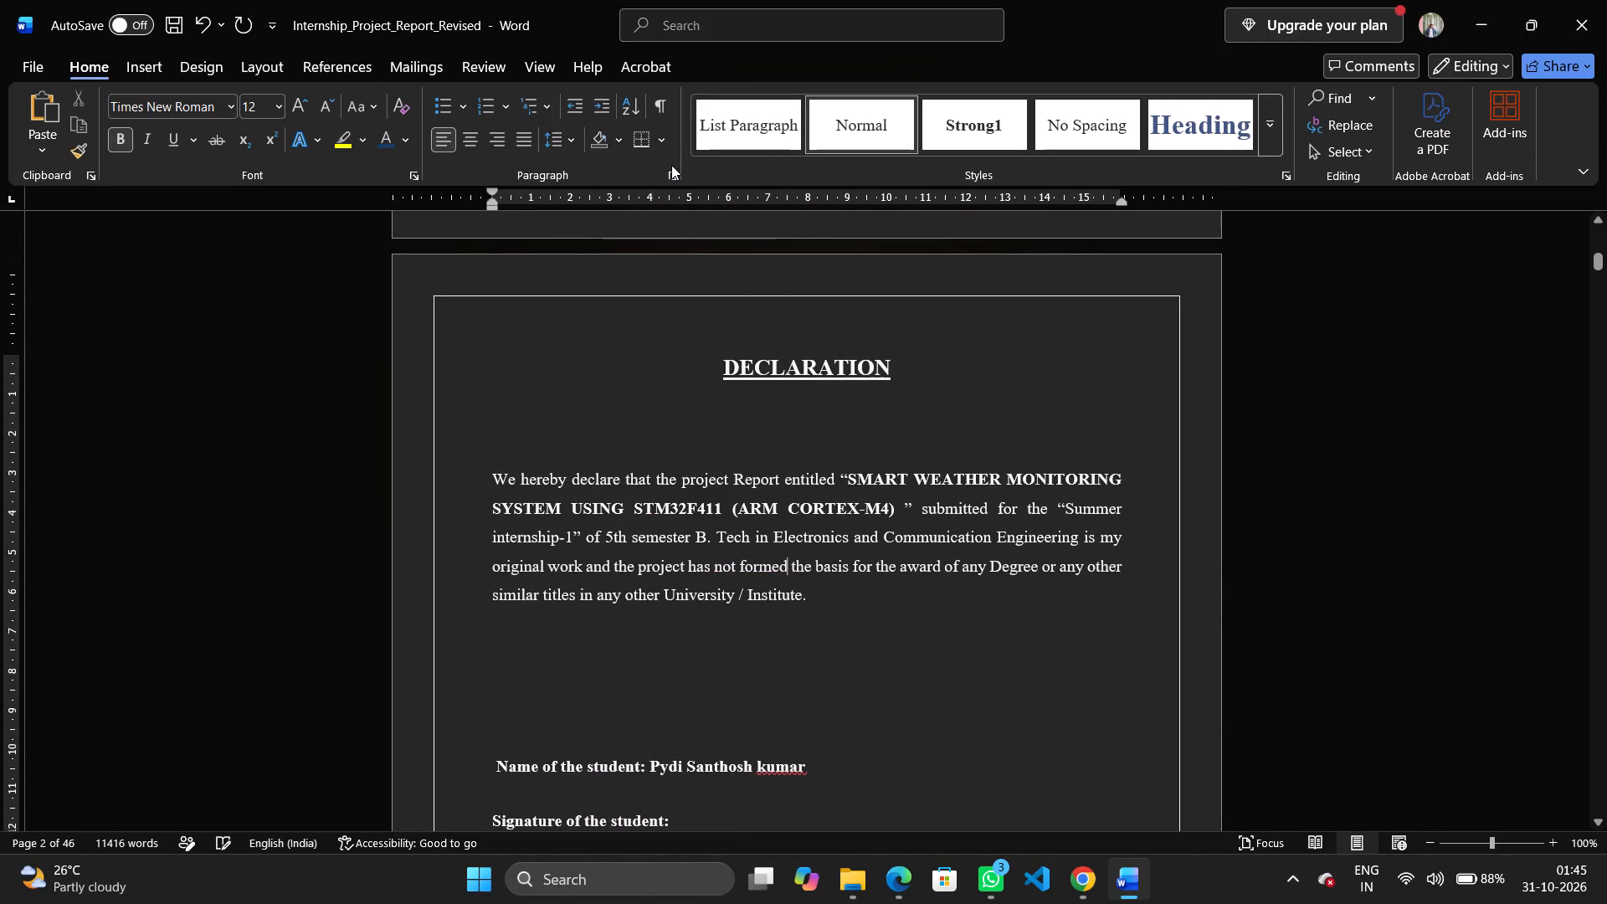
Review the bonafide certificate, declaration and acknowledgement pages through to the Contents page.
scroll(858, 662, "up", 3)
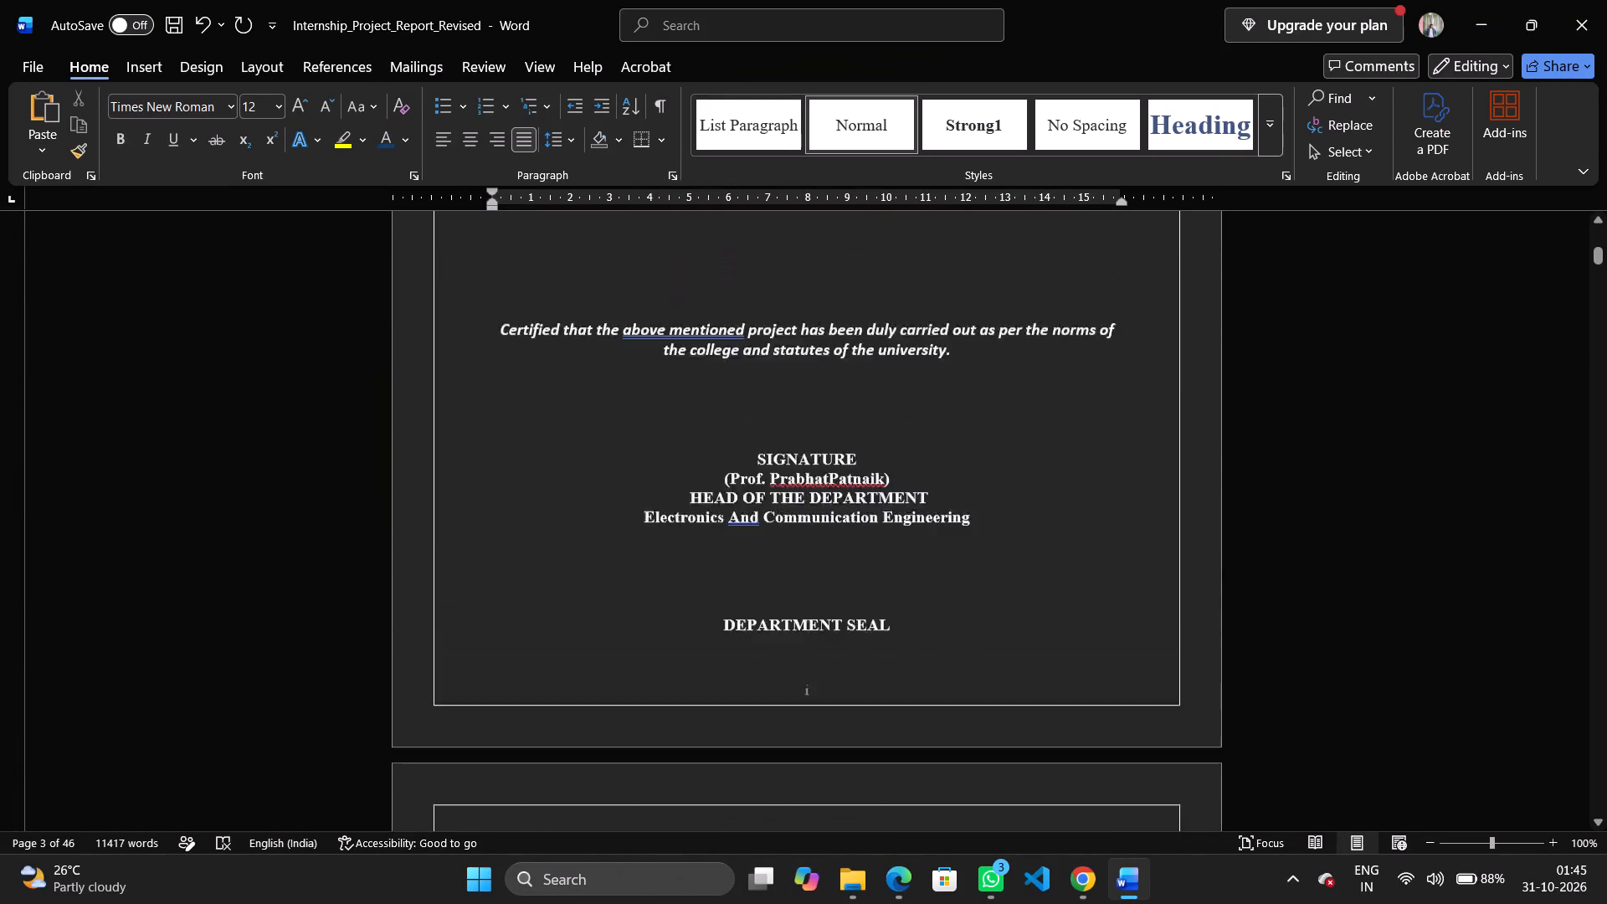
scroll(858, 662, "up", 5)
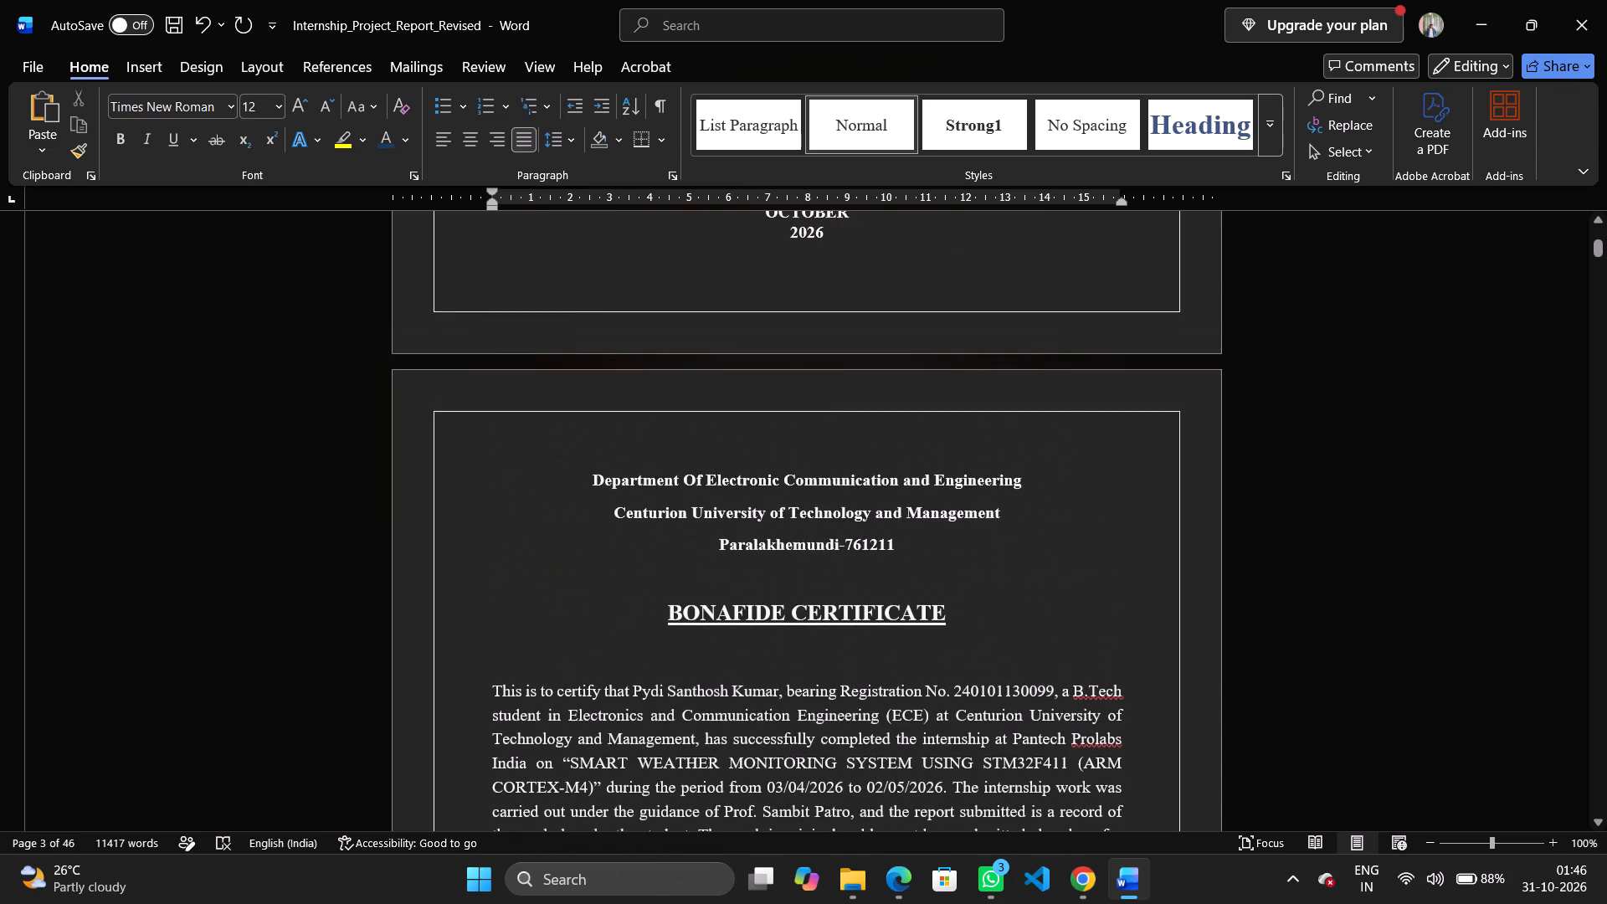
scroll(858, 662, "down", 3)
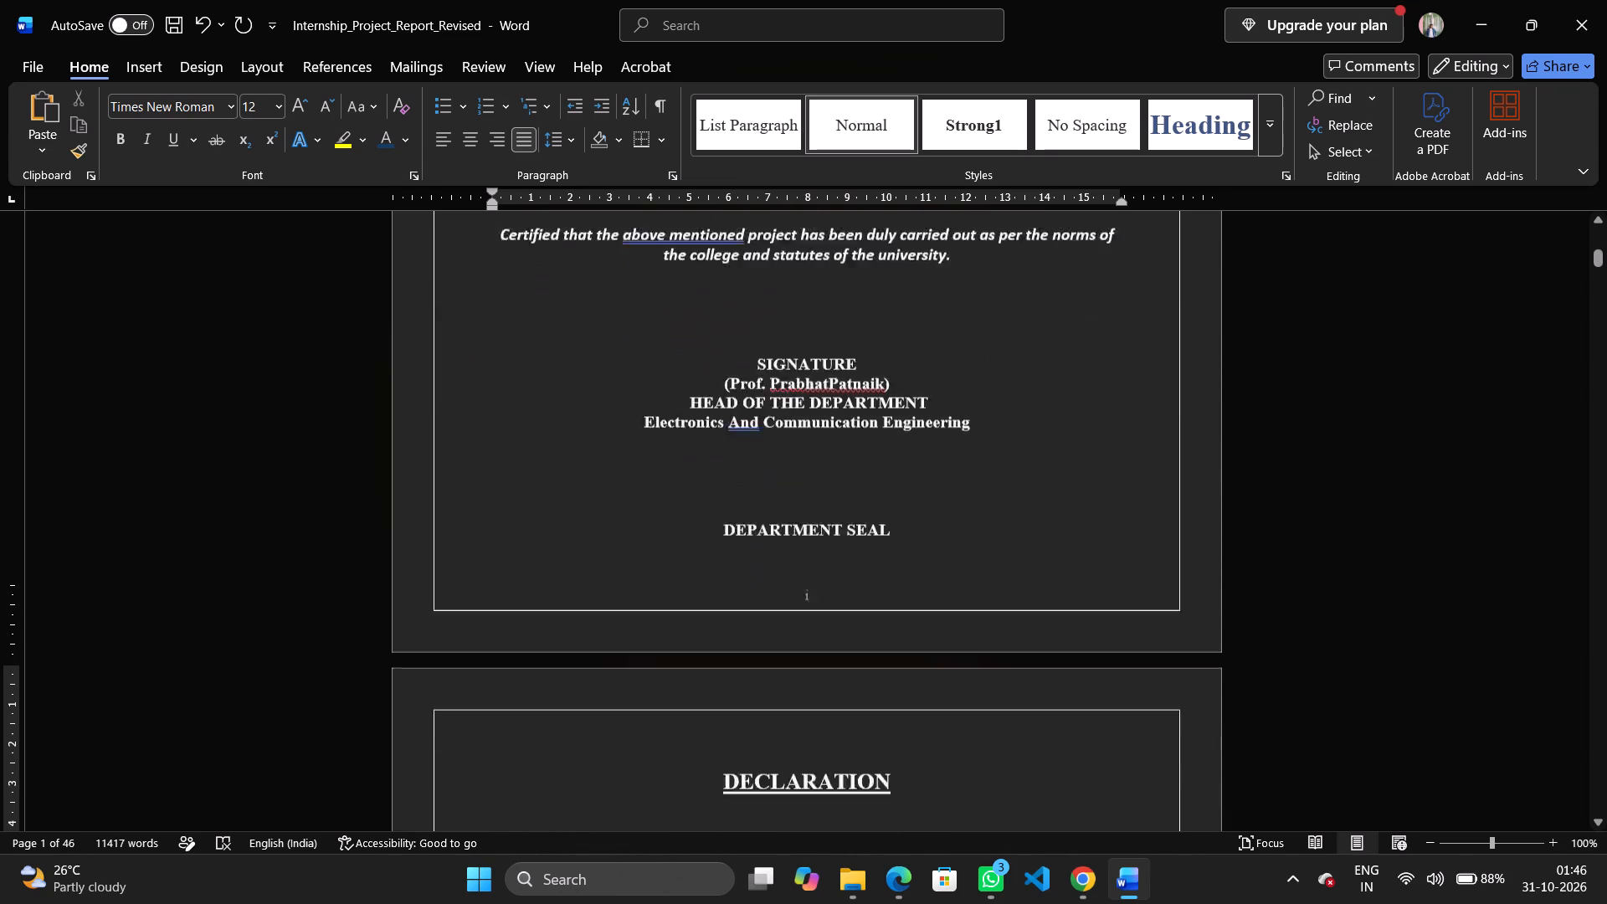
scroll(858, 662, "down", 1)
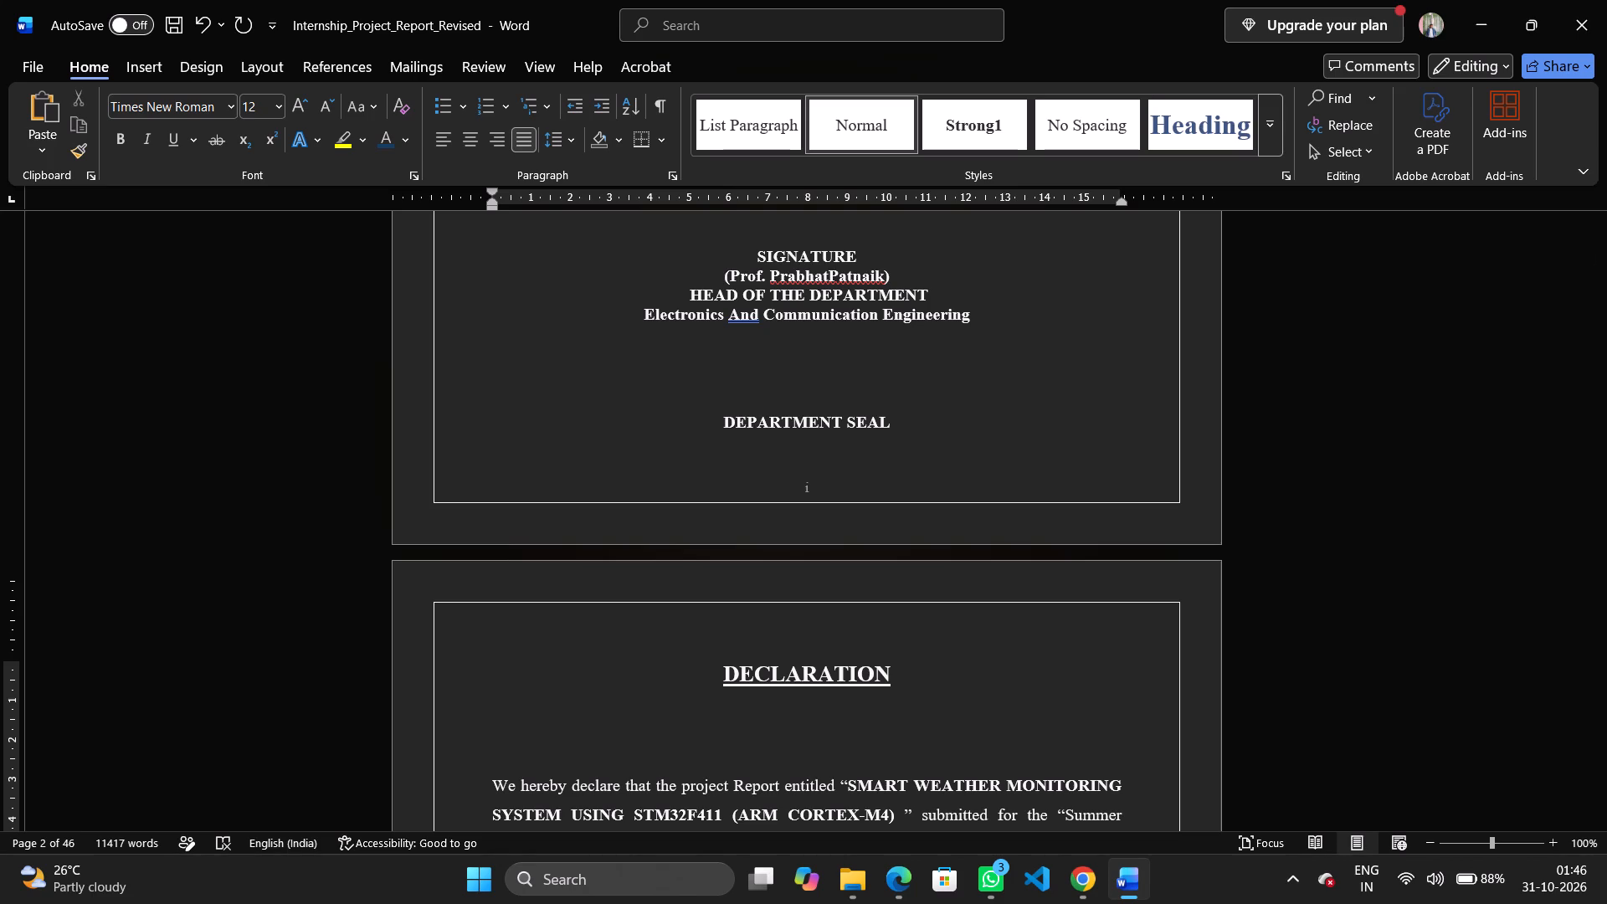
scroll(858, 662, "down", 3)
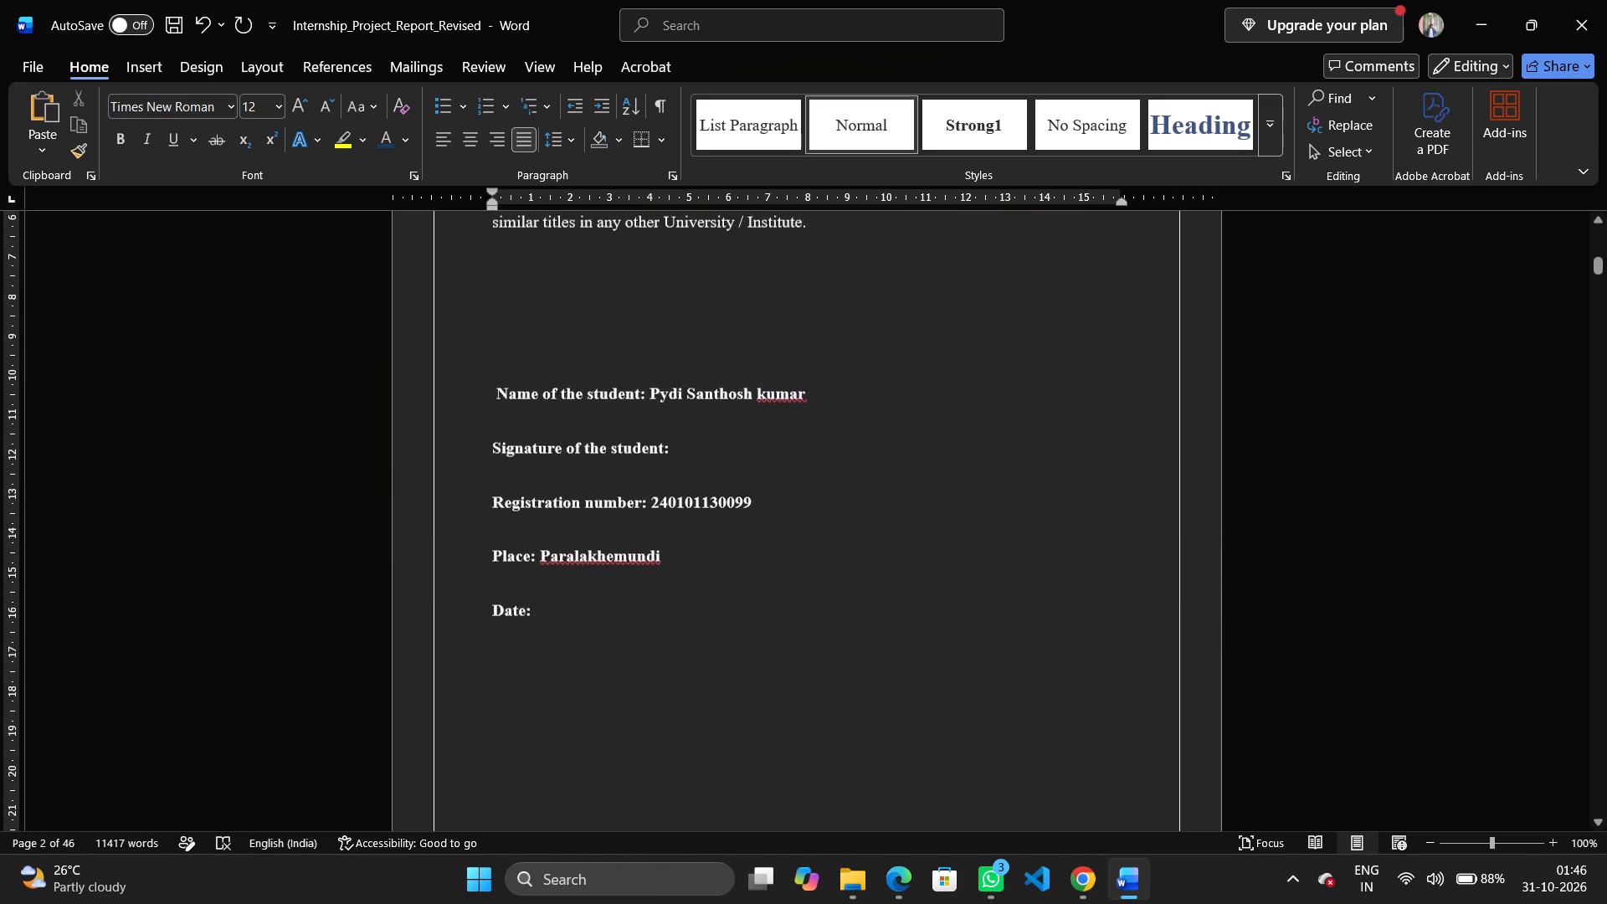
scroll(858, 662, "down", 5)
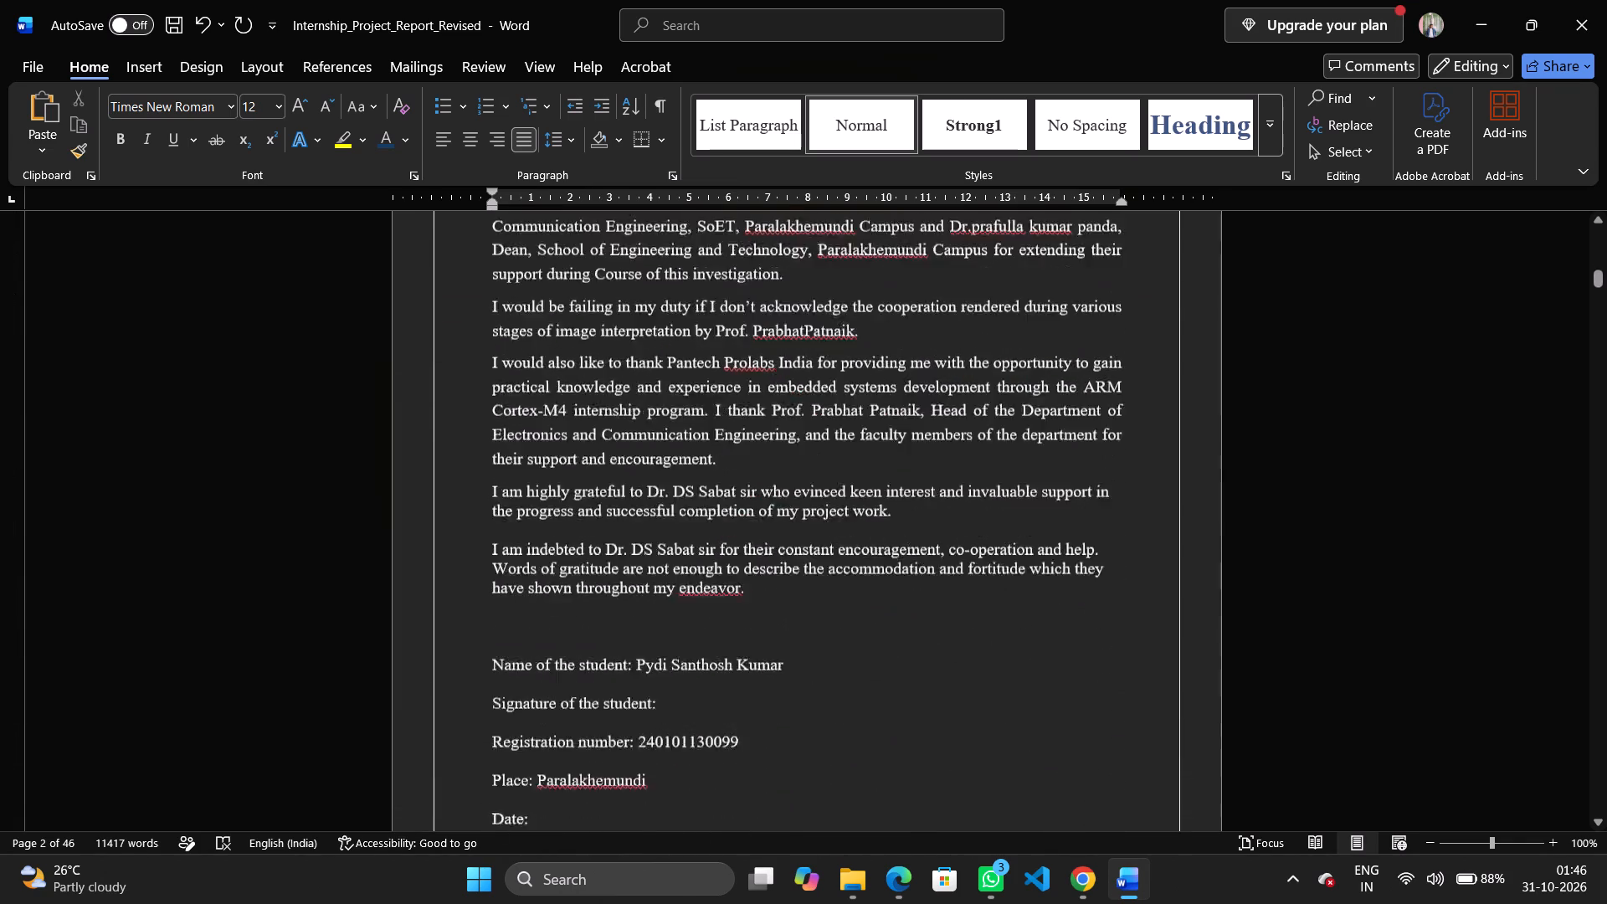
scroll(858, 662, "down", 4)
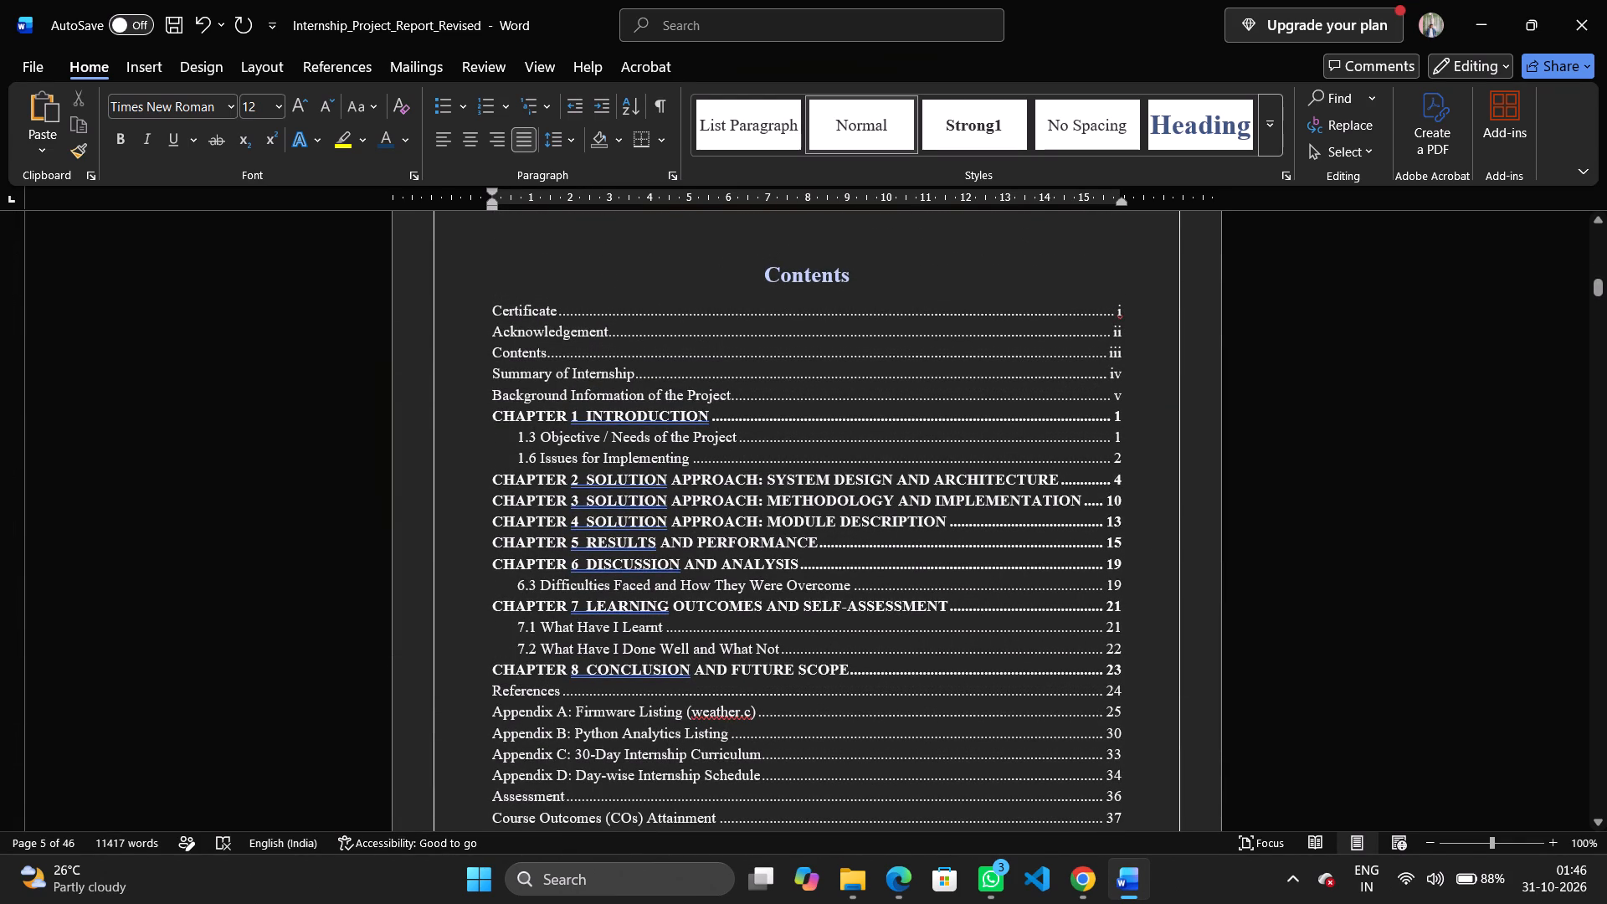
Set the line spacing of all contents entries, from Certificate to Course Outcomes (COs) Attainment, to 2.0.
left_click_drag(494, 305, 723, 806)
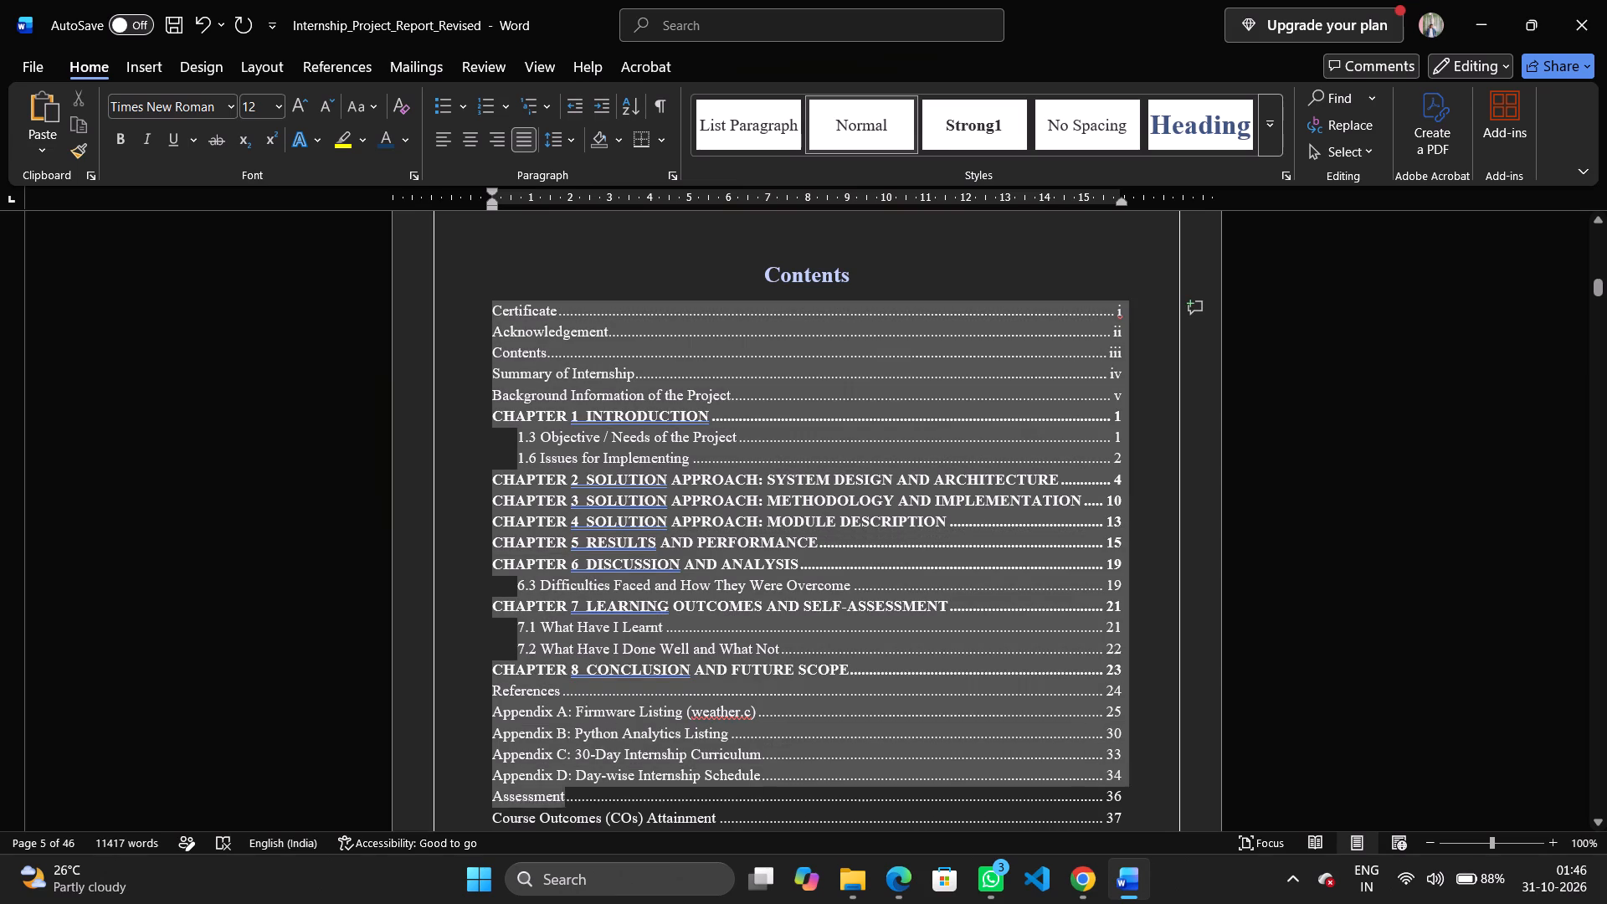
left_click_drag(723, 806, 1152, 572)
left_click(571, 130)
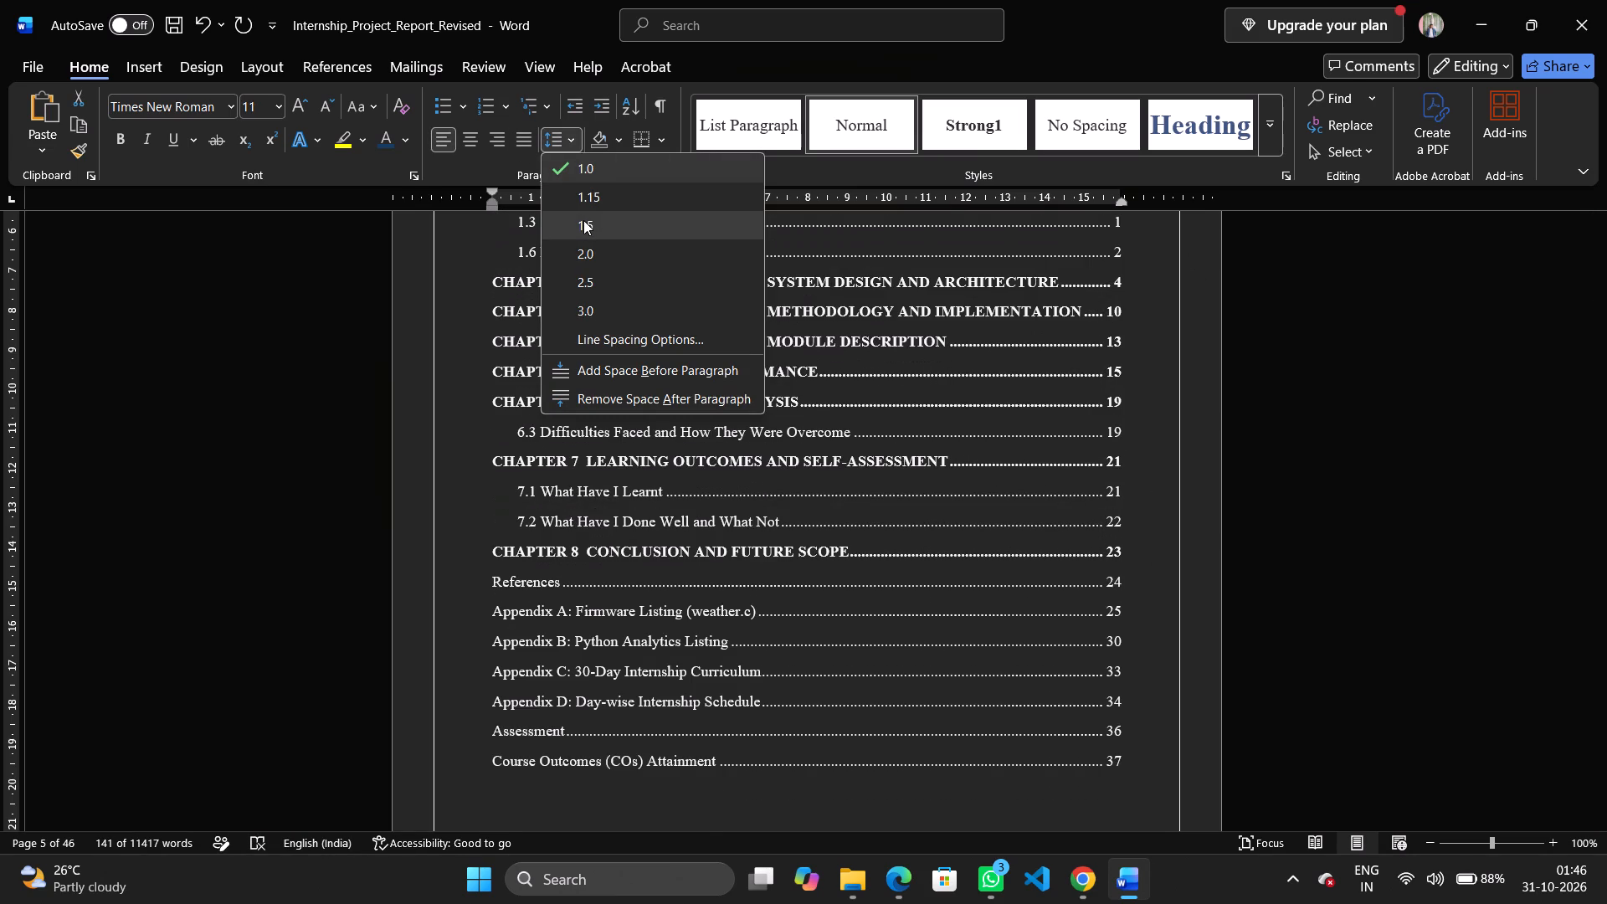
left_click(583, 249)
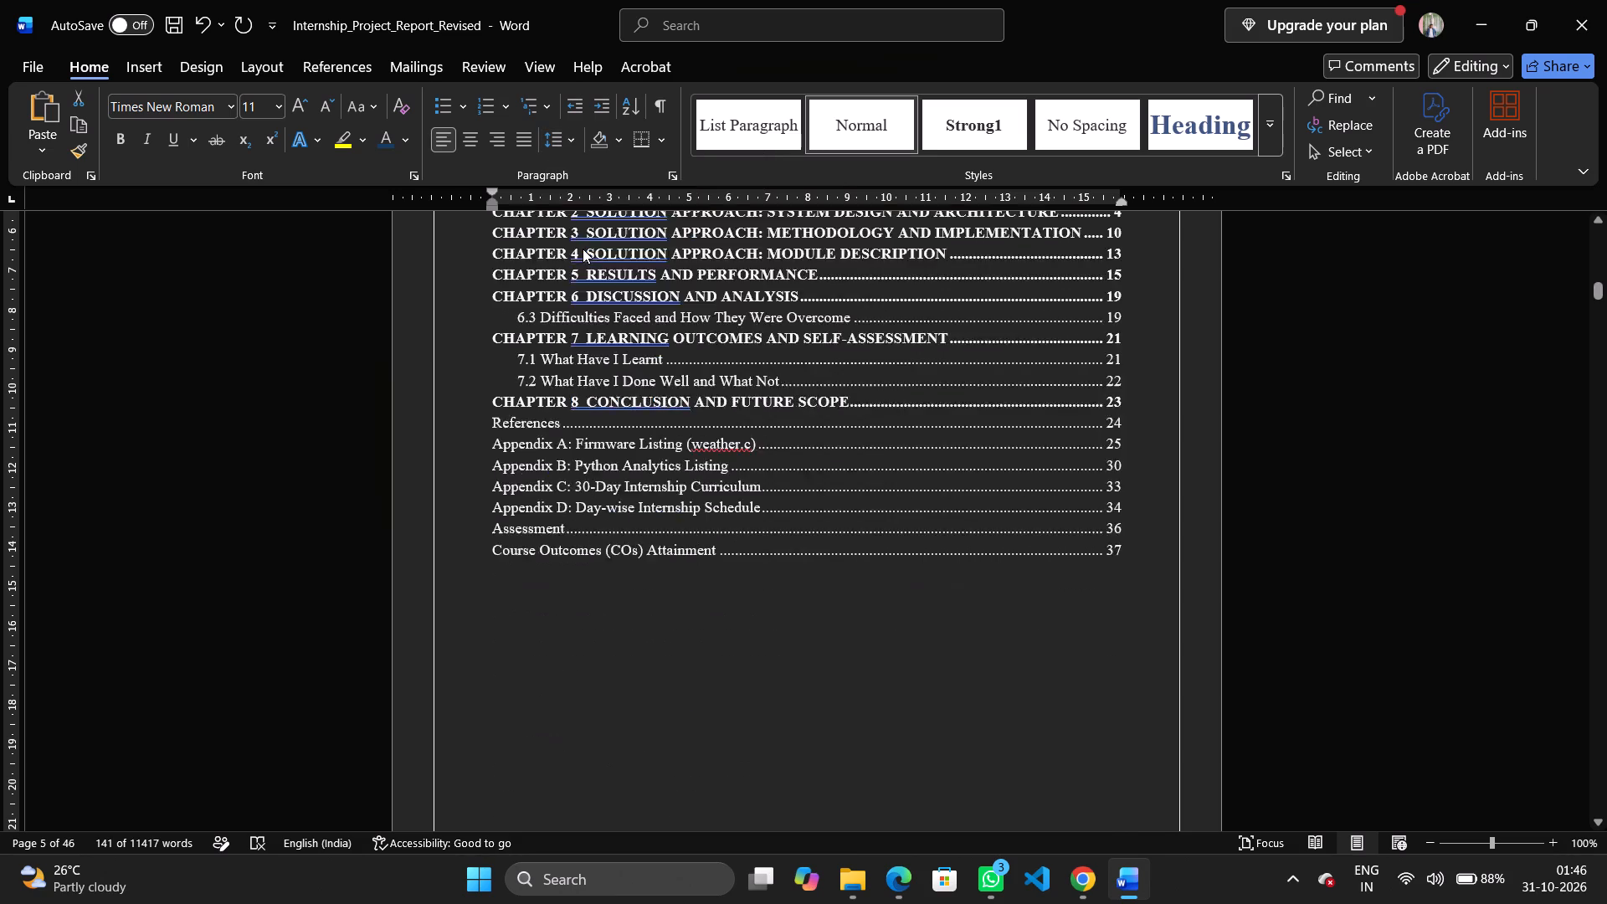
scroll(429, 438, "down", 4)
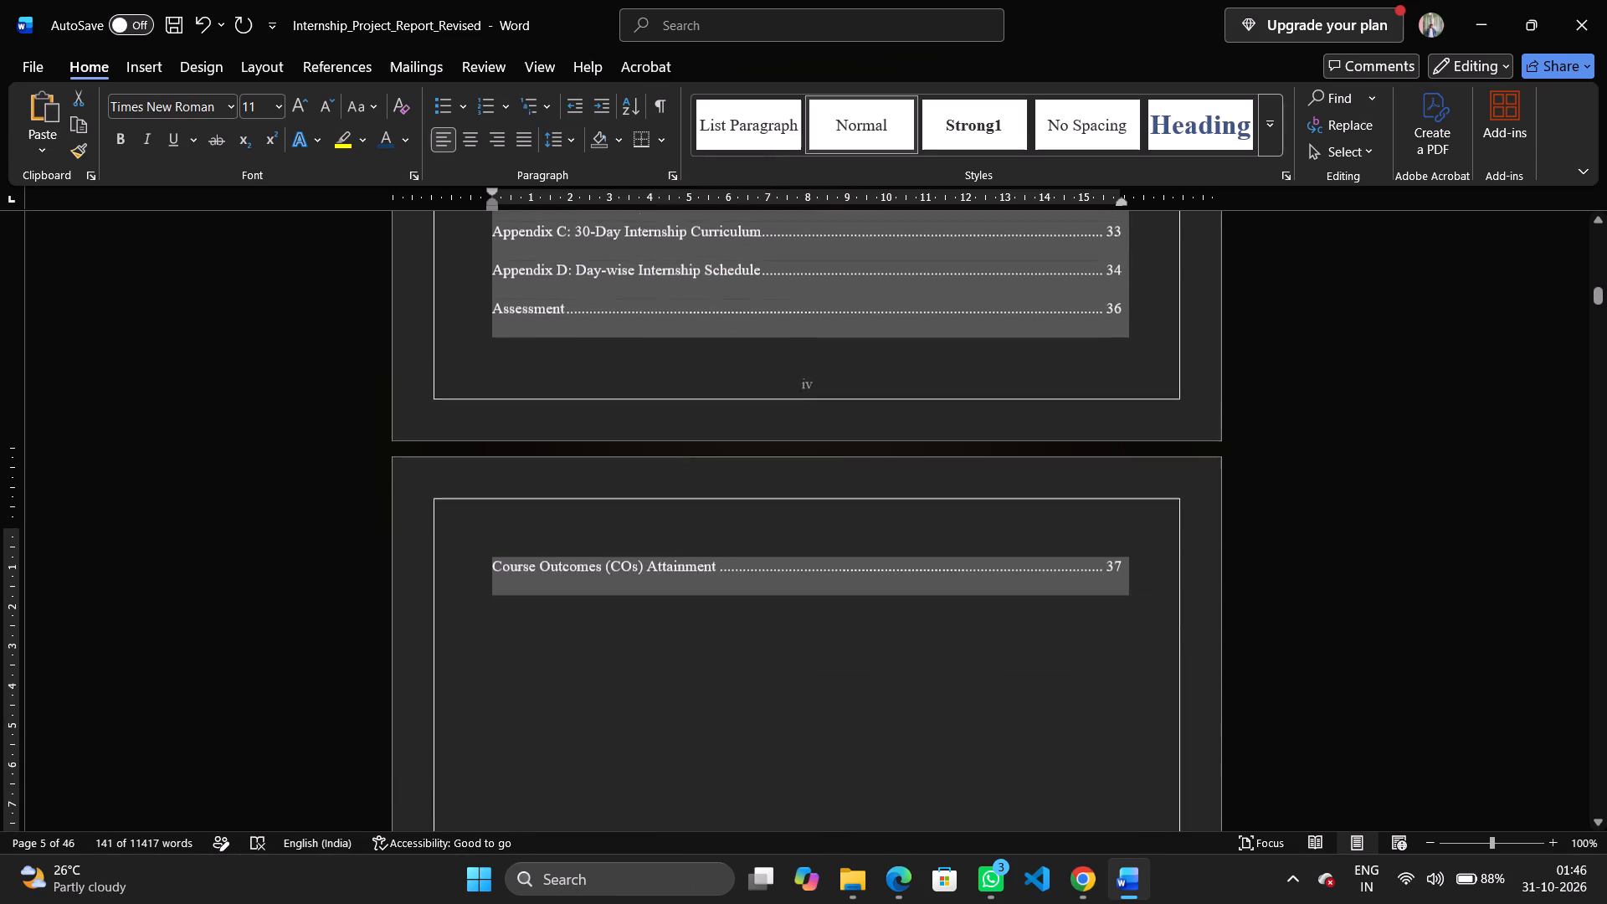
scroll(429, 438, "up", 3)
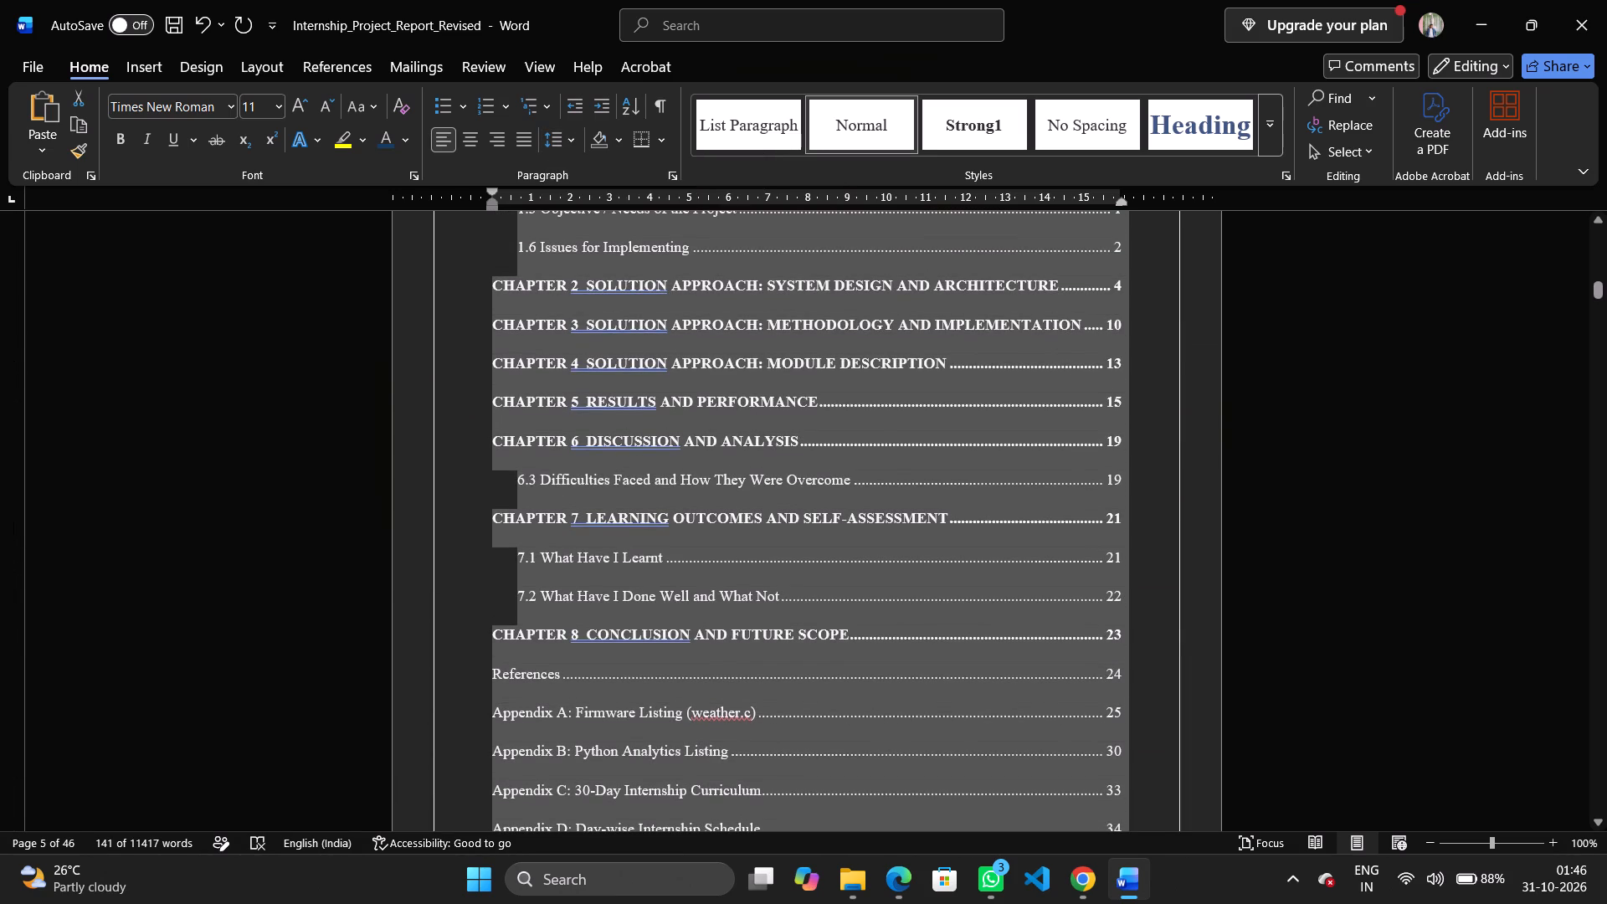
key("ctrl+z")
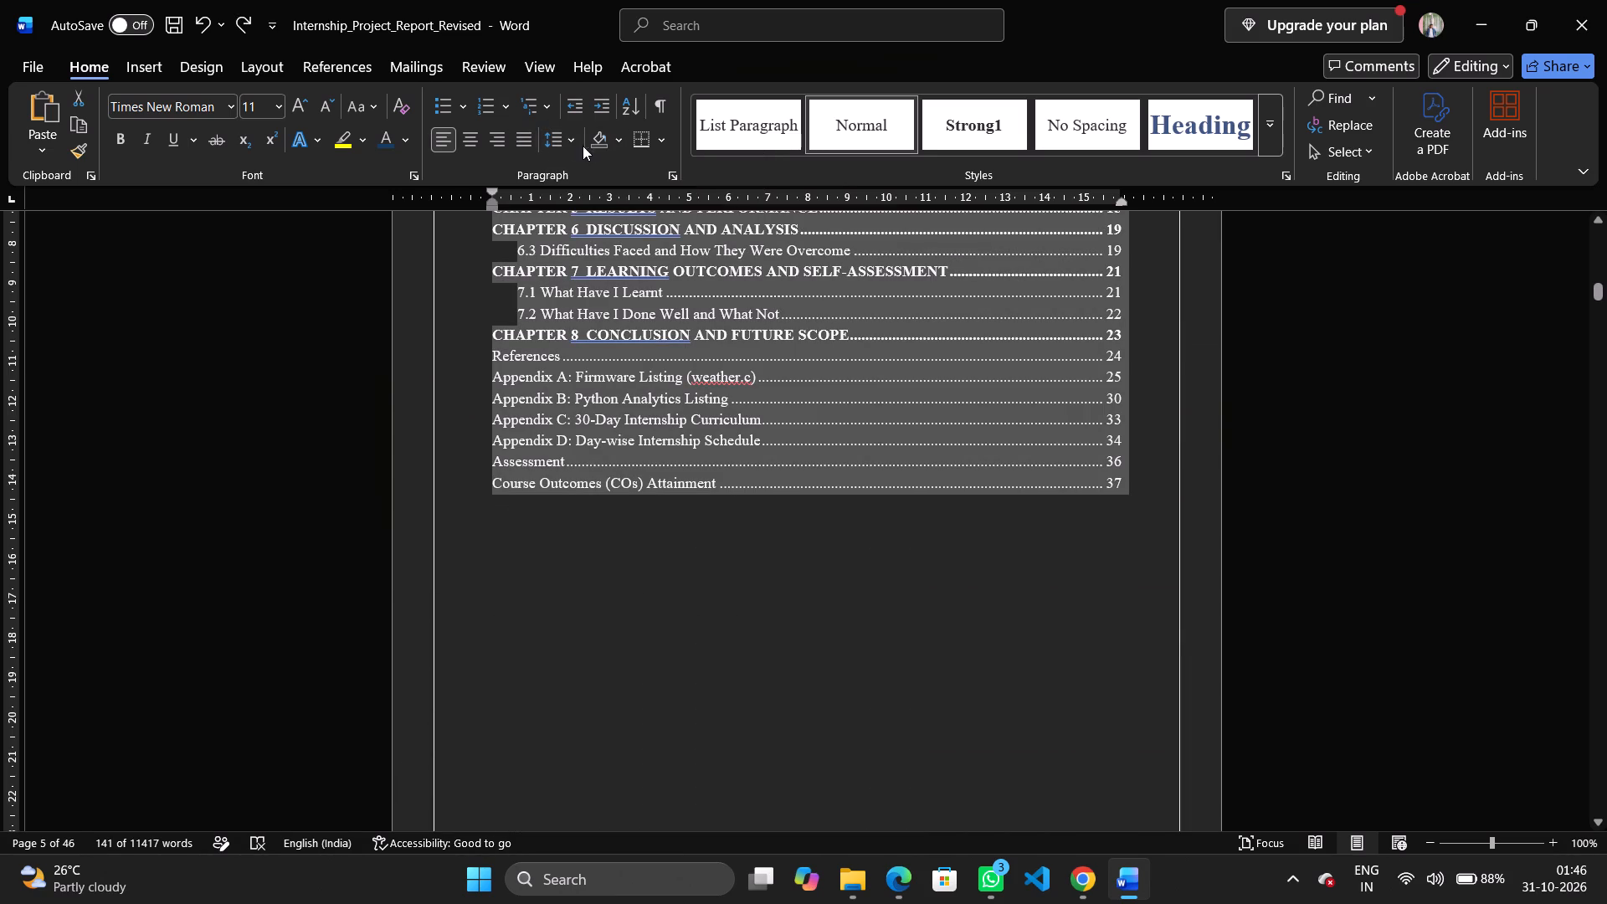
left_click(572, 139)
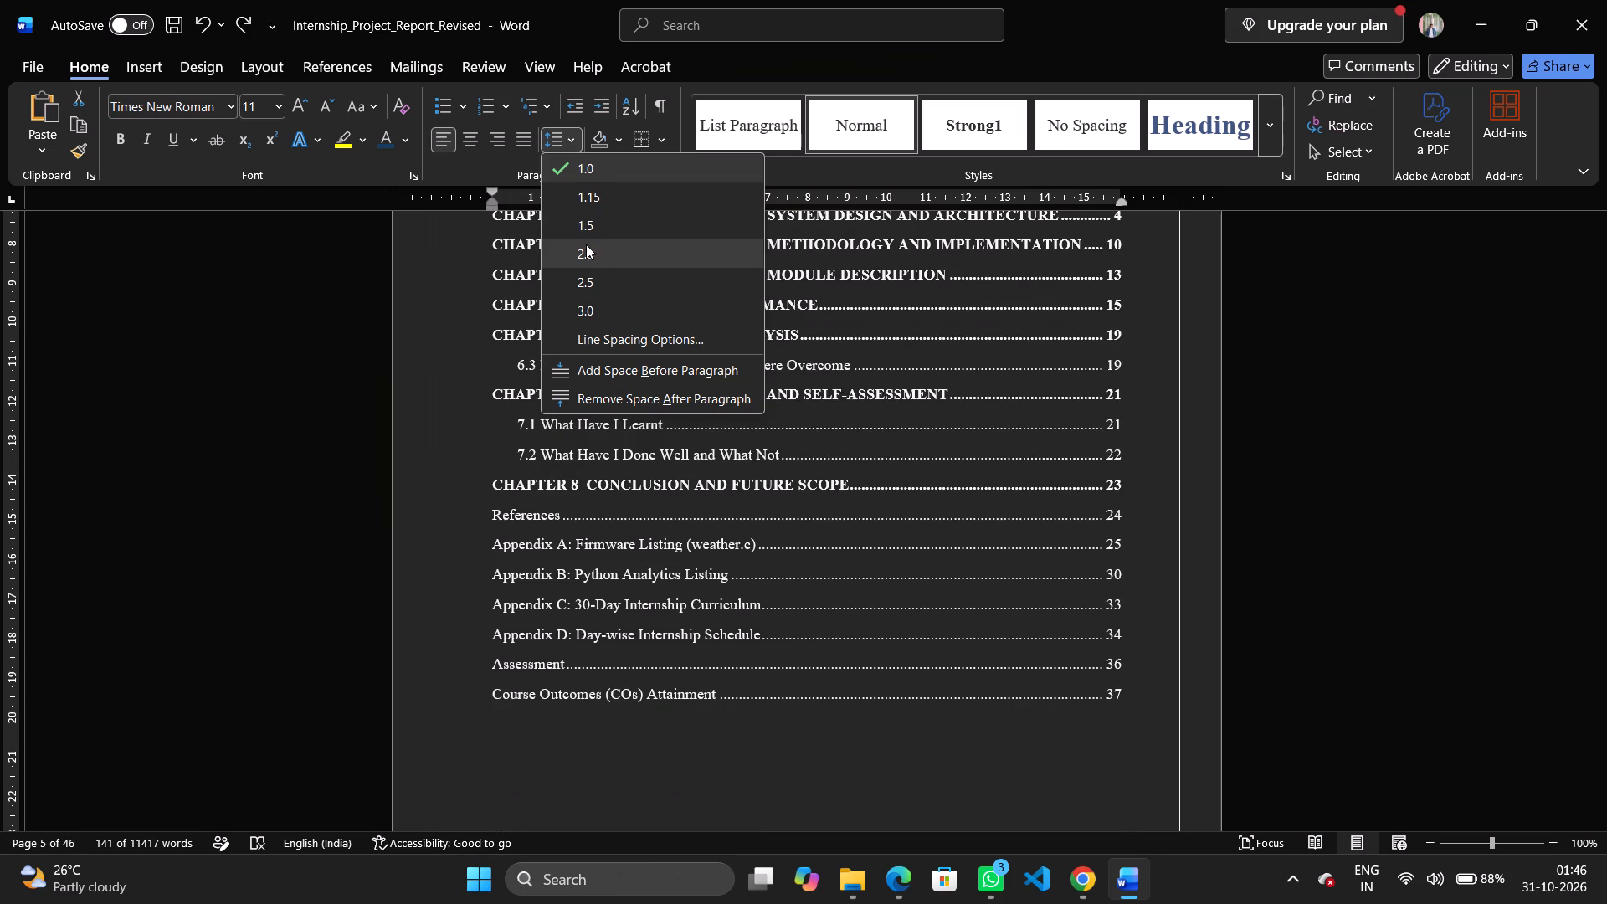
left_click(586, 244)
scroll(586, 244, "up", 2)
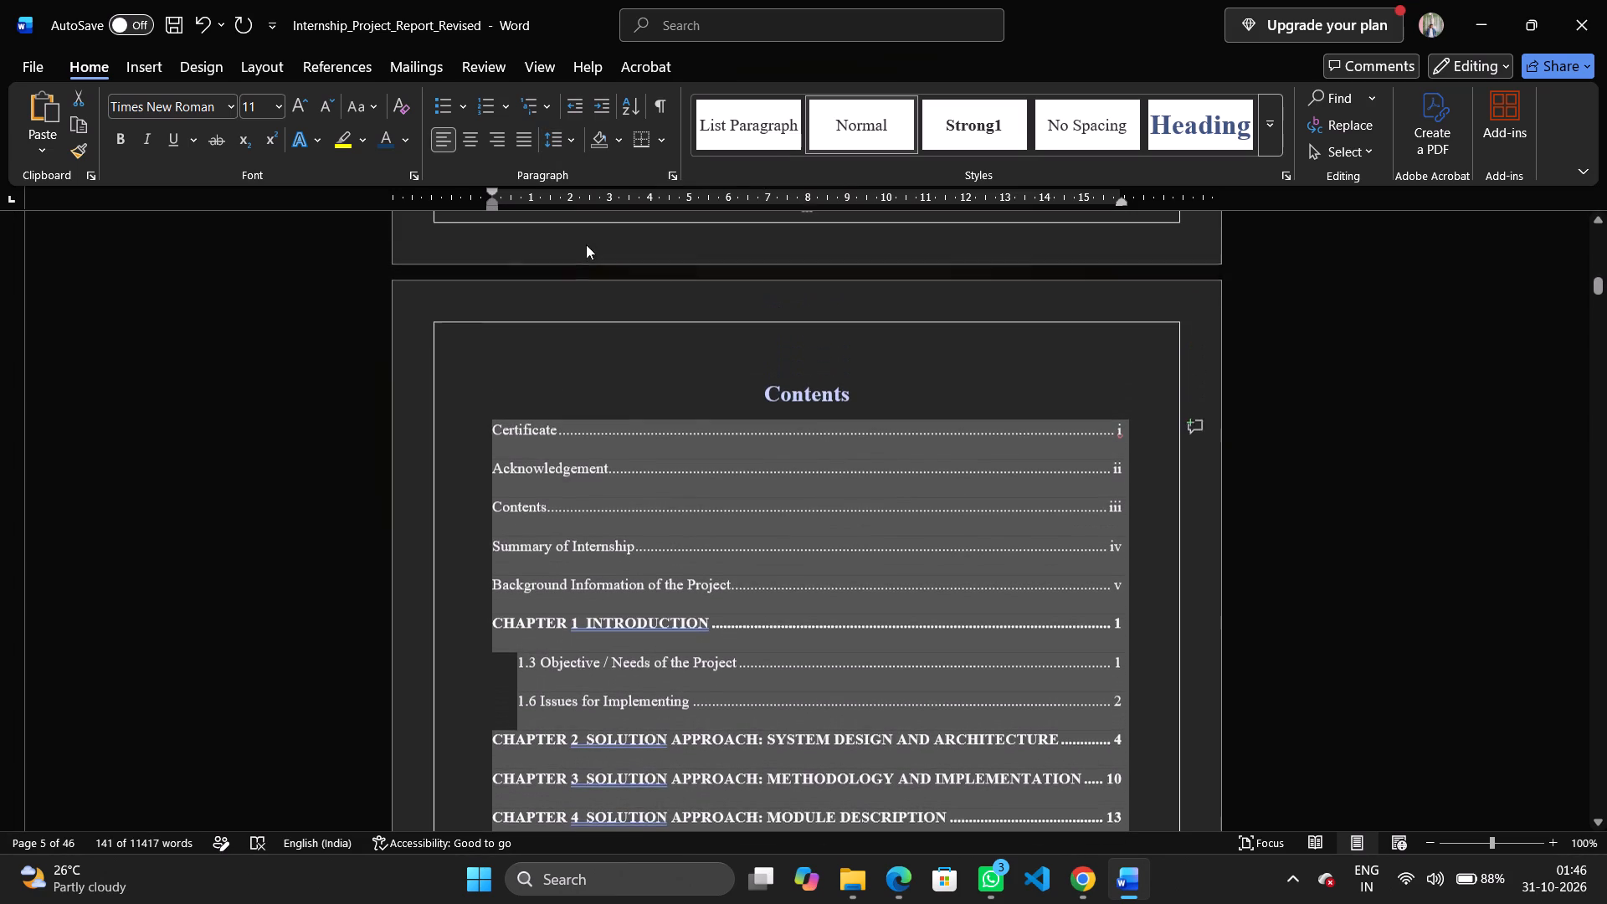
scroll(586, 244, "up", 1)
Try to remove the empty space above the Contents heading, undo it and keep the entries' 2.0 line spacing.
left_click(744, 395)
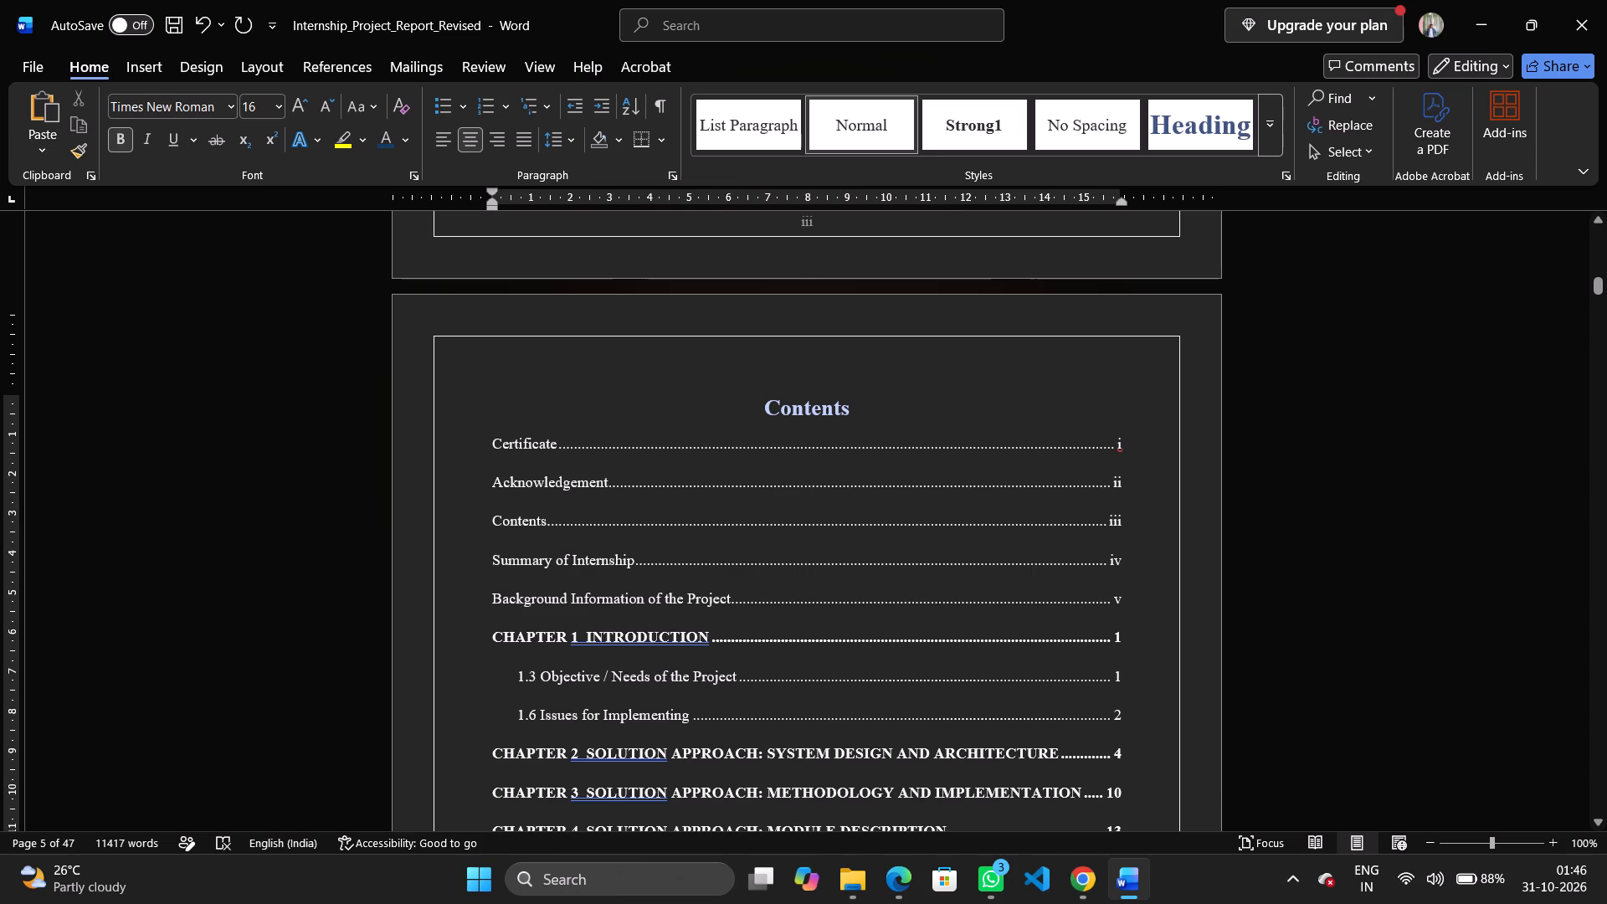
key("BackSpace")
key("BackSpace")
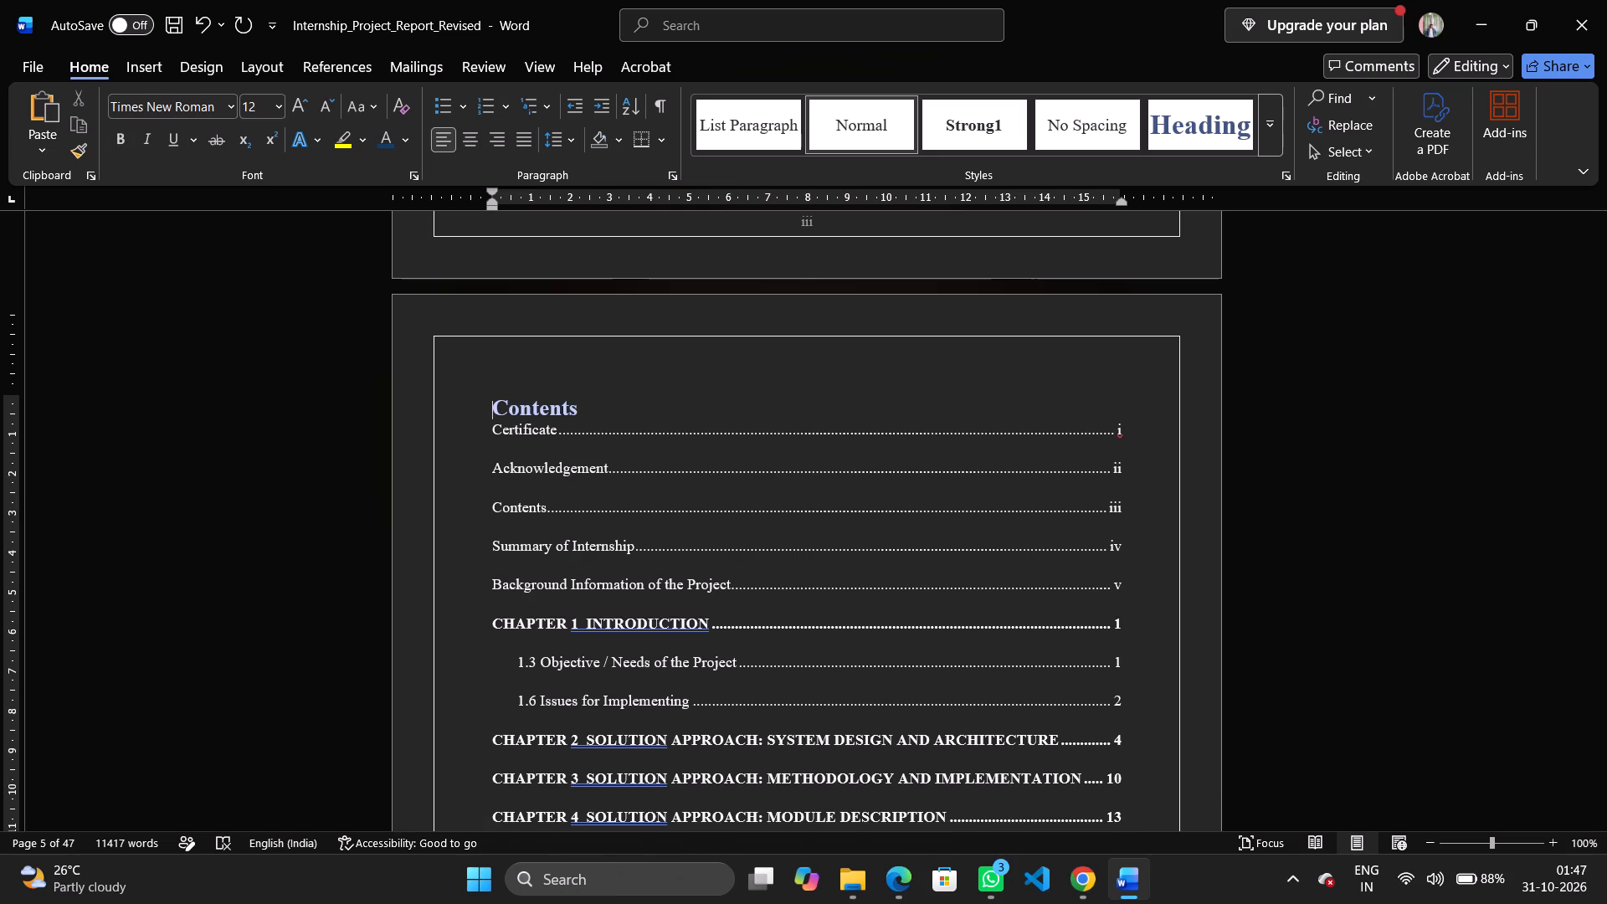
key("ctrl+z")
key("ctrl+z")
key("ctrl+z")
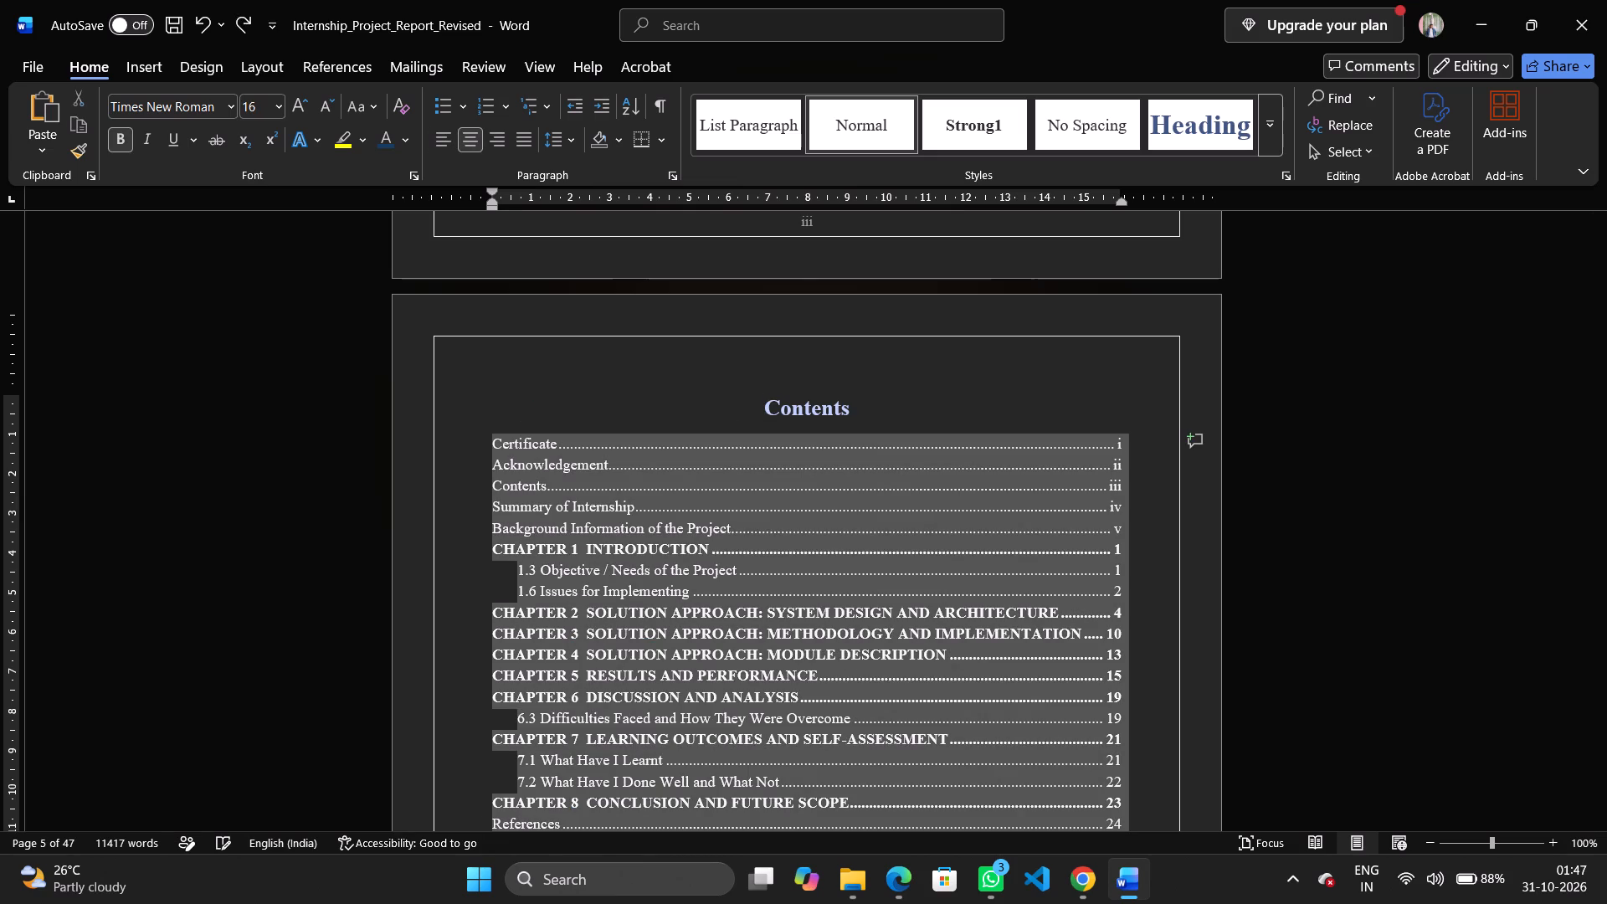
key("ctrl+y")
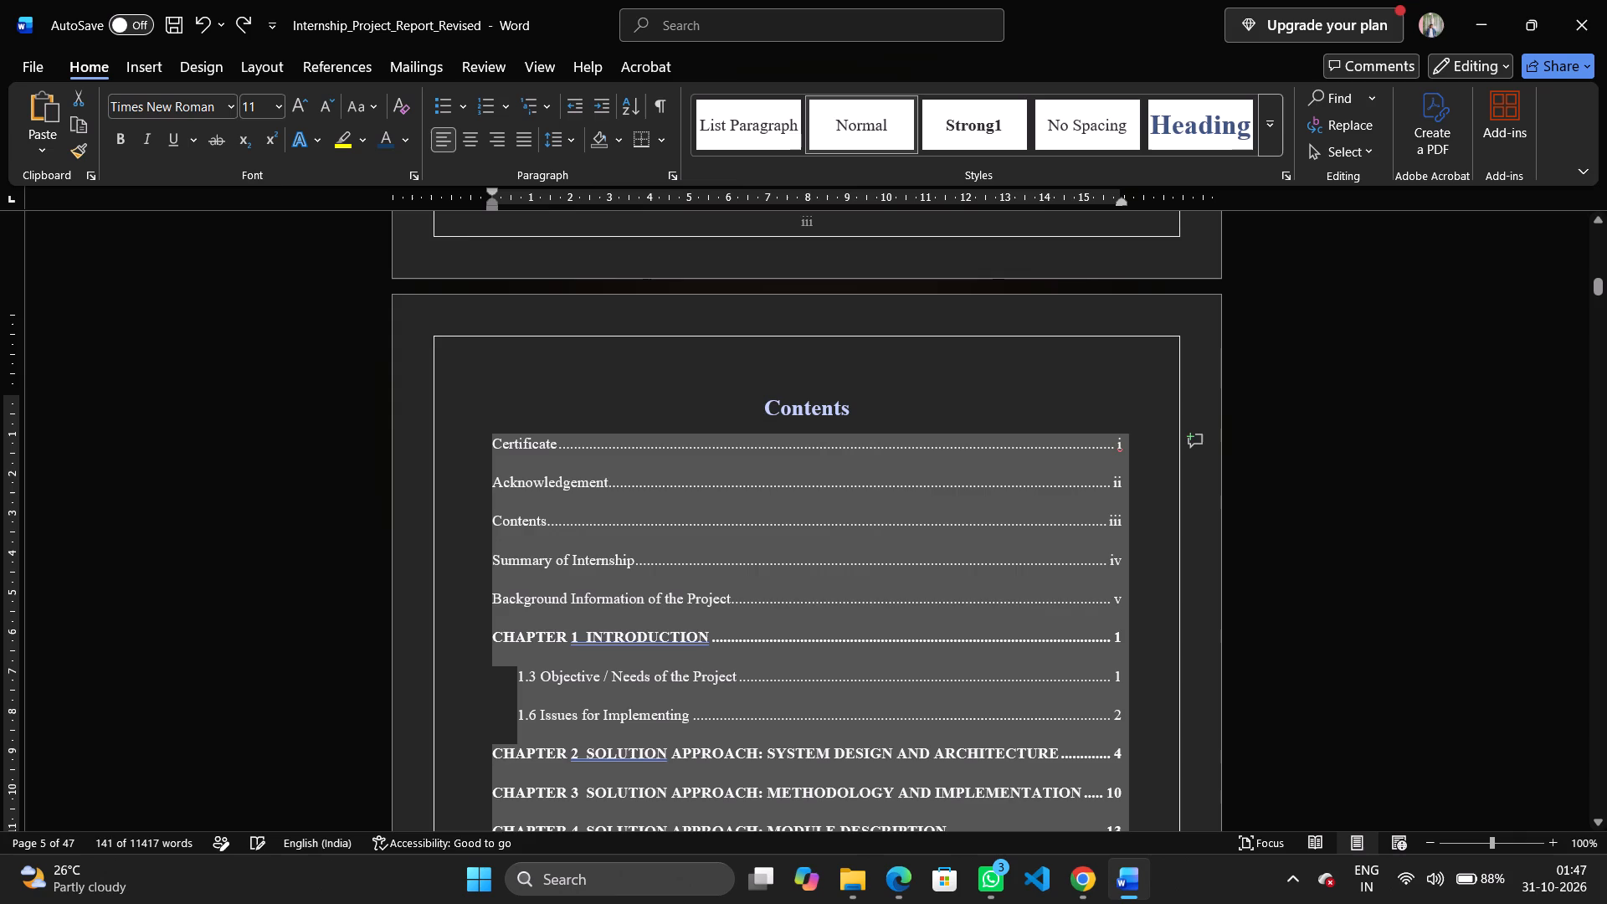
Reduce the top margin of the Contents page by about 1 cm so the heading sits nearer the page border.
scroll(758, 562, "down", 4)
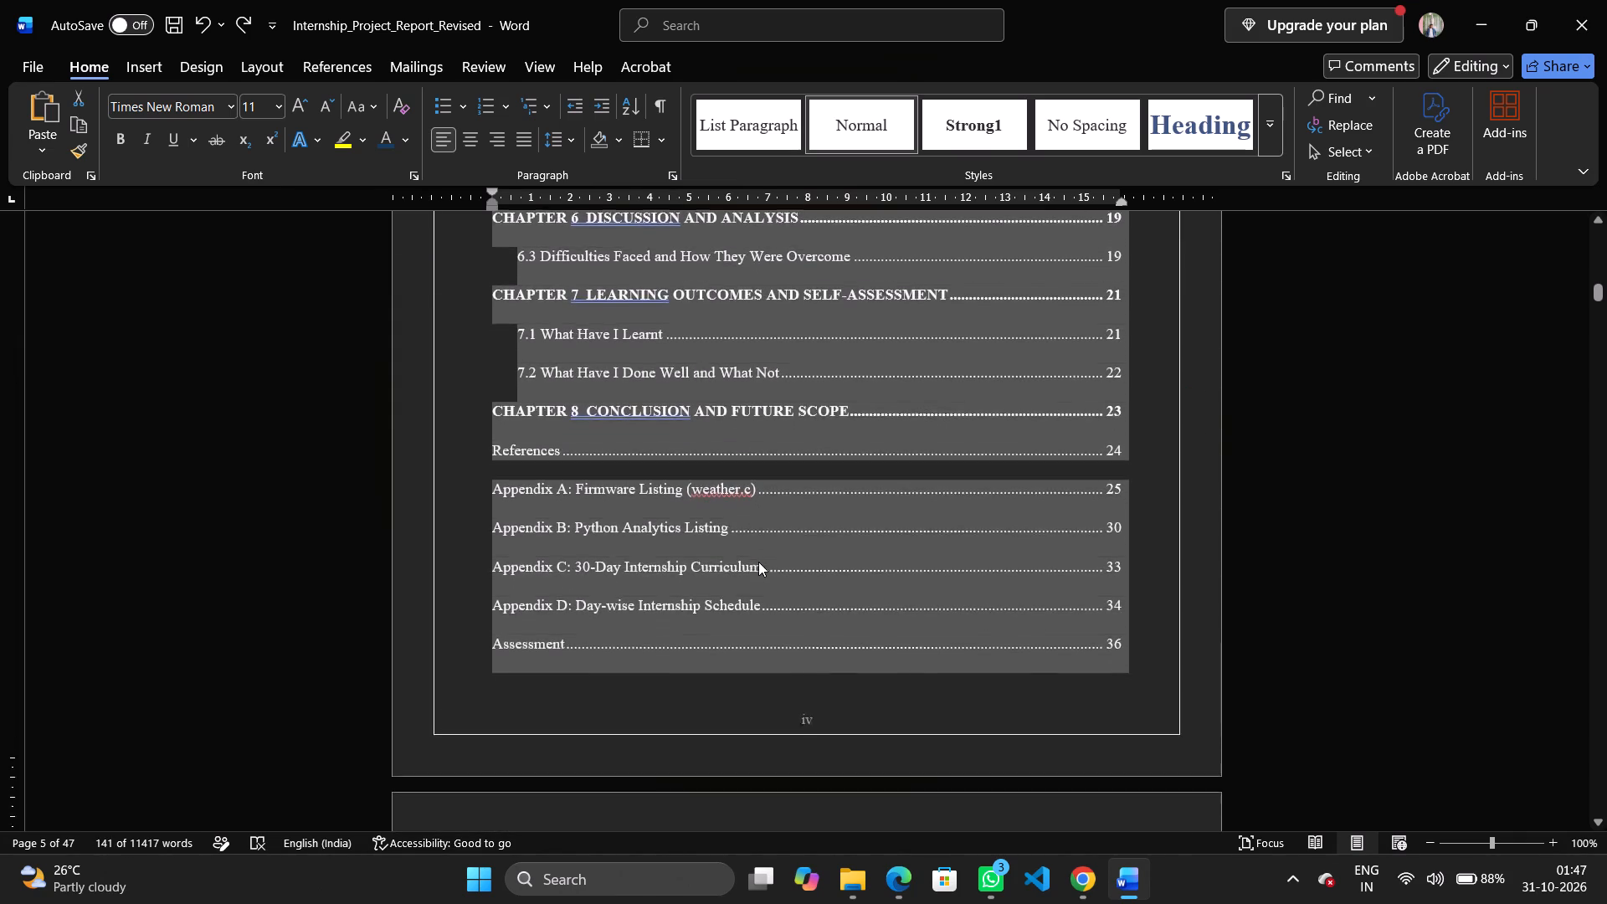
scroll(758, 562, "down", 2)
scroll(758, 562, "up", 4)
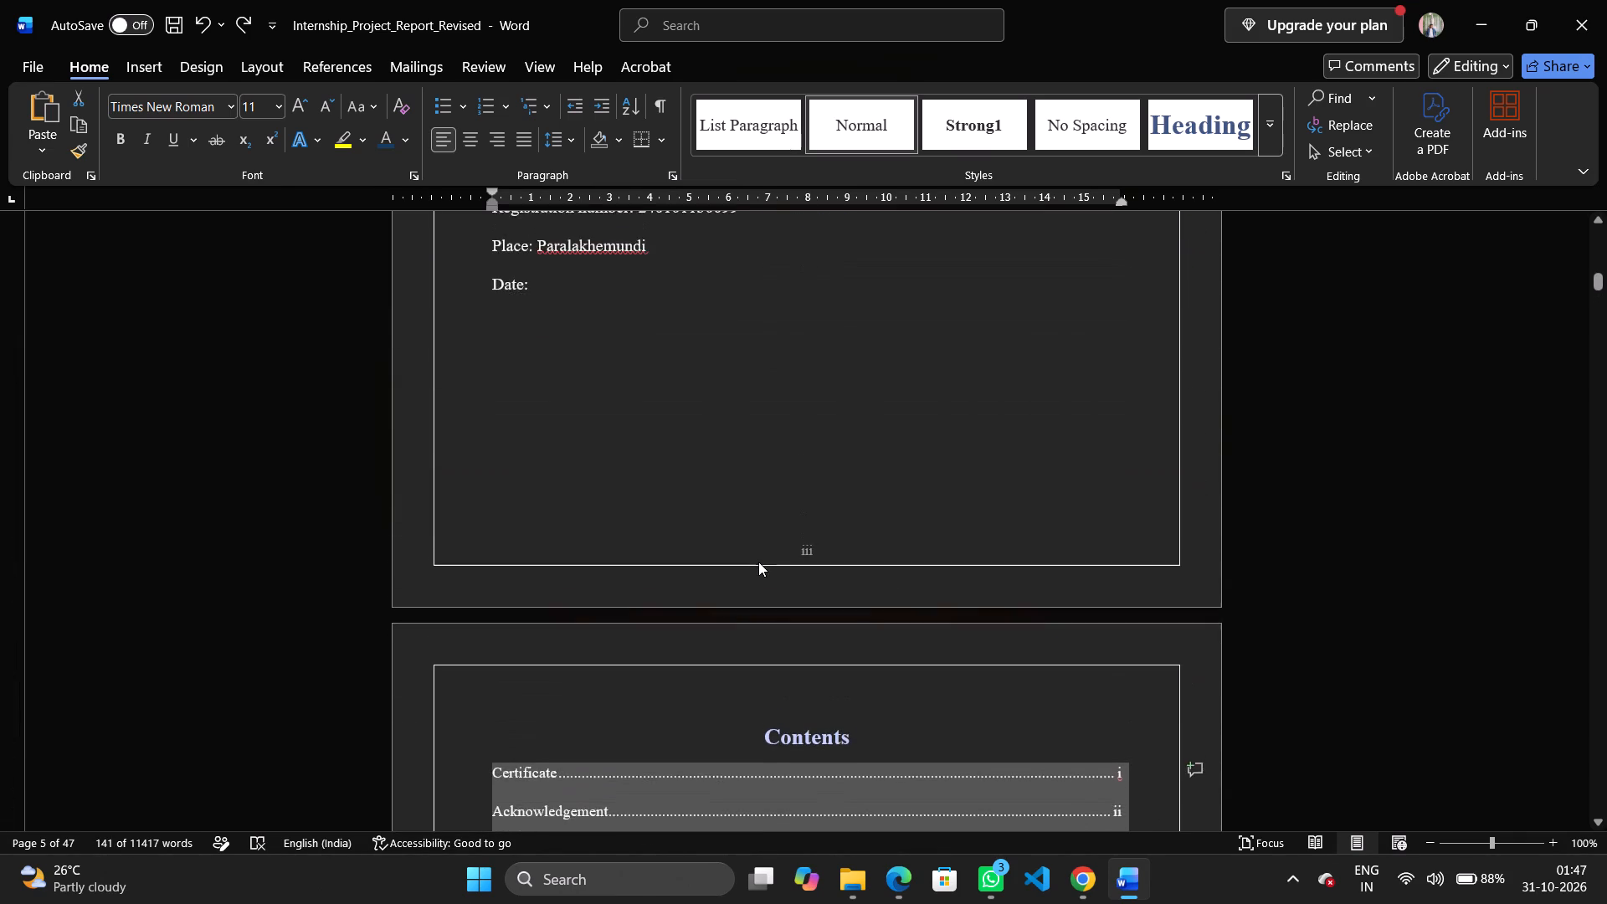
left_click(615, 527)
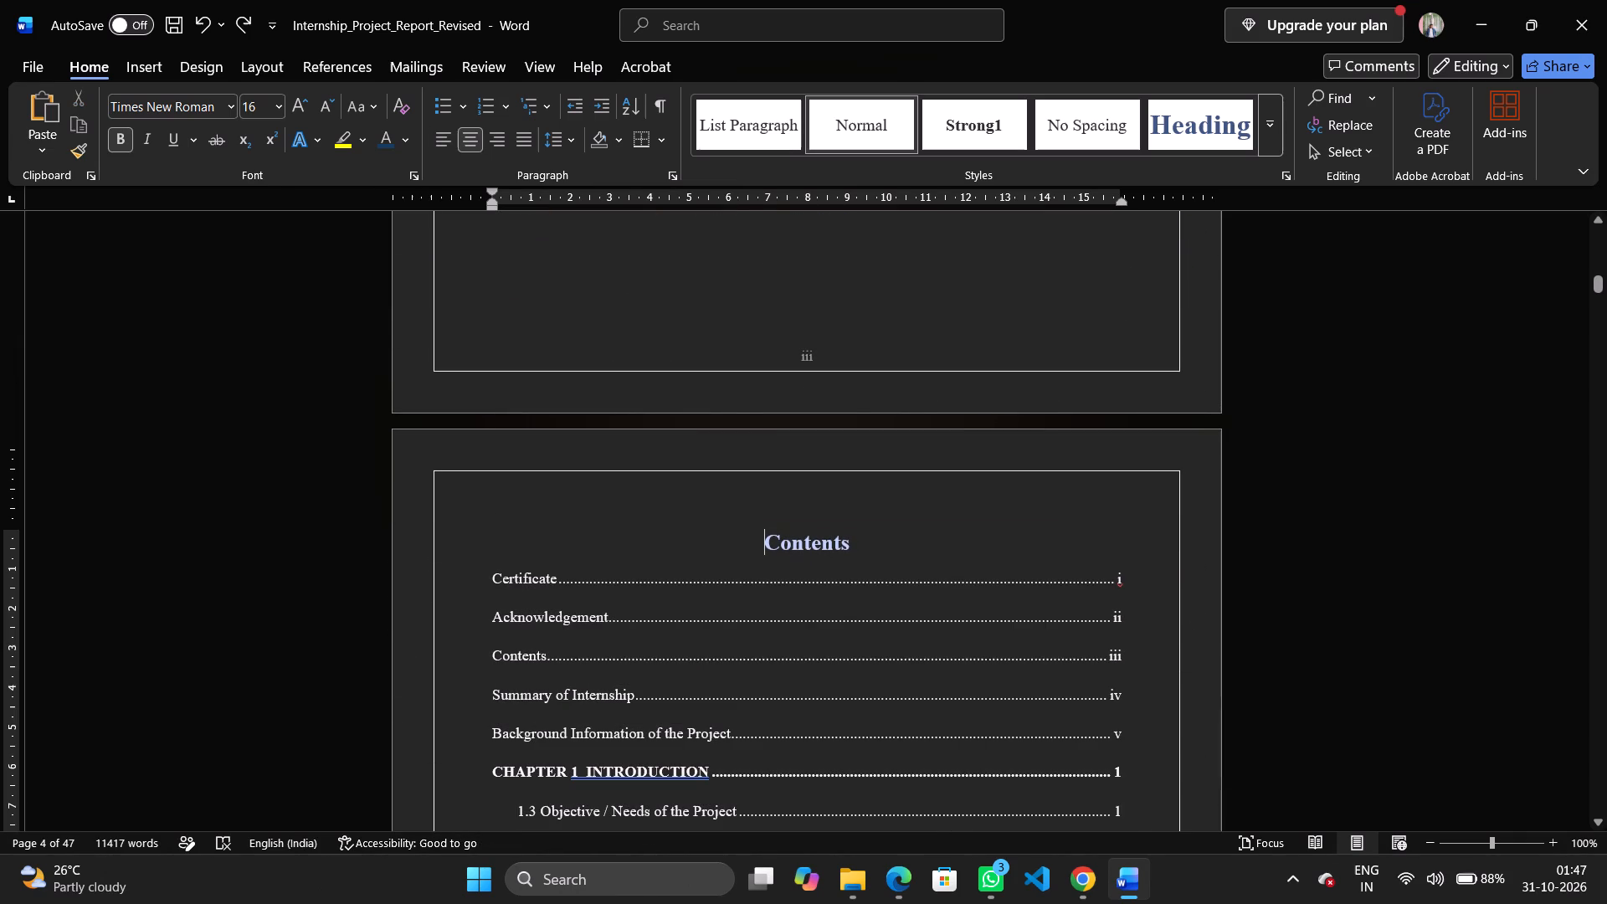
left_click_drag(15, 532, 9, 491)
scroll(434, 529, "down", 1)
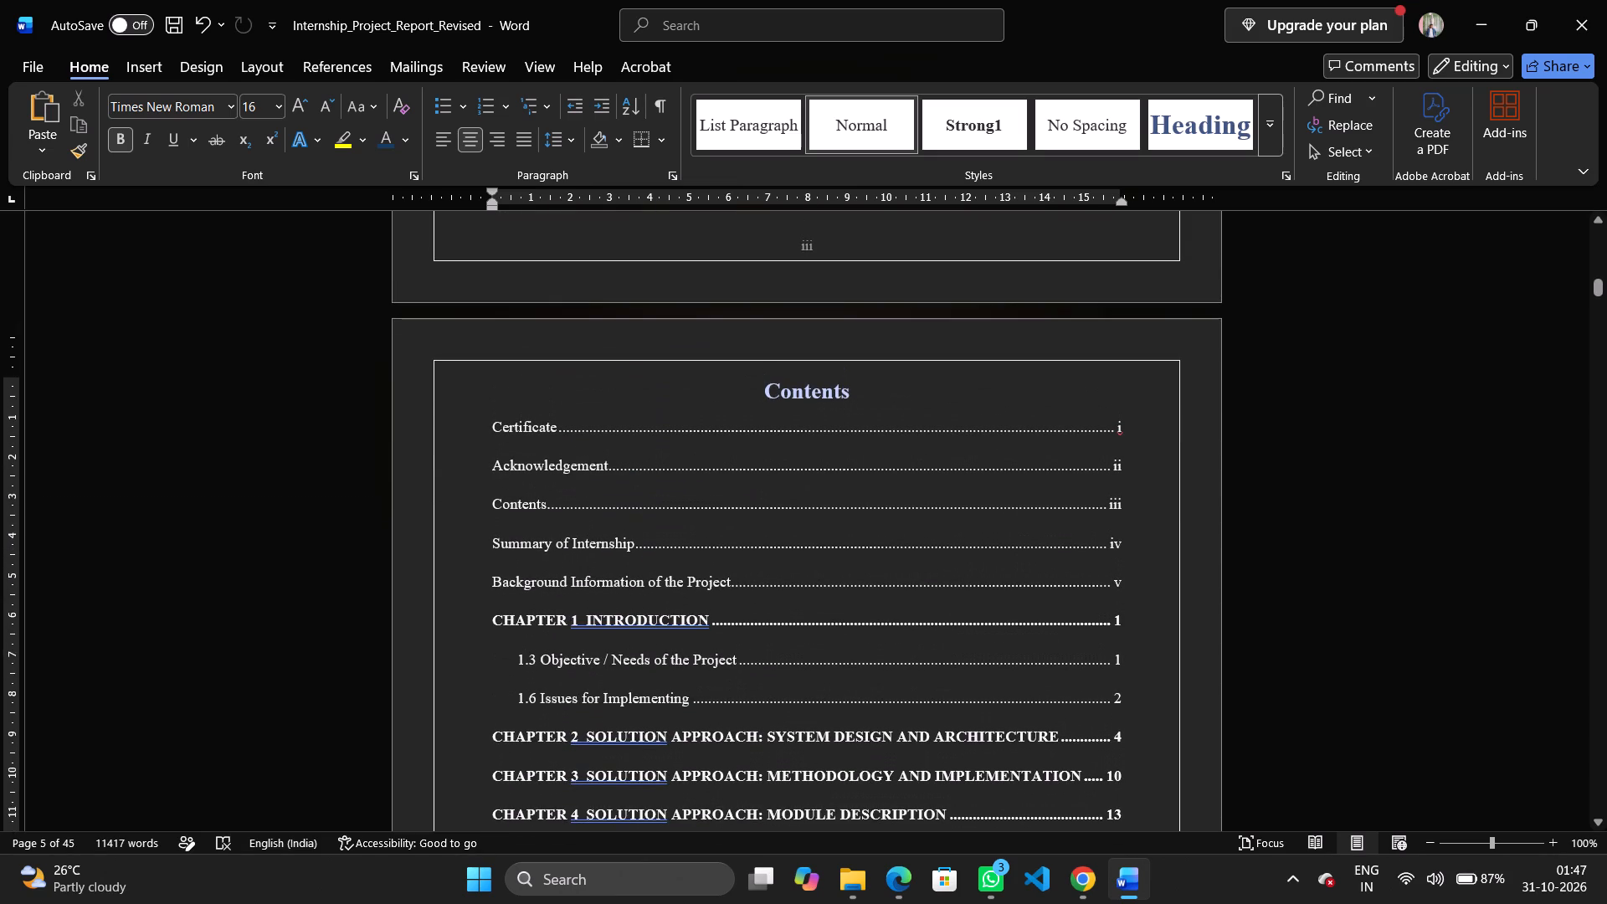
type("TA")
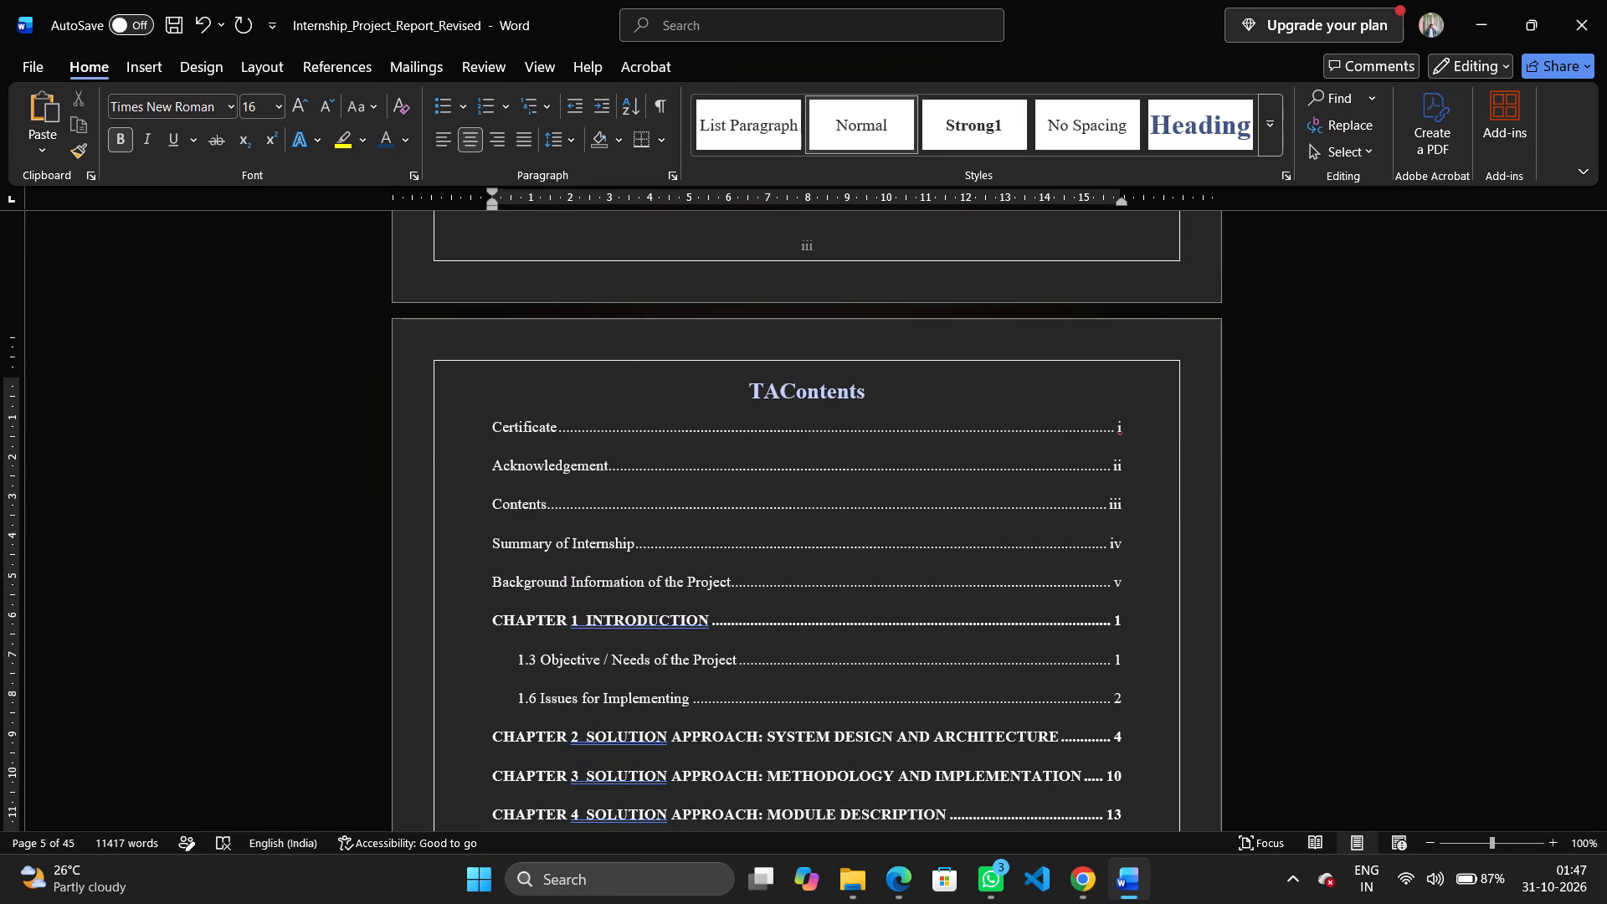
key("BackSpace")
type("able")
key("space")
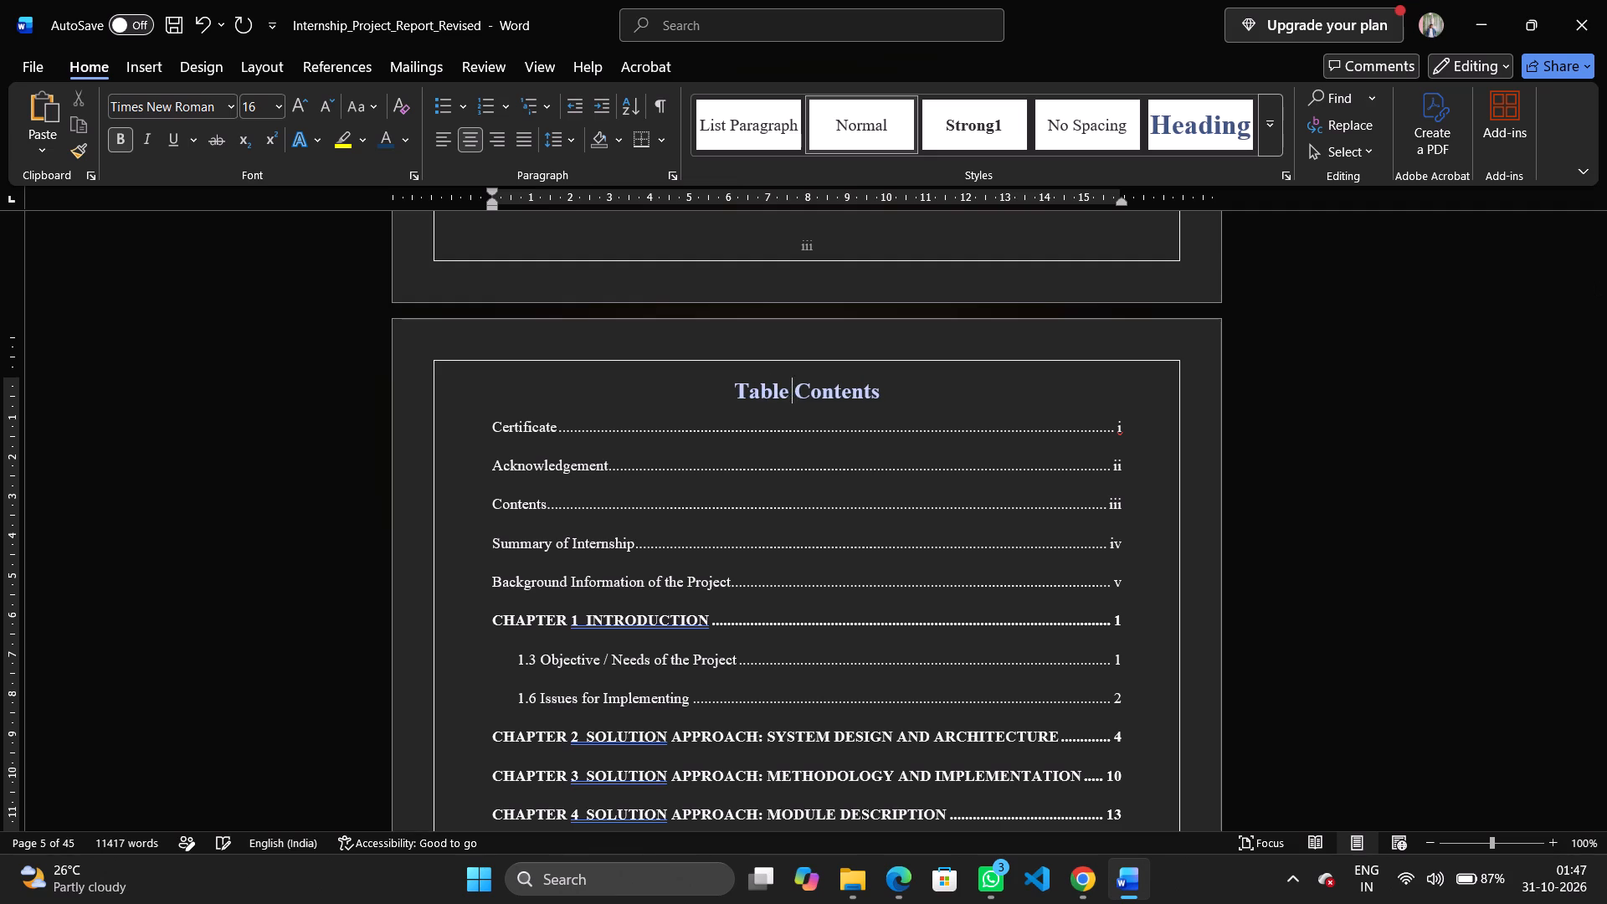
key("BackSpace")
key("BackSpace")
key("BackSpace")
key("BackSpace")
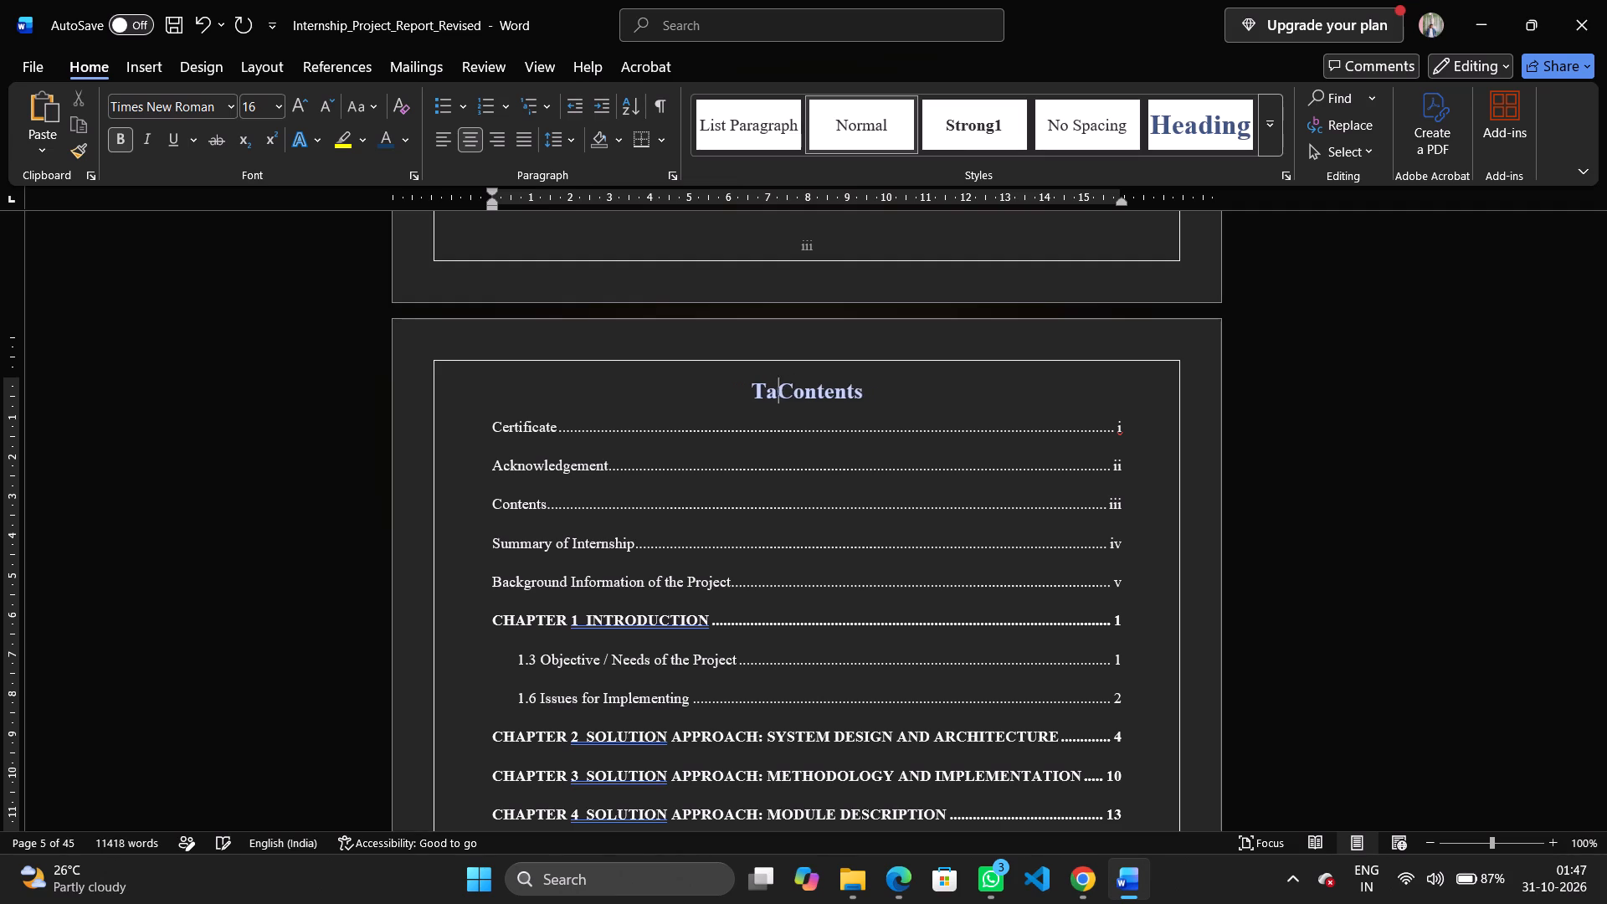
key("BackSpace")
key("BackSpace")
Change the Contents page heading to "Table of Contents" using voice dictation.
key("super+h")
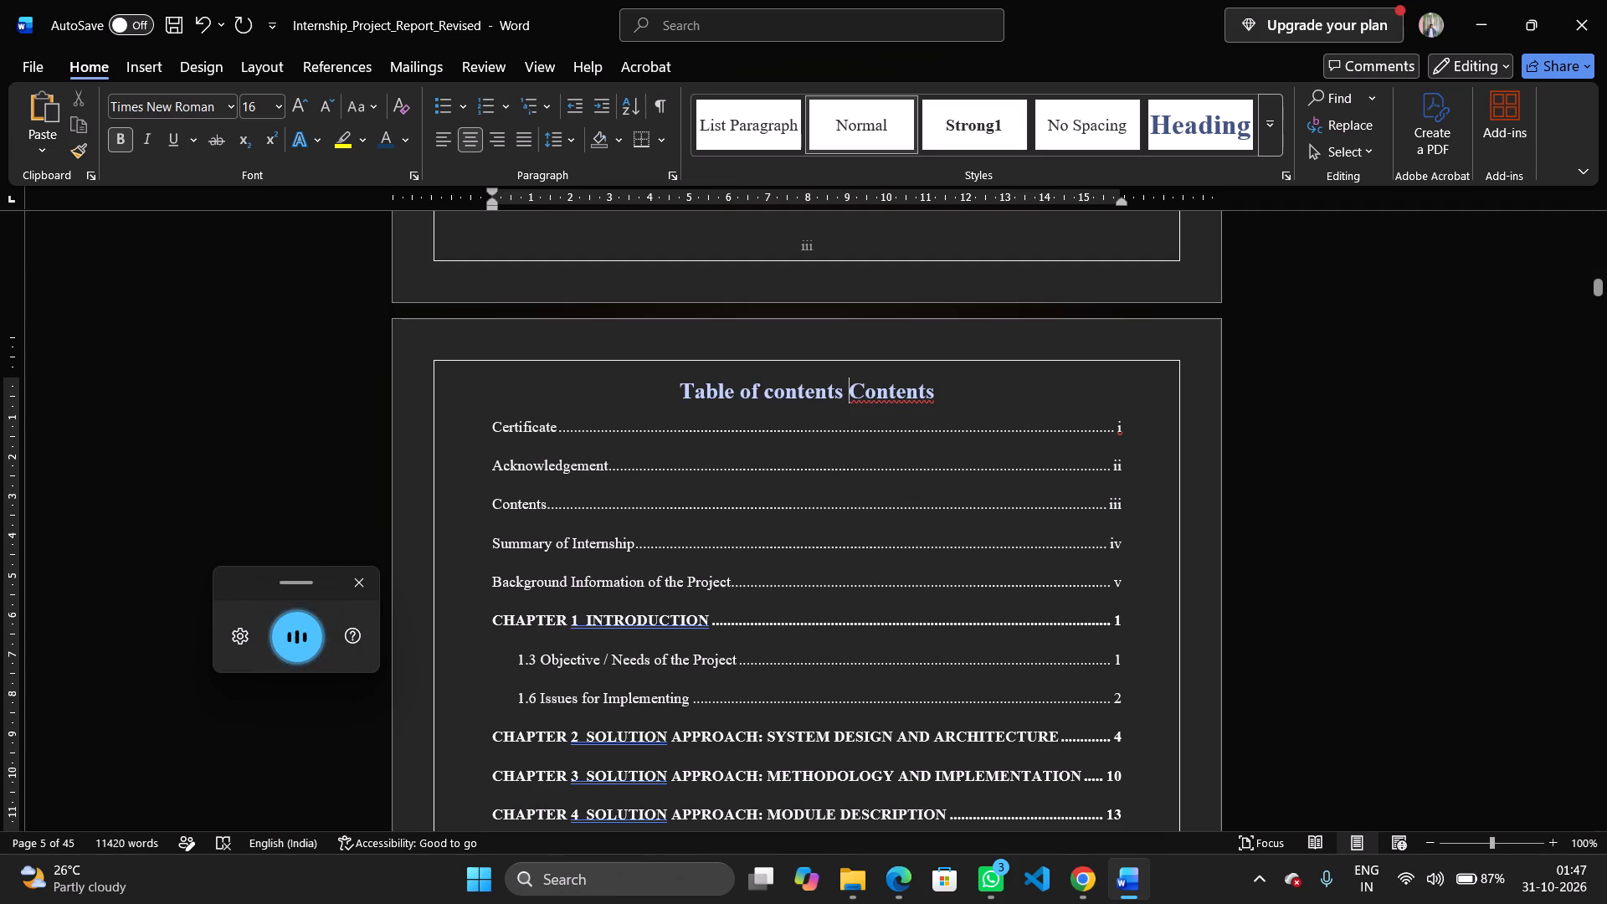
key("BackSpace")
key("BackSpace")
key("BackSpace")
key("BackSpace")
key("BackSpace")
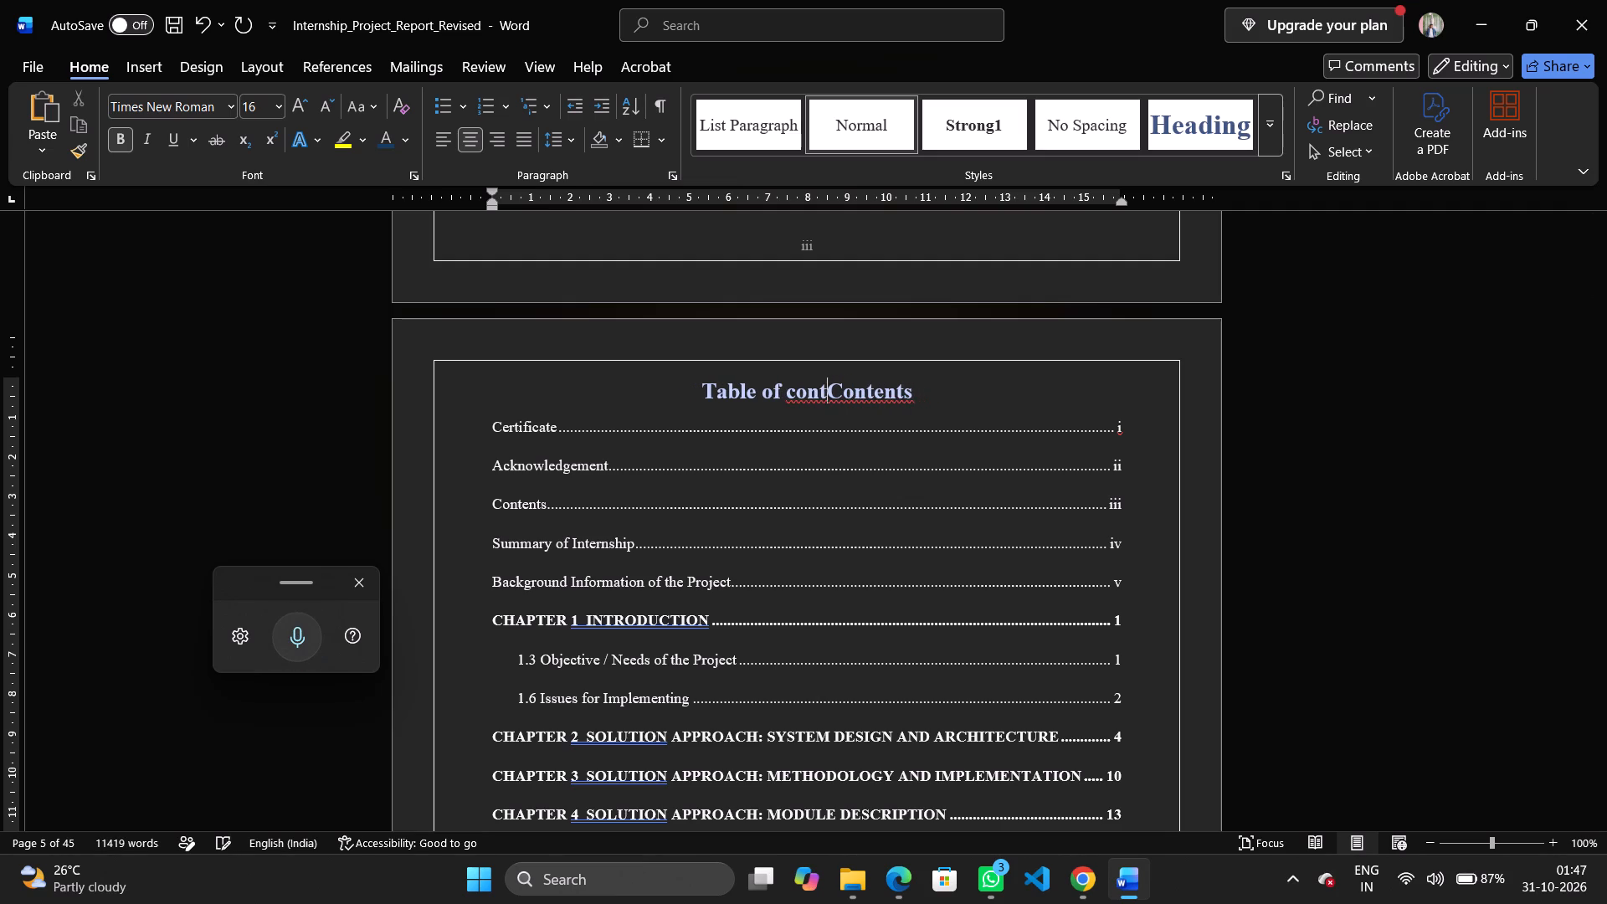
key("BackSpace")
key("BackSpace")
key("BackSpace")
key("BackSpace")
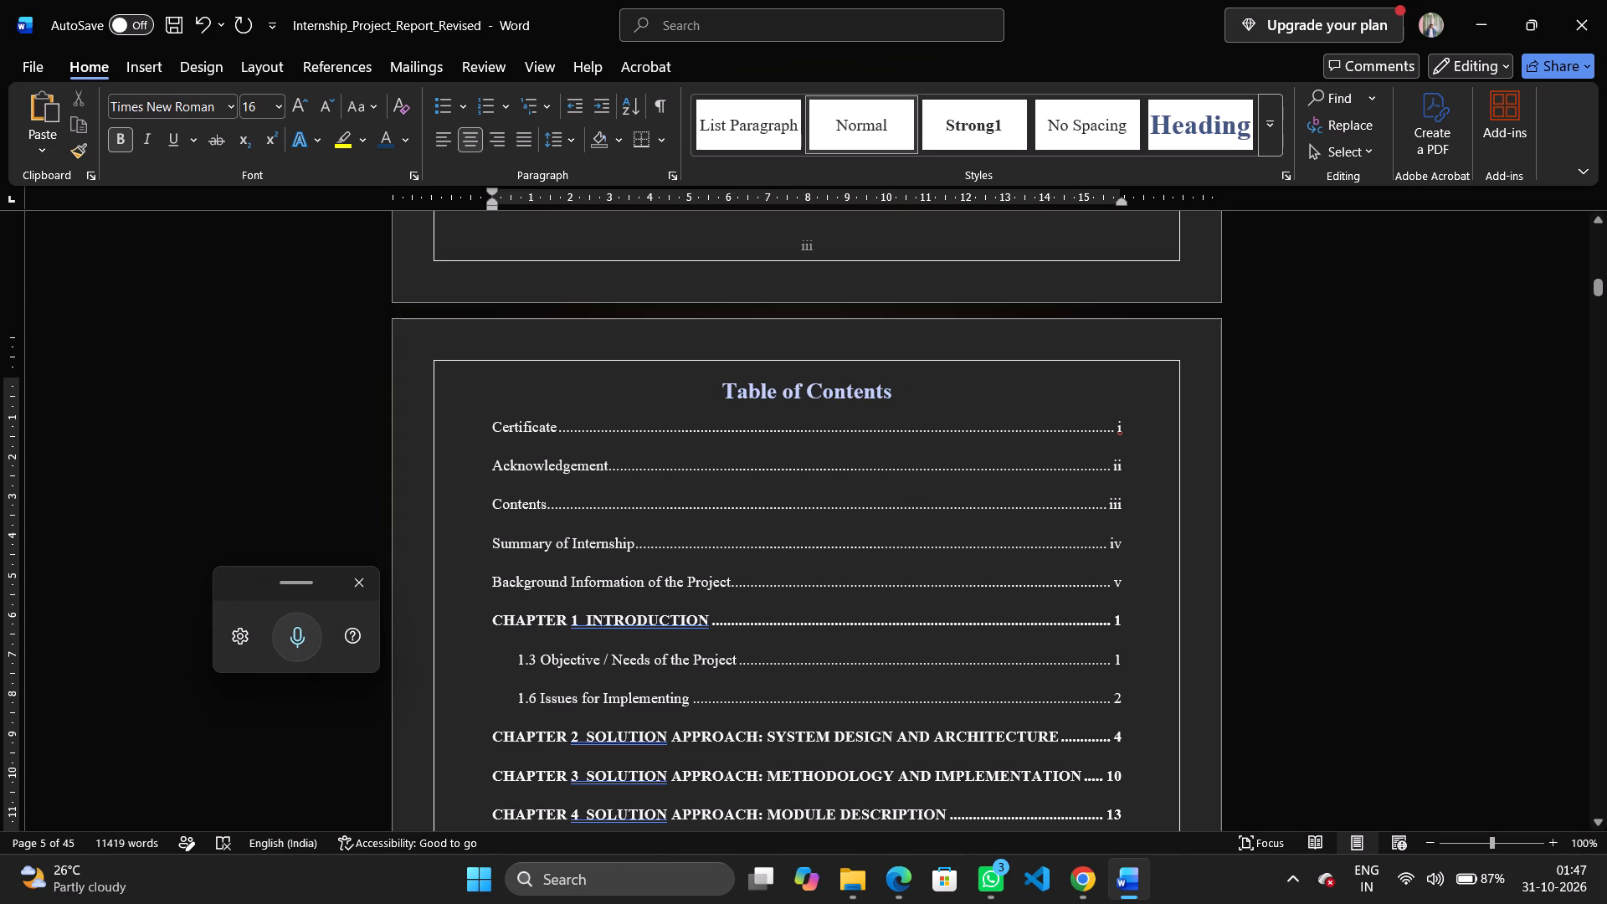
Review the table of contents entries down to Course Outcomes (COs) Attainment and close the voice dictation tool.
scroll(554, 566, "down", 2)
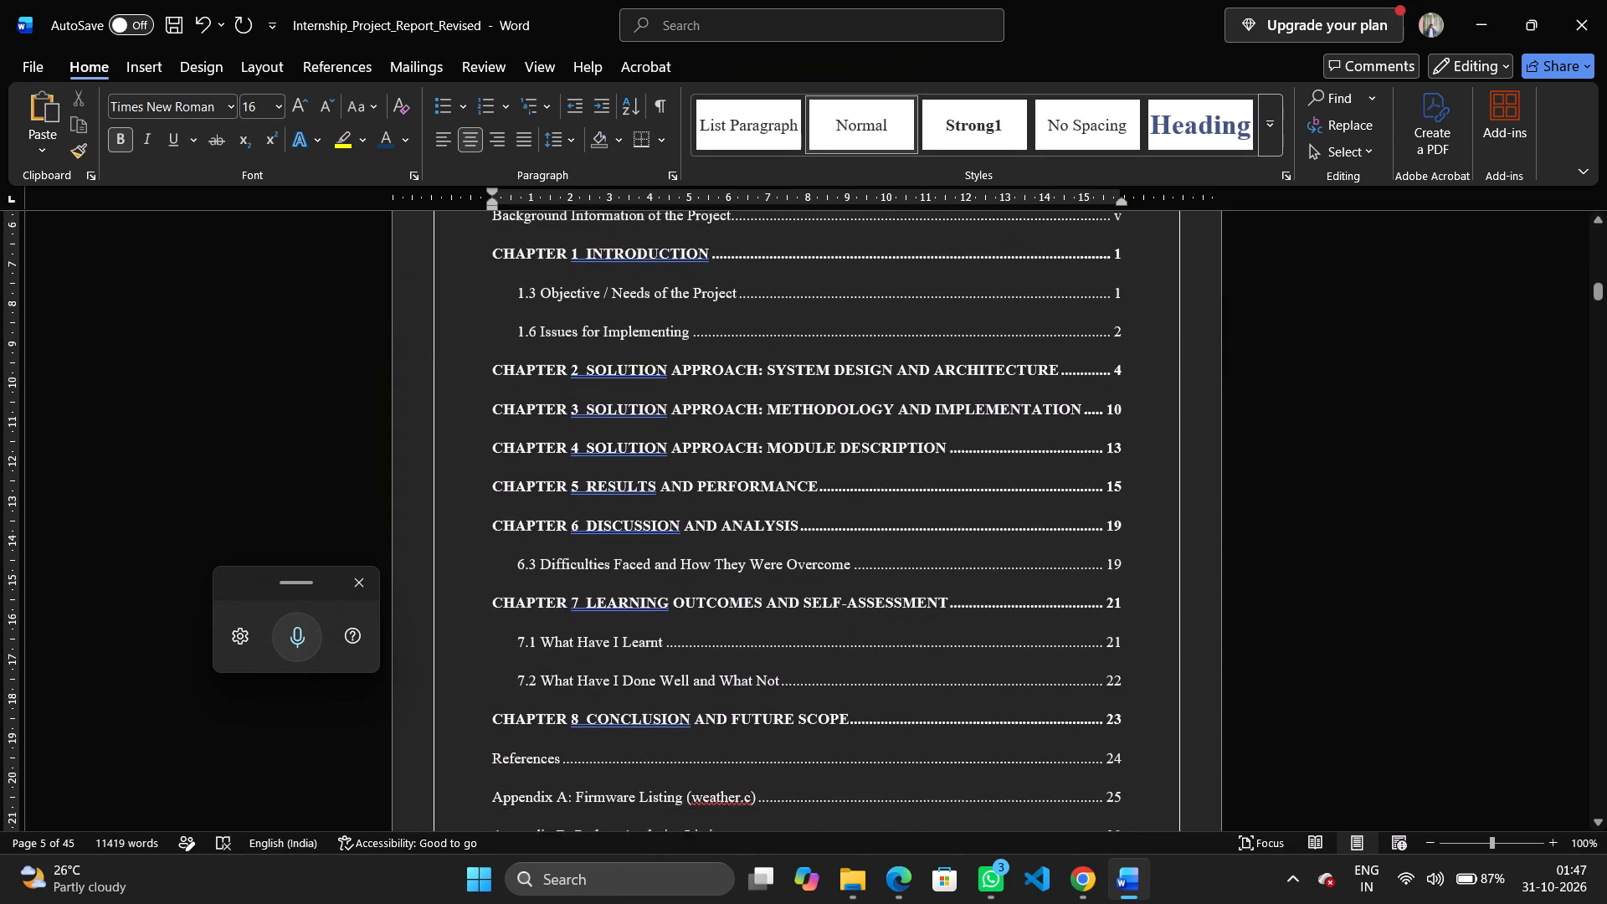
scroll(554, 566, "down", 1)
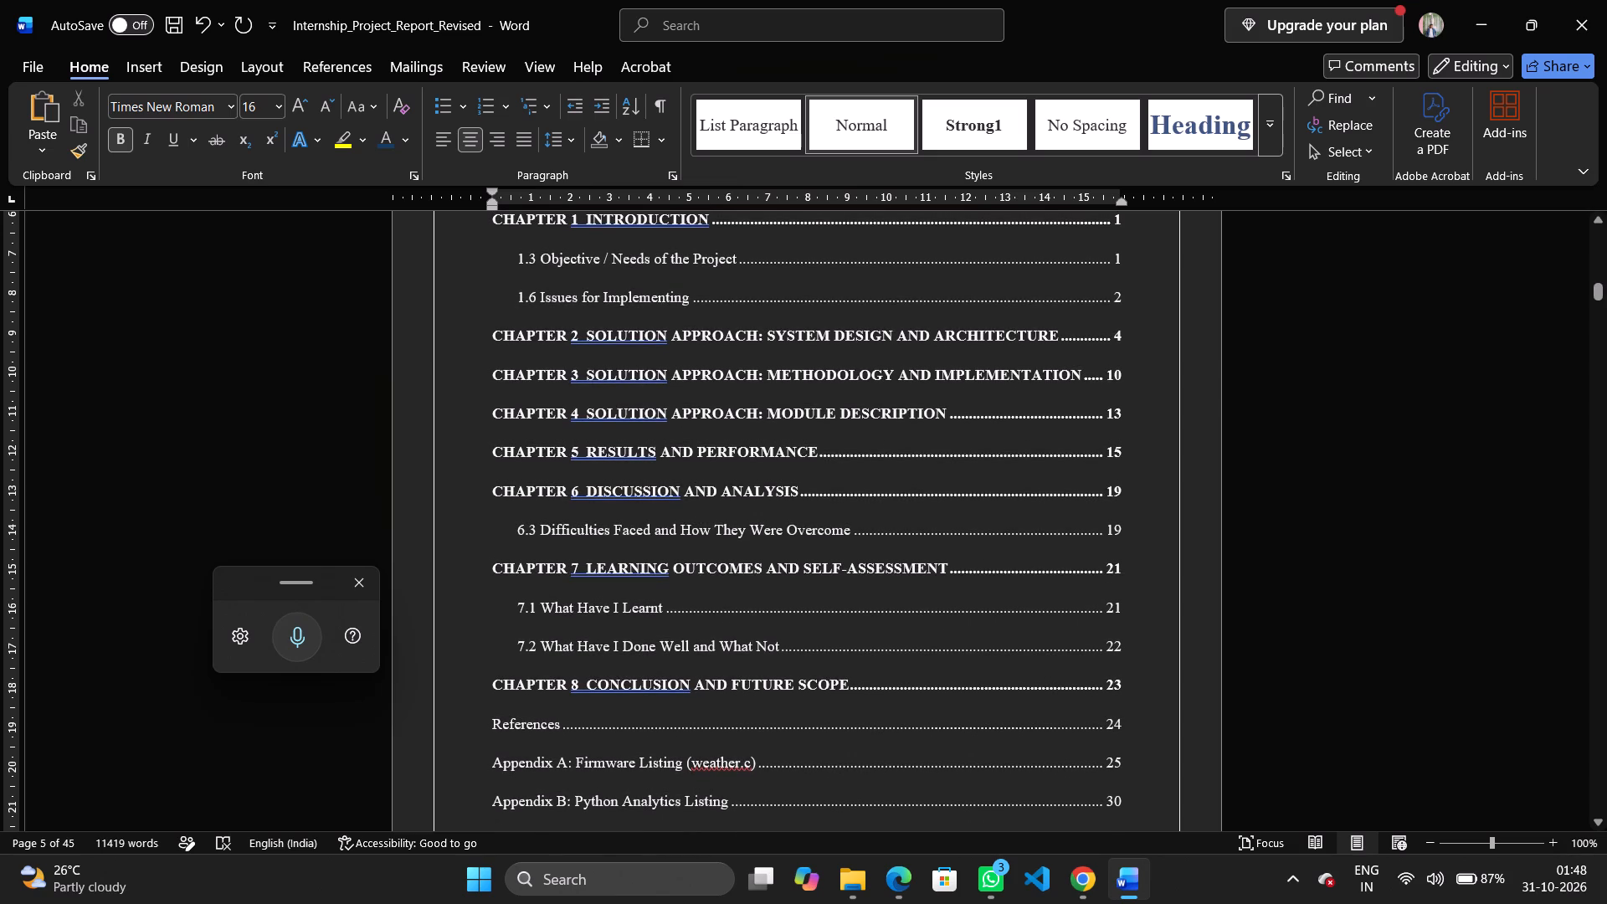
scroll(554, 566, "down", 1)
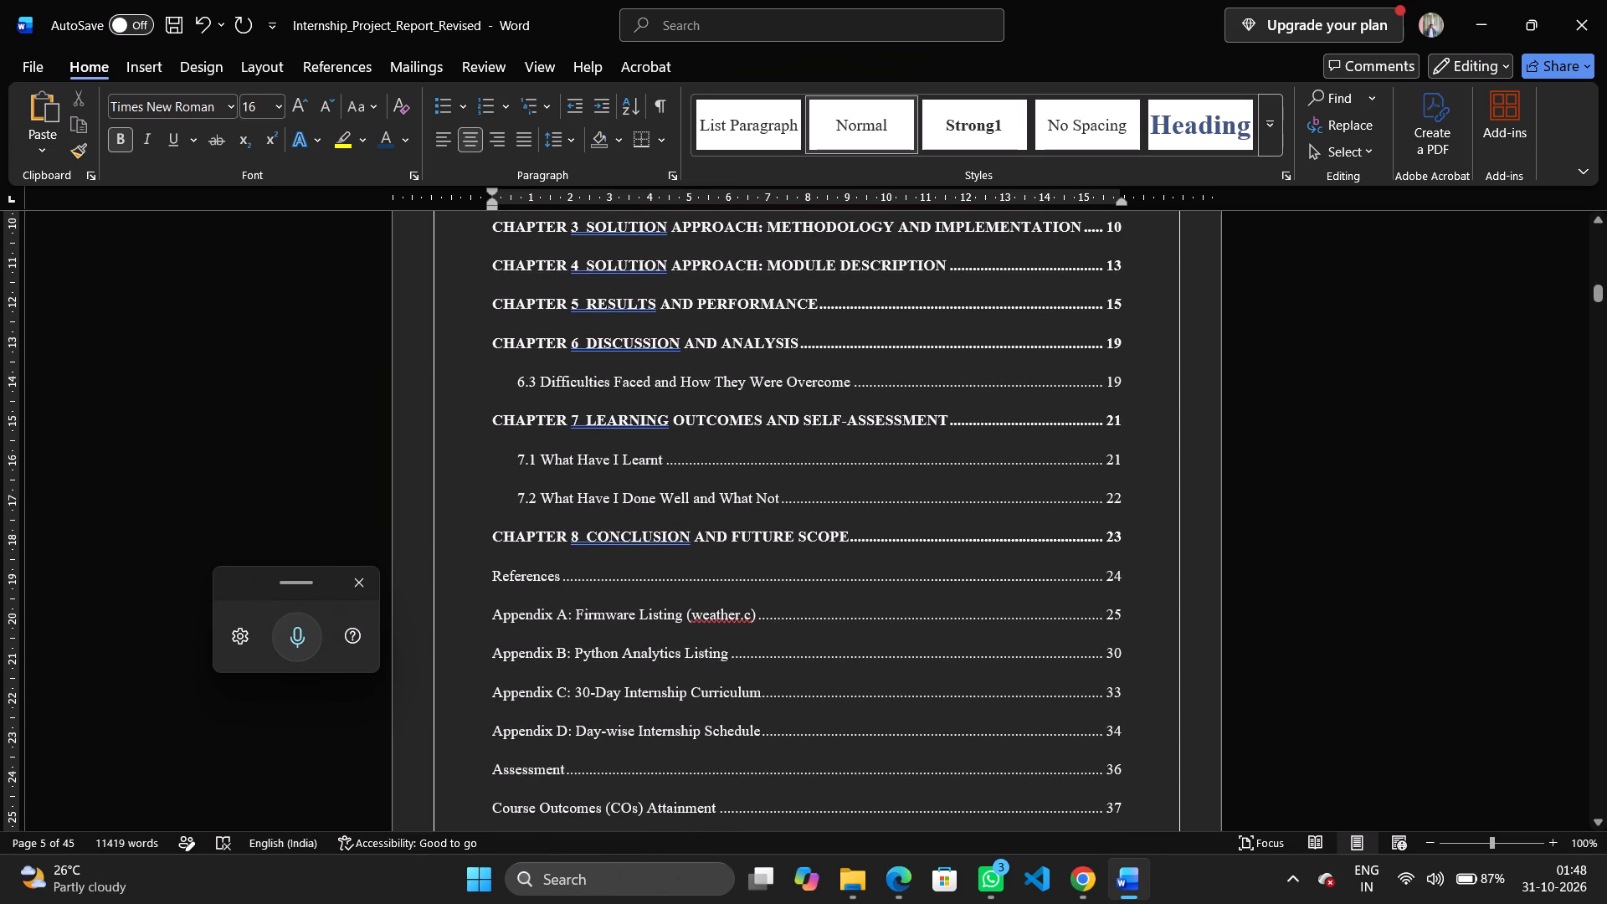
left_click(284, 474)
left_click(362, 582)
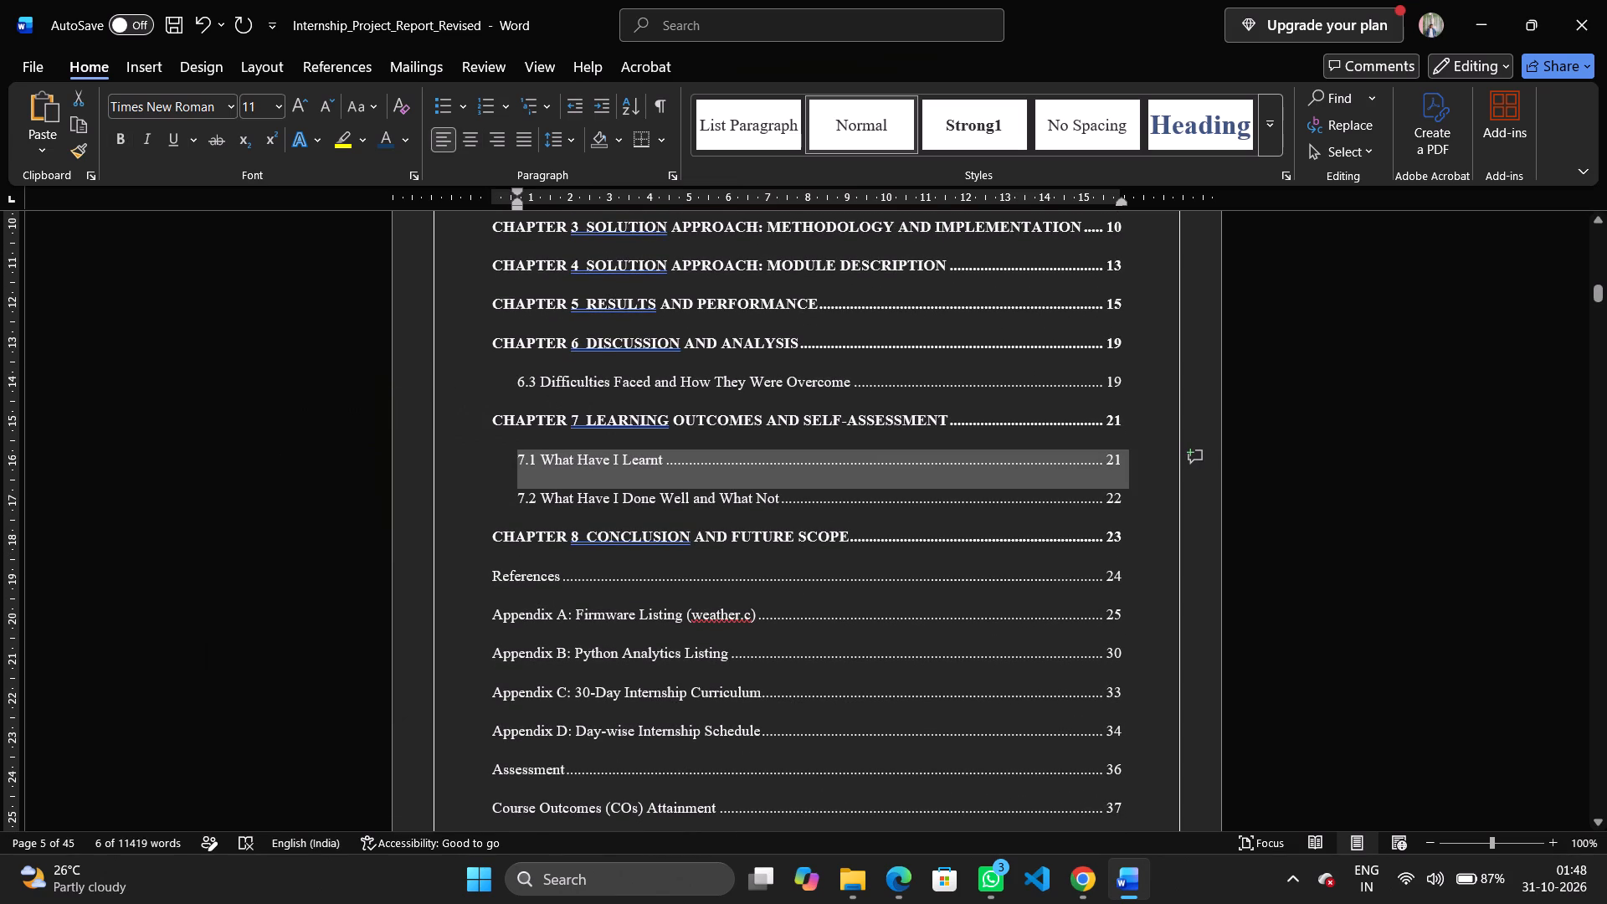
Display the document's heading outline and check its chapters, subsections and appendices against the table of contents entries.
left_click(536, 57)
left_click(544, 157)
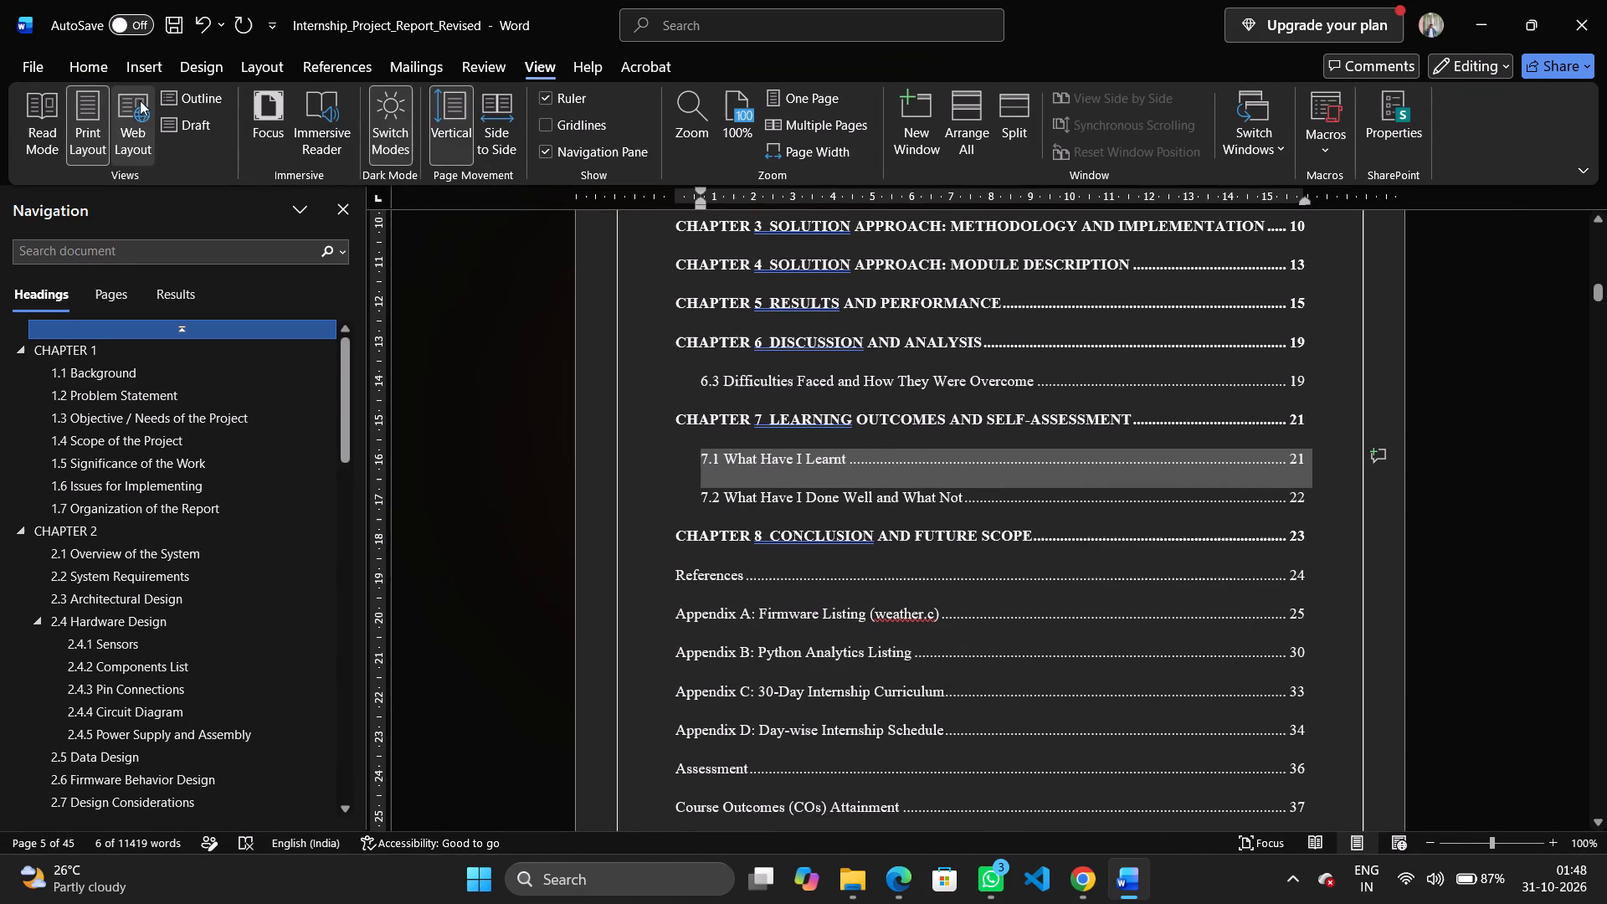
scroll(213, 542, "down", 1)
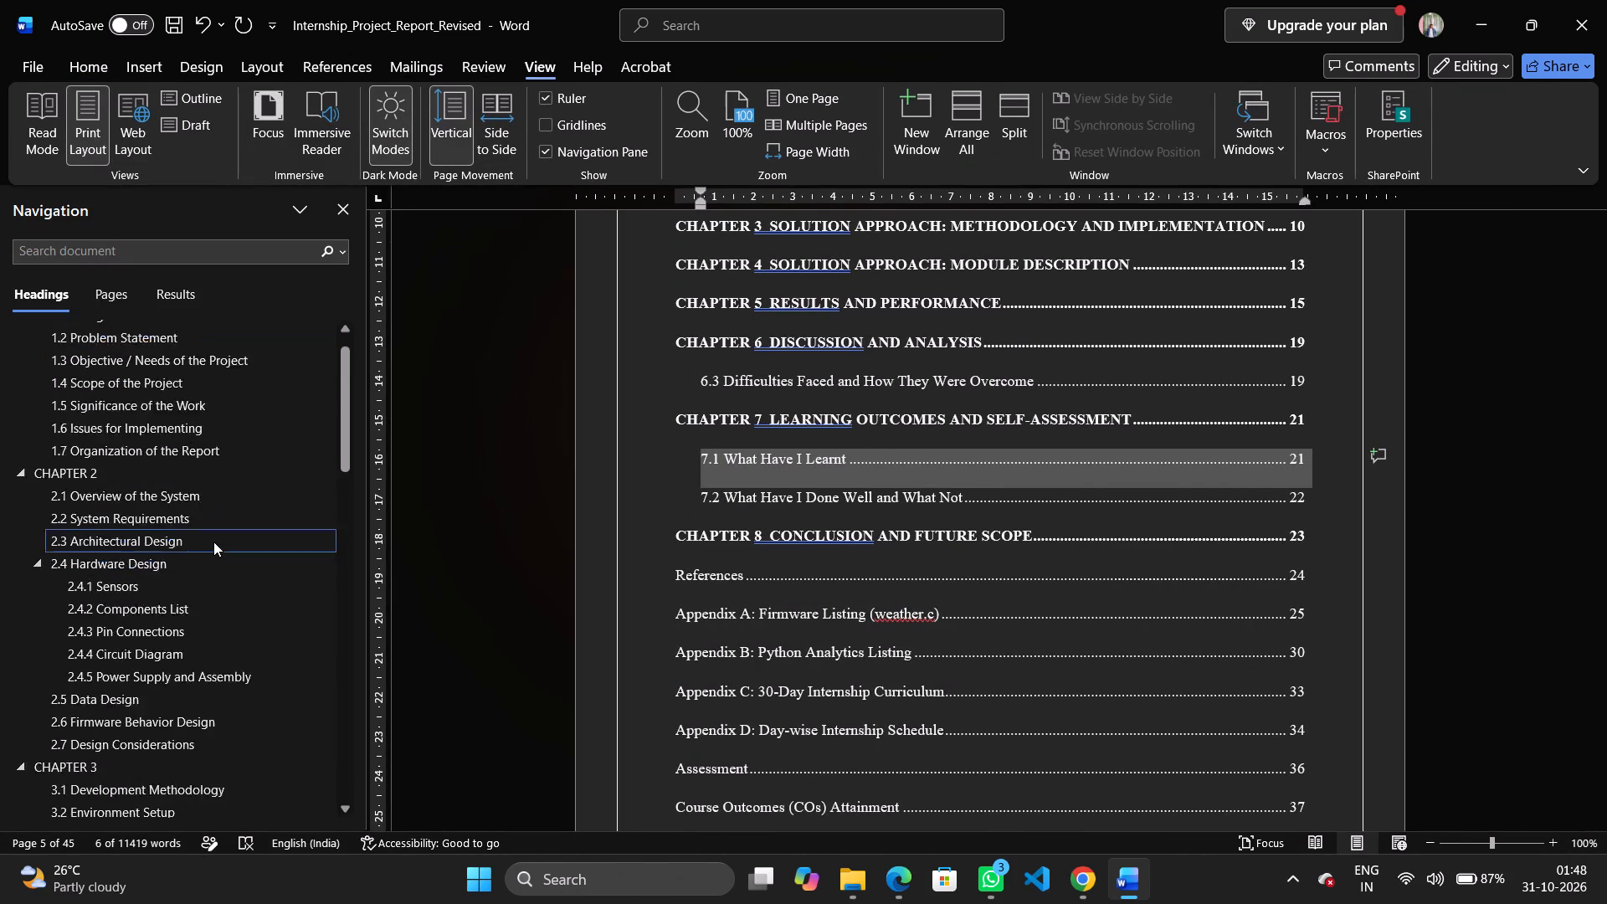
scroll(213, 542, "down", 2)
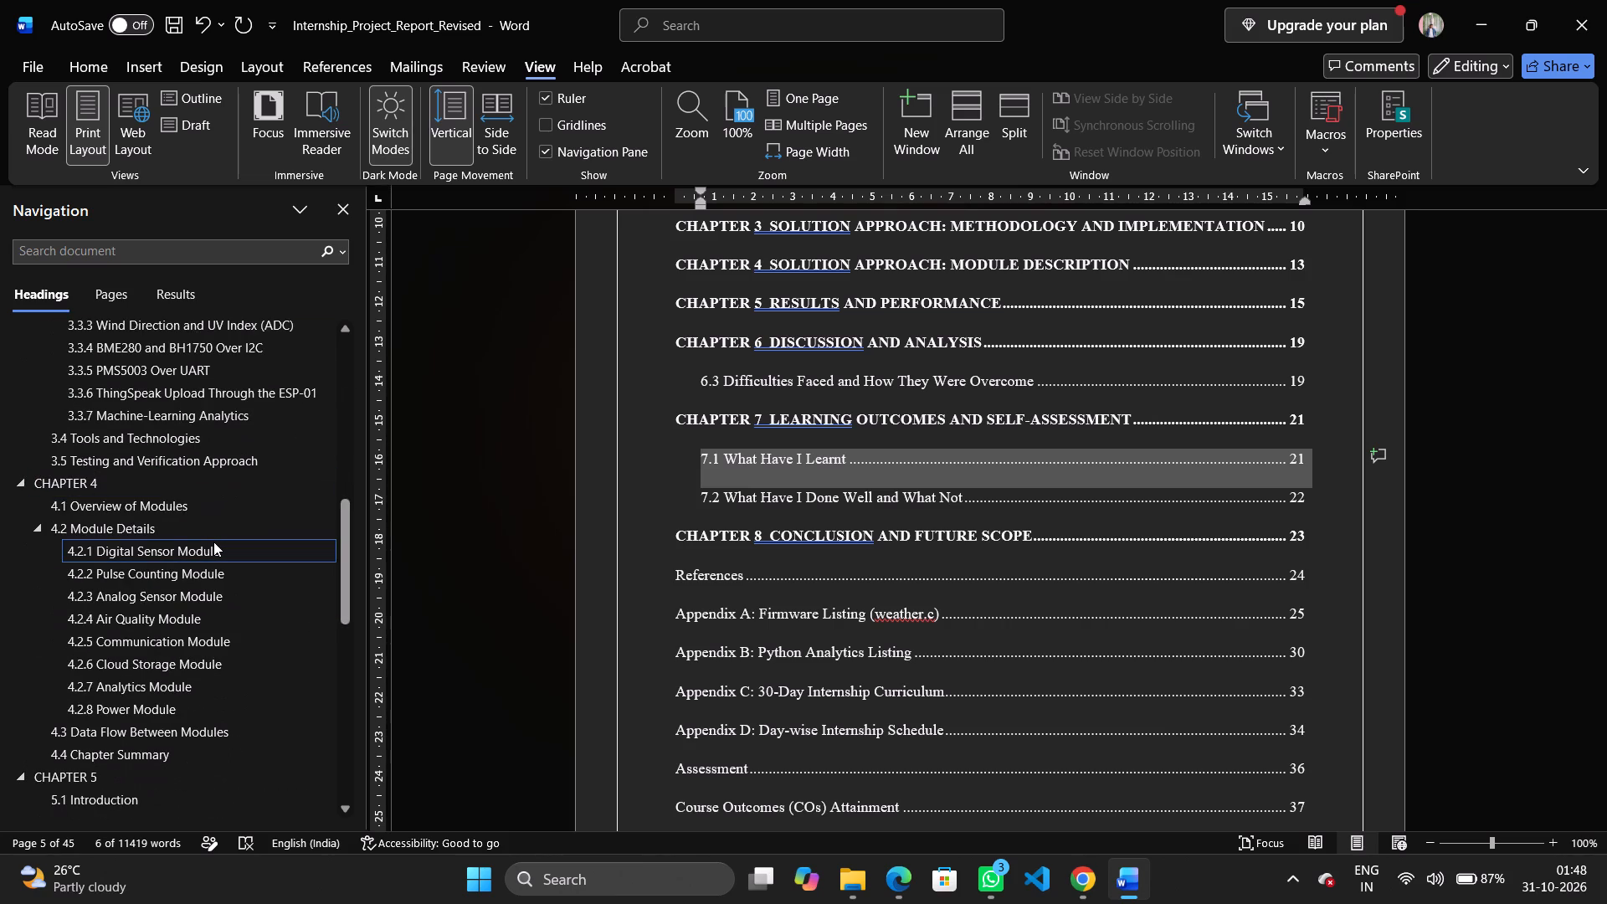
scroll(213, 542, "down", 2)
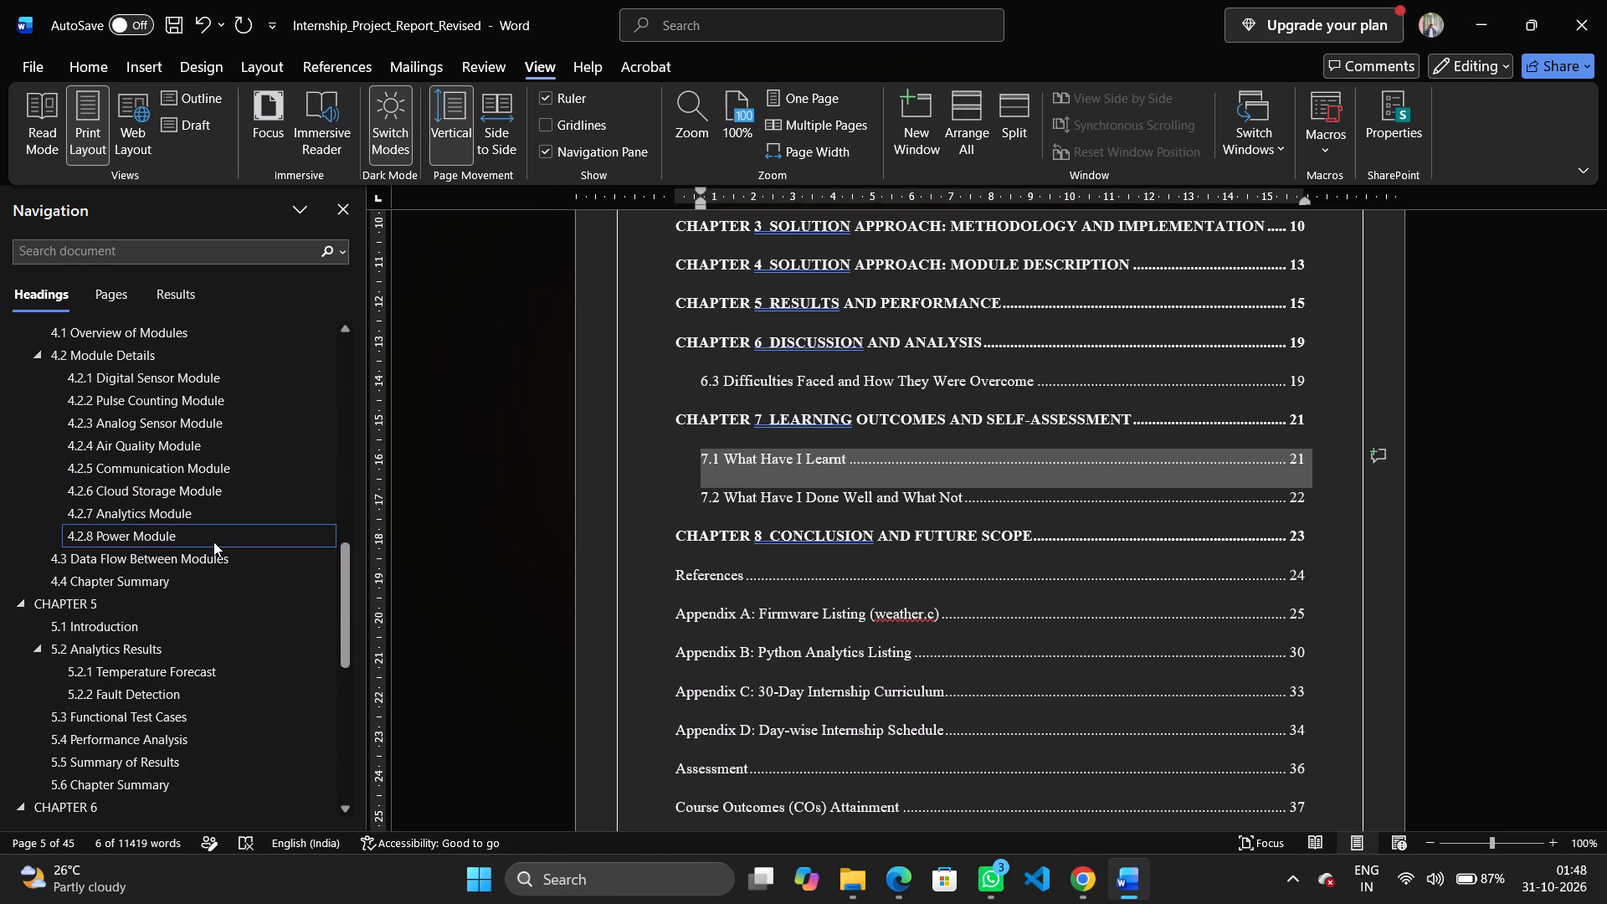
scroll(213, 542, "down", 1)
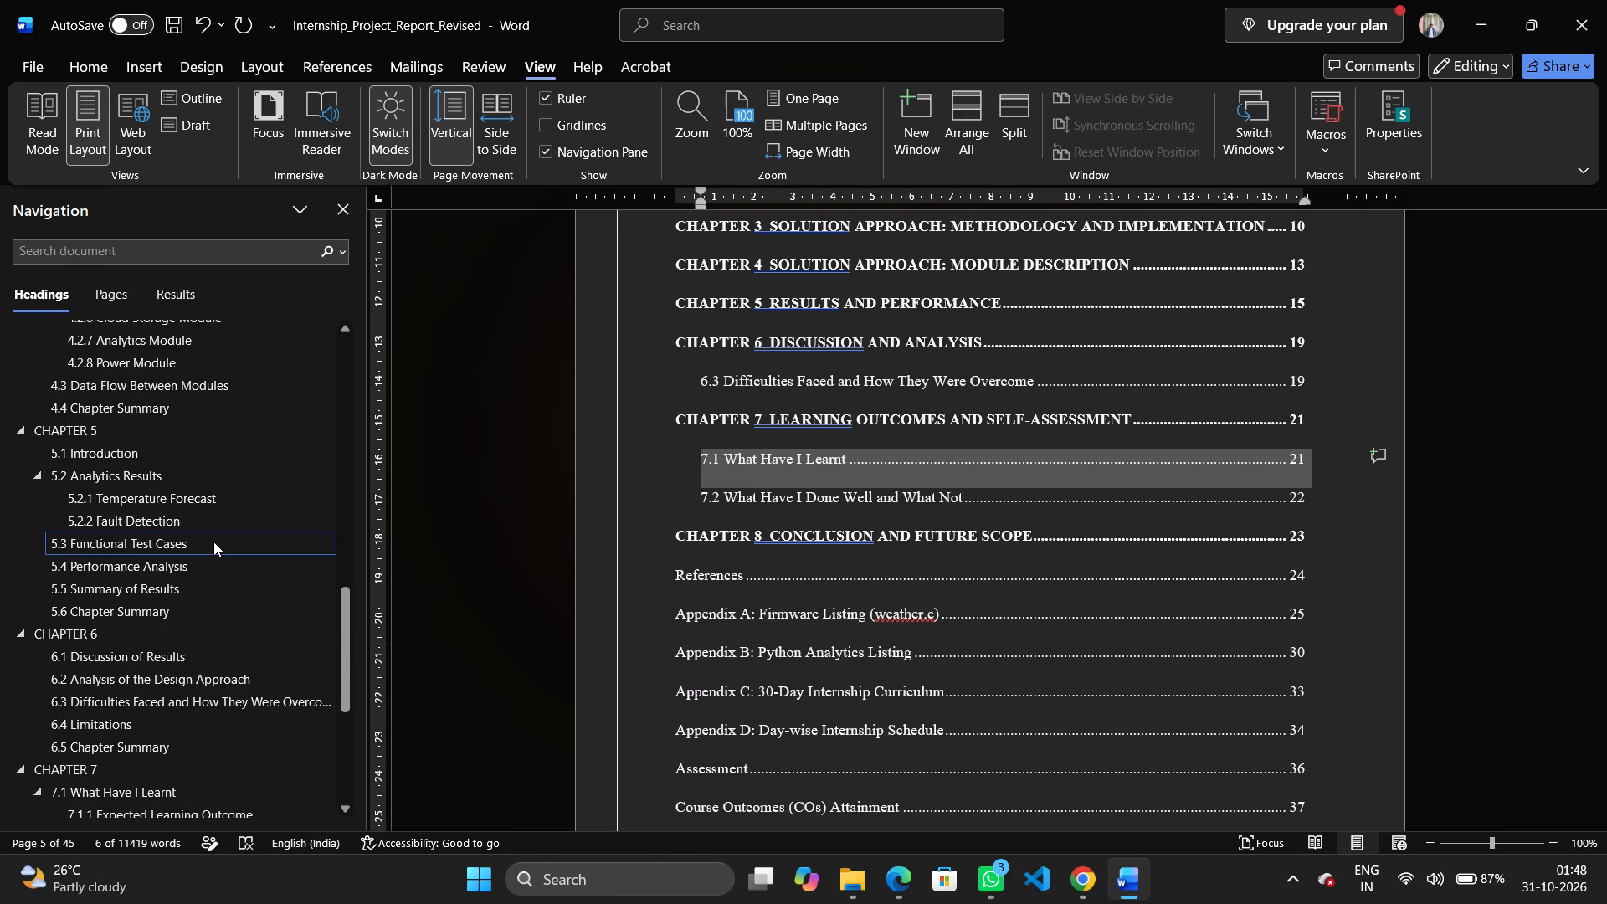
scroll(213, 542, "down", 5)
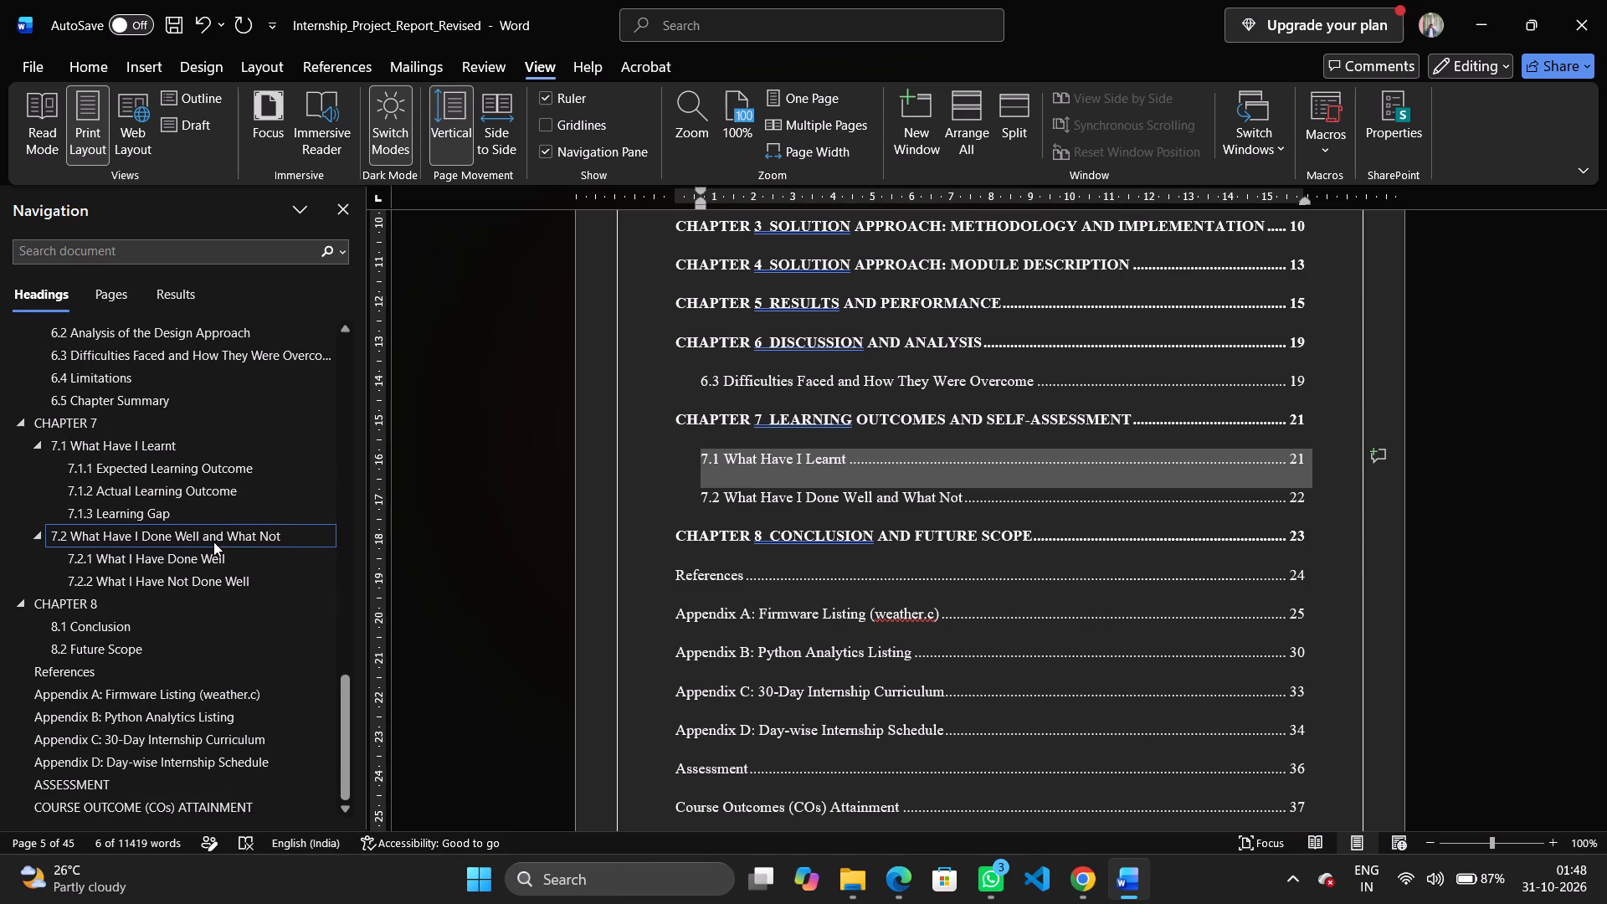
left_click(492, 532)
left_click(483, 606)
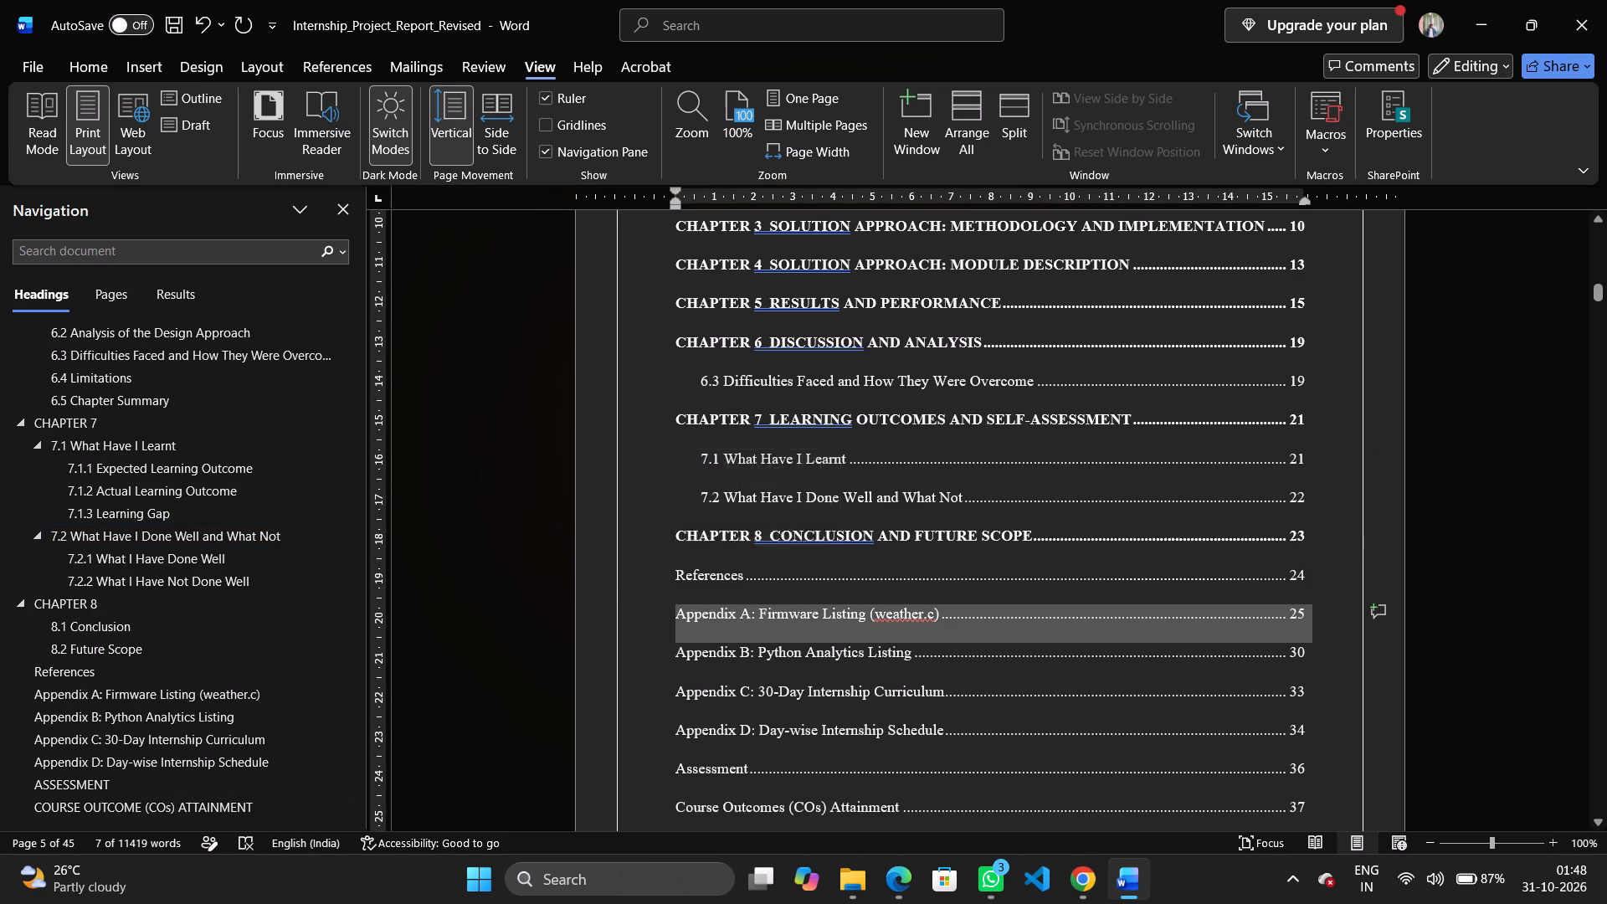
left_click(1463, 452)
Examine the Summary of Internship and Background Information of the Project pages, and hide the heading outline.
scroll(1463, 452, "left", 3)
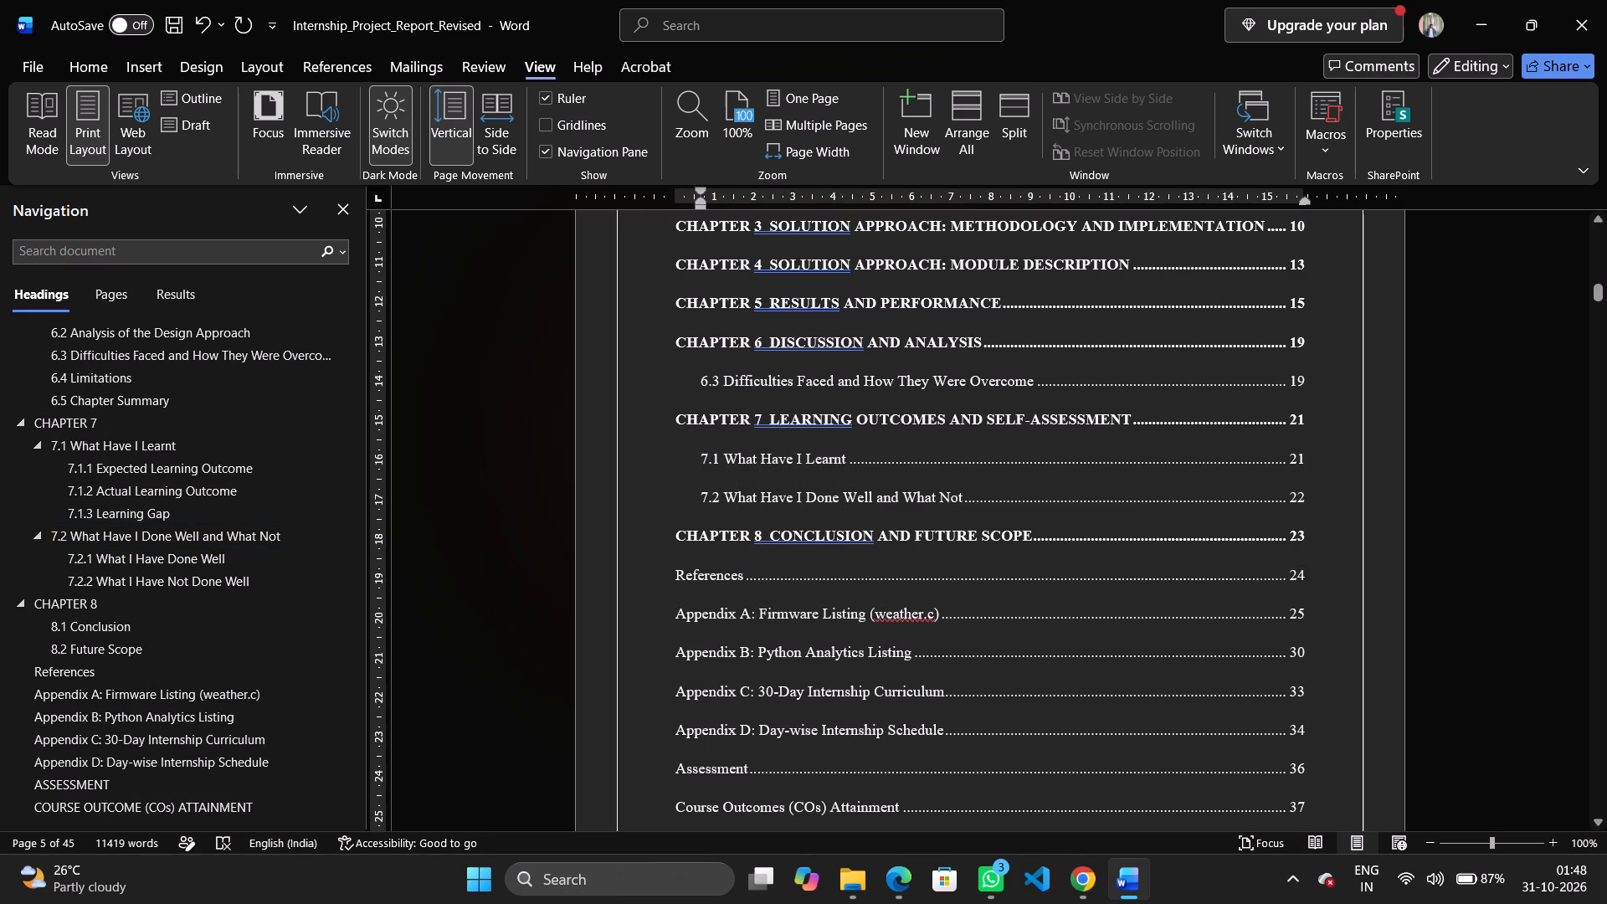
scroll(1463, 452, "left", 3)
scroll(737, 650, "down", 2)
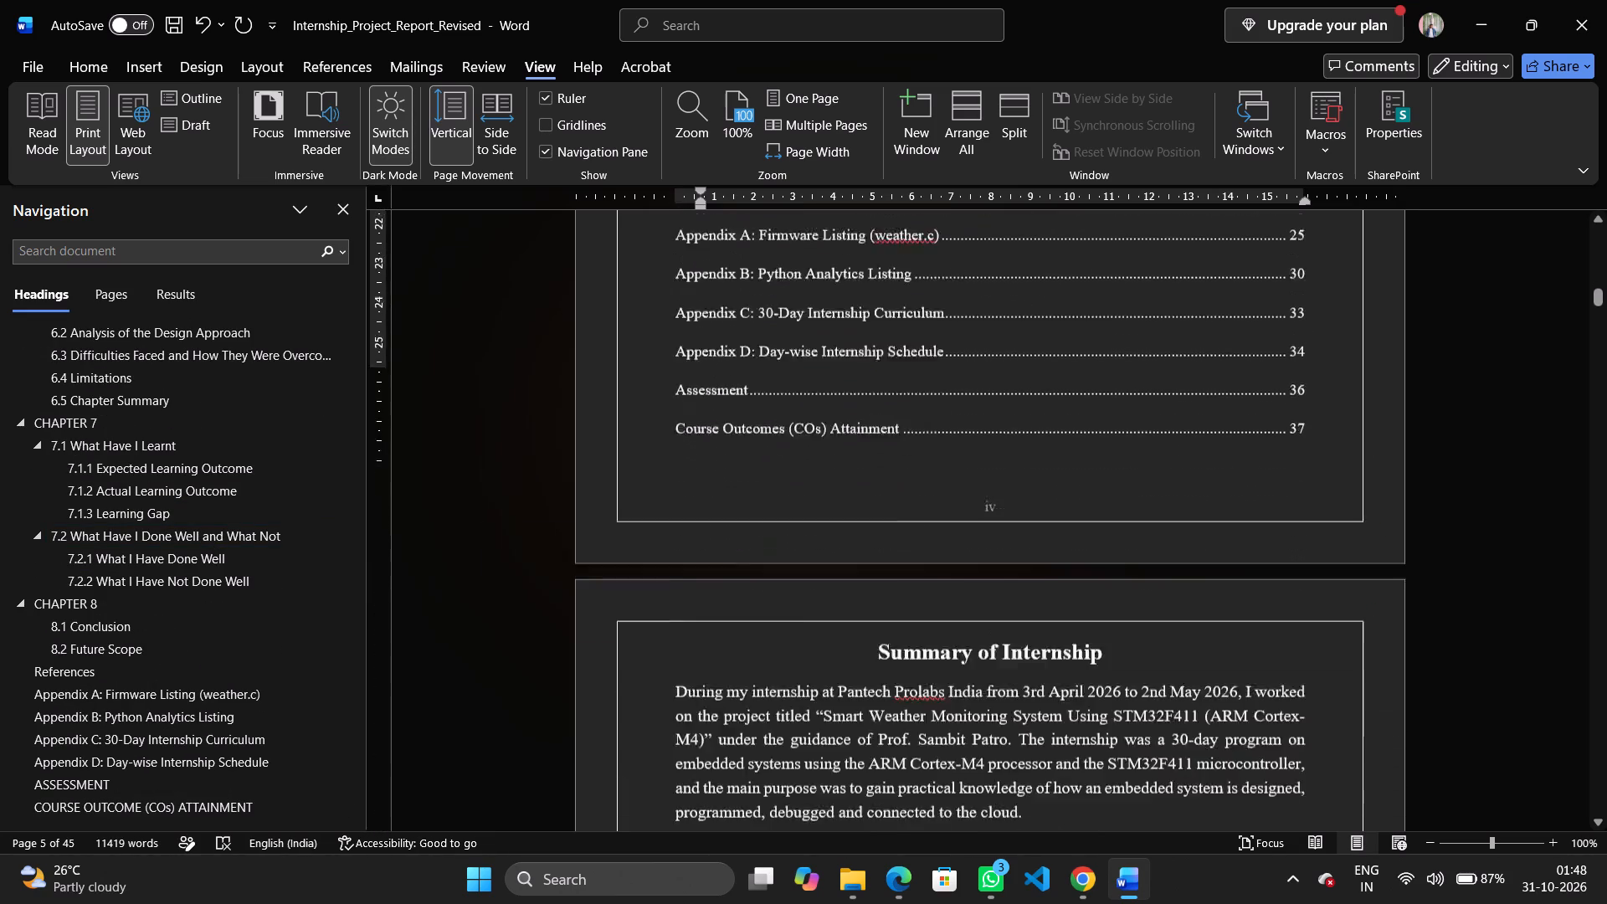
scroll(737, 650, "down", 3)
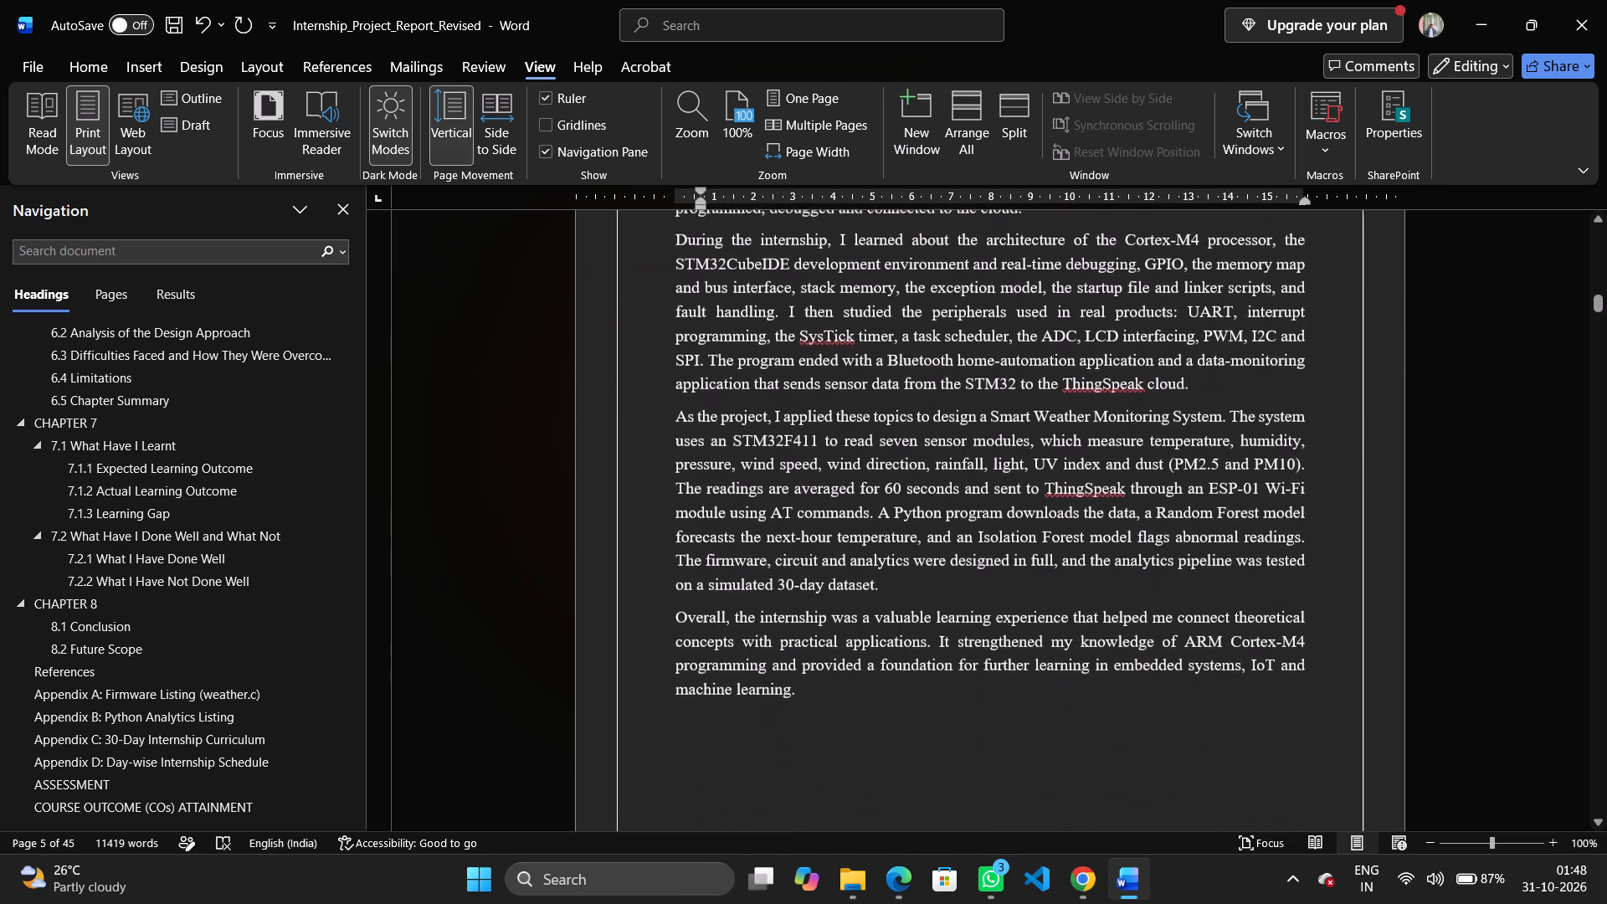
scroll(926, 679, "down", 2)
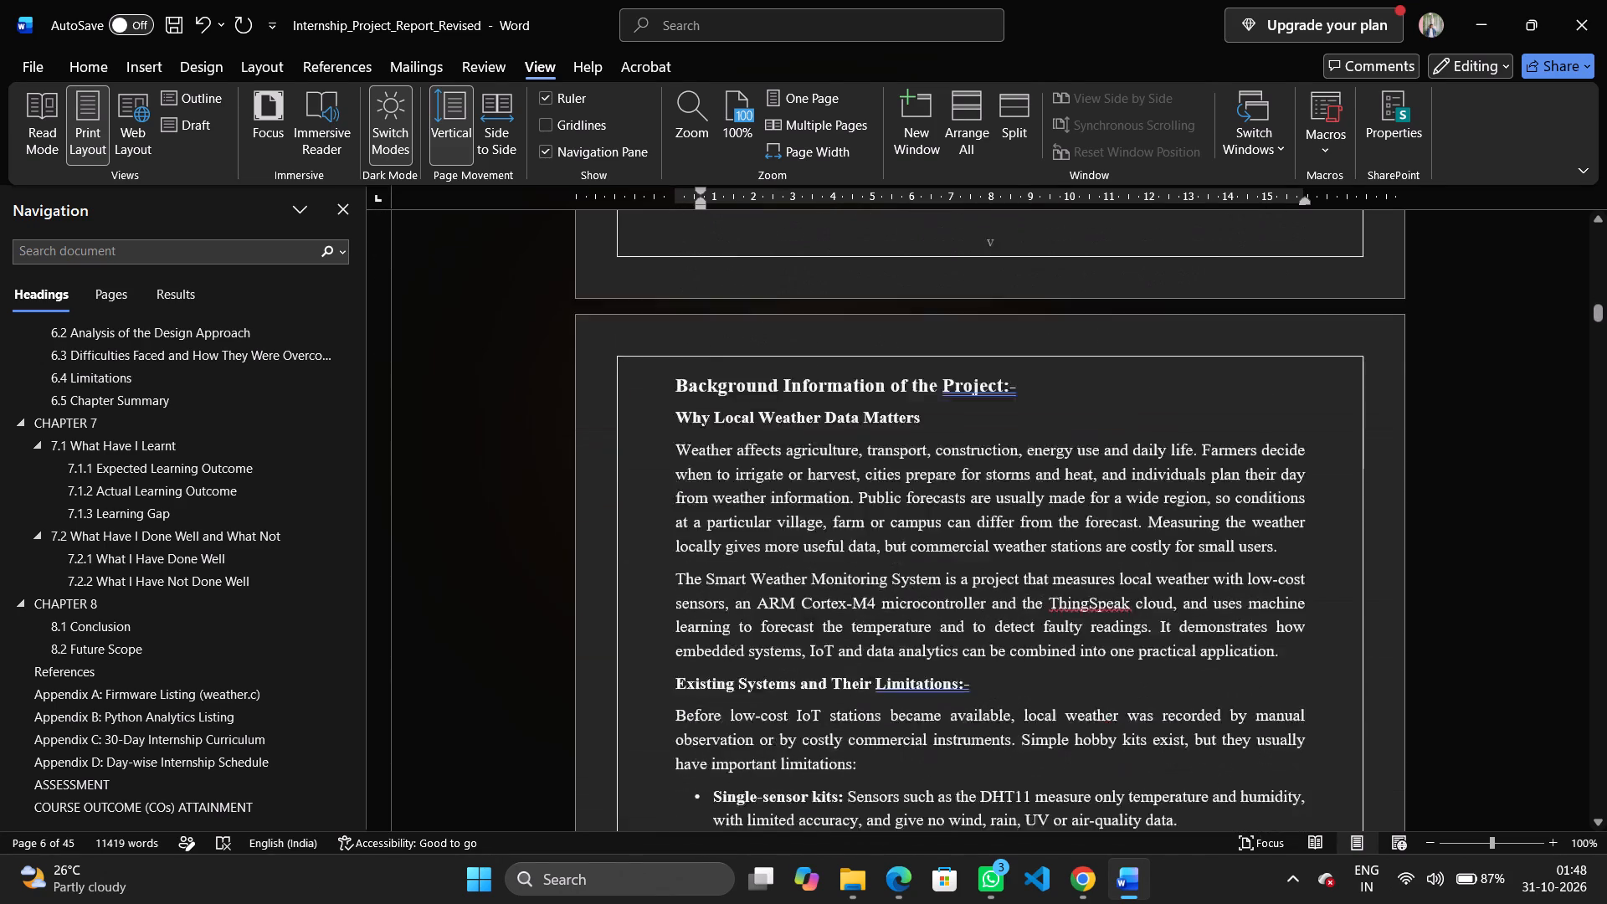
scroll(926, 679, "down", 1)
left_click(493, 429)
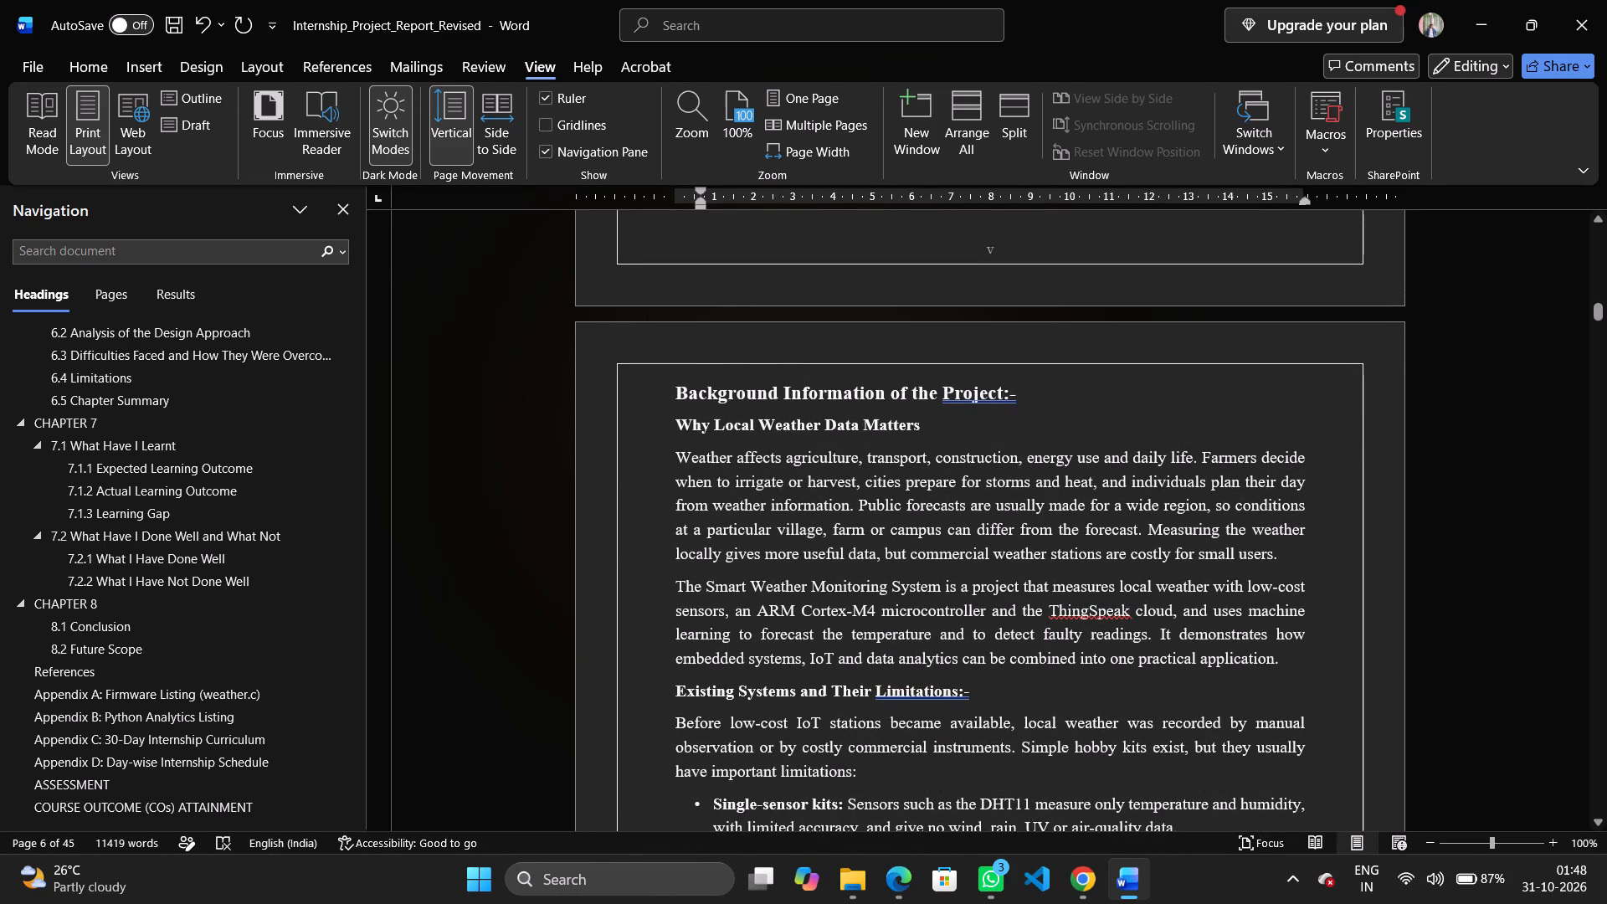
left_click(340, 206)
scroll(714, 586, "up", 1)
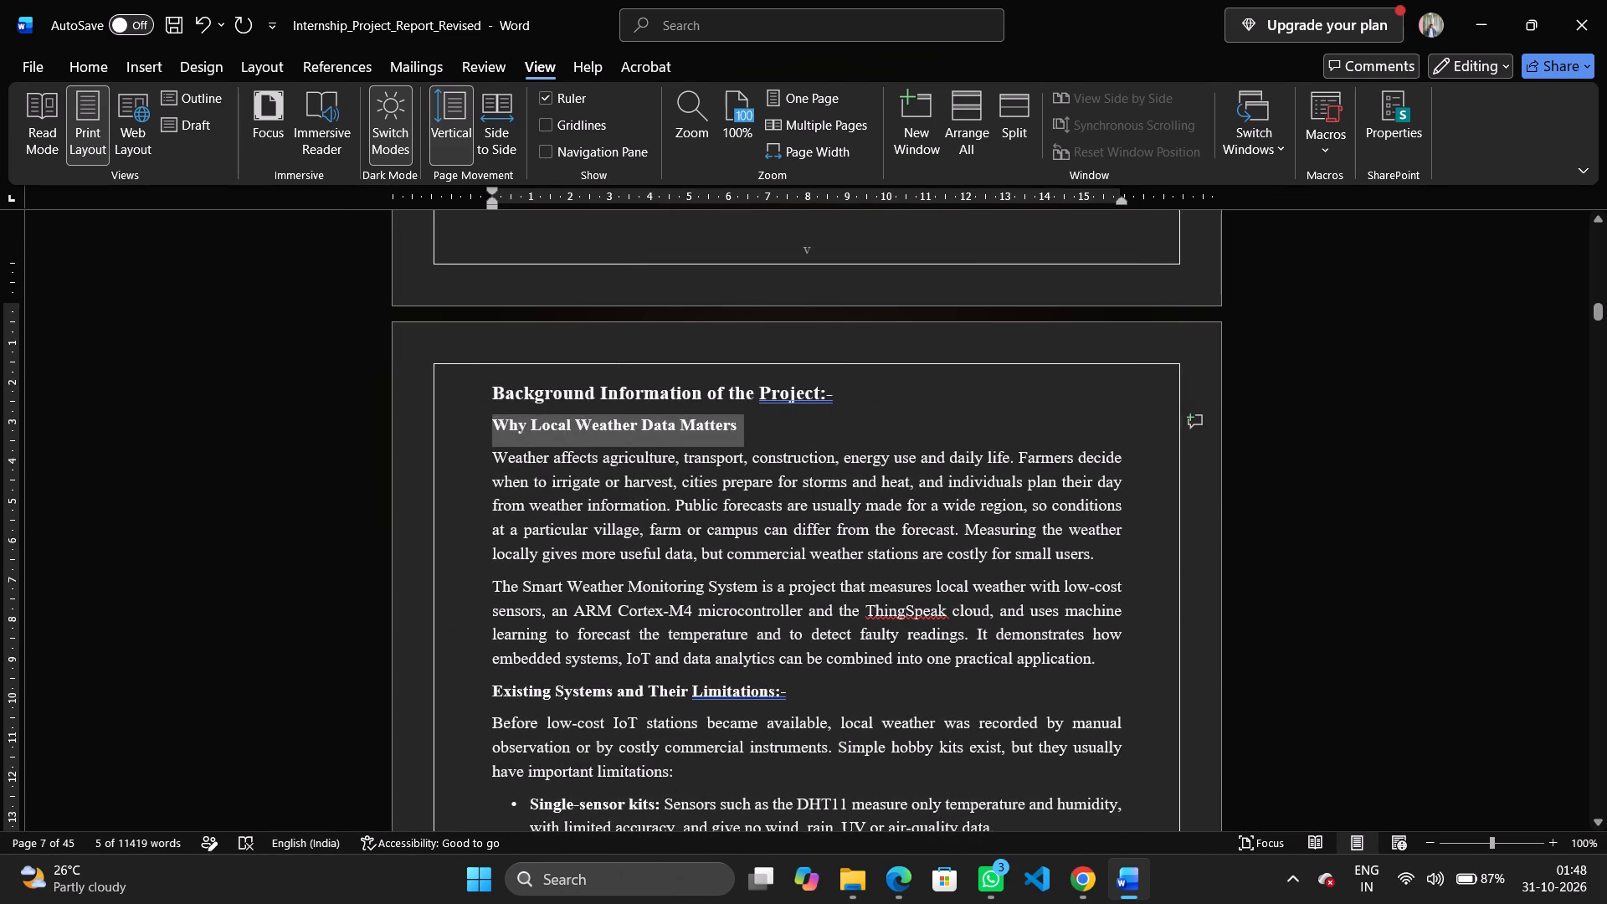
scroll(714, 586, "up", 1)
left_click(886, 473)
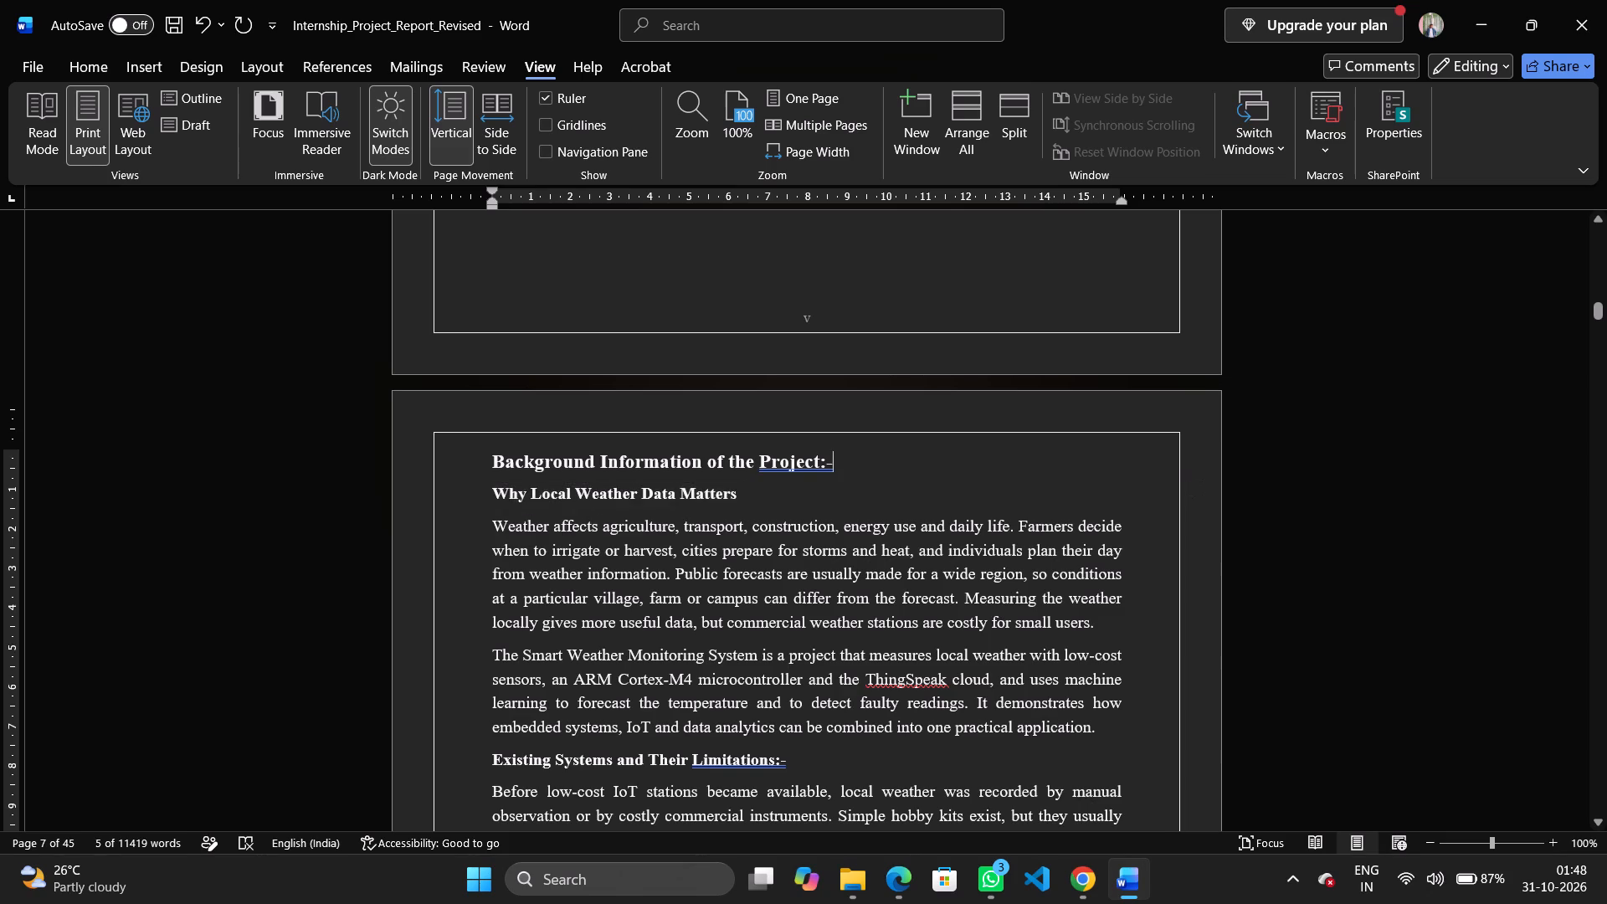
Review the front matter from the Table of Contents back through the Acknowledgement, declaration and Bonafide Certificate pages.
scroll(886, 473, "up", 12)
scroll(886, 473, "down", 1)
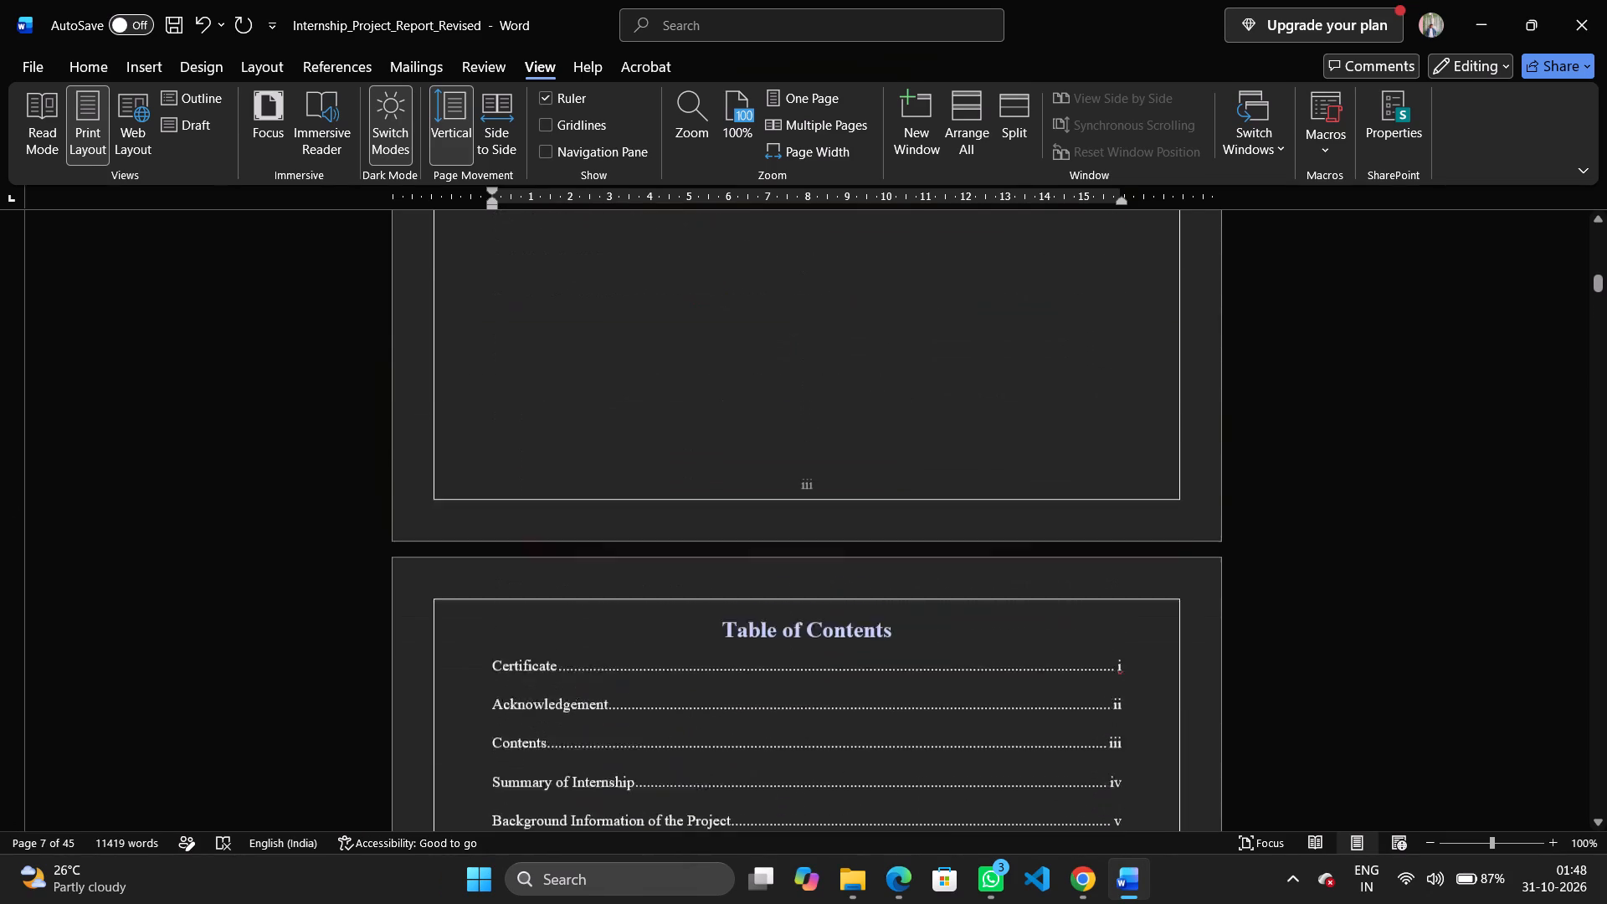
scroll(886, 473, "down", 1)
scroll(886, 473, "up", 6)
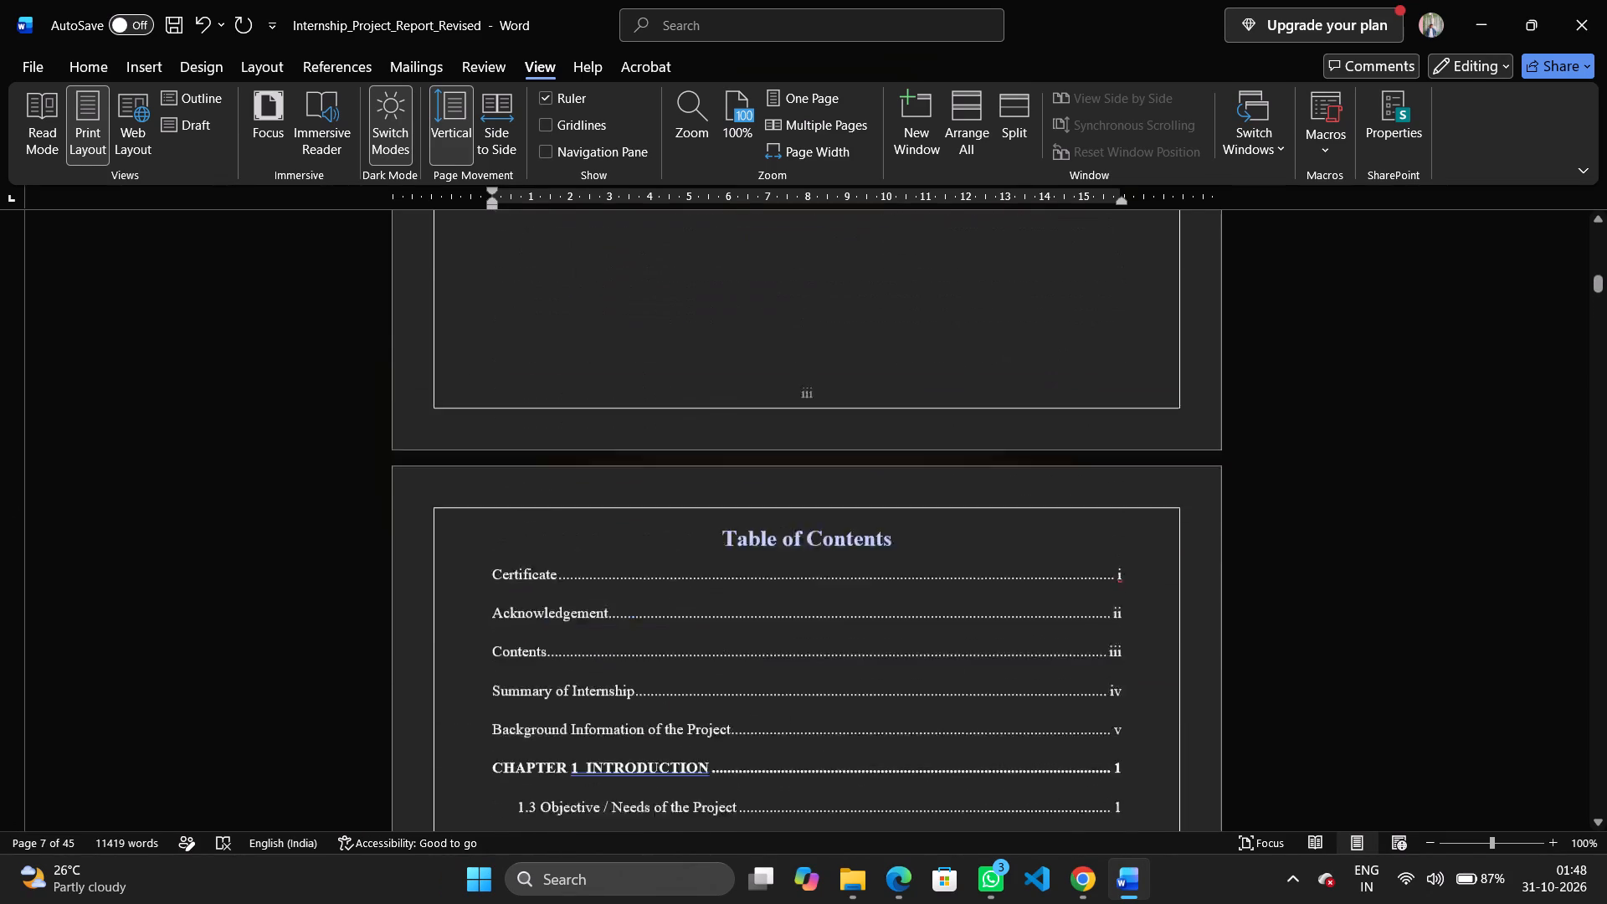
scroll(886, 473, "up", 3)
scroll(886, 473, "down", 1)
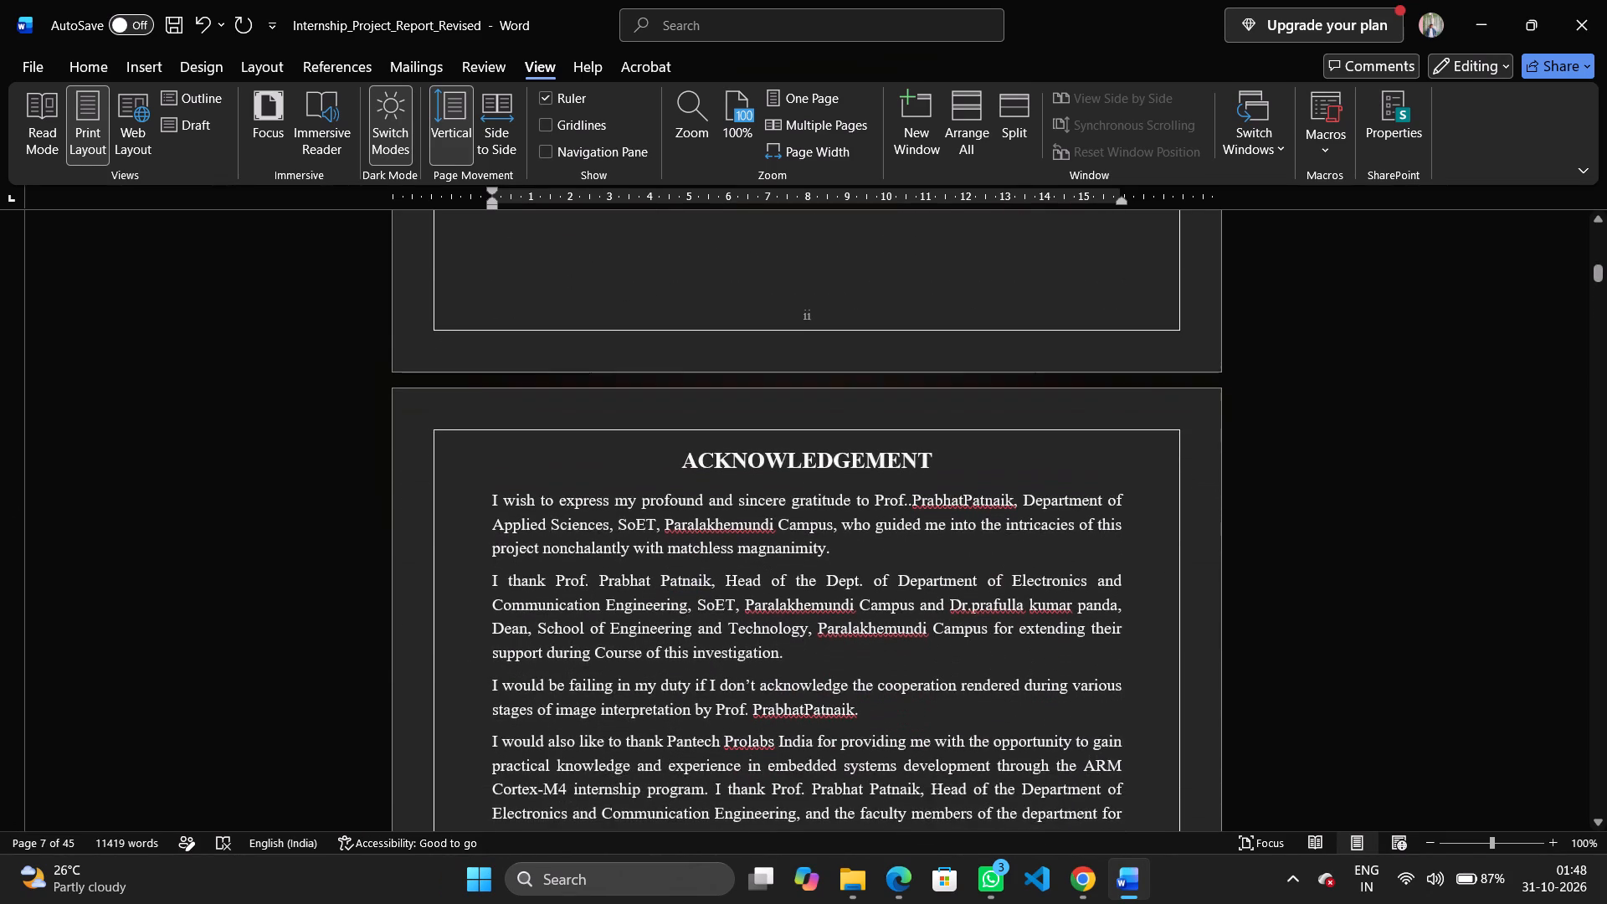
scroll(886, 473, "down", 1)
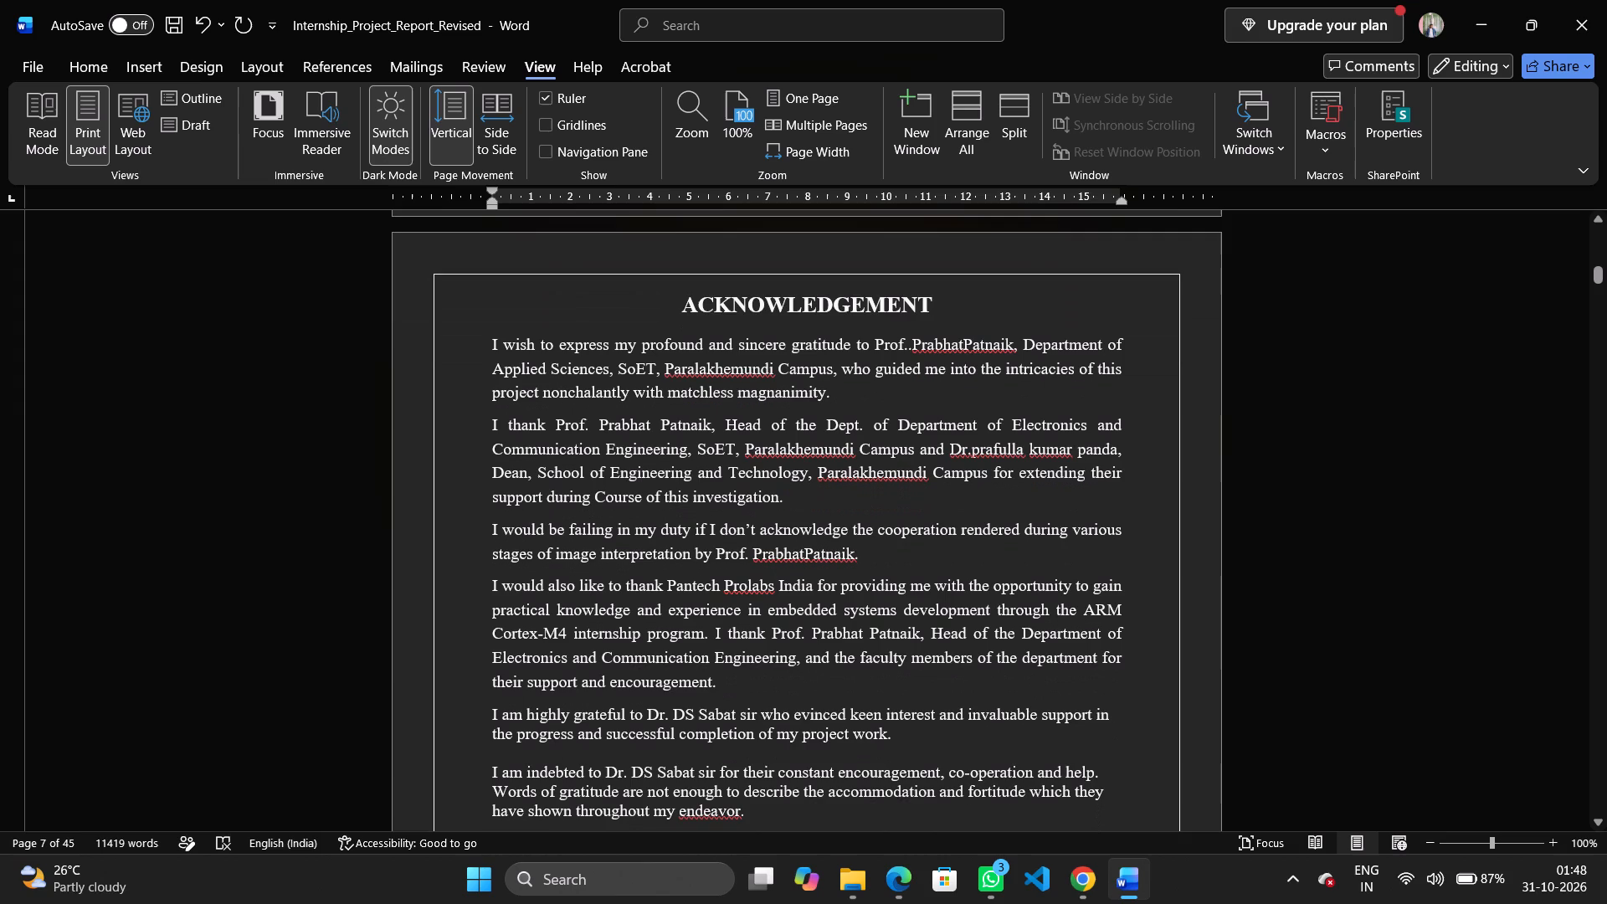
scroll(891, 599, "down", 1)
scroll(891, 599, "right", 1)
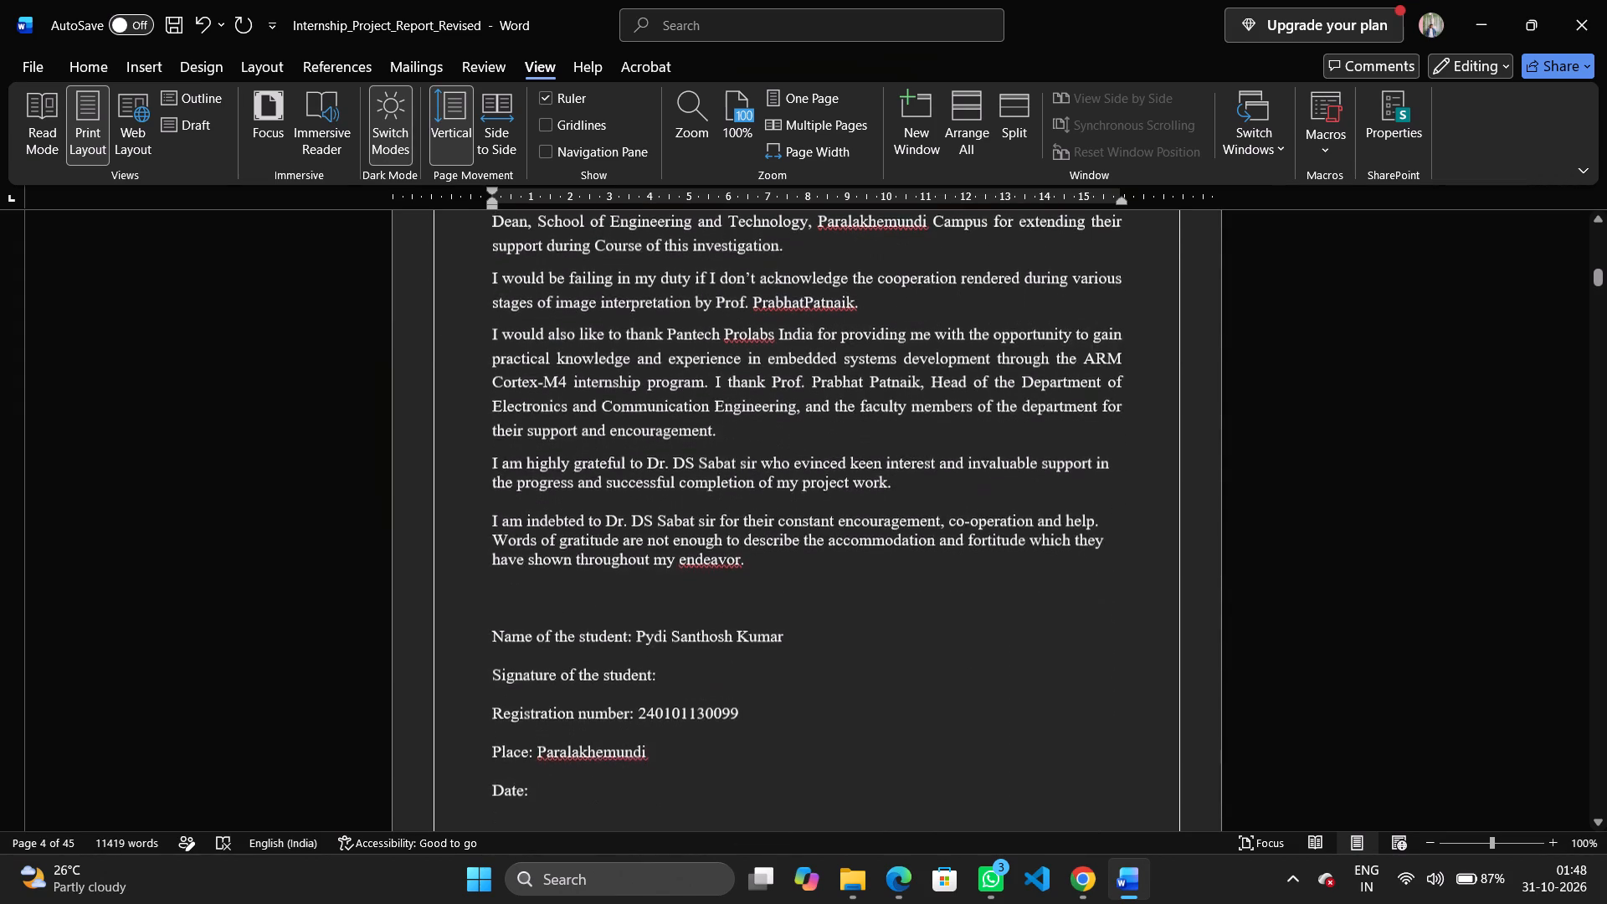
scroll(891, 599, "up", 5)
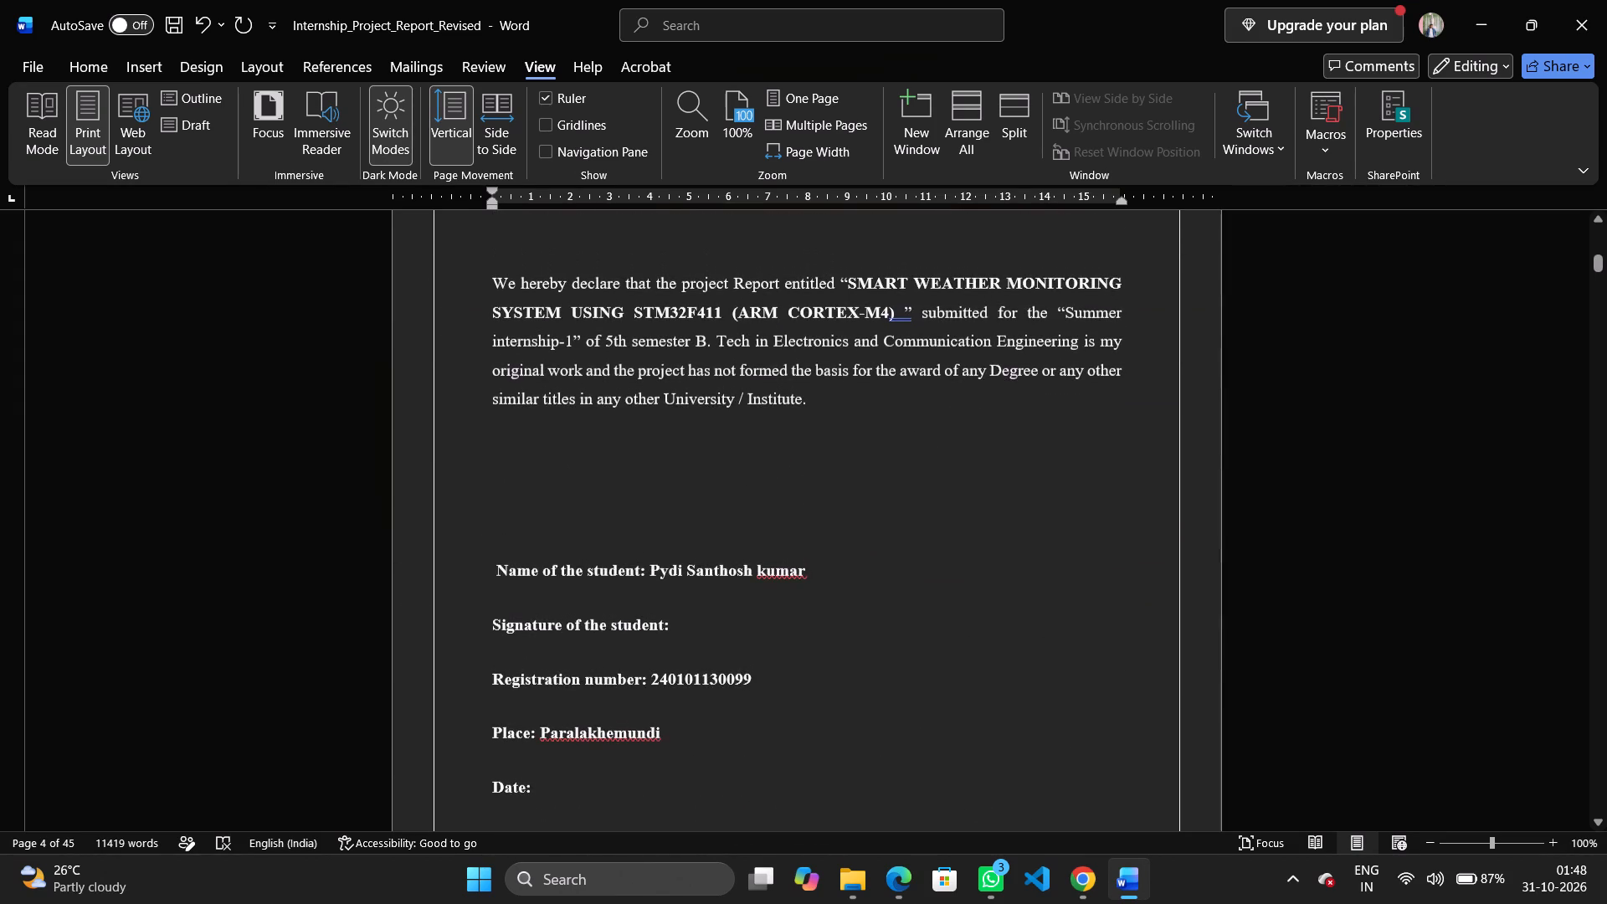
scroll(891, 599, "up", 3)
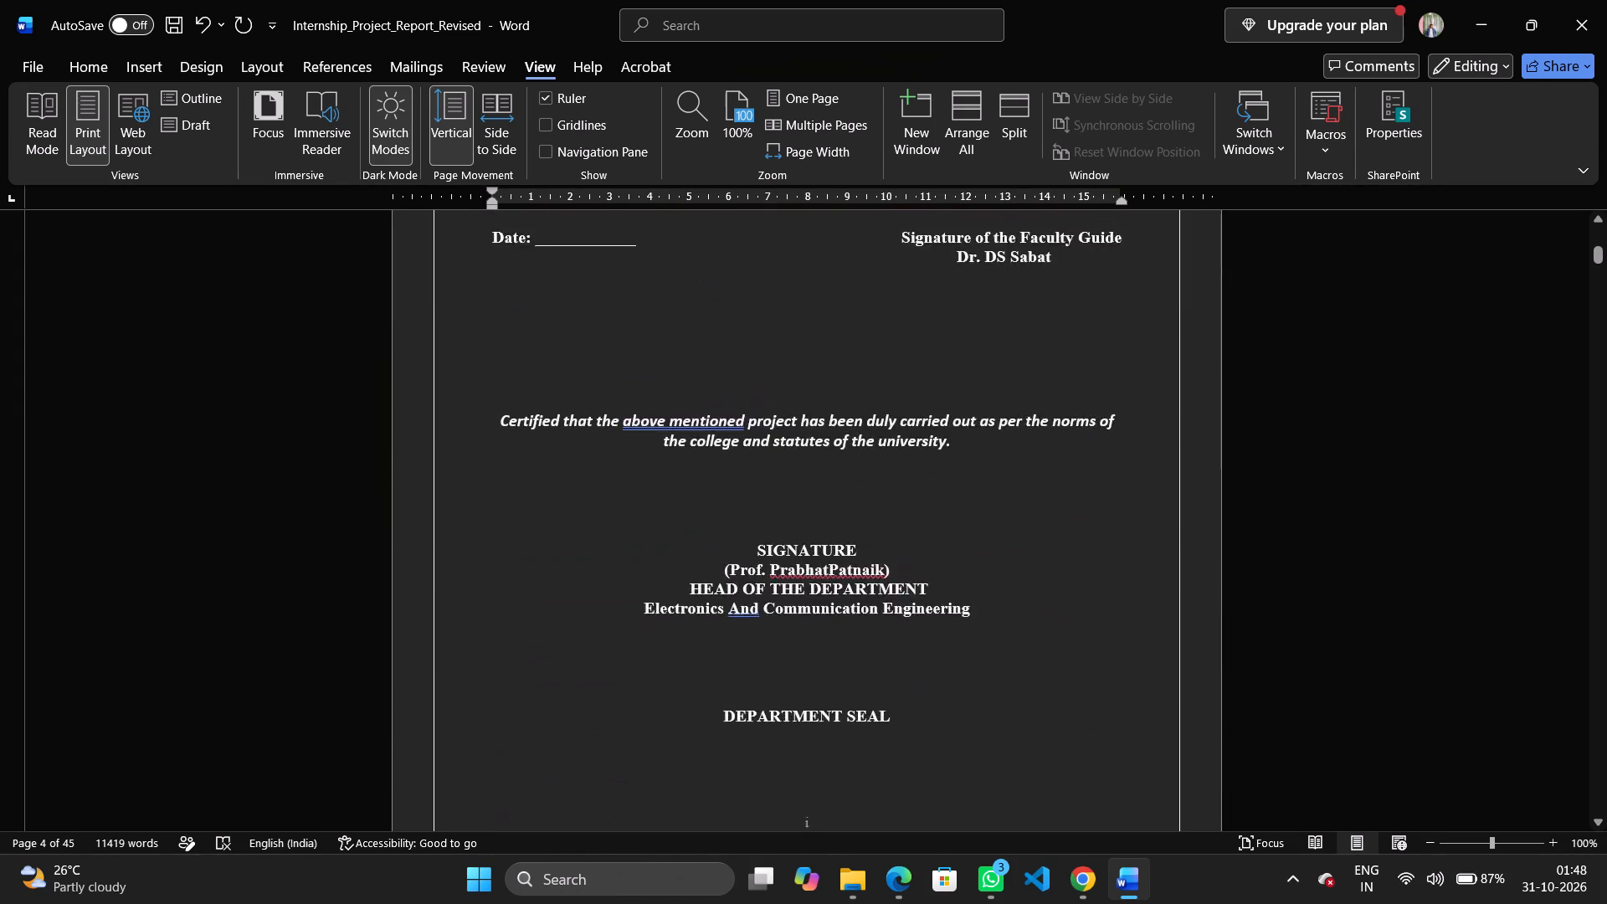
scroll(891, 599, "up", 4)
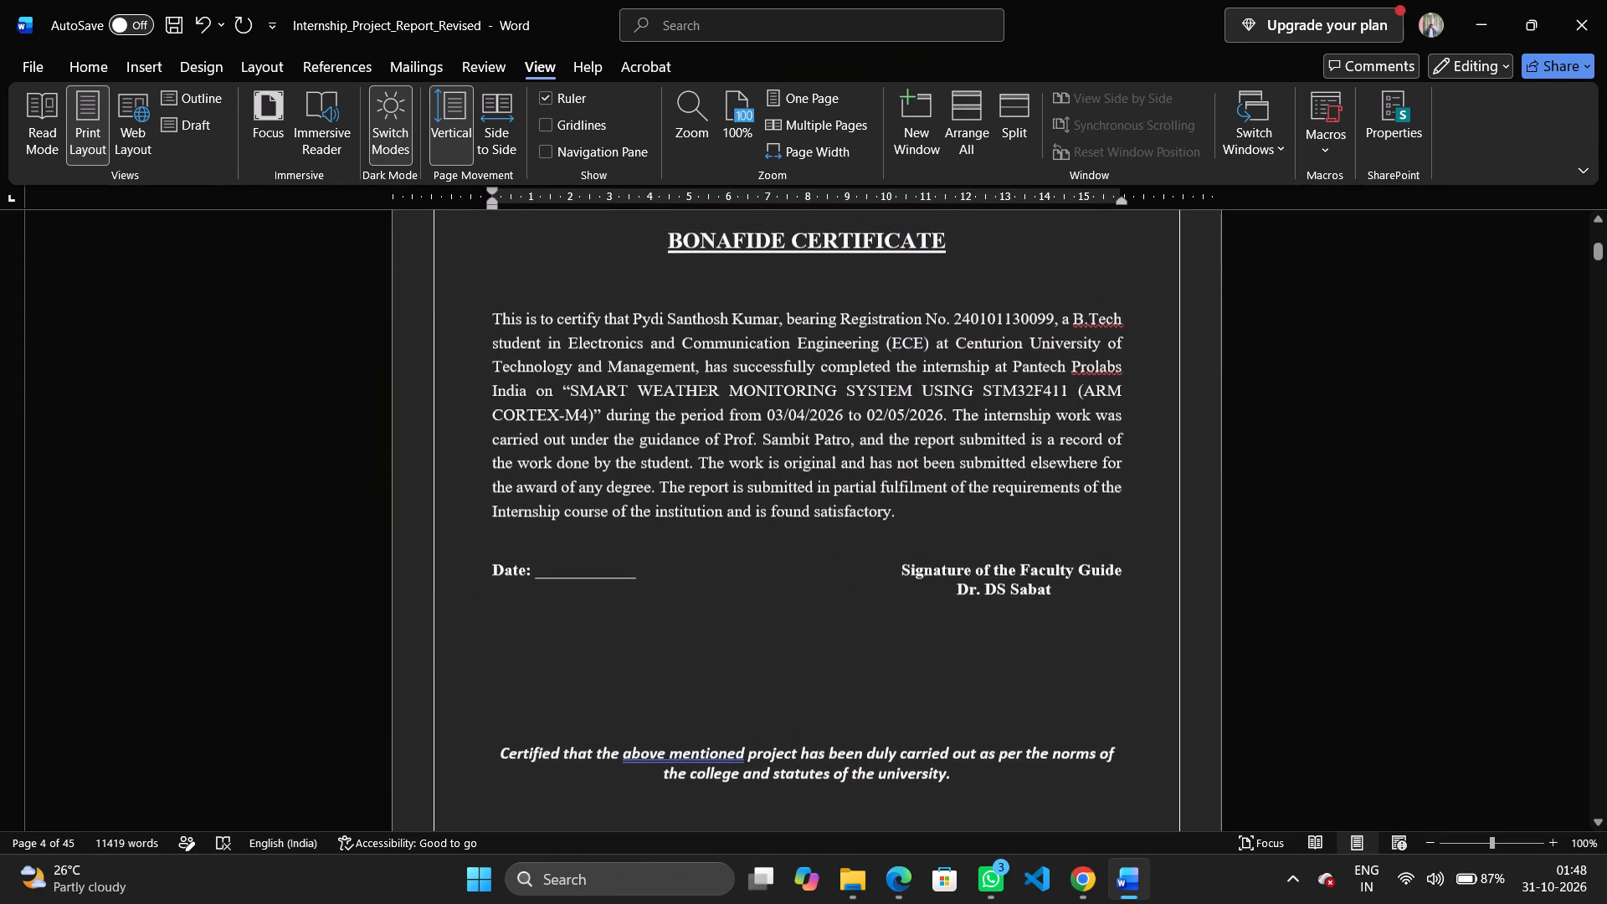
scroll(891, 599, "up", 1)
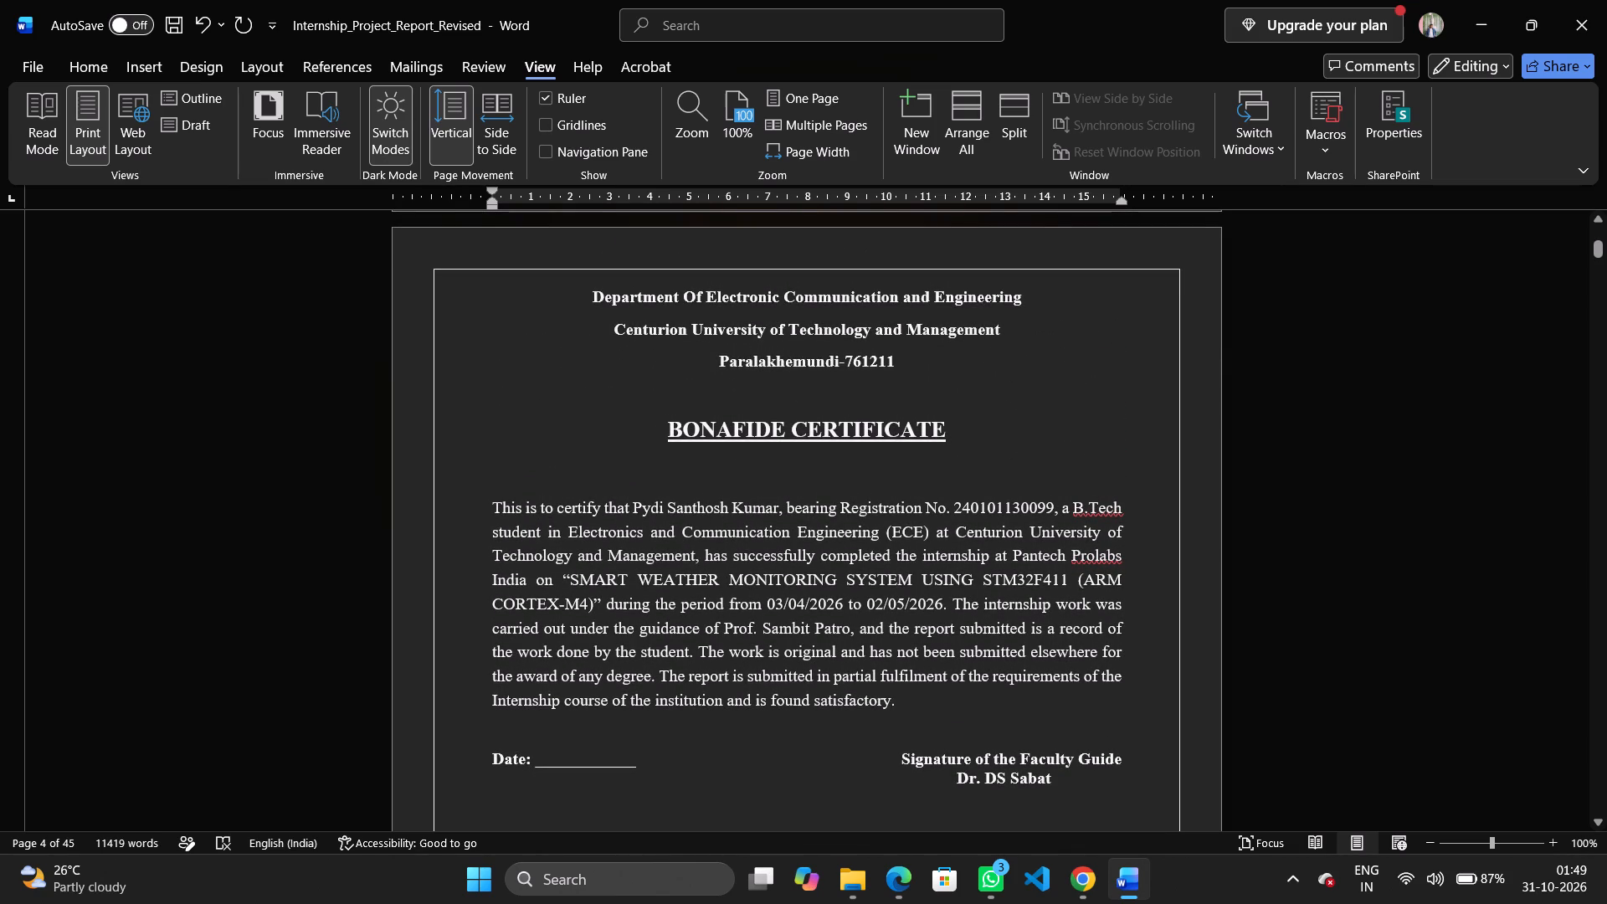
Compare the report's Bonafide Certificate with the certificate page of "vlsi project report.pdf" in Microsoft Edge, returning to Word.
scroll(891, 599, "down", 2)
left_click(886, 876)
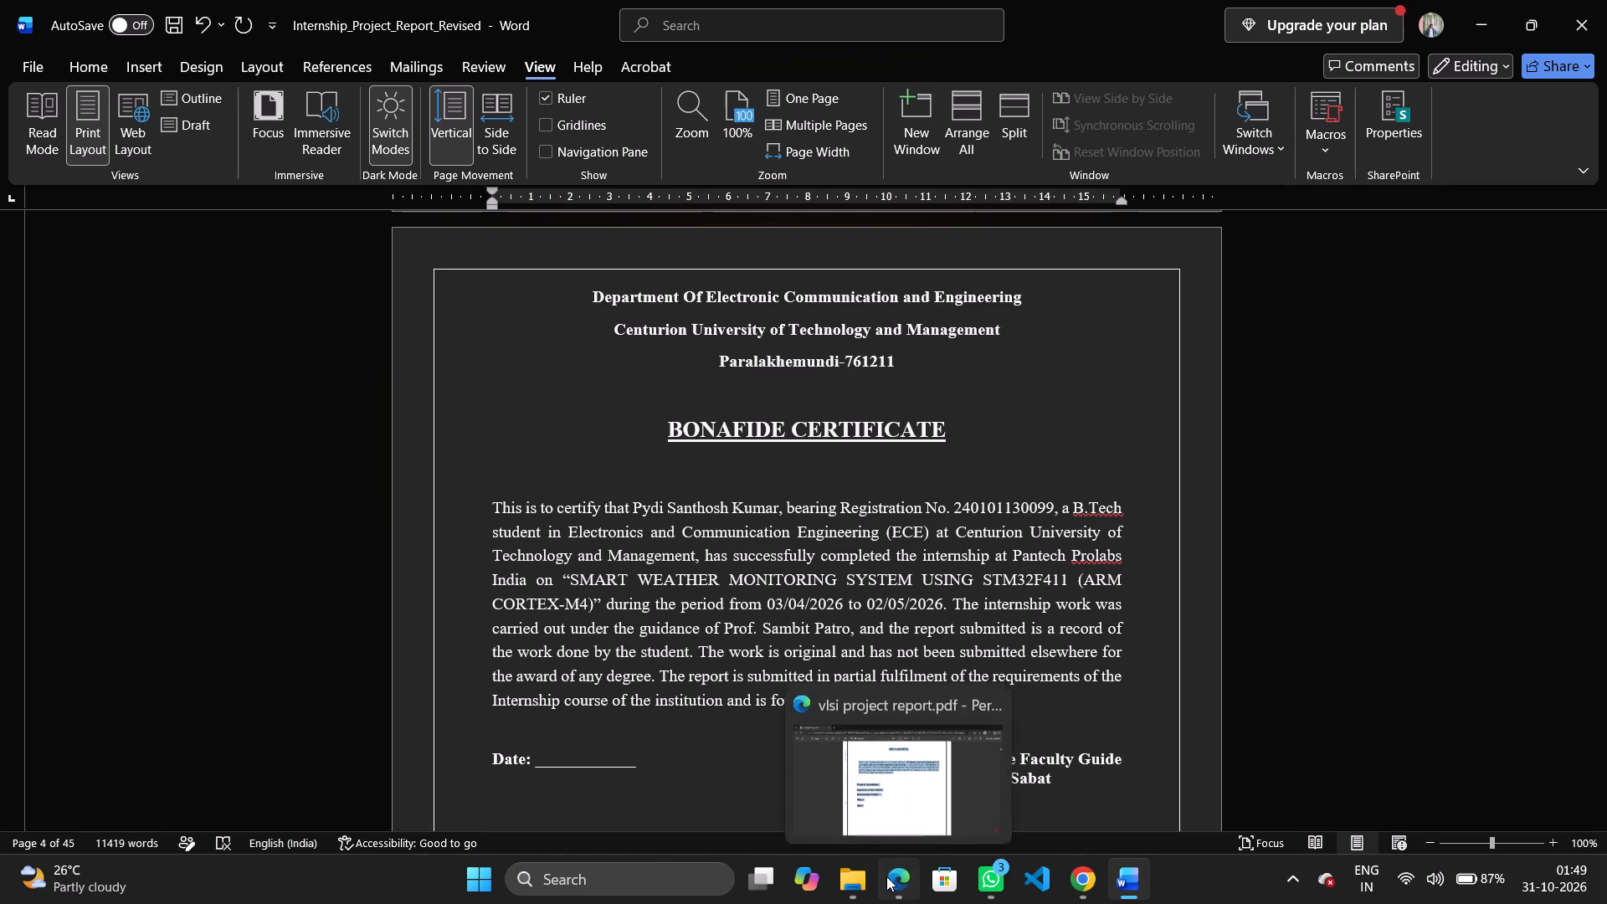
left_click(809, 593)
scroll(809, 593, "up", 4)
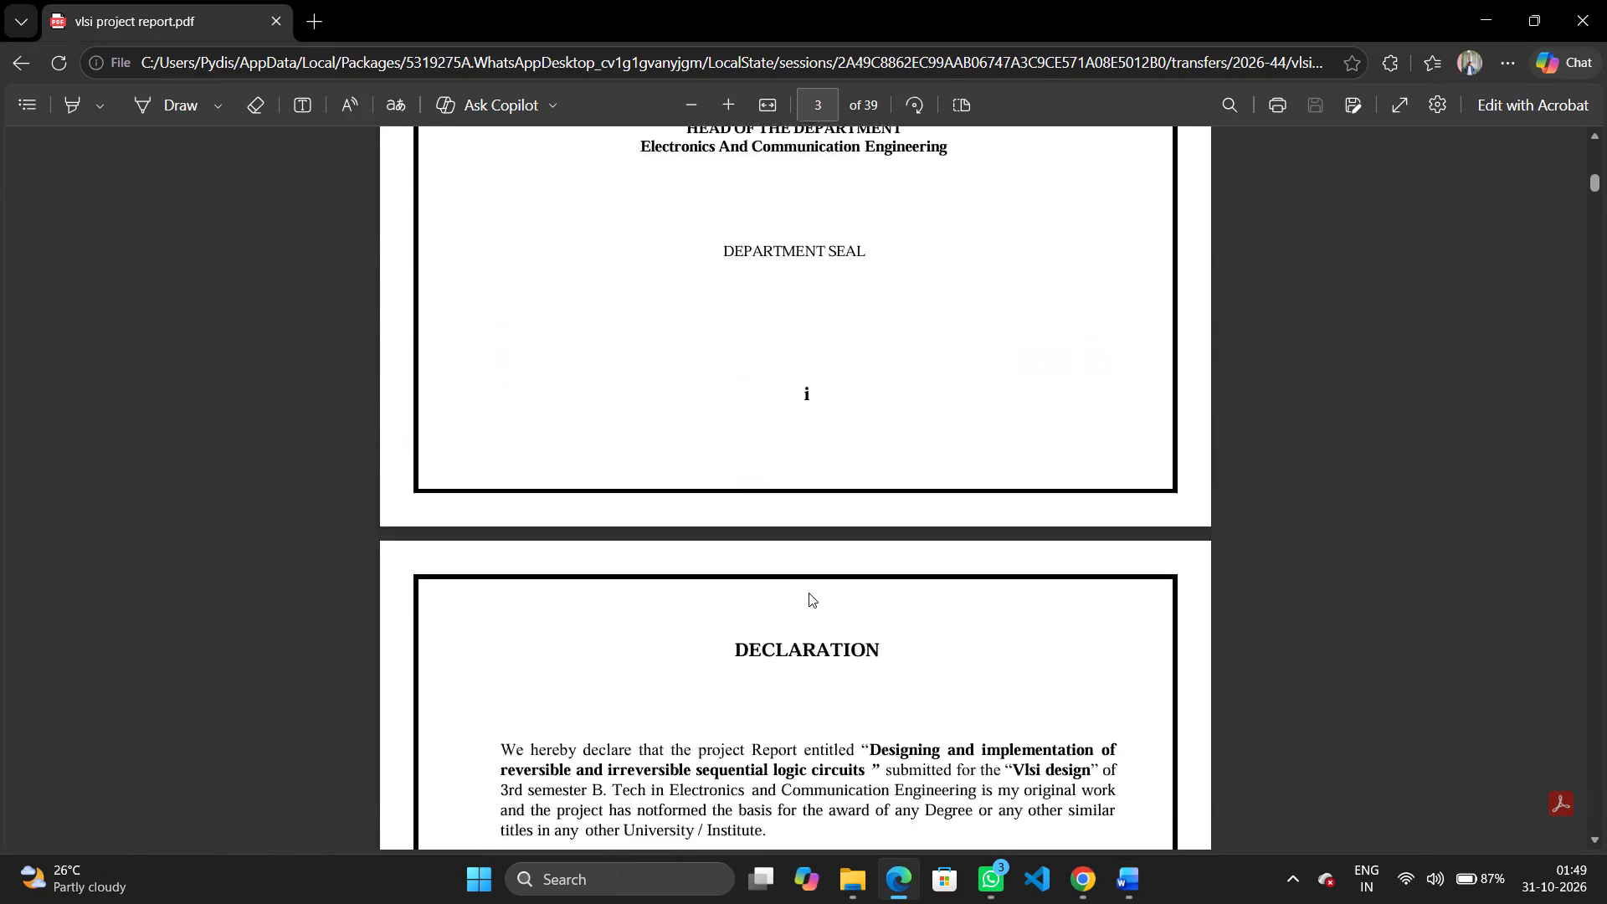
scroll(809, 593, "up", 7)
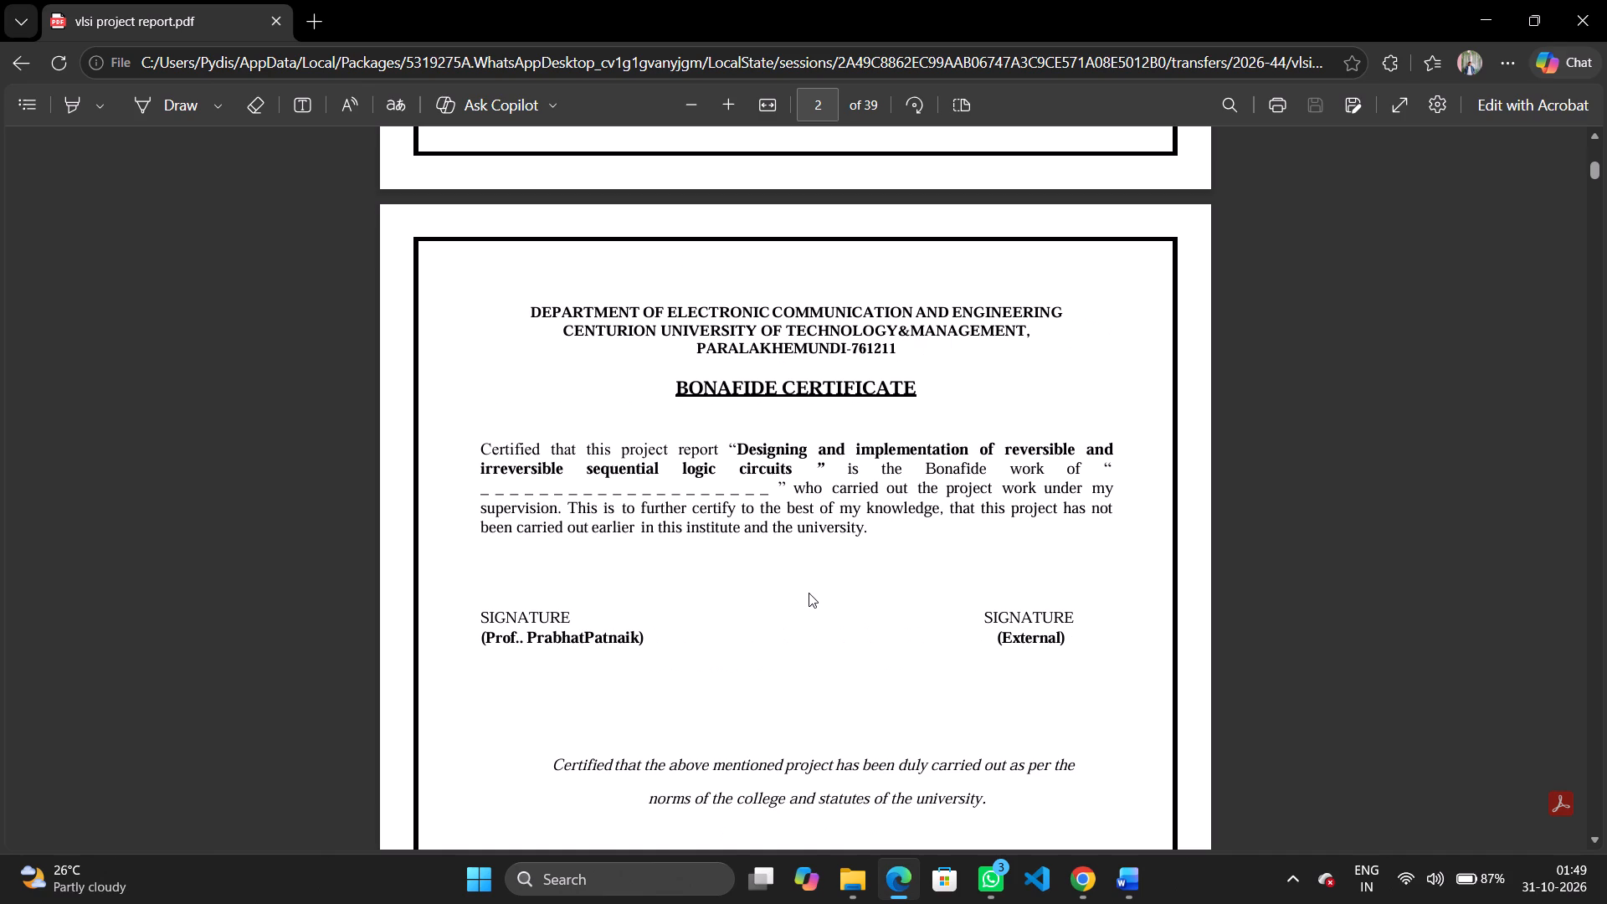
left_click(1117, 888)
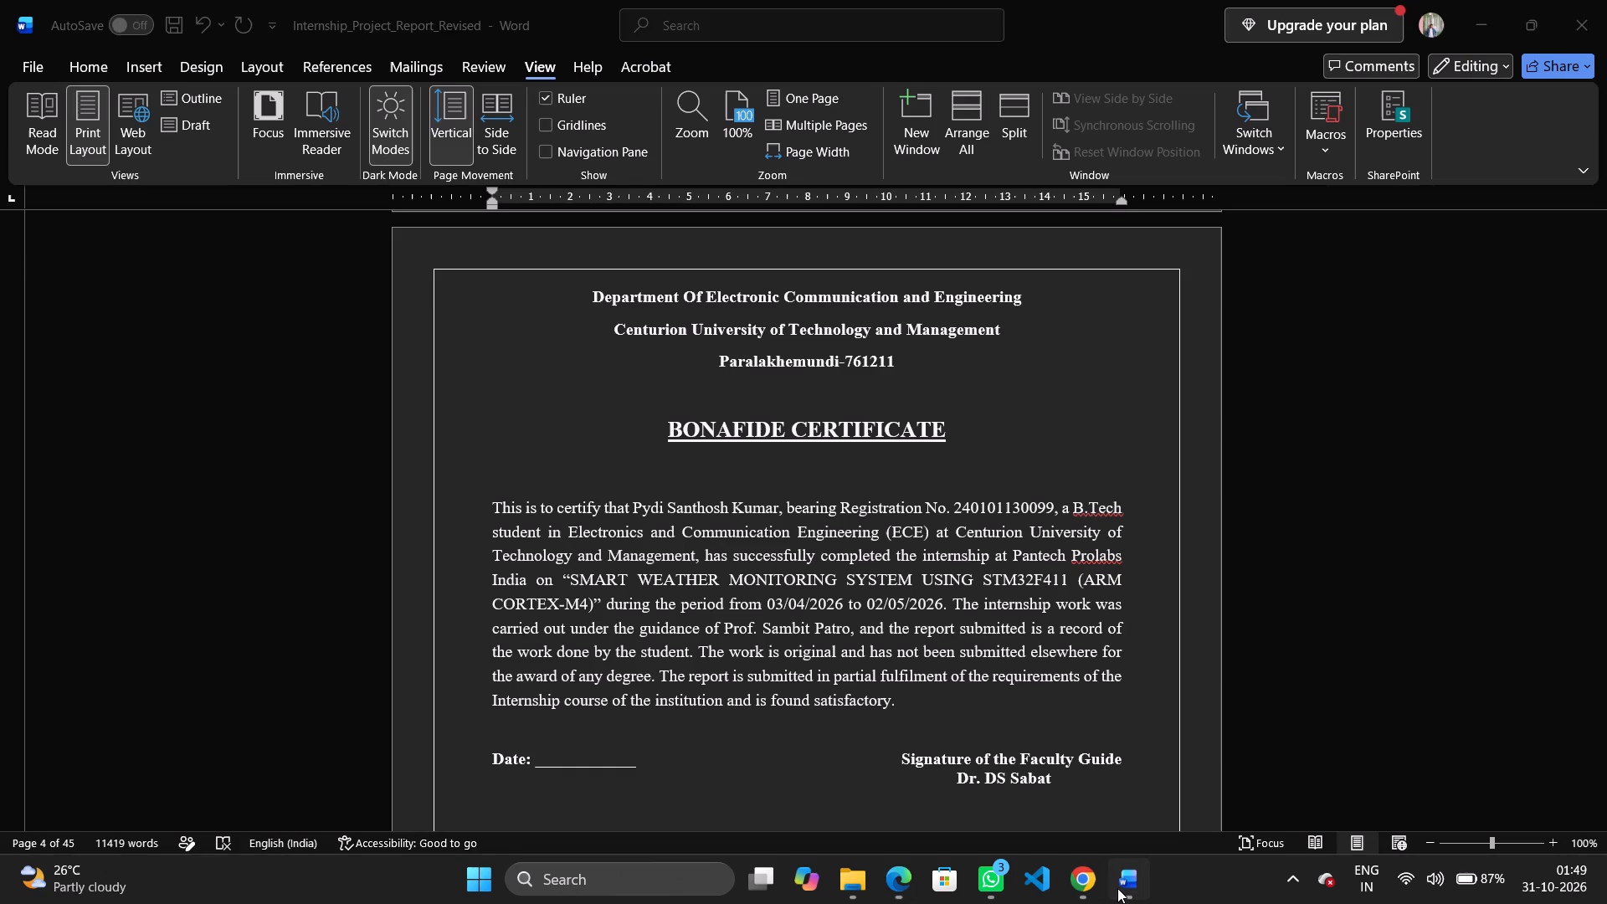
scroll(904, 706, "down", 1)
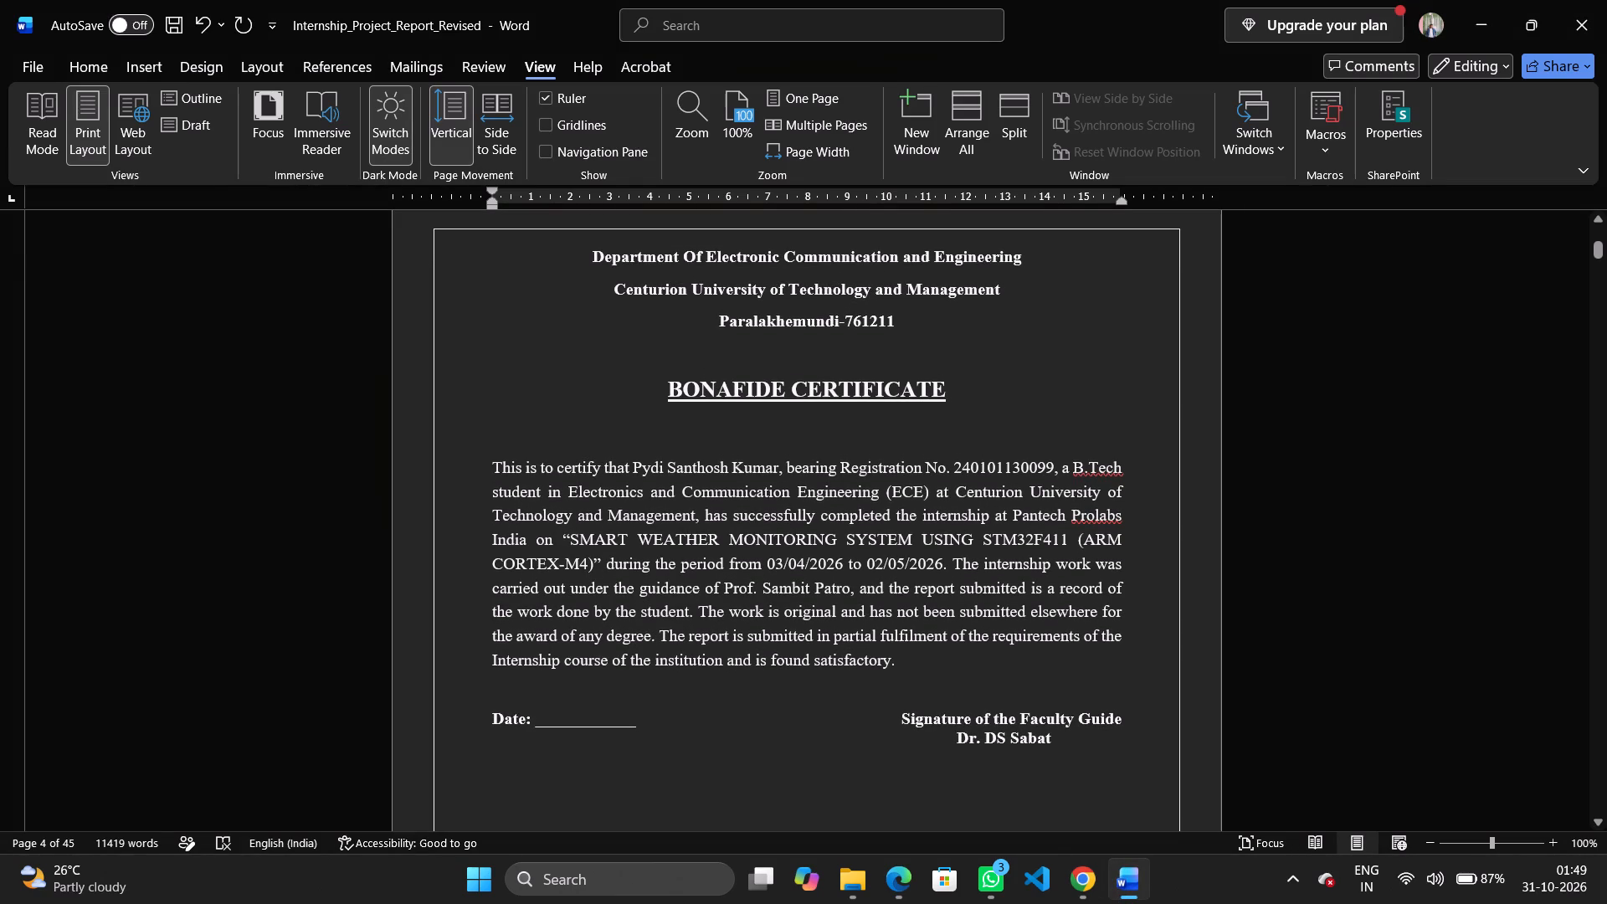
scroll(981, 582, "down", 1)
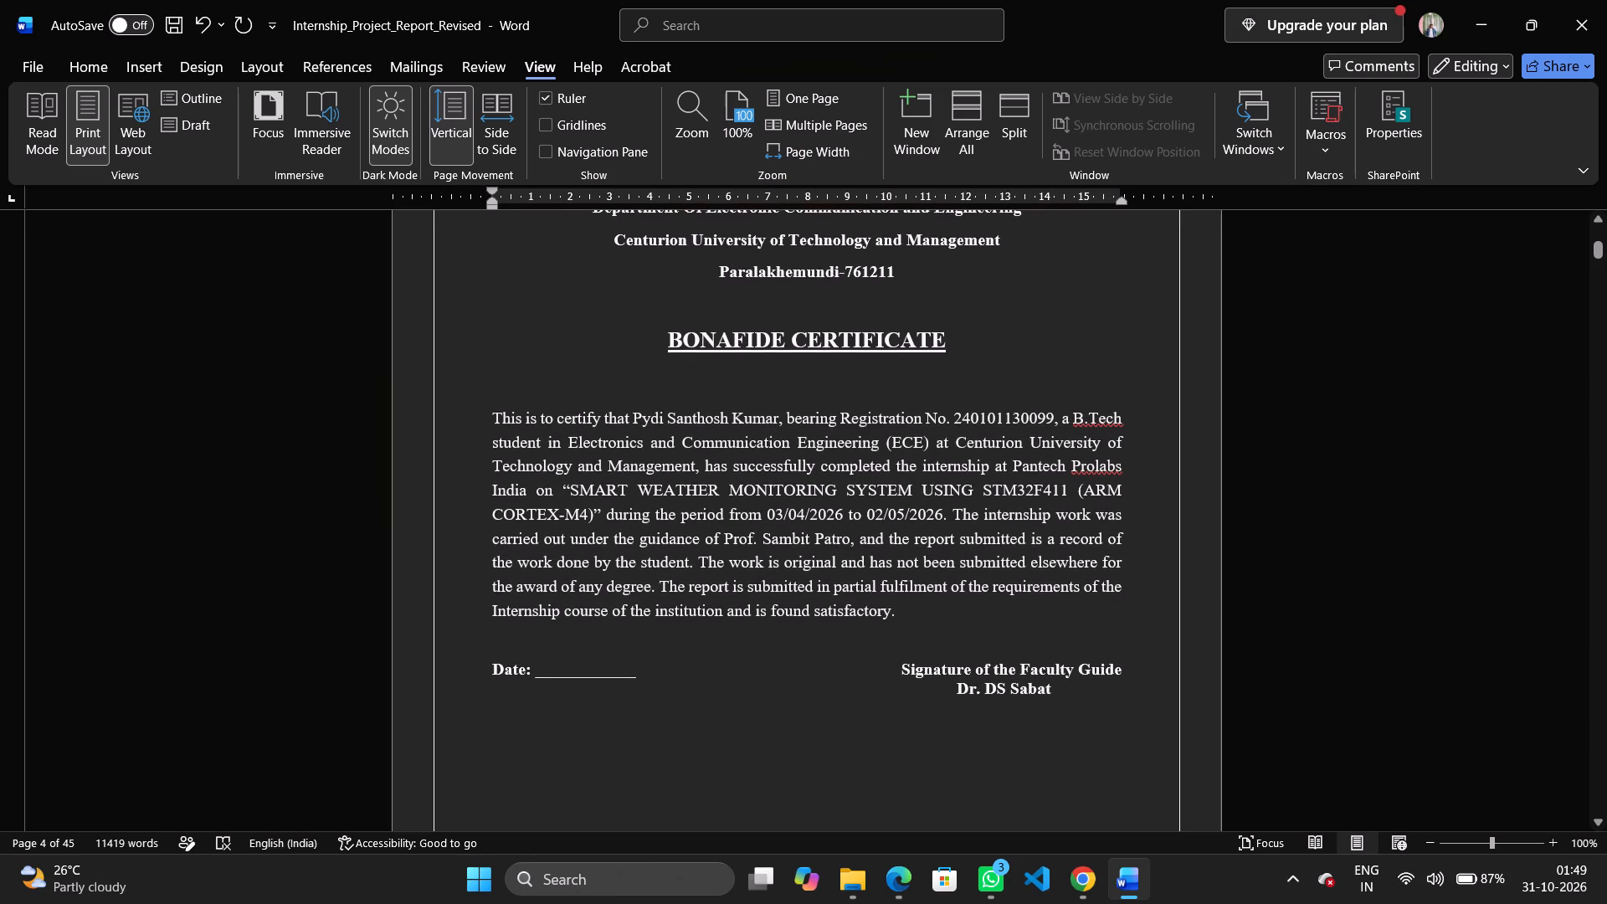
Review the Bonafide Certificate, declaration and Acknowledgement pages, and return to the report's cover page.
scroll(789, 665, "down", 2)
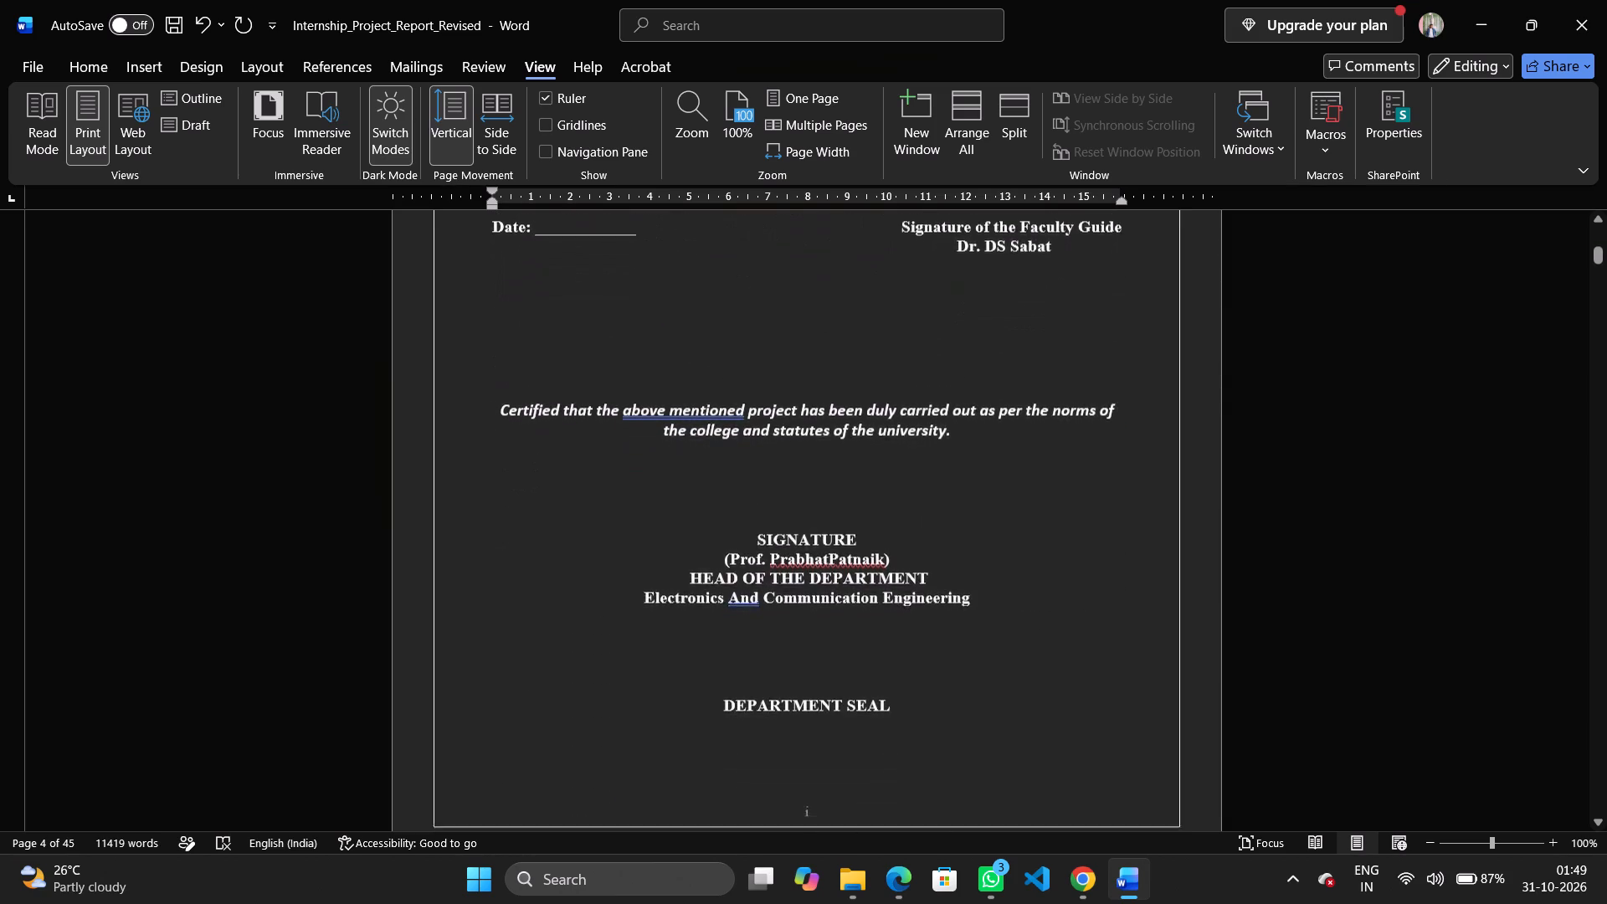
scroll(789, 665, "down", 4)
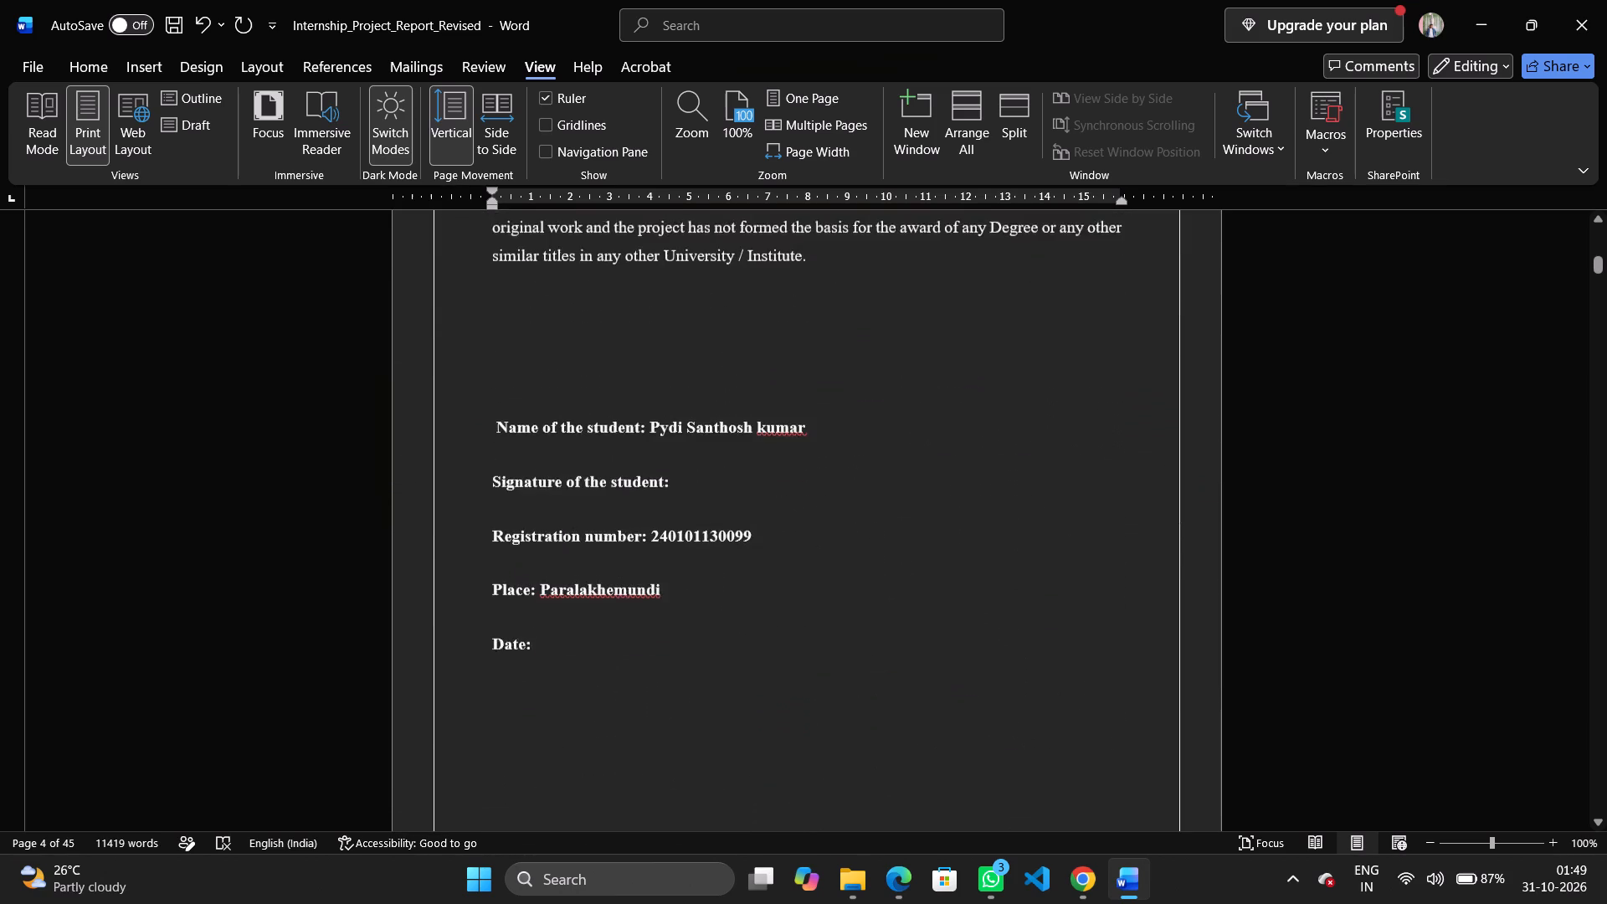
scroll(789, 665, "down", 4)
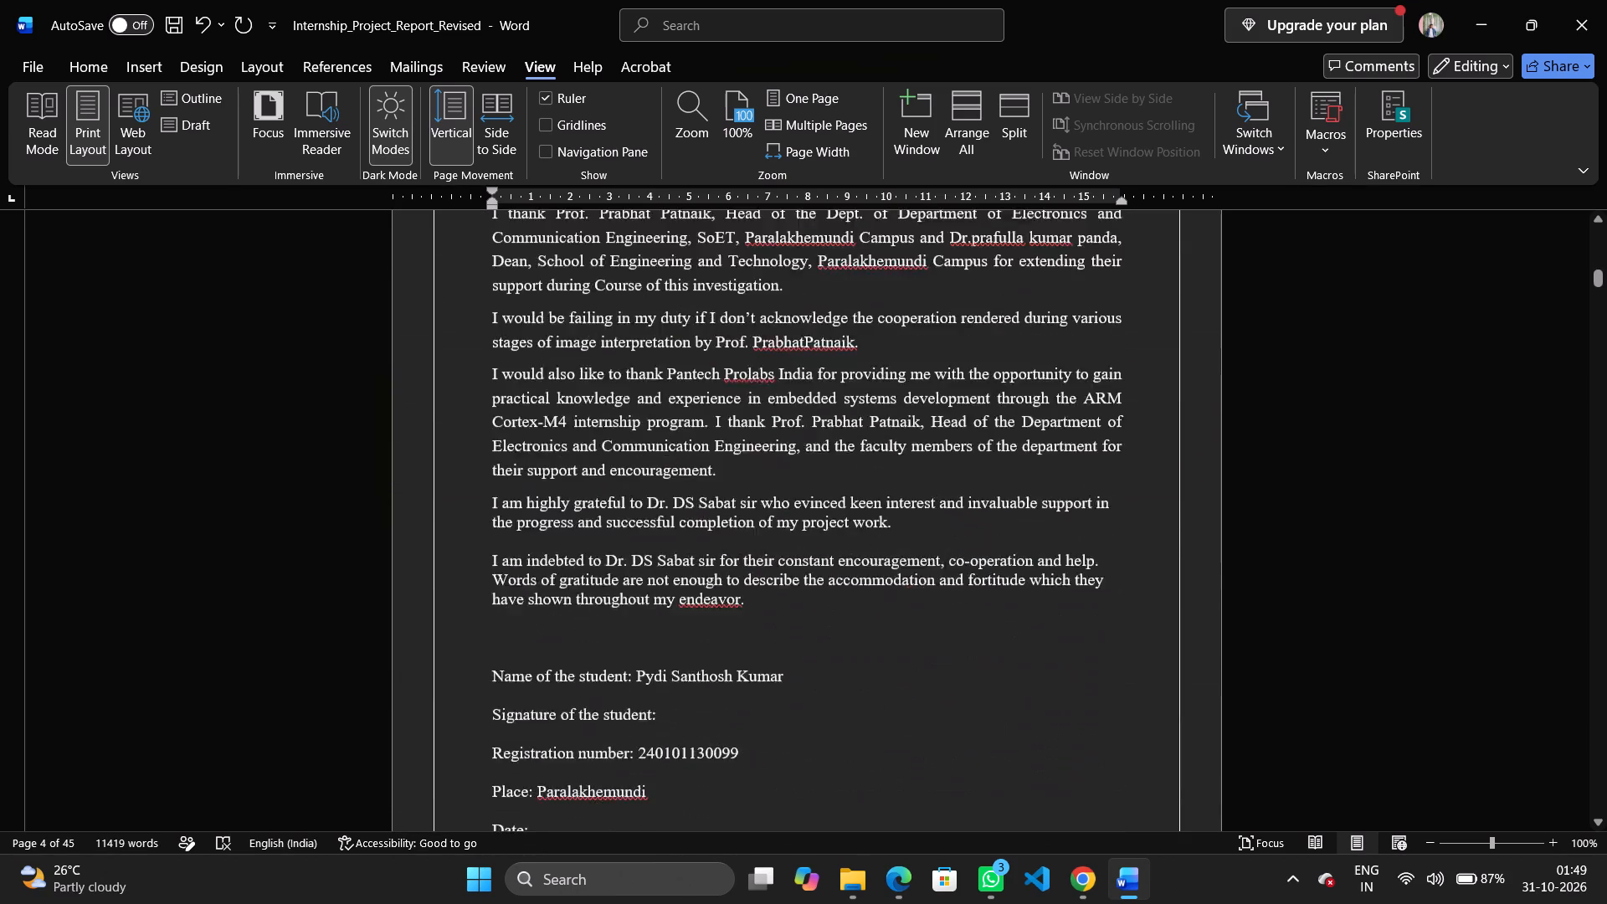
scroll(789, 665, "down", 2)
scroll(789, 665, "up", 11)
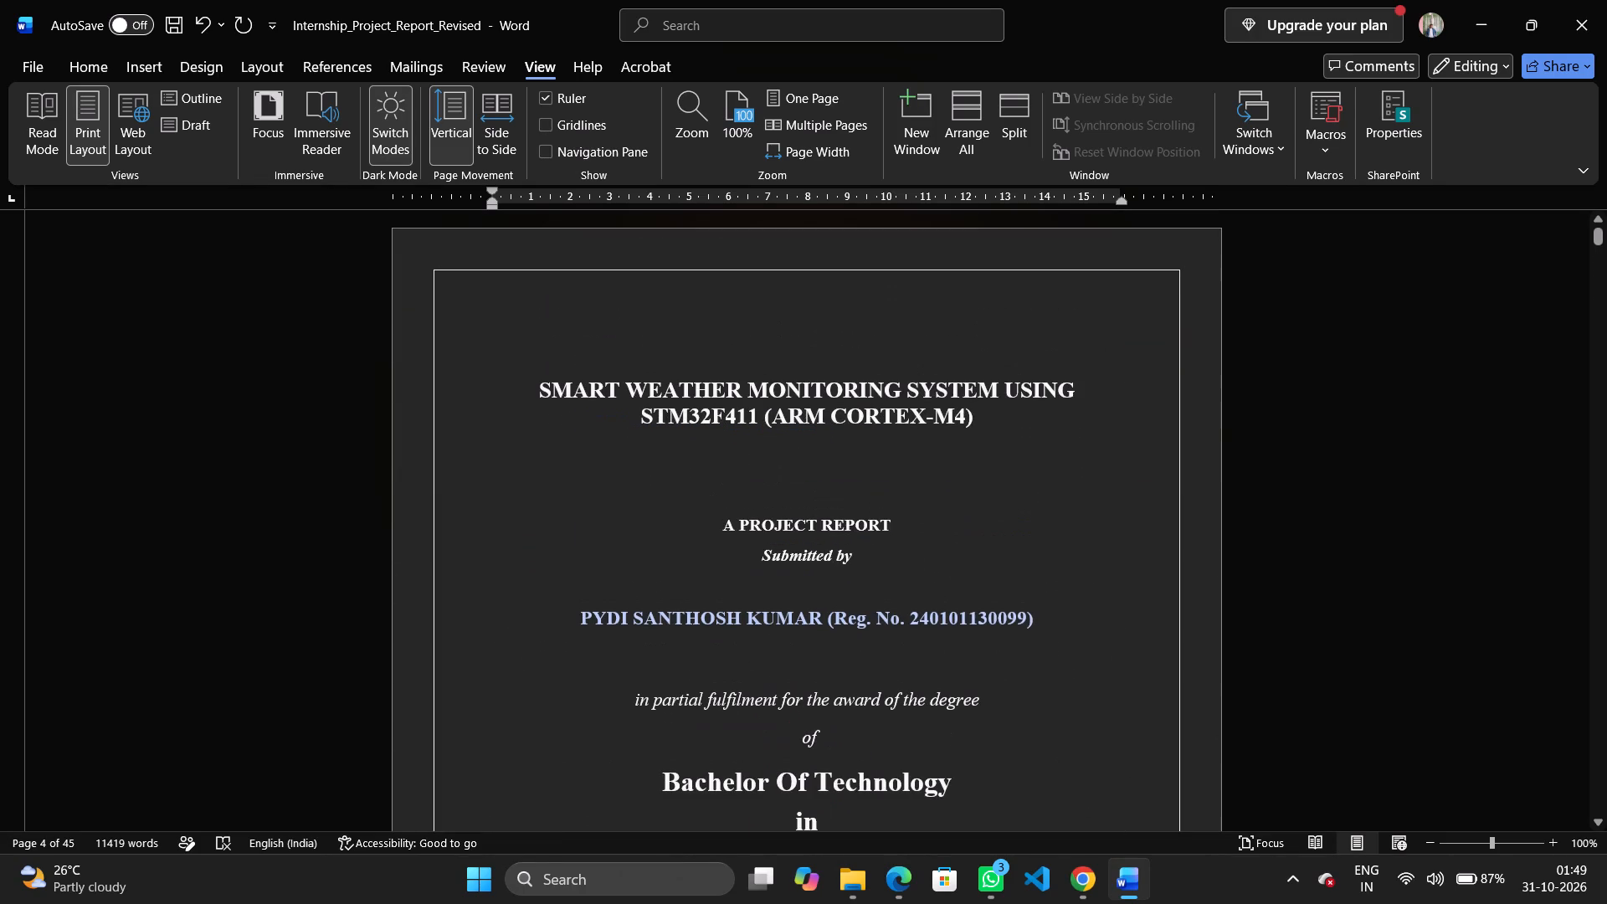
Change the whole document's box page border to a black thin-thick-thin line style with a 3 pt width.
left_click(279, 63)
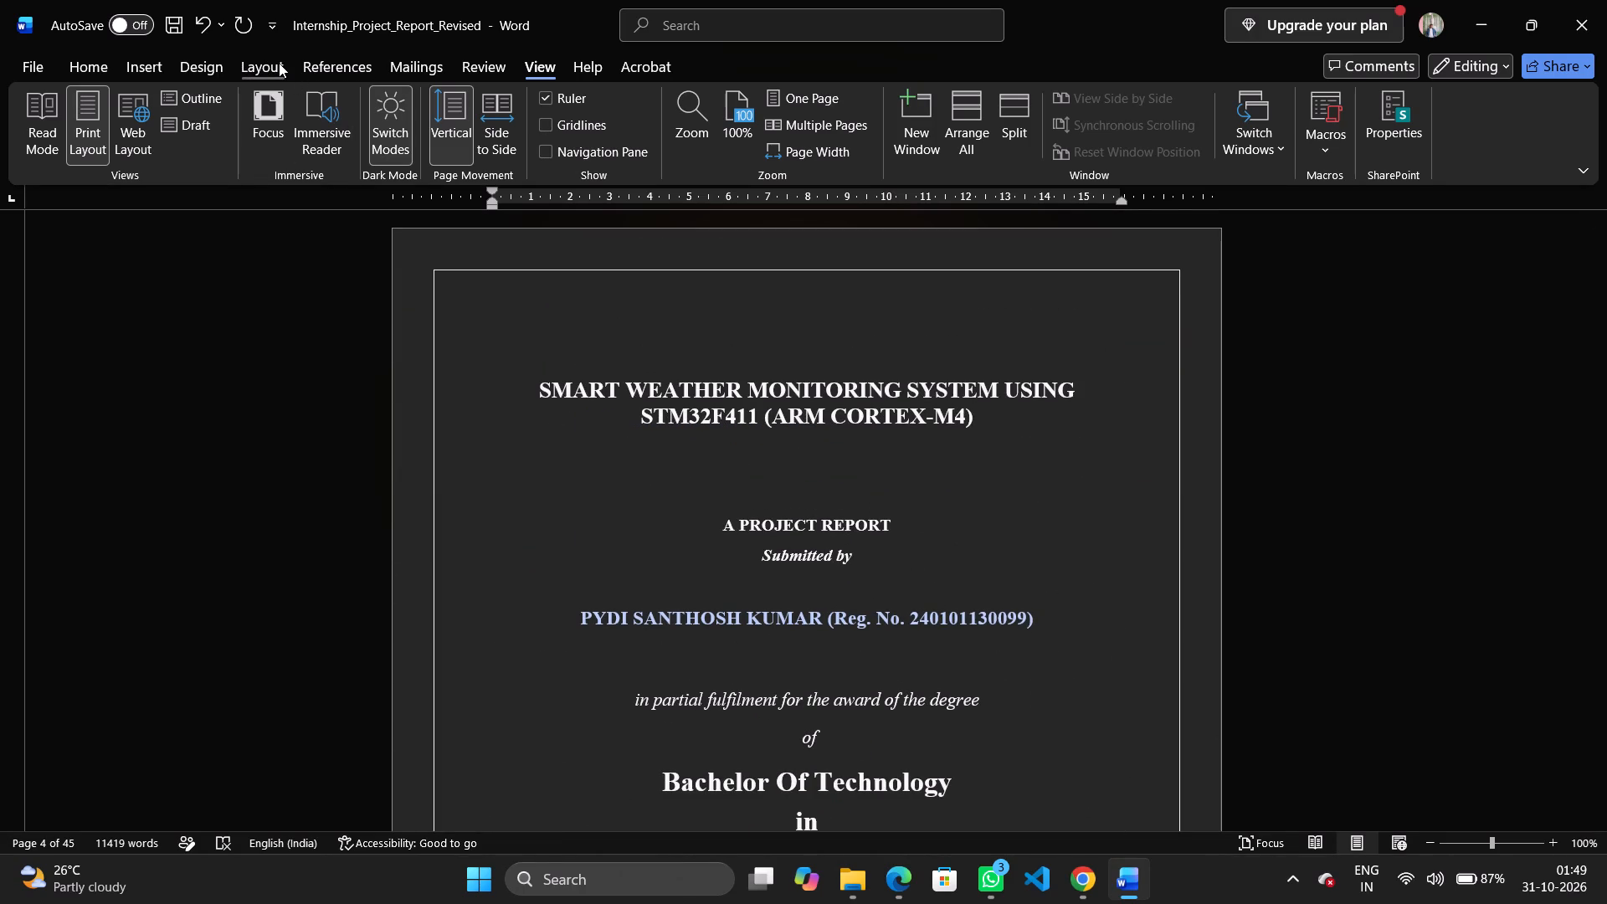
left_click(279, 63)
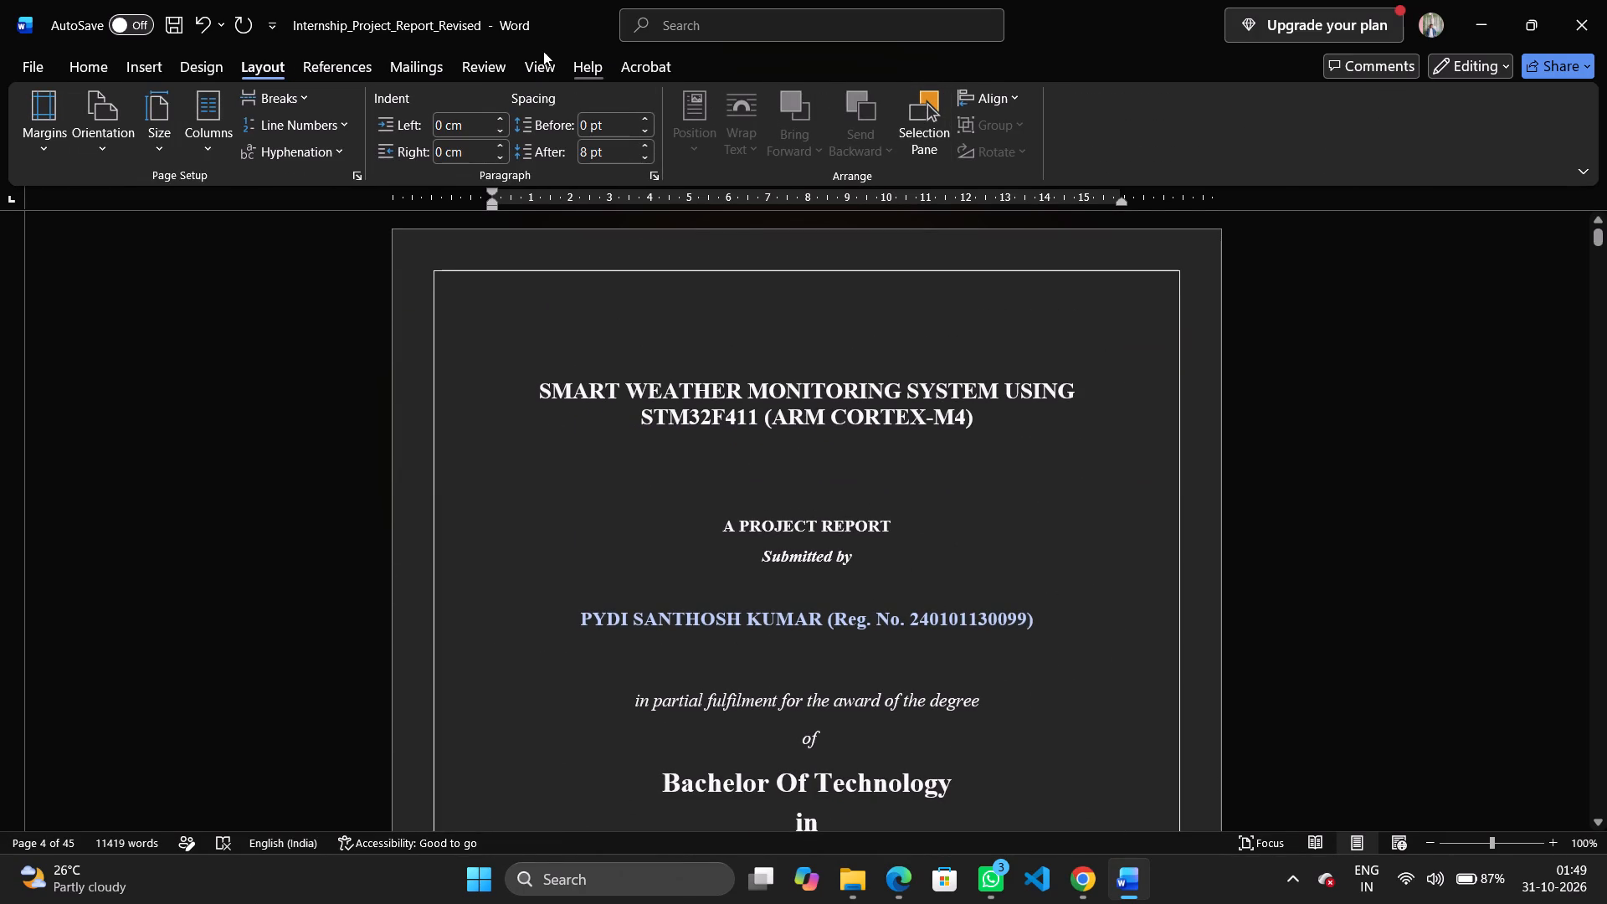
left_click(140, 74)
left_click(207, 64)
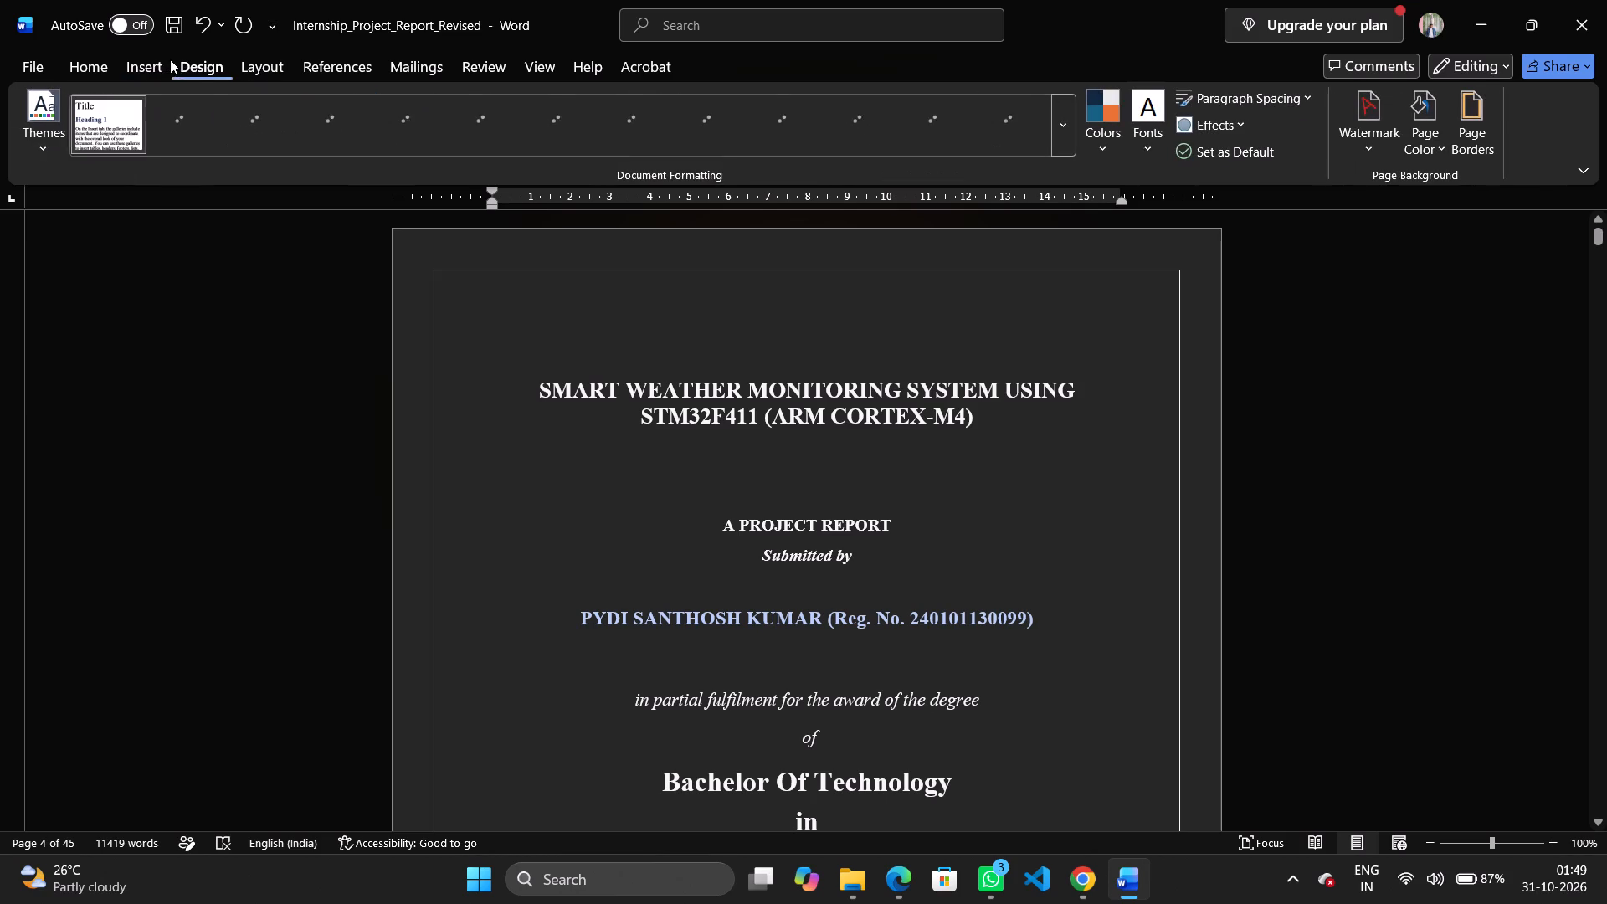
left_click(1467, 116)
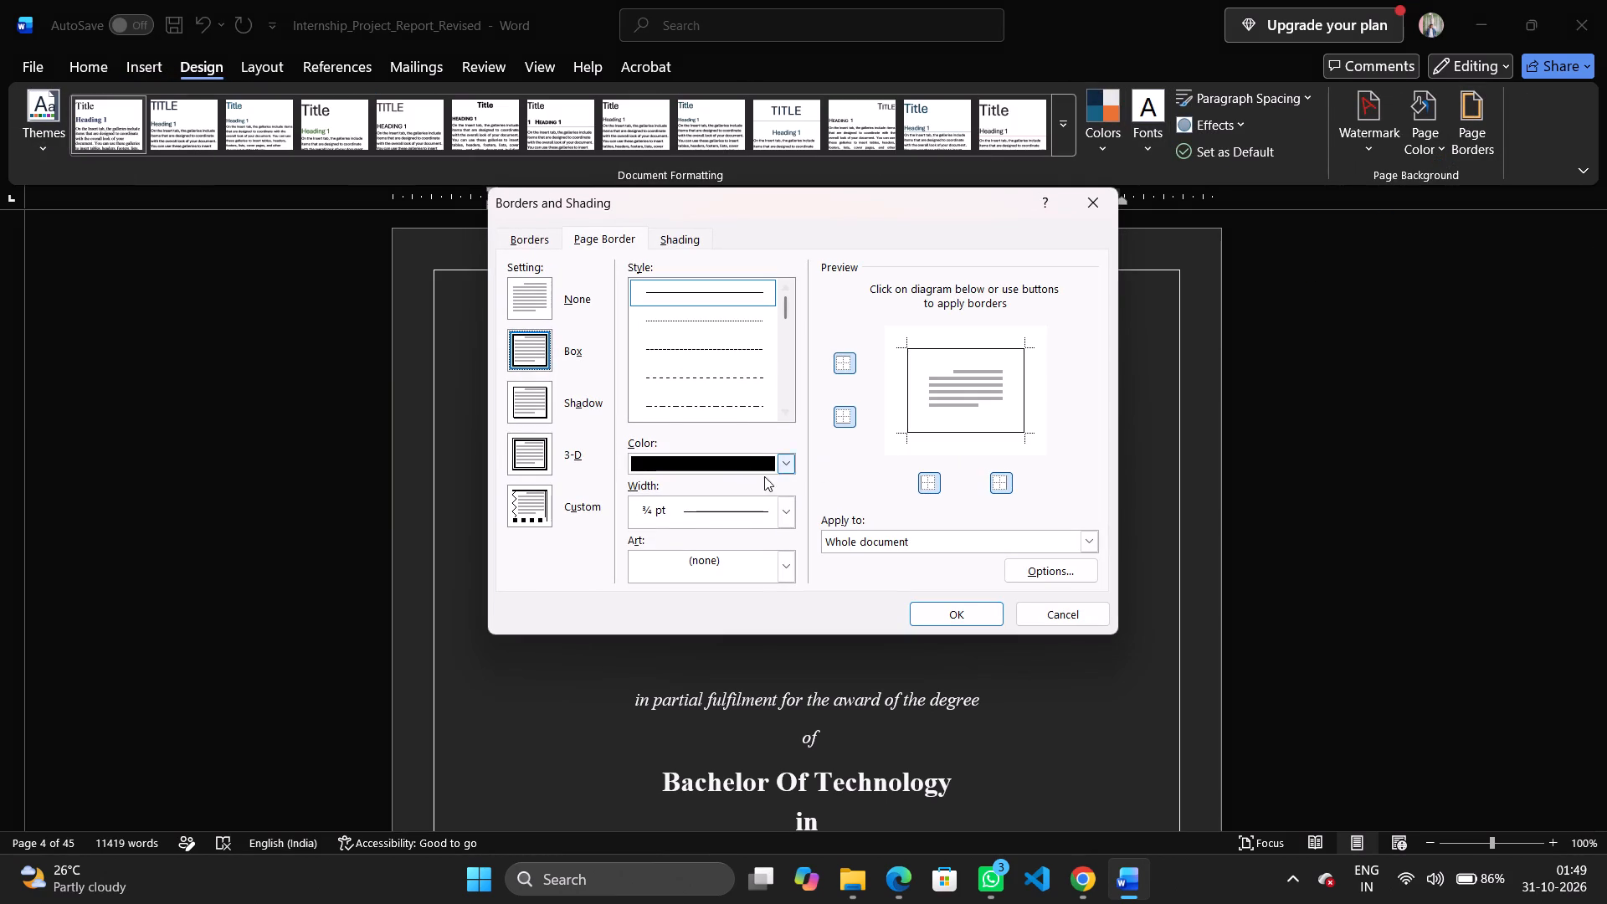
left_click(793, 516)
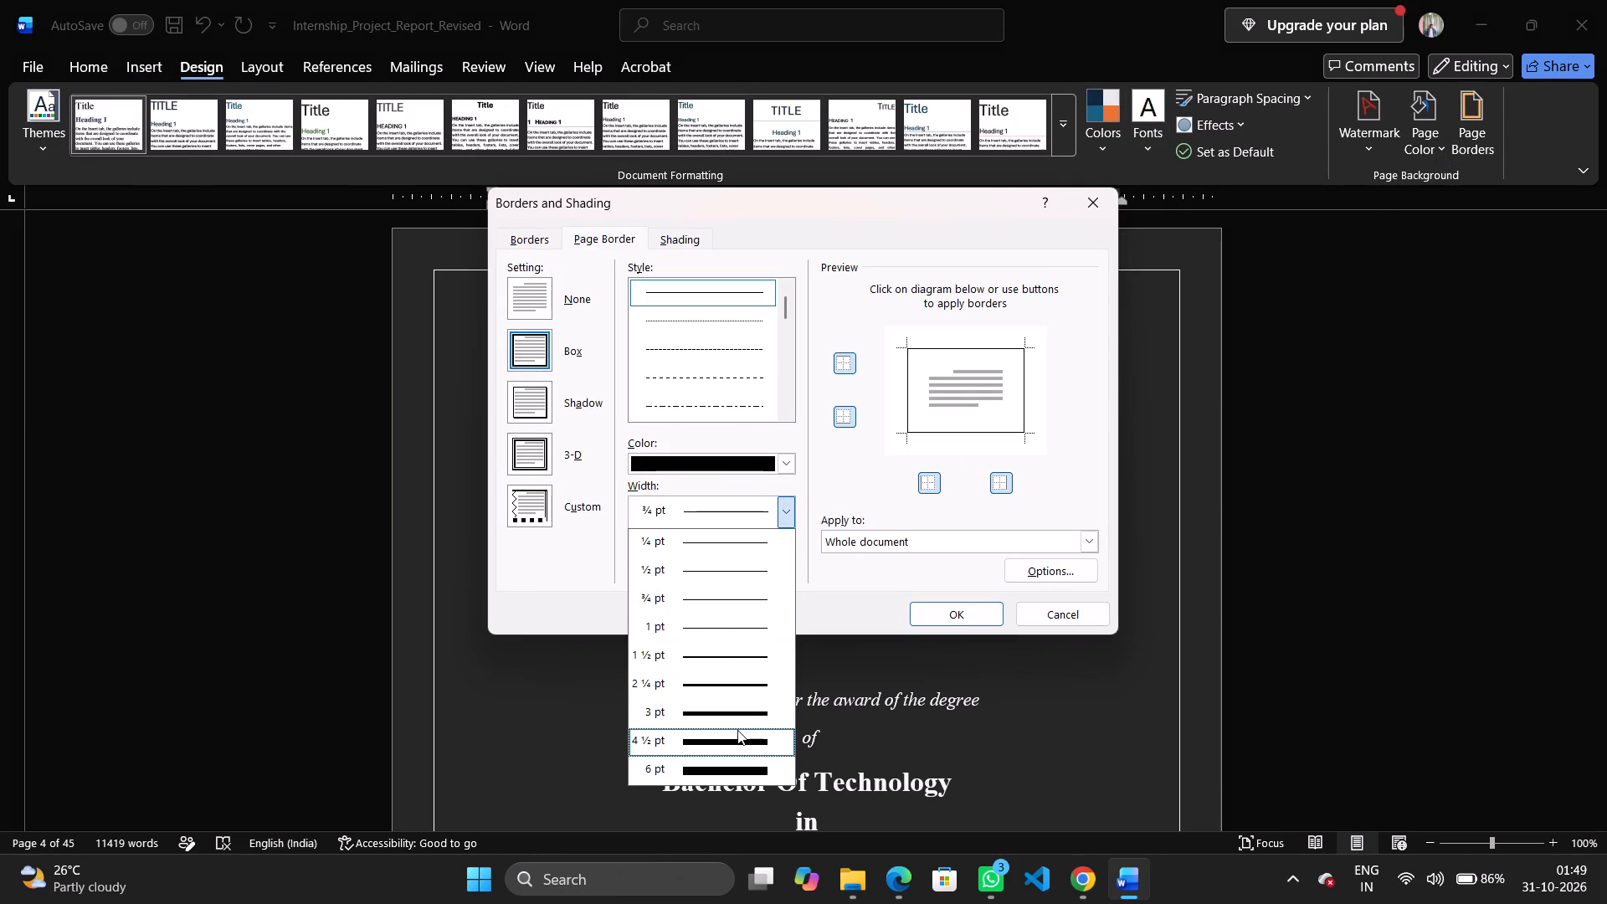
left_click(727, 709)
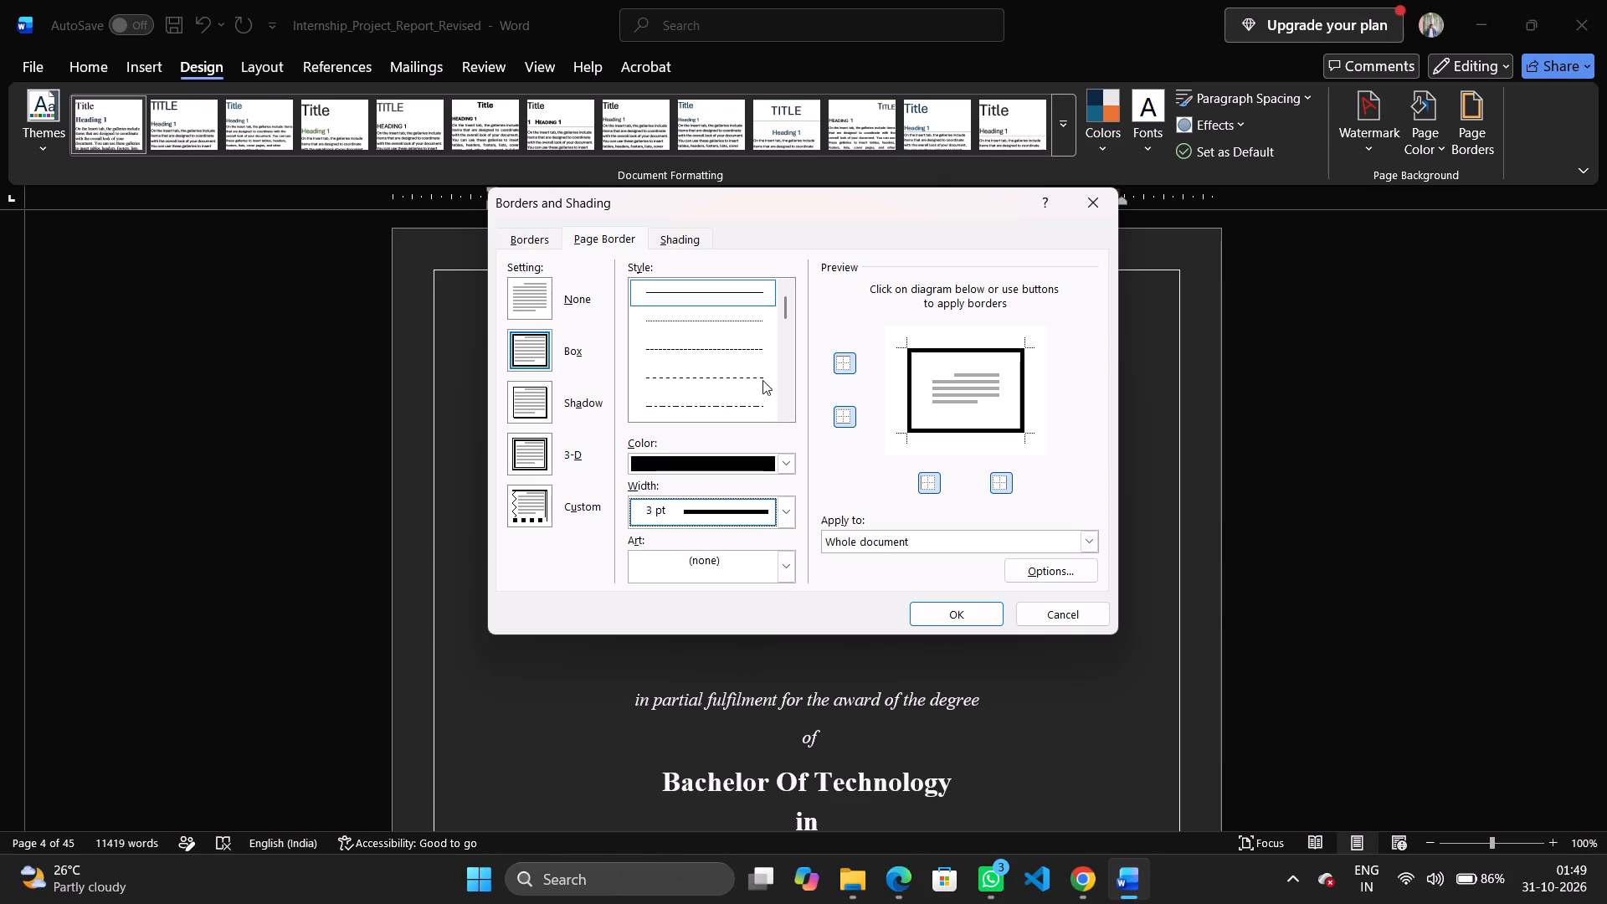
triple_click(788, 408)
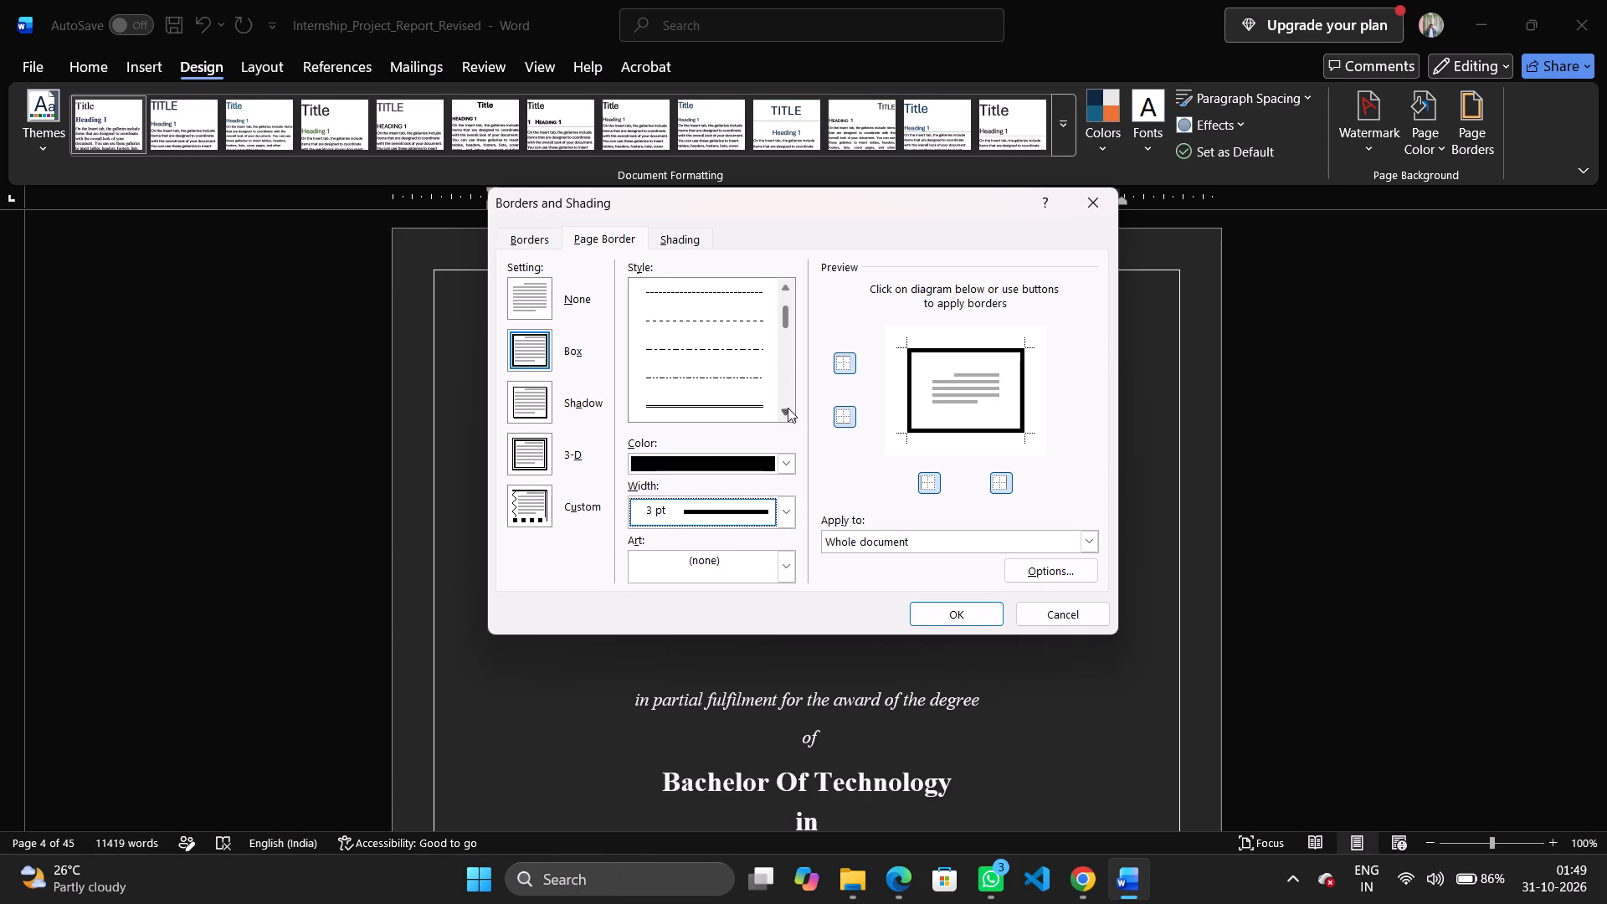
triple_click(788, 408)
left_click(788, 408)
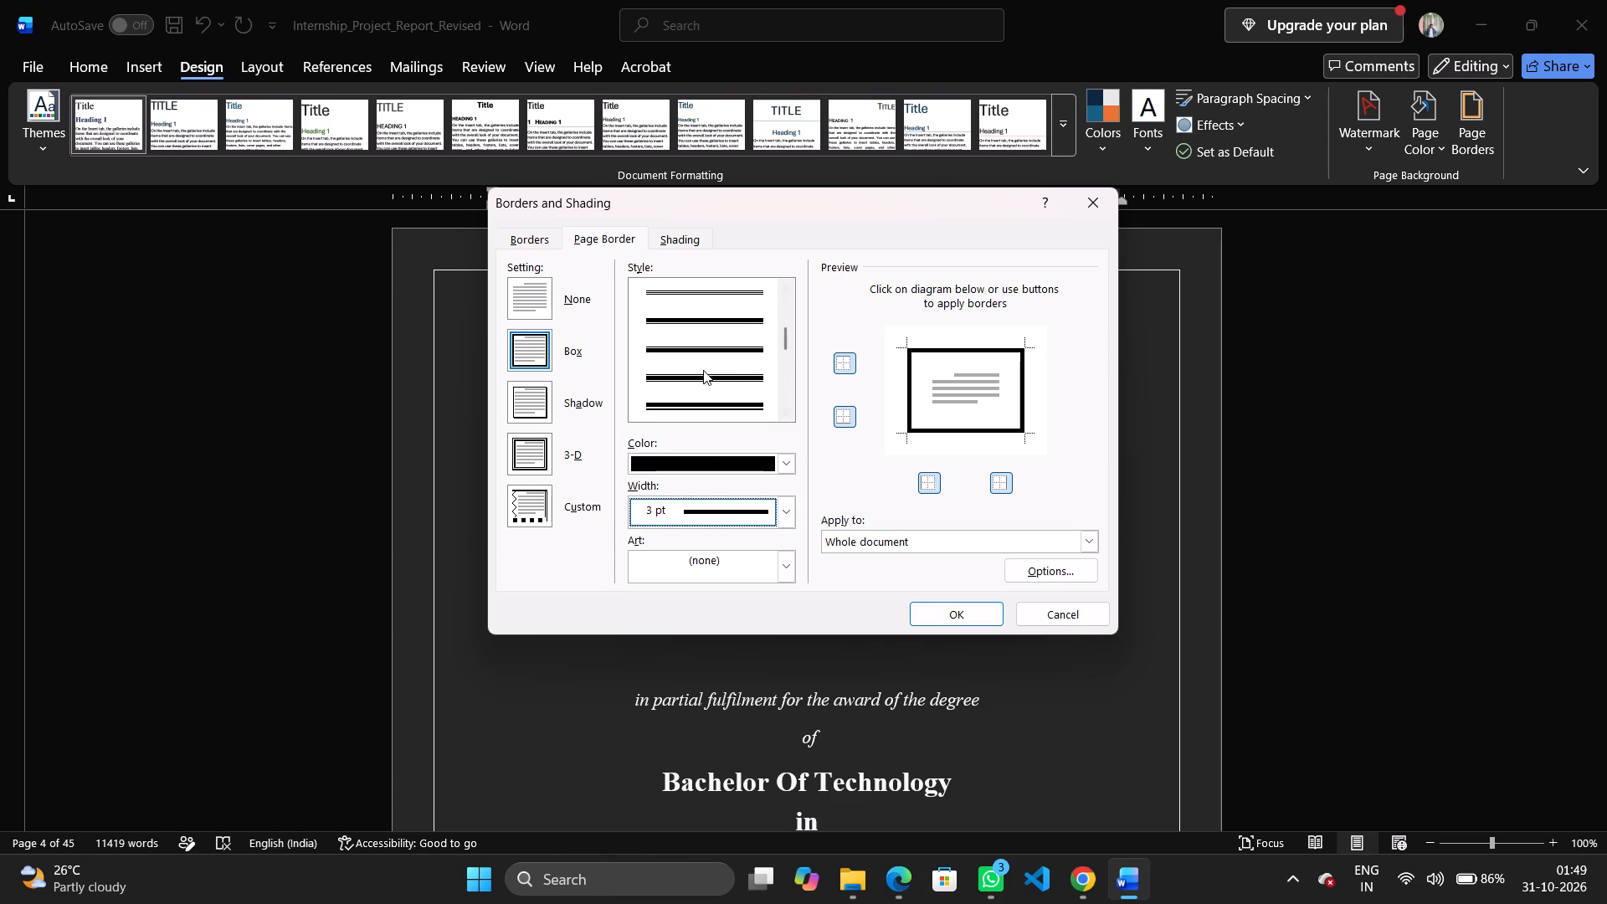
left_click(701, 381)
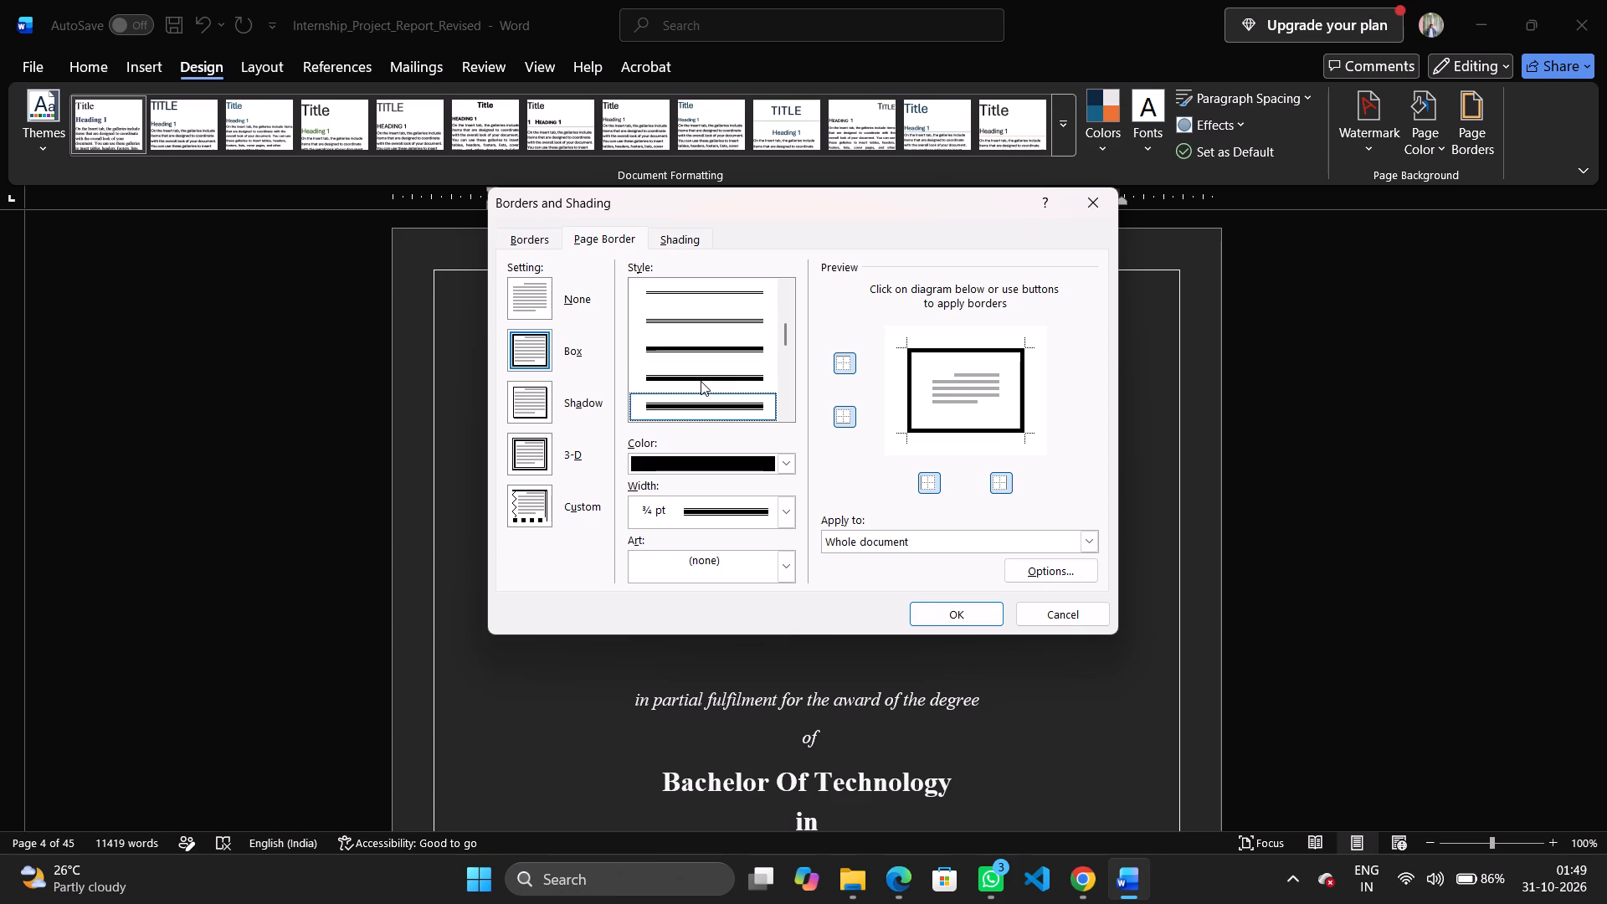
left_click(957, 629)
left_click(947, 609)
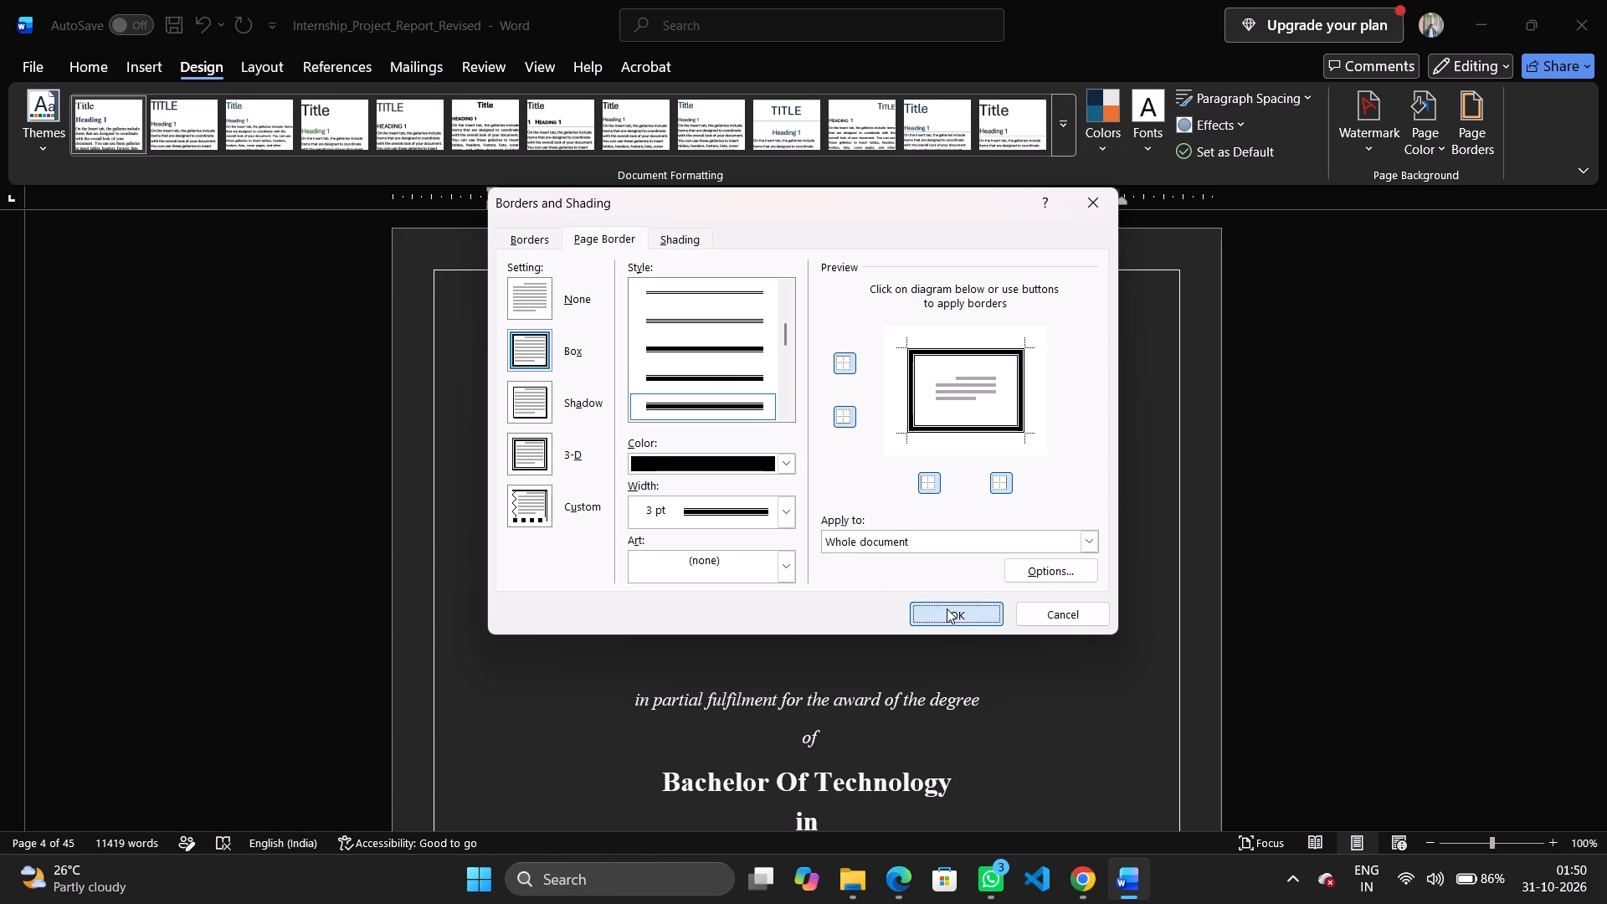
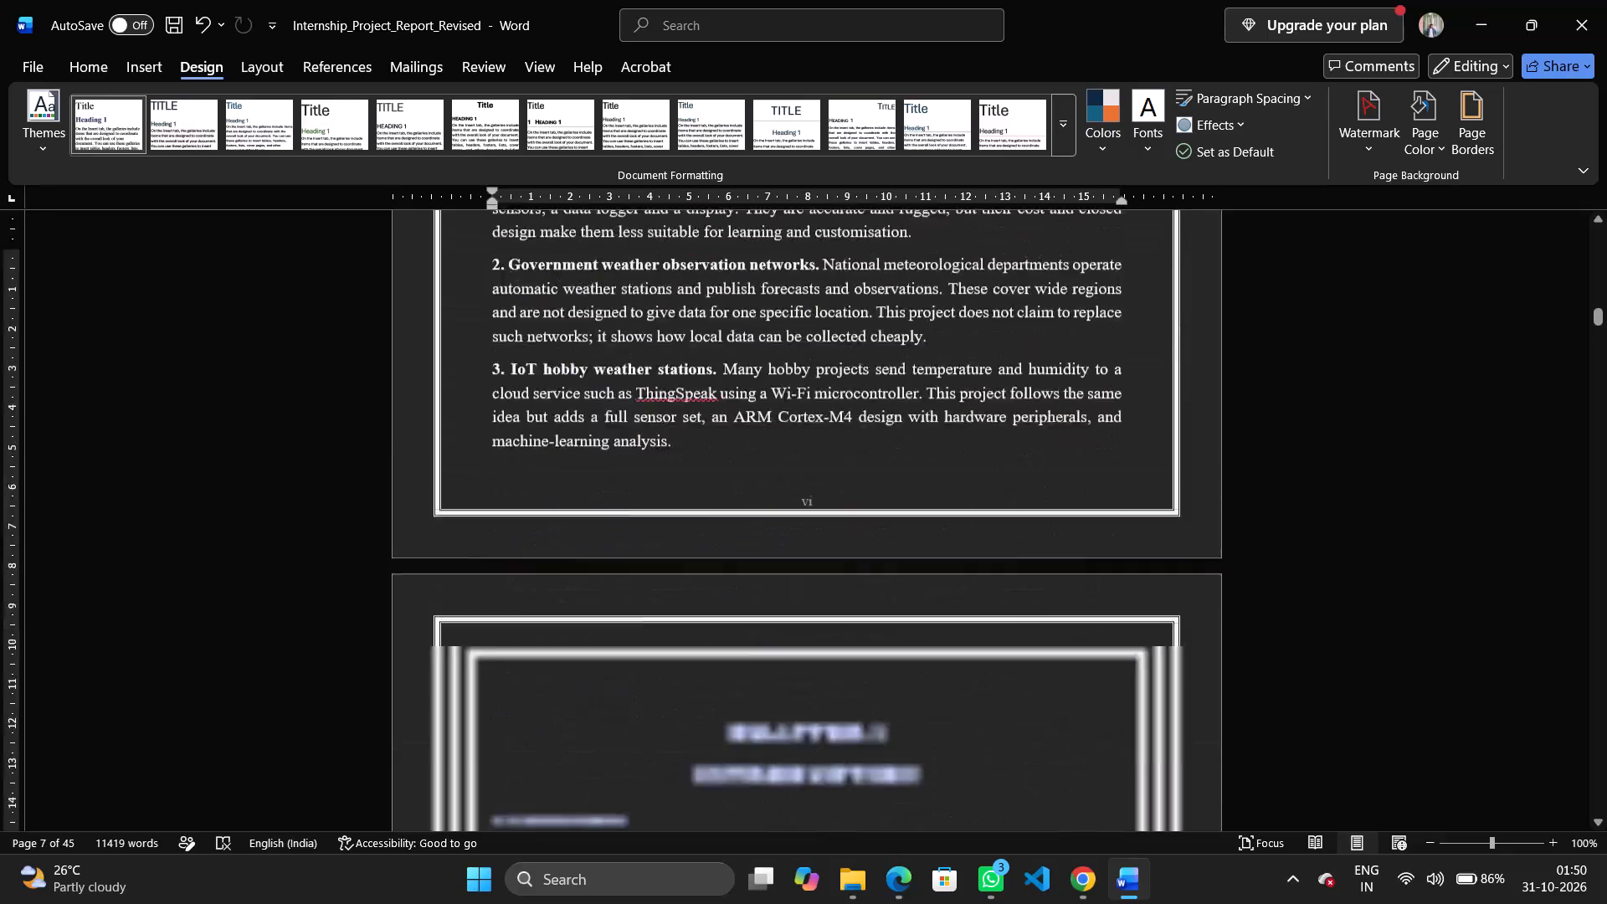
Check the page border and layout through the report's body, from the background information pages through Chapters 1 to 8.
scroll(860, 560, "down", 2)
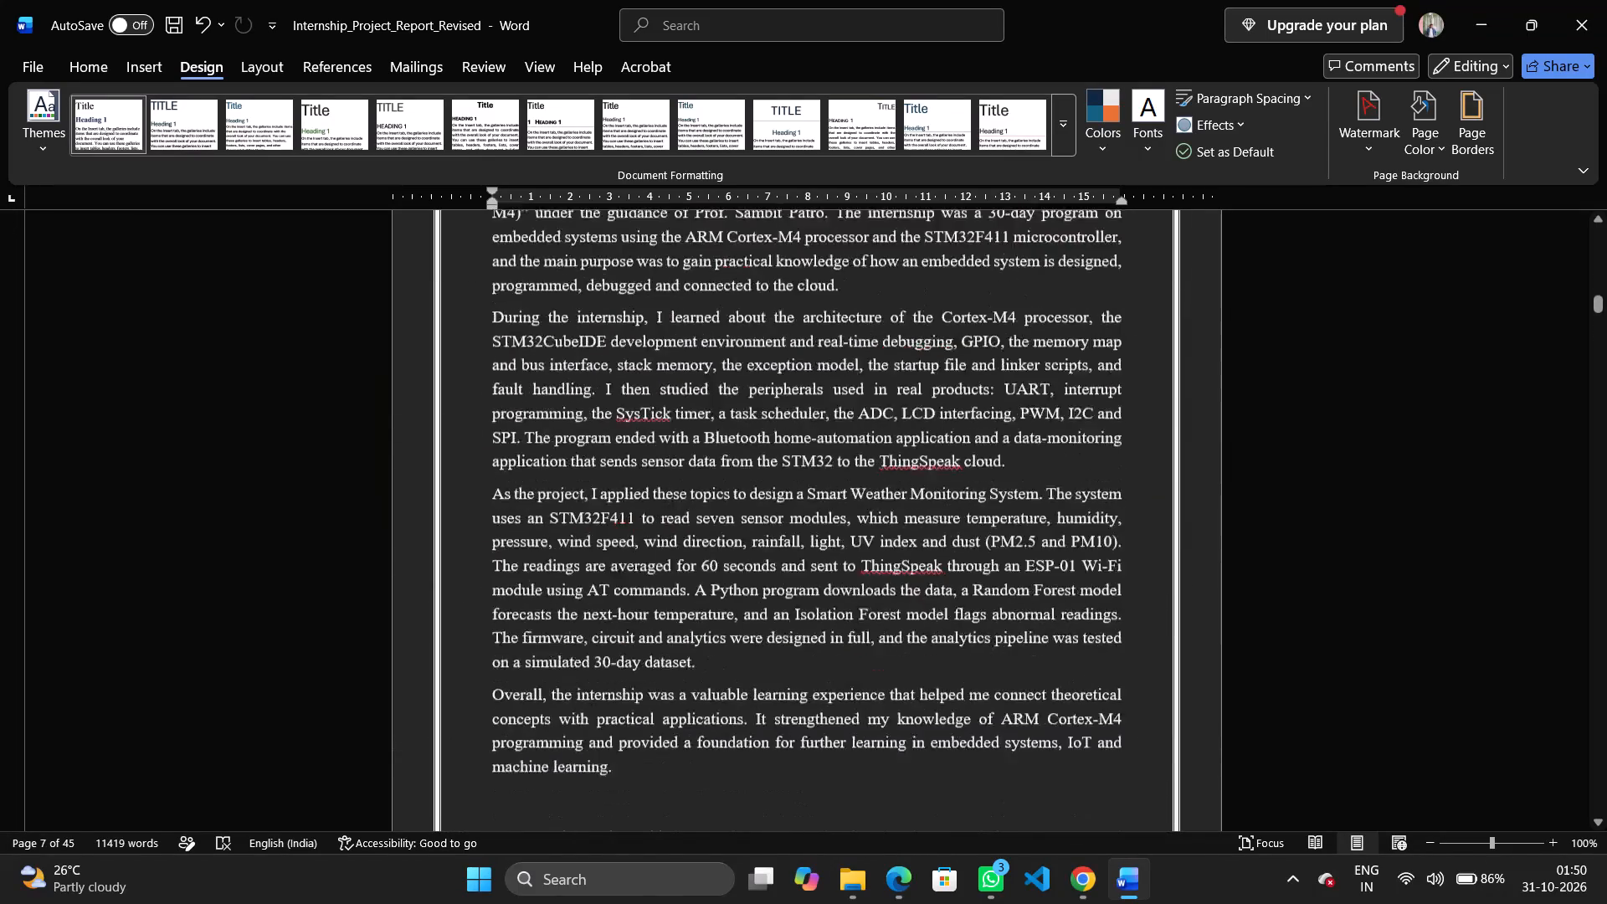
scroll(860, 560, "down", 3)
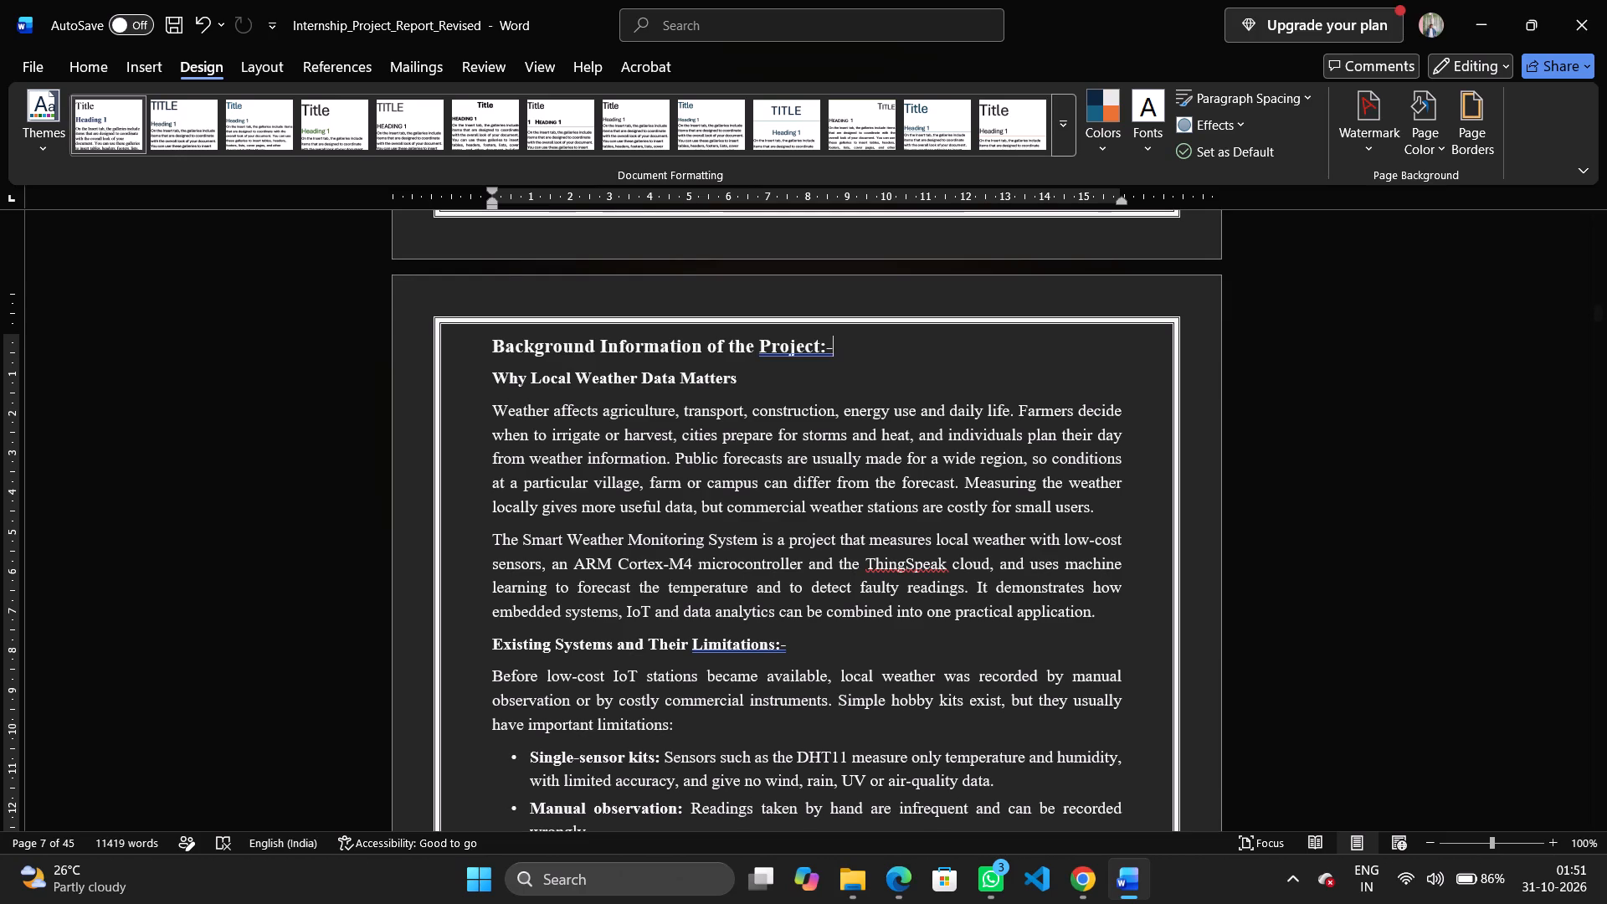
scroll(860, 560, "down", 6)
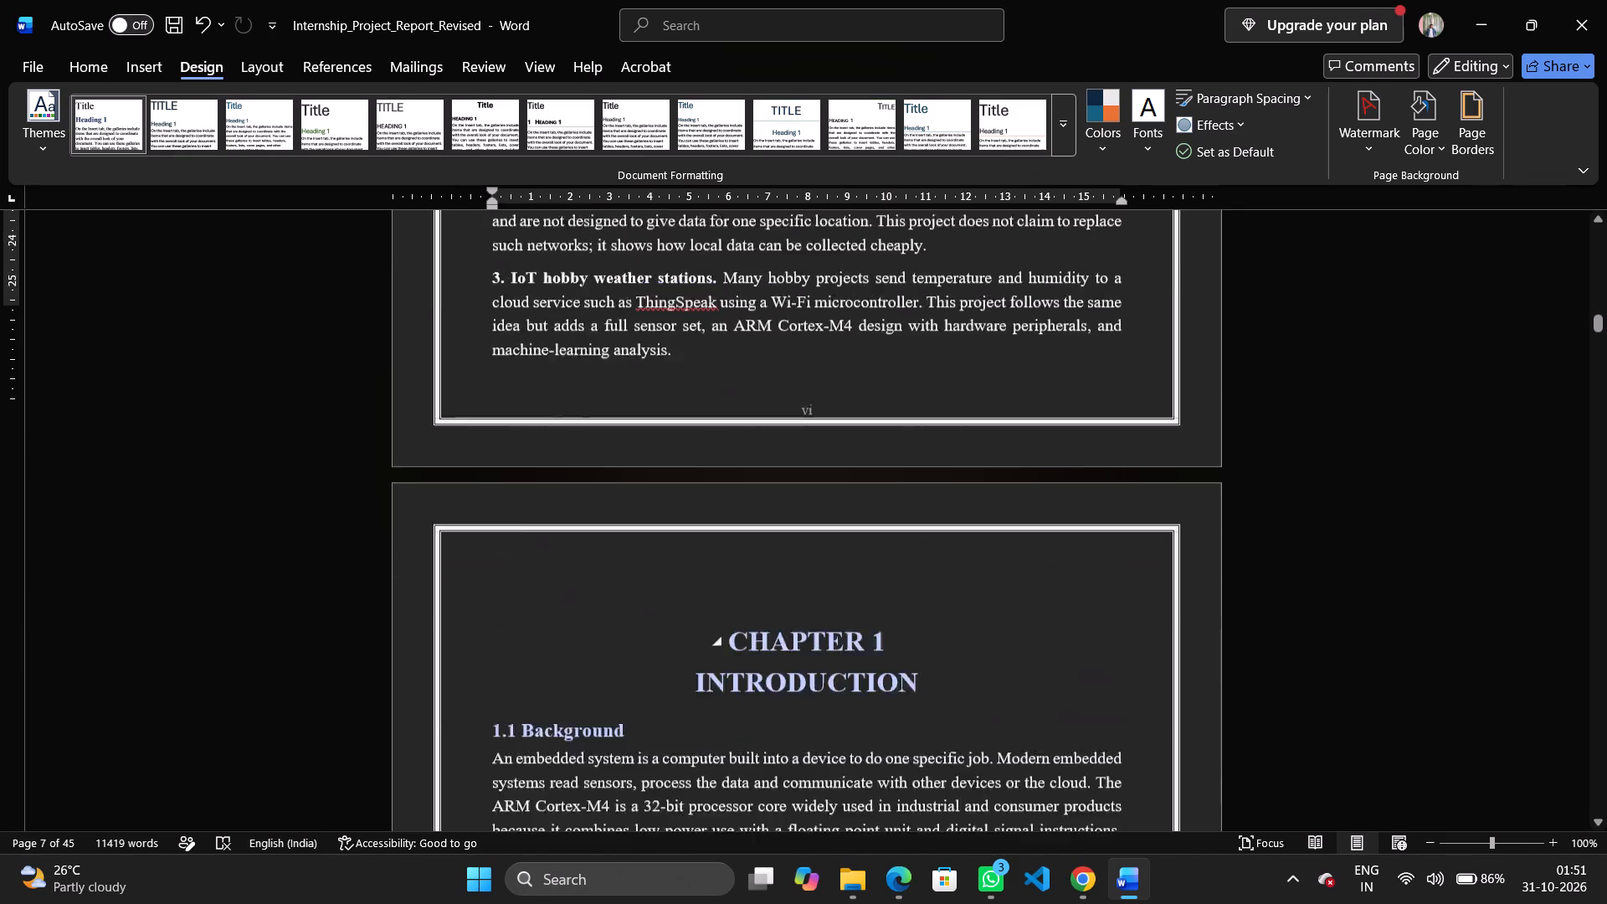
scroll(860, 560, "down", 8)
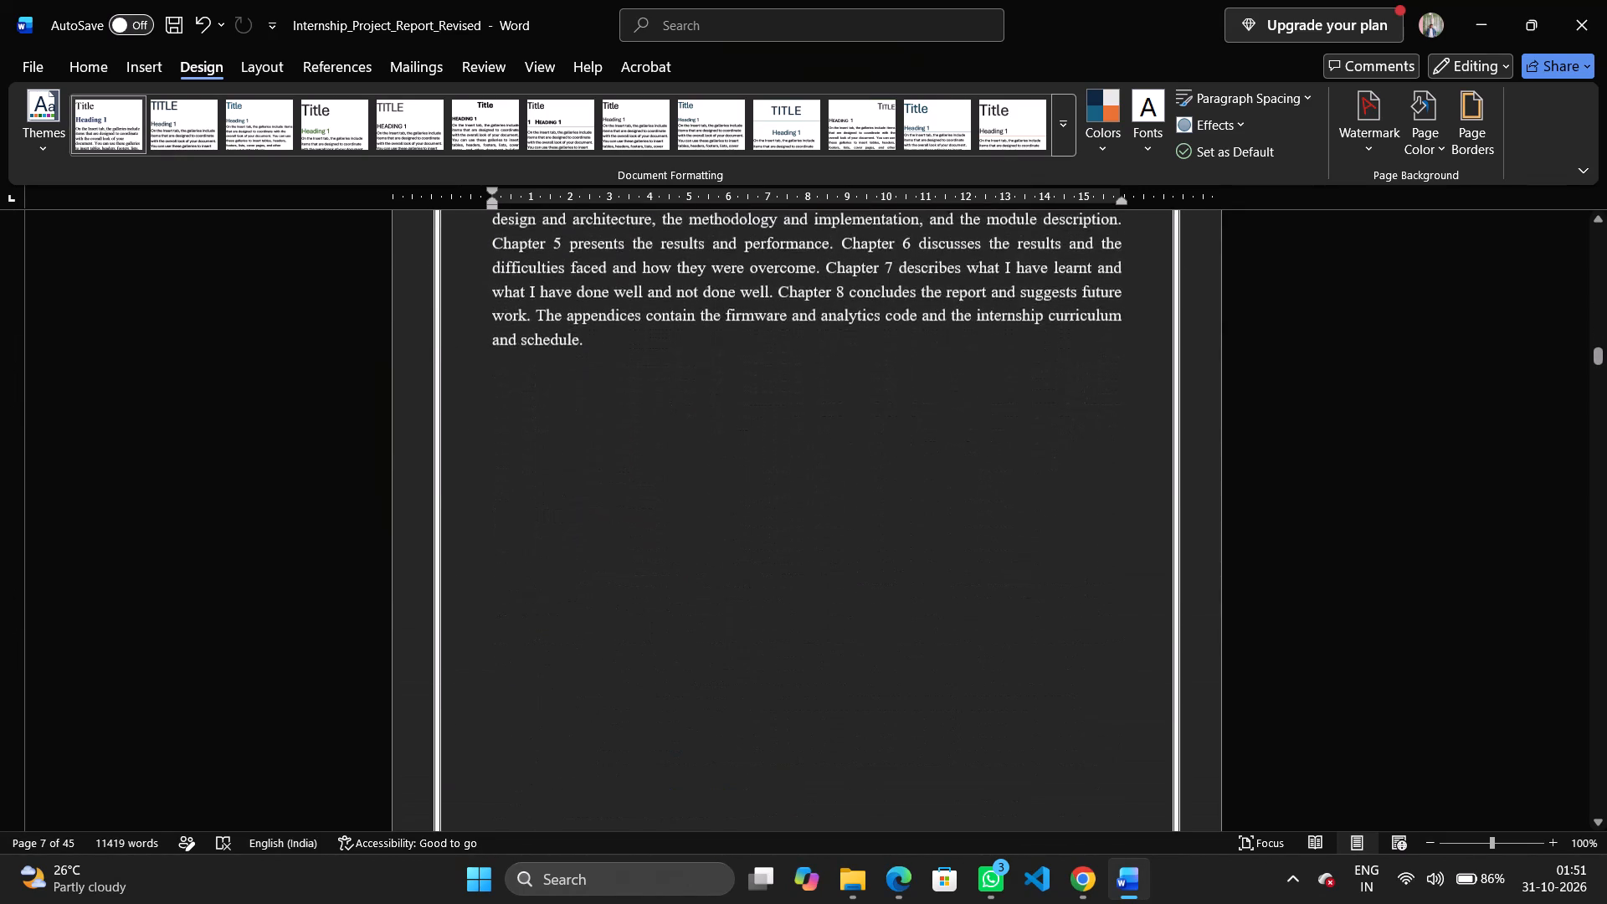
scroll(860, 560, "down", 6)
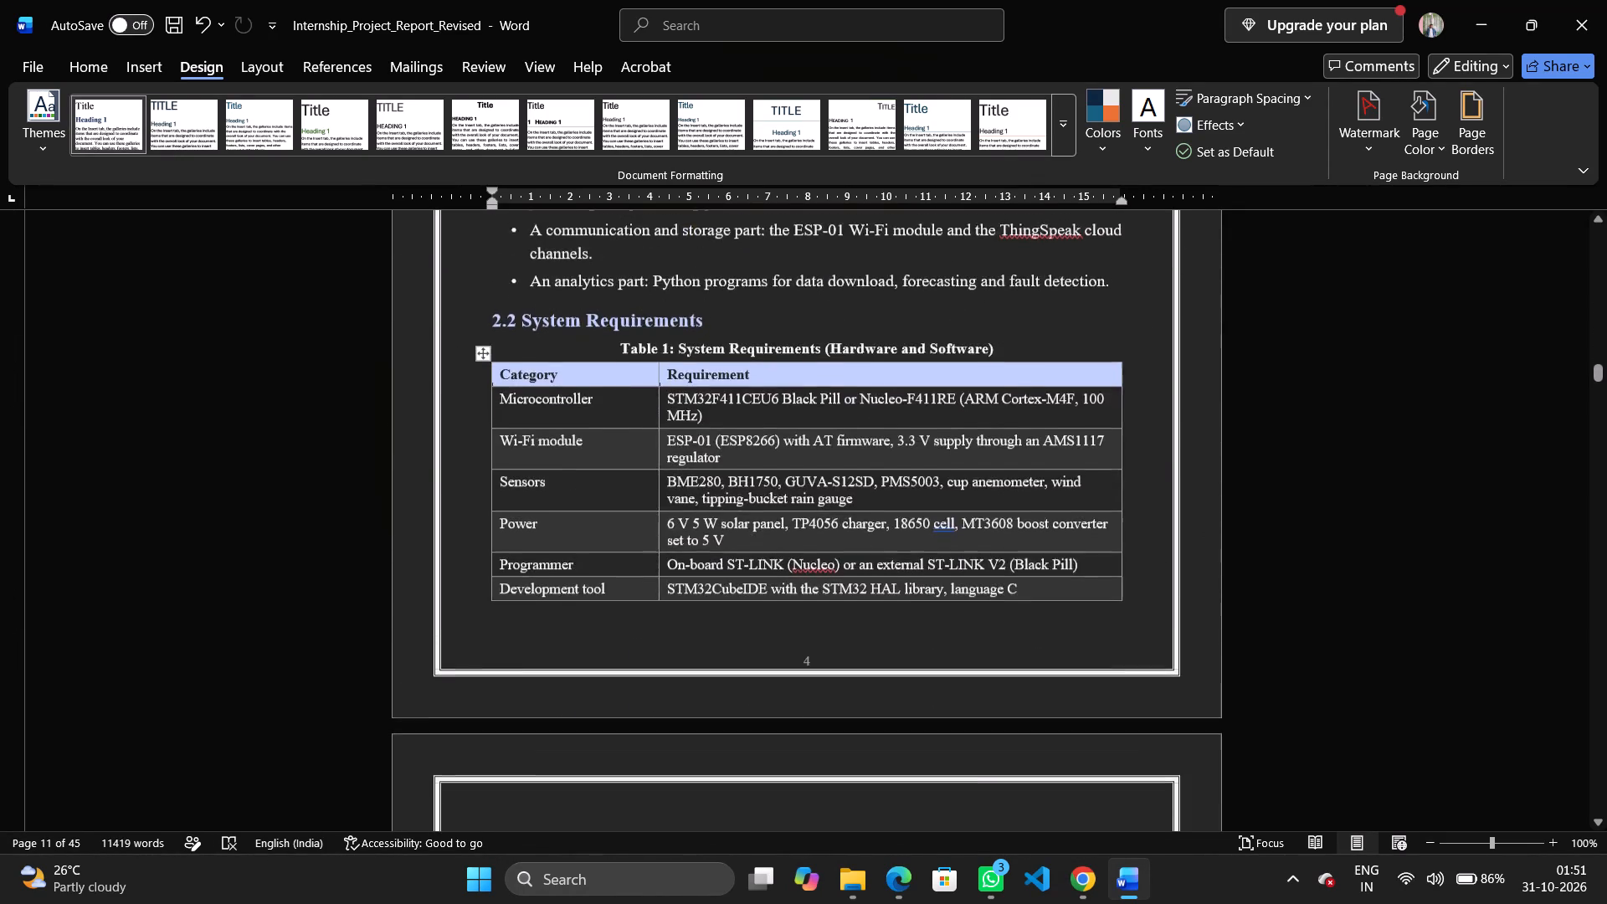
scroll(860, 560, "down", 11)
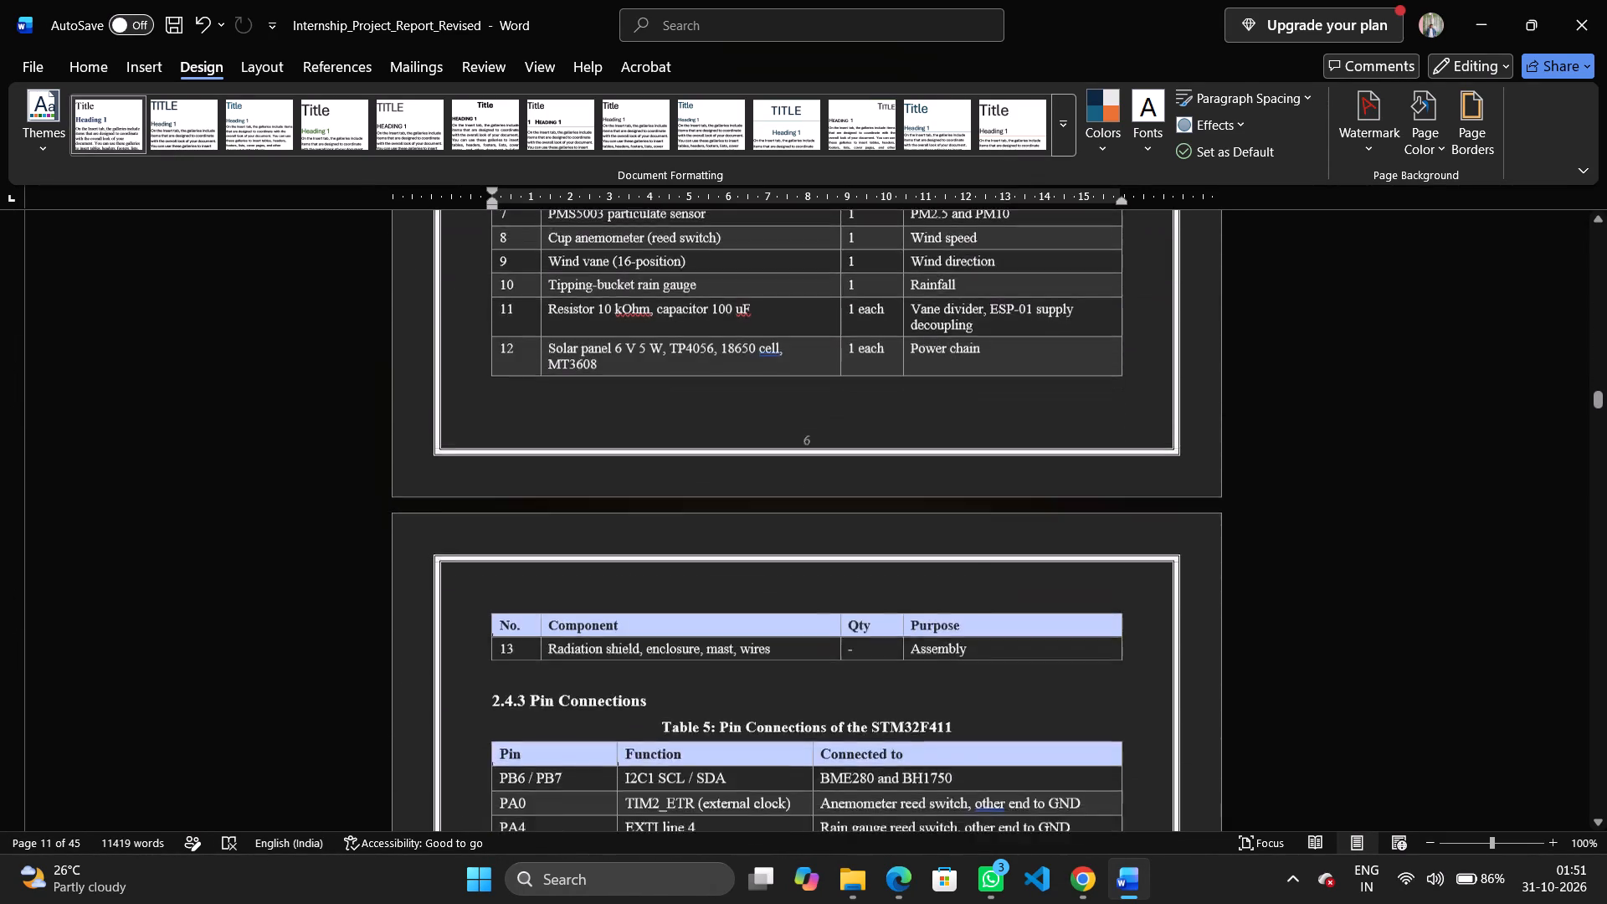
scroll(860, 560, "down", 11)
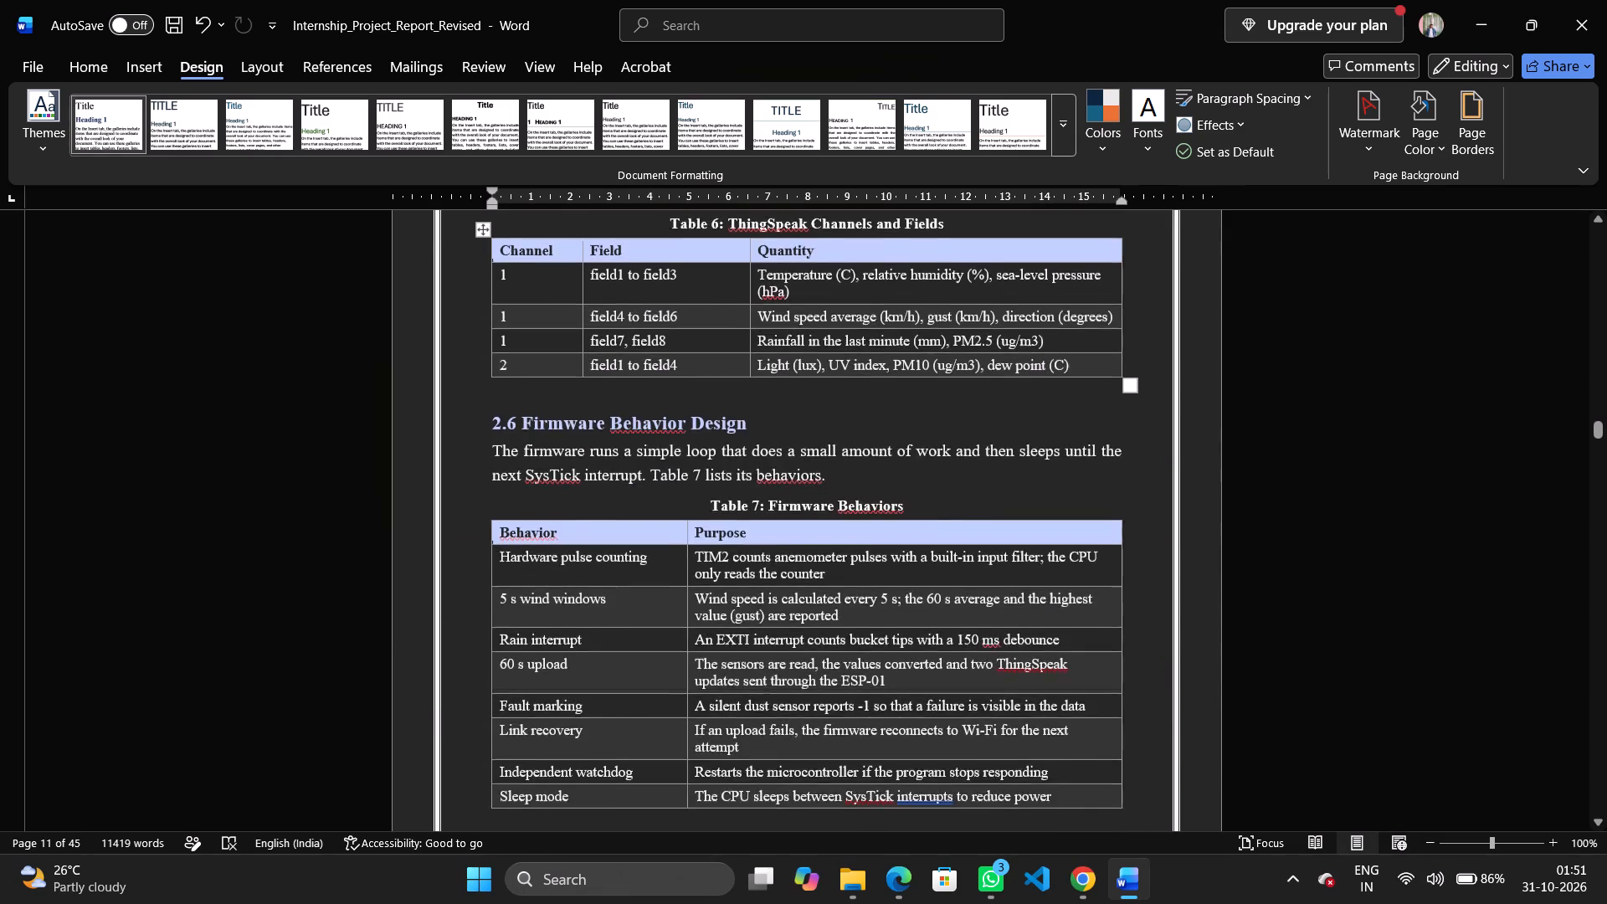
scroll(860, 560, "down", 11)
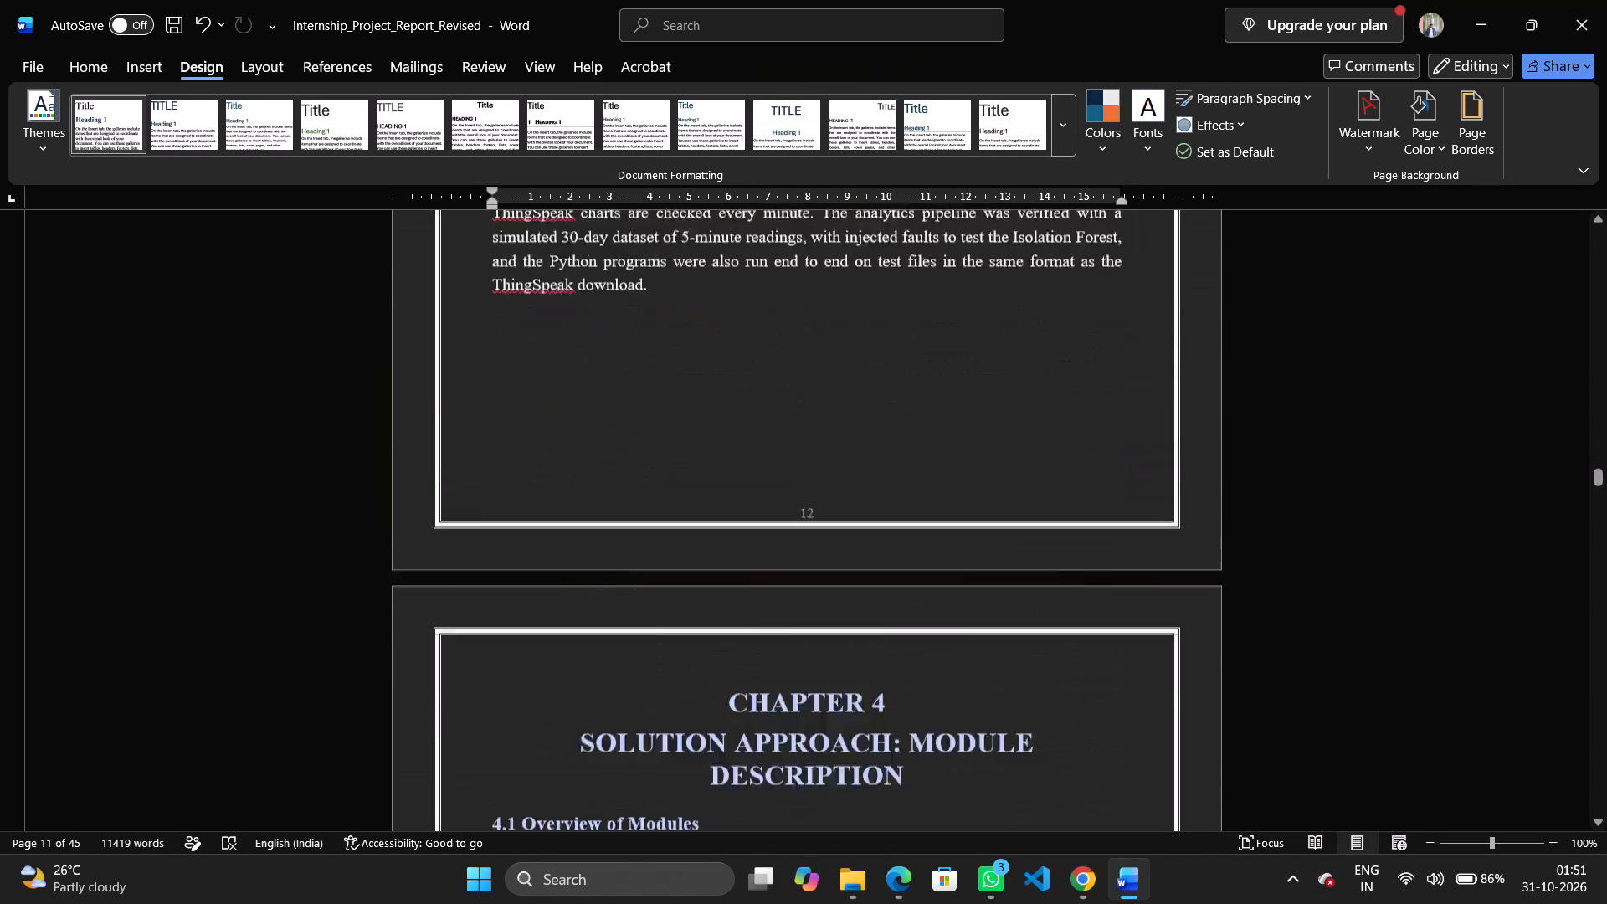
scroll(860, 560, "down", 9)
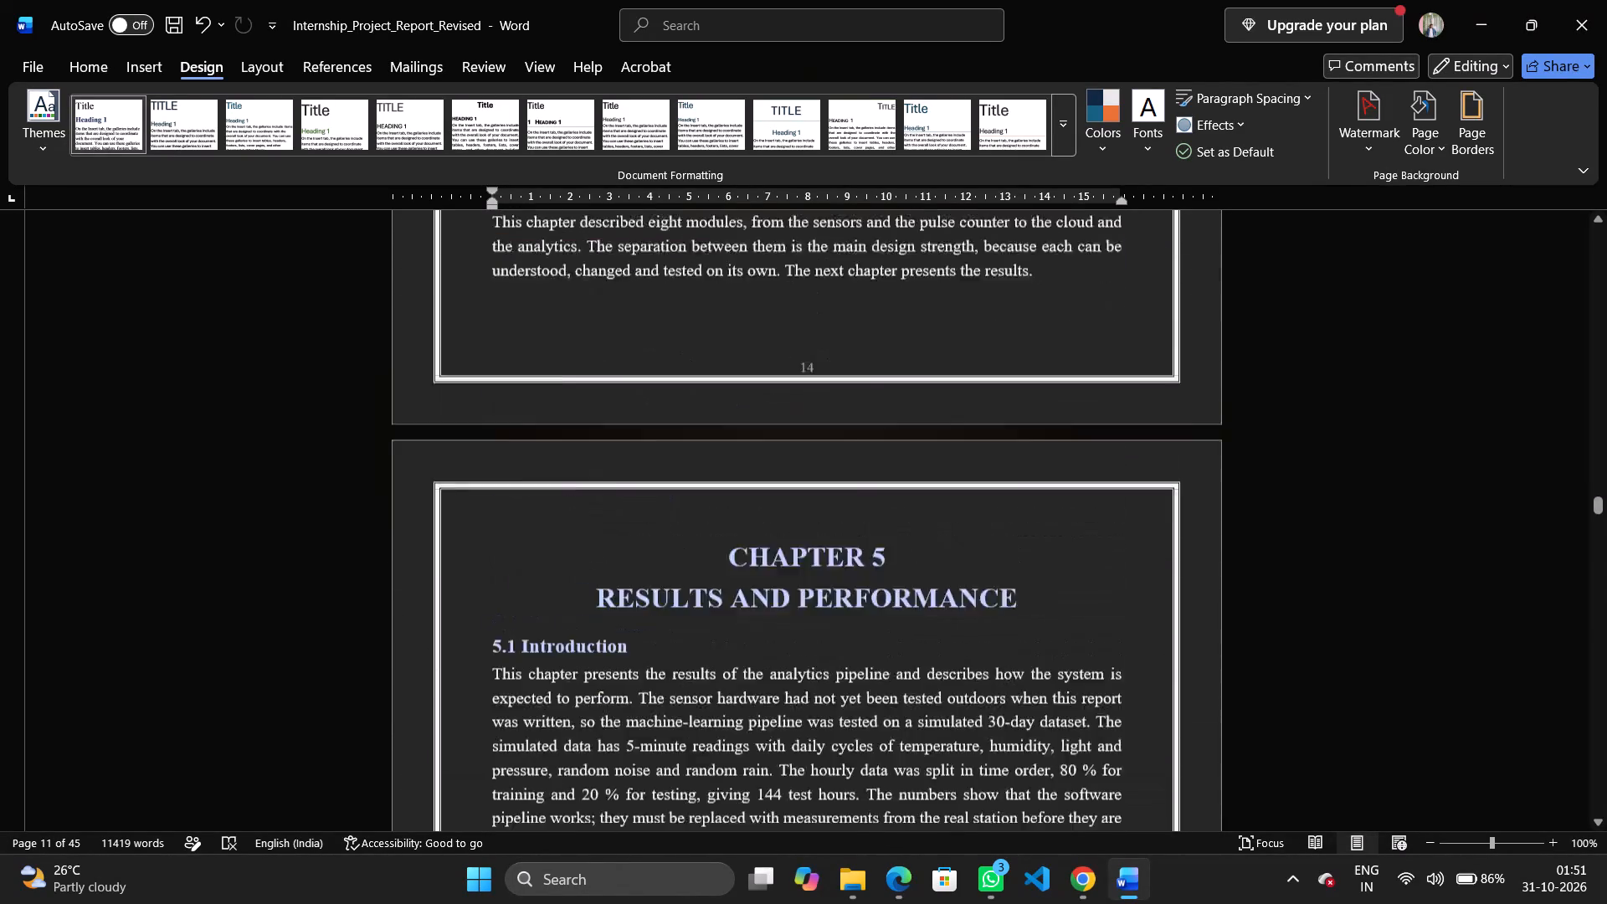
scroll(860, 560, "down", 13)
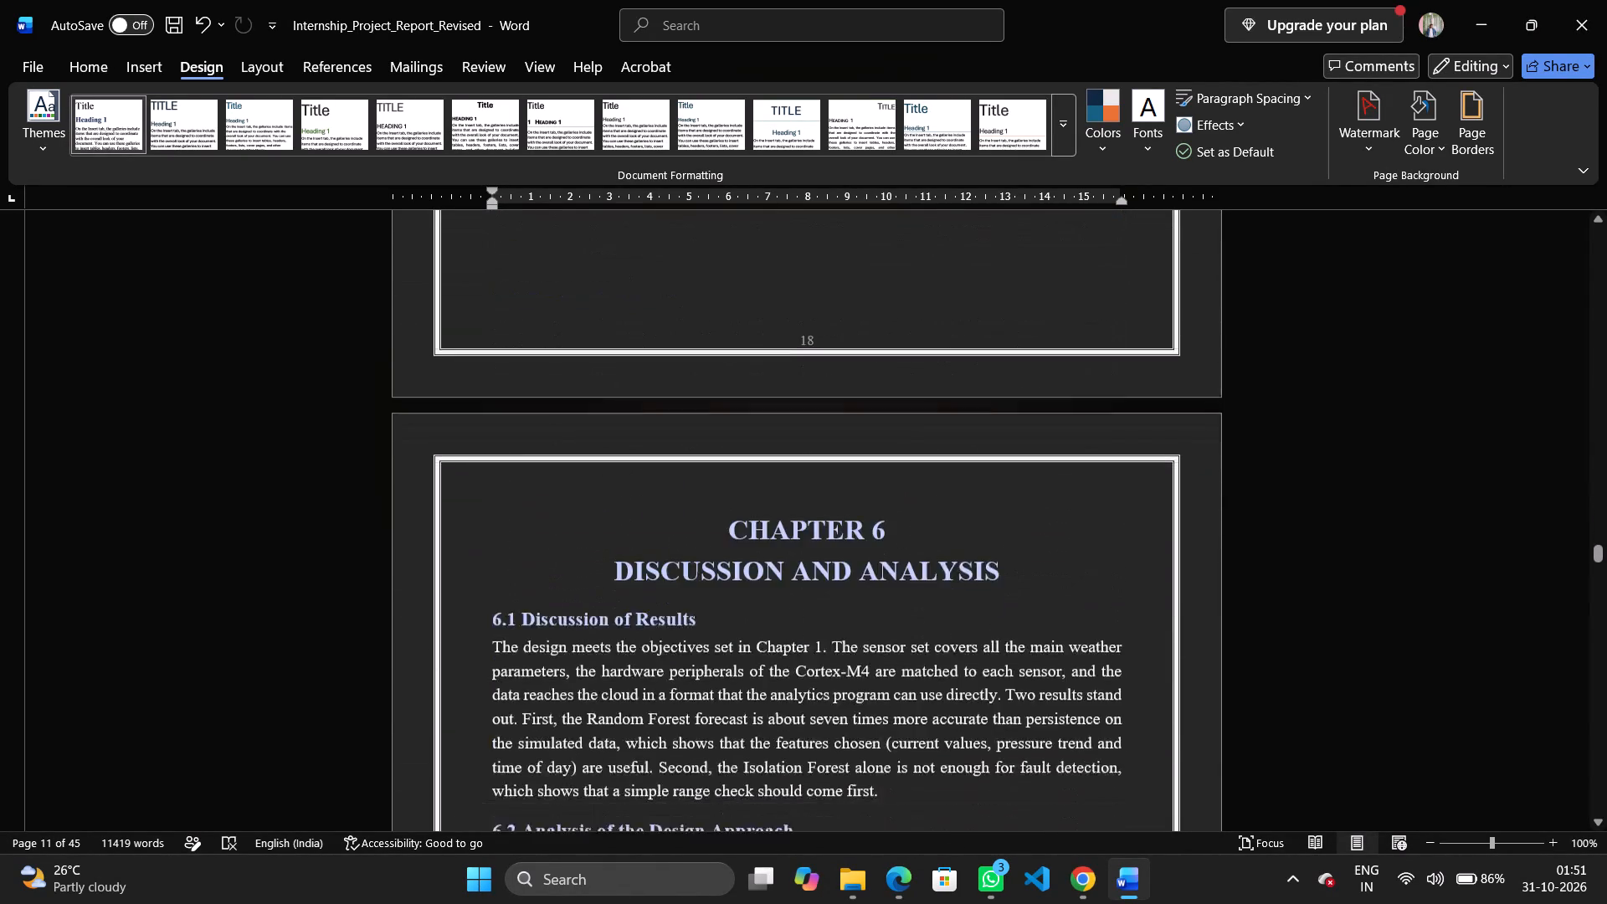
scroll(860, 560, "down", 16)
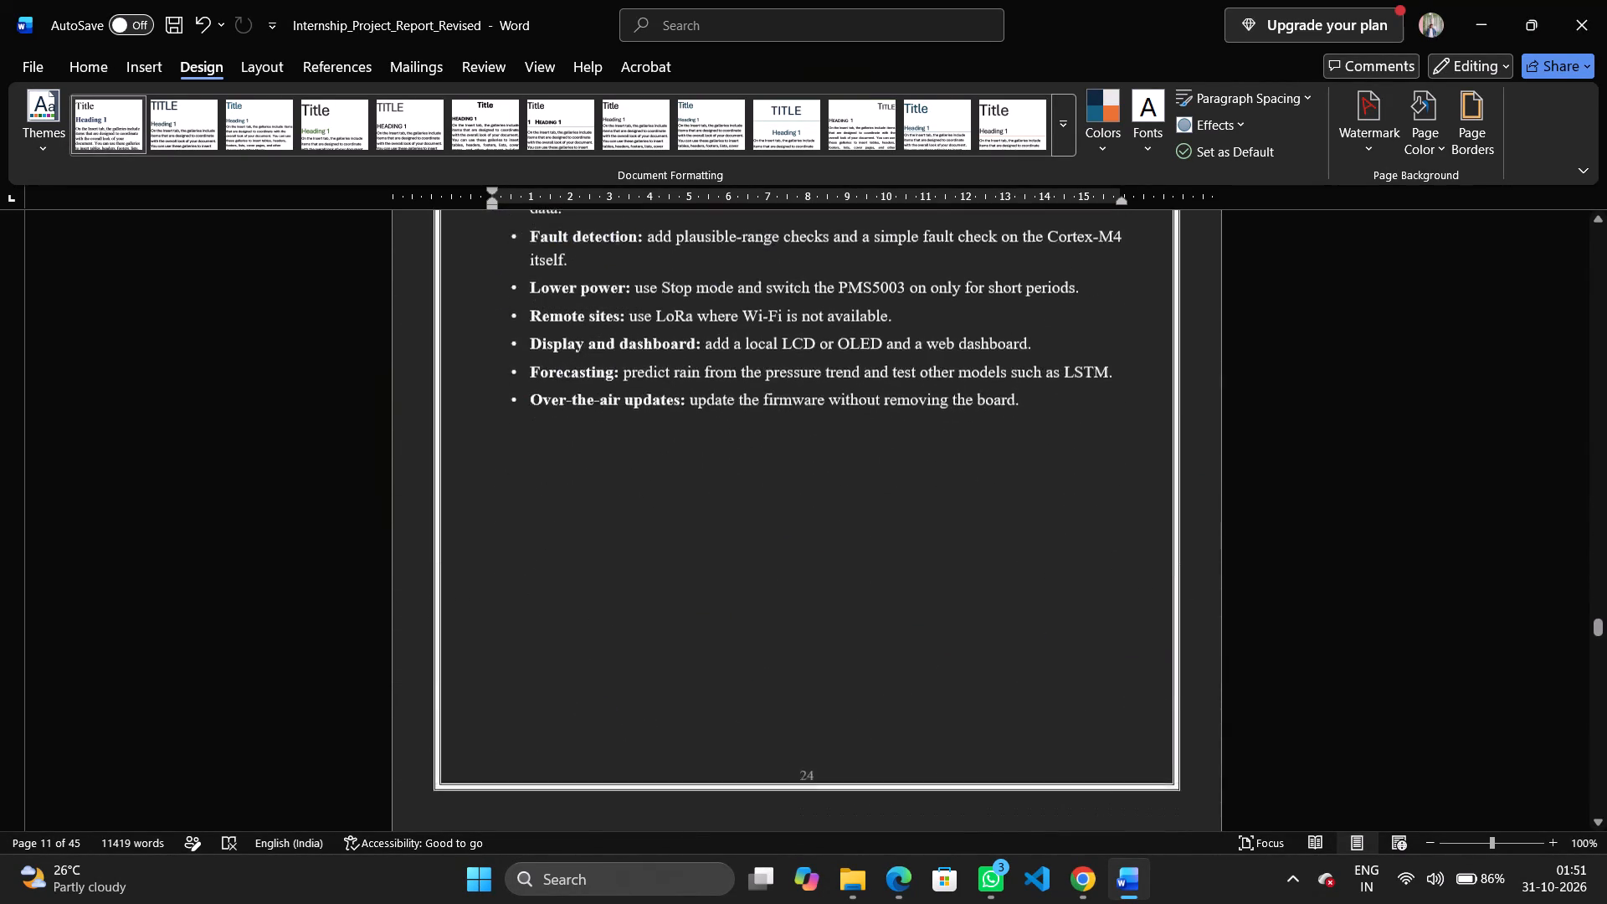
Check the page border and layout through the appendix code listings and the Assessment and Course Outcome pages.
scroll(860, 560, "down", 14)
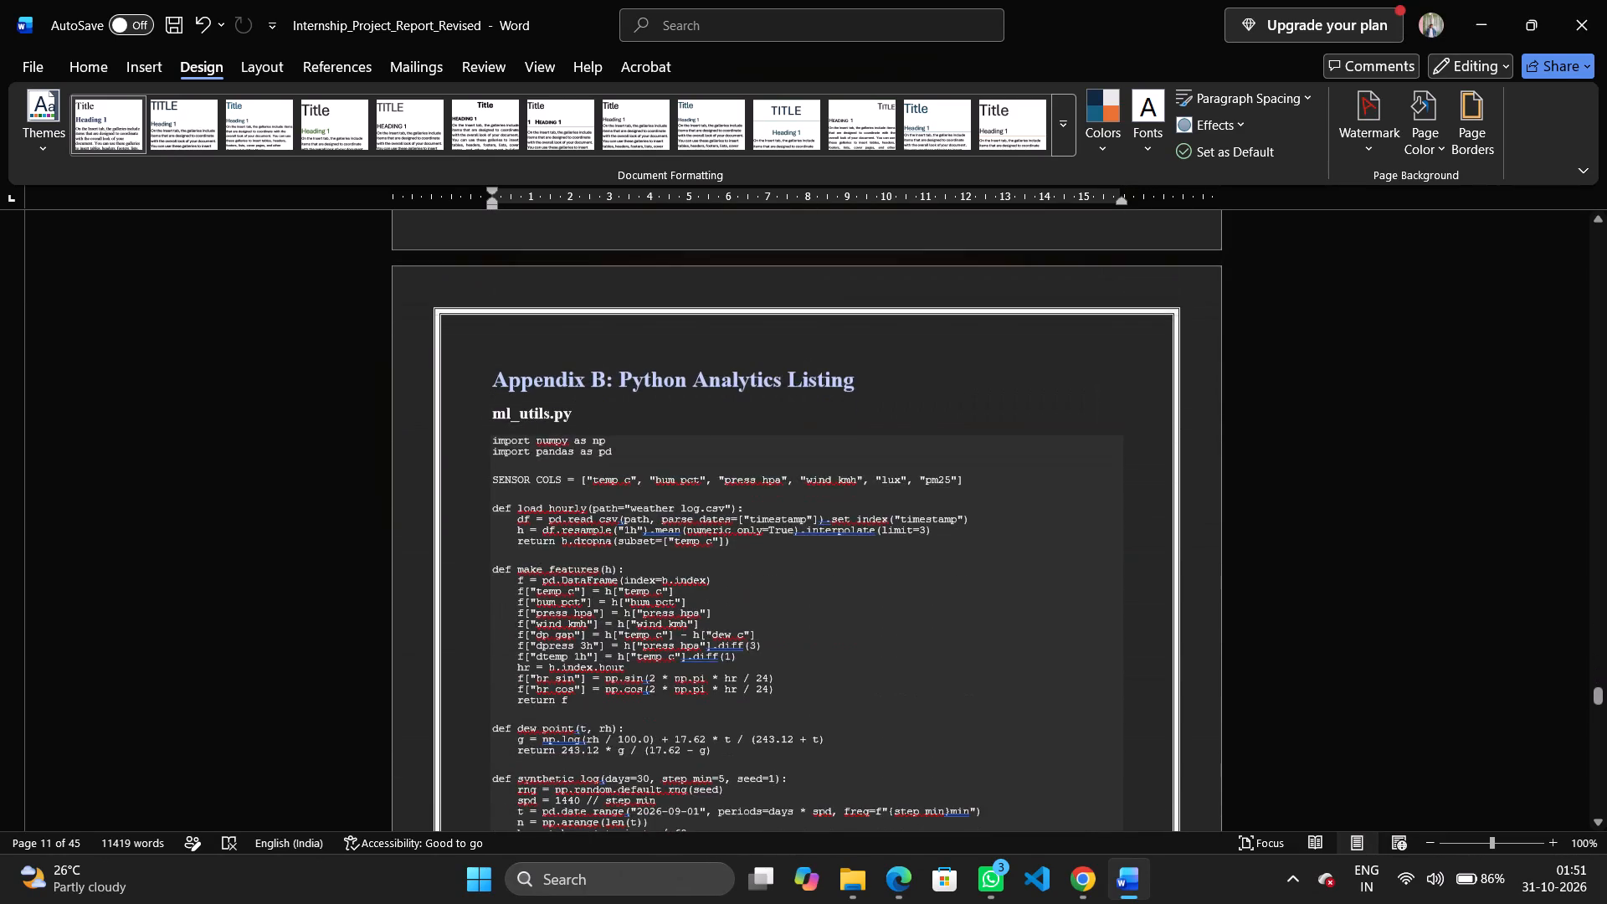
scroll(860, 560, "down", 9)
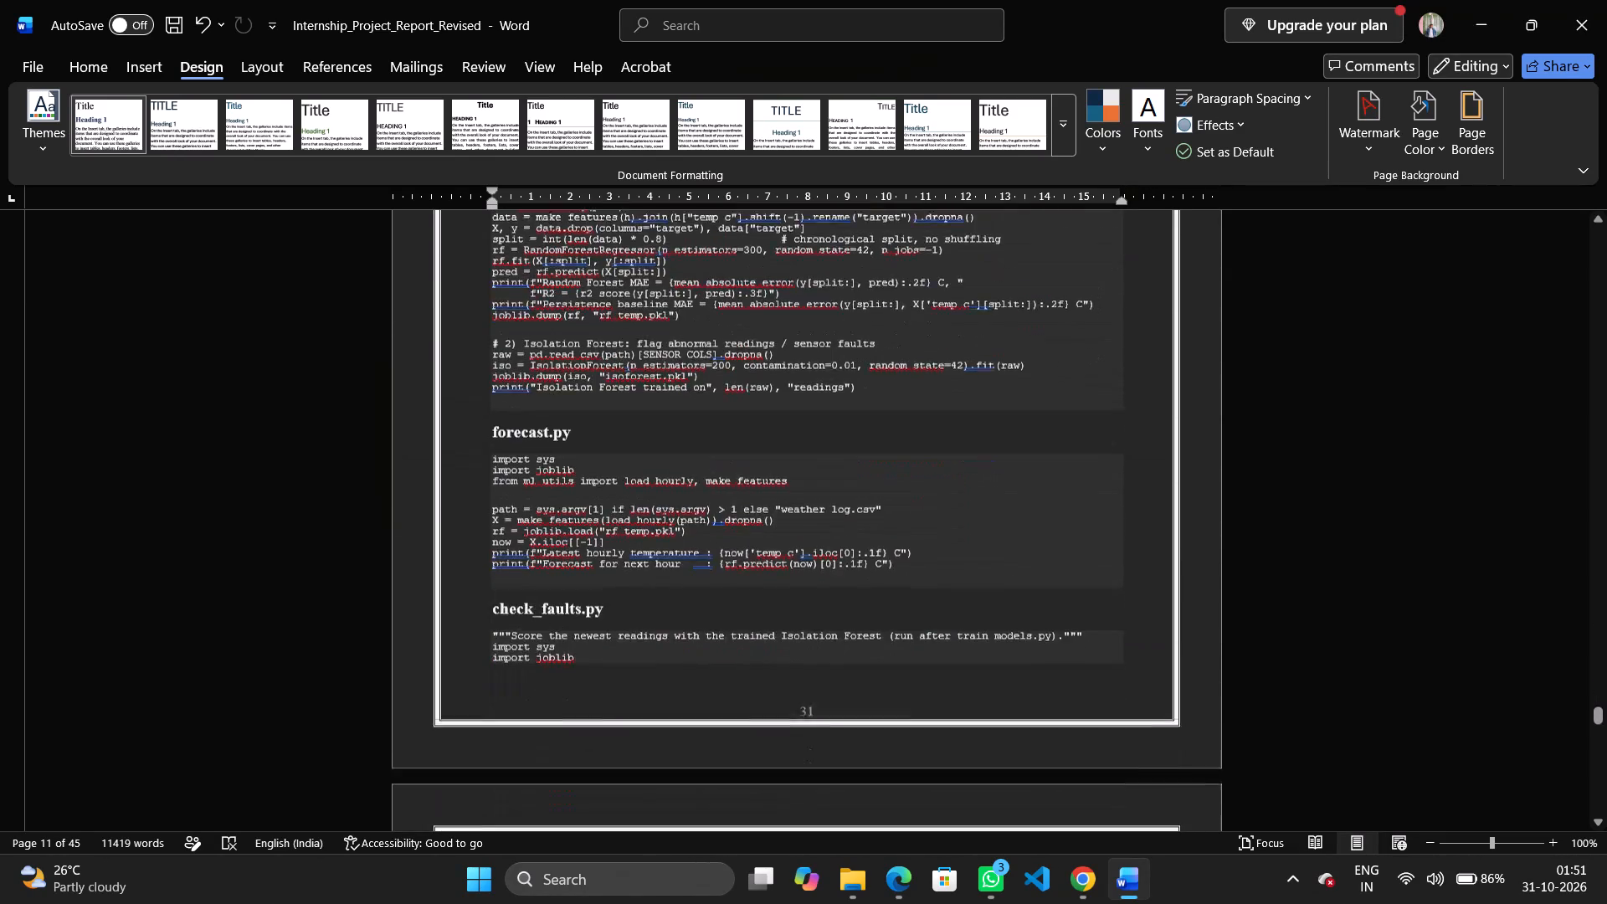
scroll(860, 560, "down", 14)
scroll(860, 560, "up", 1)
scroll(860, 560, "down", 2)
scroll(860, 560, "up", 1)
scroll(860, 560, "down", 1)
scroll(860, 560, "up", 1)
scroll(860, 560, "down", 2)
scroll(860, 560, "up", 1)
scroll(860, 560, "down", 3)
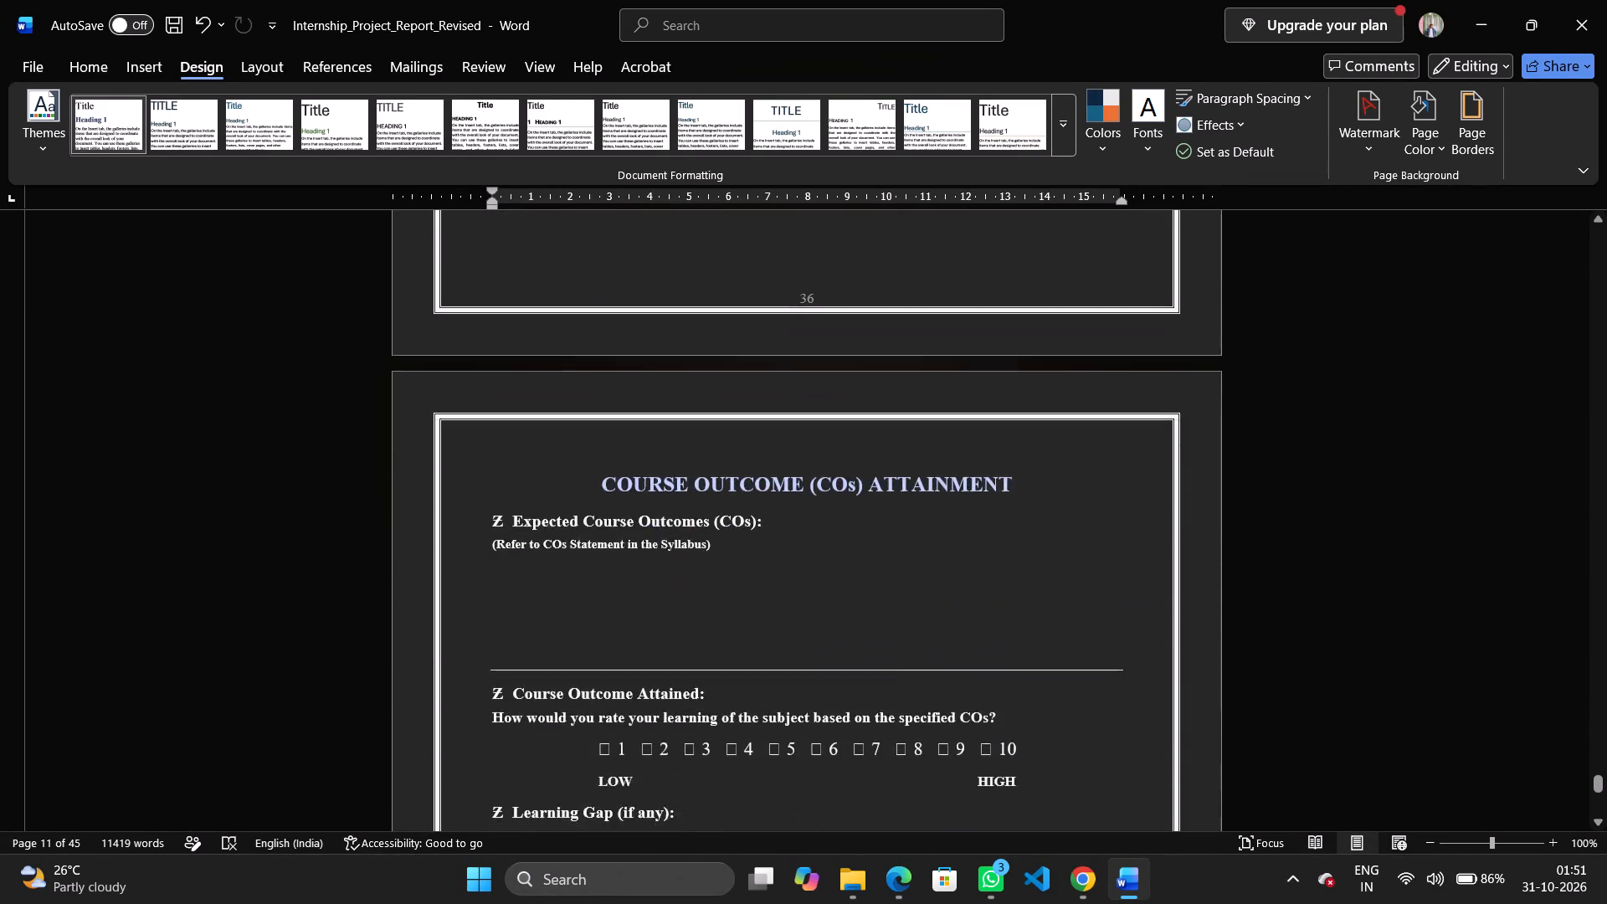
scroll(860, 560, "down", 4)
Examine the report's closing title page with the university logo down to its bottom border.
scroll(860, 560, "up", 1)
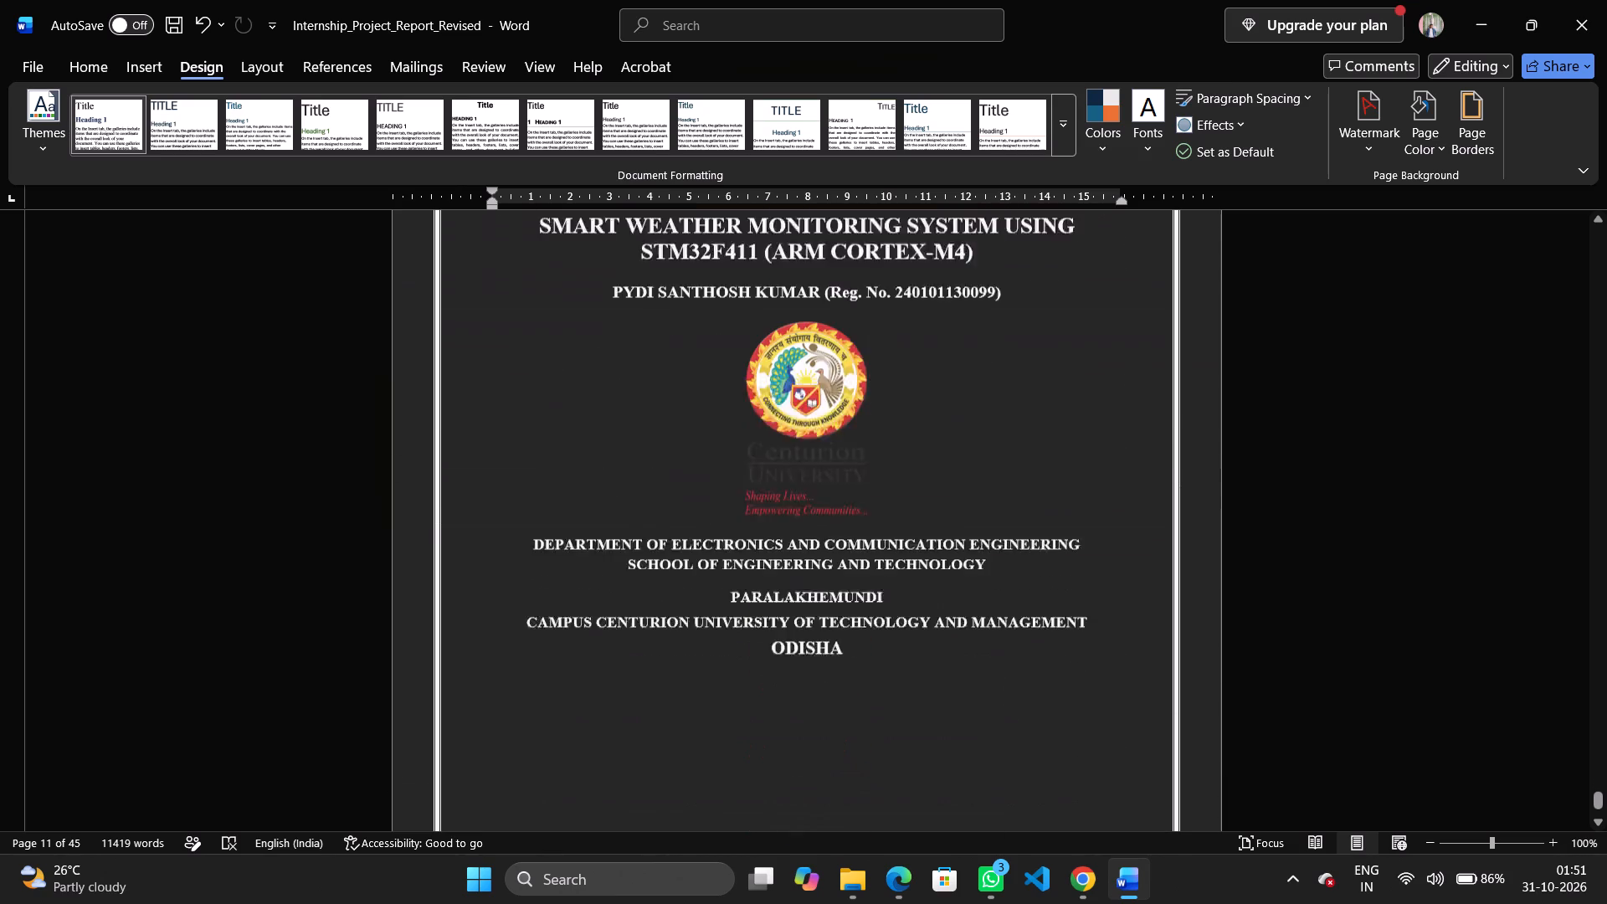
scroll(860, 560, "up", 1)
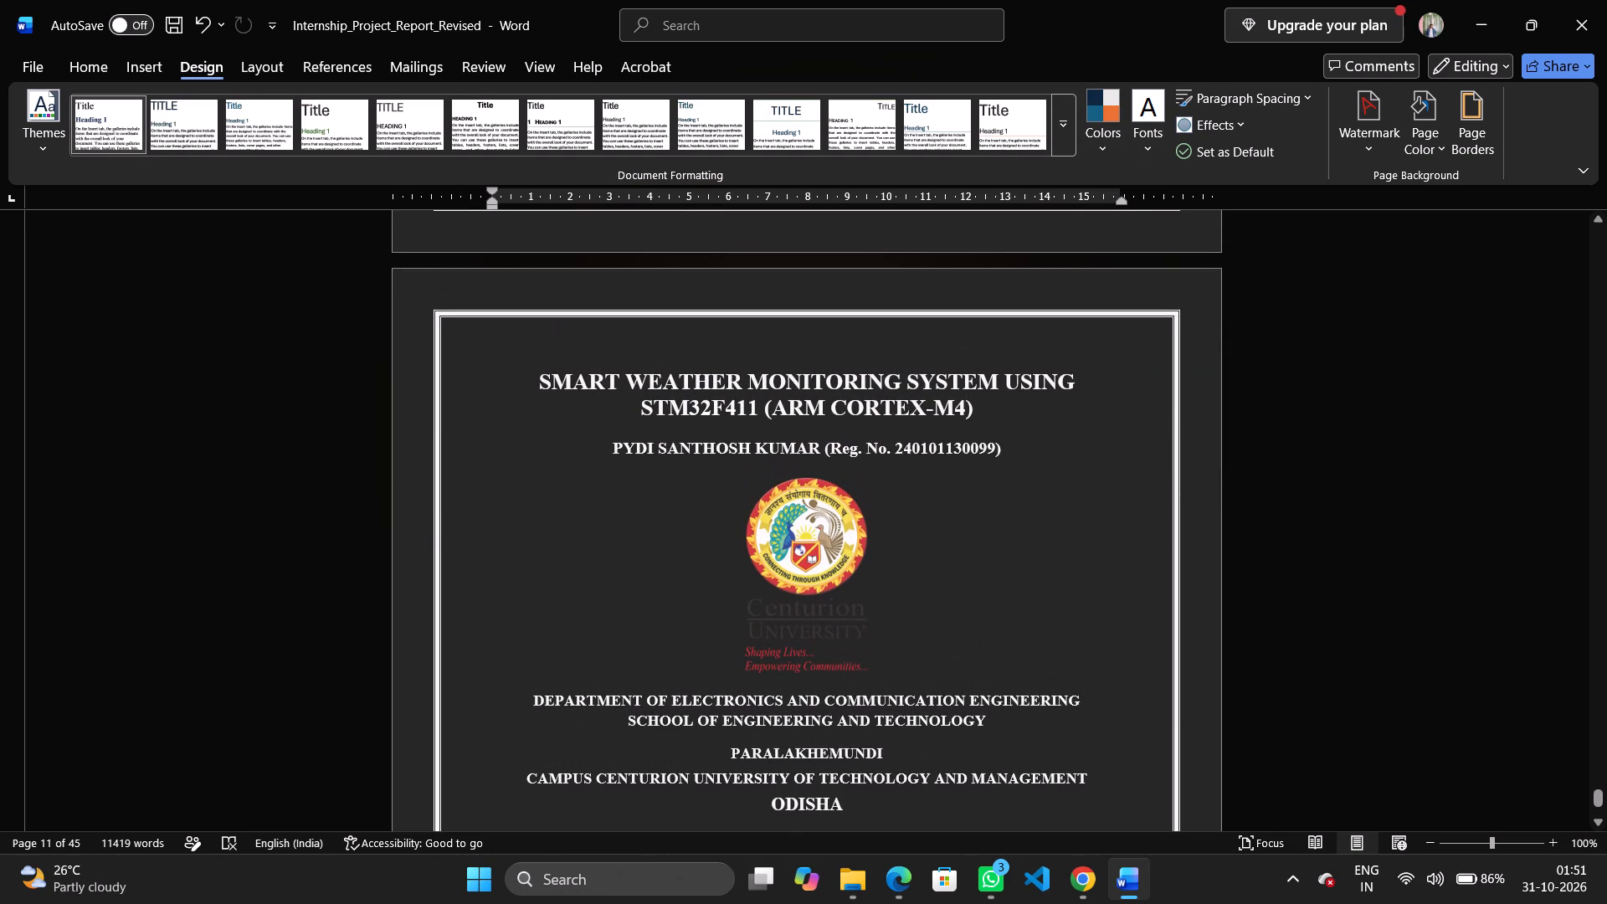
scroll(994, 525, "down", 2)
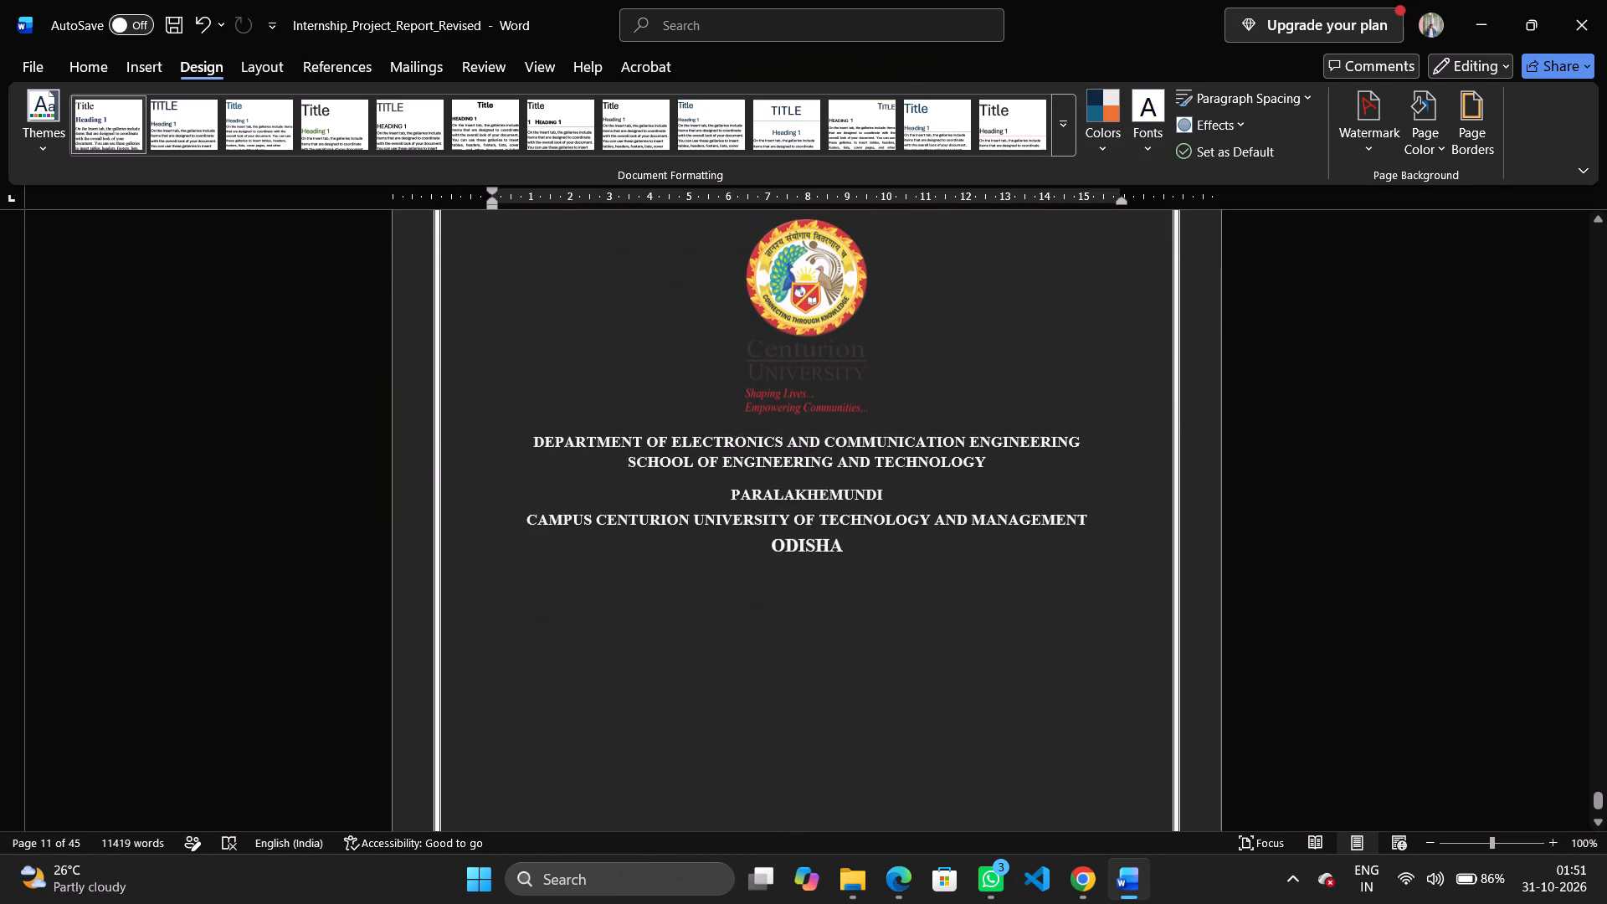
scroll(994, 525, "down", 5)
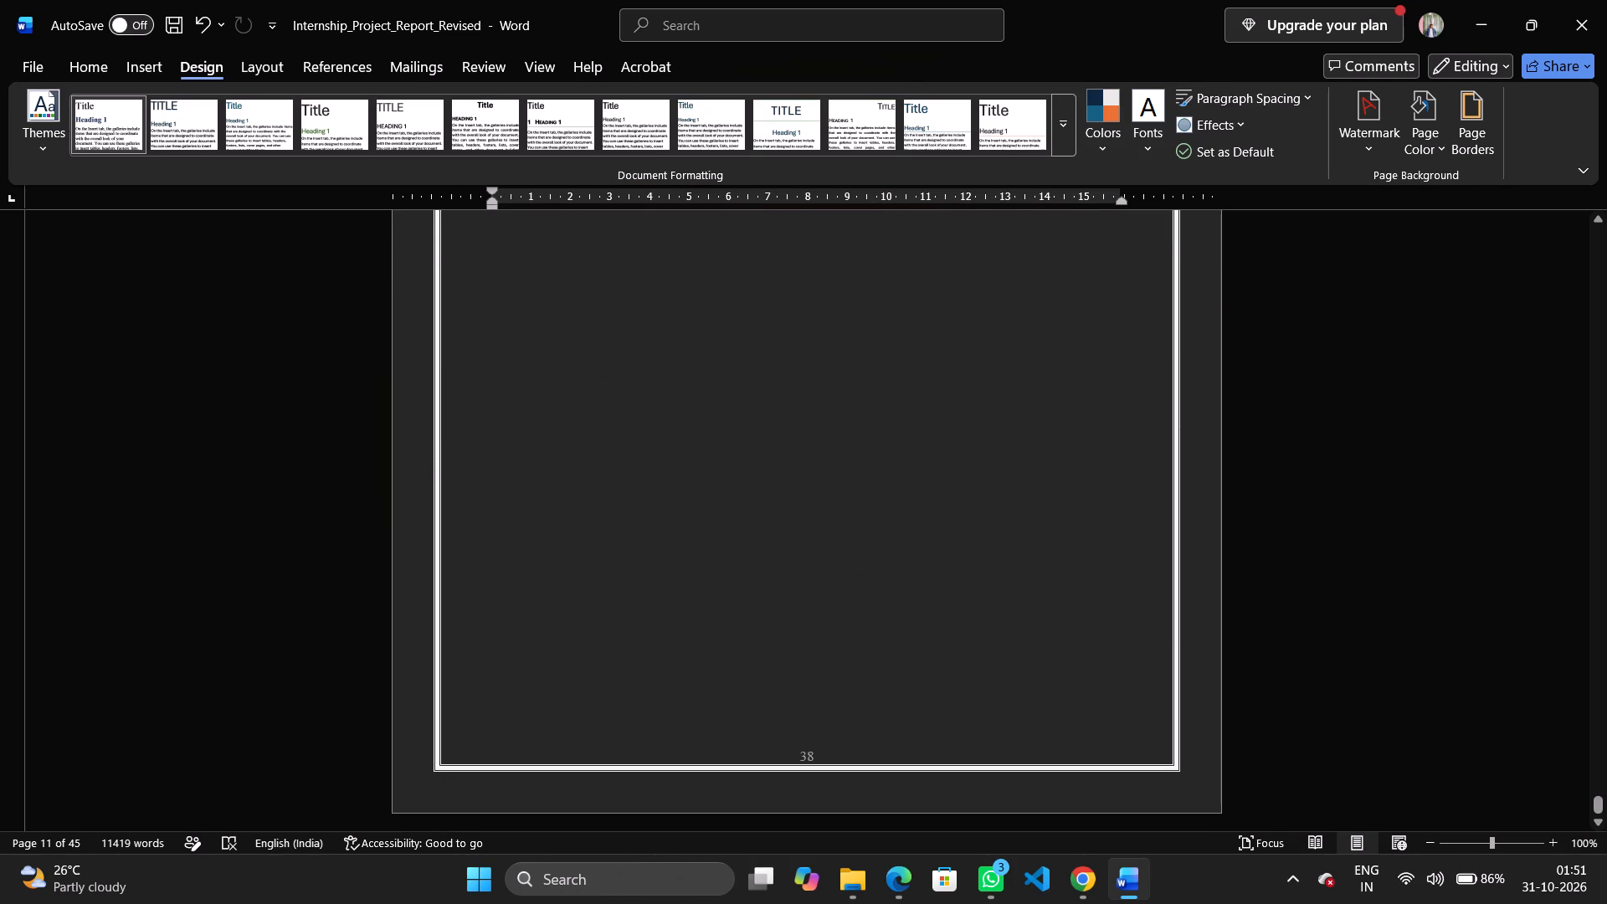
scroll(994, 525, "down", 1)
scroll(994, 525, "up", 5)
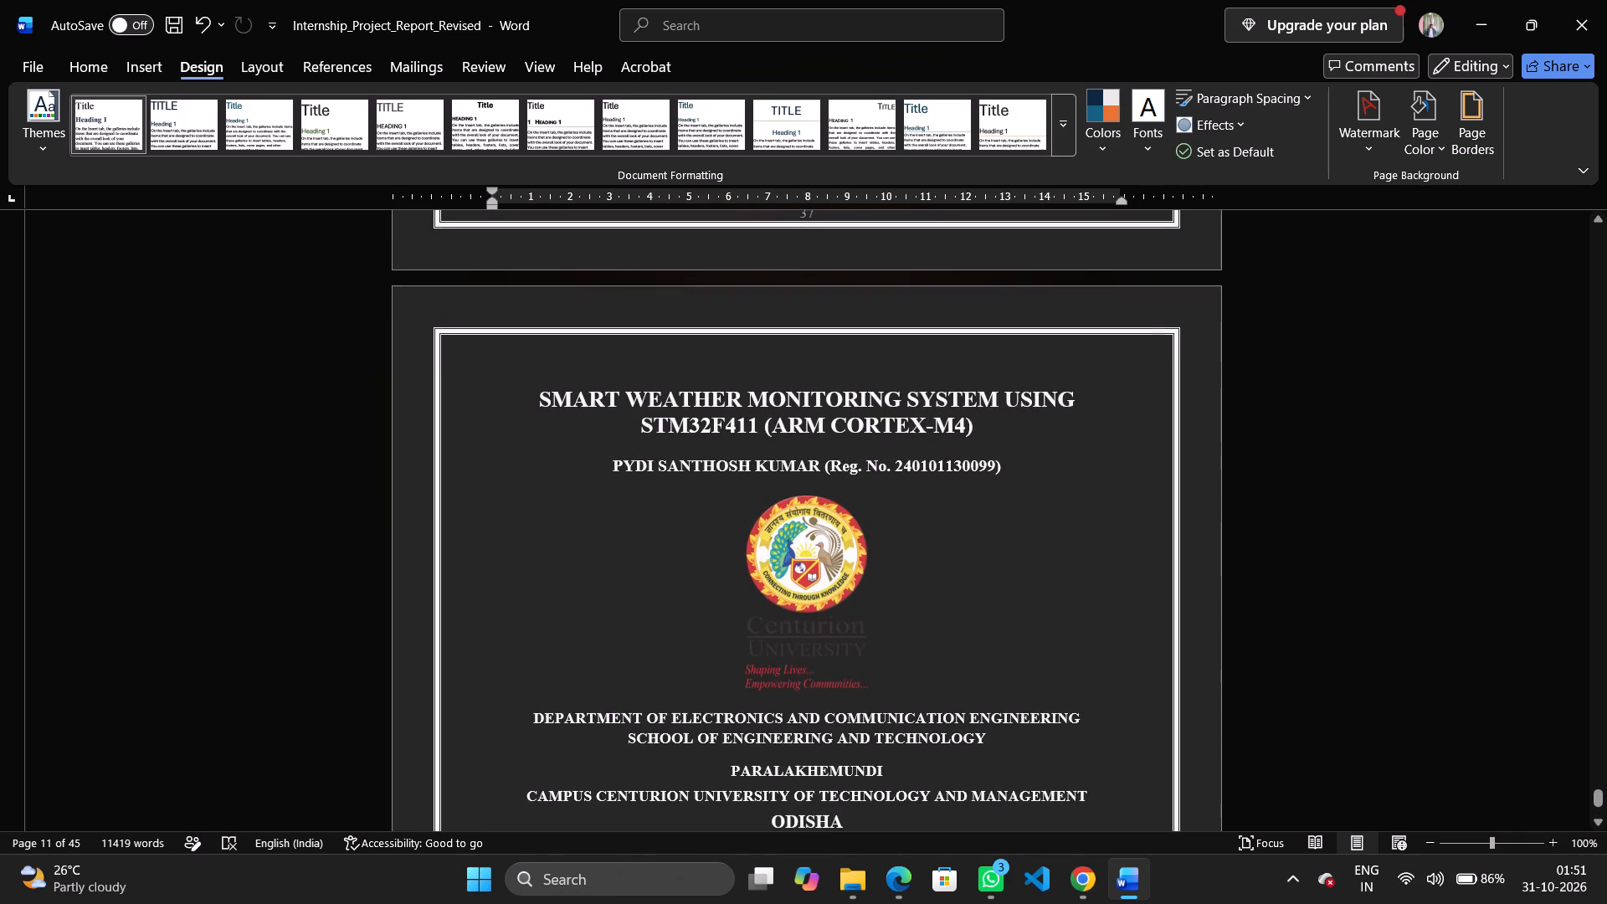
left_click(994, 525)
scroll(994, 525, "down", 5)
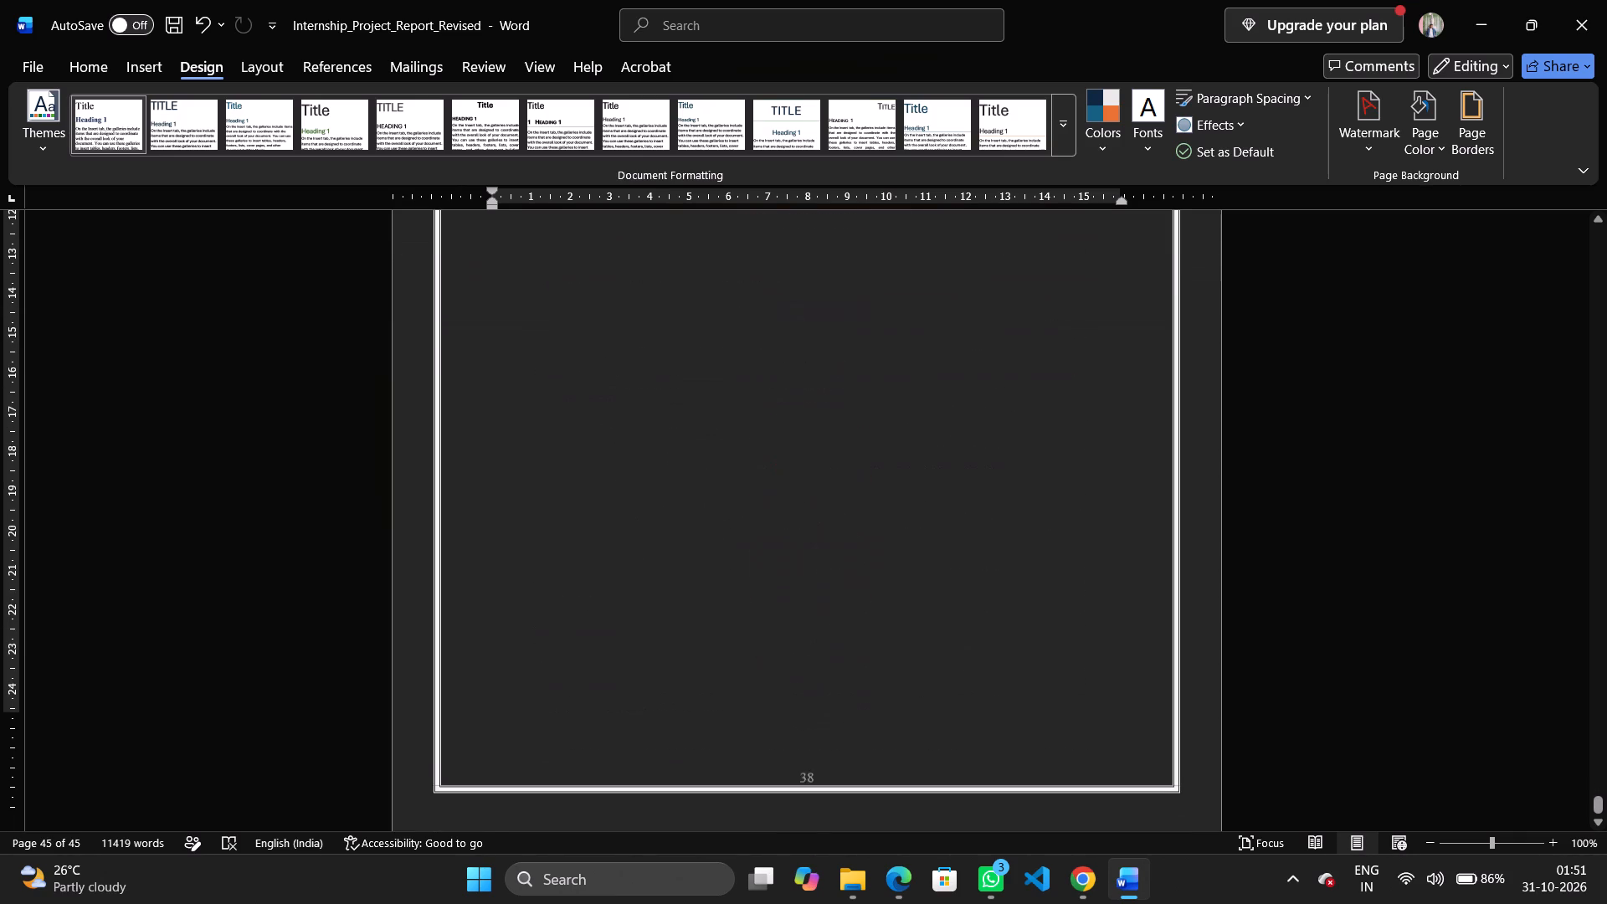
scroll(988, 595, "up", 3)
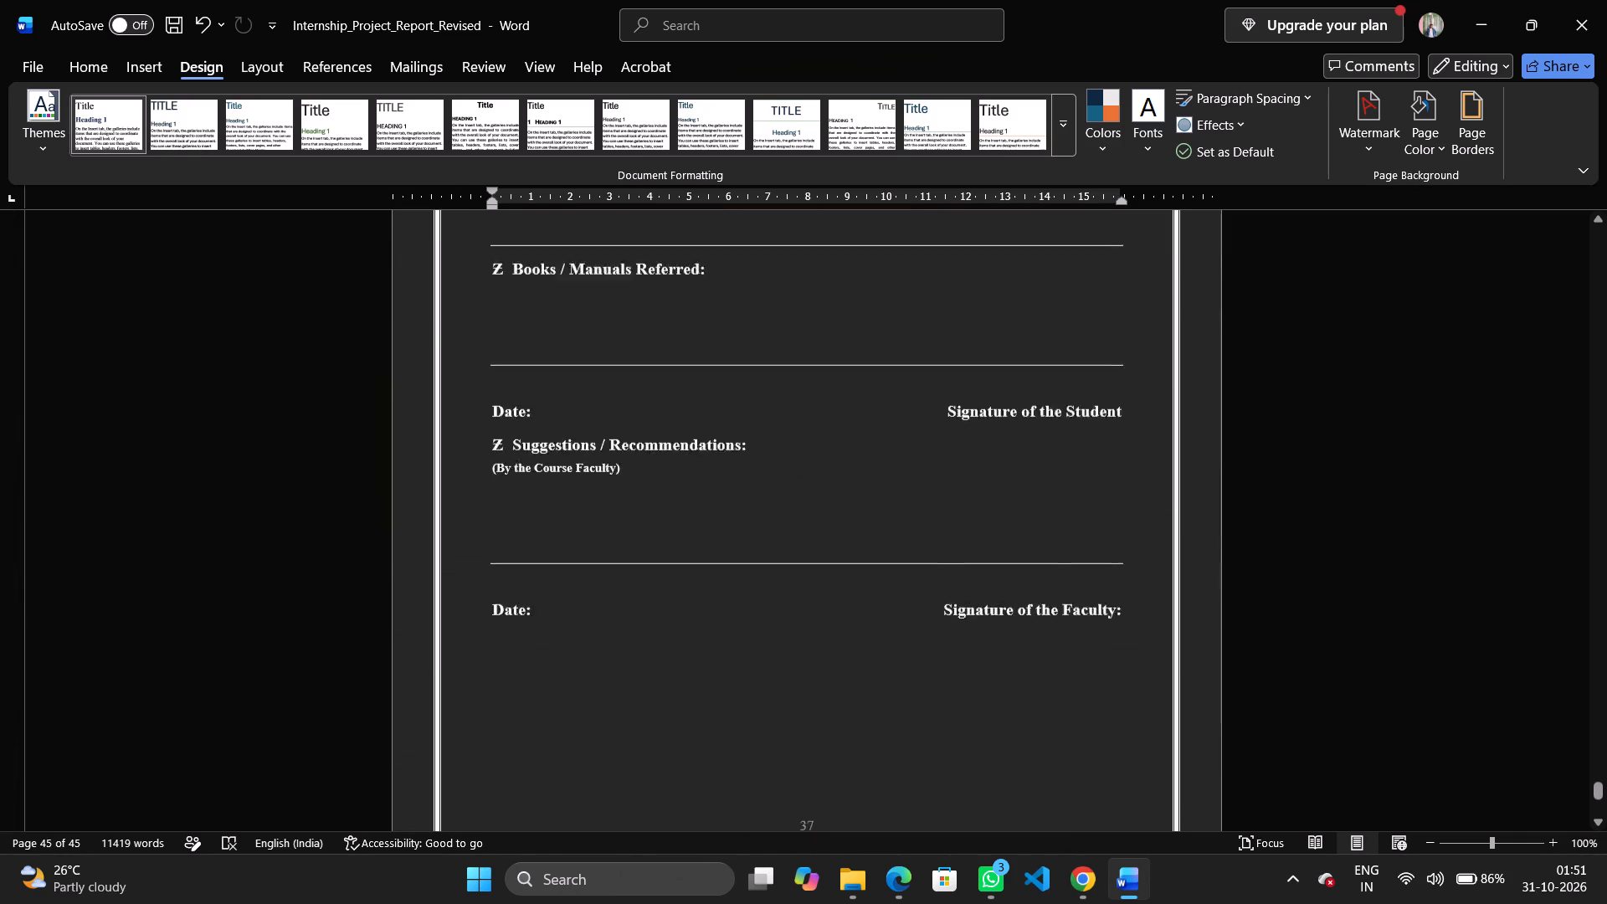
Review the Course Outcome (COs) Attainment page and the Assessment page with its internal marks table.
scroll(988, 595, "up", 2)
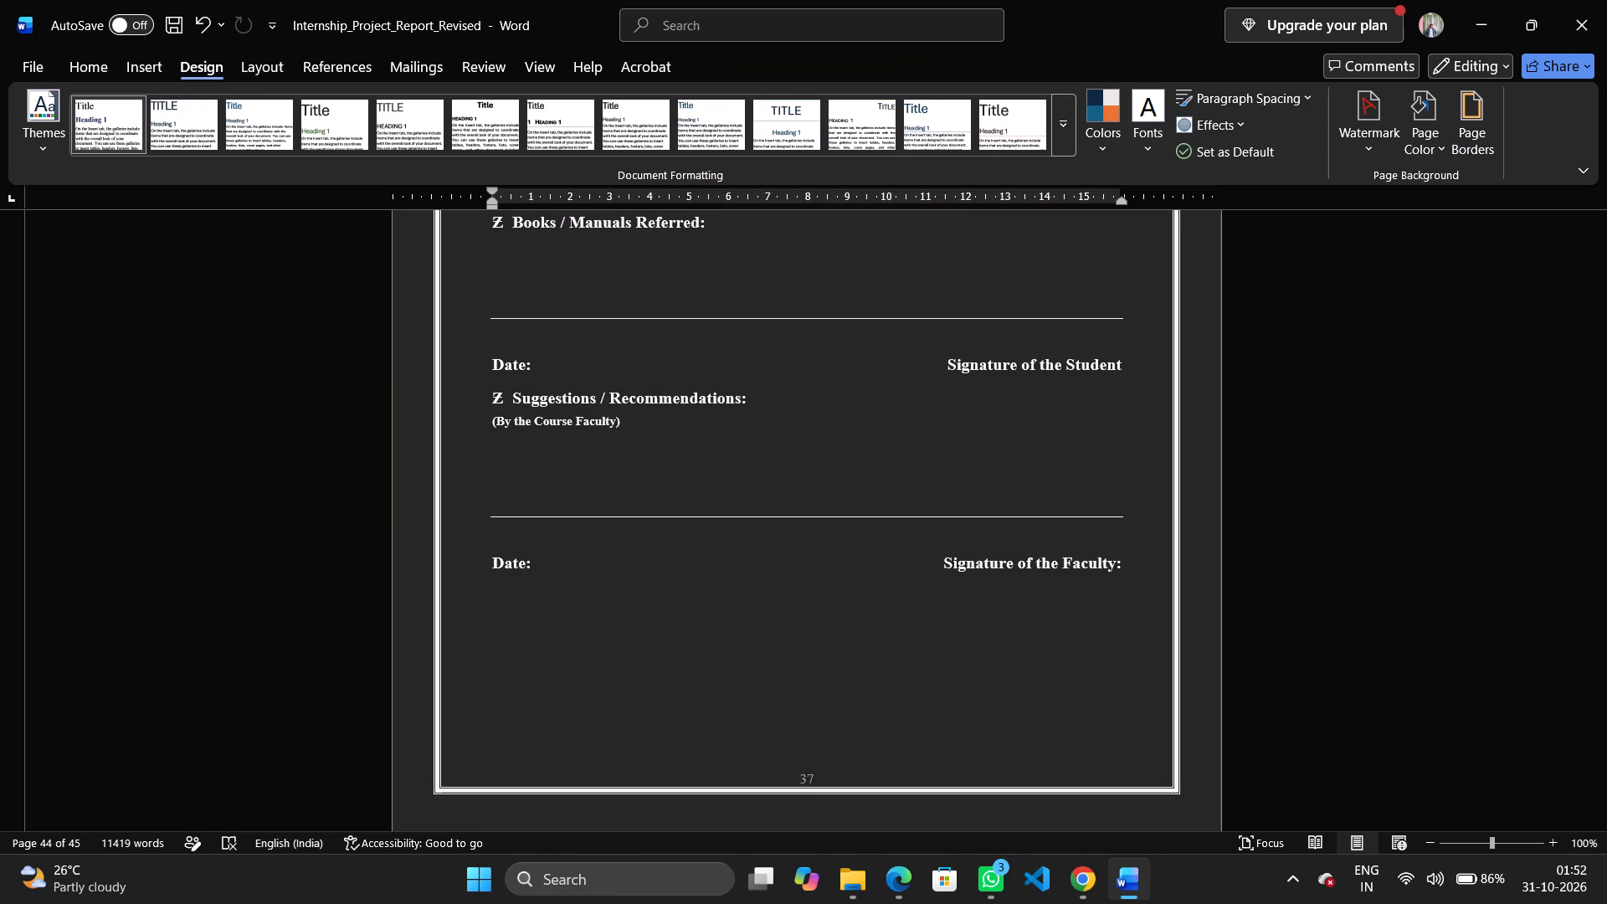
scroll(895, 582, "up", 2)
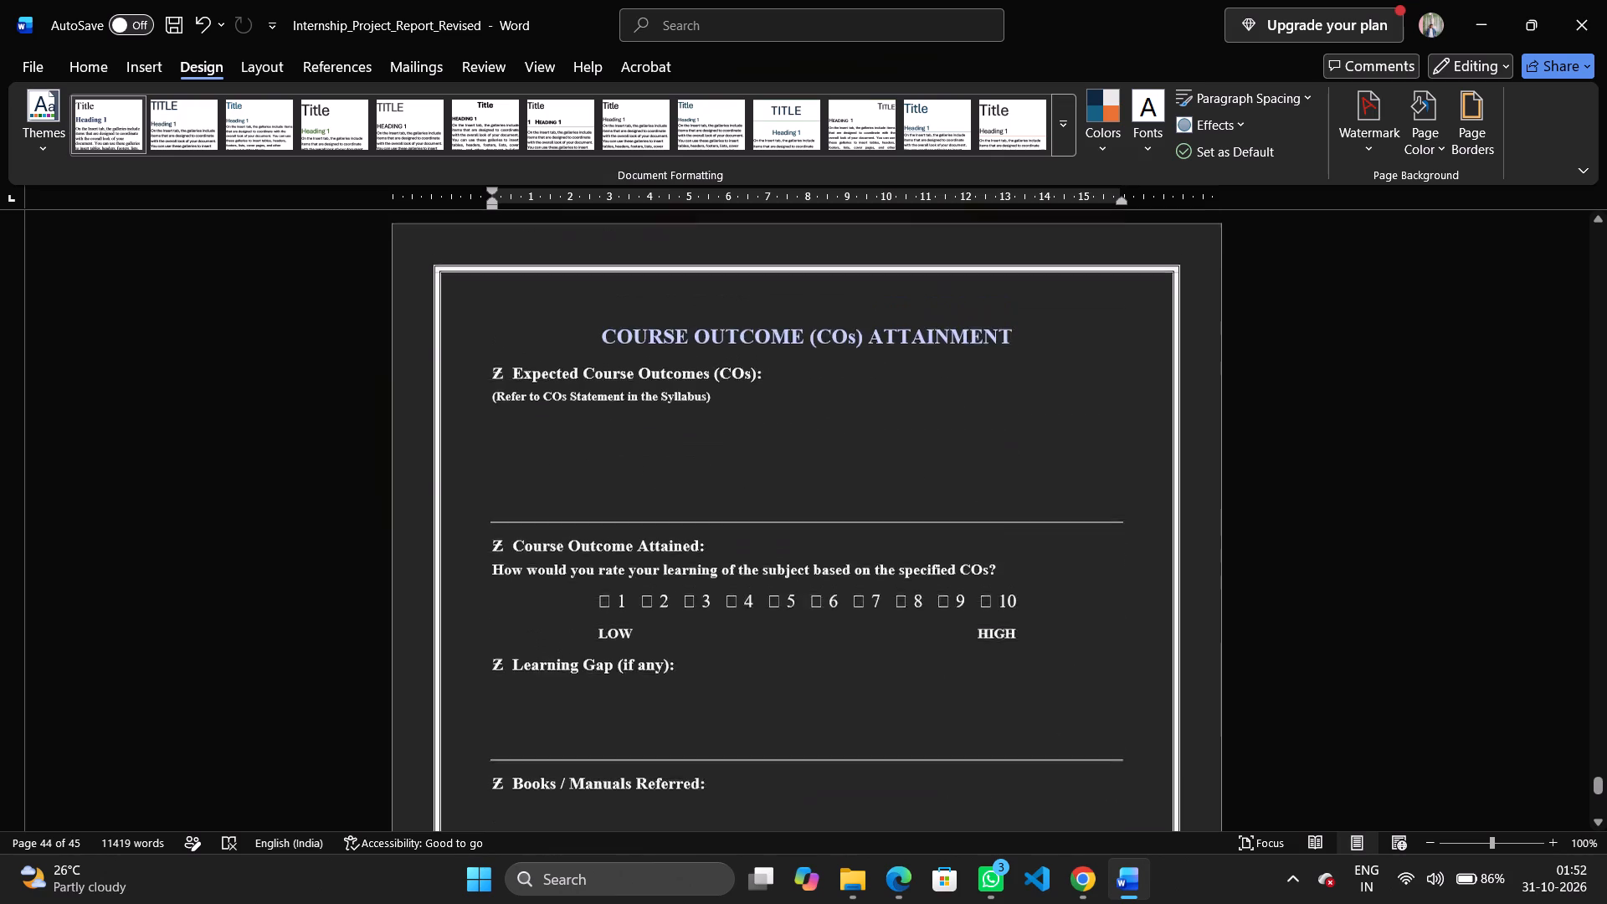
scroll(895, 582, "up", 5)
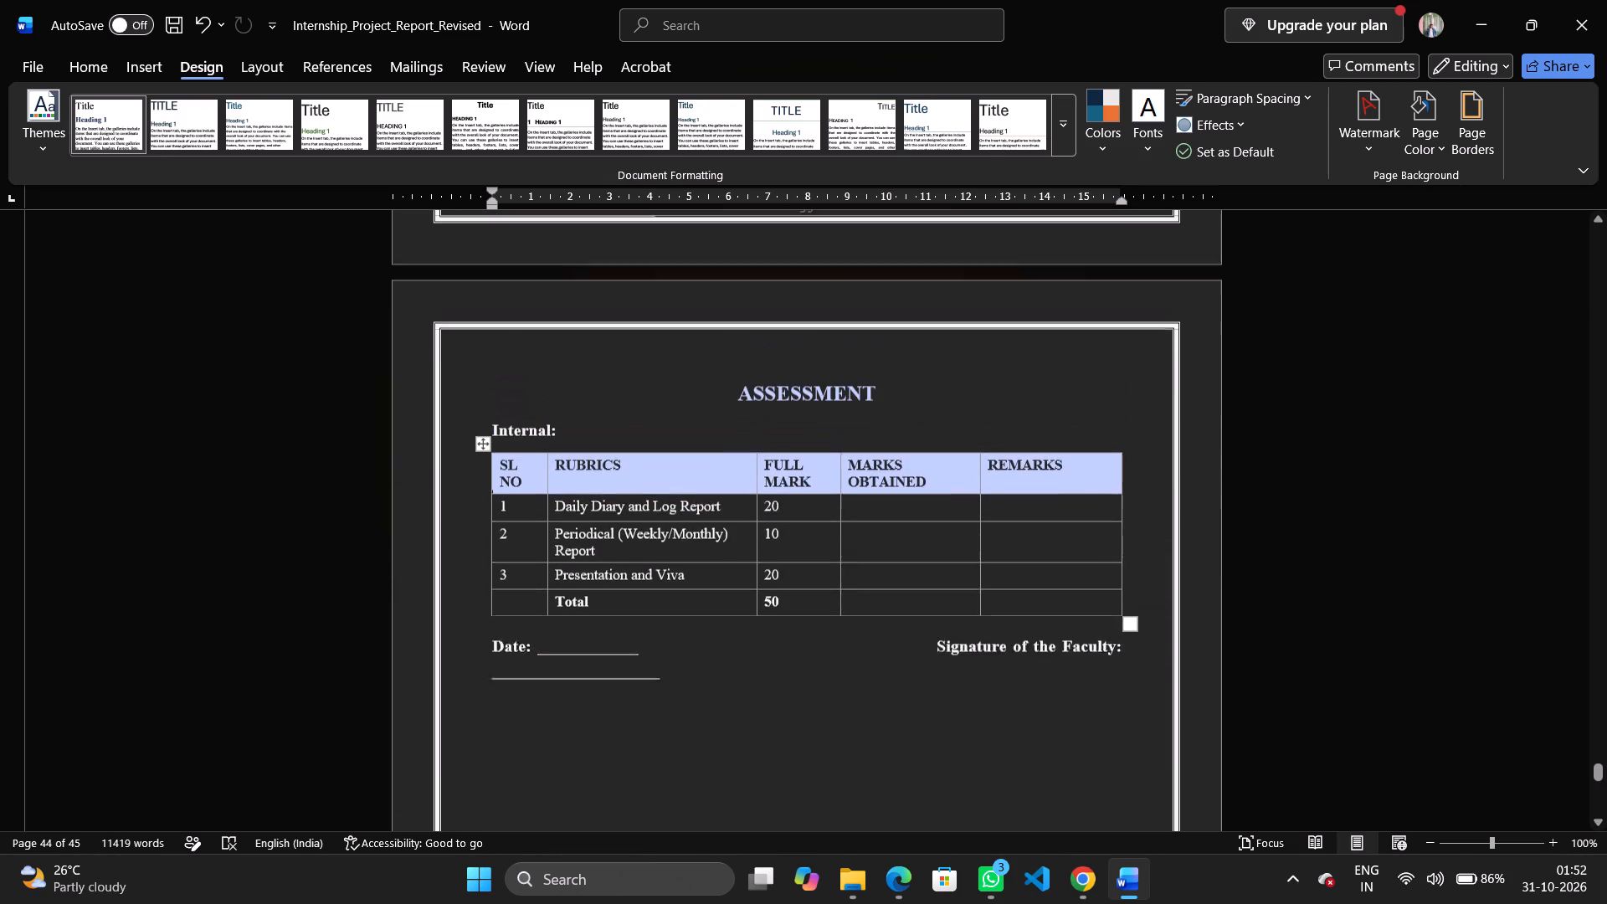
scroll(895, 582, "up", 1)
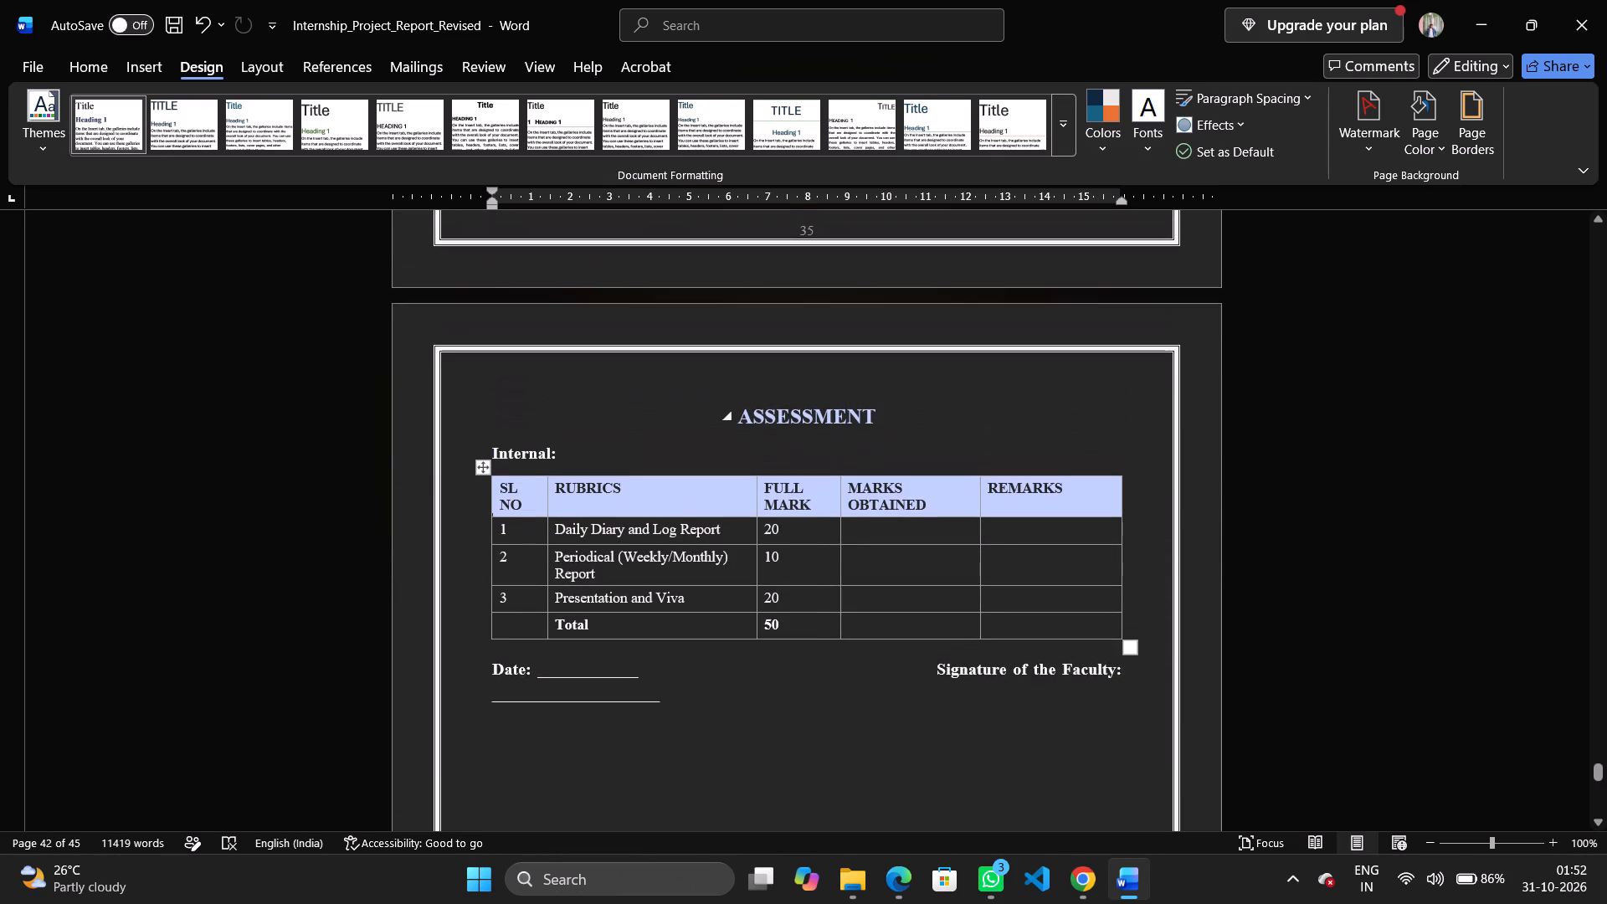
scroll(927, 434, "up", 1)
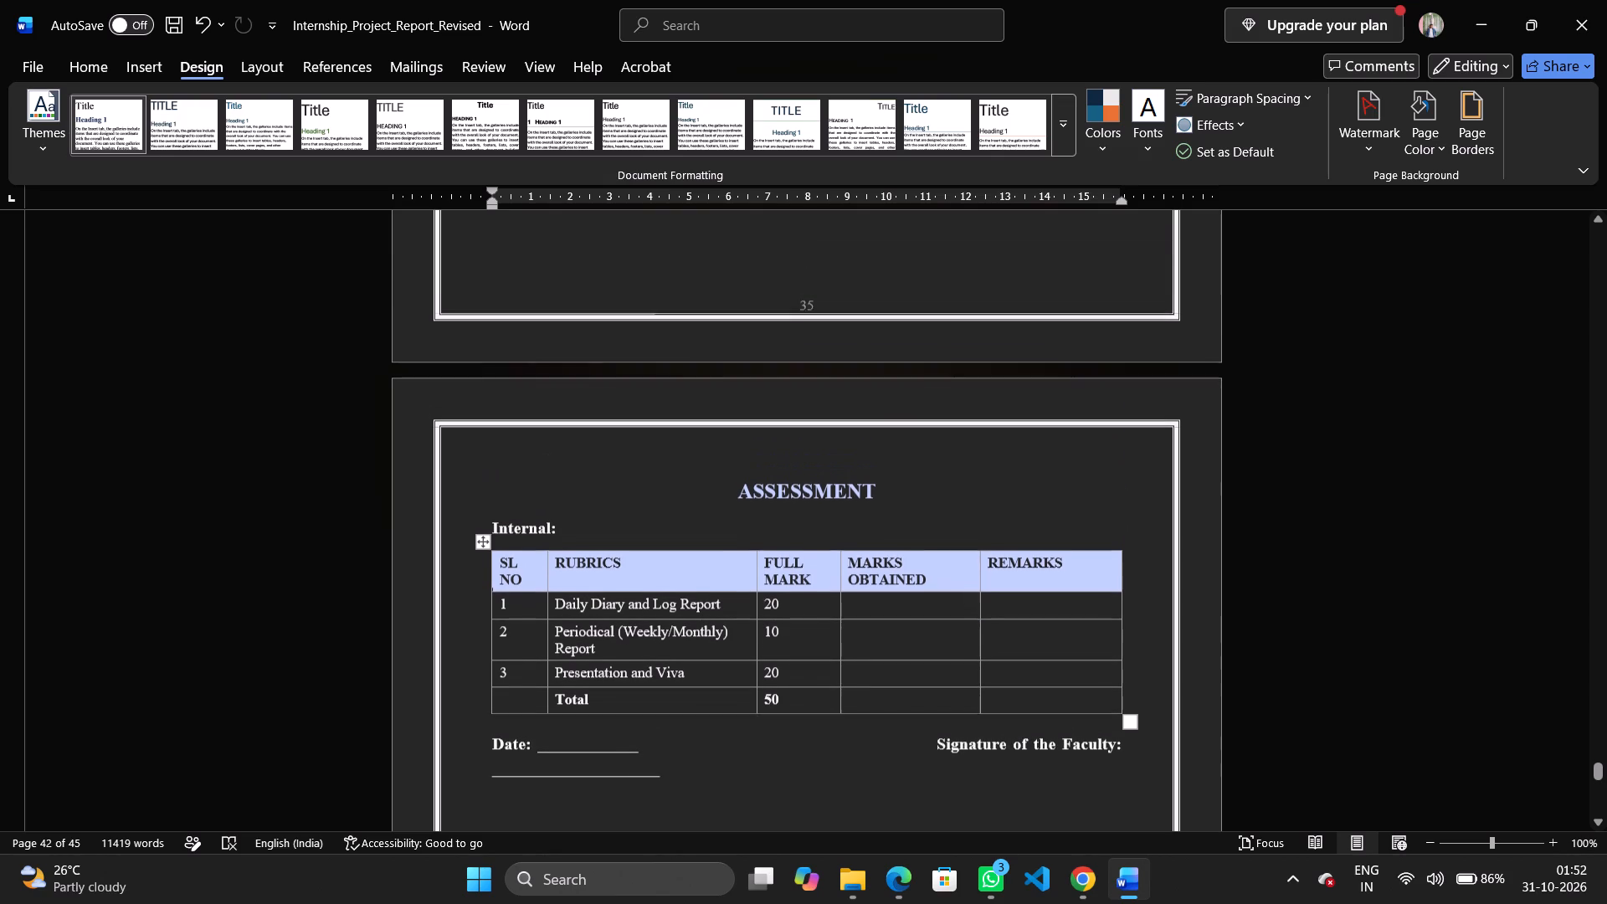
left_click(1235, 438)
scroll(1235, 438, "down", 1)
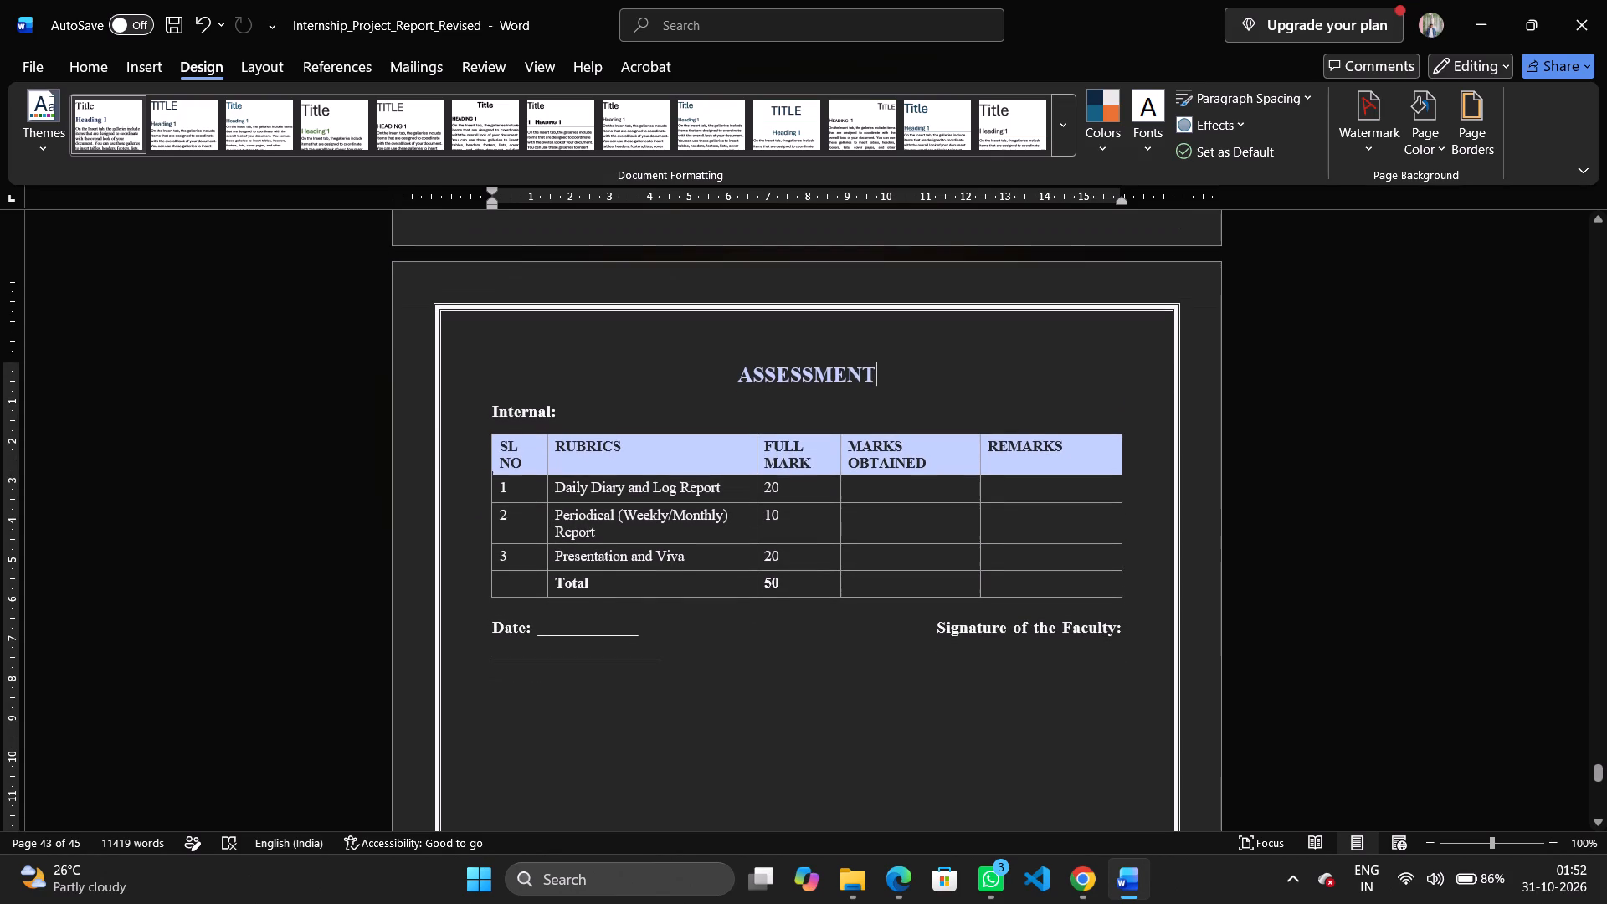
Switch to "vlsi project report.pdf" in Microsoft Edge and look through it to the references on its last page.
left_click(894, 871)
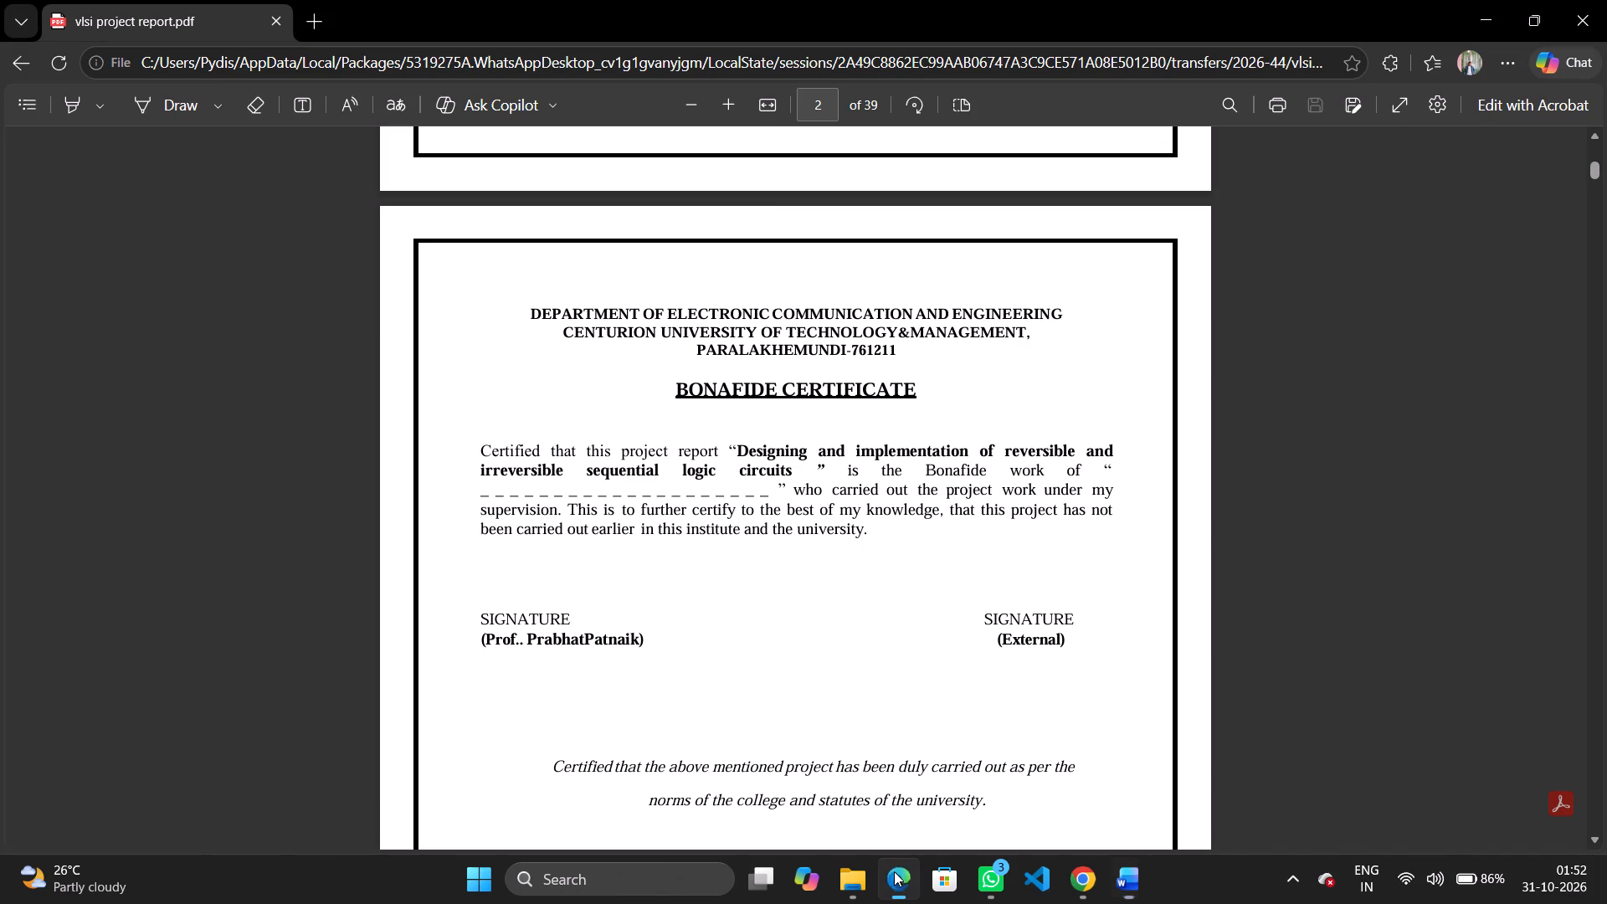
scroll(813, 639, "down", 18)
scroll(813, 639, "down", 7)
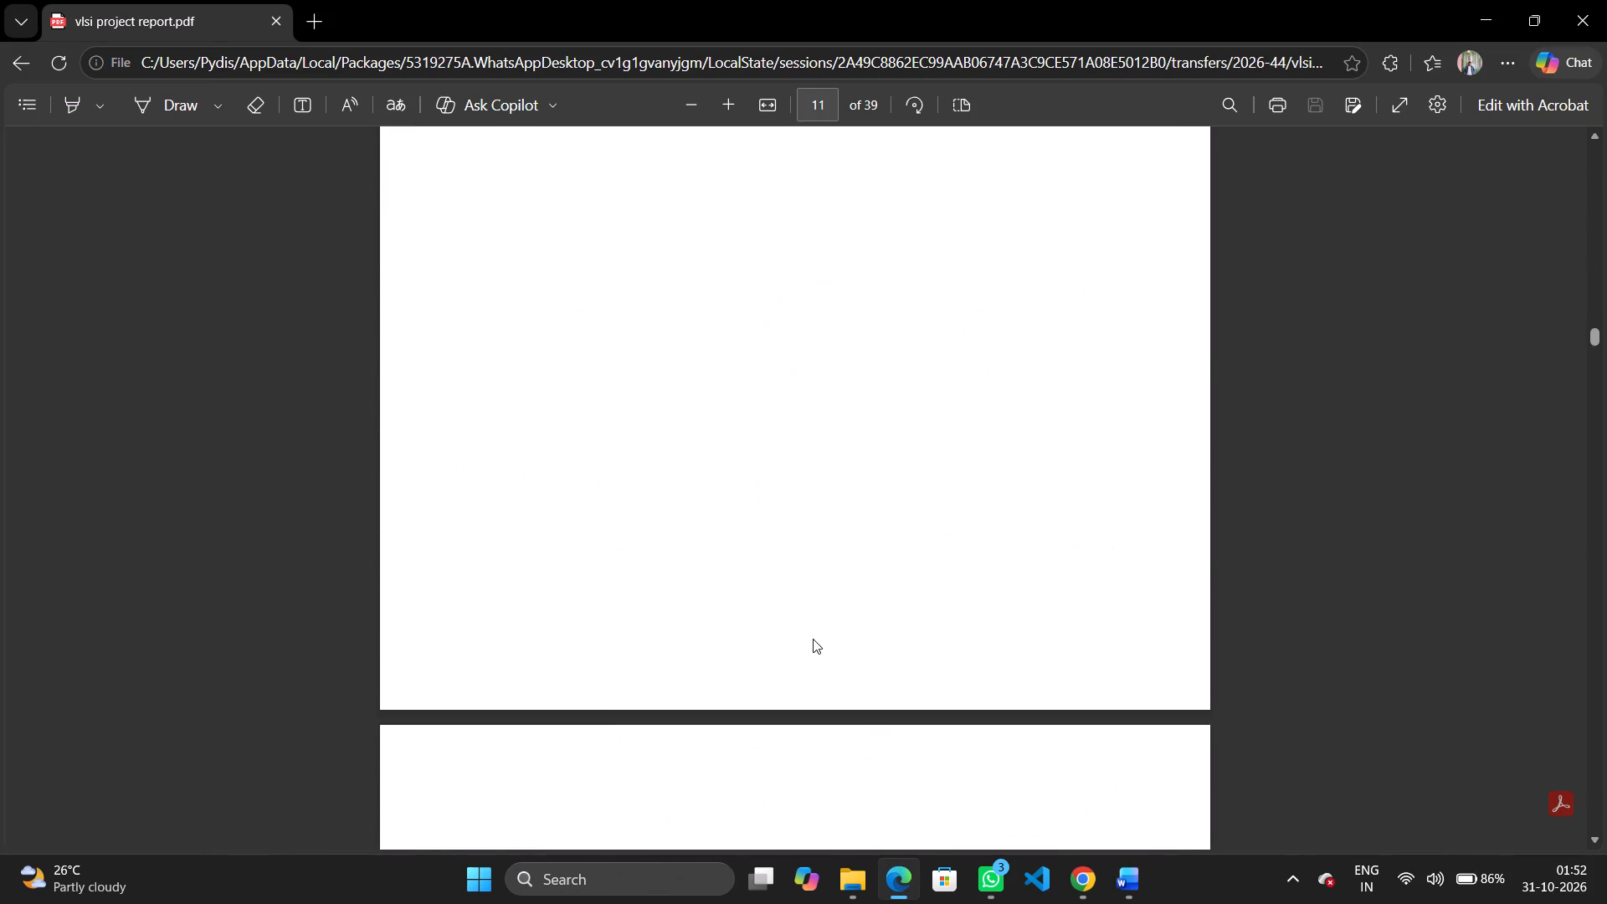
scroll(813, 639, "down", 14)
scroll(813, 639, "down", 13)
scroll(813, 639, "down", 8)
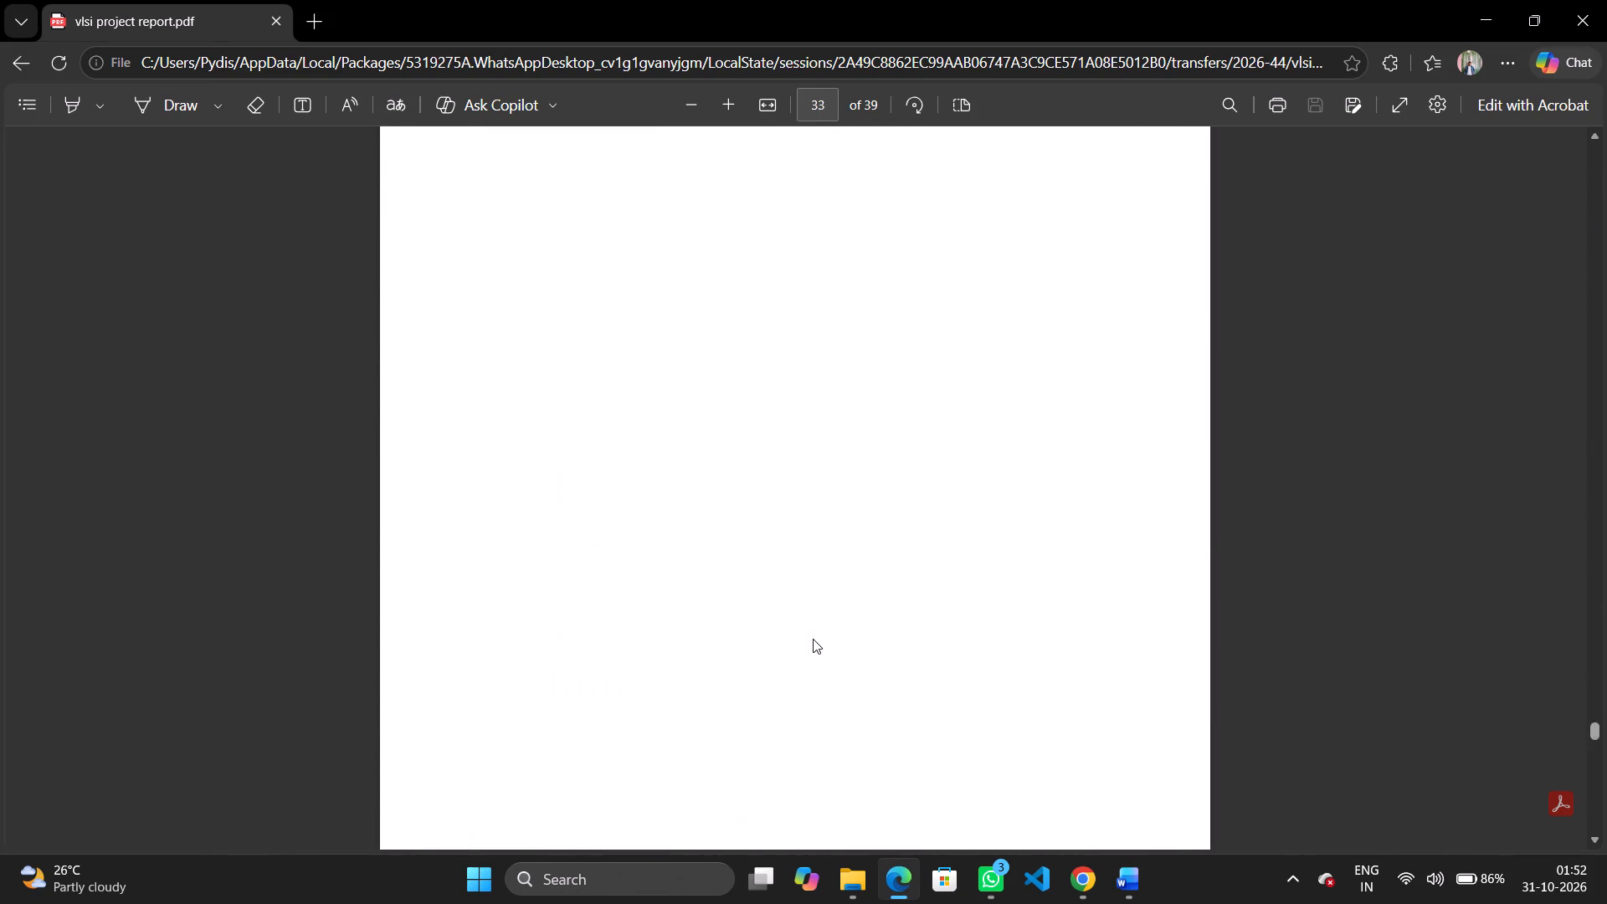
scroll(813, 639, "down", 7)
scroll(813, 639, "up", 2)
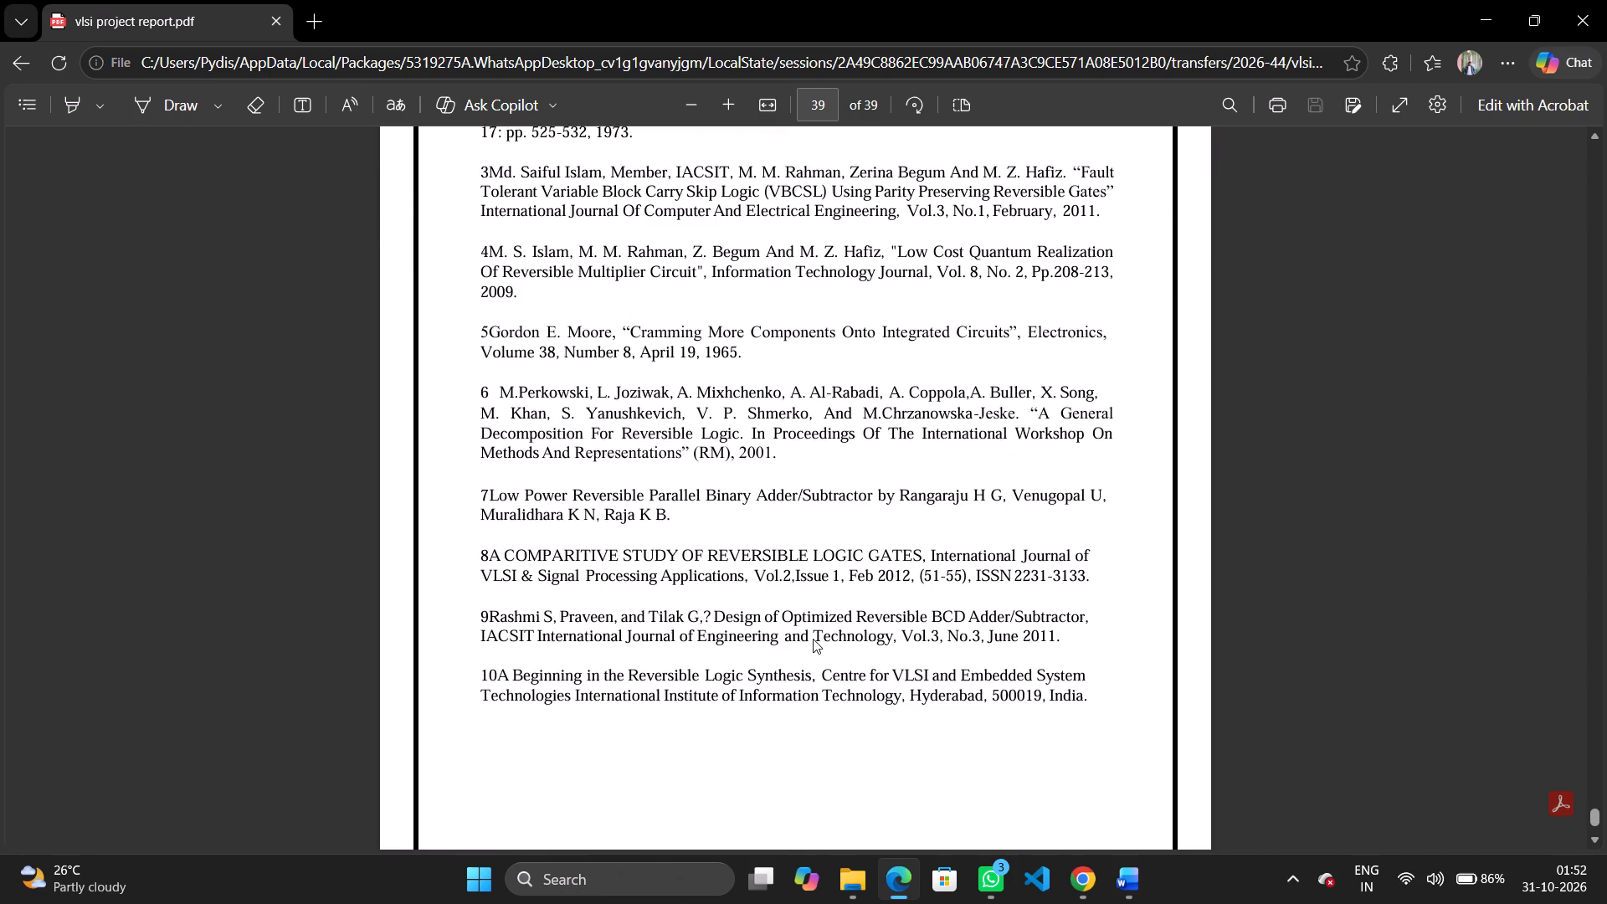
scroll(813, 639, "up", 2)
scroll(813, 639, "down", 8)
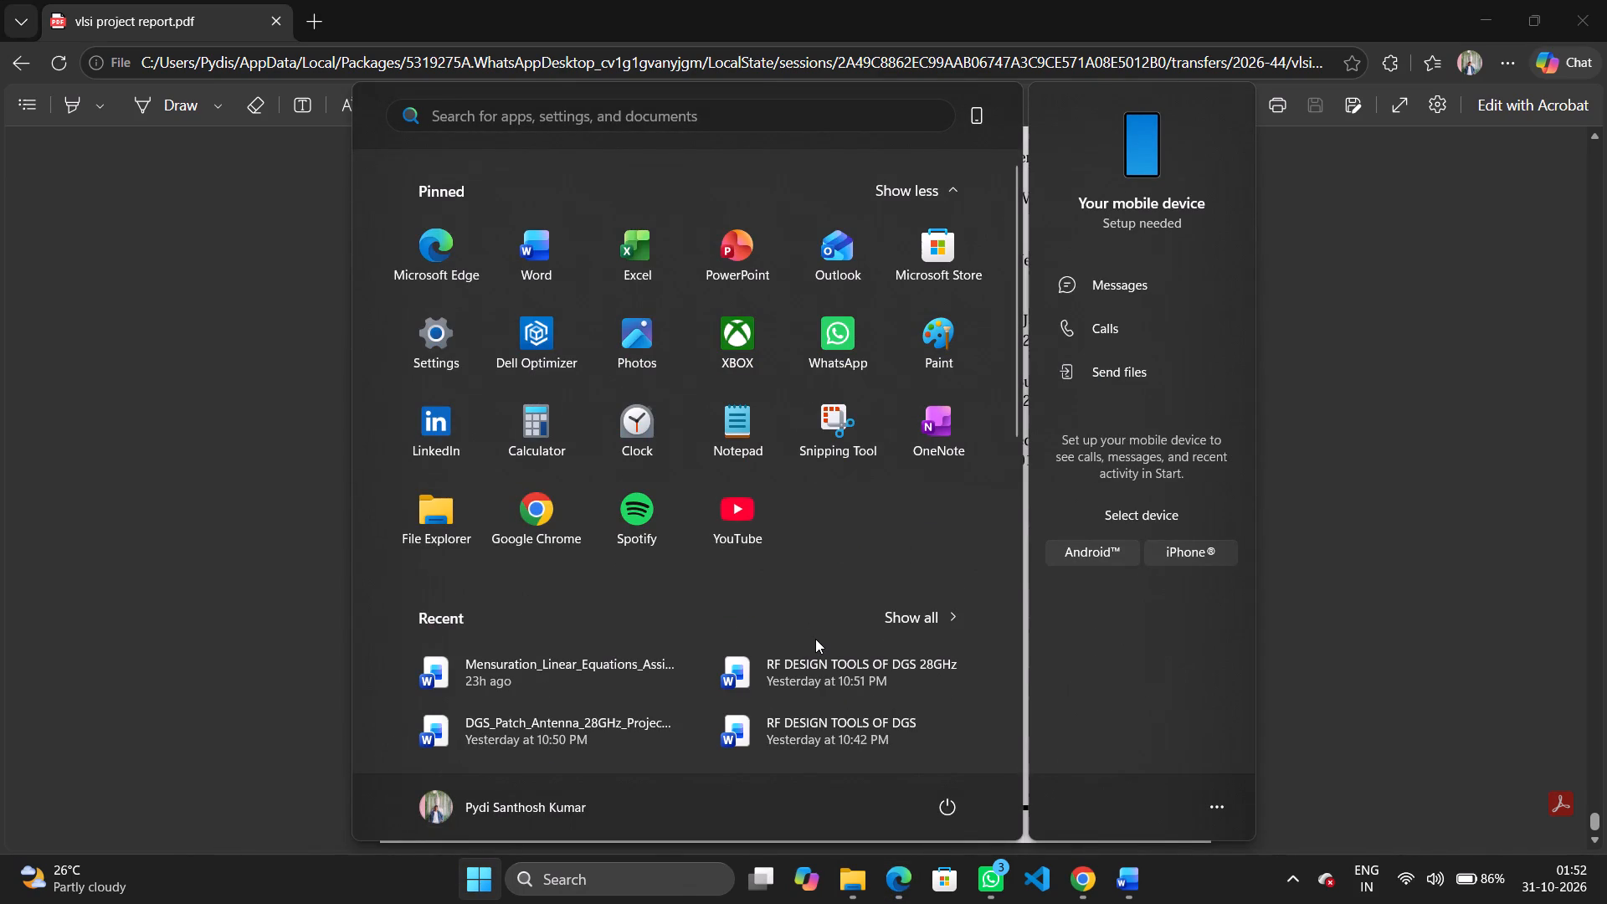
Search the computer for "record" and open the PDF "Record of Applied and Action Learning -A4-4pgs" in Microsoft Edge.
type("re")
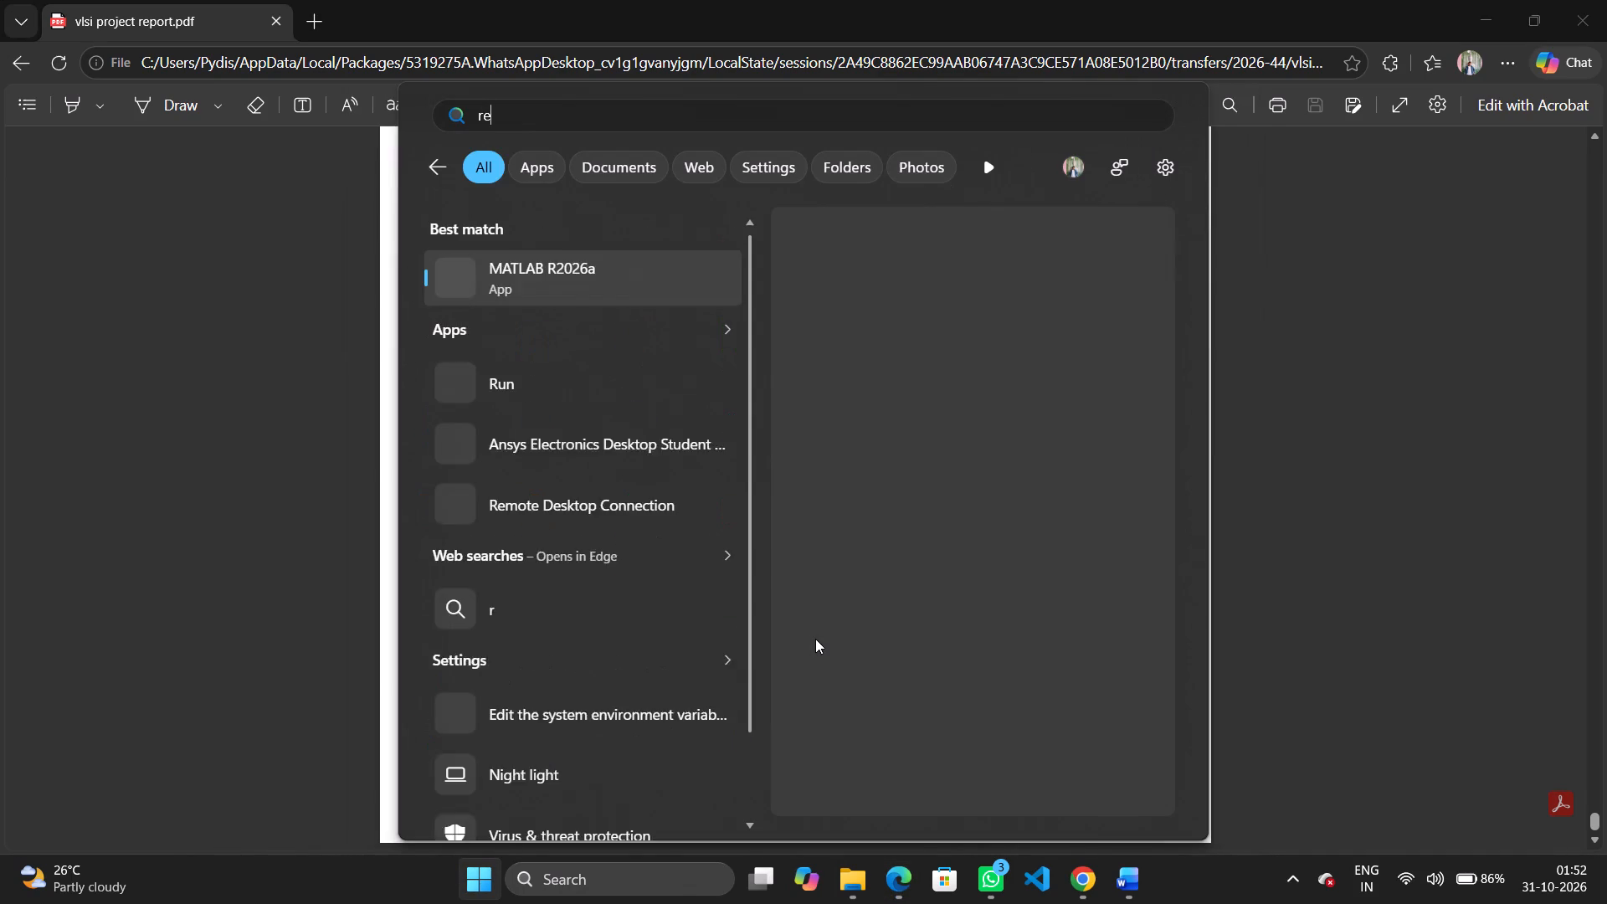
key("c")
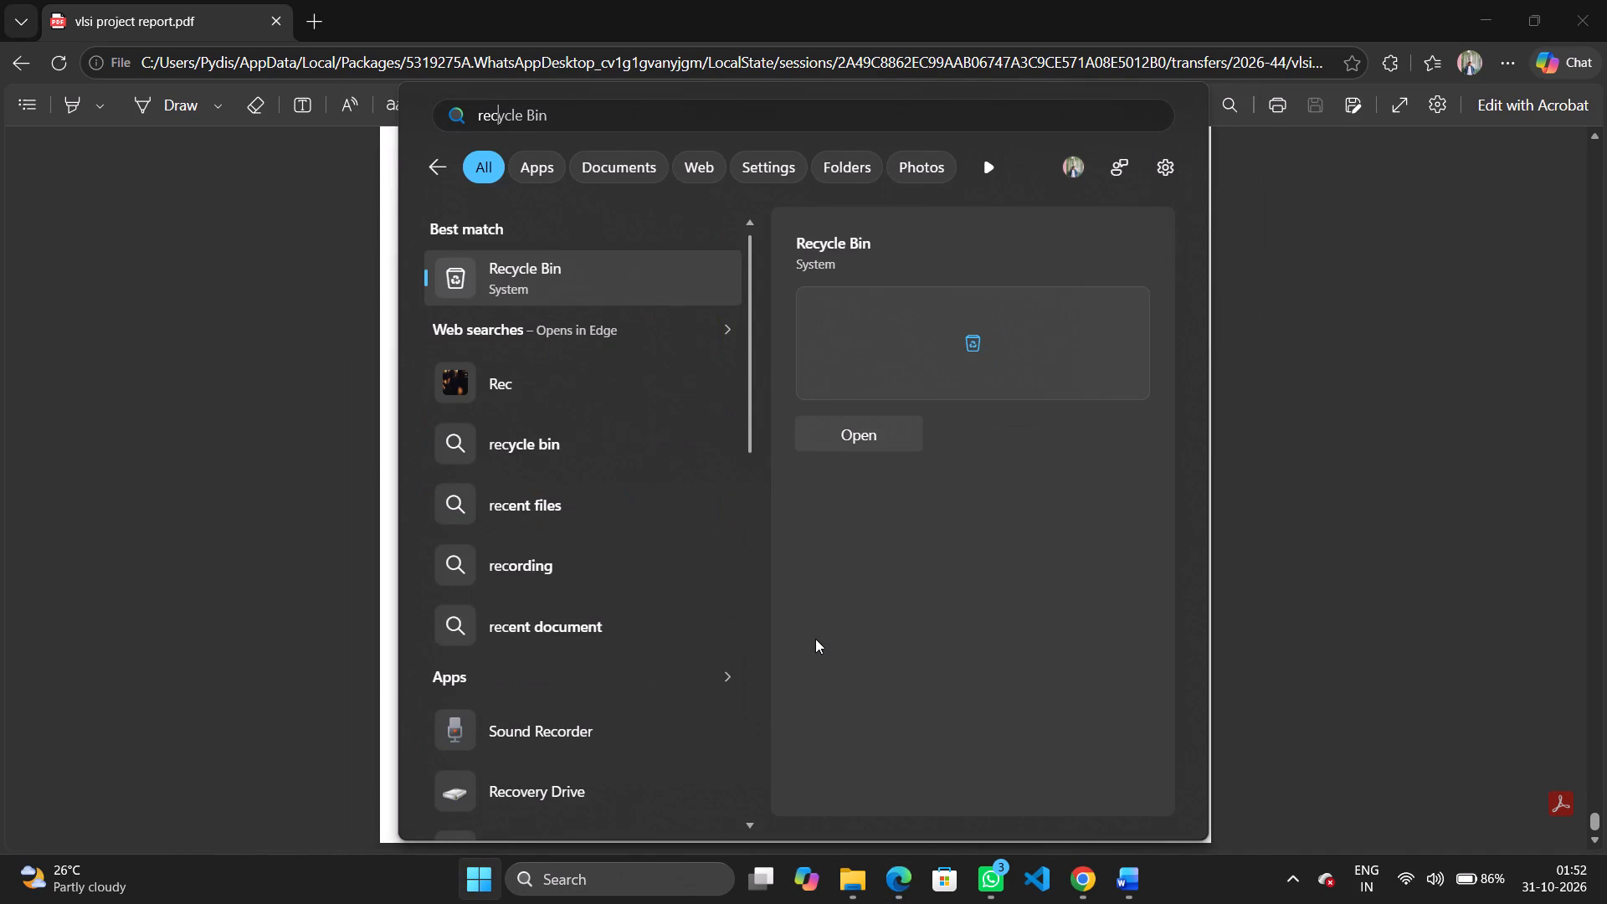
key("o")
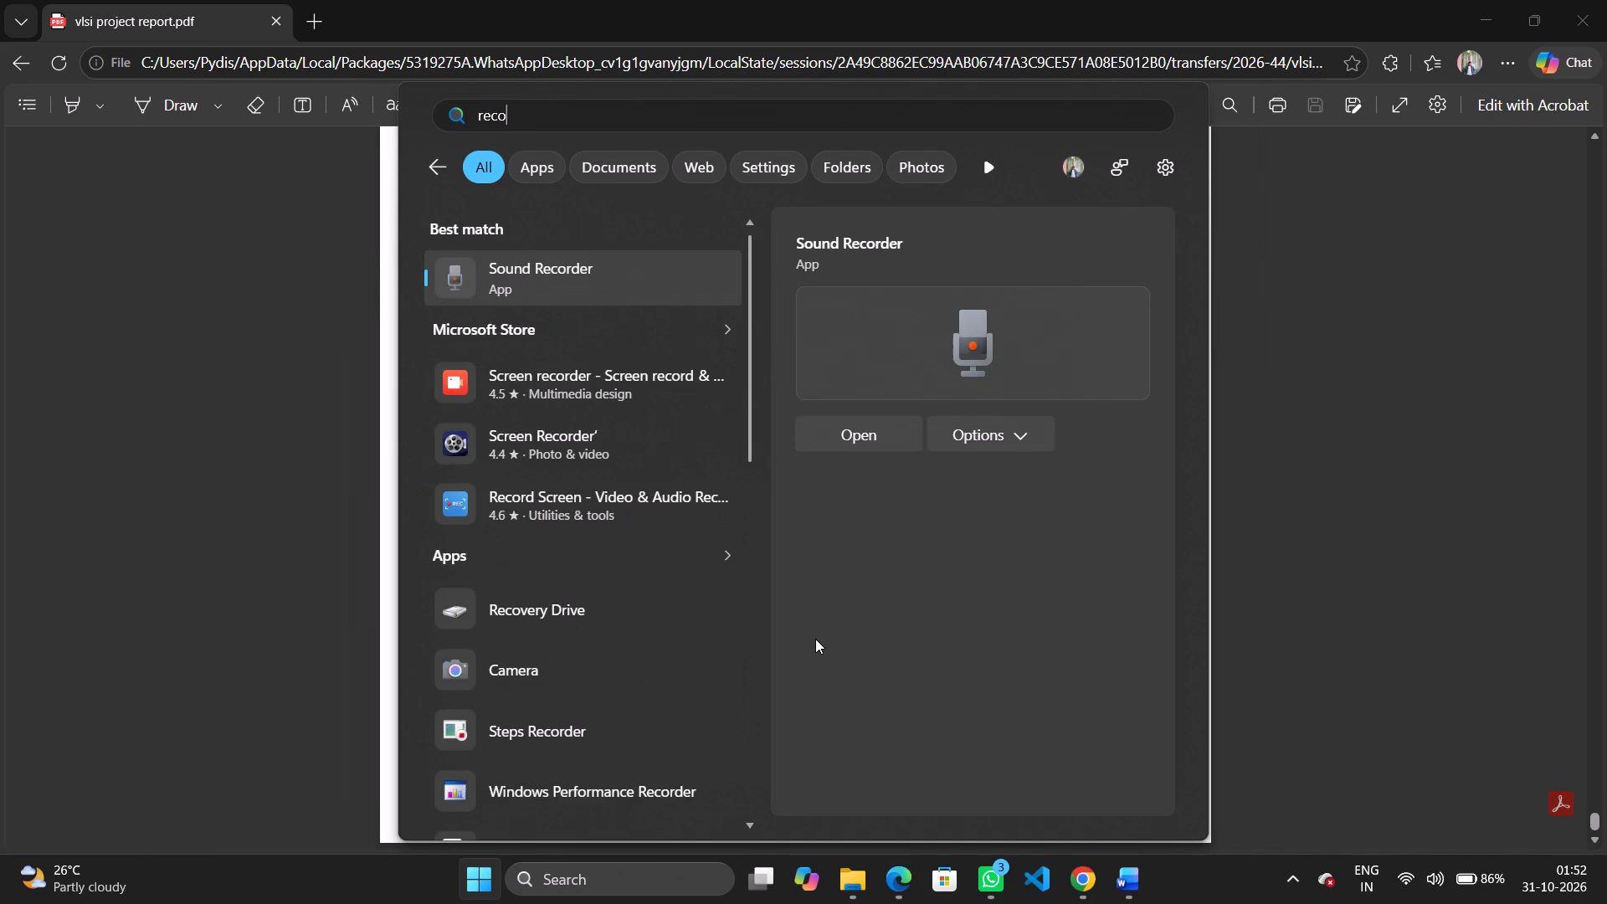
type("rd")
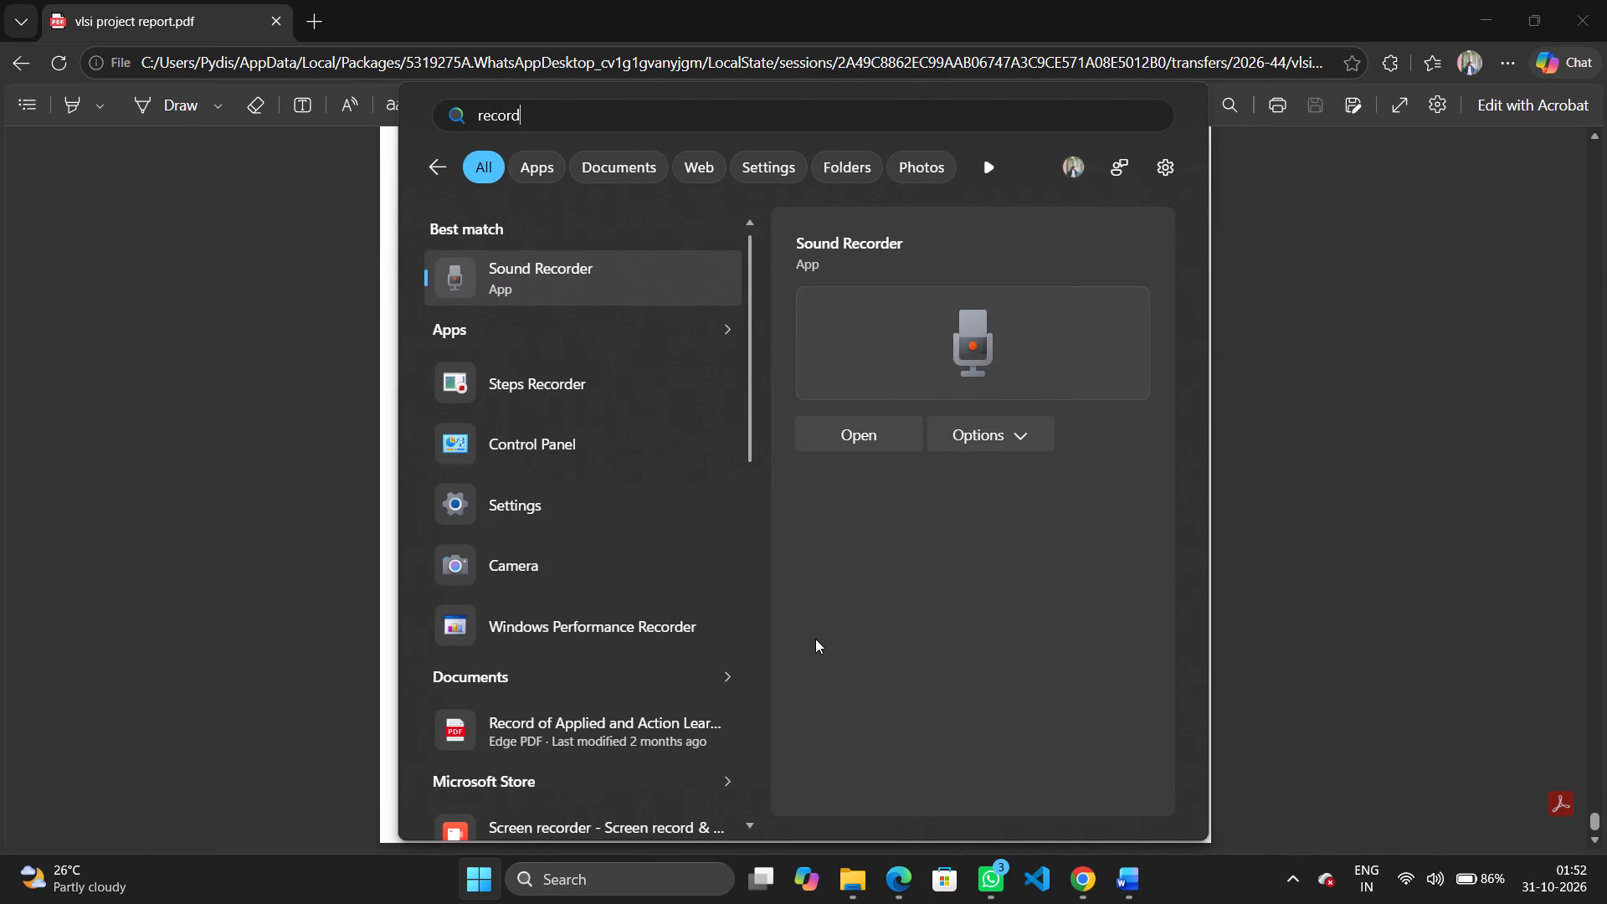
left_click(649, 736)
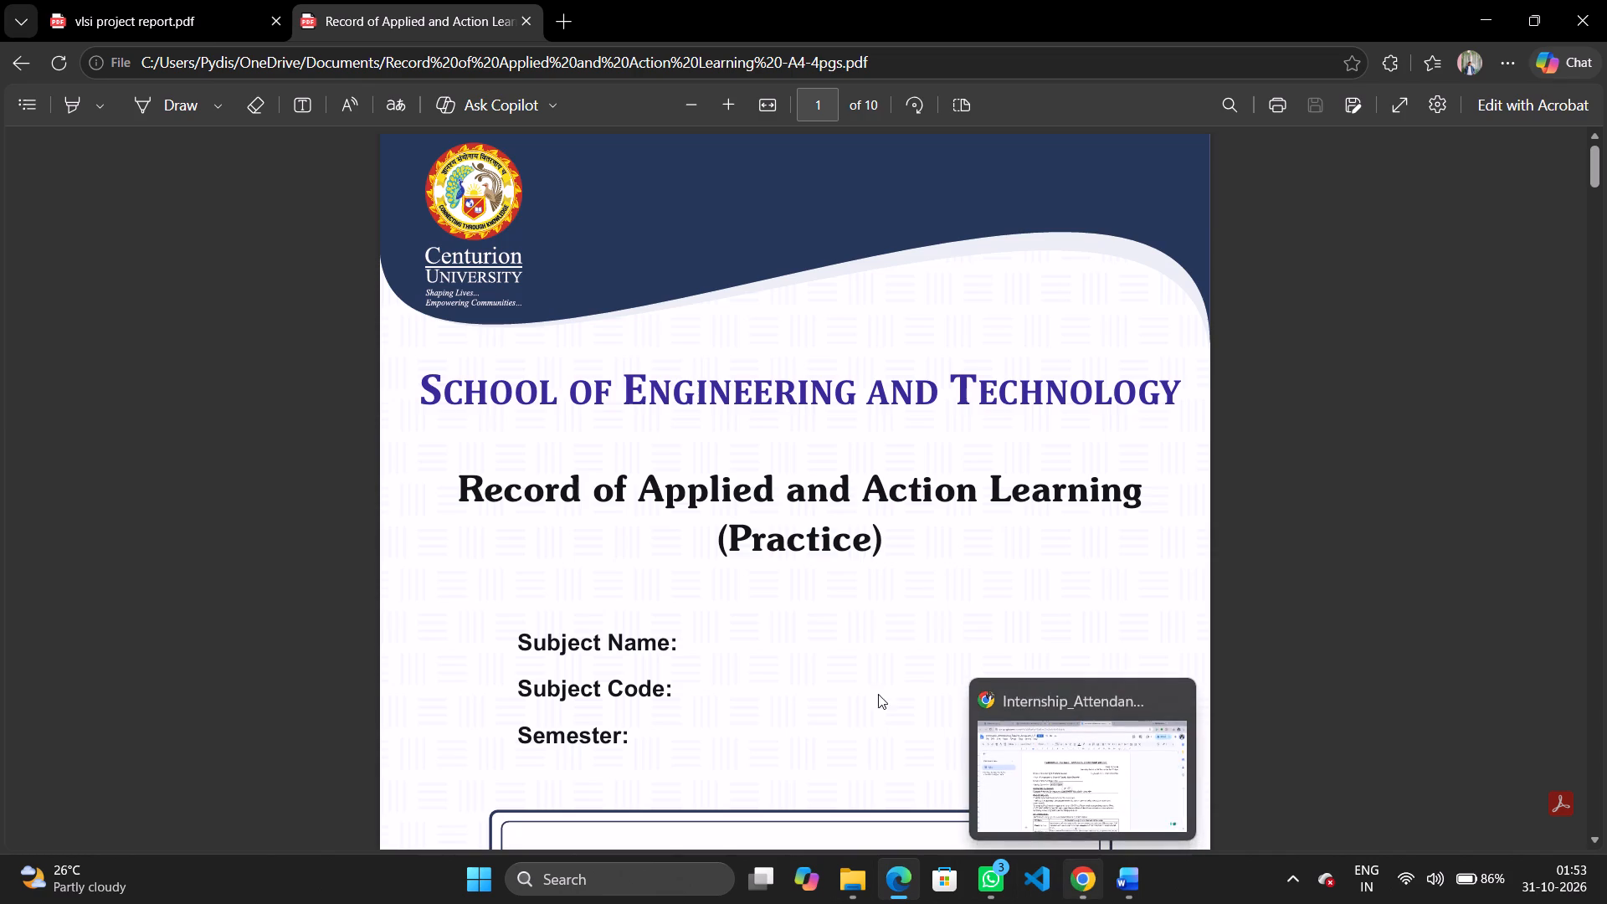
Look through the record template to the Assessment rubrics table and signature lines on page 7.
scroll(773, 562, "down", 16)
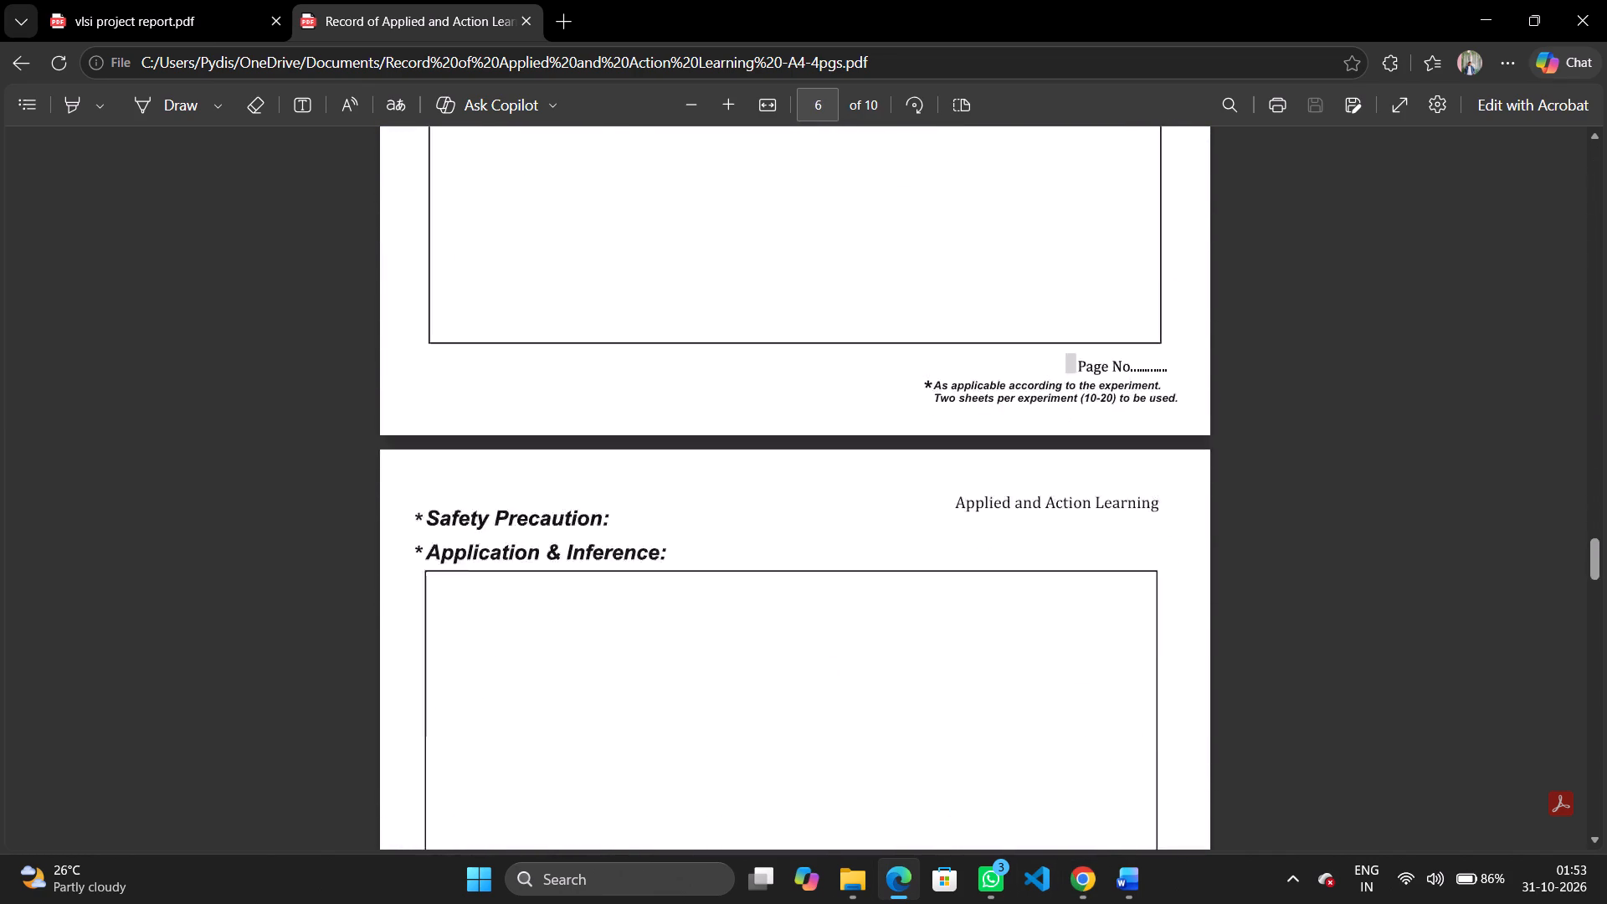
scroll(773, 562, "down", 2)
scroll(773, 562, "up", 1)
scroll(773, 562, "down", 2)
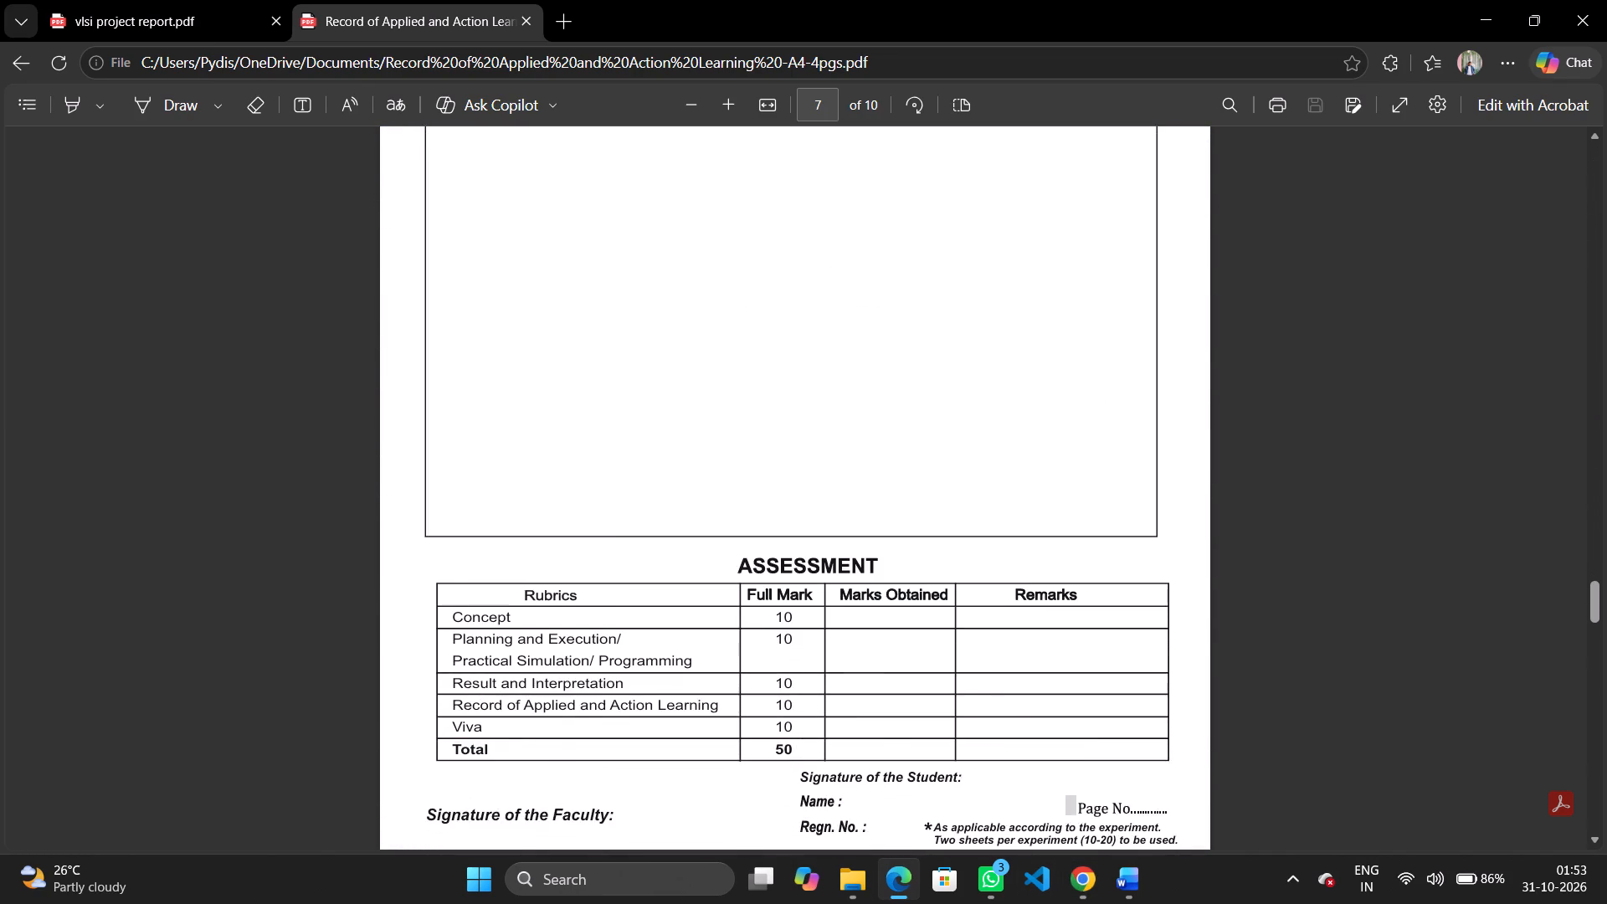
scroll(773, 562, "down", 1)
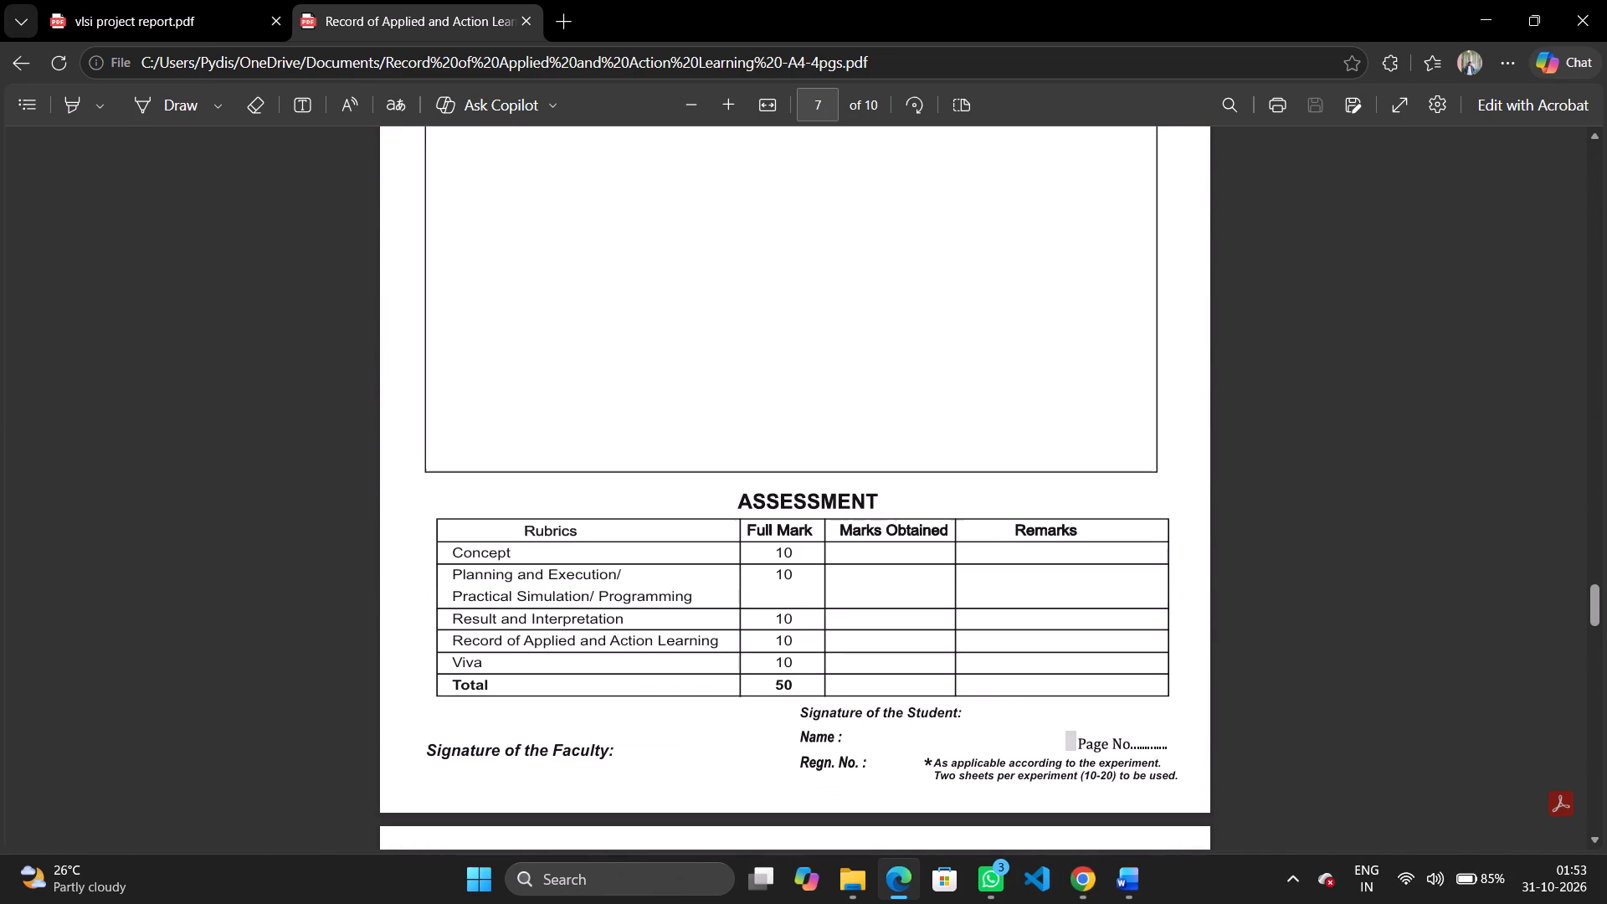
scroll(643, 604, "down", 1)
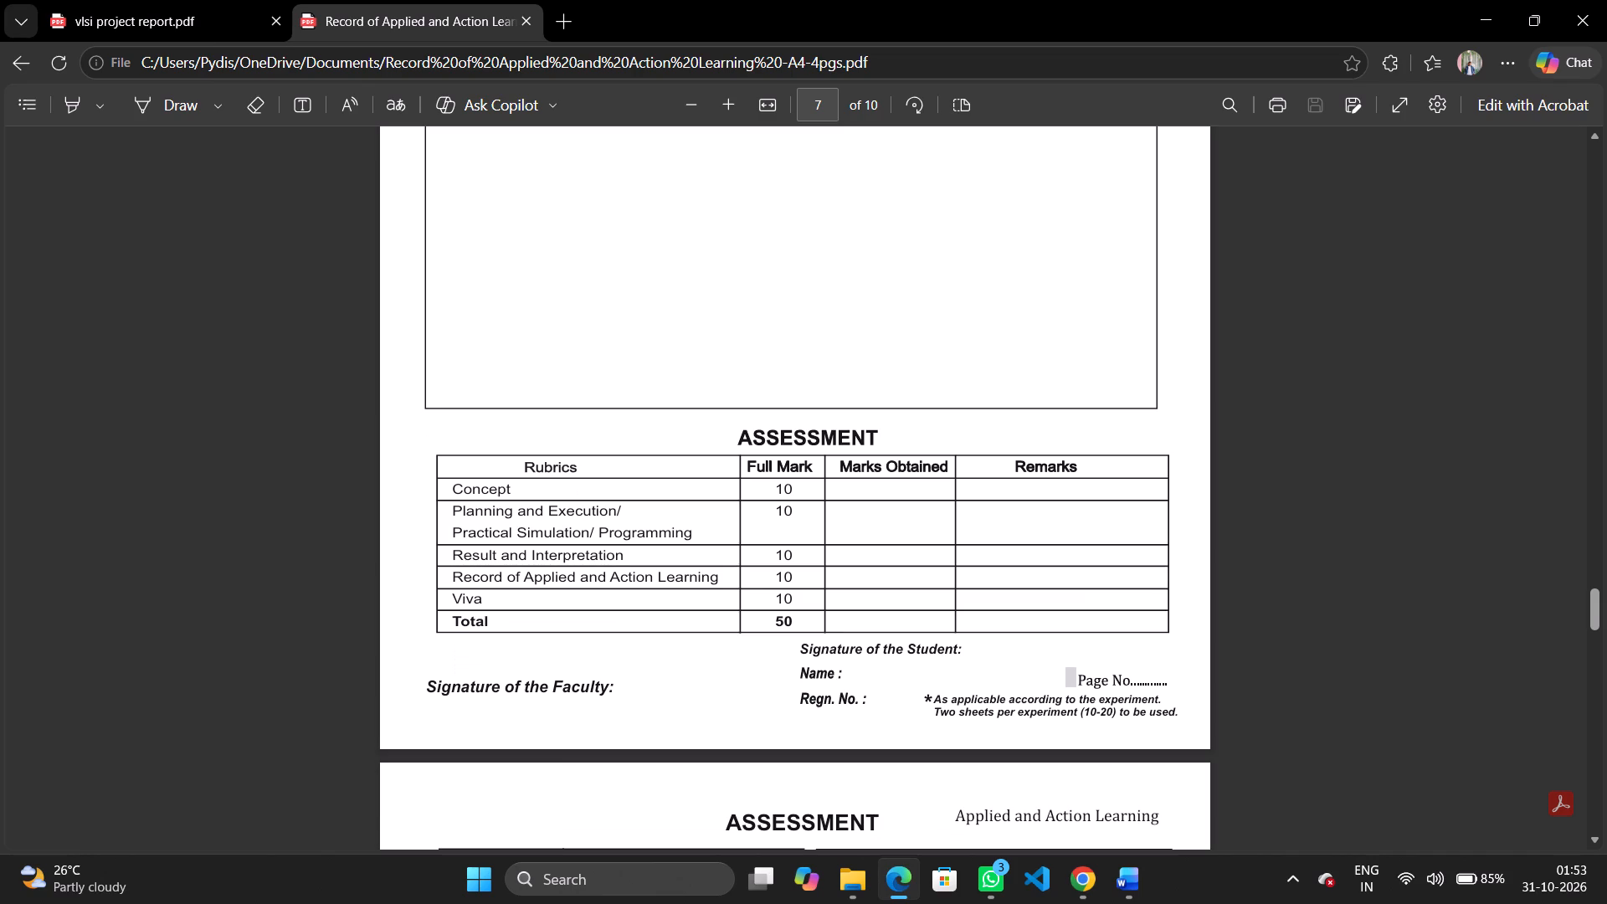
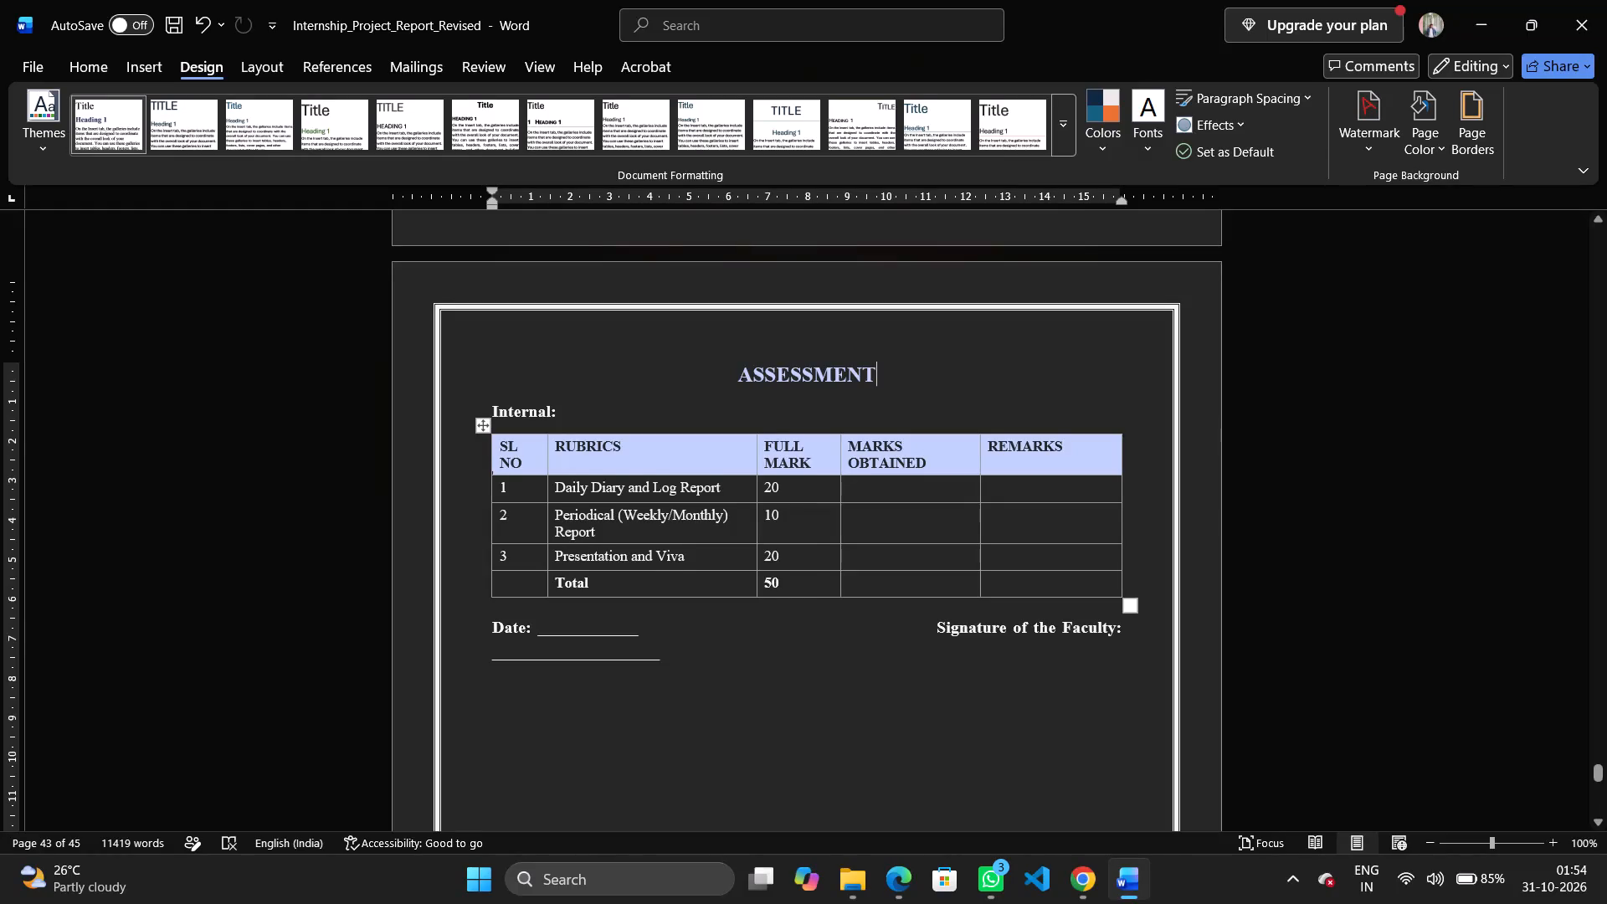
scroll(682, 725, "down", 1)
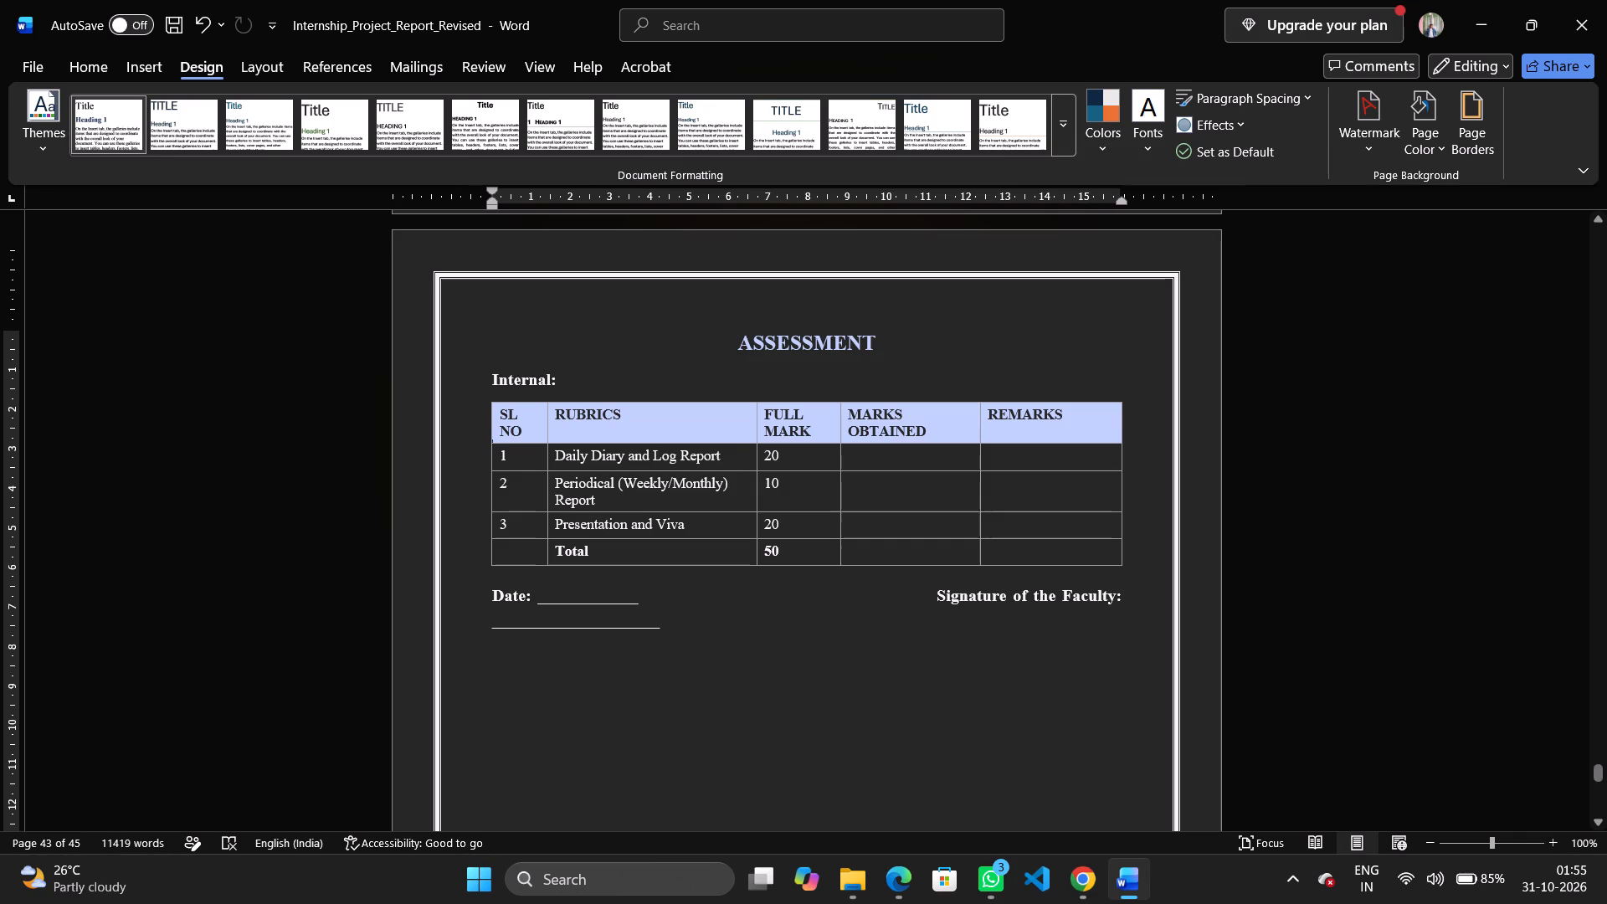
Review the internal marks table and signature line on the report's Assessment page and switch back to Microsoft Edge.
scroll(735, 675, "down", 1)
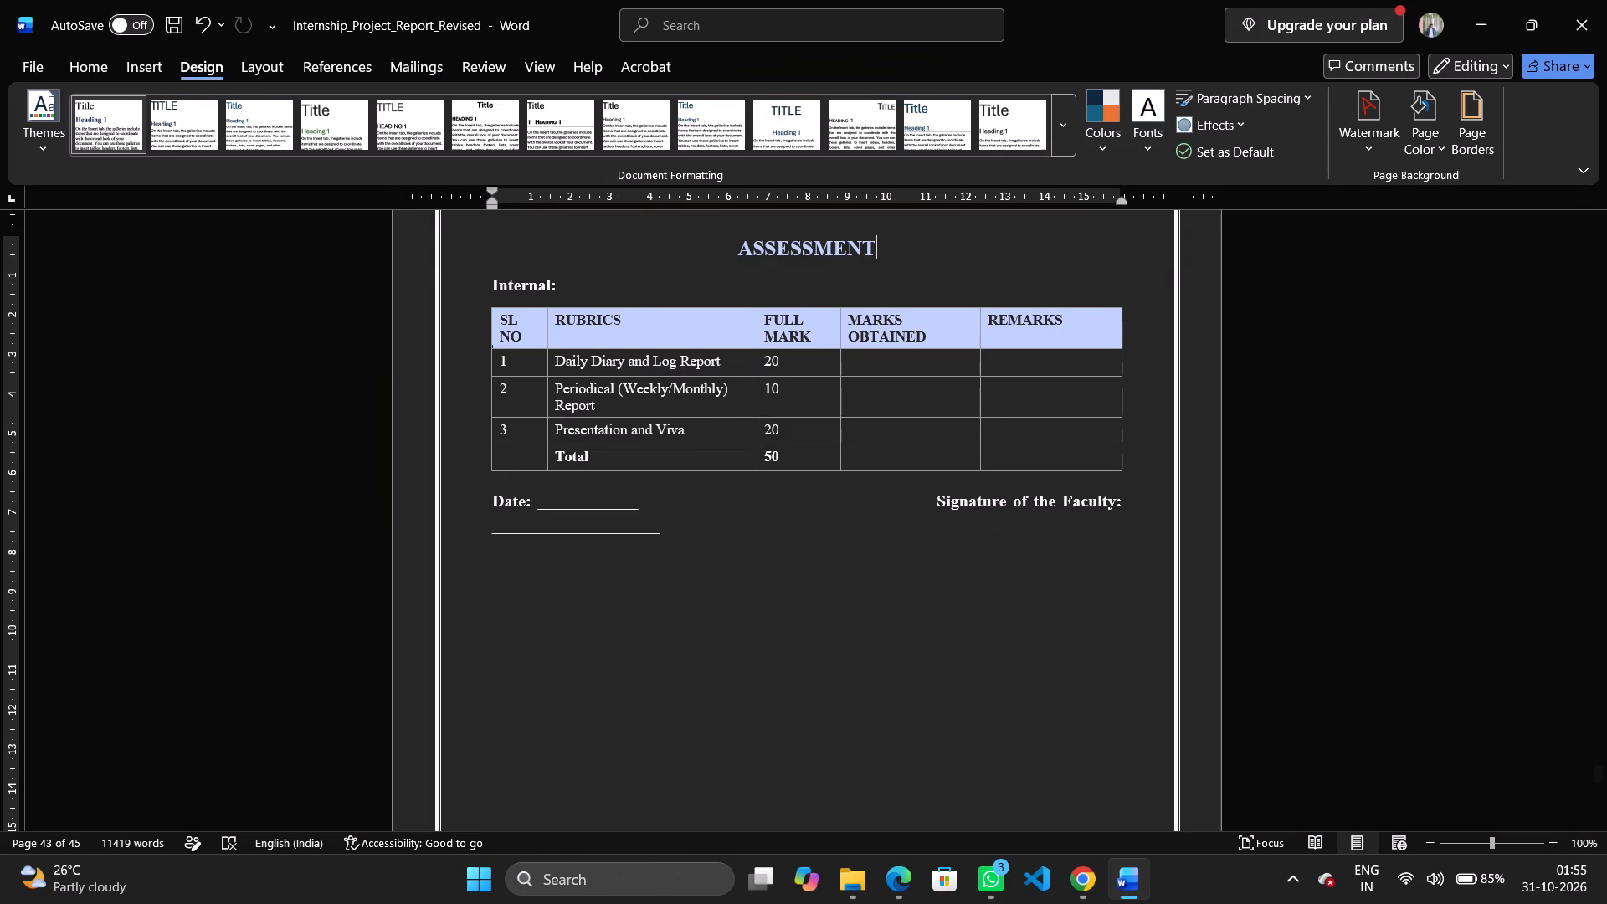
left_click(899, 877)
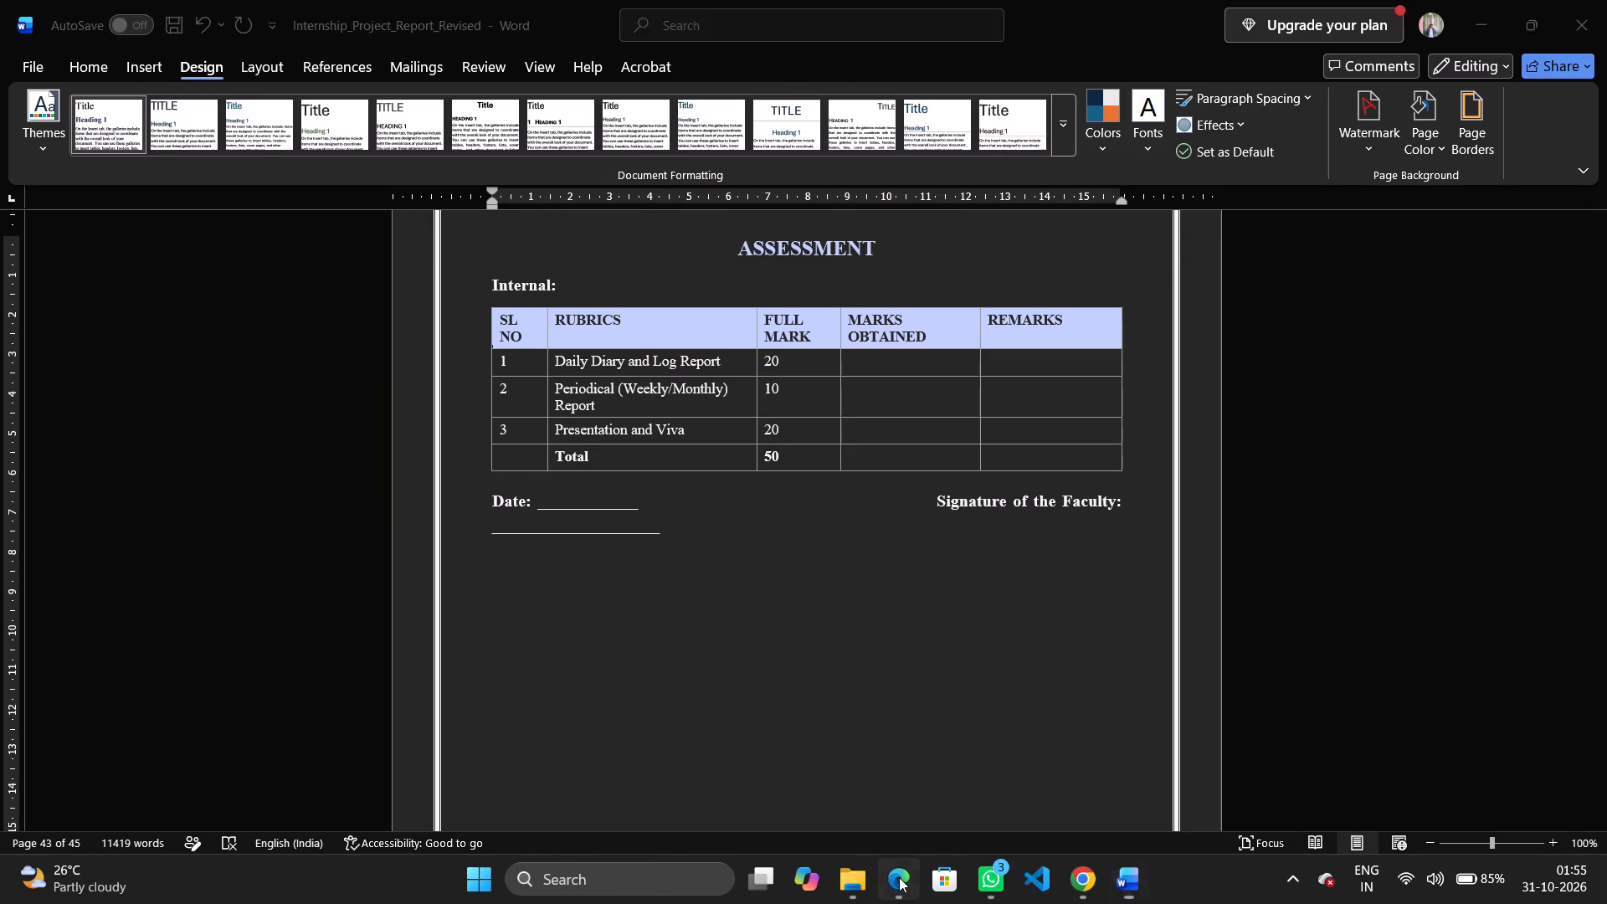
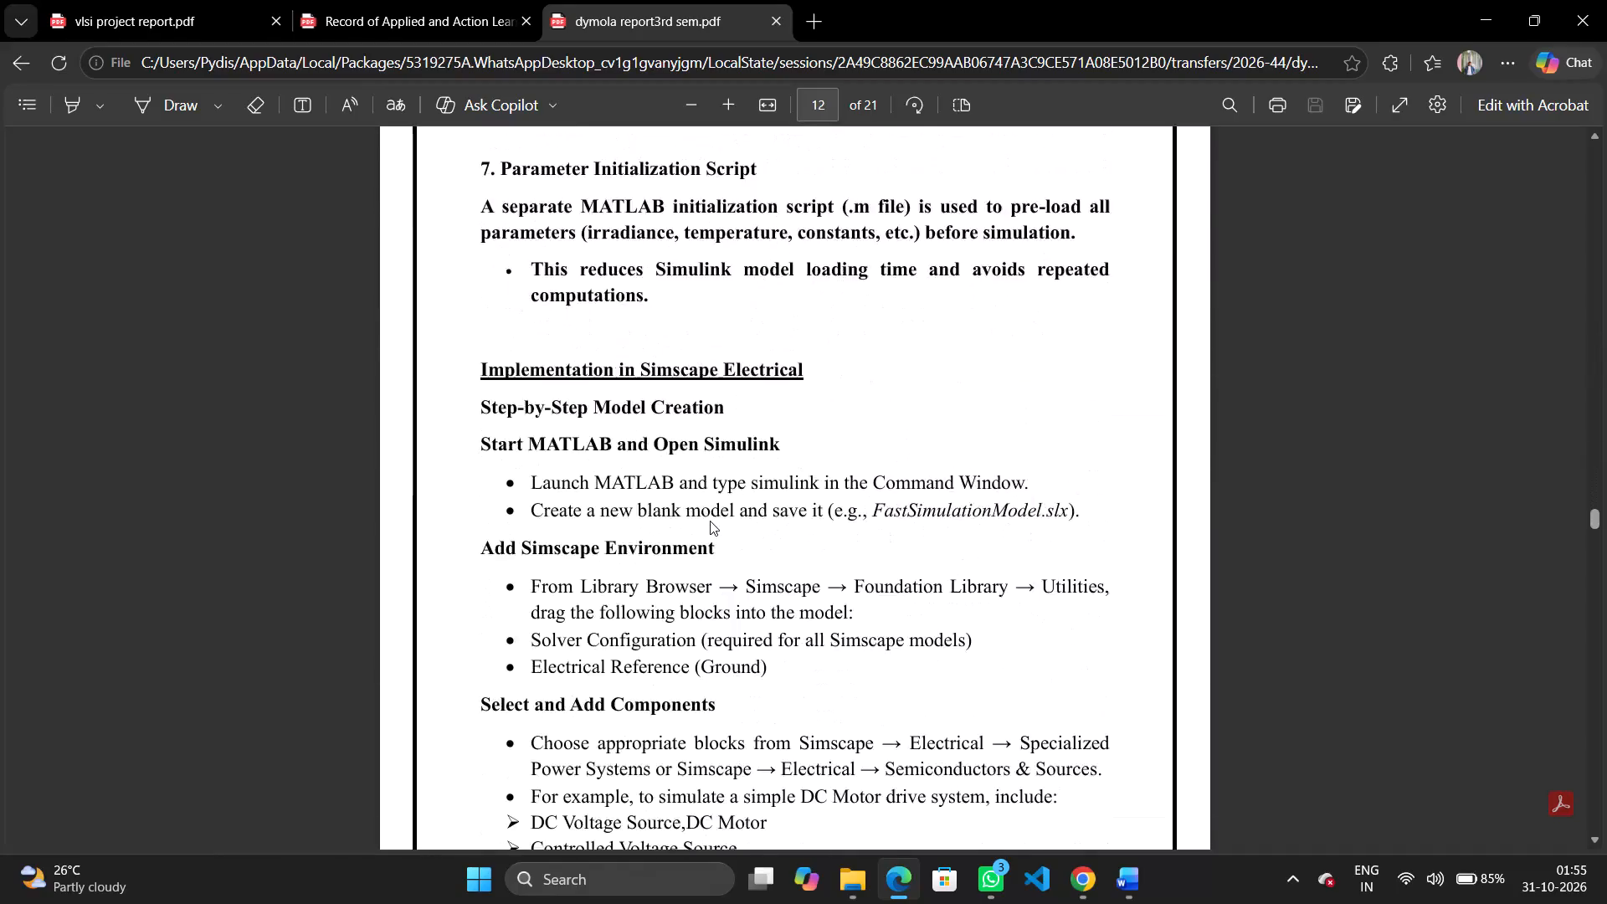
Copy rows 1 to 5 and the Total row of the Internal rubrics marks table on page 20 of the dymola report.
scroll(710, 521, "down", 16)
scroll(710, 521, "up", 1)
scroll(710, 521, "down", 6)
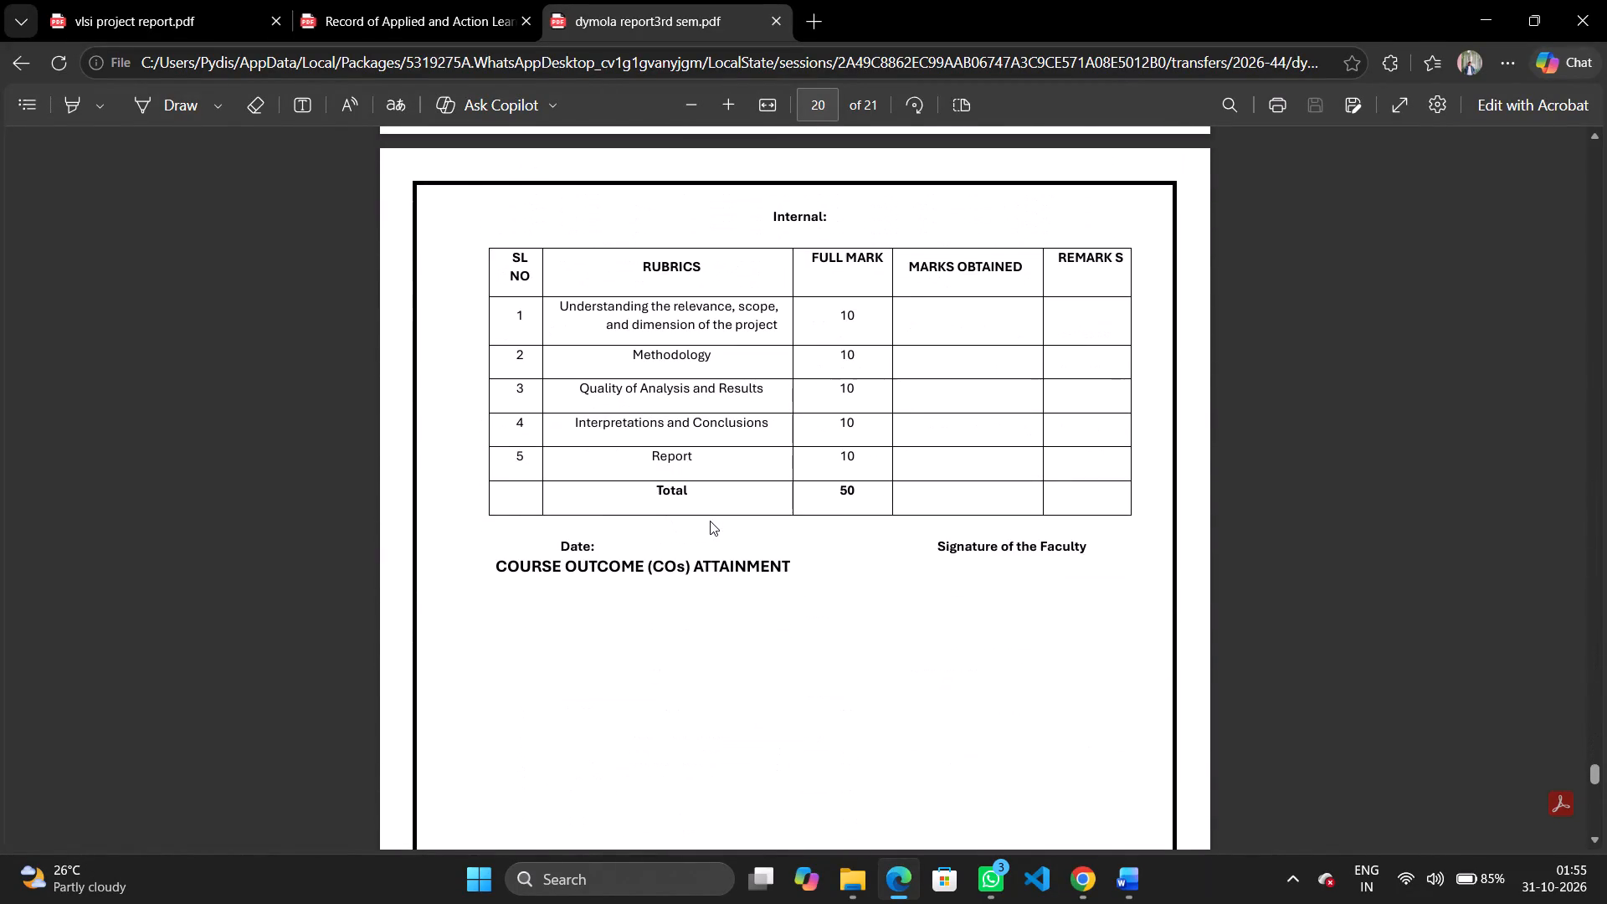
scroll(710, 521, "down", 1)
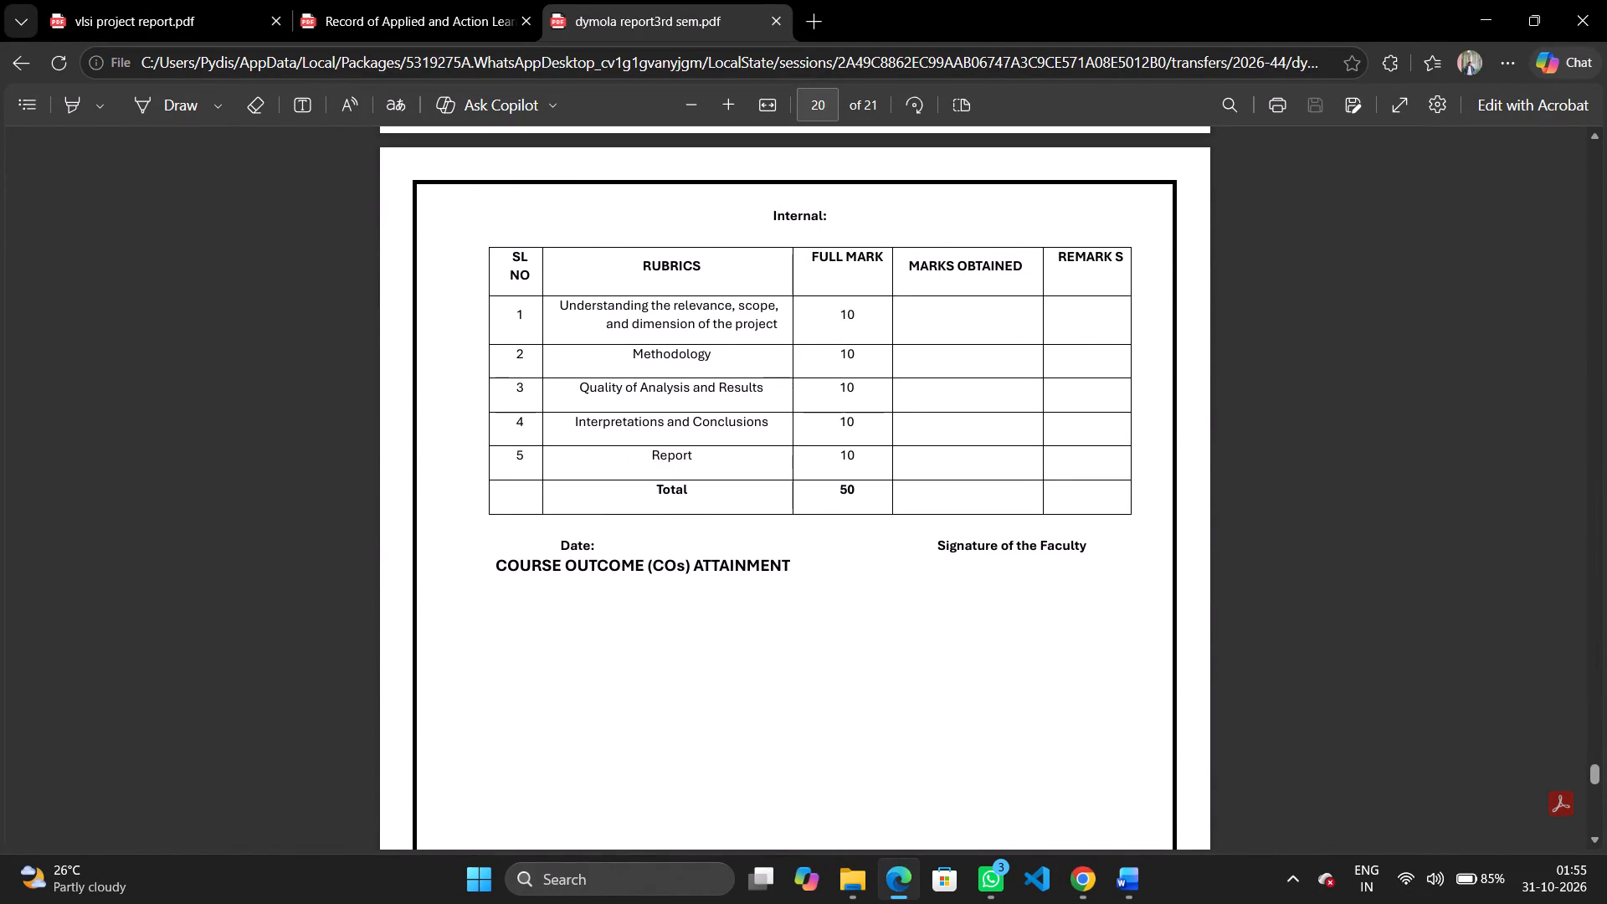
left_click_drag(511, 317, 1015, 496)
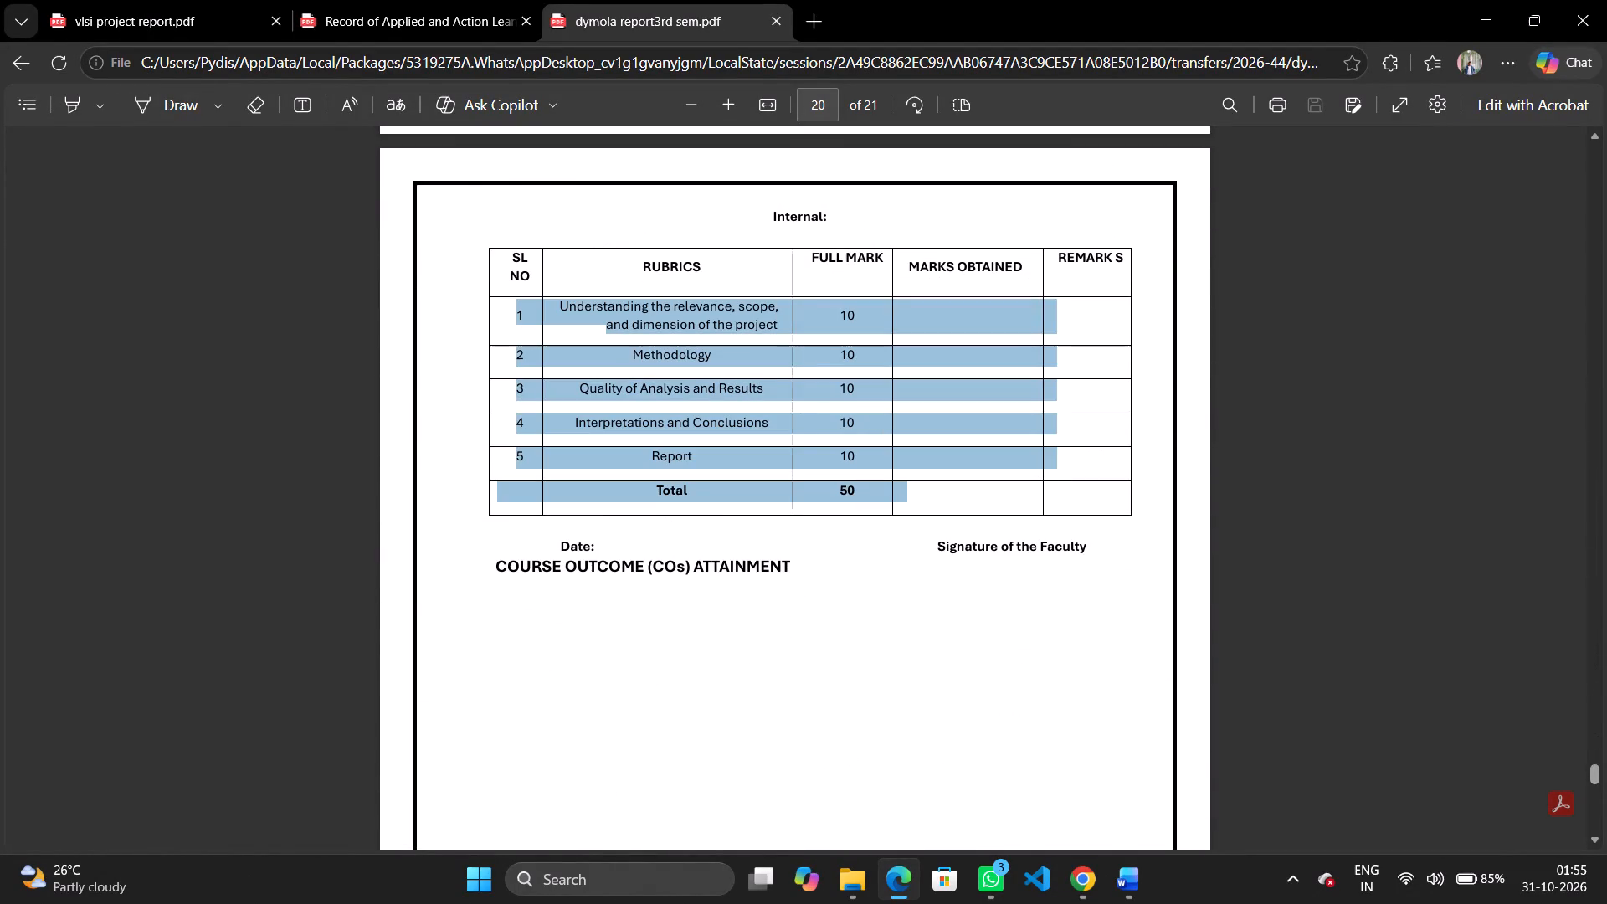
left_click_drag(1015, 496, 1081, 475)
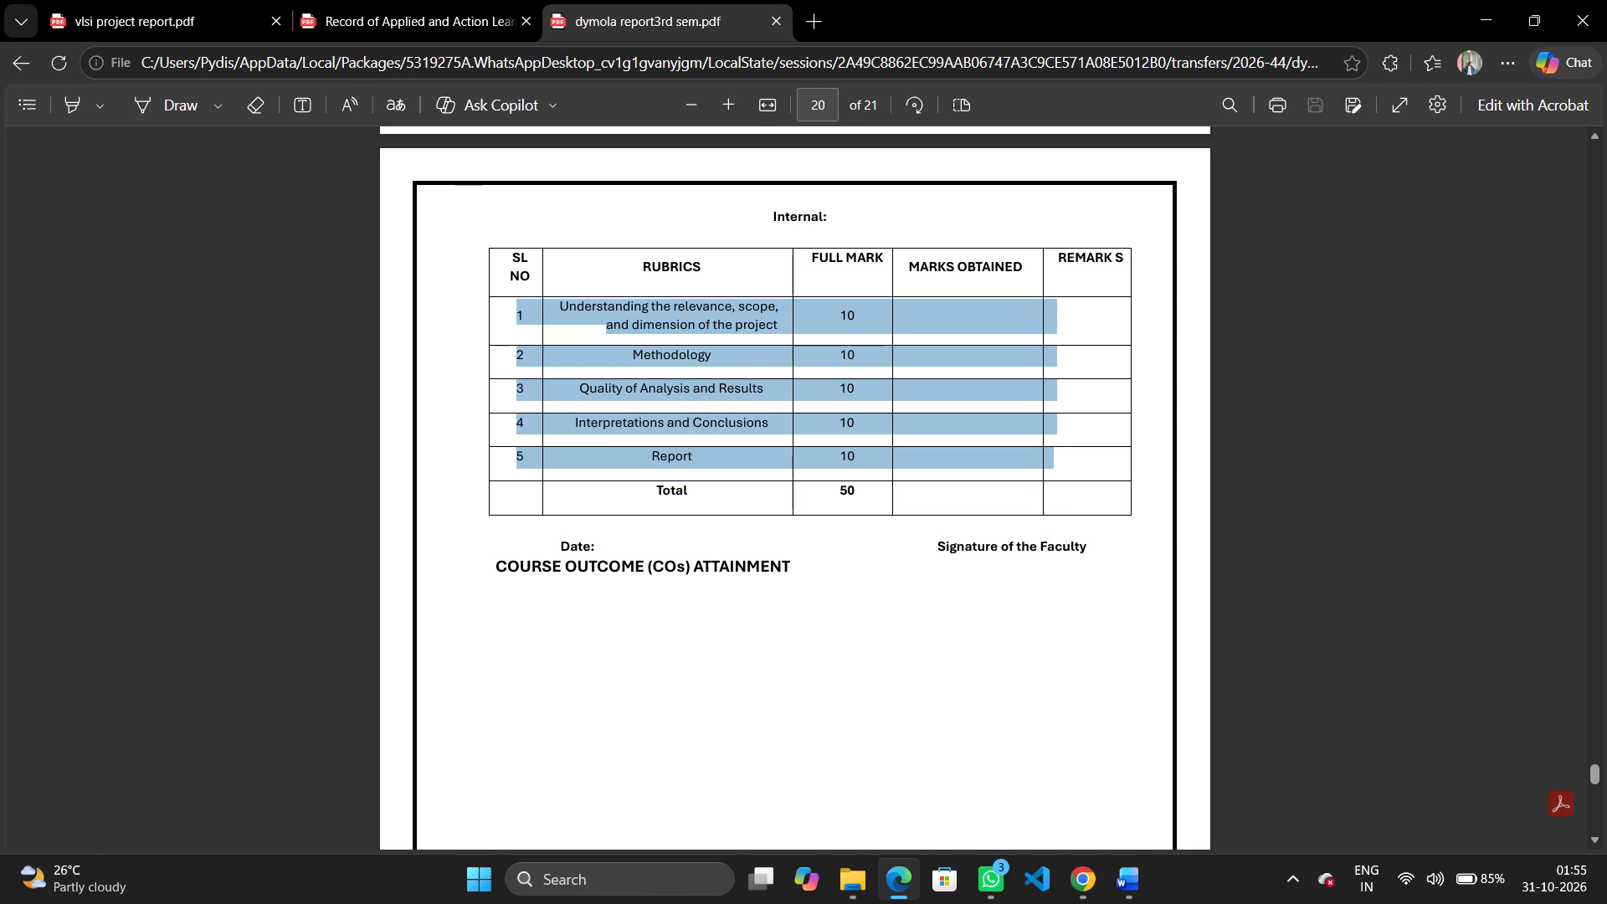
left_click_drag(1081, 475, 1078, 503)
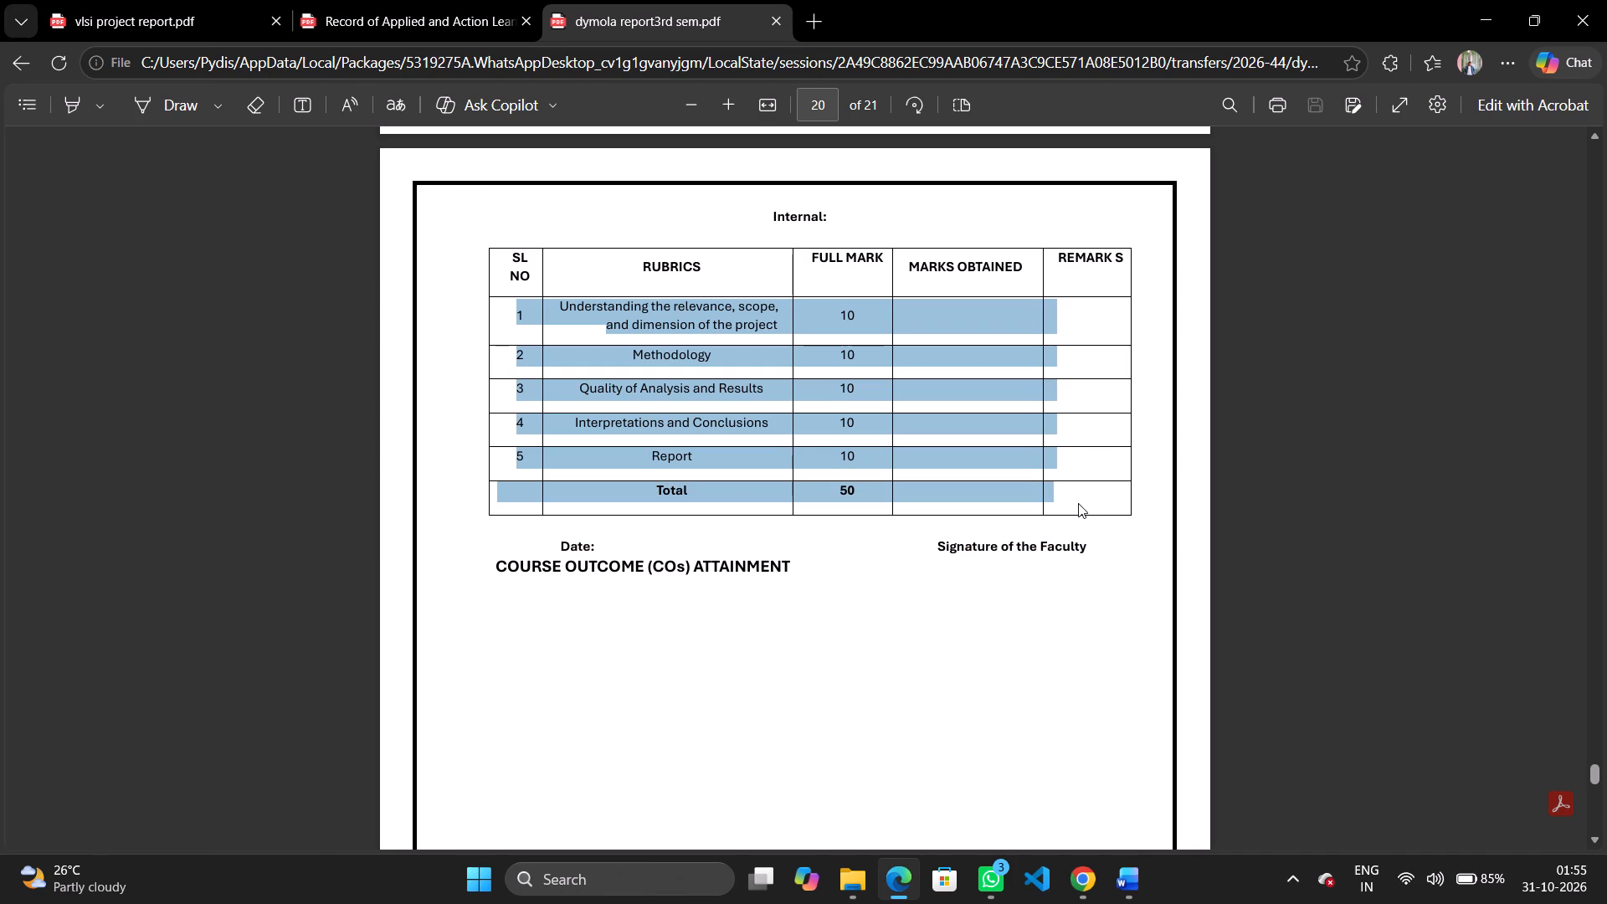
key("ctrl+c")
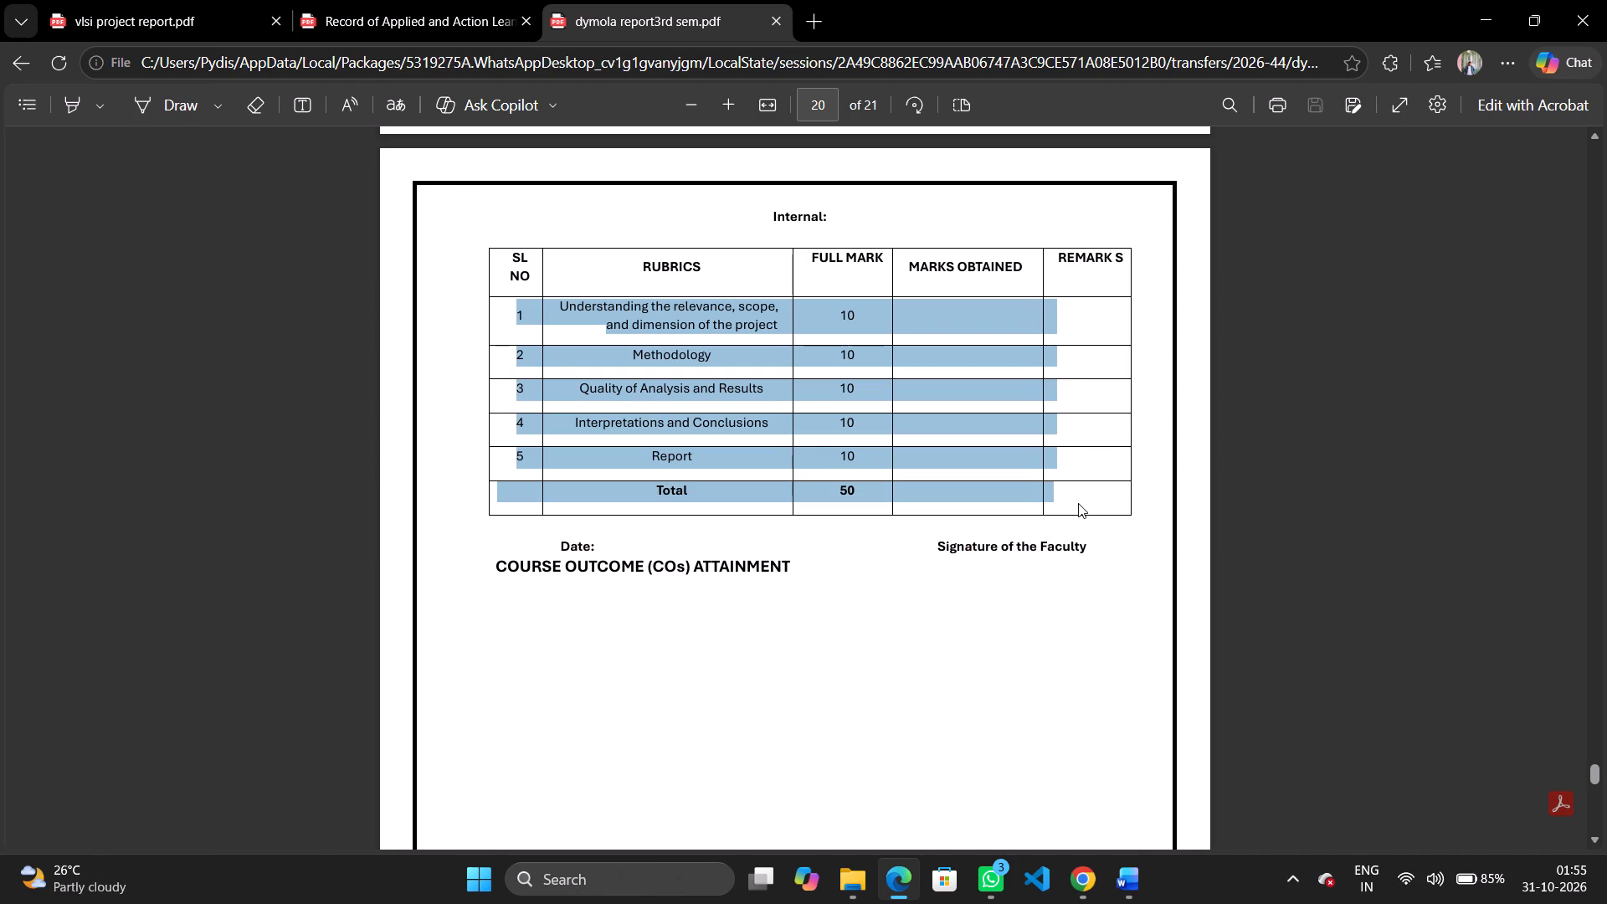
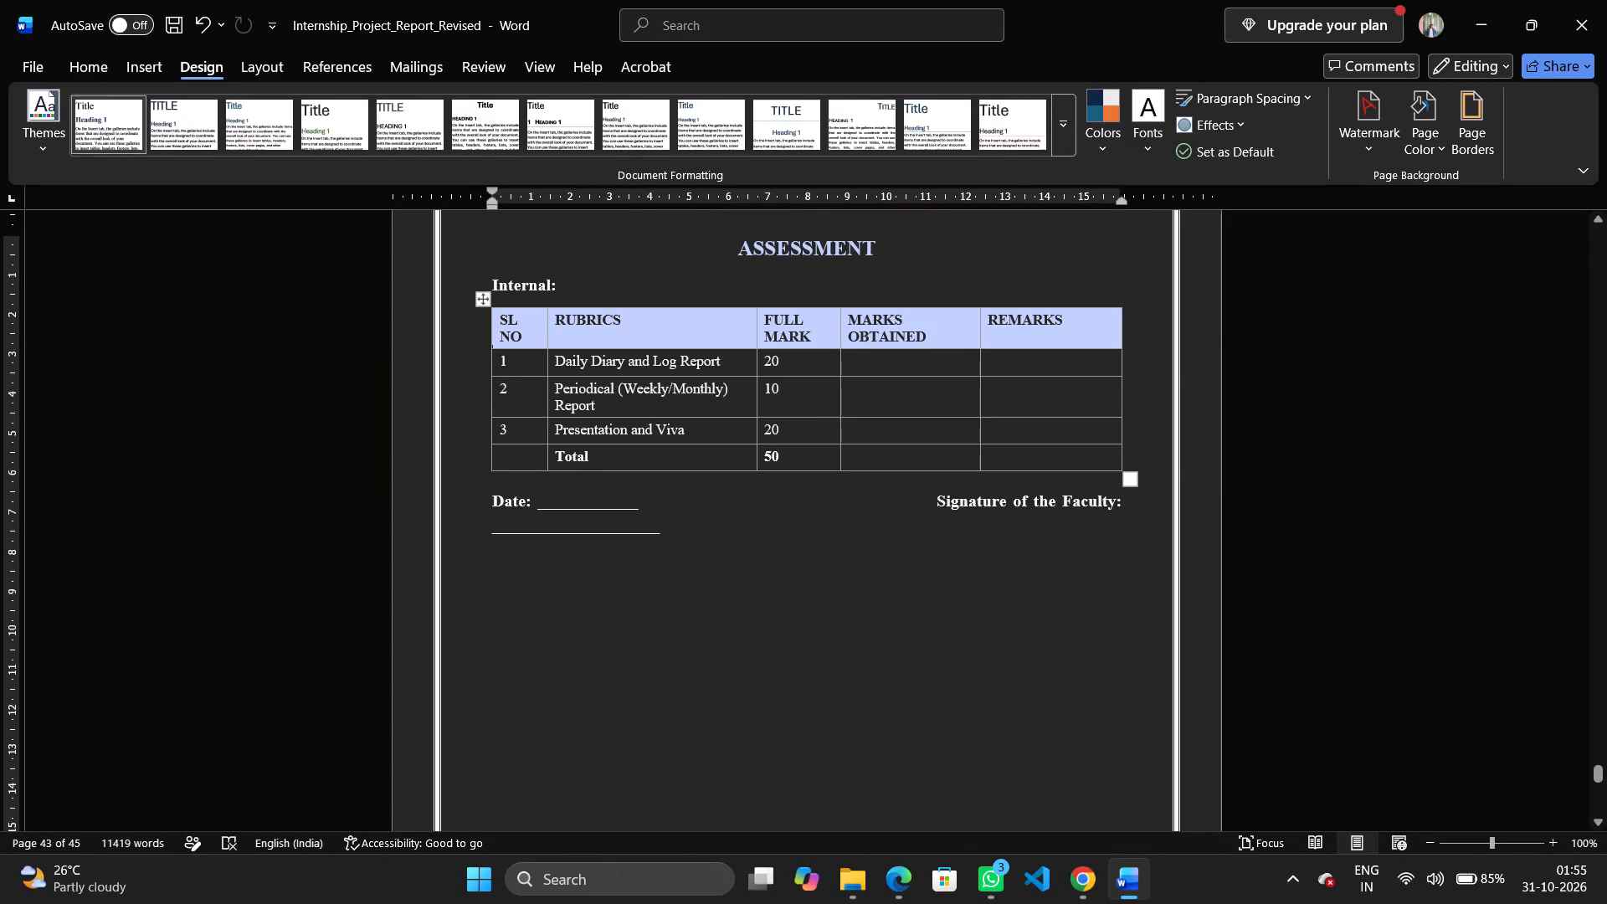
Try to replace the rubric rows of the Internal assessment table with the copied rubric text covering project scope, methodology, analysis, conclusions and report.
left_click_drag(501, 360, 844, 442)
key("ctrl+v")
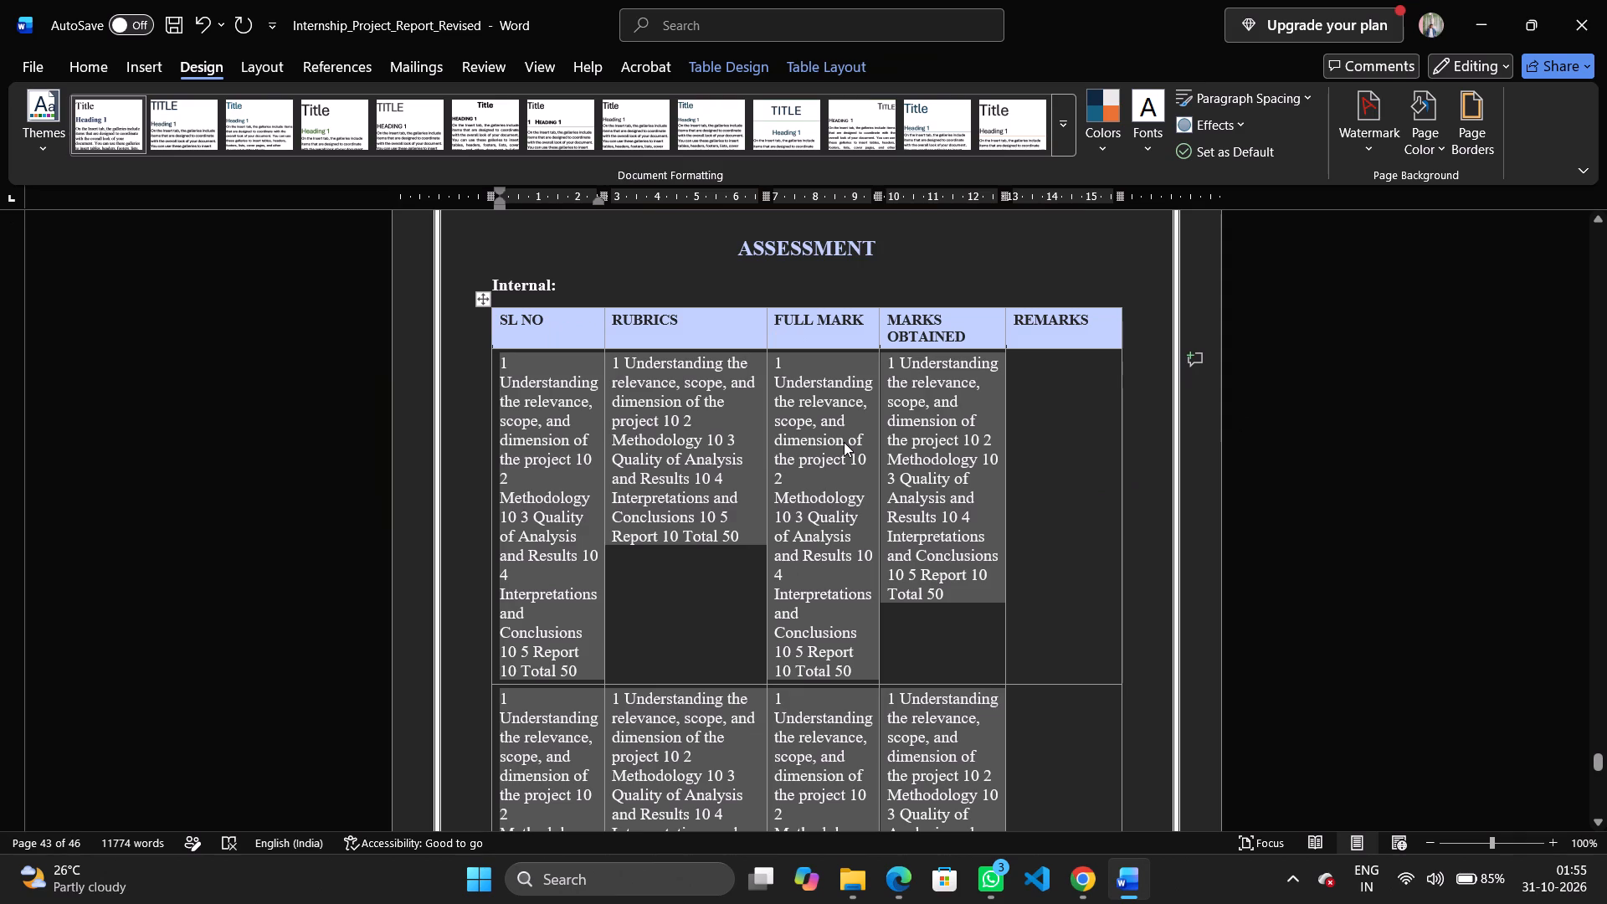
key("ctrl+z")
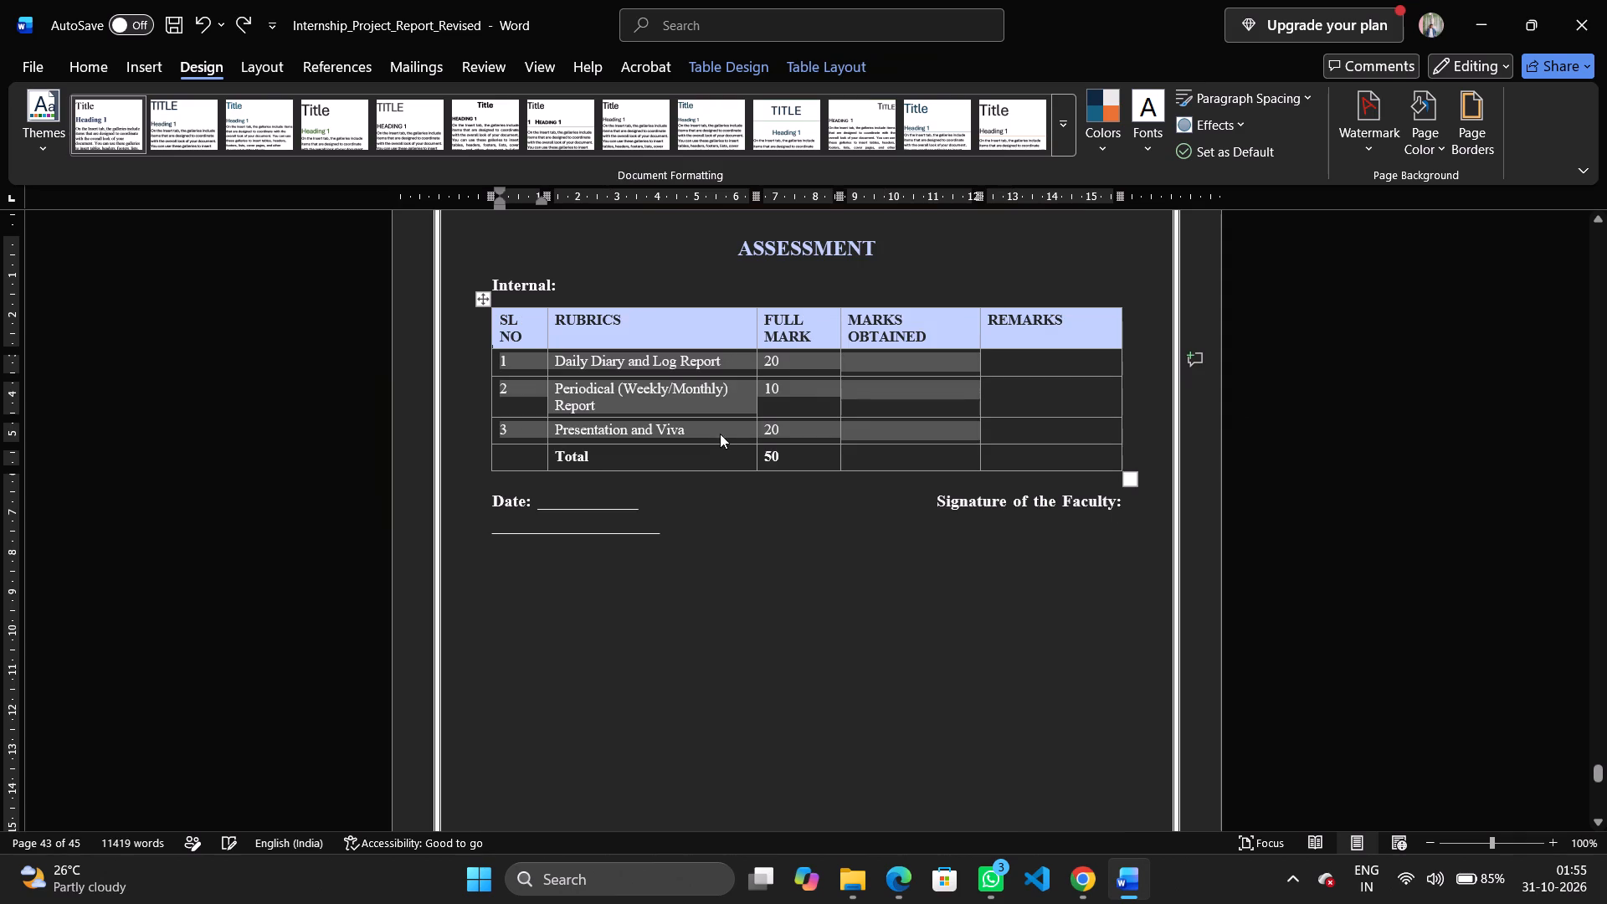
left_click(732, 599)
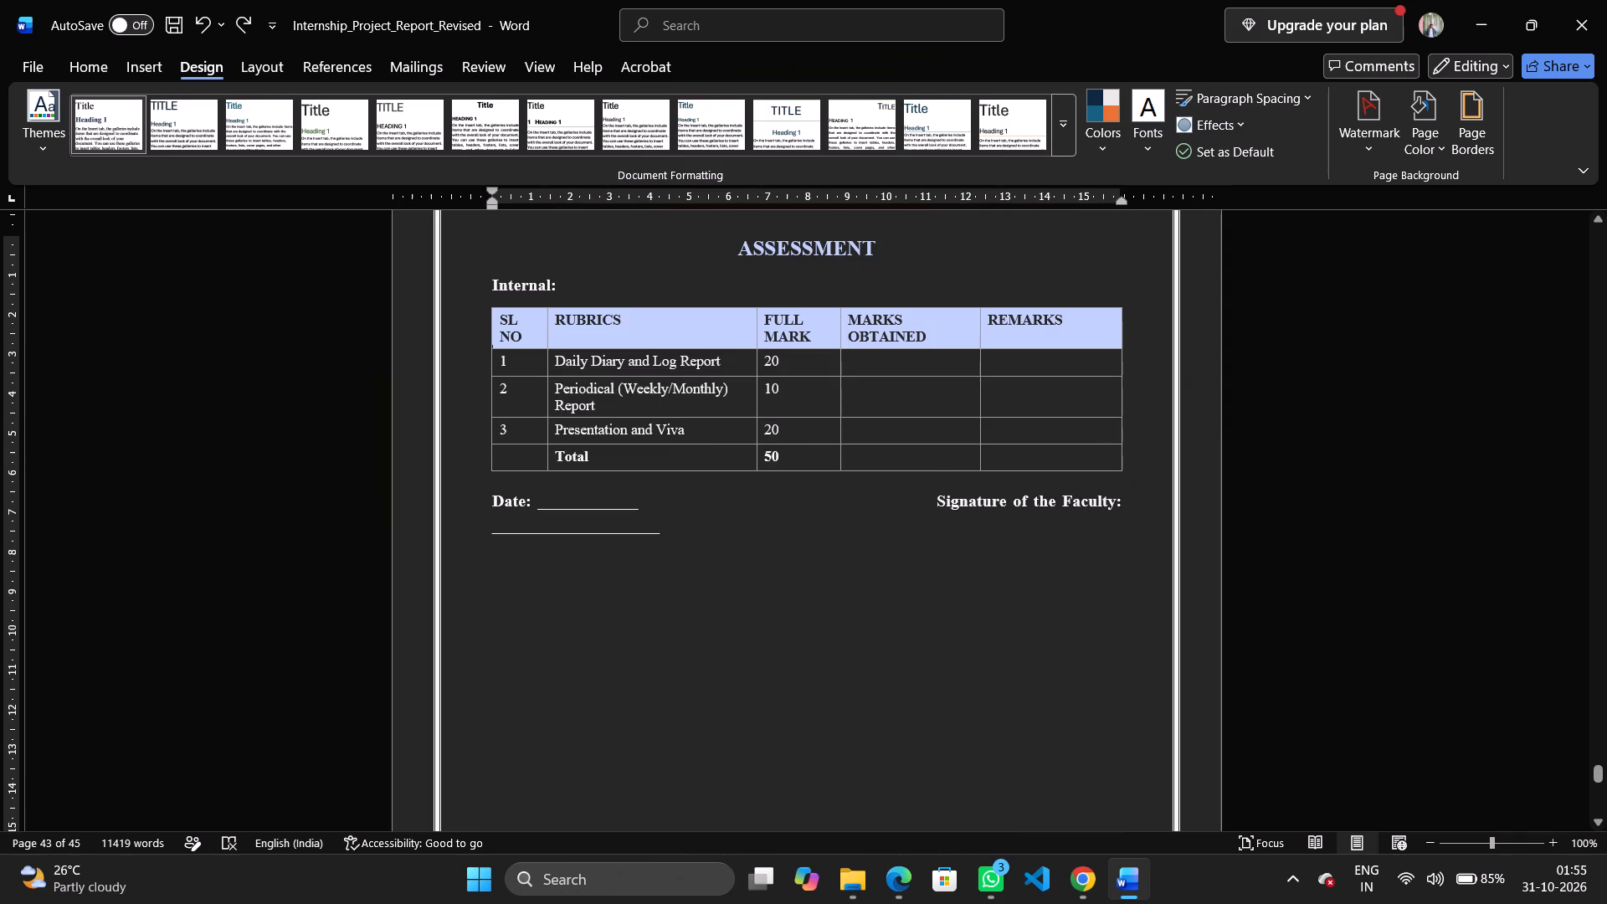
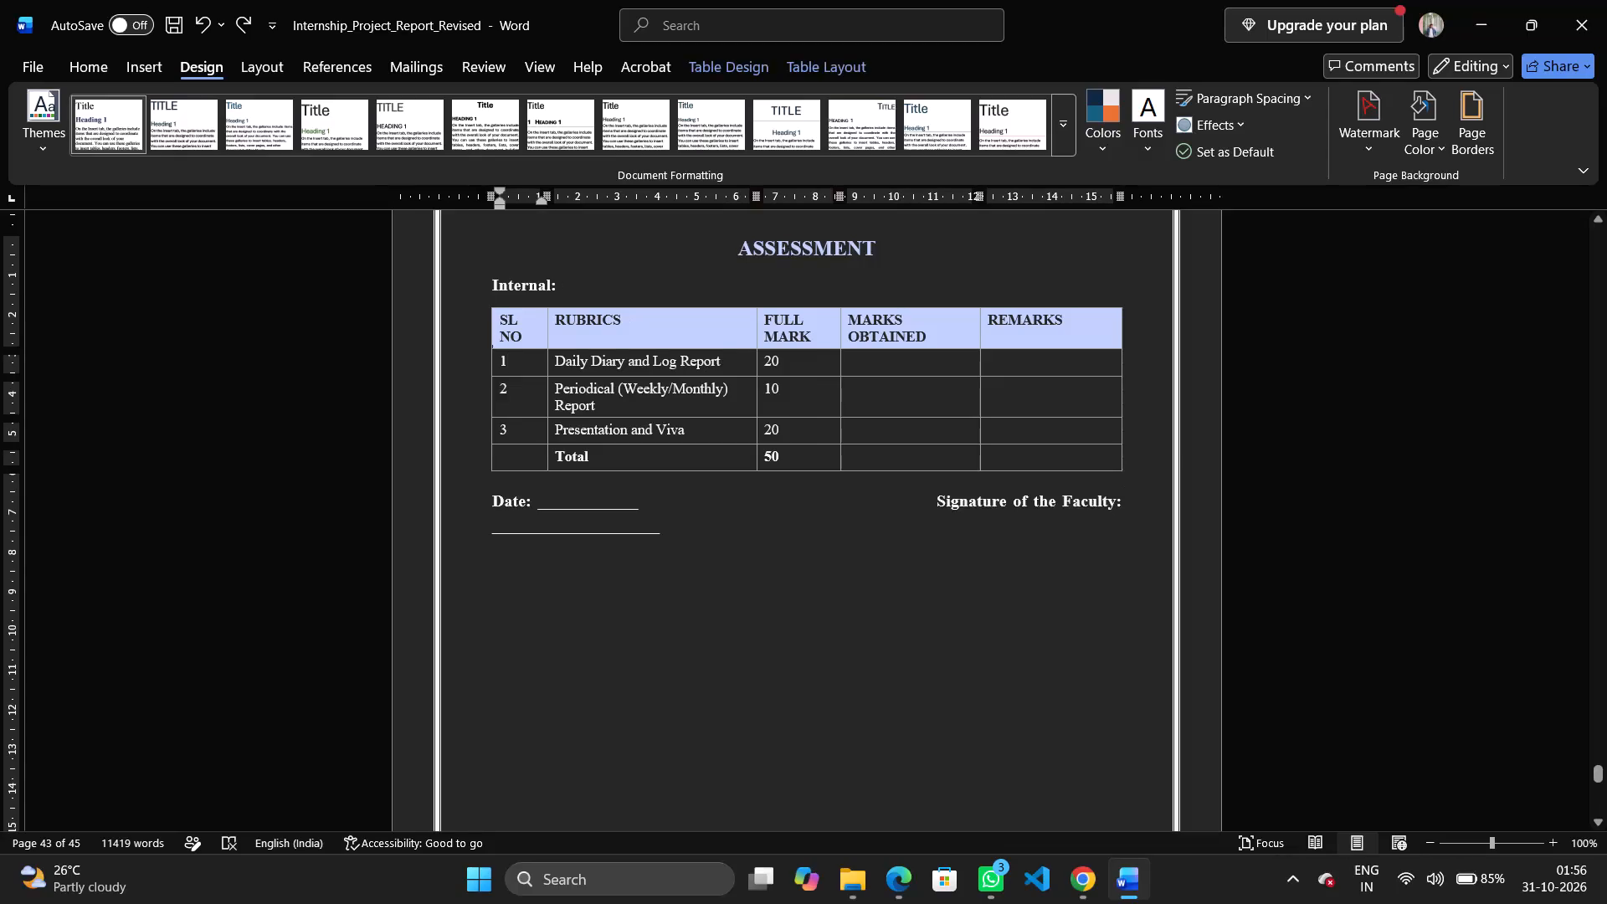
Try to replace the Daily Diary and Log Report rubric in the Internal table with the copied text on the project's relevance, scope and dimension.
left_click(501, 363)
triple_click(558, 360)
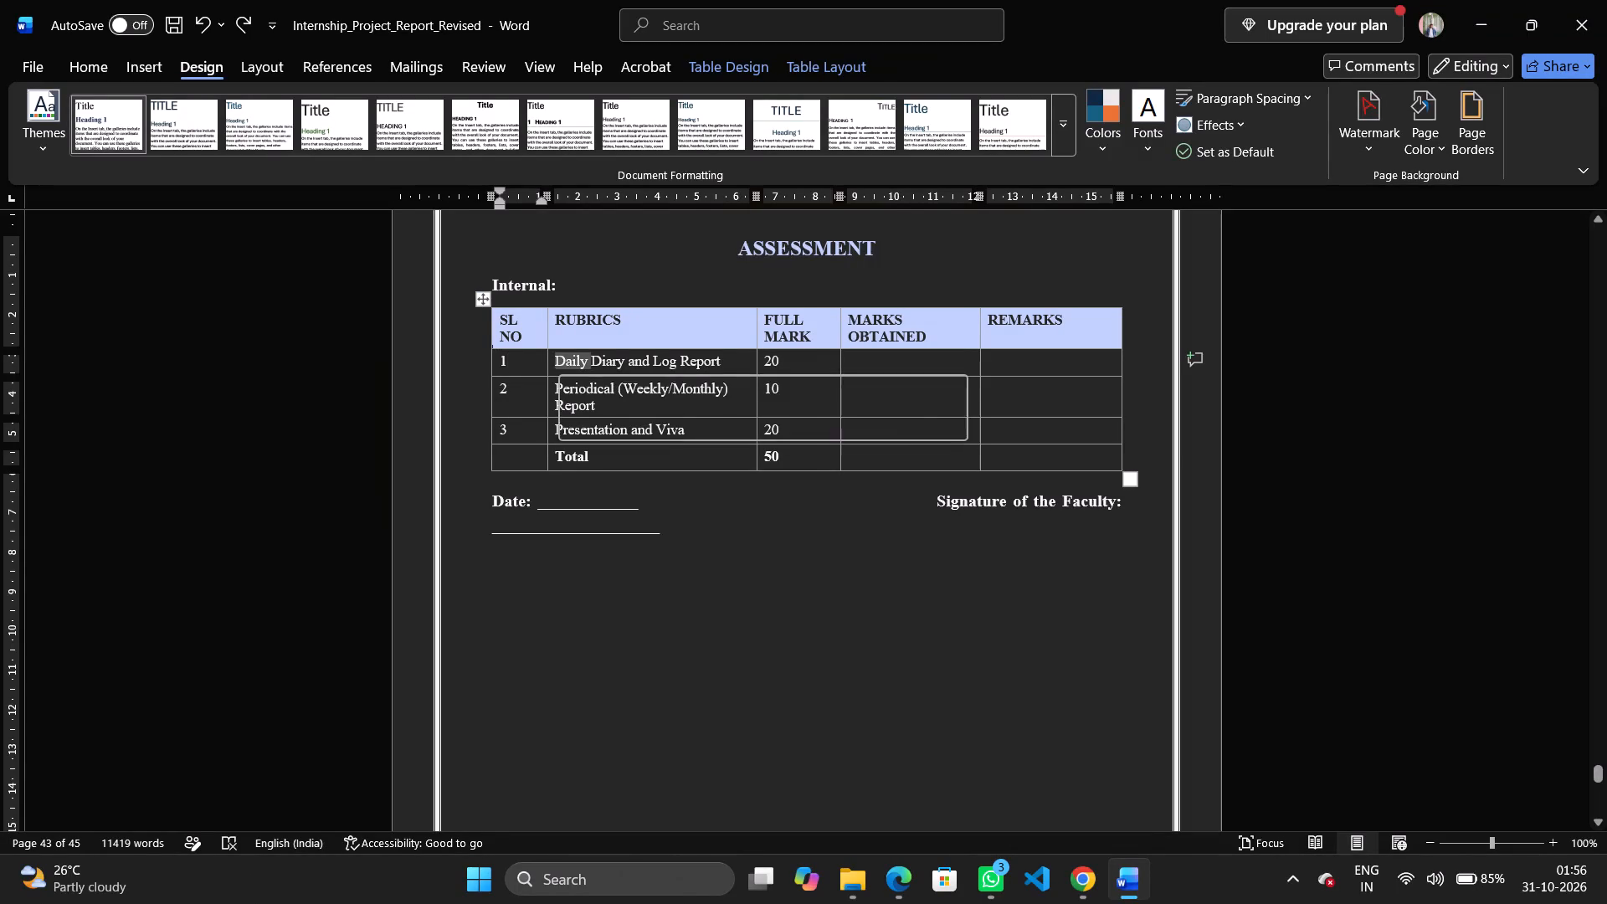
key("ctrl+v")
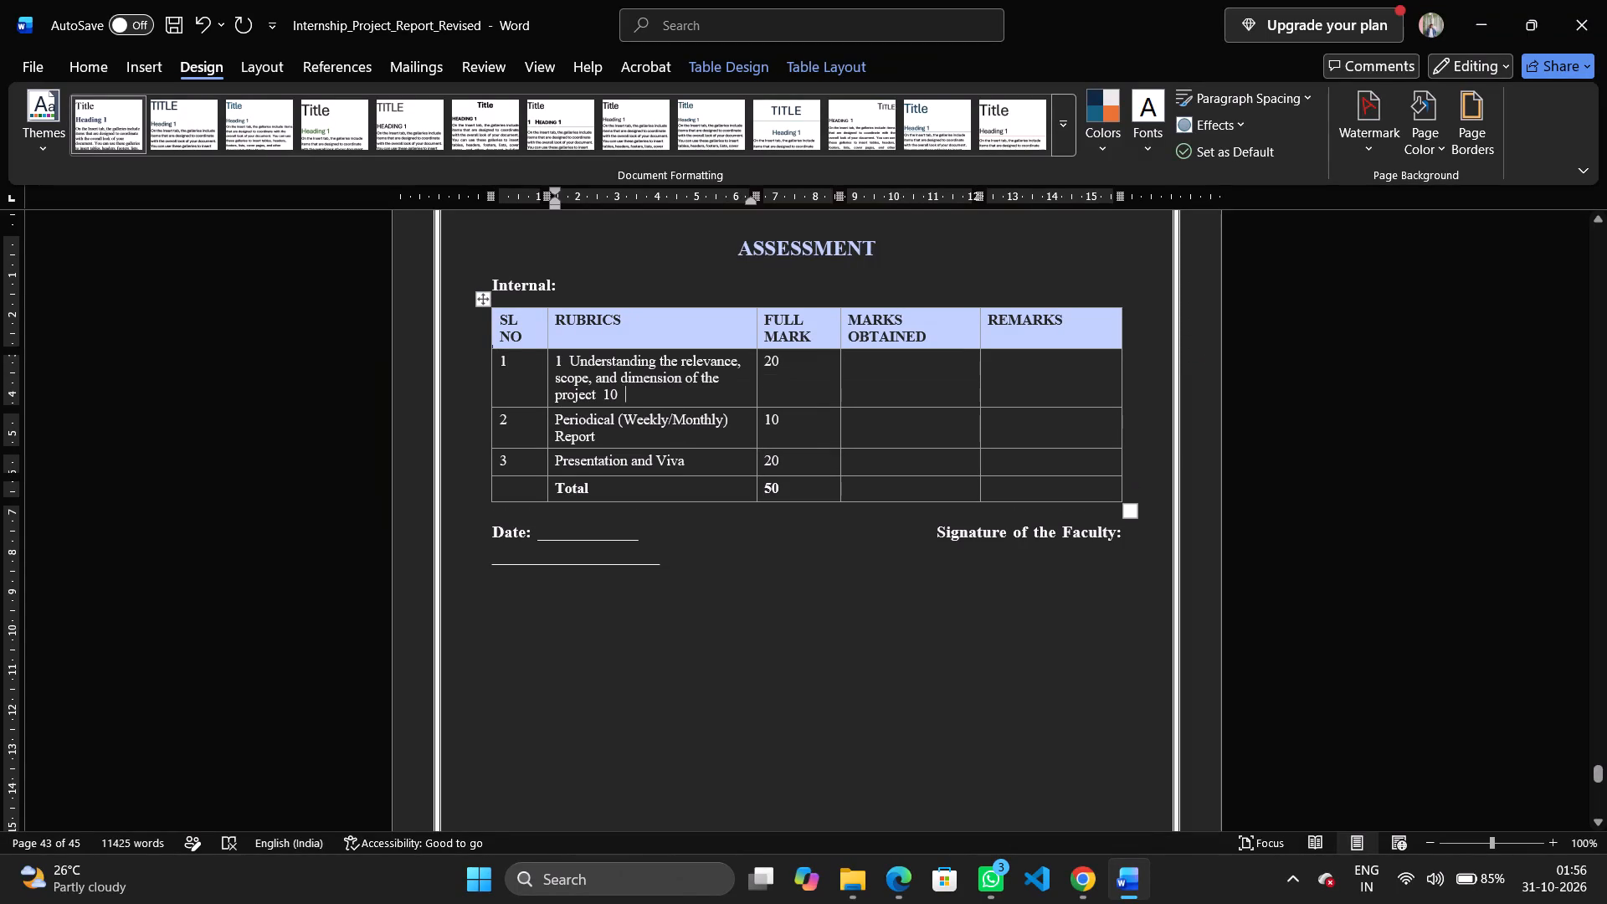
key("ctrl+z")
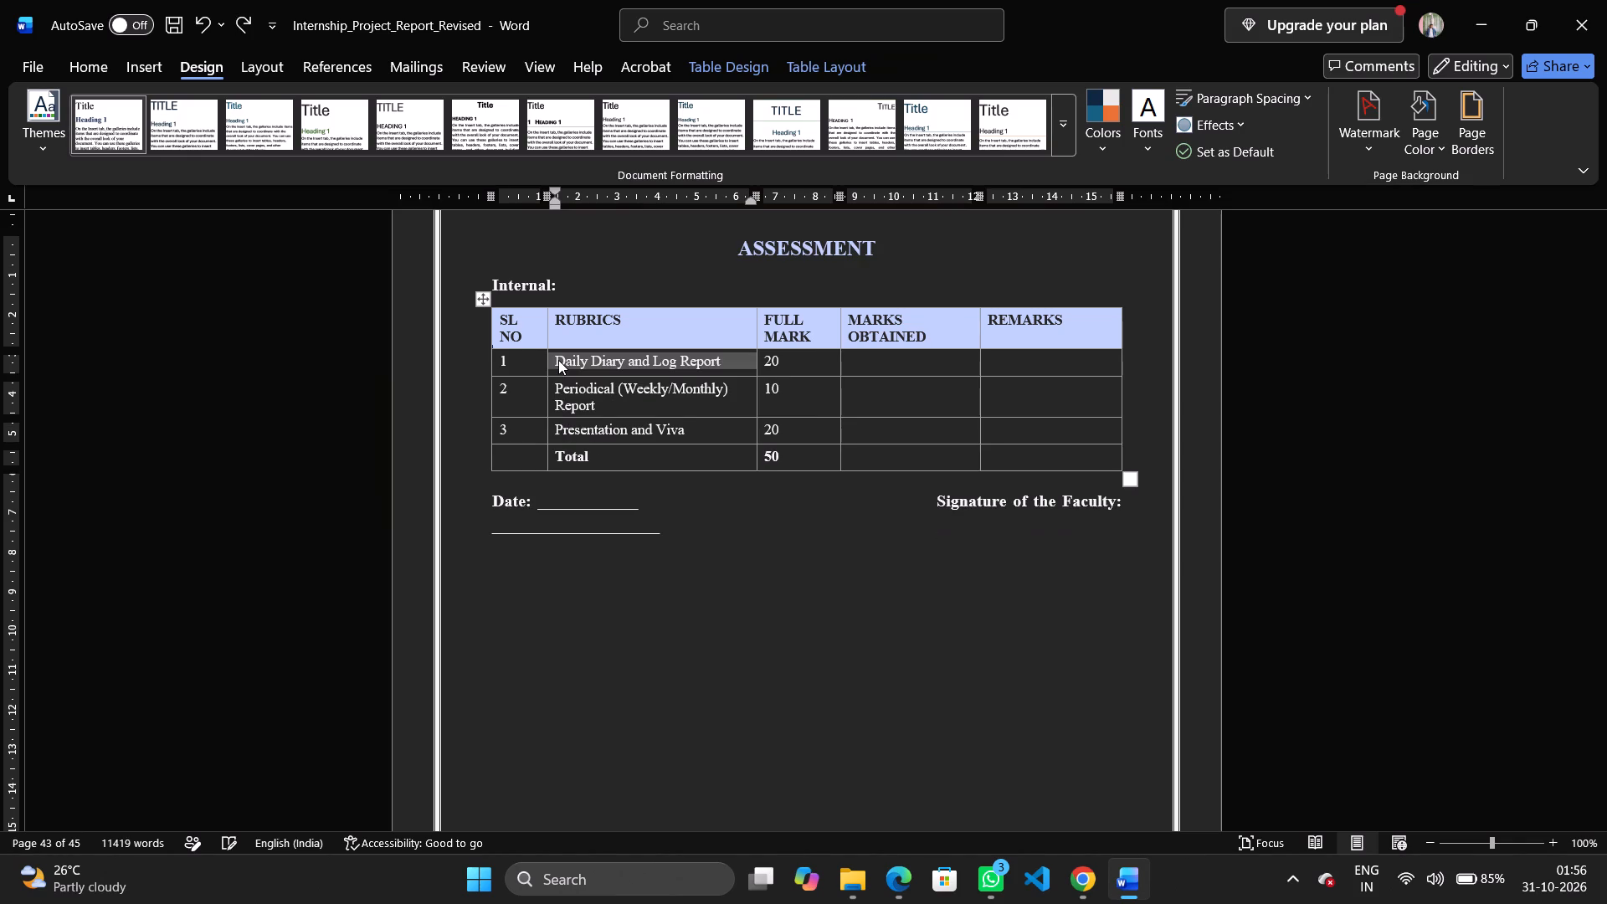
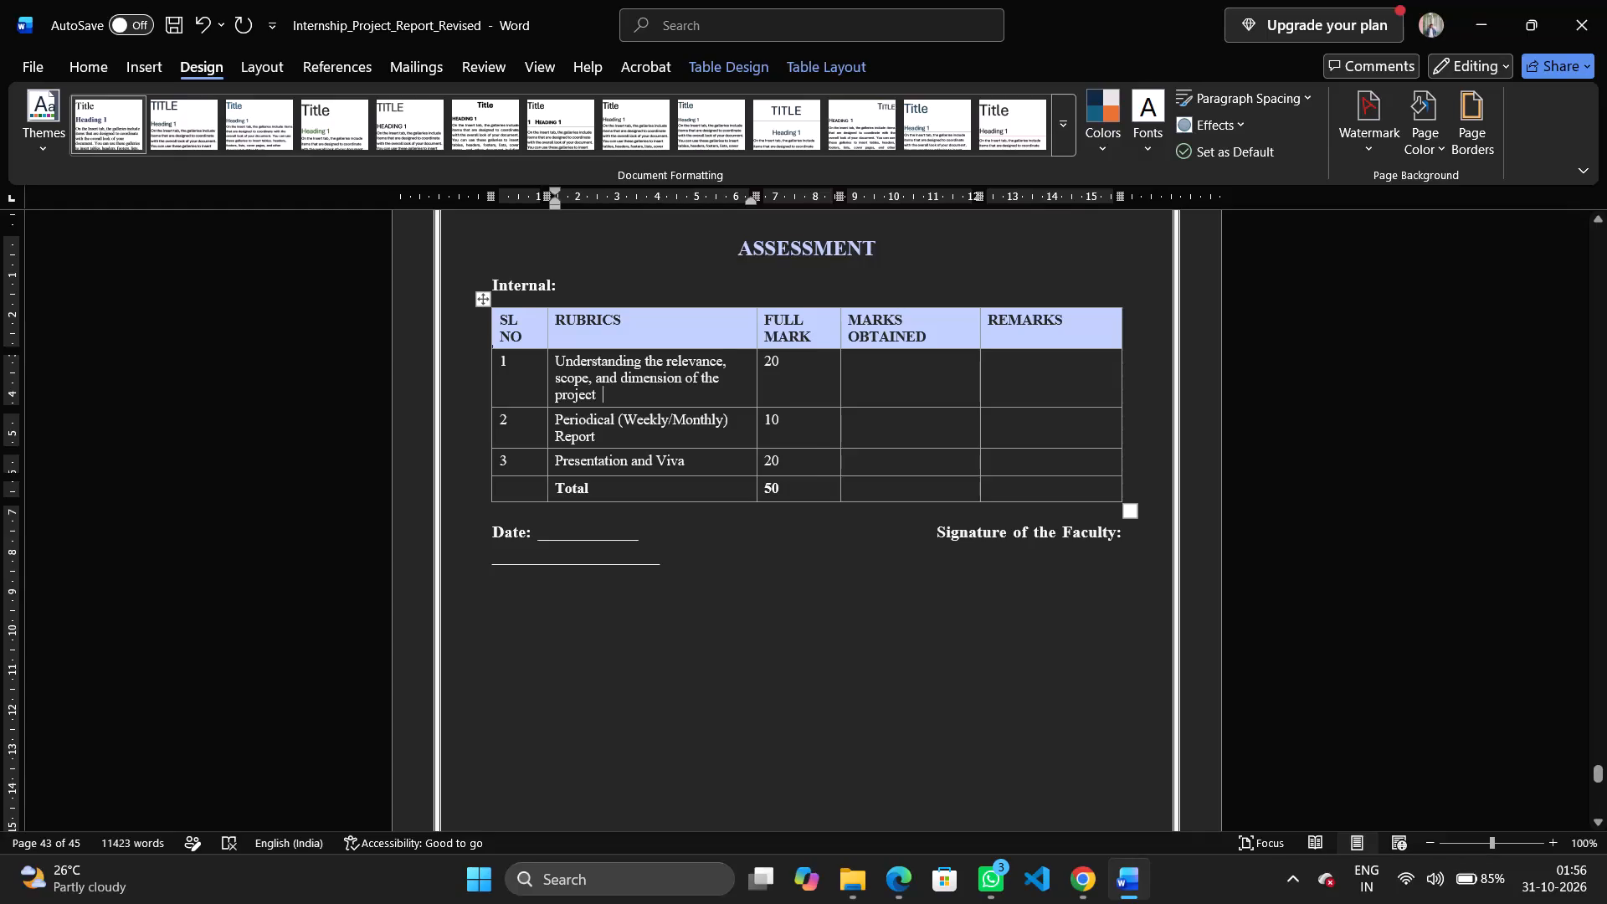
Centre the rubric text on the project's relevance, scope and dimension in row 1 of the Internal assessment table.
triple_click(682, 384)
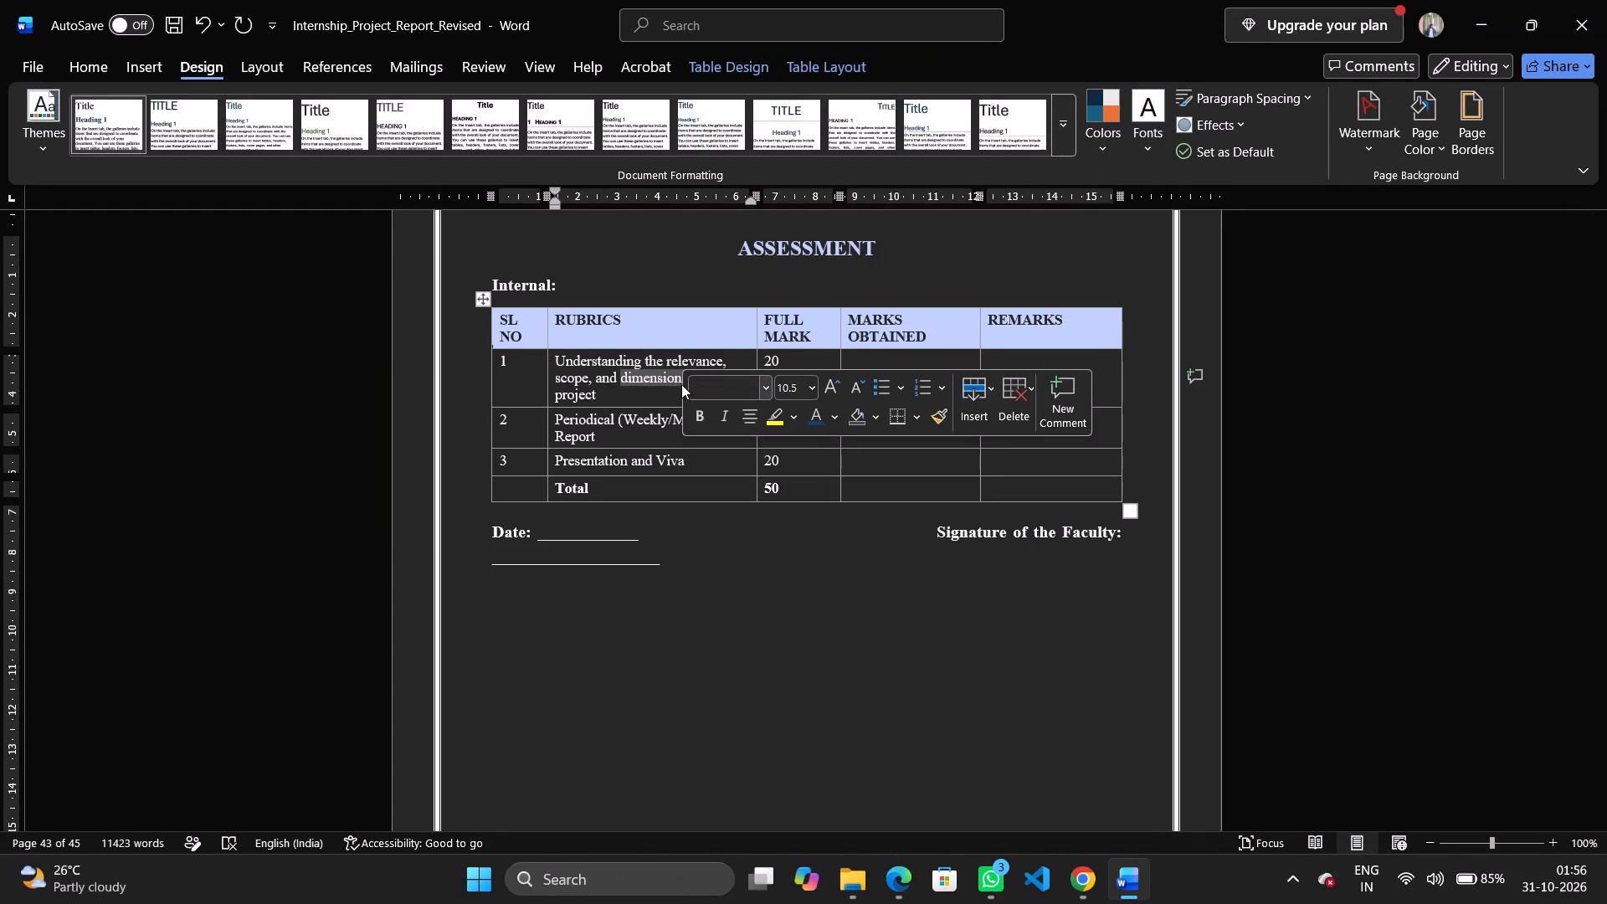
double_click(675, 381)
triple_click(650, 375)
left_click(650, 375)
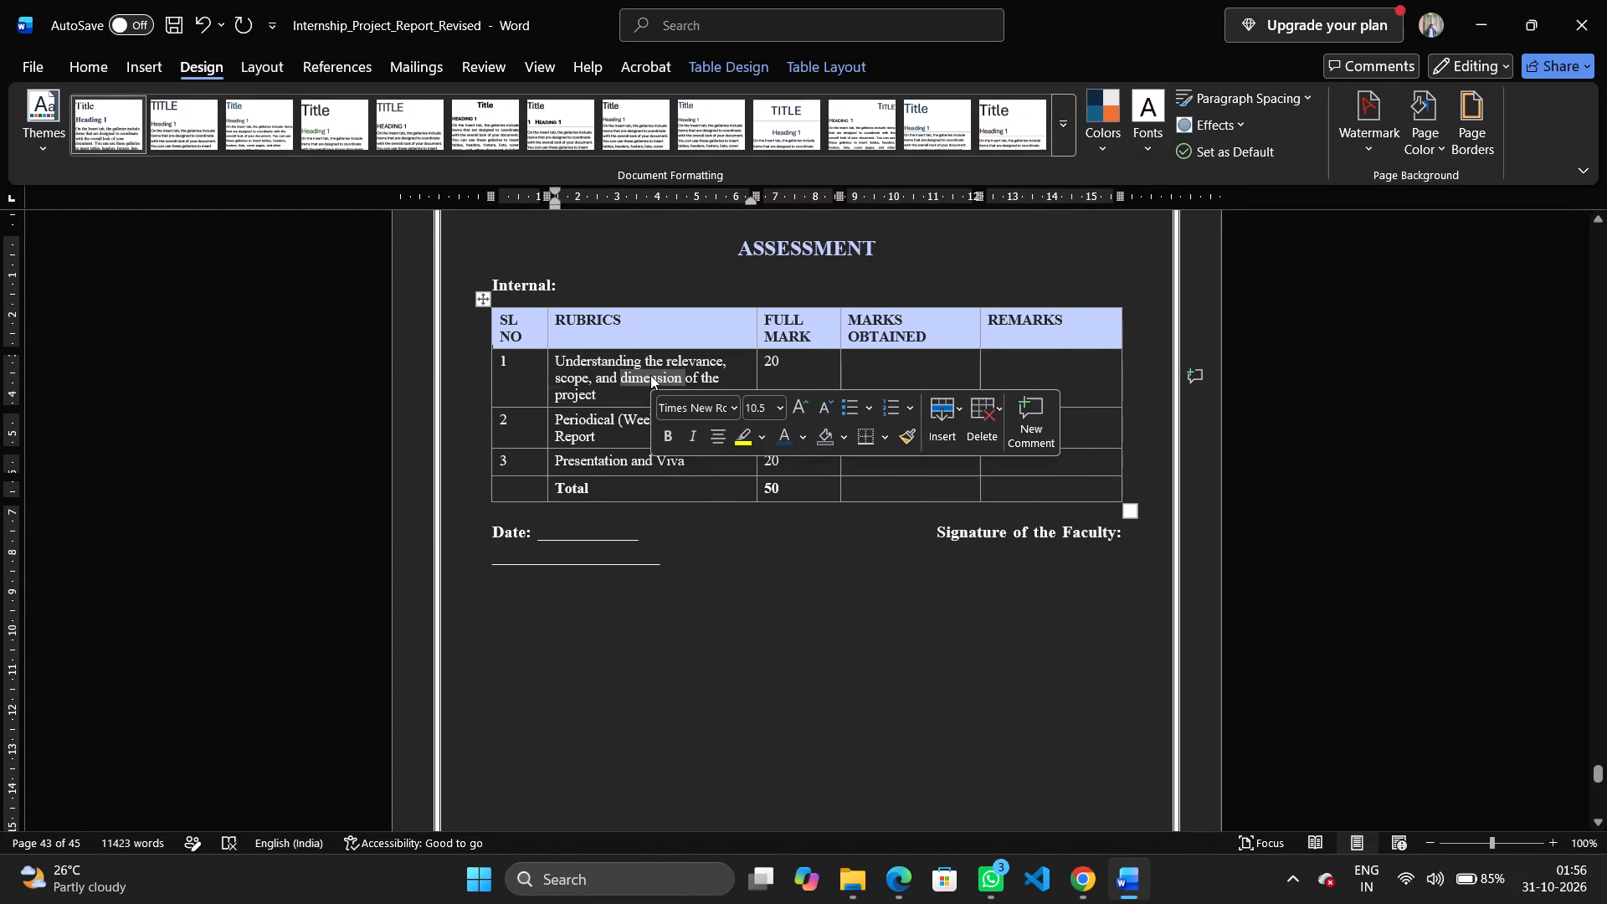
triple_click(627, 367)
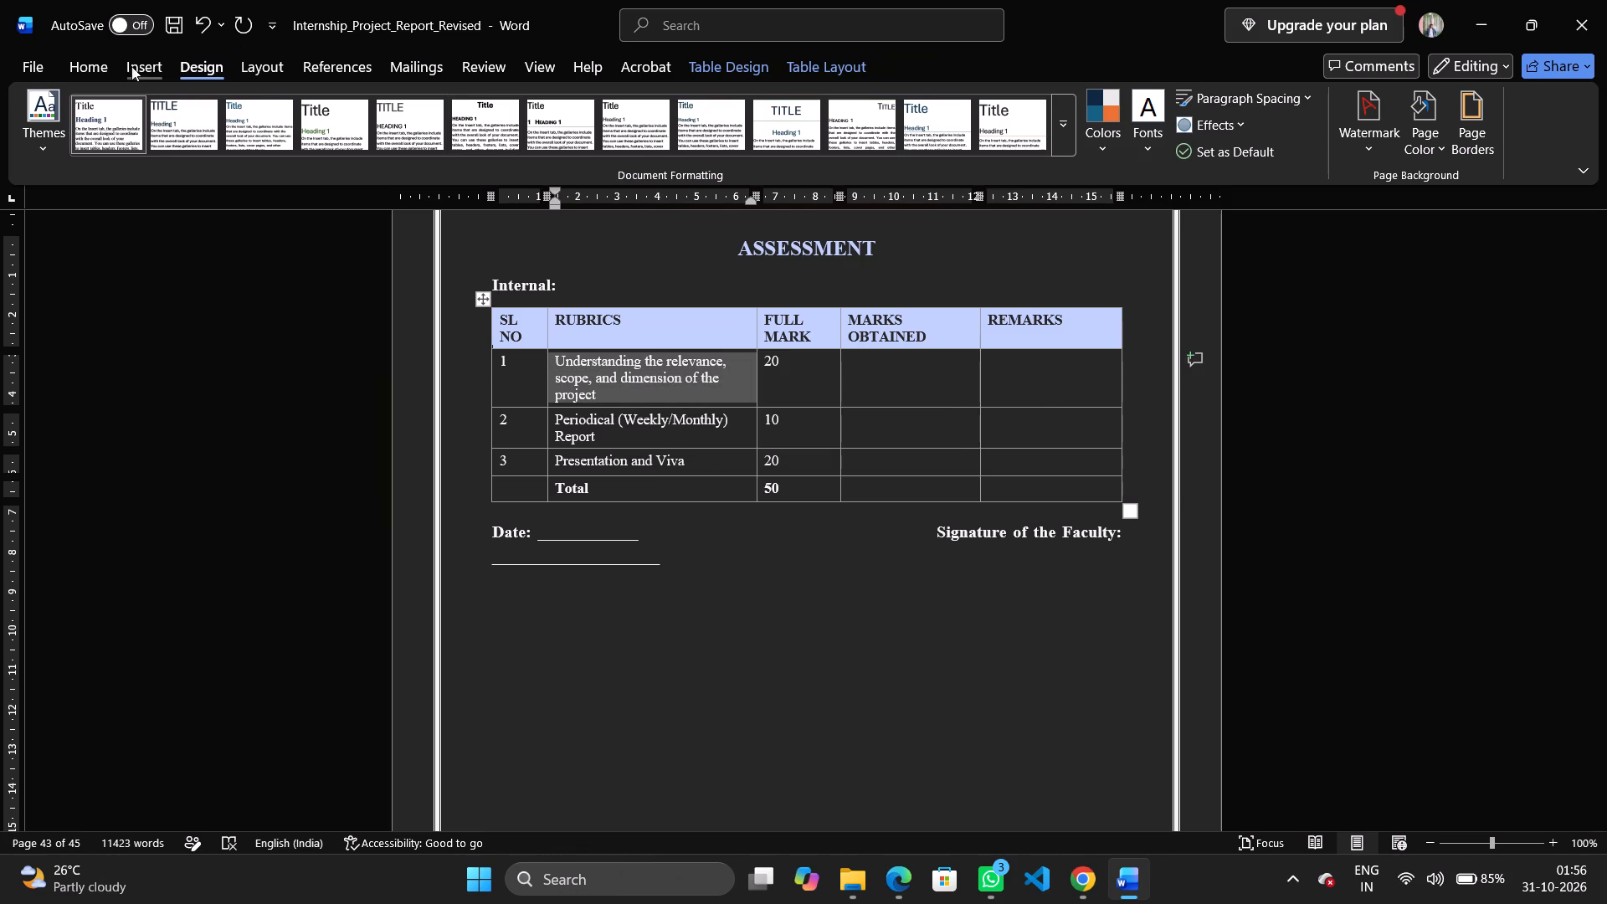
left_click(106, 64)
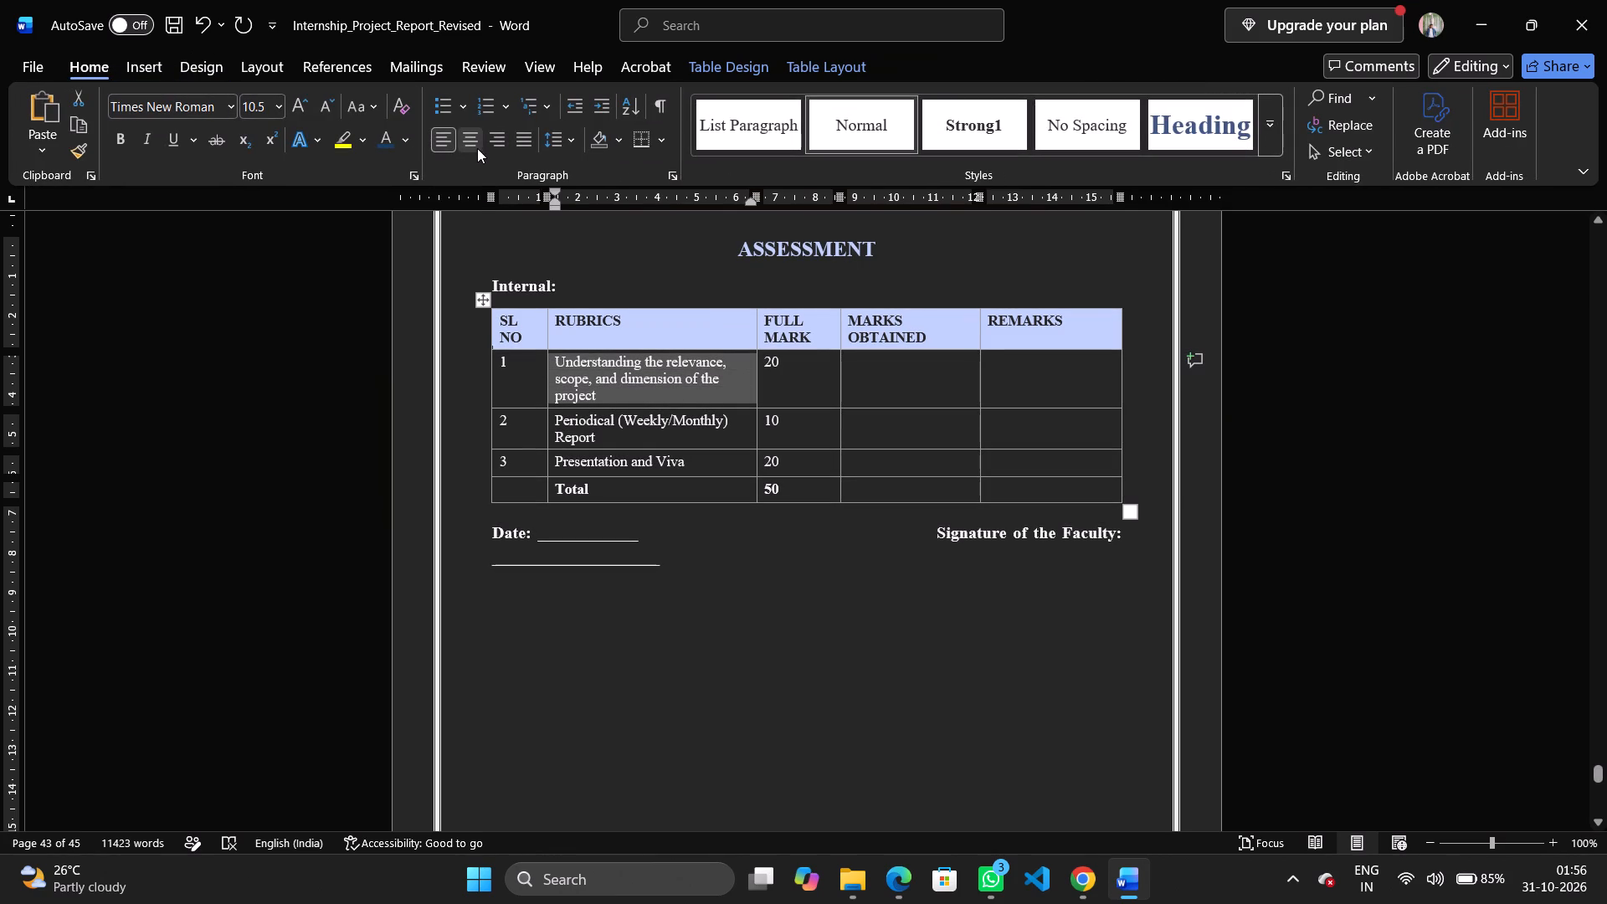
left_click(470, 141)
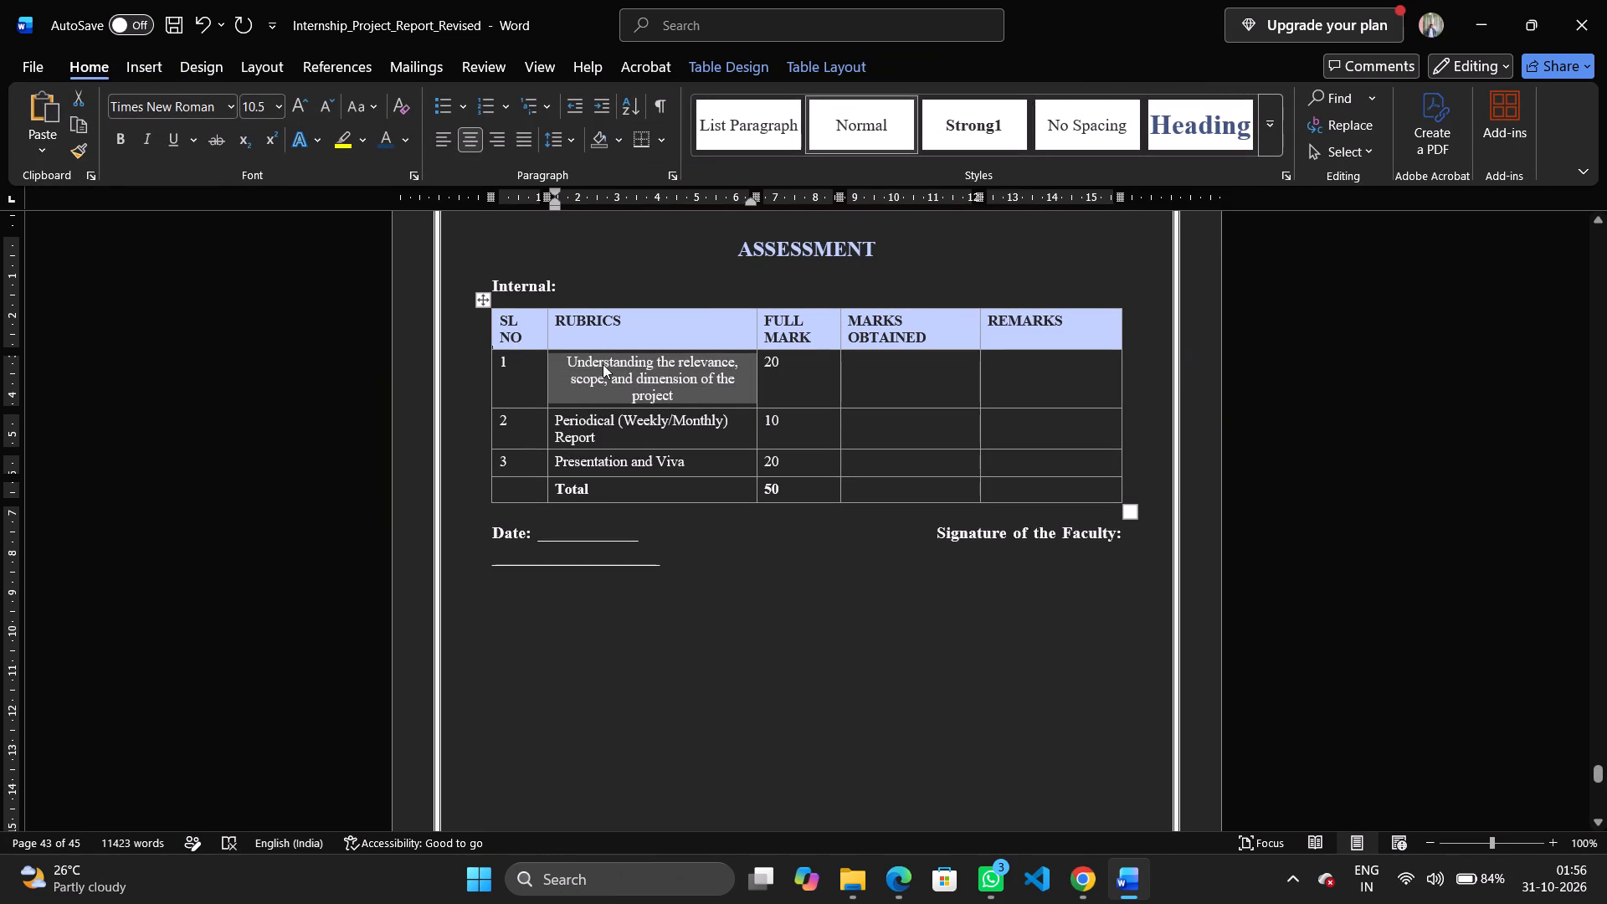
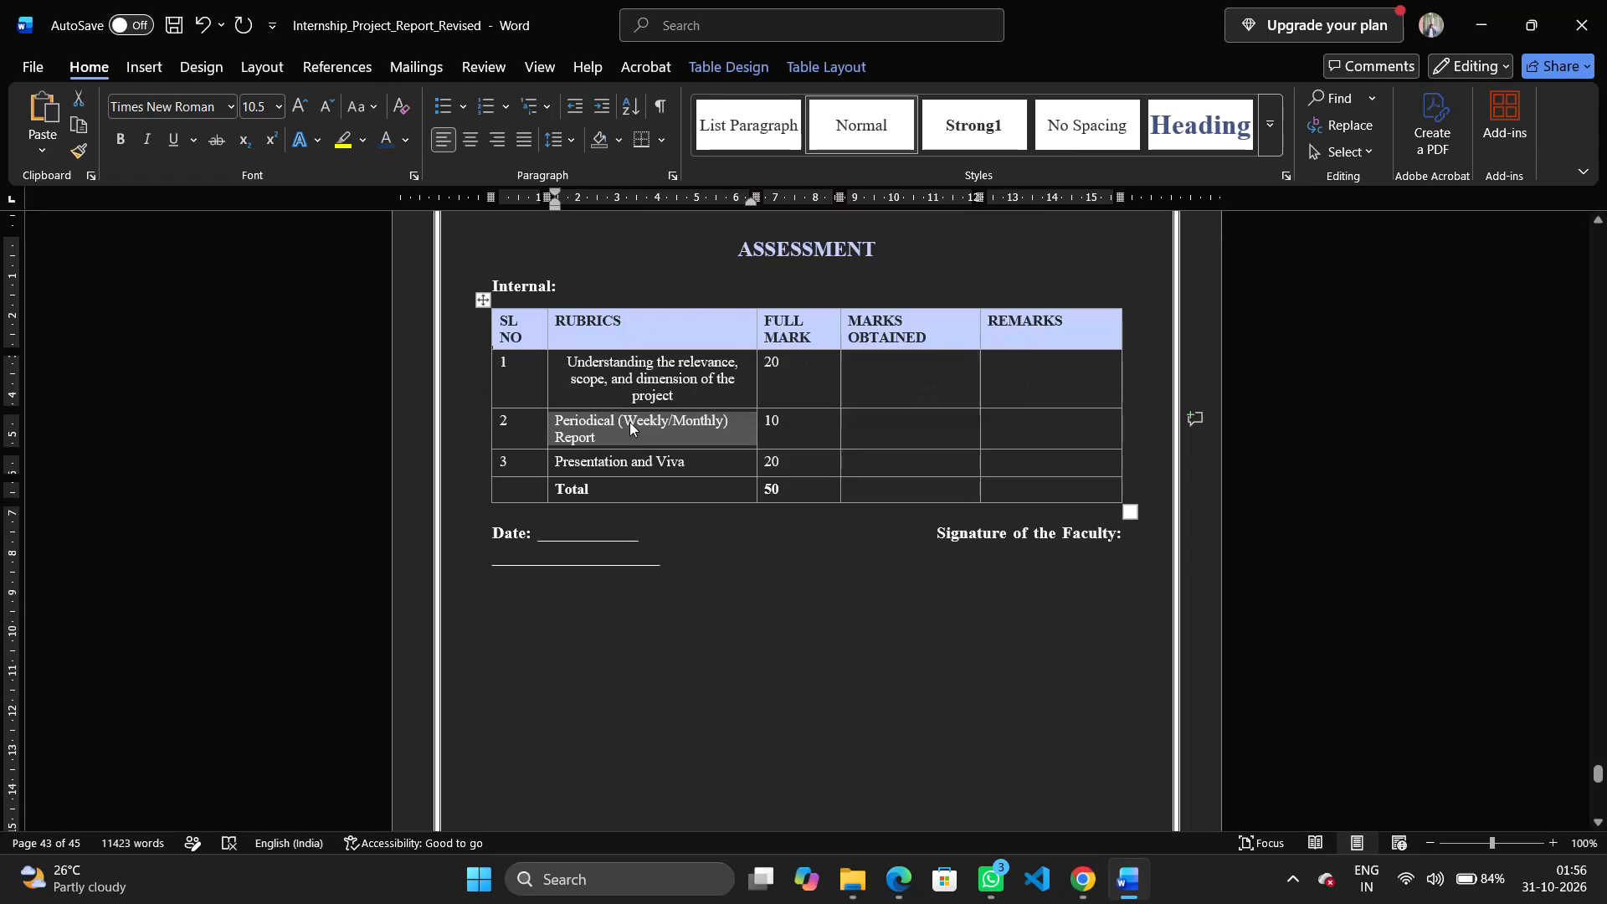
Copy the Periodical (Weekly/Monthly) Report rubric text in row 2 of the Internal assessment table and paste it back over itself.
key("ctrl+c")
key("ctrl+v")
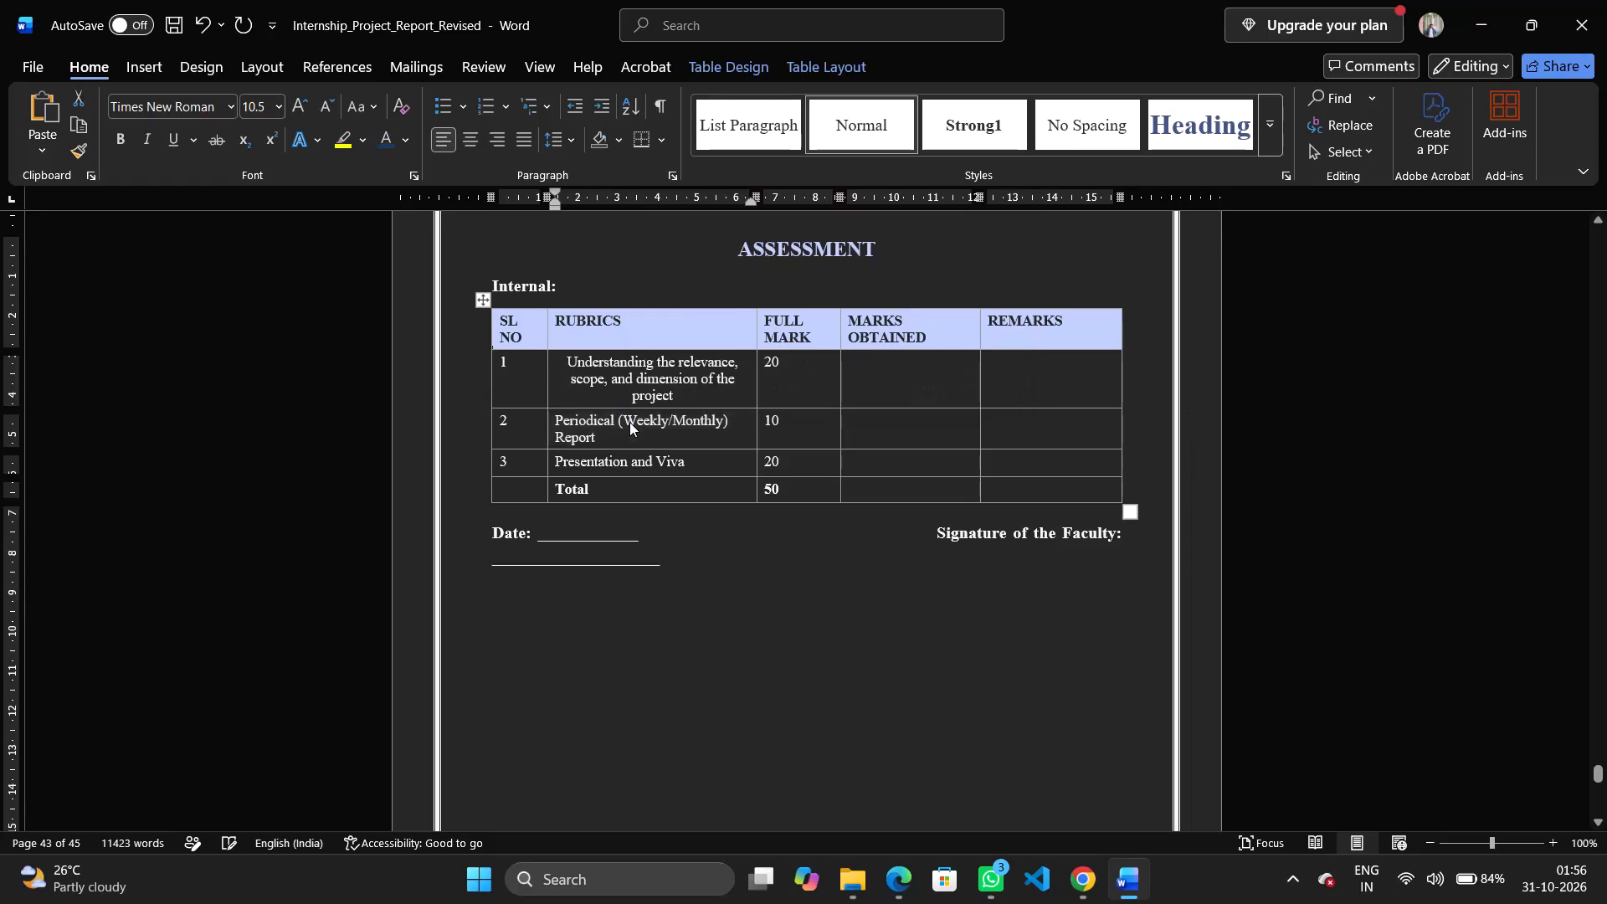
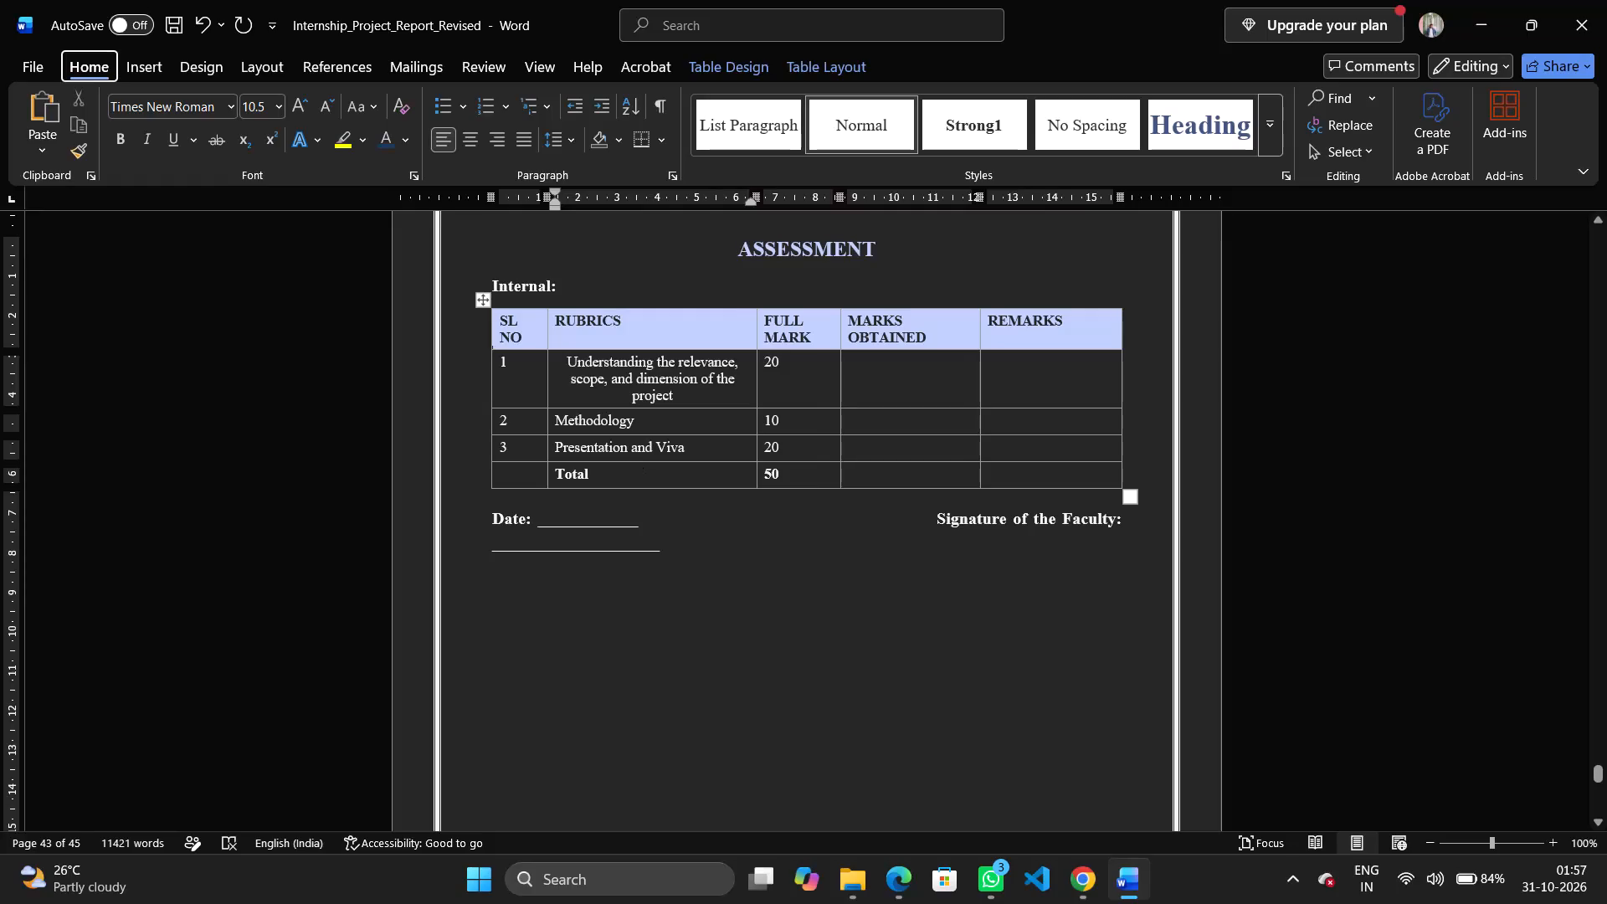
Centre the Methodology rubric text in row 2 of the Internal assessment table.
double_click(613, 427)
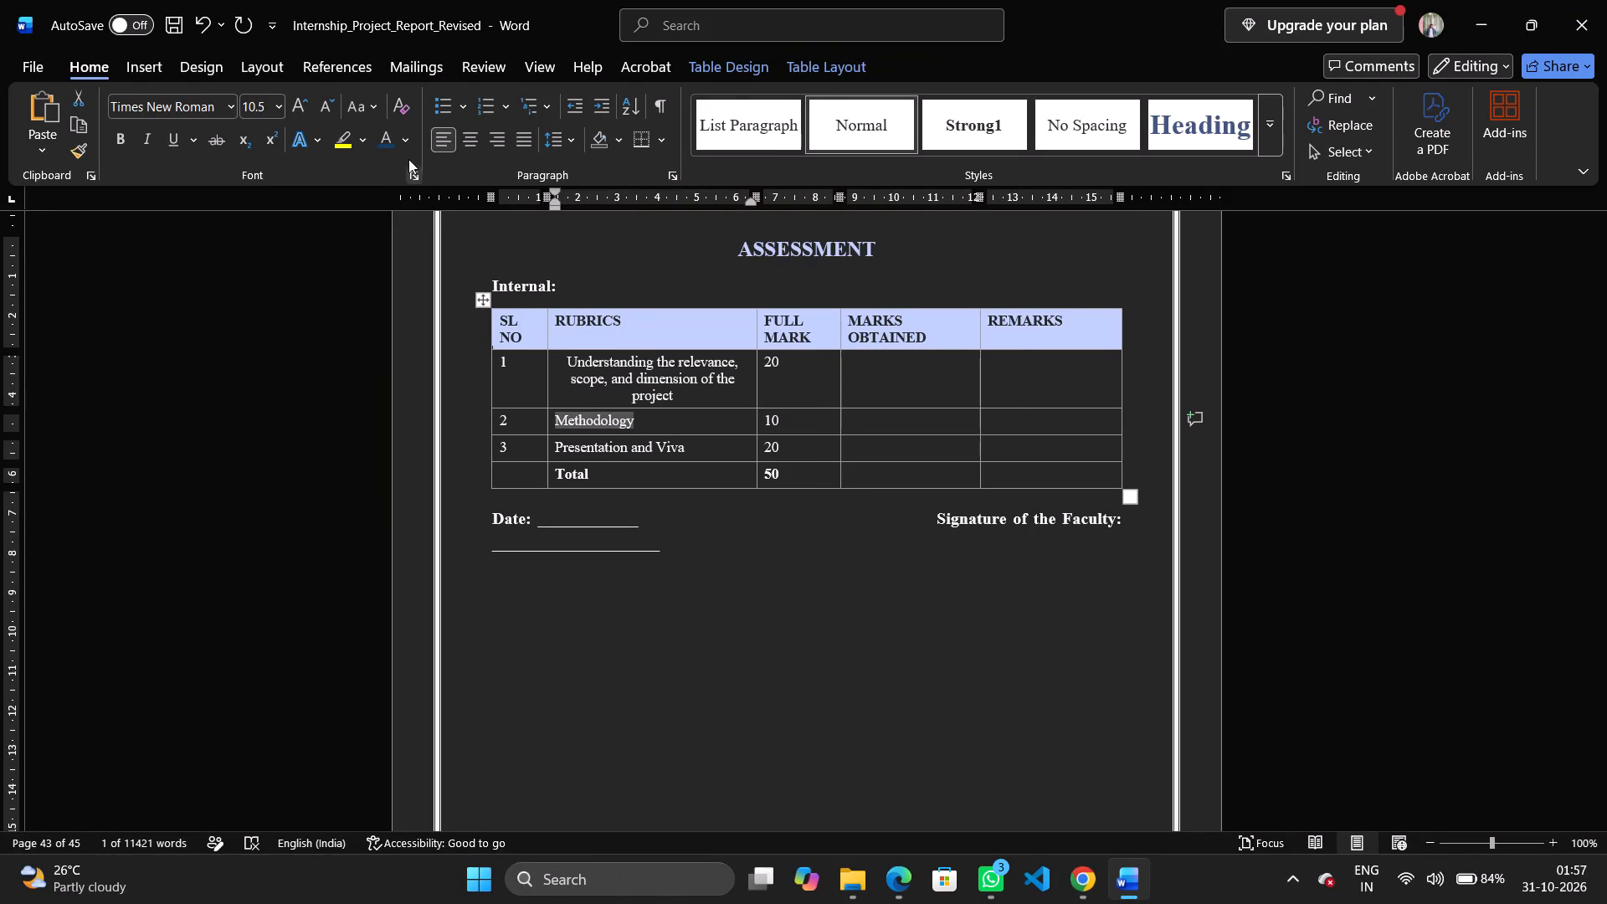
left_click(476, 145)
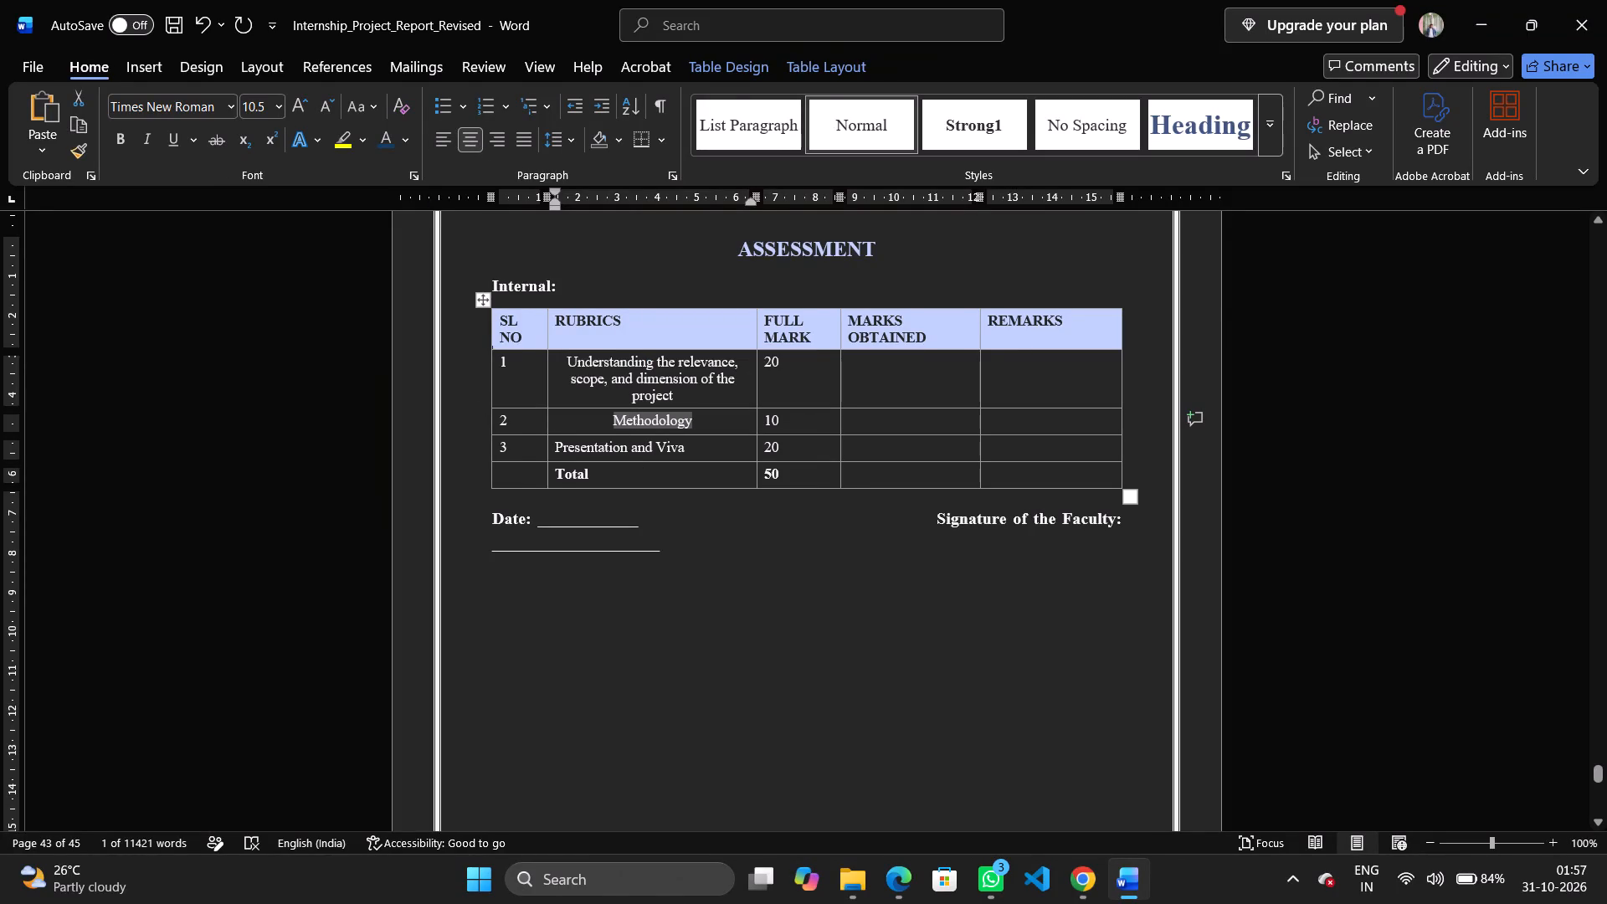
Place the insertion point in the Presentation and Viva rubric in row 3 of the Internal assessment table.
left_click(578, 447)
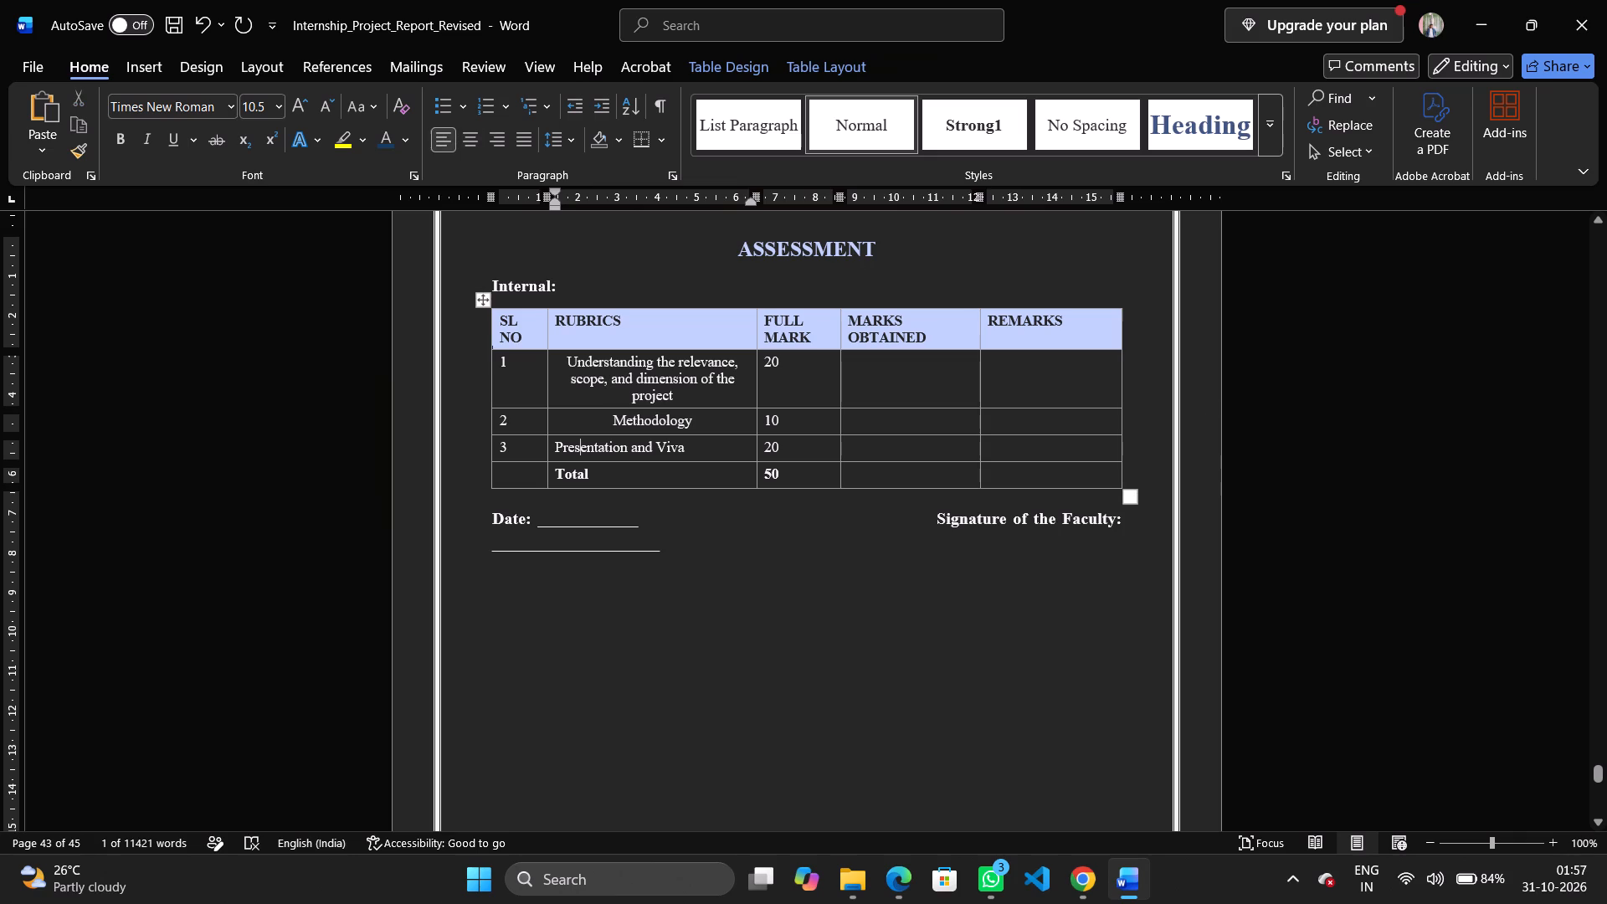
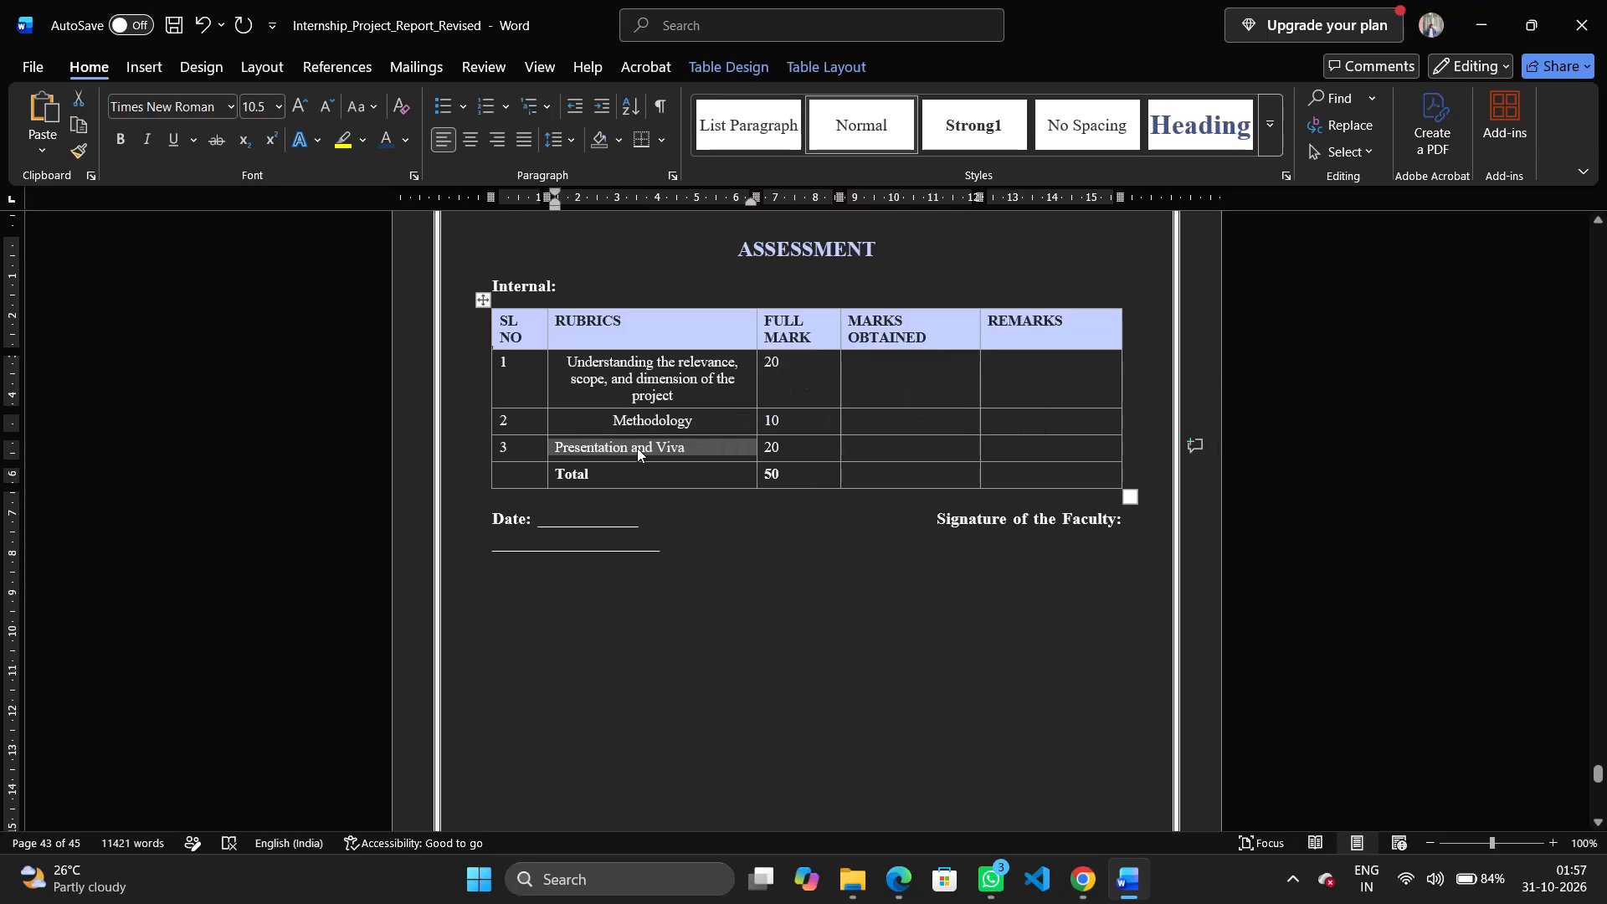
Replace the Presentation and Viva rubric in row 3 of the Internal assessment table with the copied text "Quality of Analysis and Results".
key("ctrl+v")
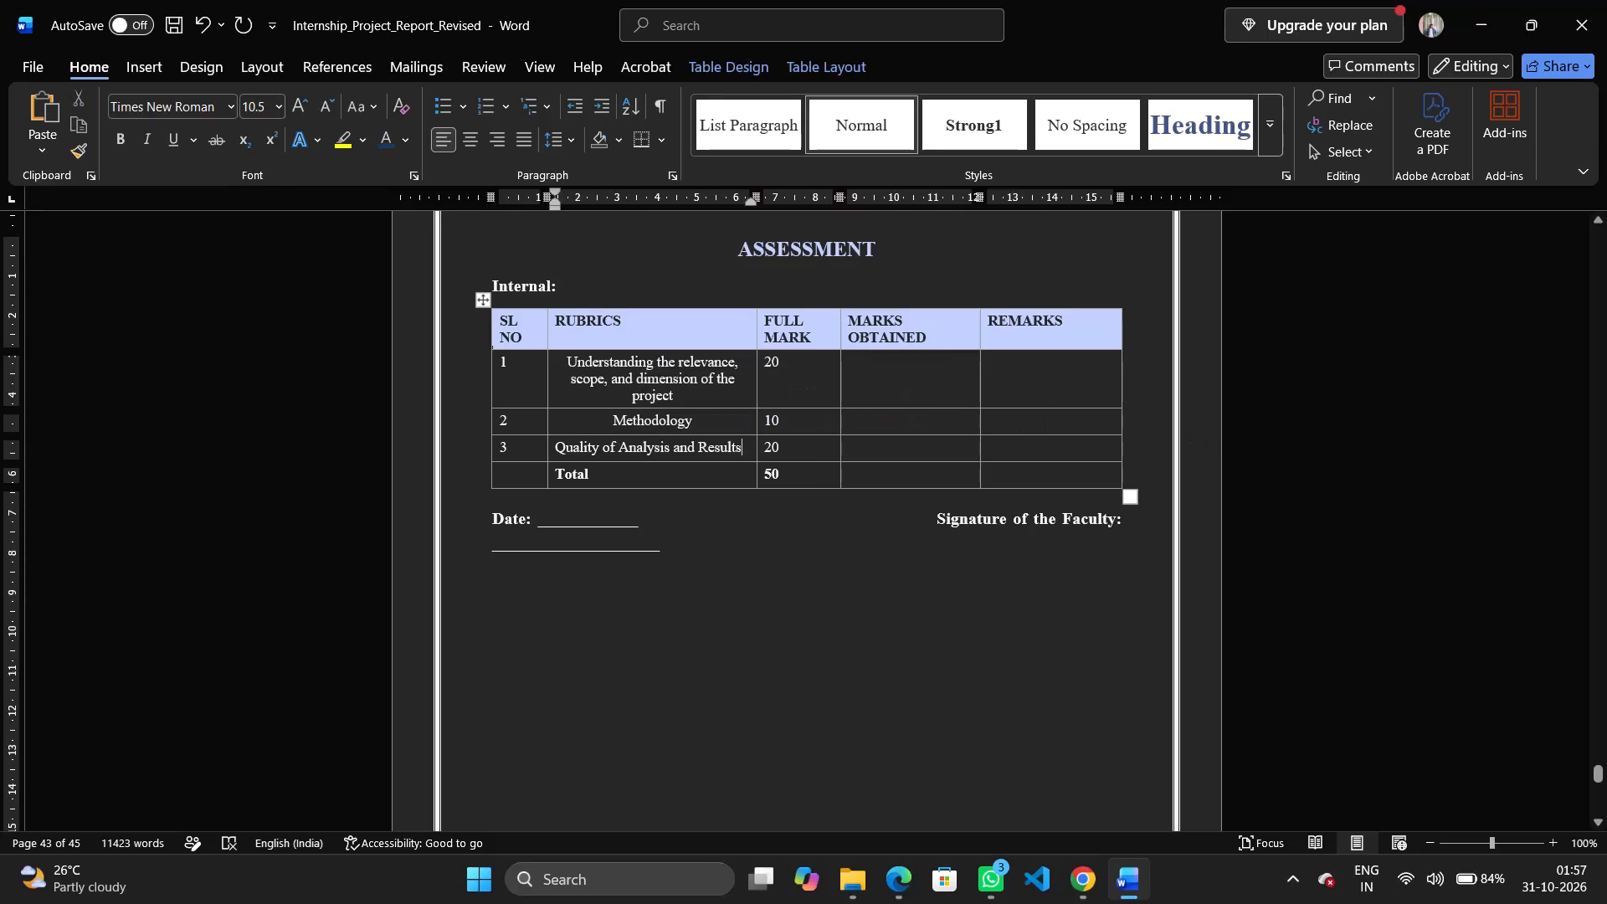
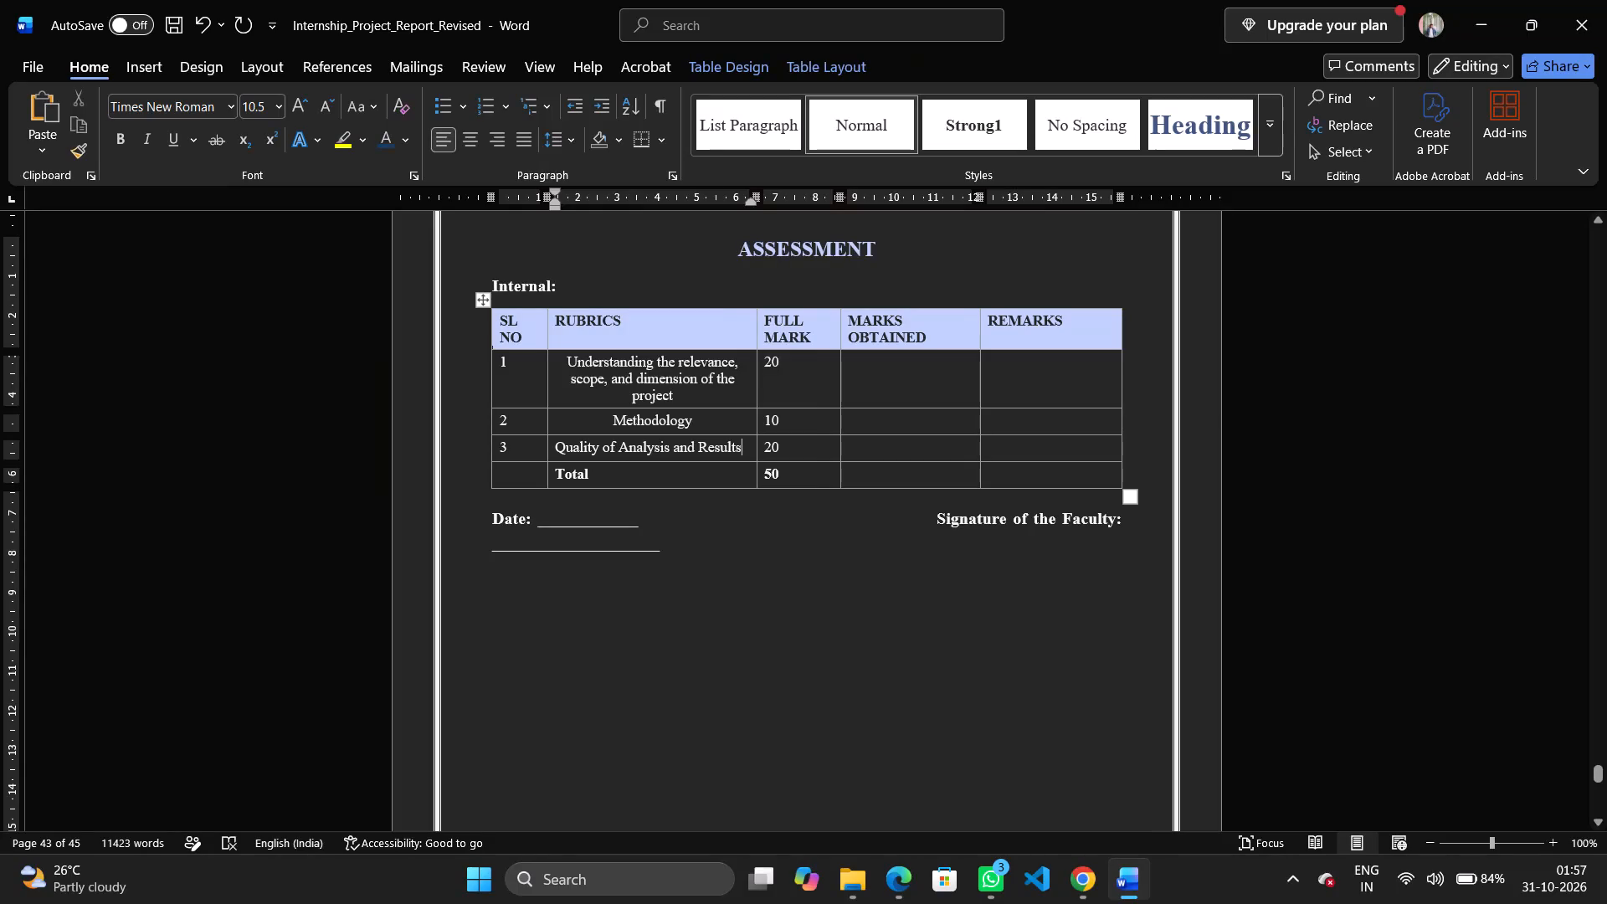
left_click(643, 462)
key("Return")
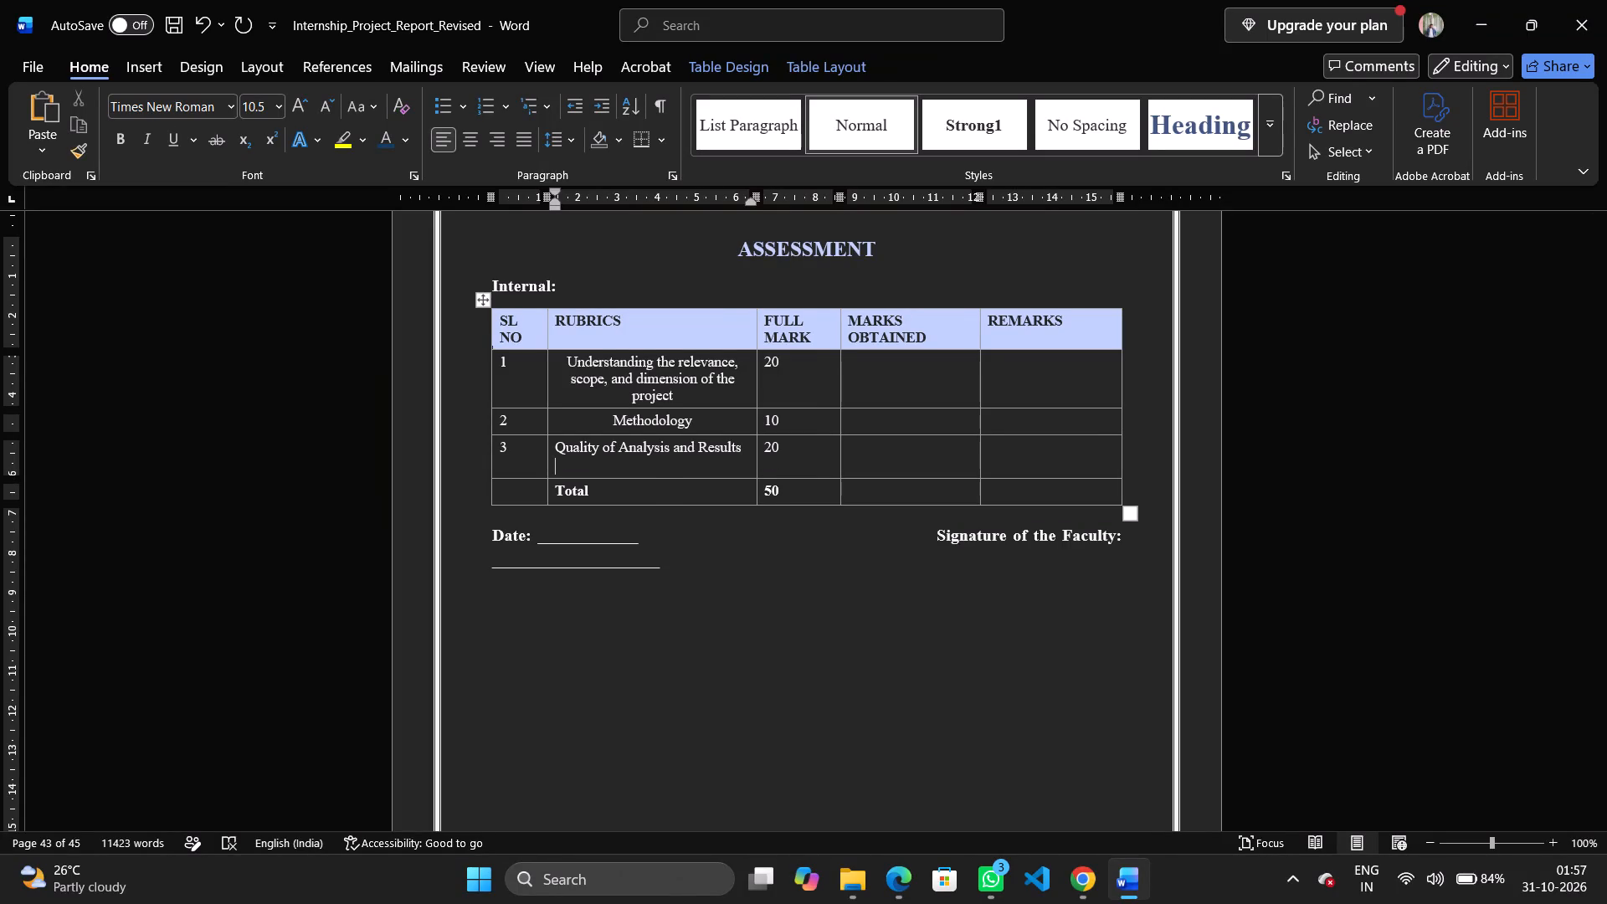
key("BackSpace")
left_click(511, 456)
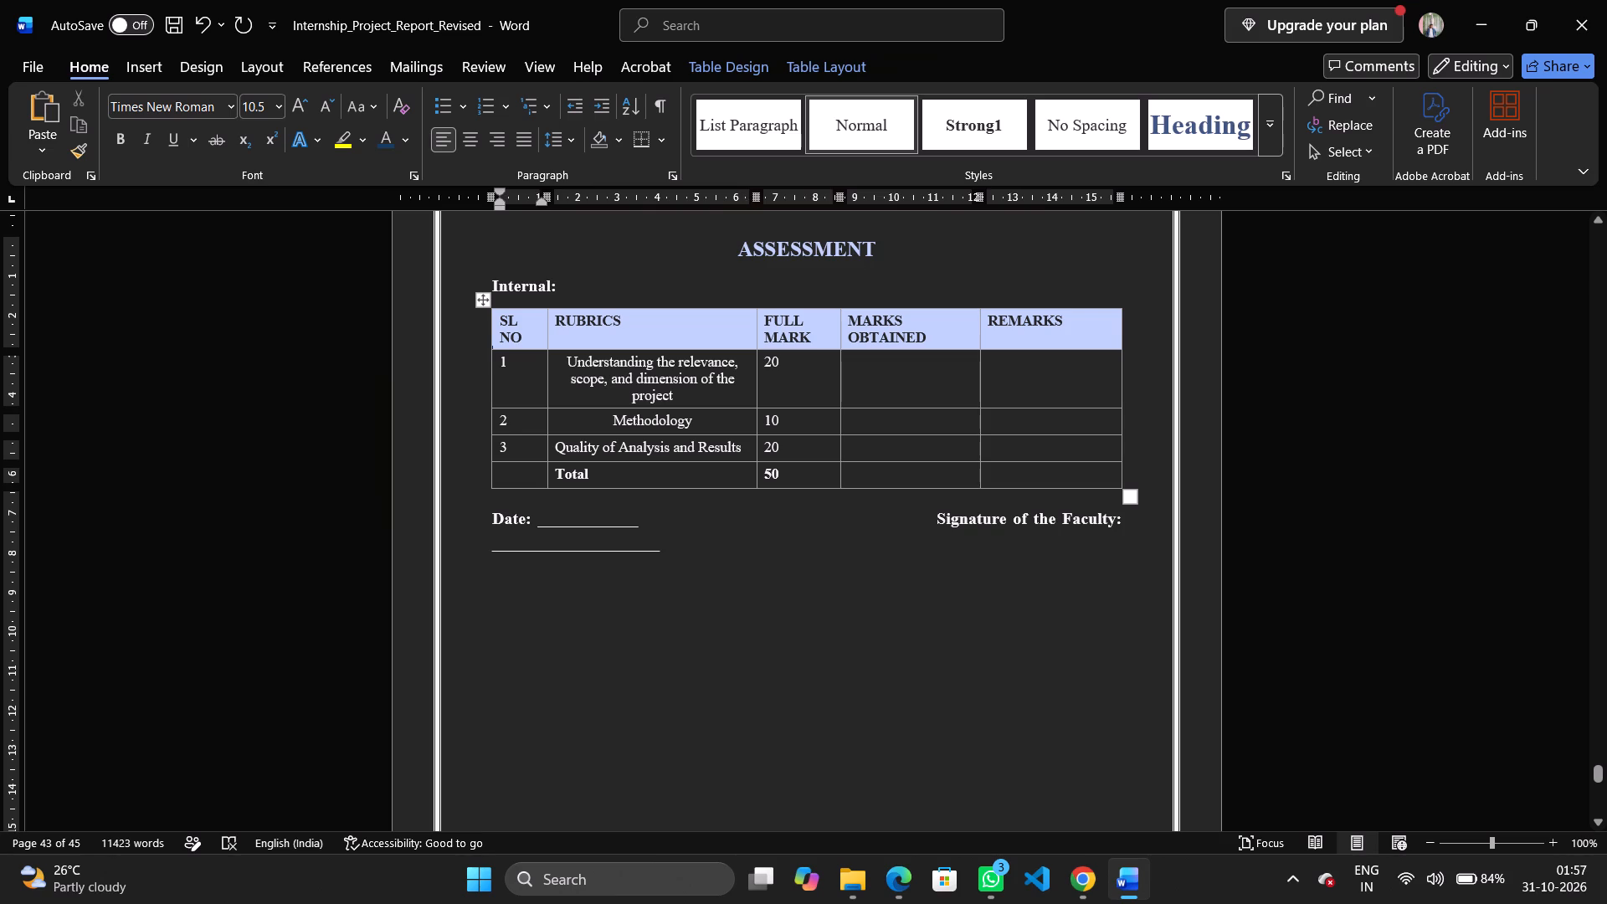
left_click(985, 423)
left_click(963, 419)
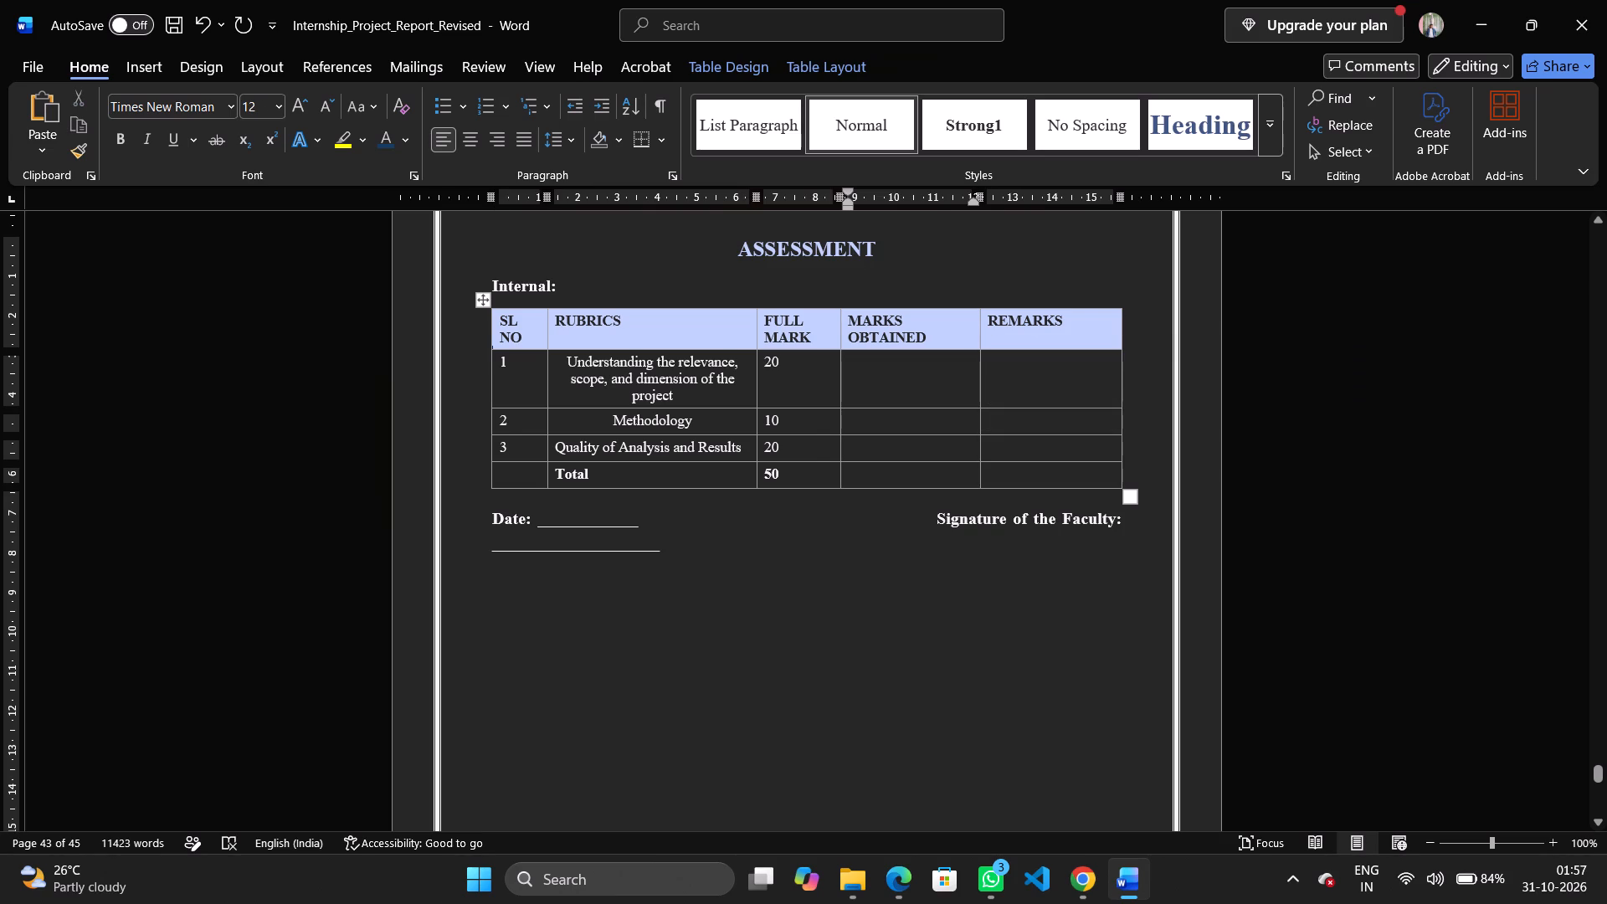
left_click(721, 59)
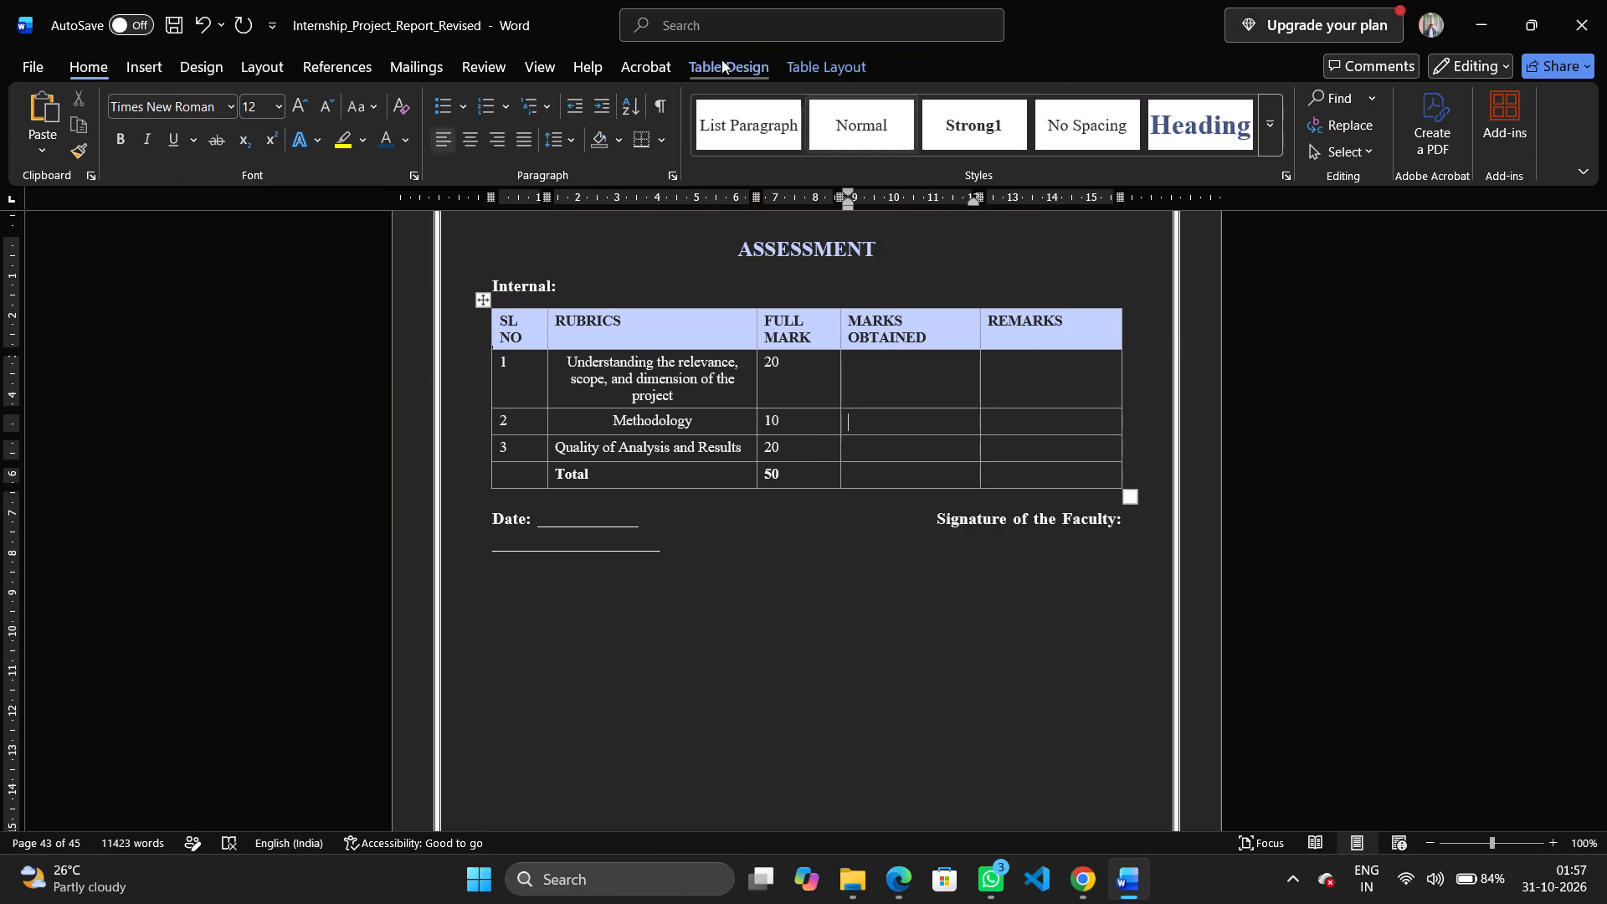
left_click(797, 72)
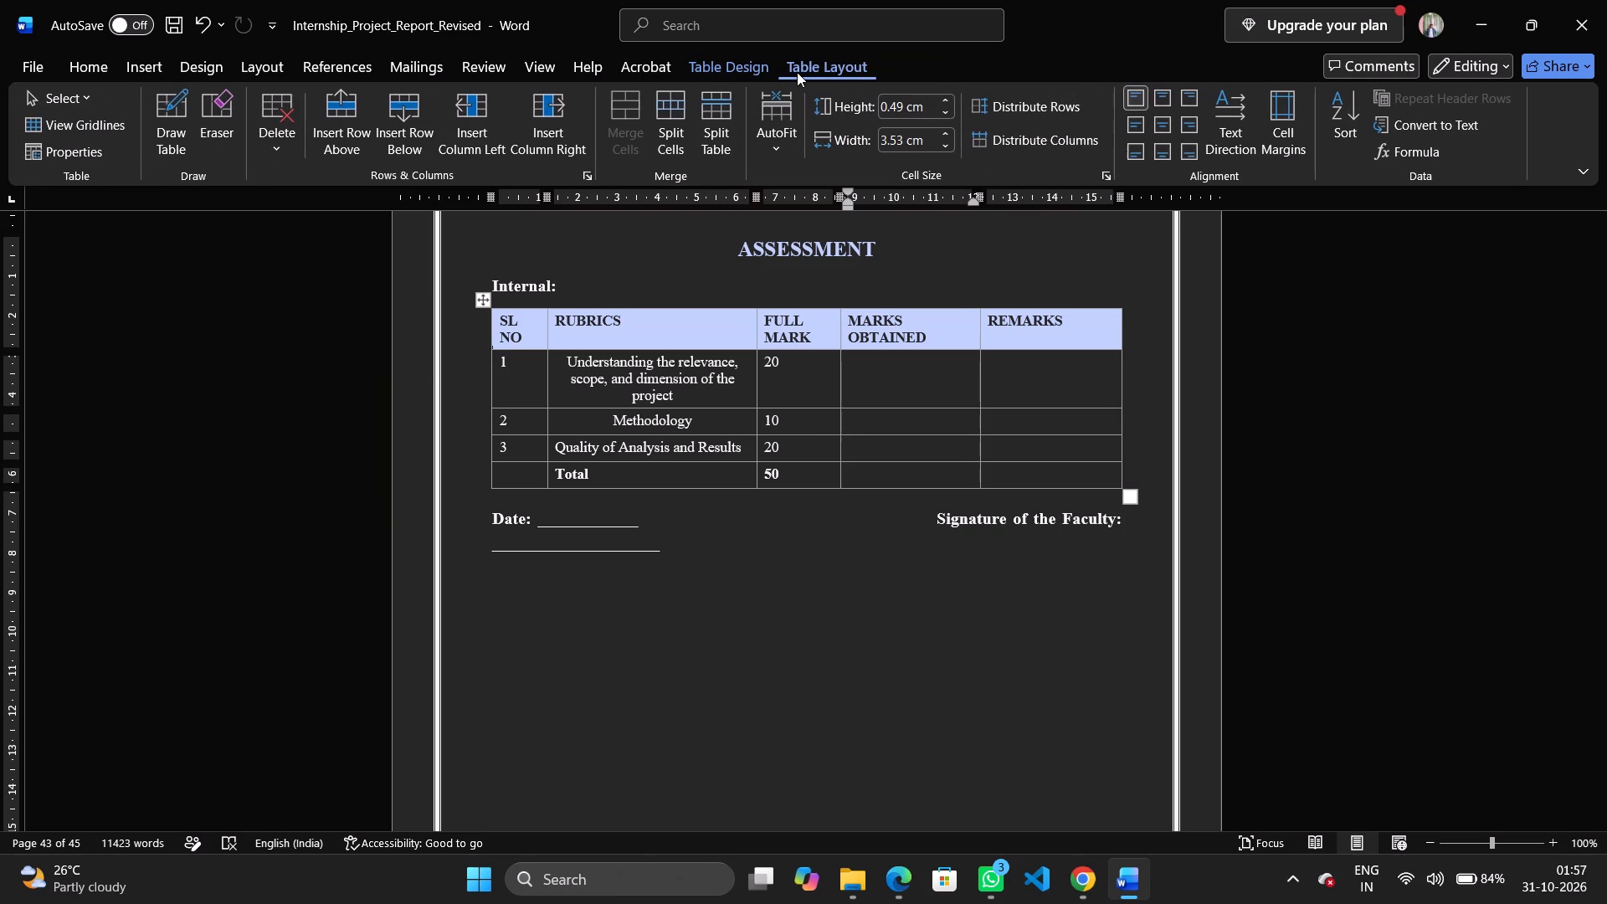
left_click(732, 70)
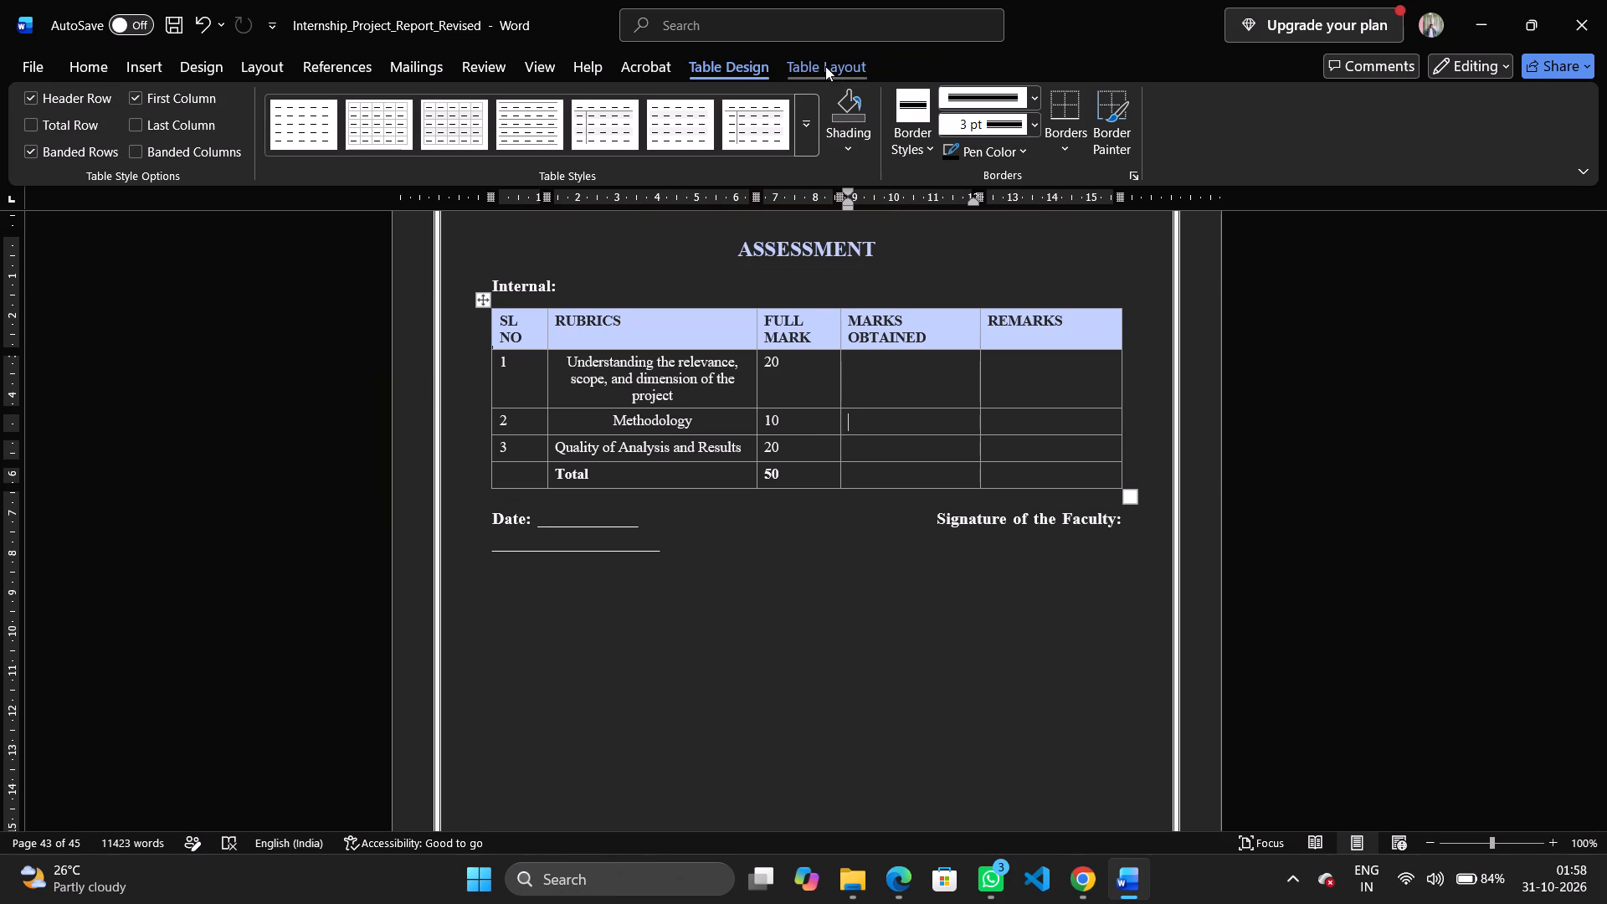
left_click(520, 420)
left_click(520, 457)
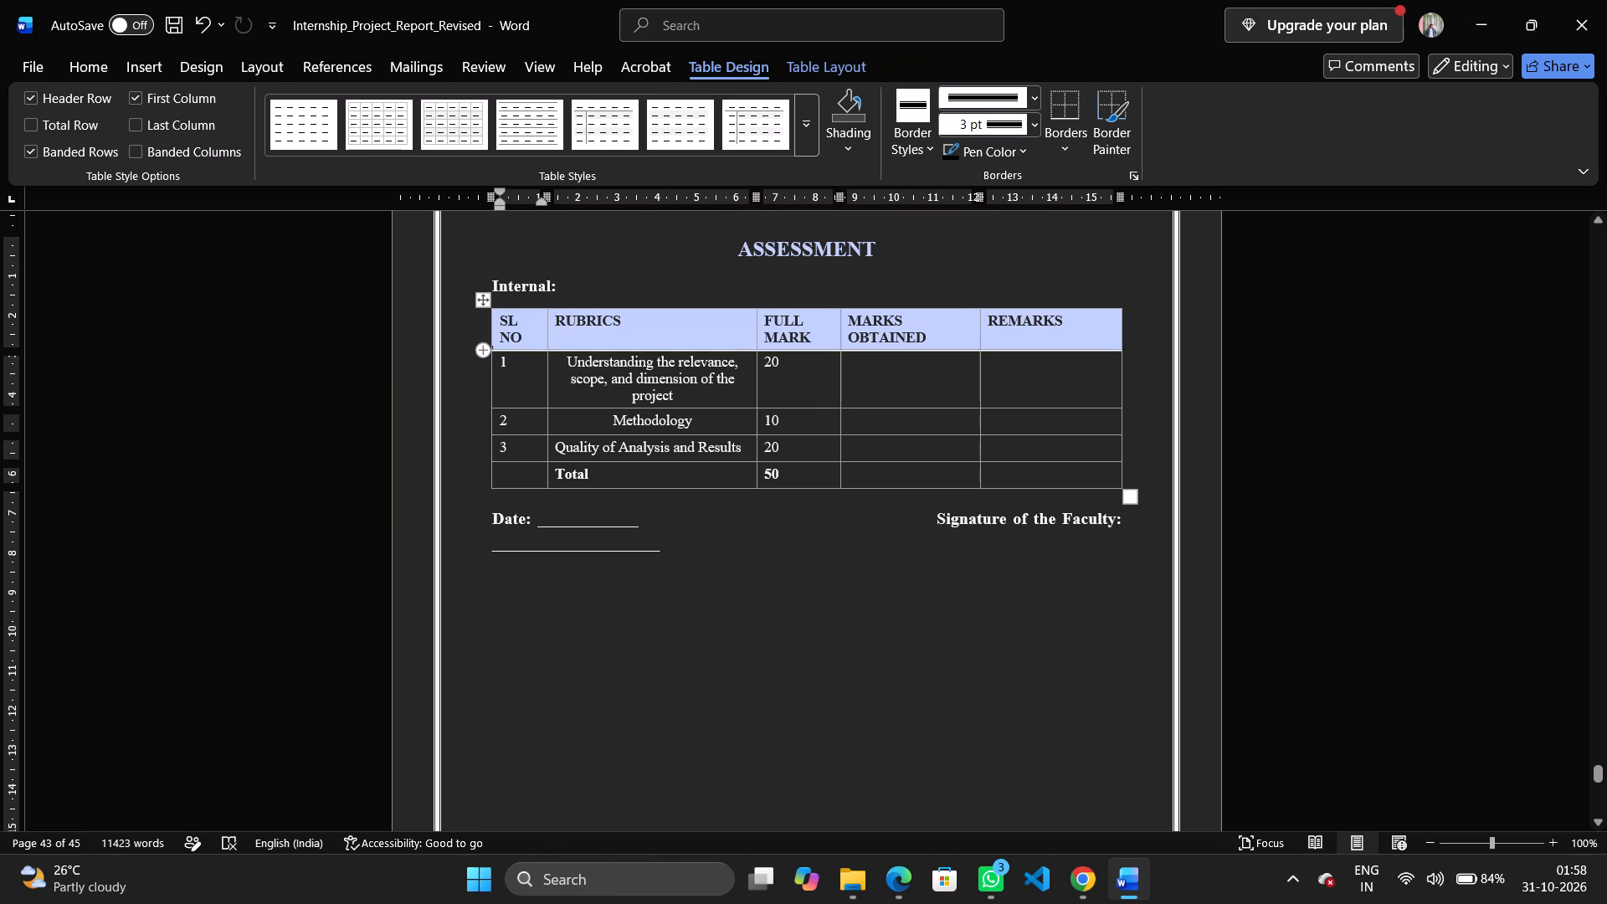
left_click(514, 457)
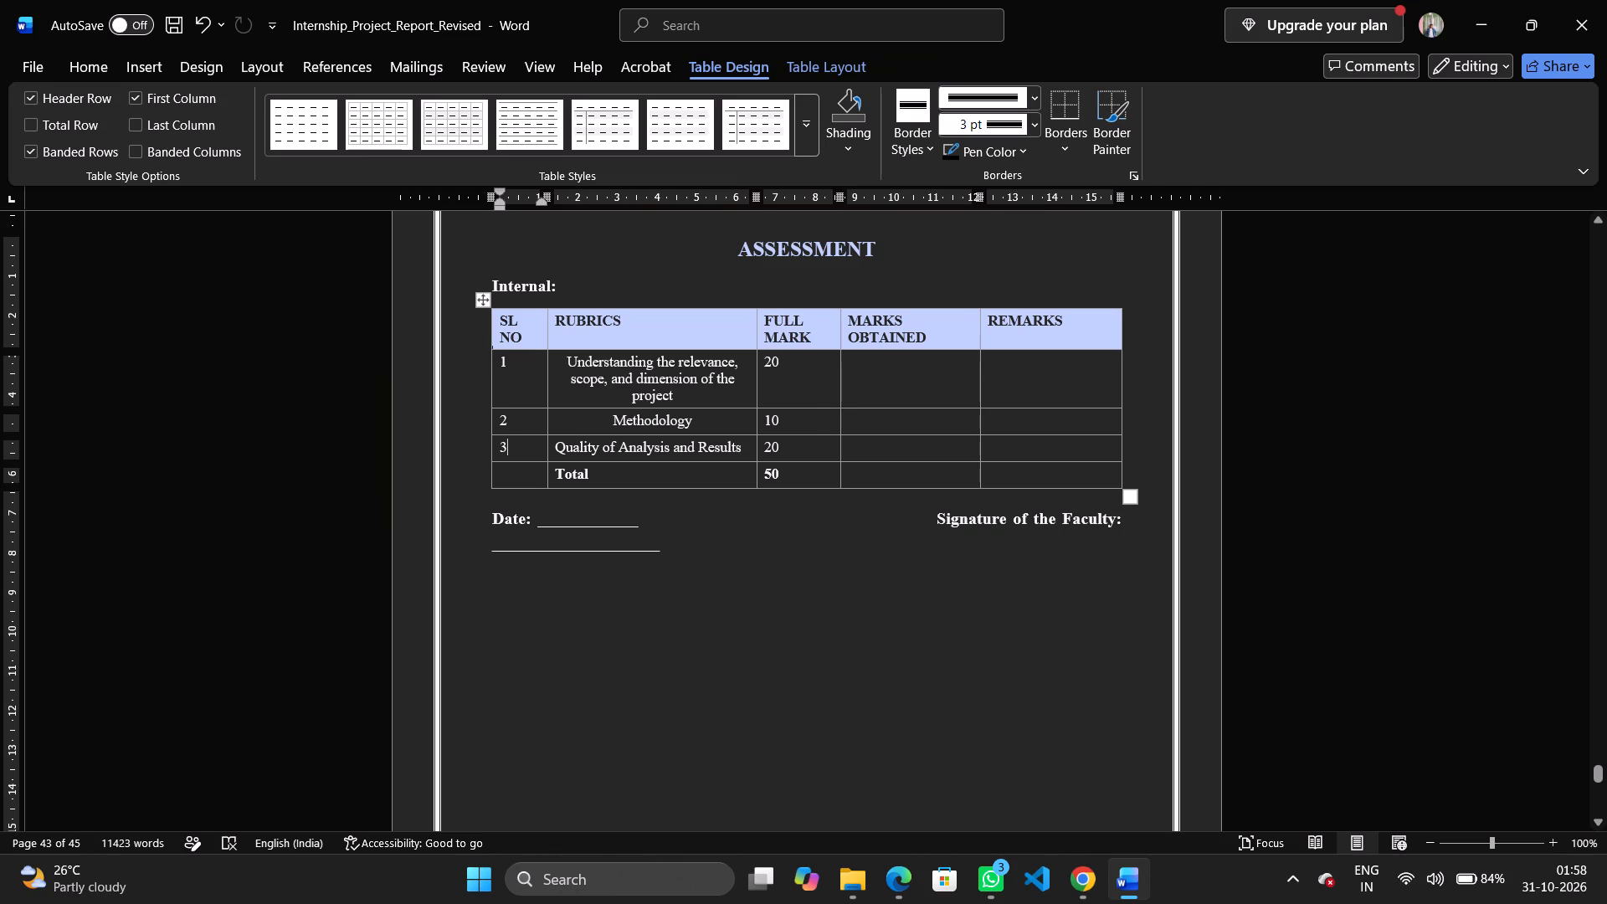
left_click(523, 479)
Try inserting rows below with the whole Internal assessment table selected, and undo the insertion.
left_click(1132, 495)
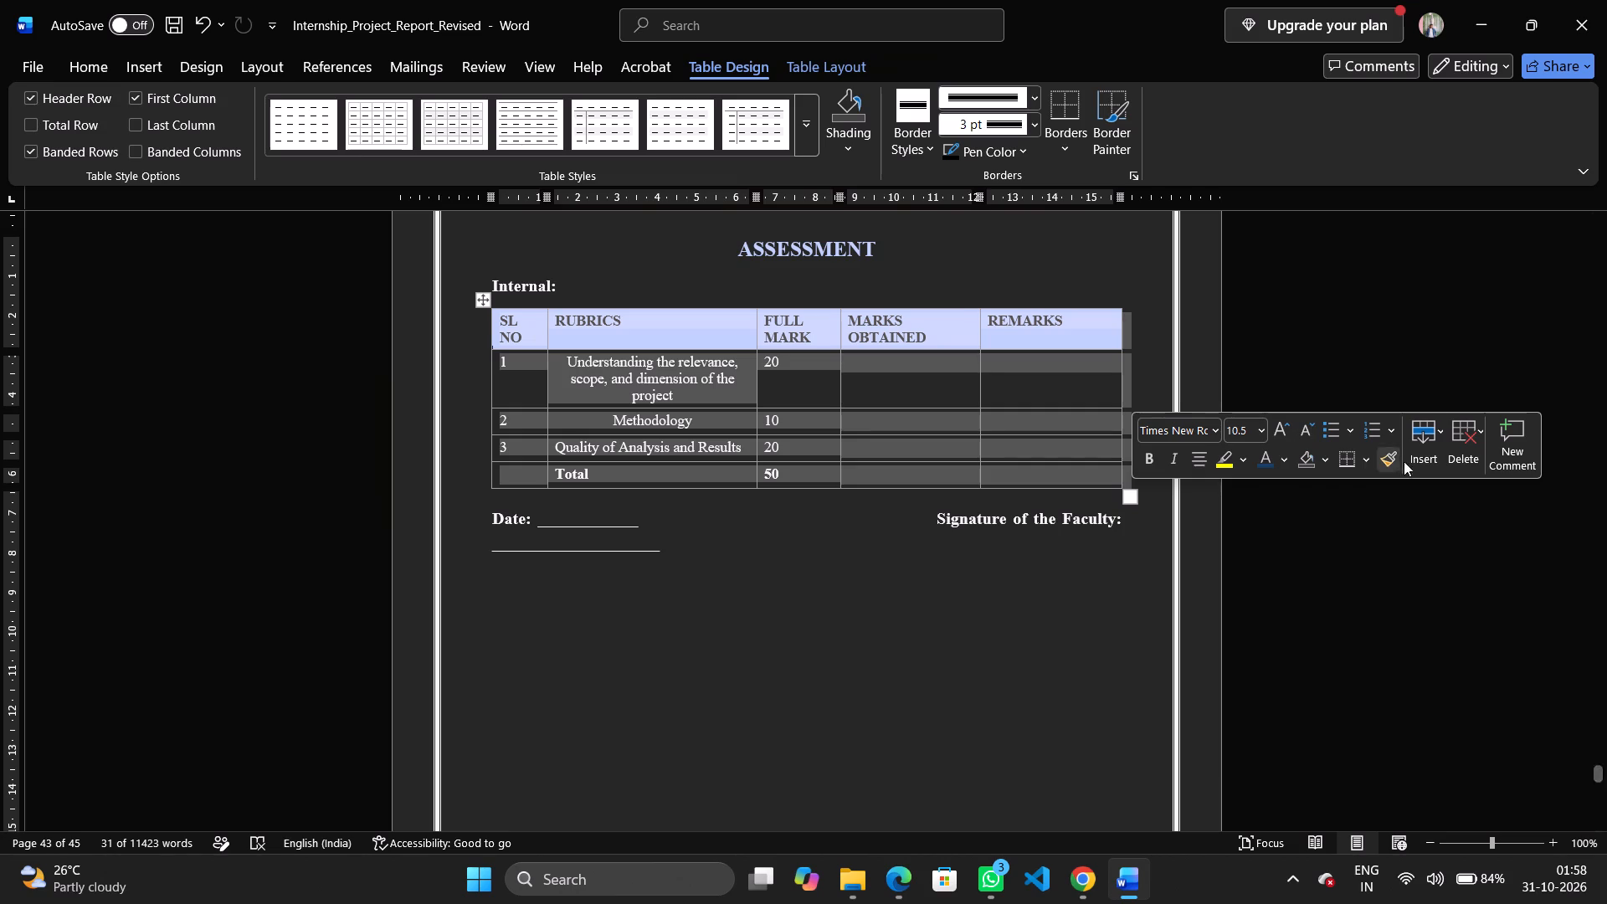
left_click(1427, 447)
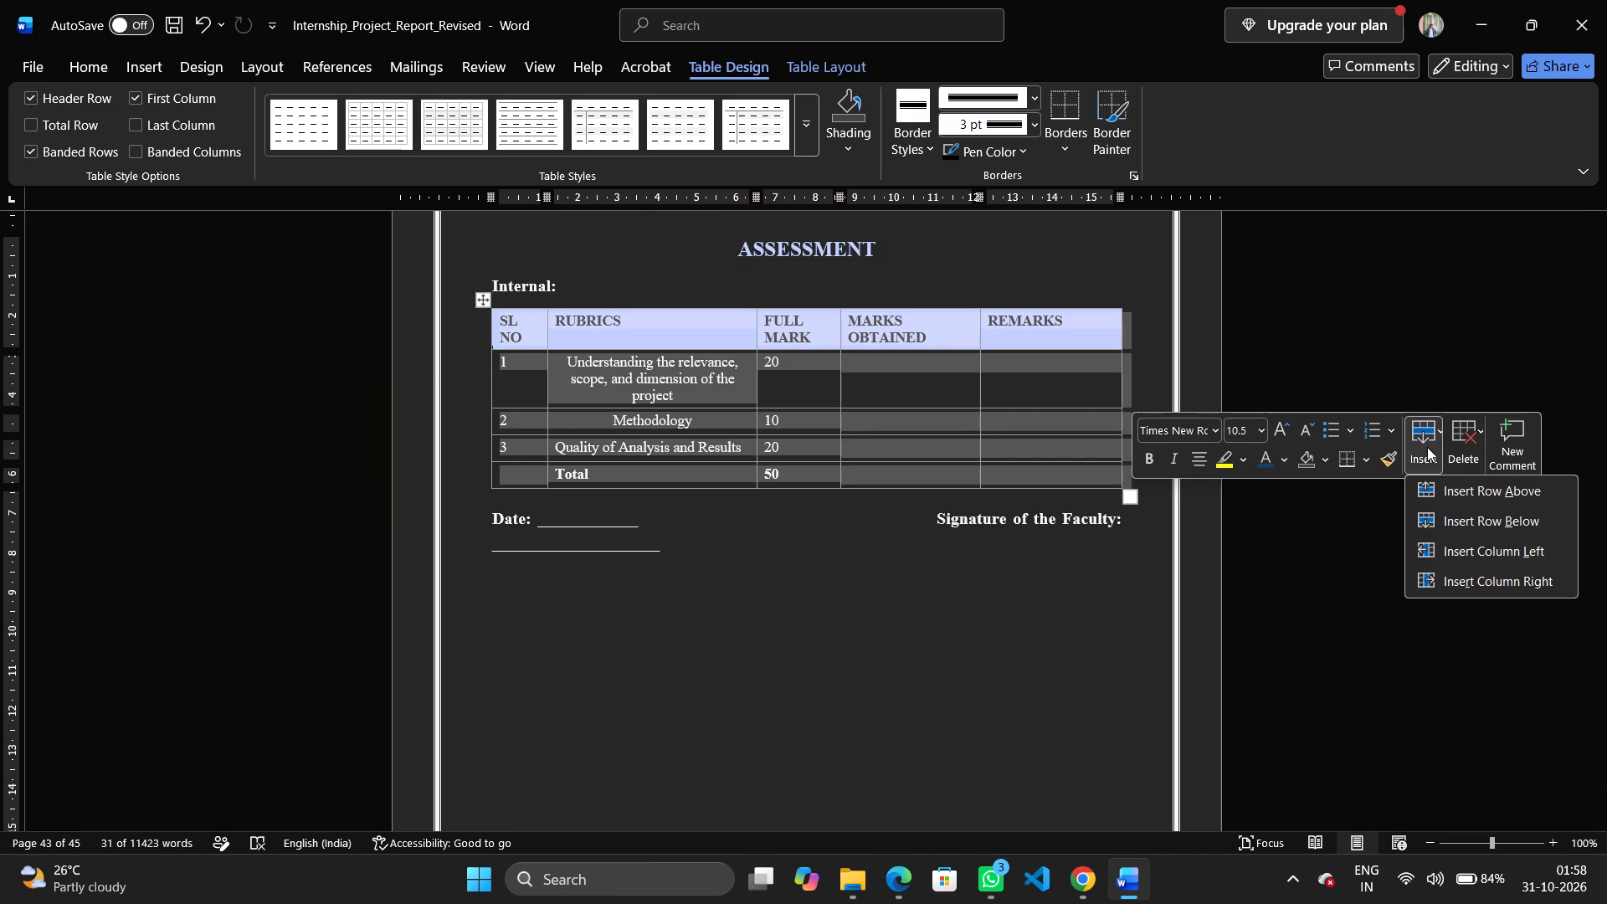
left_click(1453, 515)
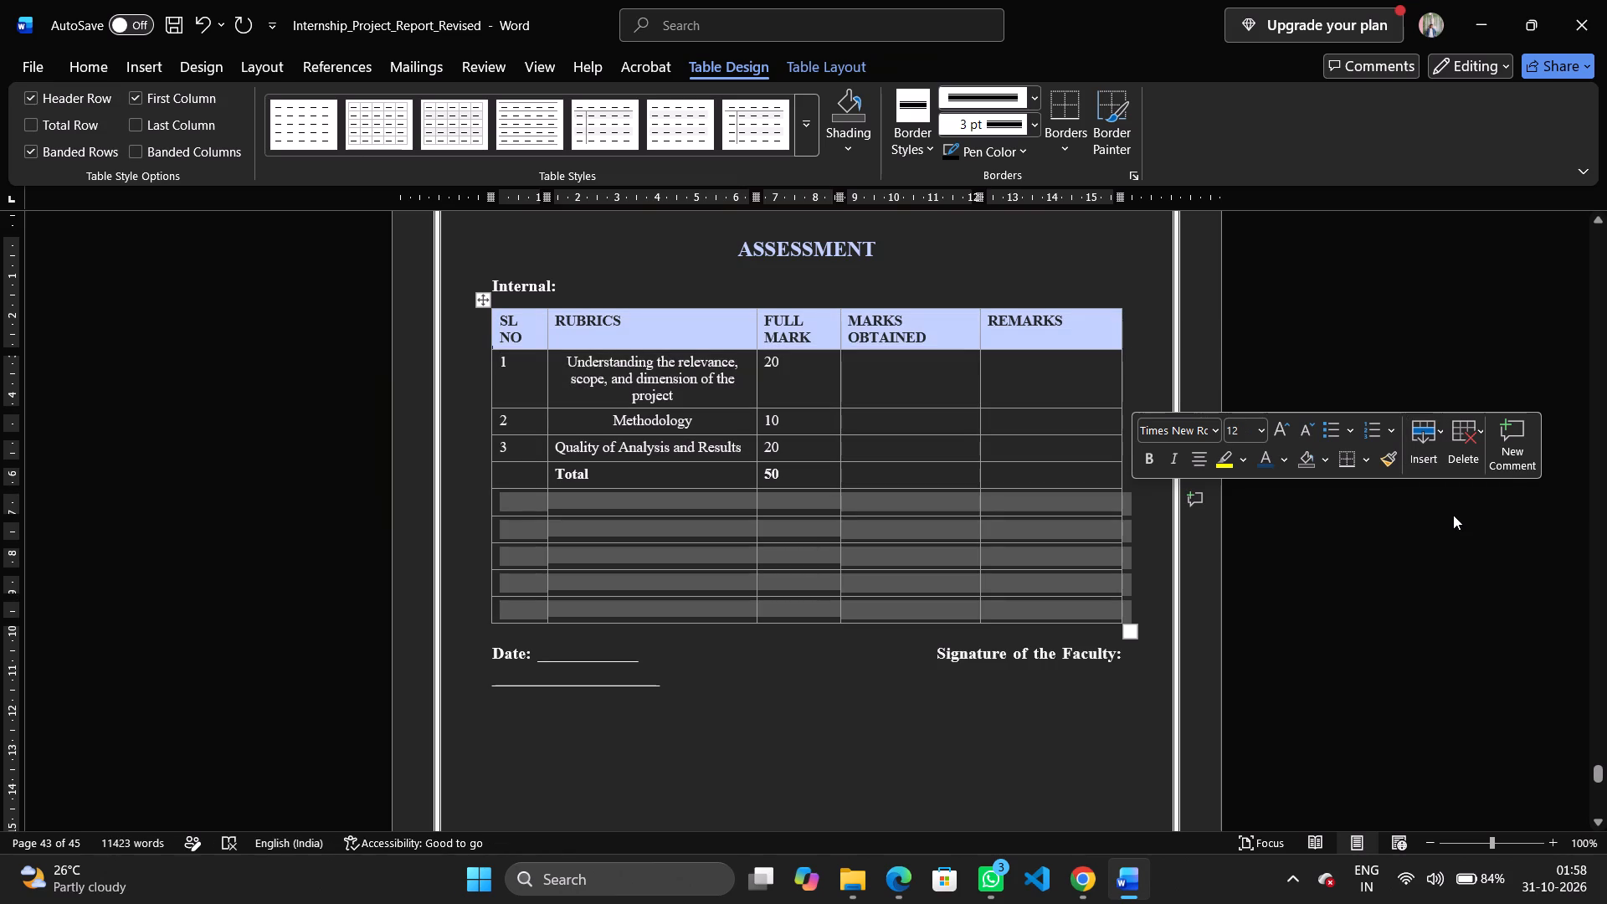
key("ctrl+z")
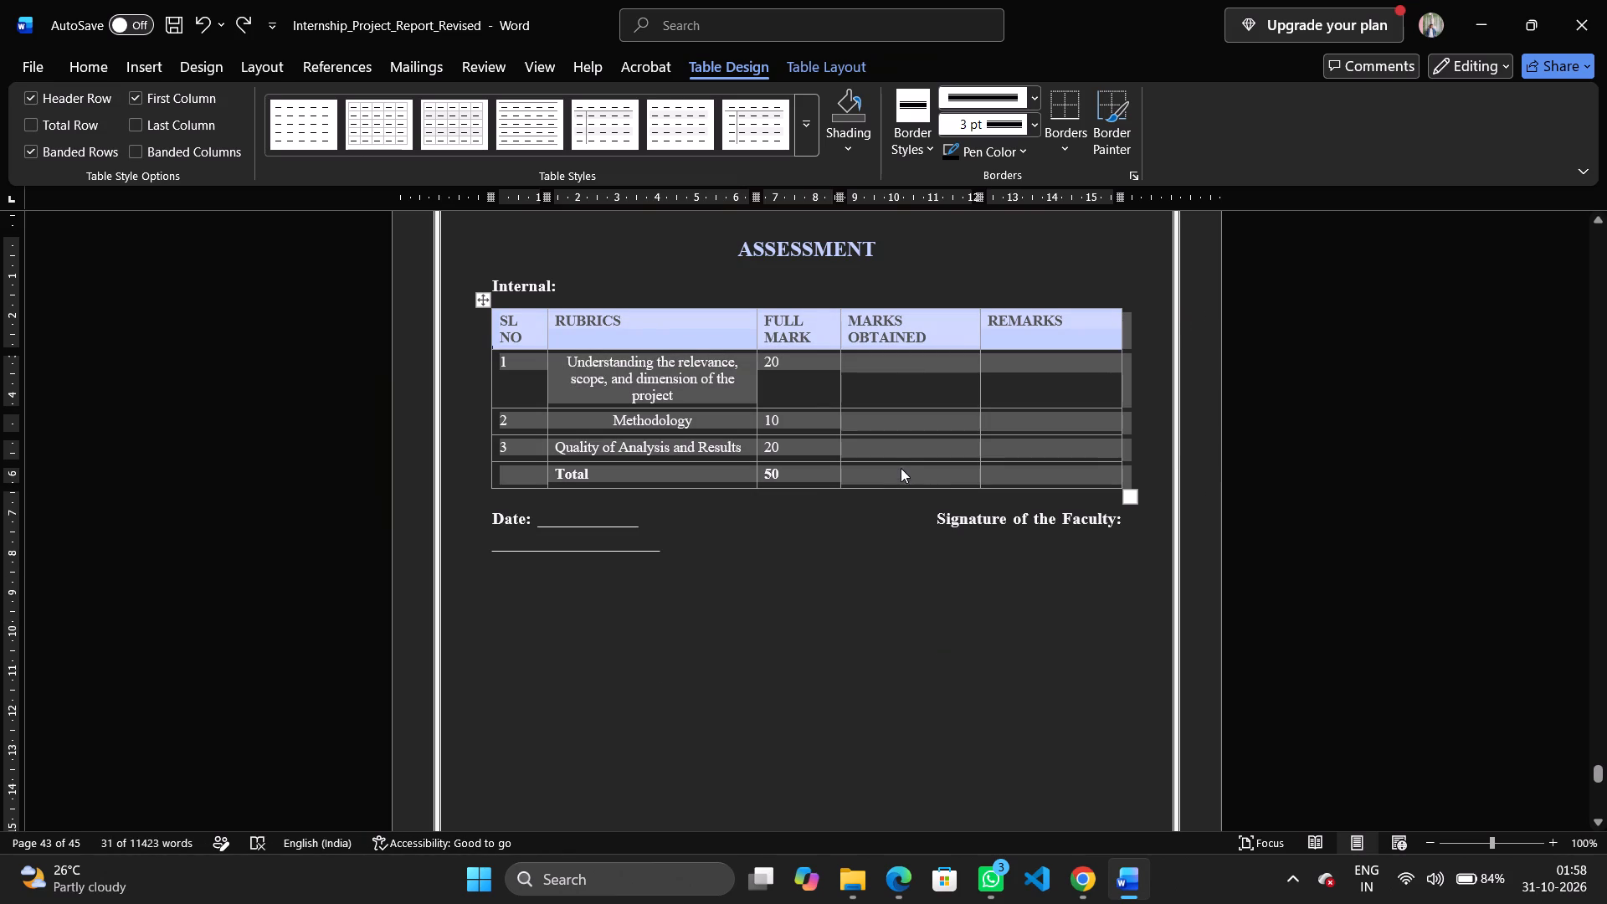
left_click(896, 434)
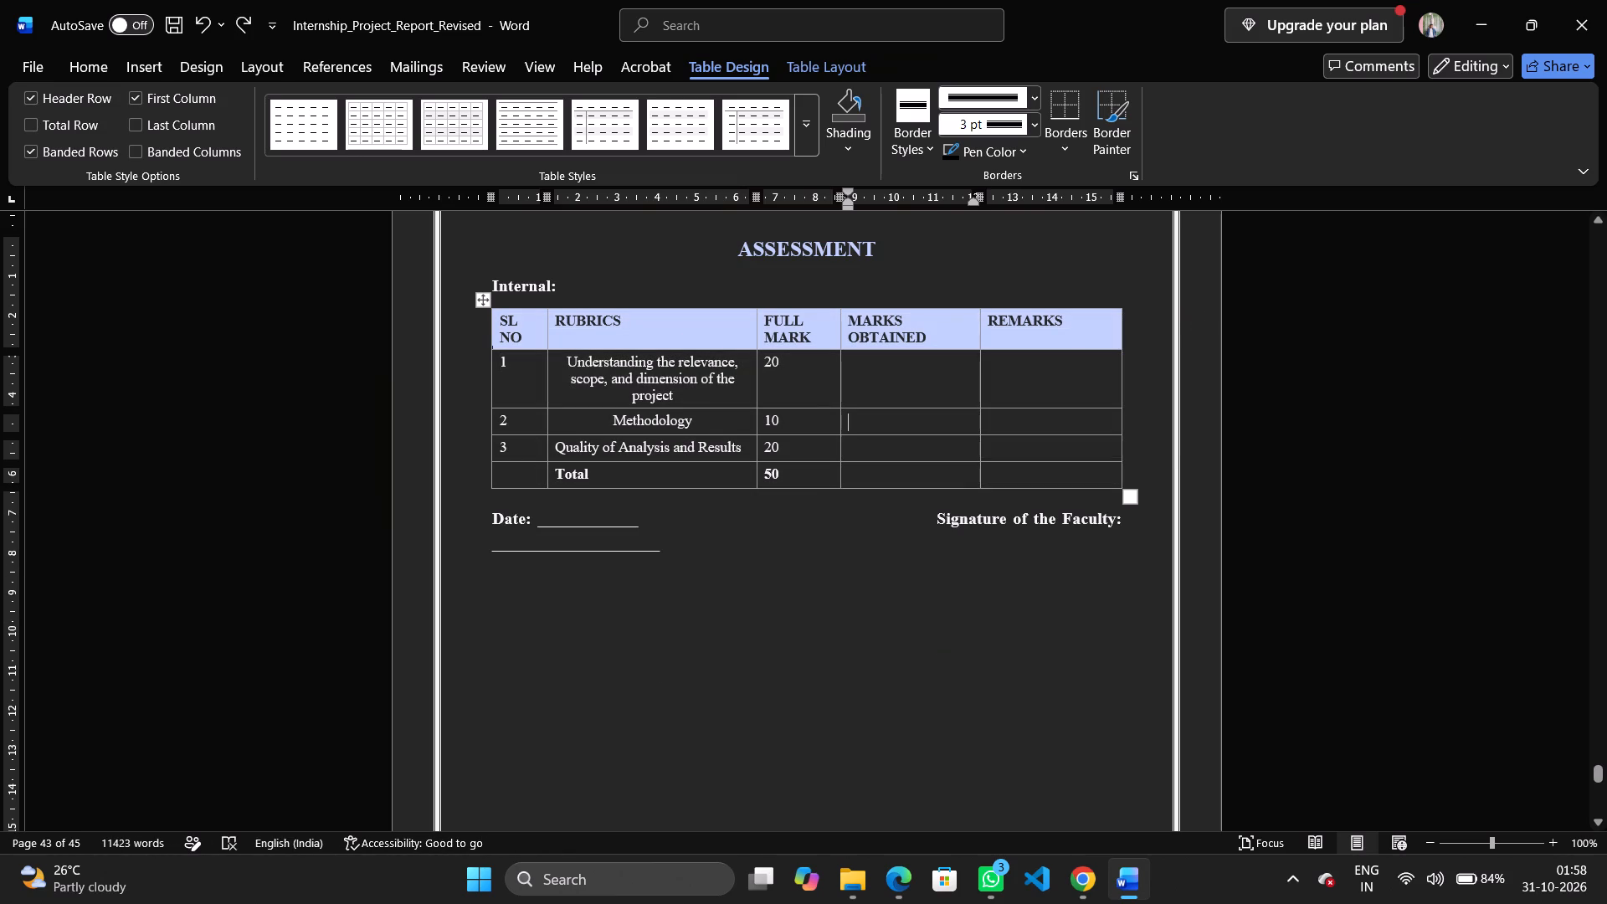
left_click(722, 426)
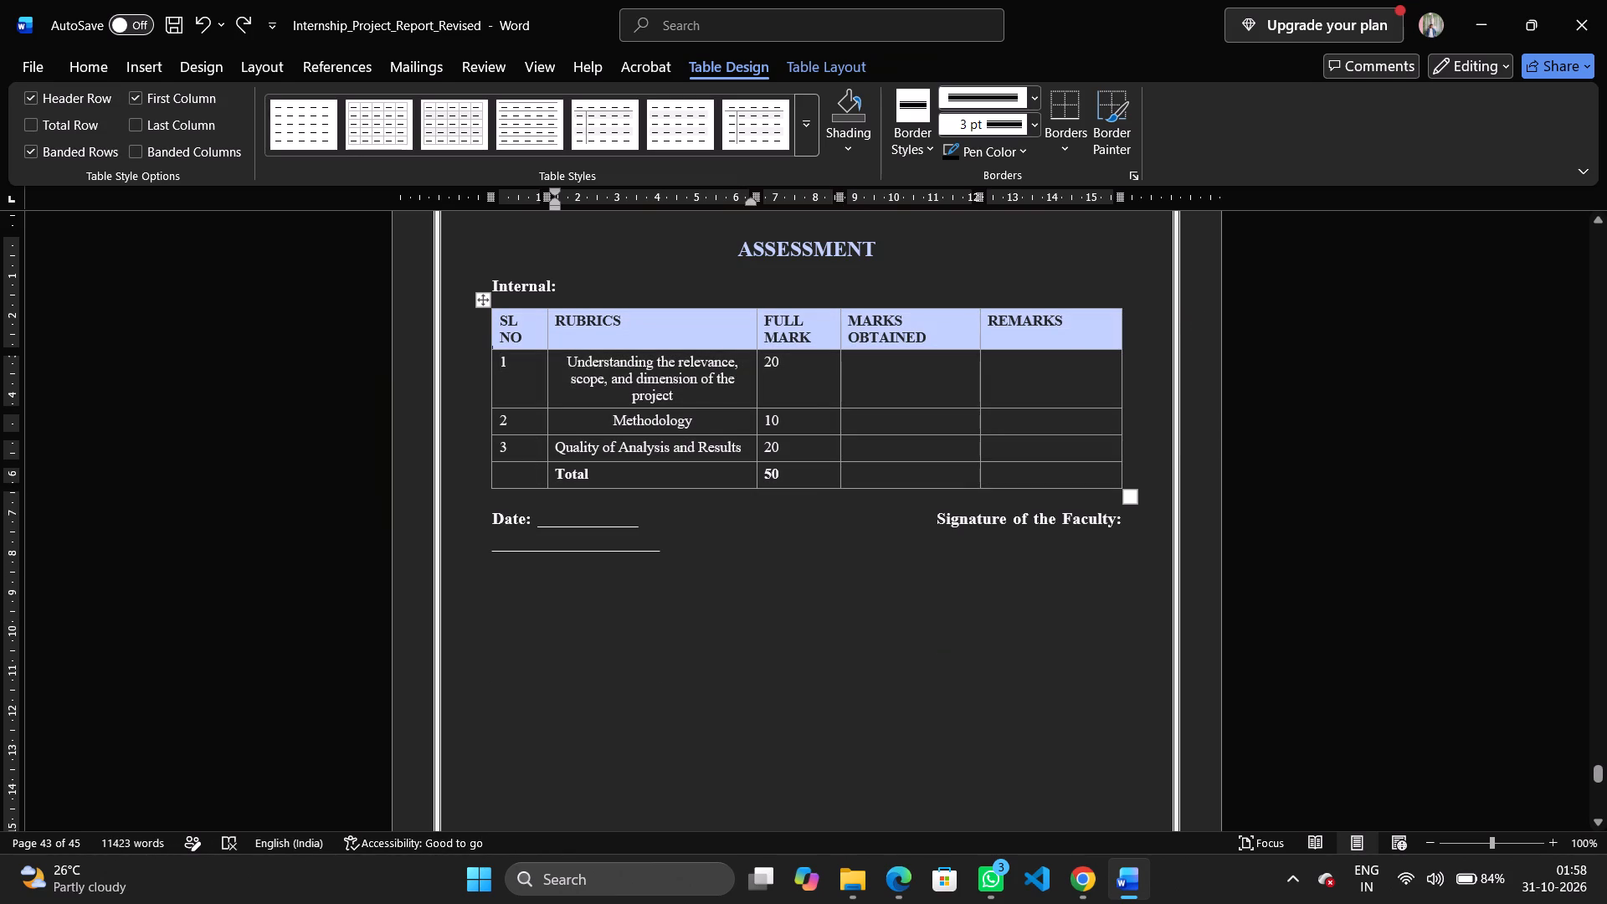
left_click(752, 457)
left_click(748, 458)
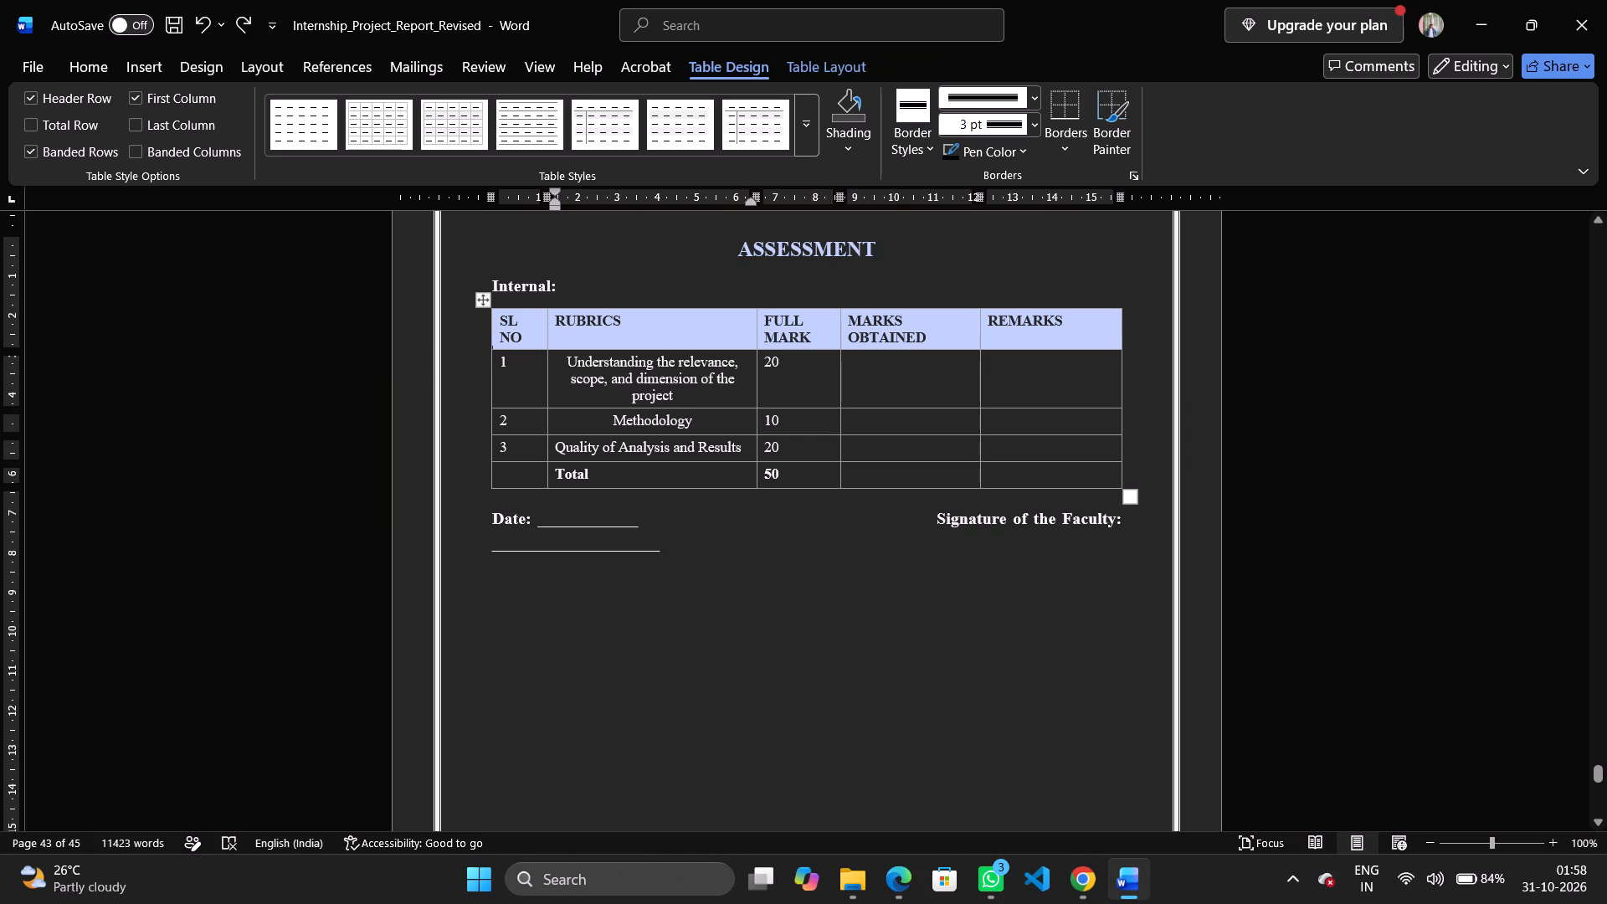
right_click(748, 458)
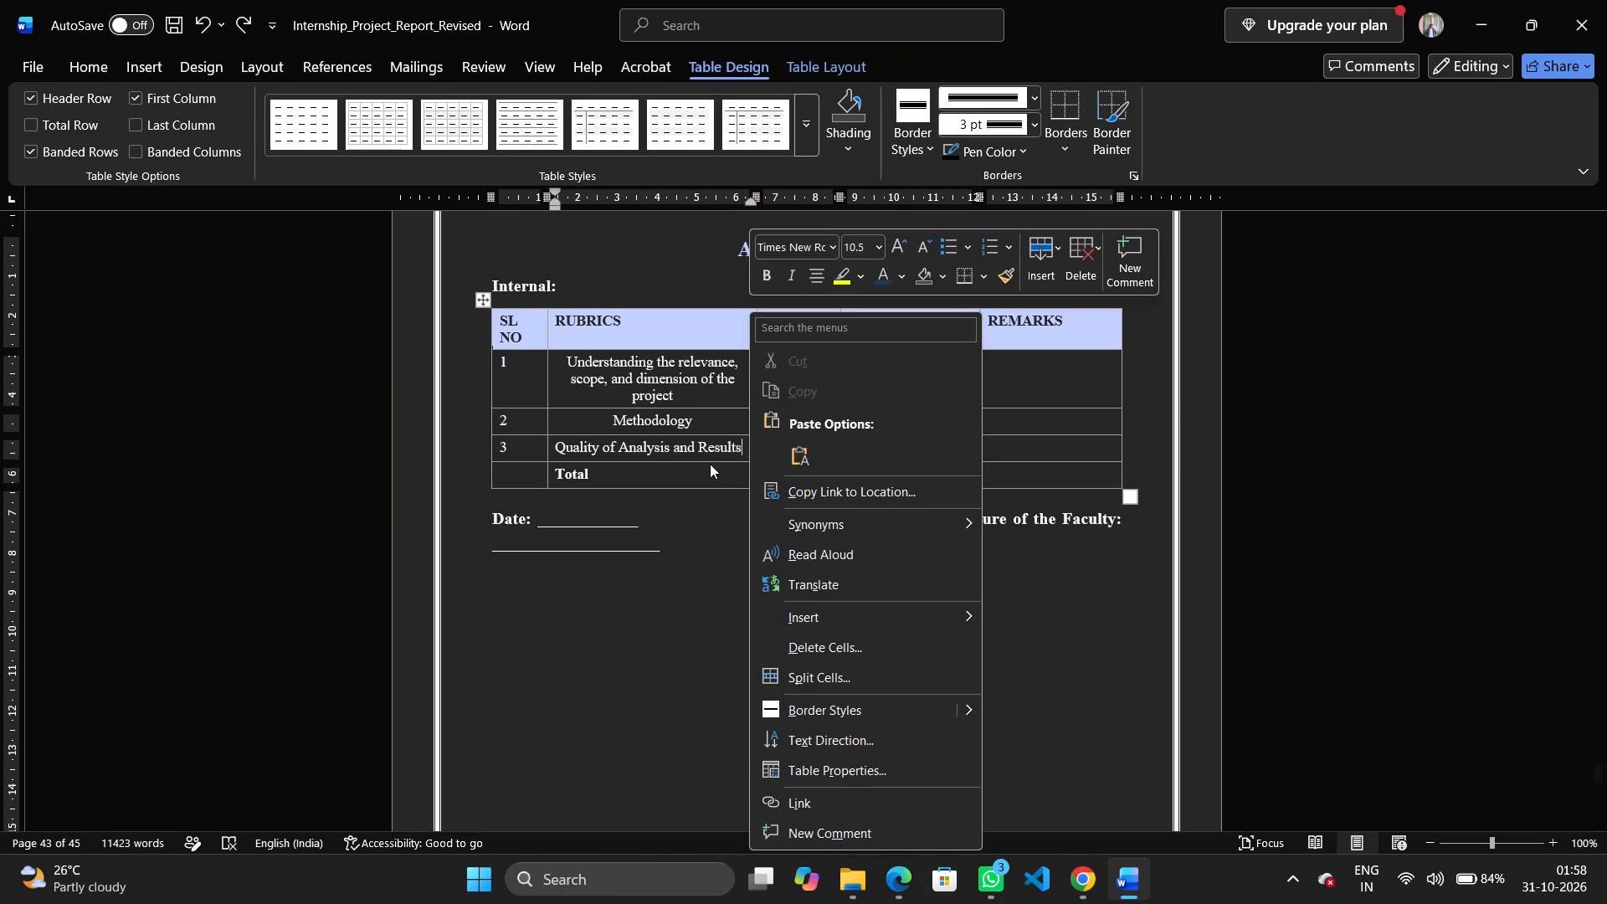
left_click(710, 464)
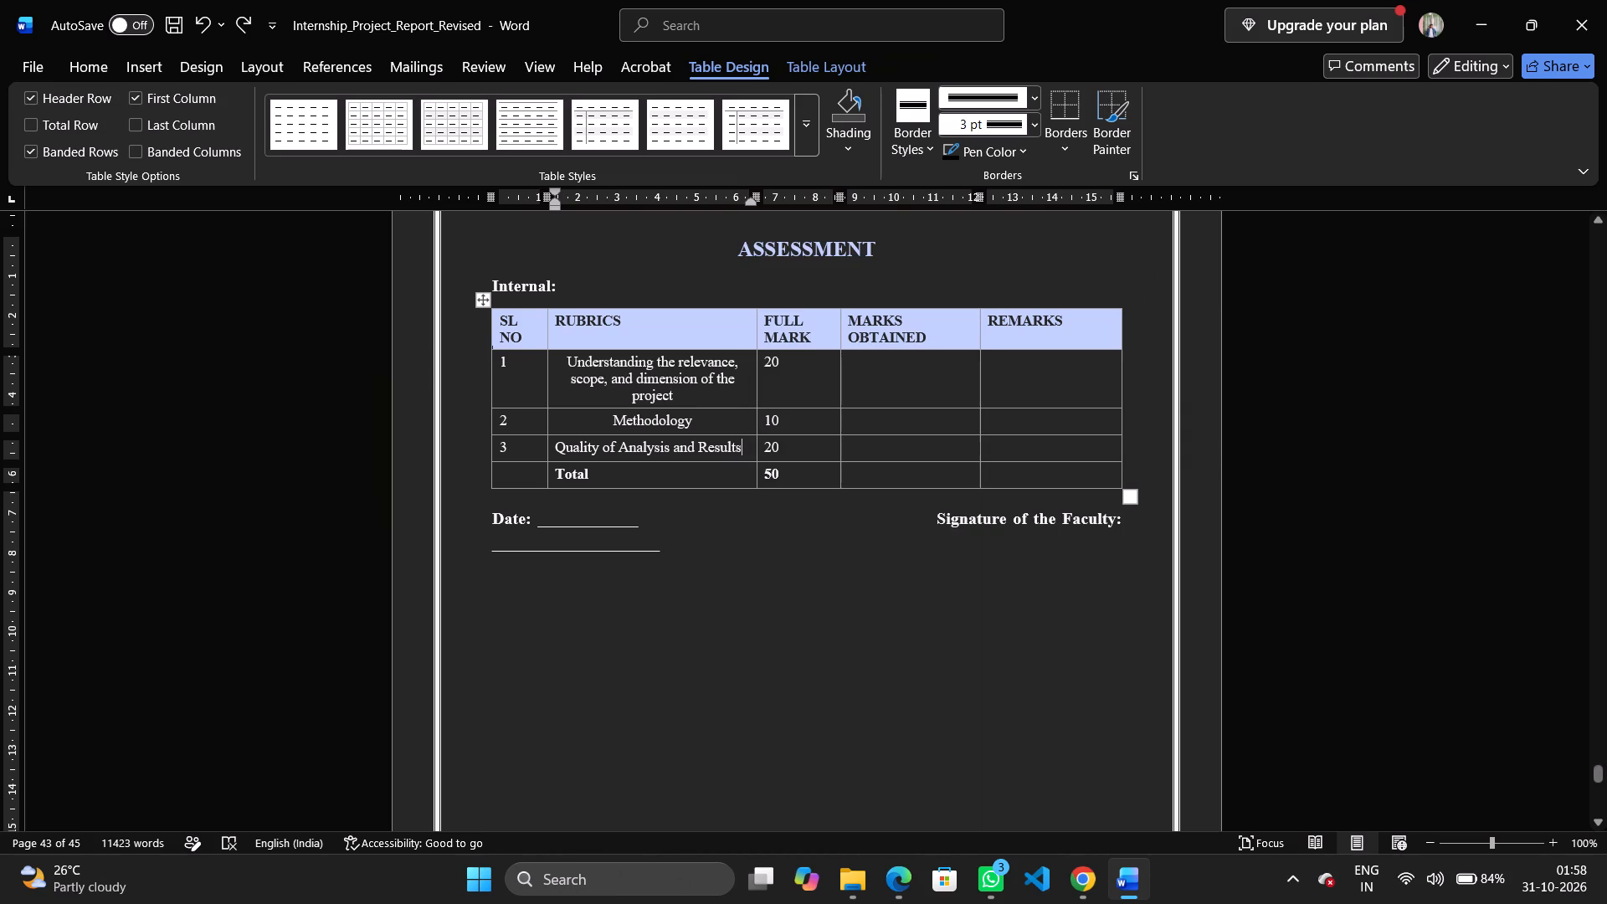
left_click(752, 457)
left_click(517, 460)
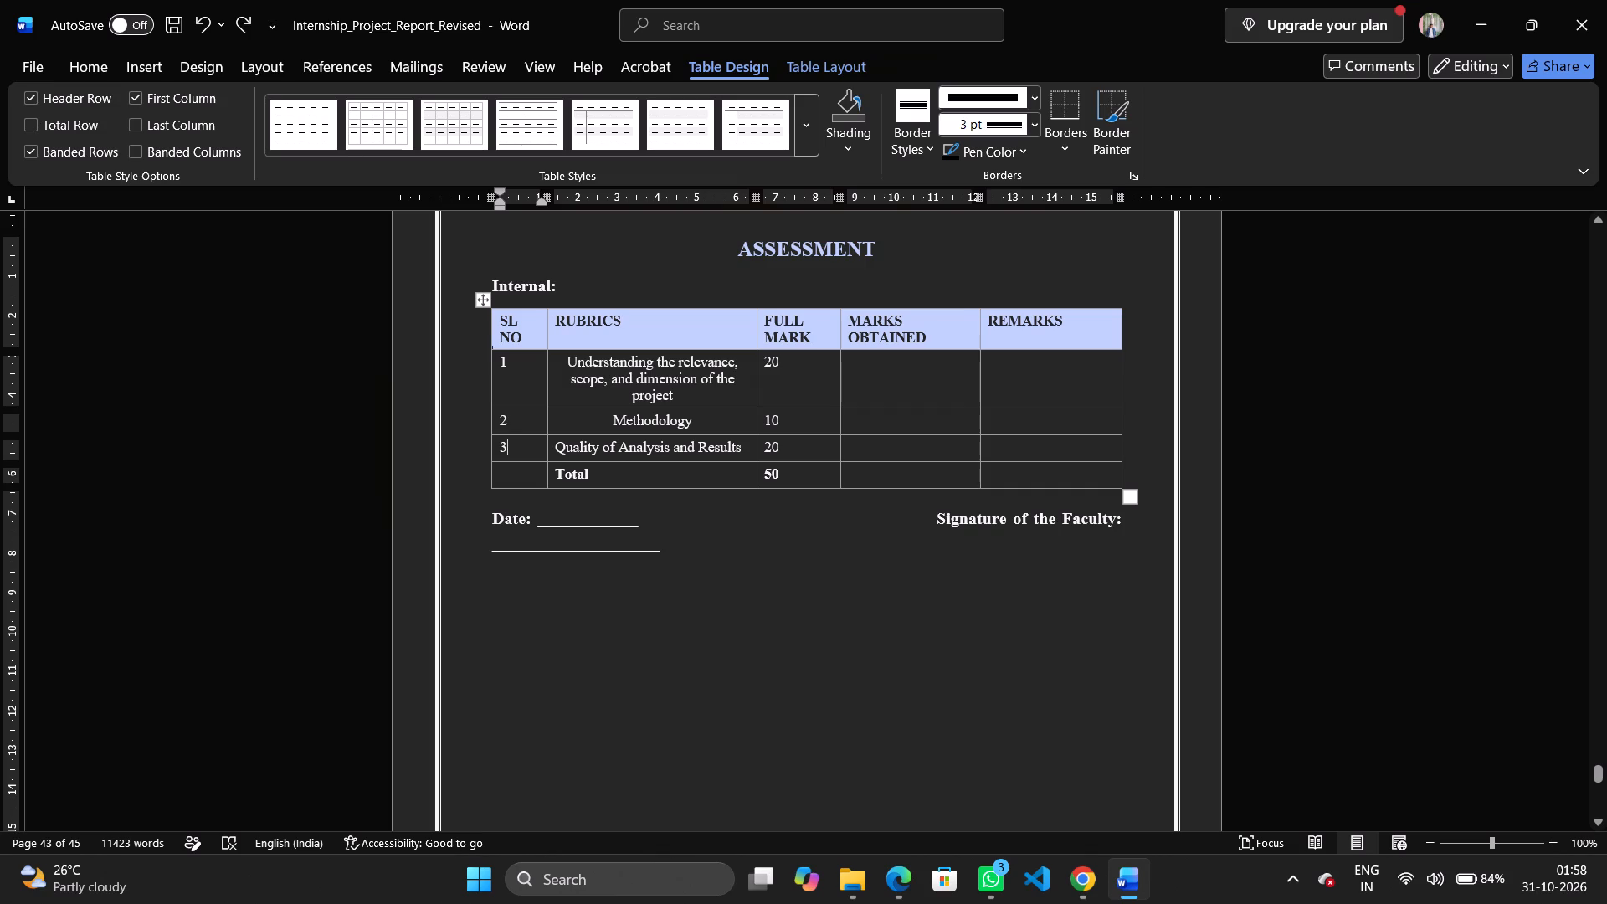
Insert two blank rows between row 3 and the Total row of the Internal assessment table.
left_click(1097, 449)
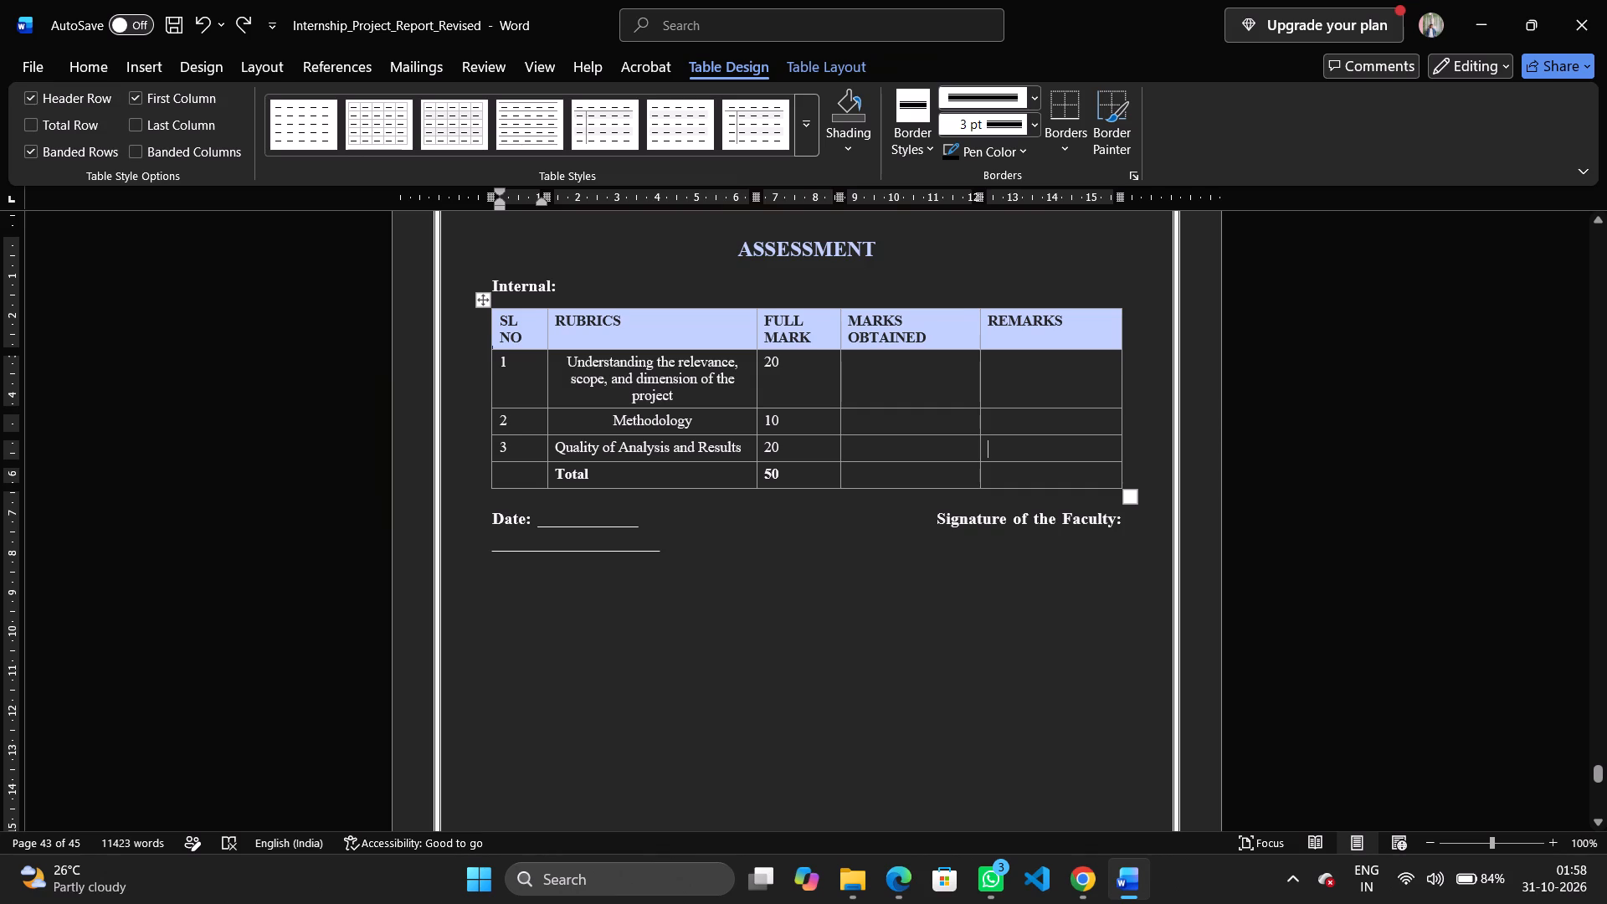
right_click(1111, 449)
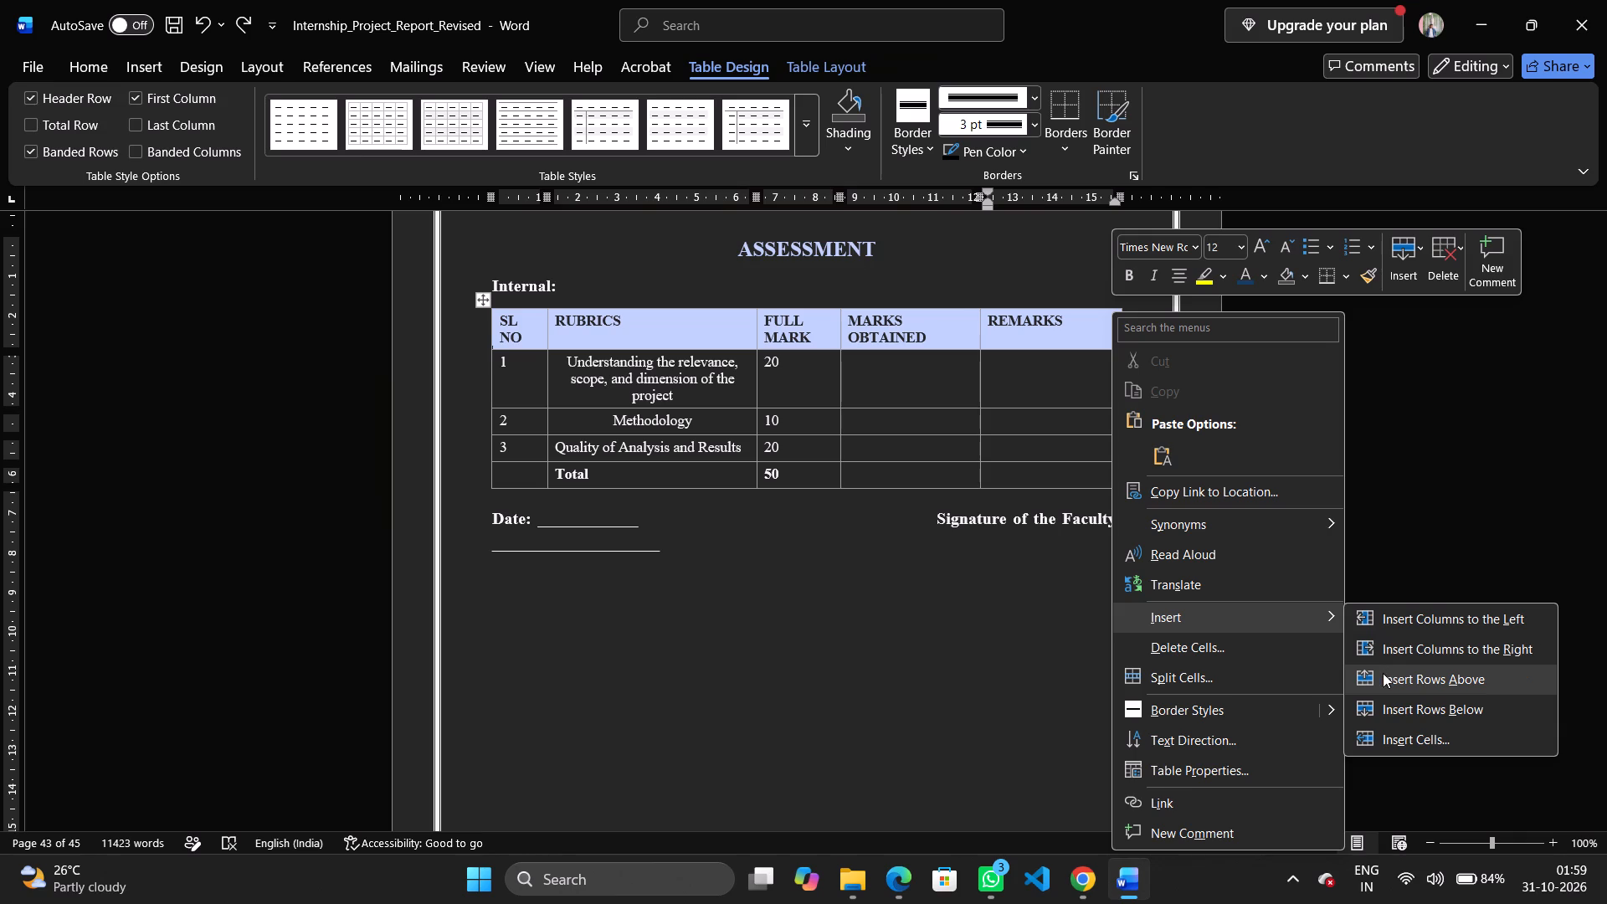
left_click(1389, 703)
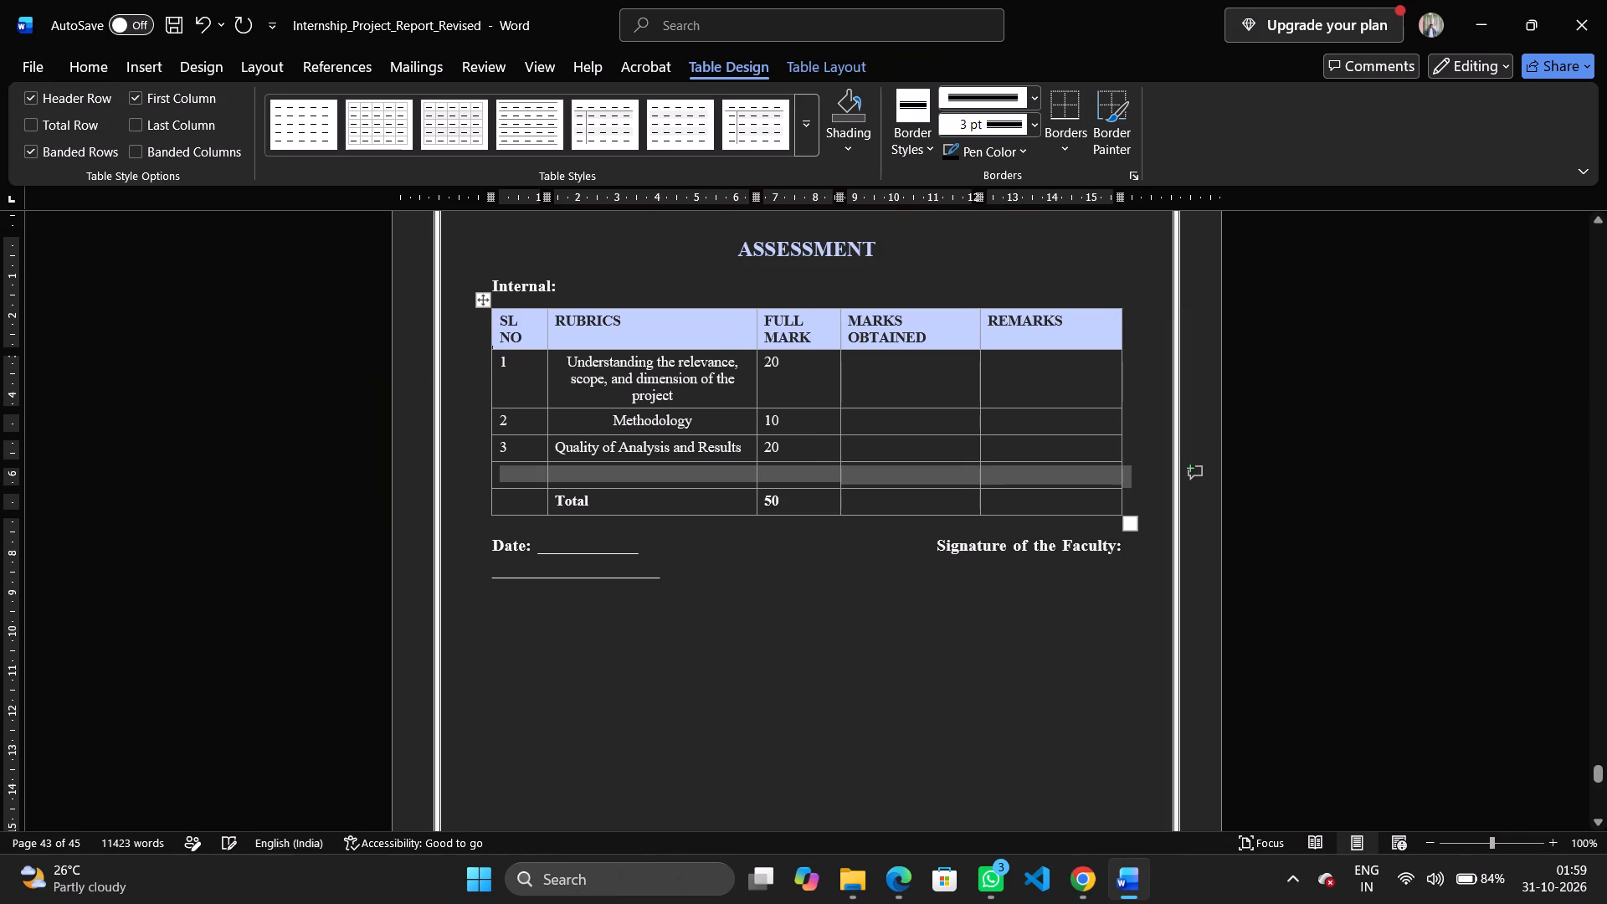
left_click(527, 469)
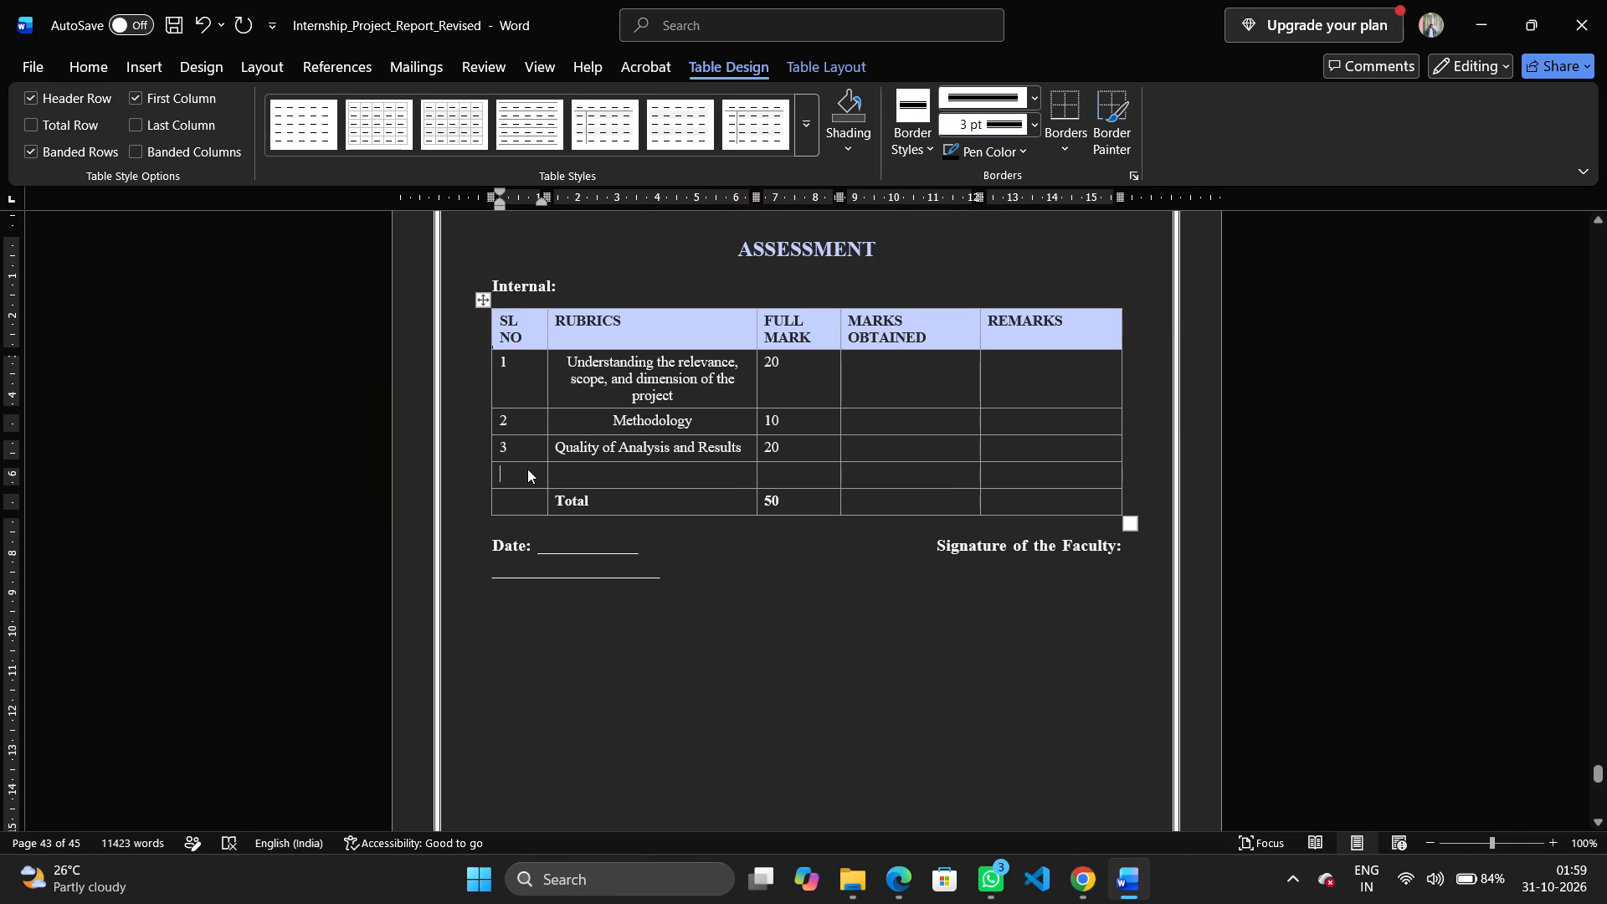
right_click(1004, 482)
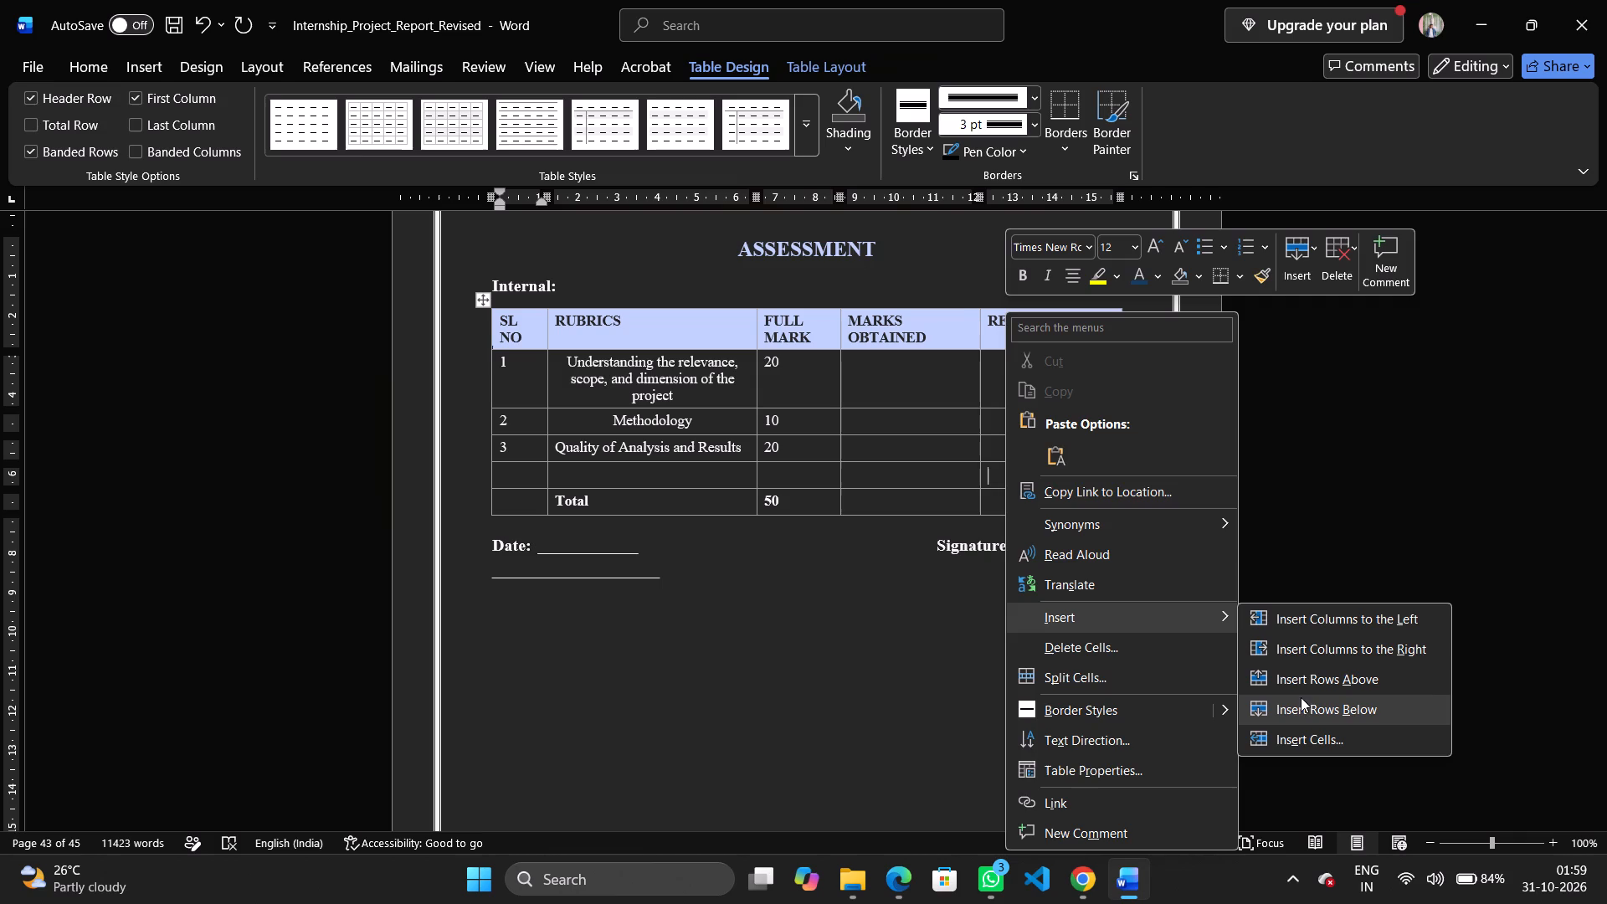
left_click(1300, 703)
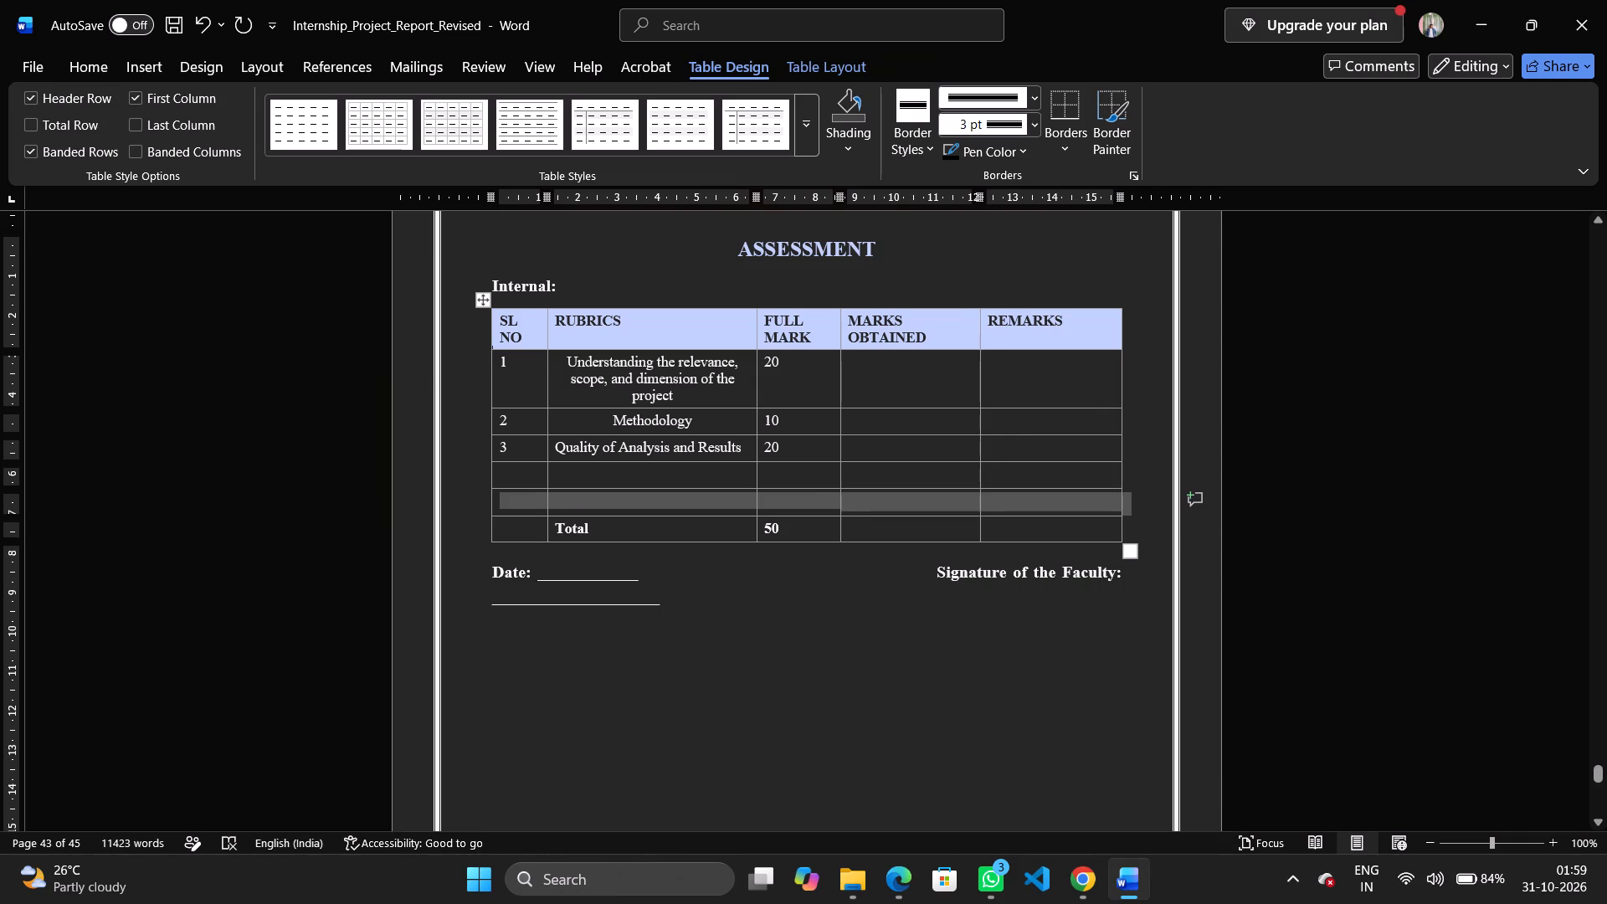
Enter serial number 4 in the first blank row under row 3 and place the cursor in its Rubrics cell.
left_click(511, 475)
key("4")
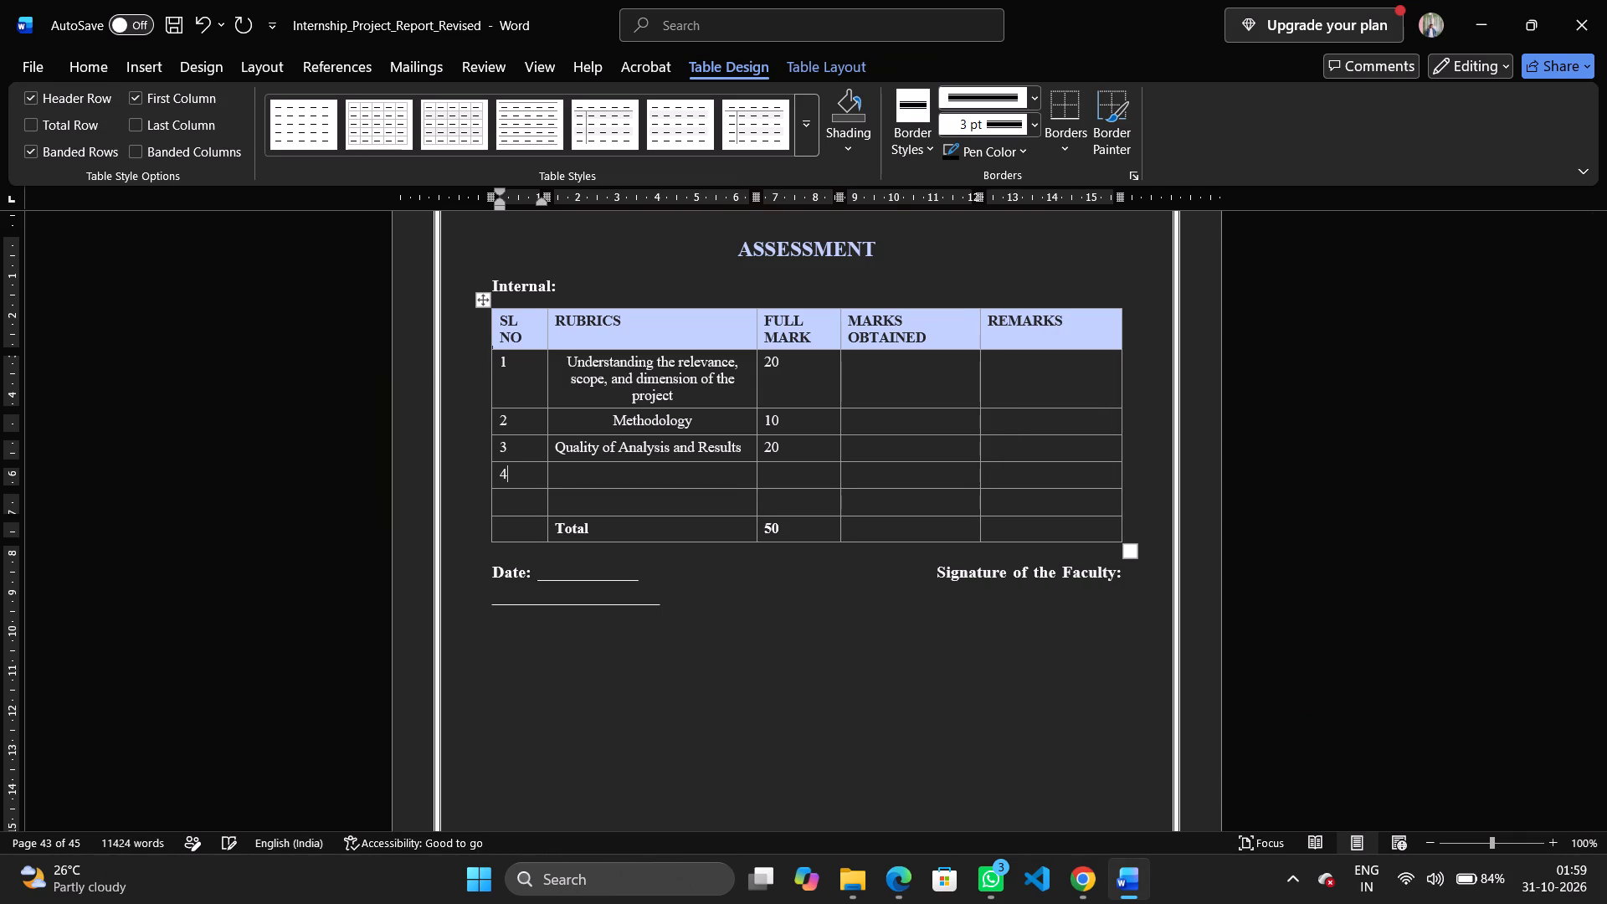
left_click(599, 480)
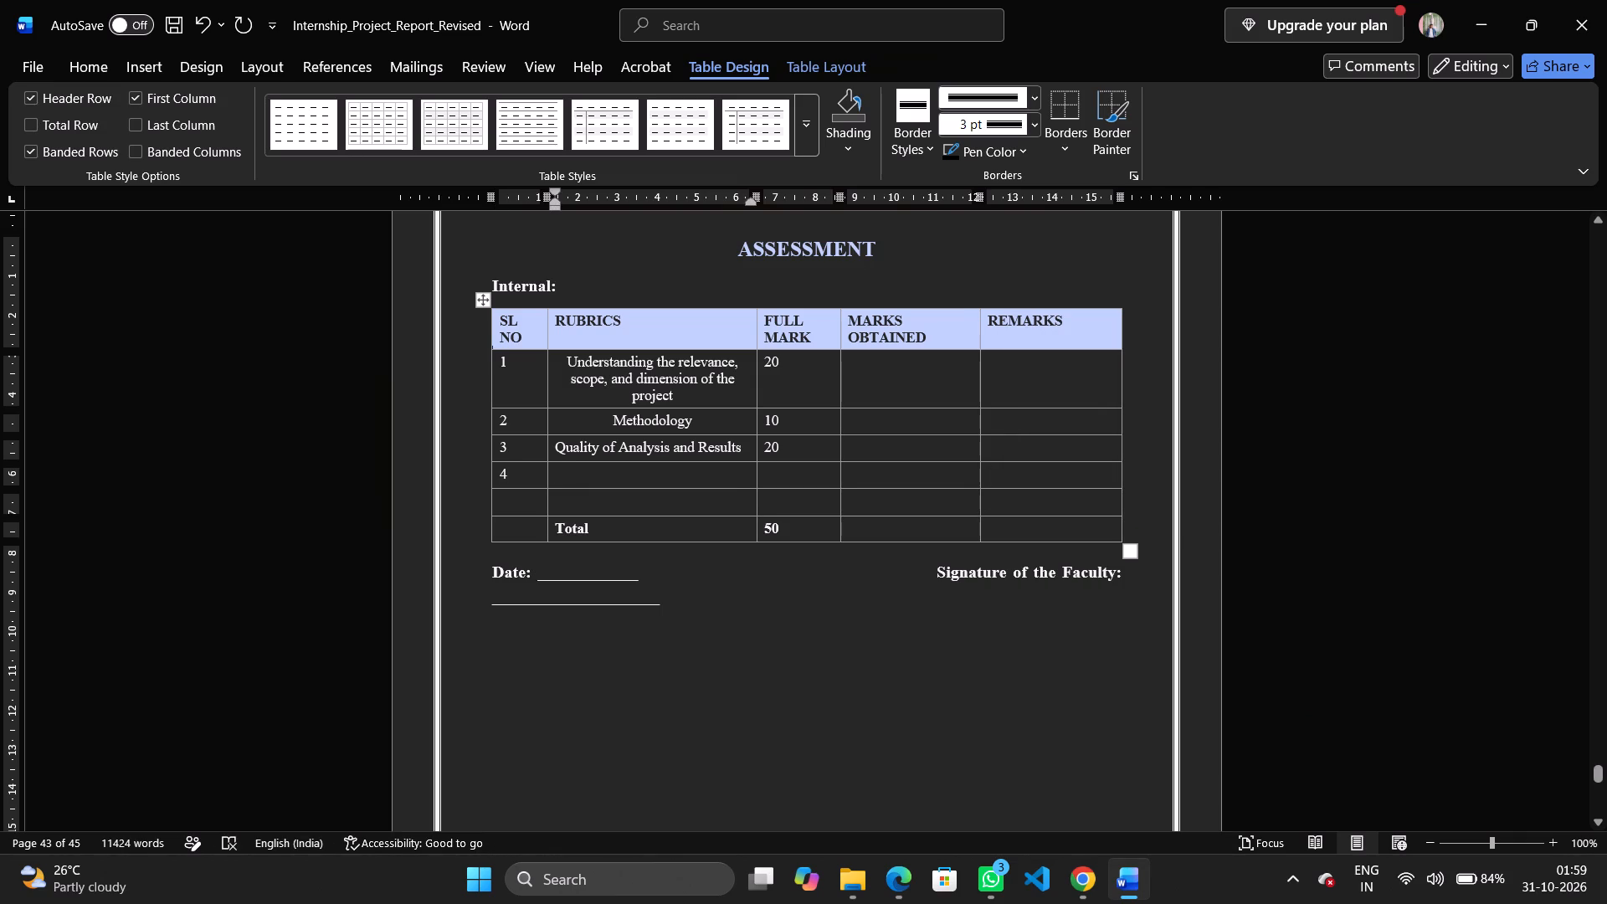
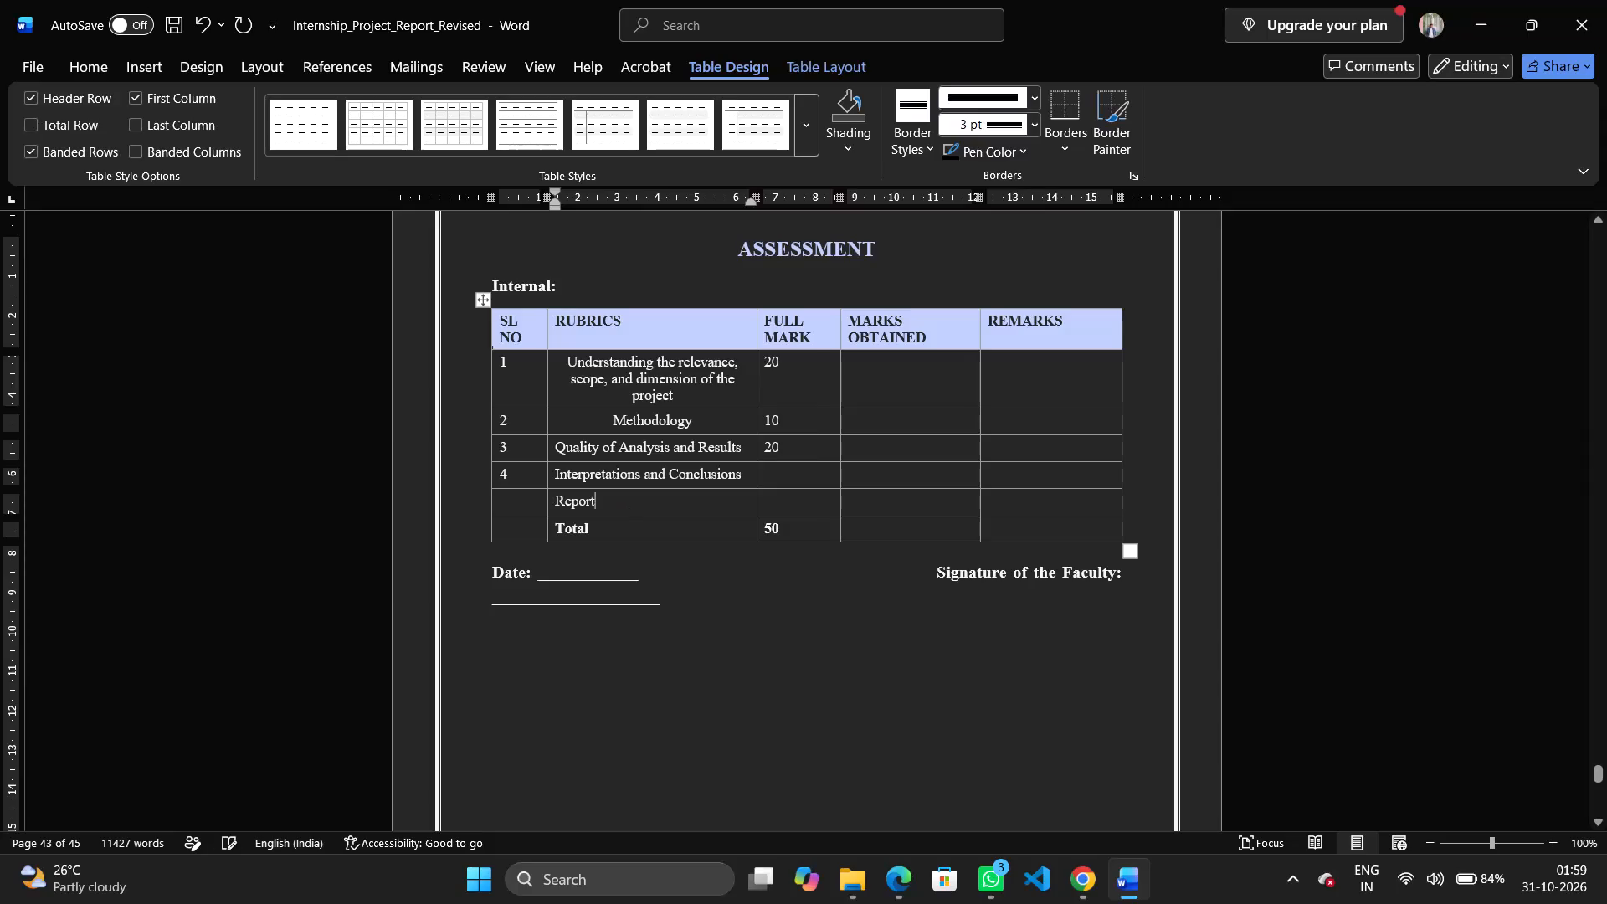
Enter serial number 5 for the Report row of the Internal assessment table.
left_click(529, 506)
key("5")
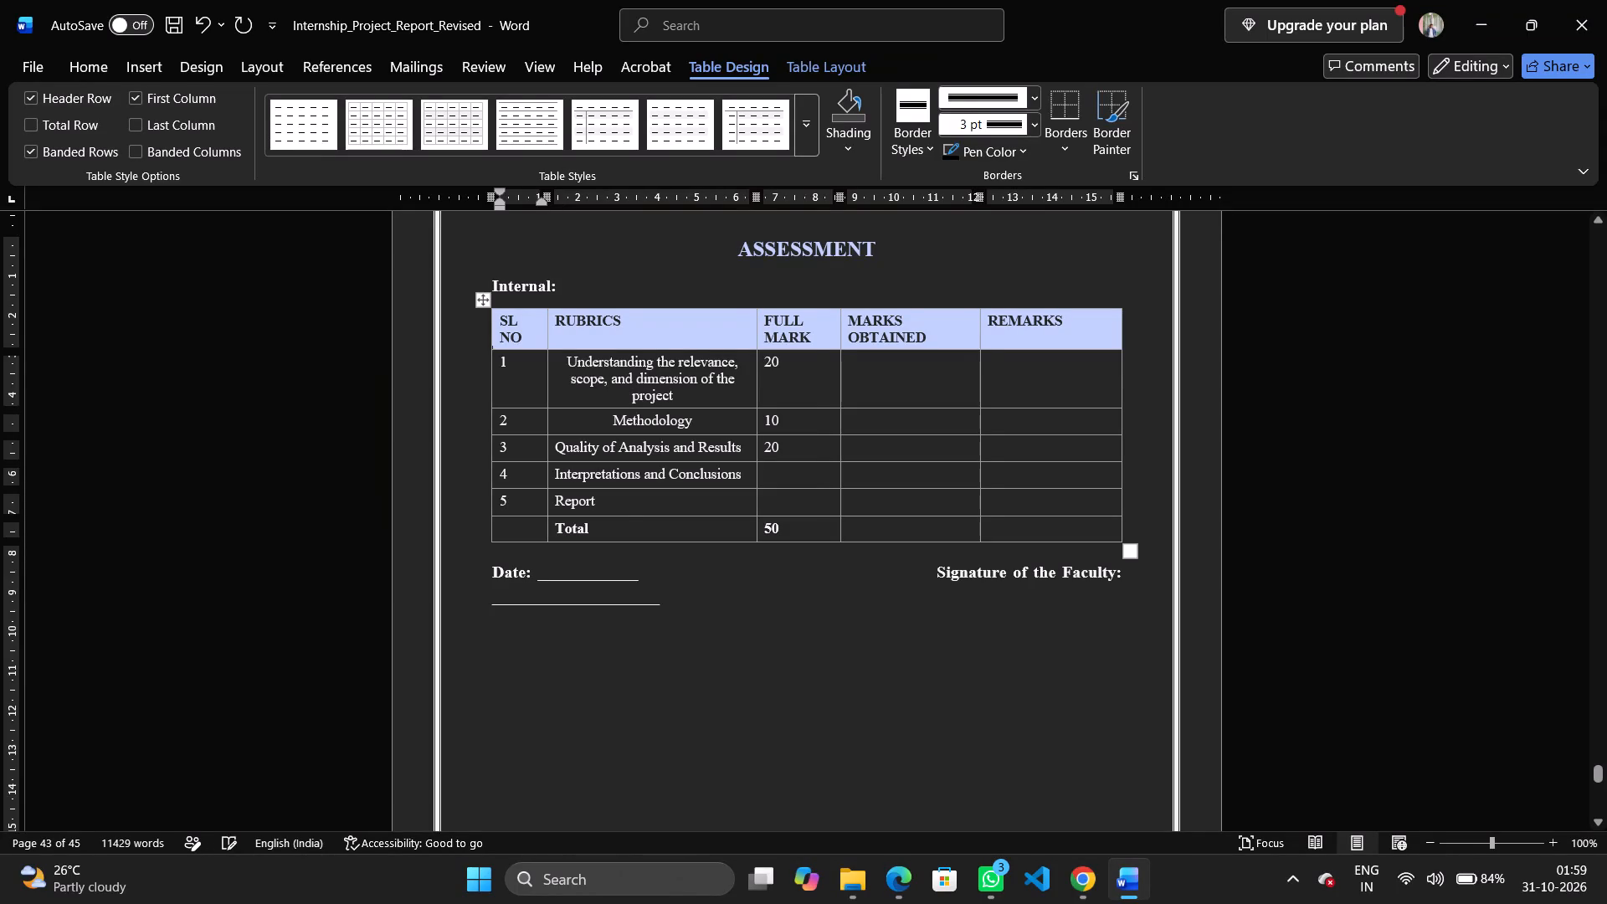
Center the Rubrics text of rows 5, 4 and 3: Report, Interpretations and Conclusions, and Quality of Analysis and Results.
triple_click(589, 500)
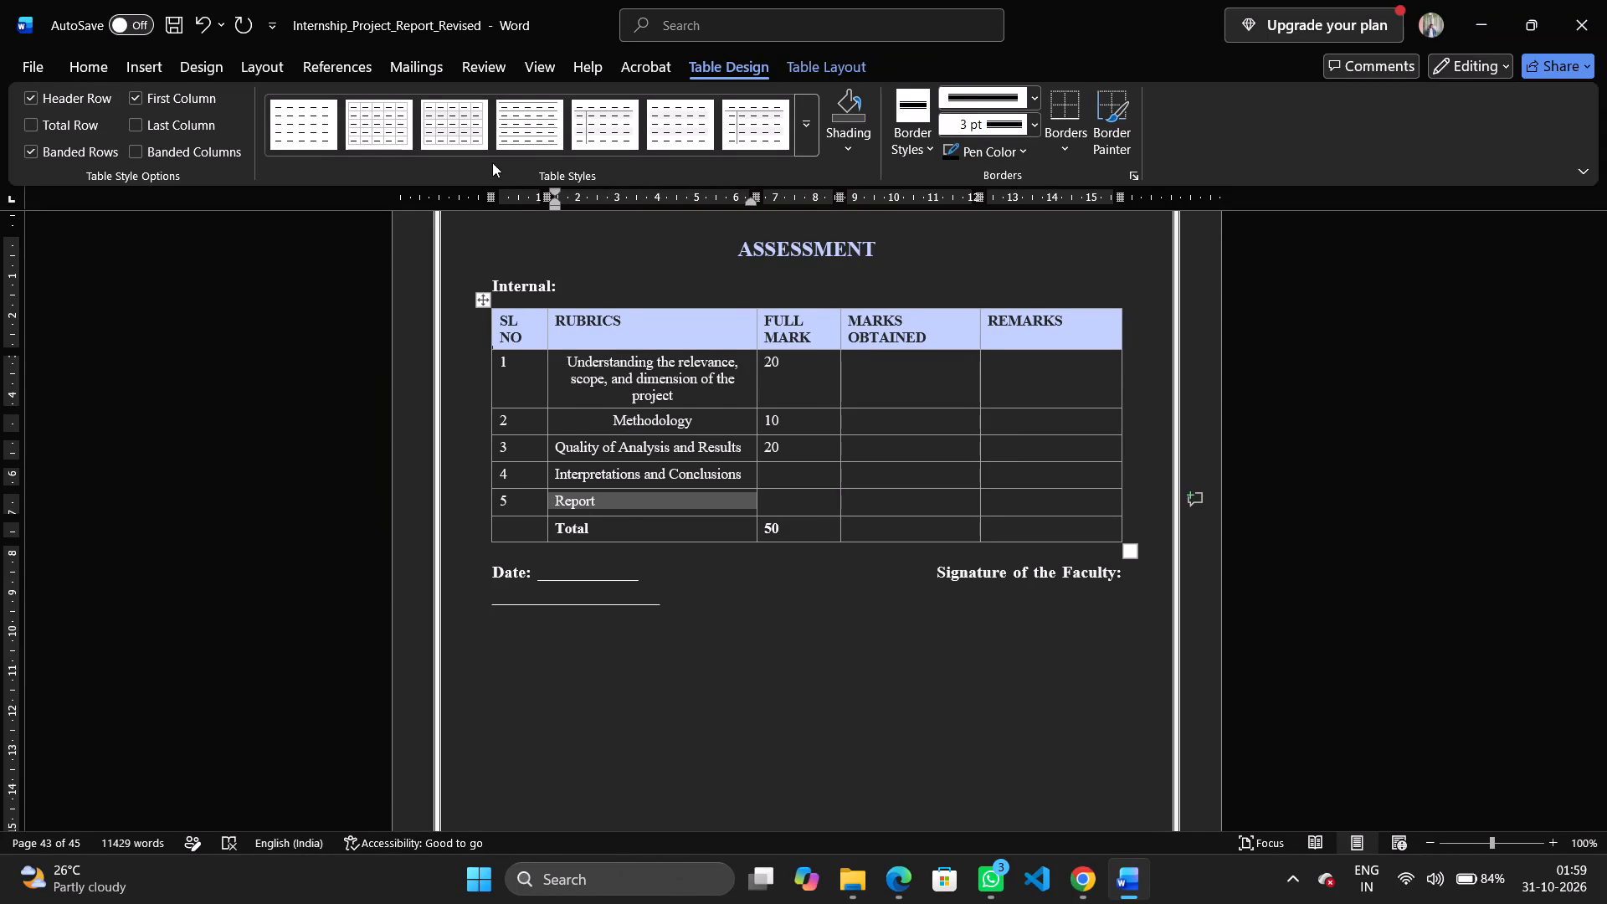
left_click(81, 56)
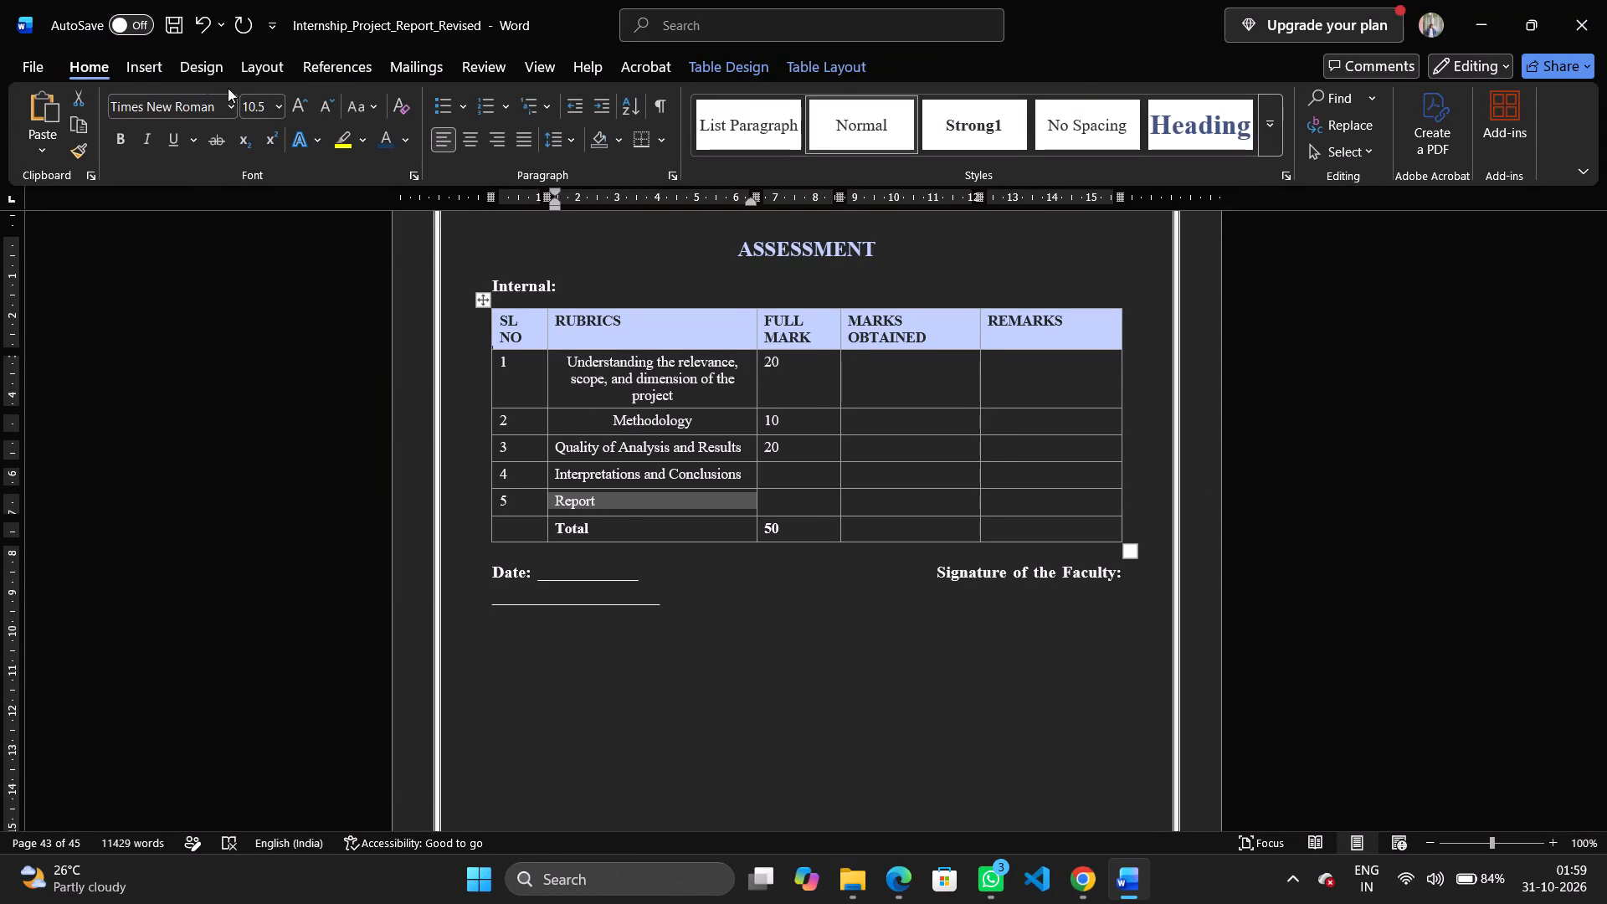
left_click(468, 137)
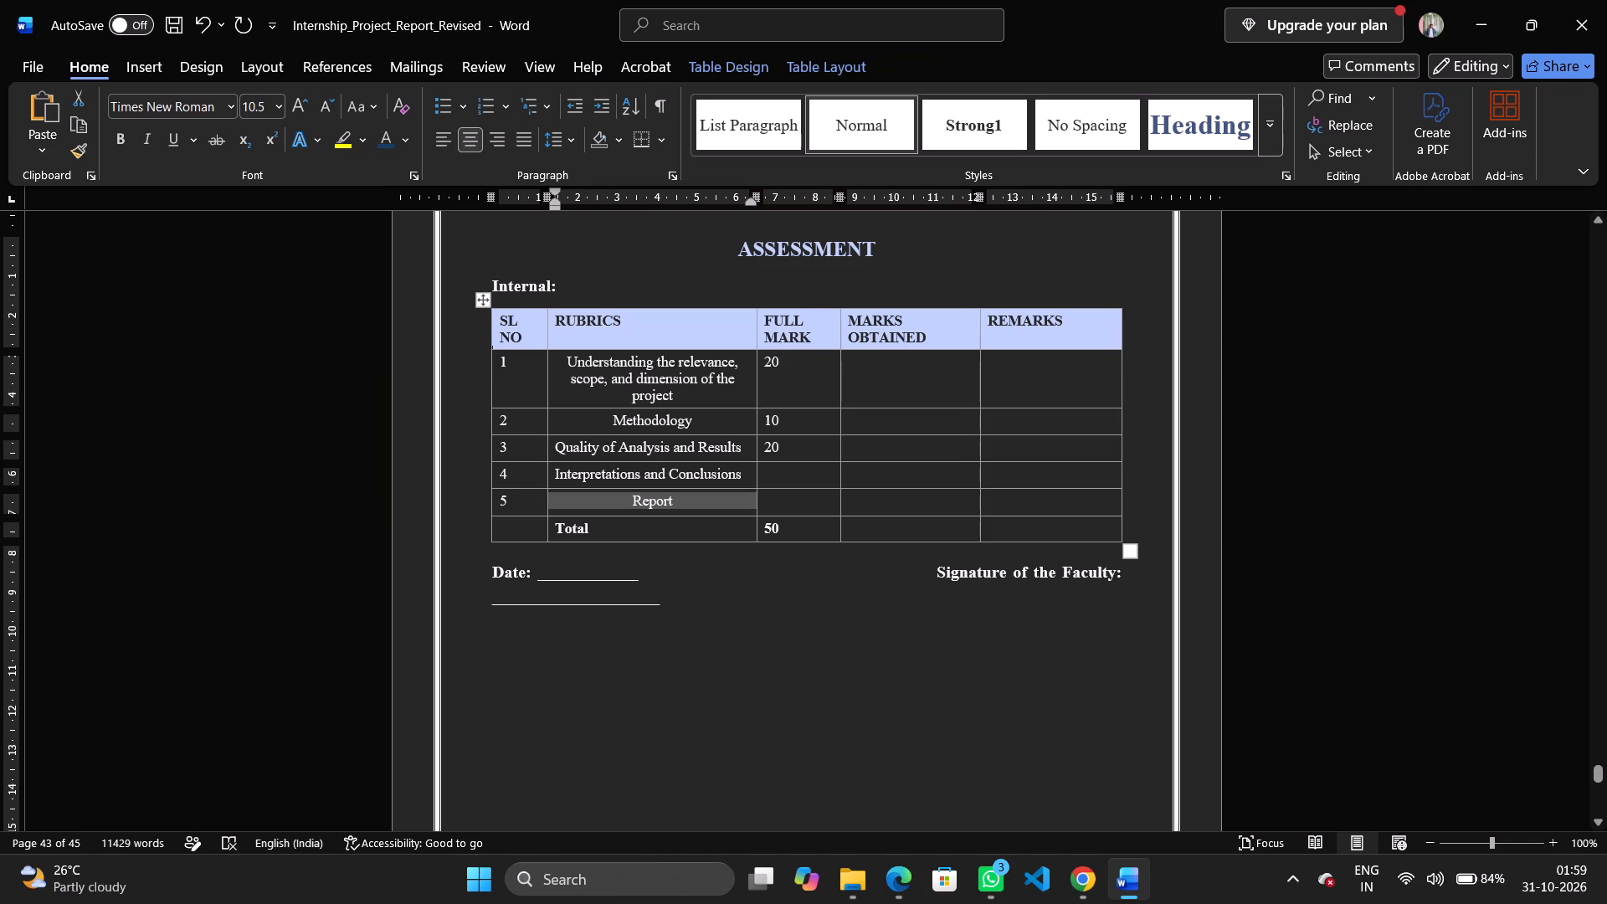
triple_click(701, 474)
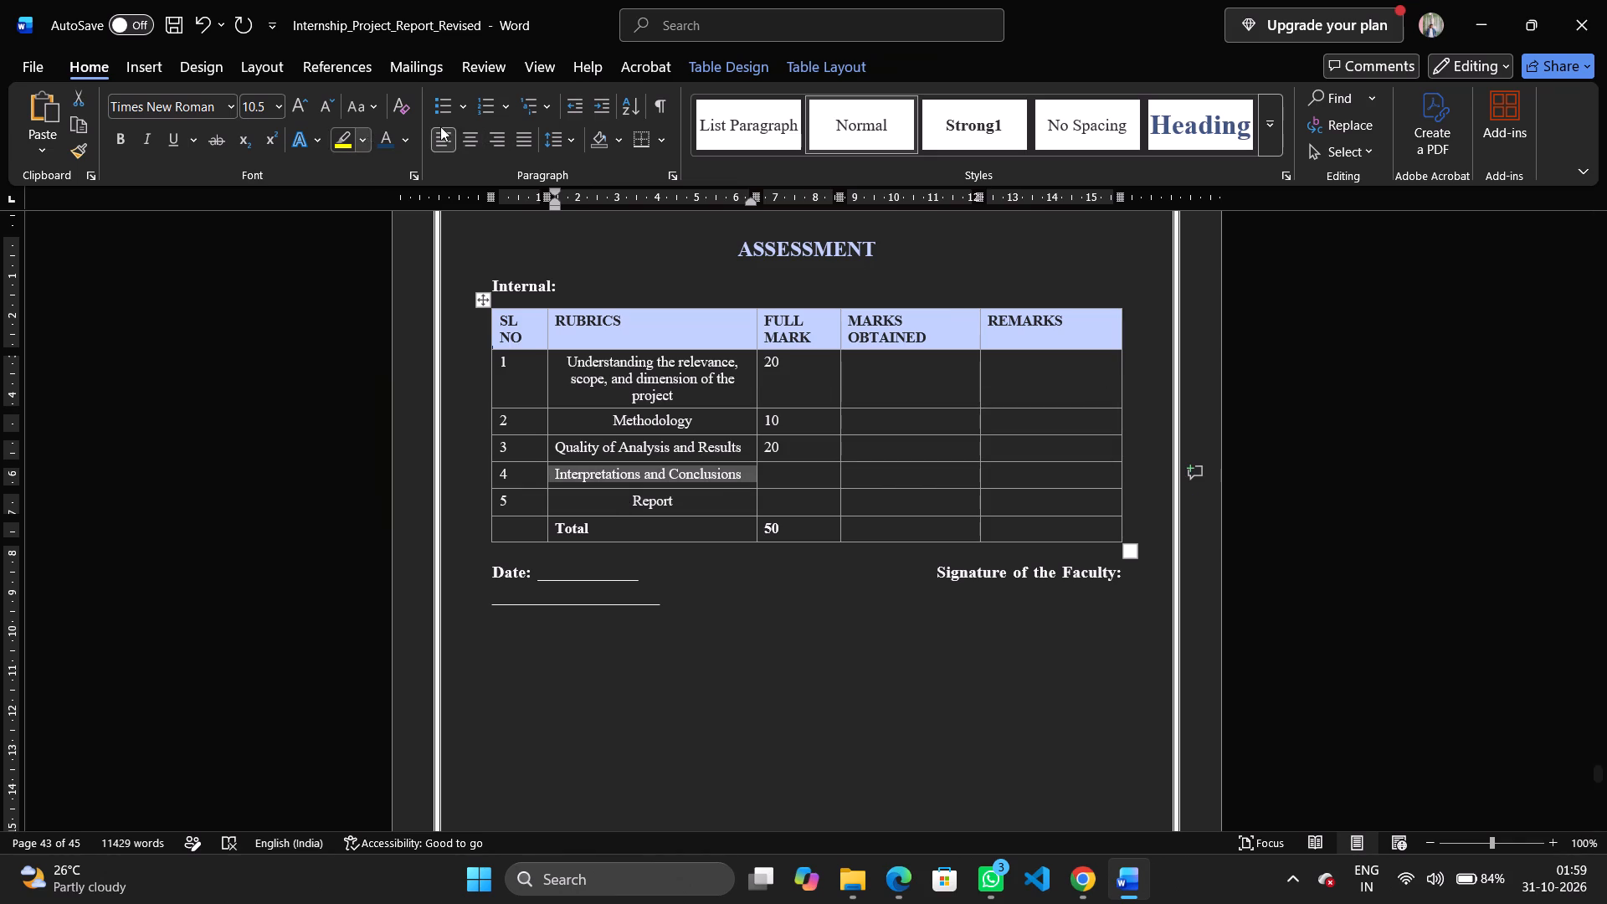
left_click(472, 138)
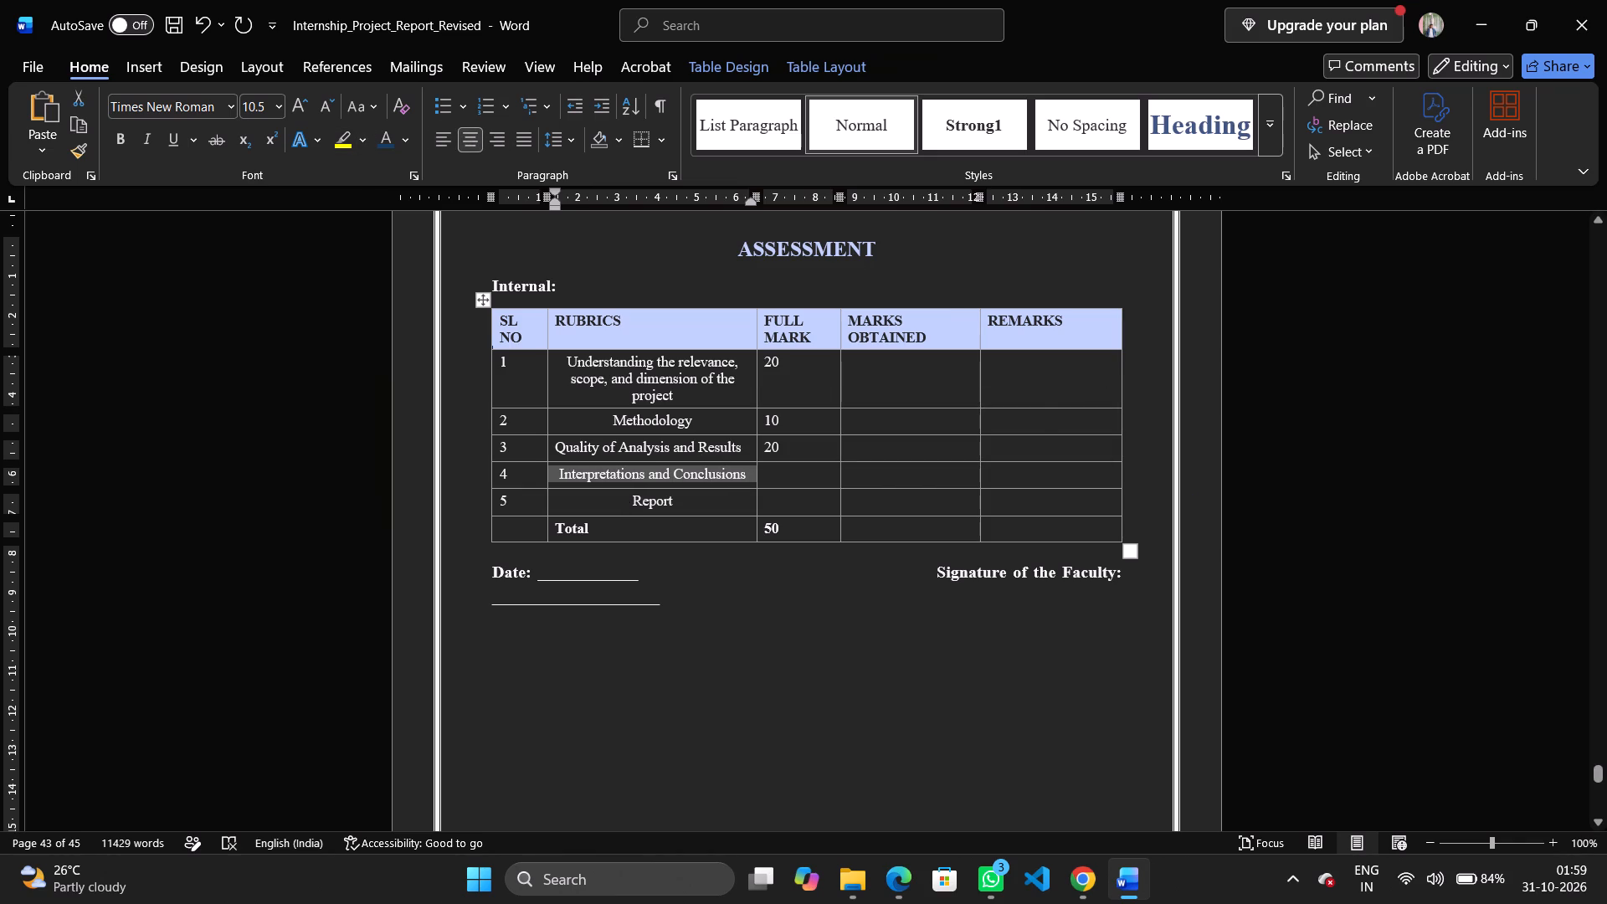
triple_click(631, 446)
left_click(470, 140)
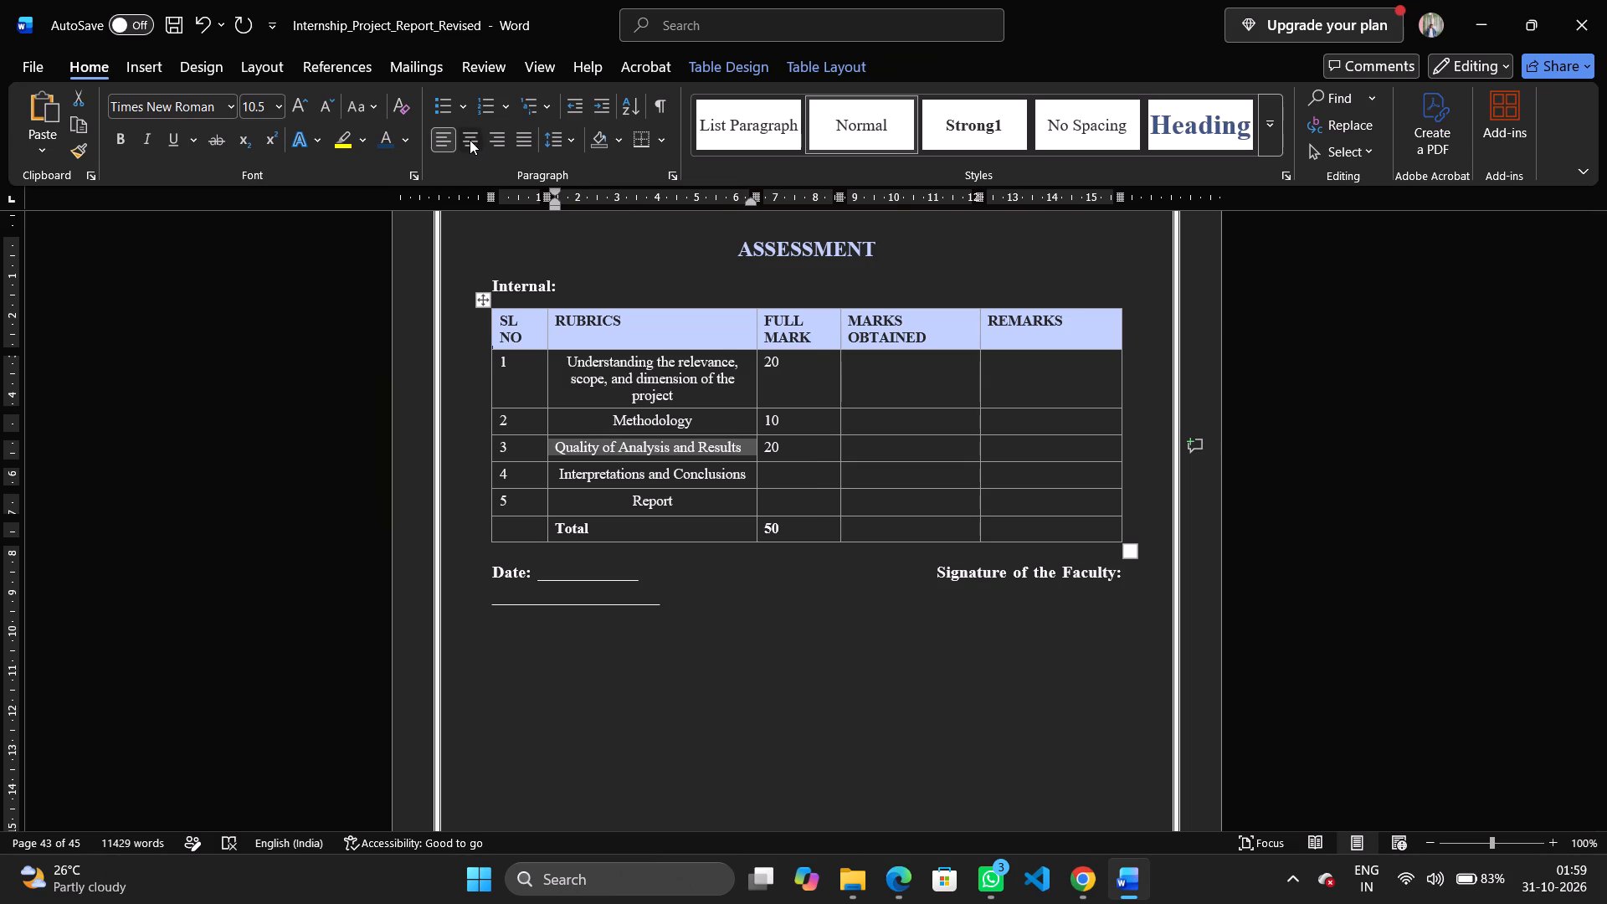
Set the Full Mark values of rows 3 and 1 in the Internal table to 10.
left_click(784, 449)
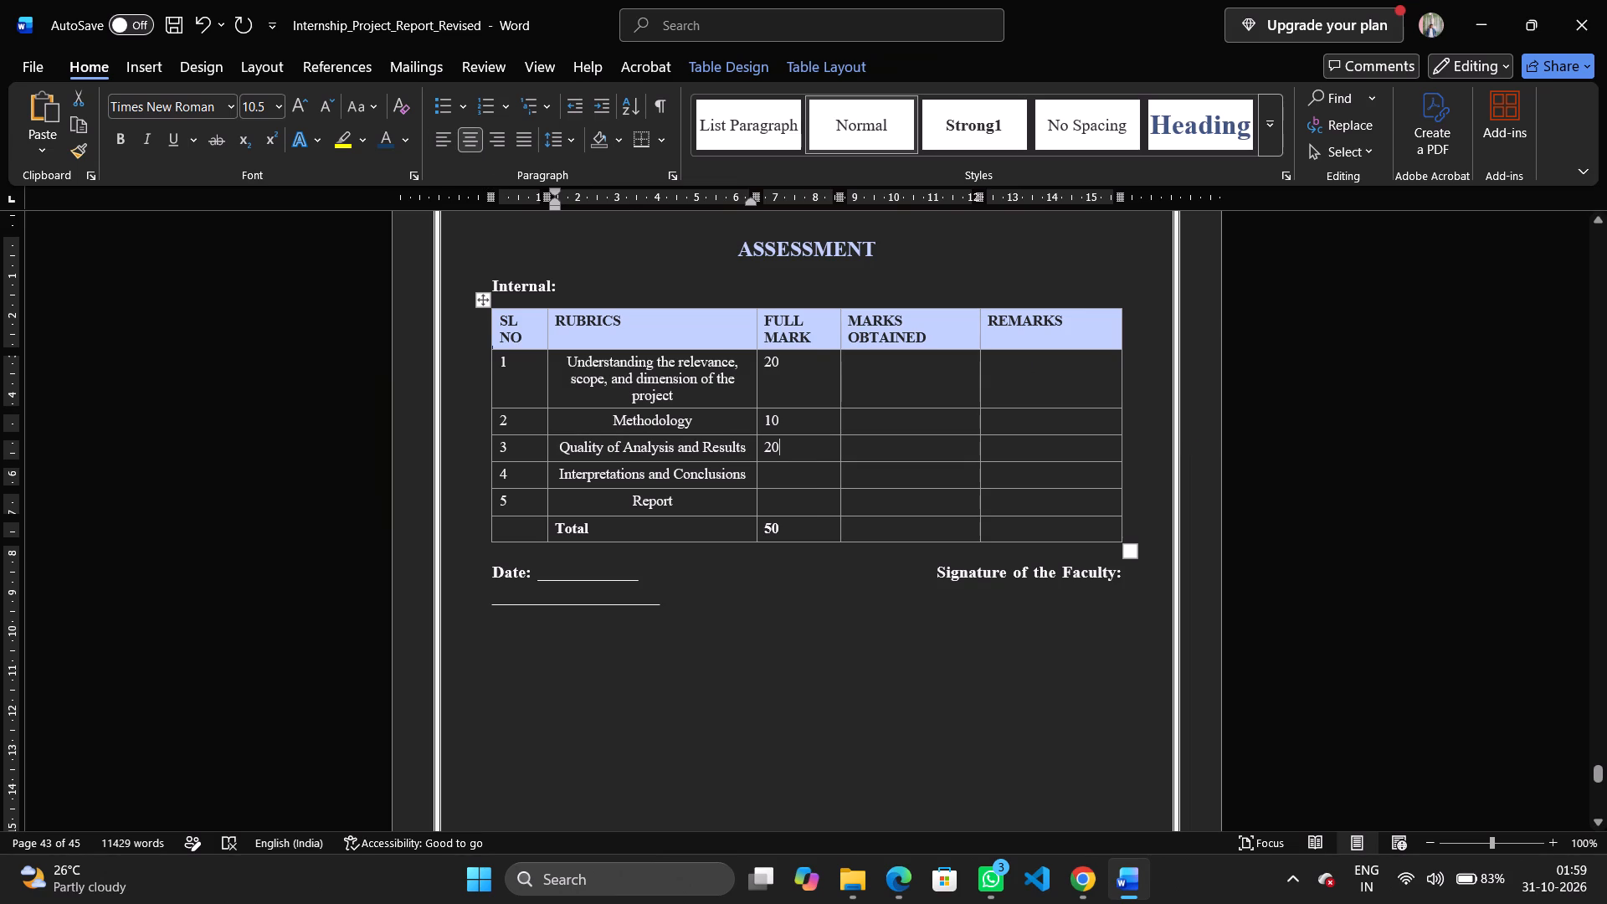
key("BackSpace")
key("BackSpace")
type("10")
double_click(773, 367)
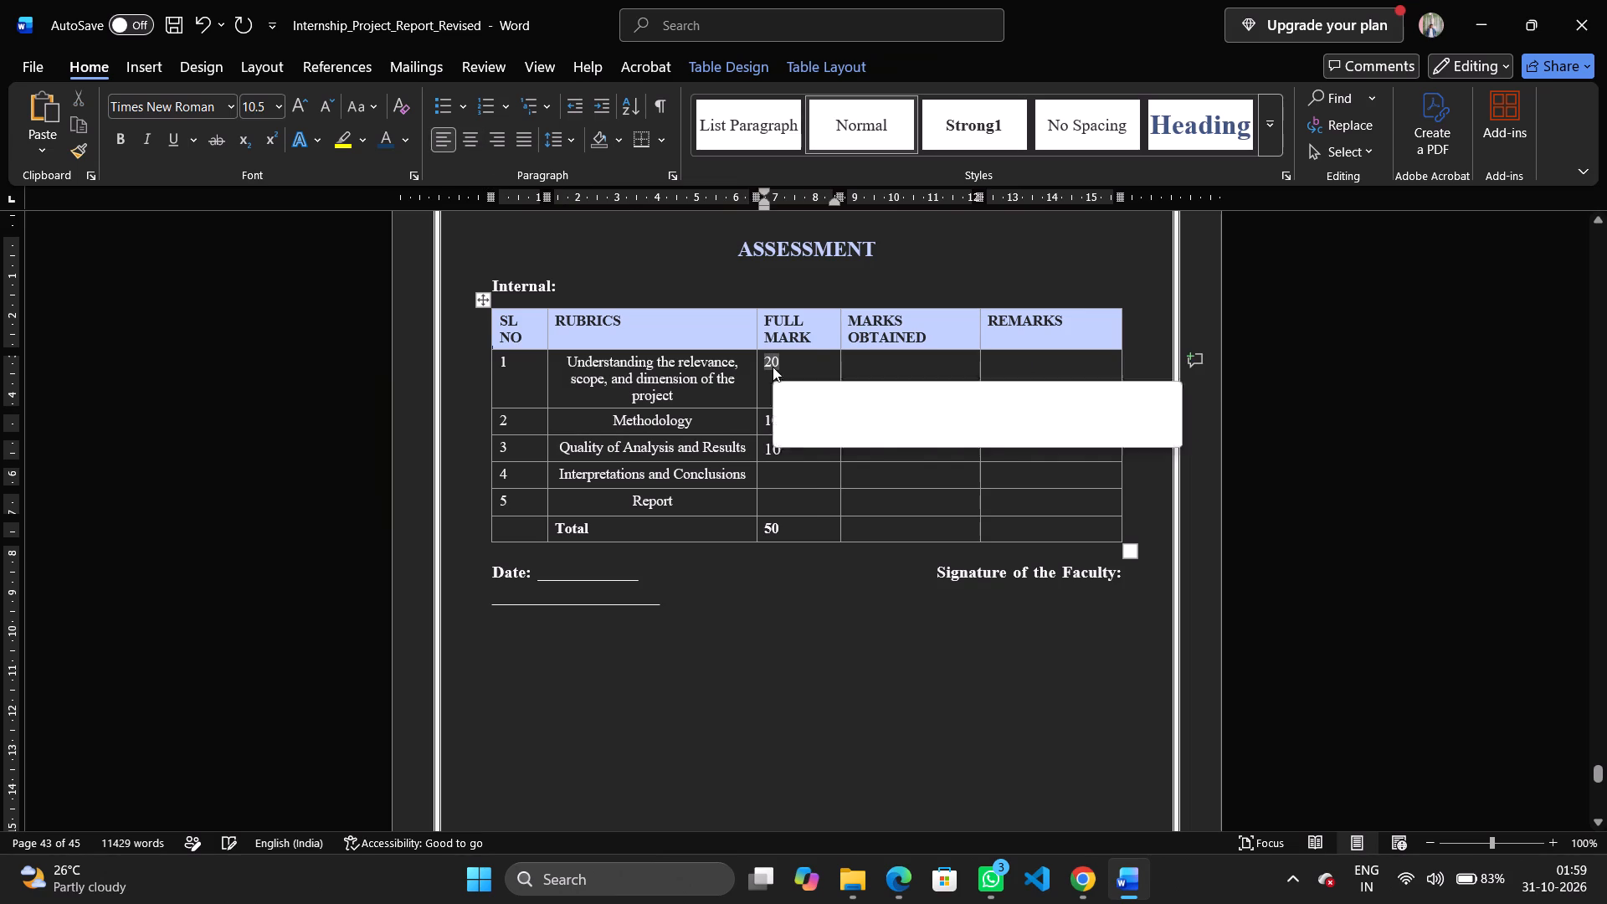
type("10")
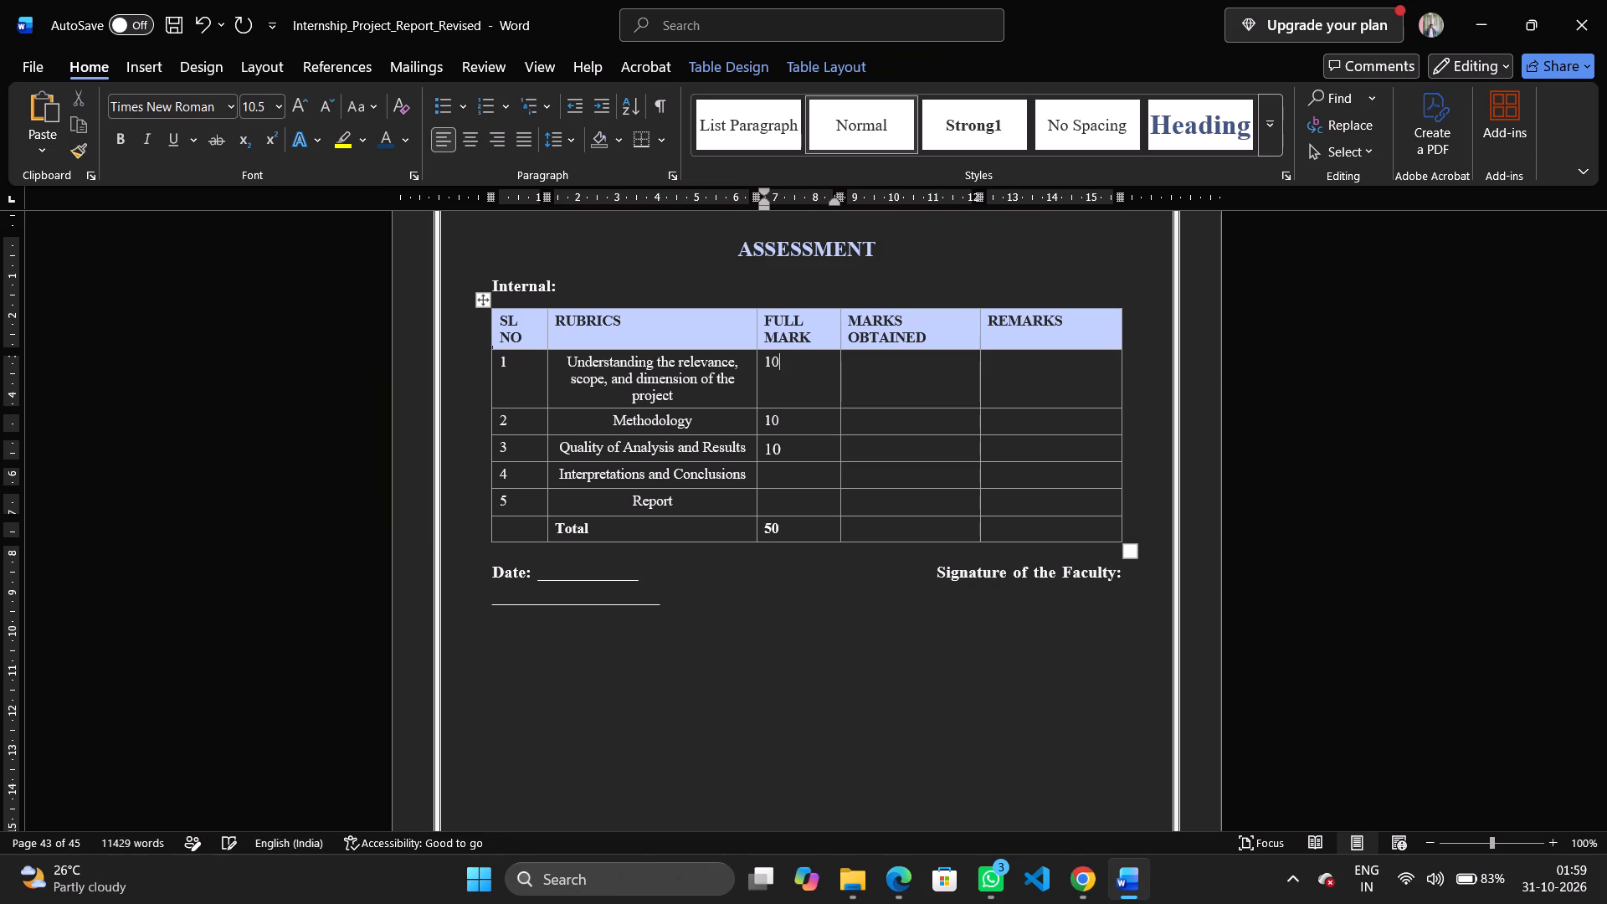
Center the Full Mark values in rows 1, 2 and 3 of the Internal table.
triple_click(771, 364)
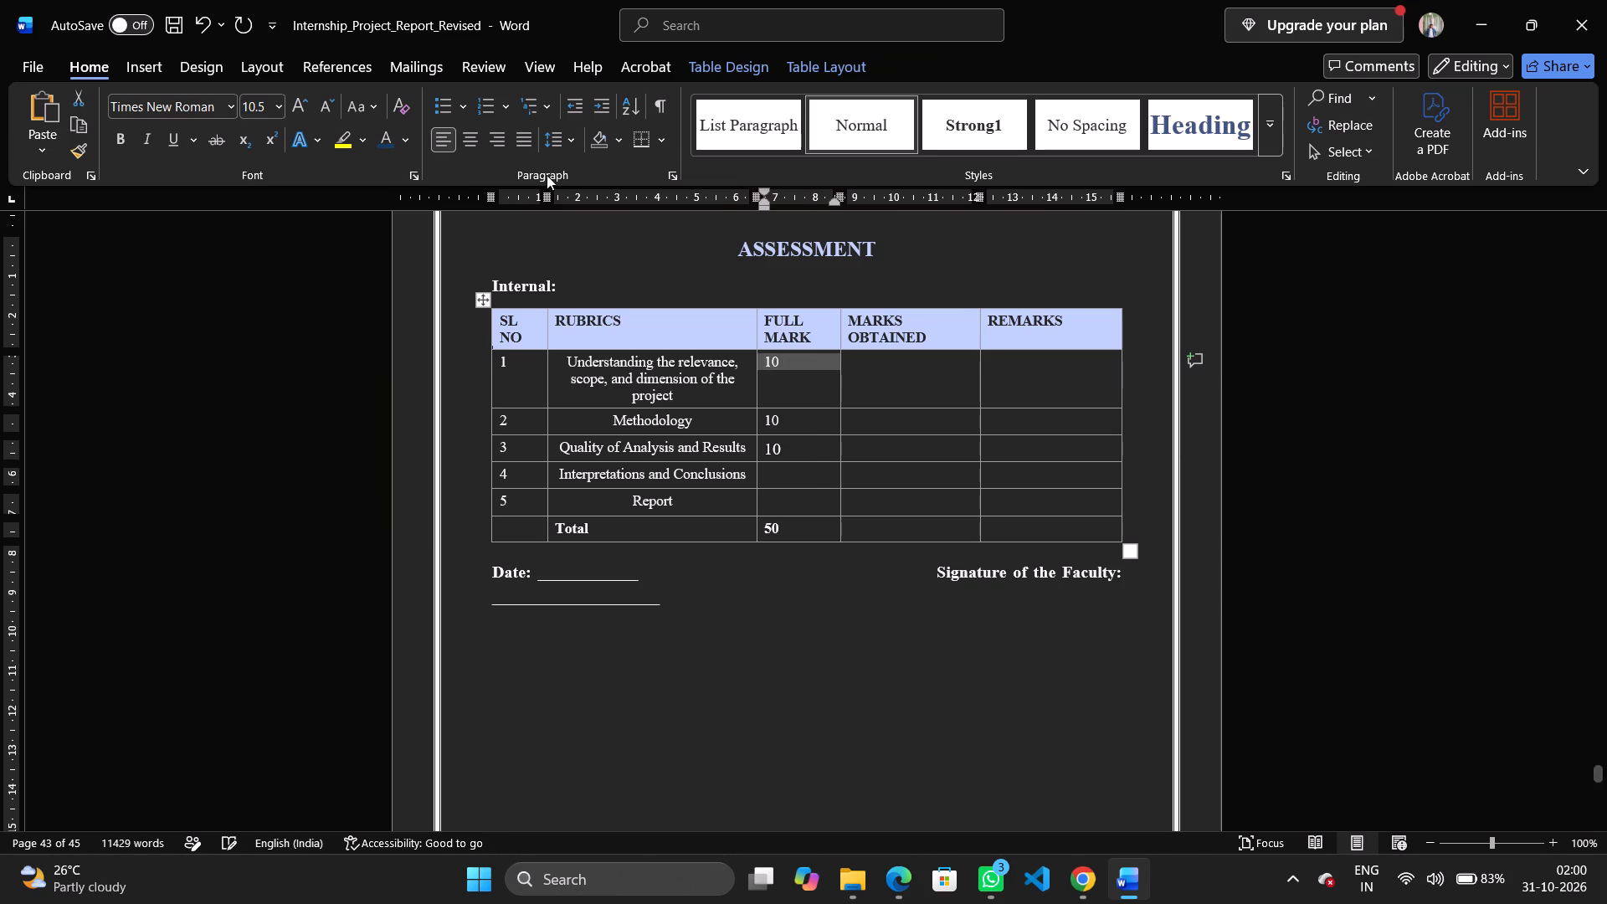
left_click(470, 142)
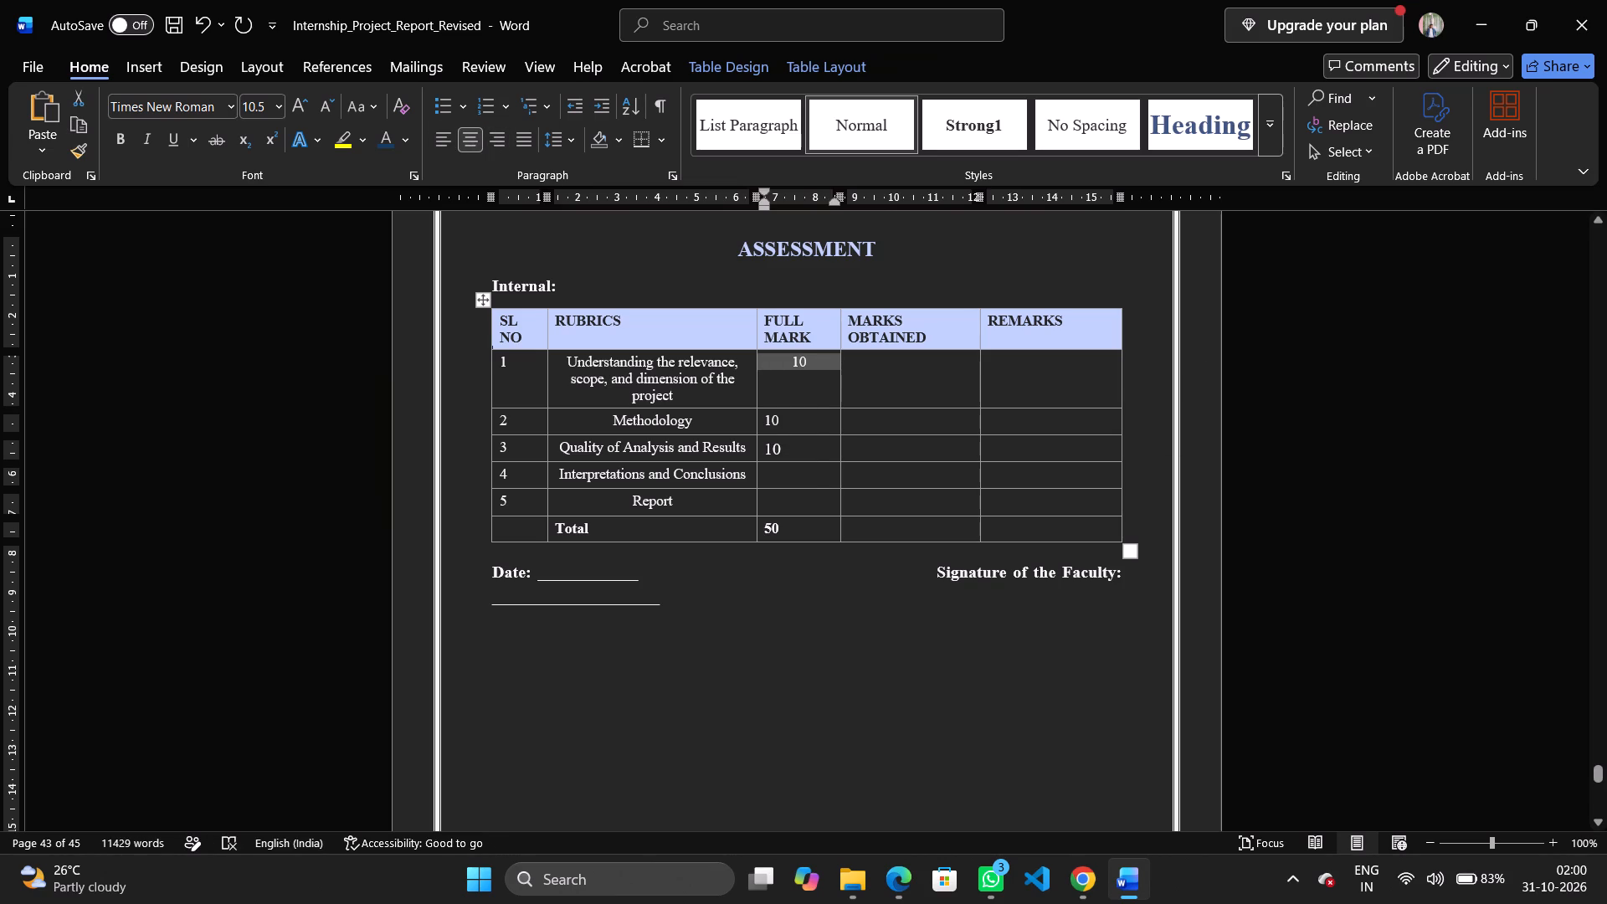
triple_click(789, 422)
left_click(475, 145)
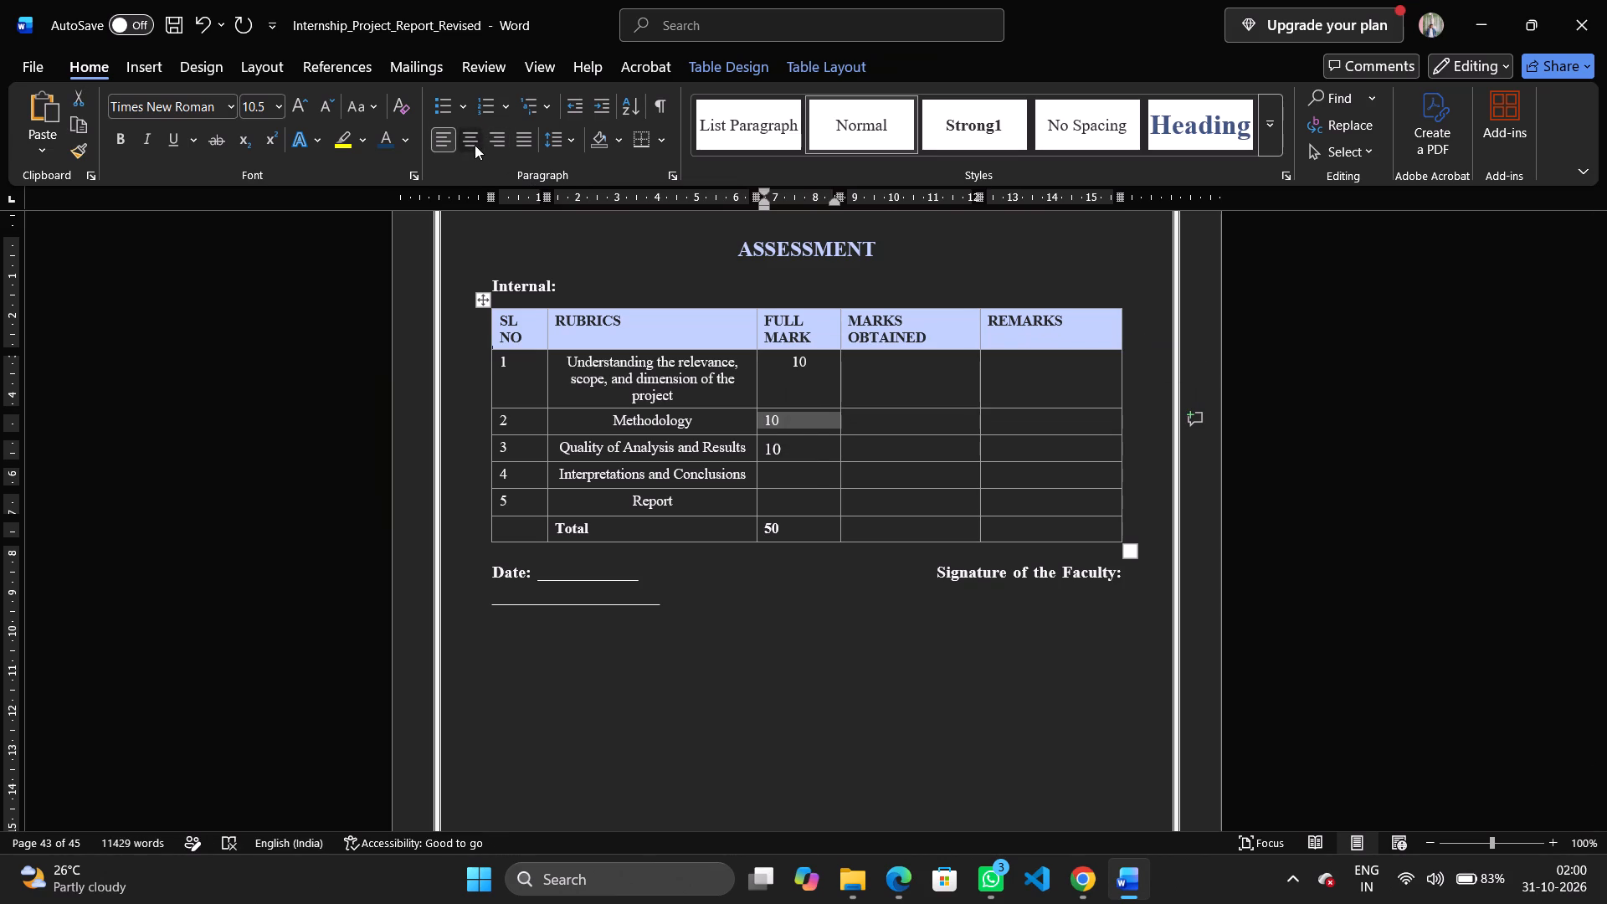
triple_click(788, 448)
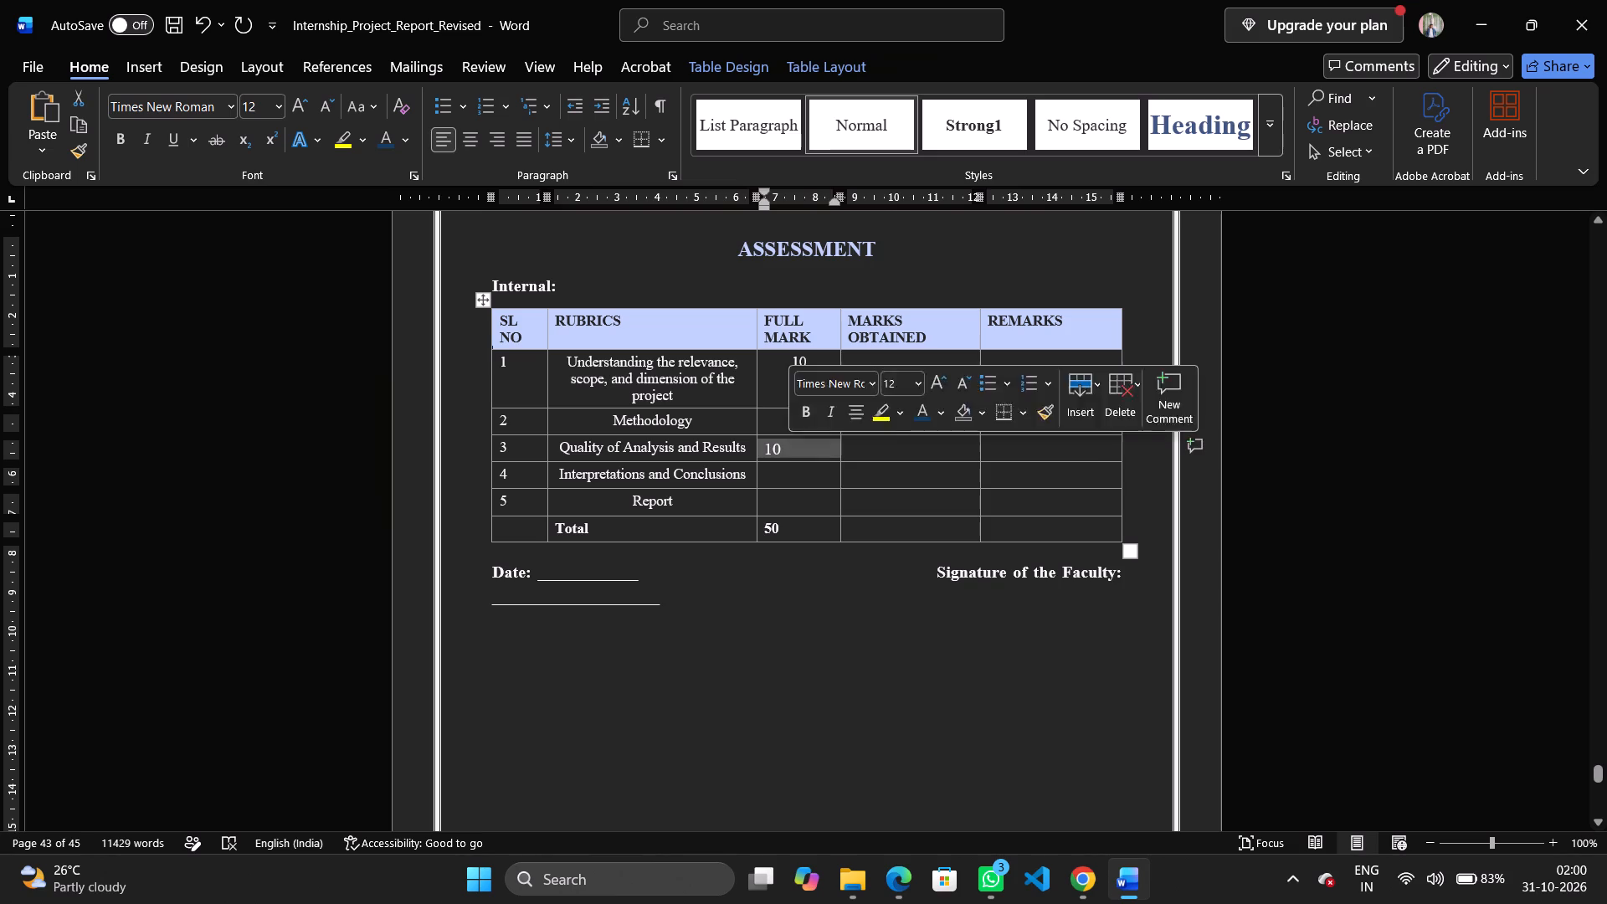
left_click(470, 134)
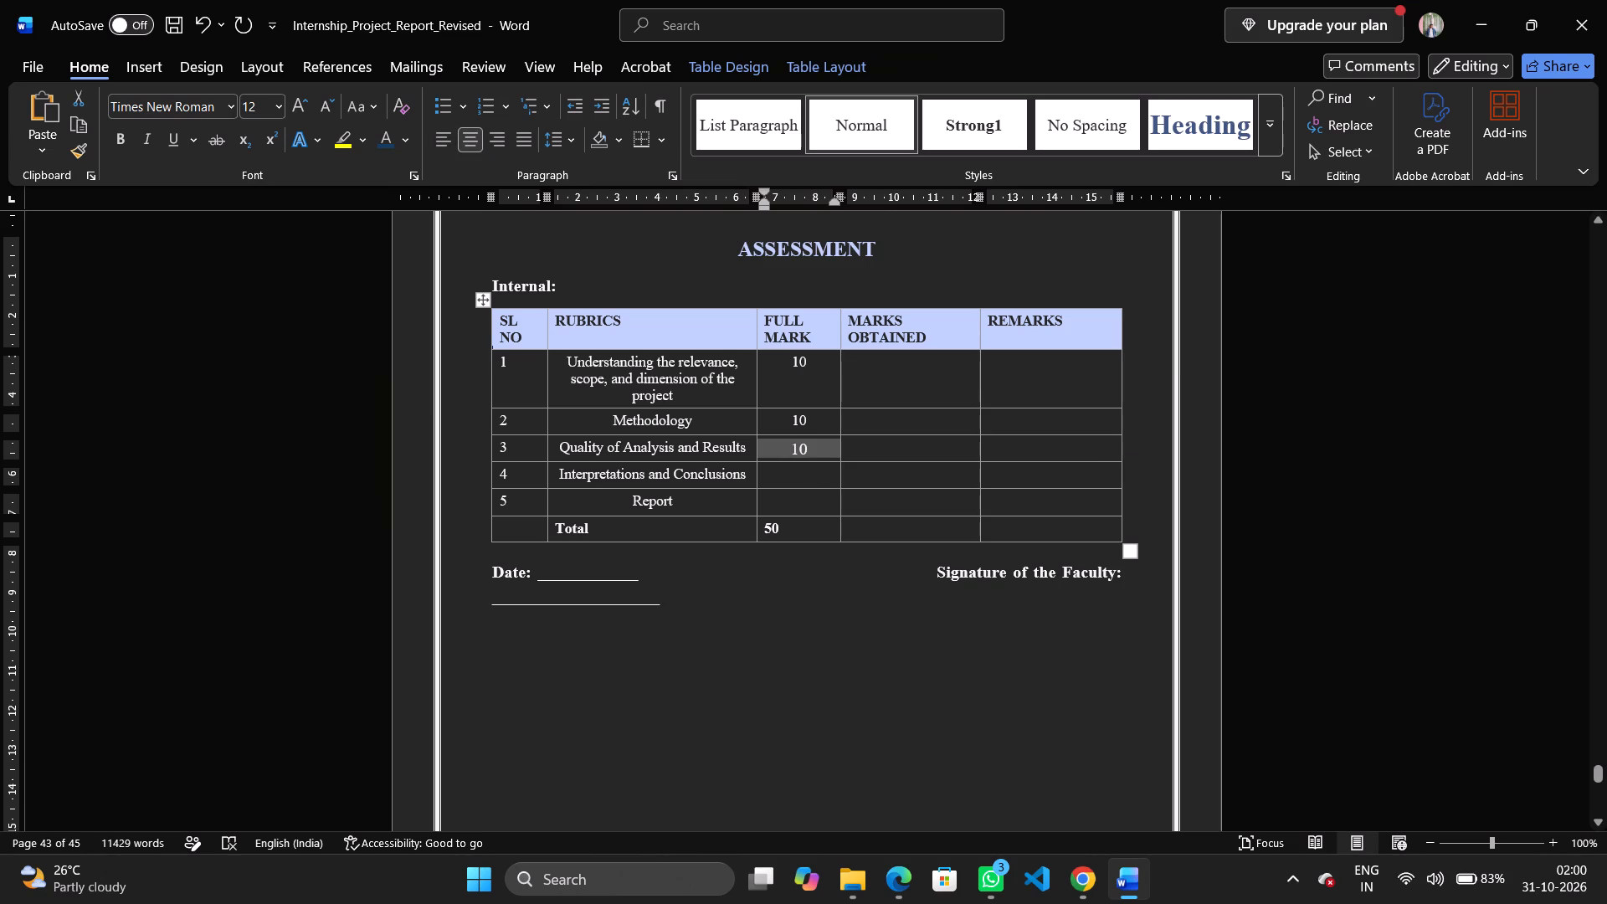
Enter a centered Full Mark of 10 for both the Interpretations and Conclusions row and the Report row.
left_click(793, 475)
type("10")
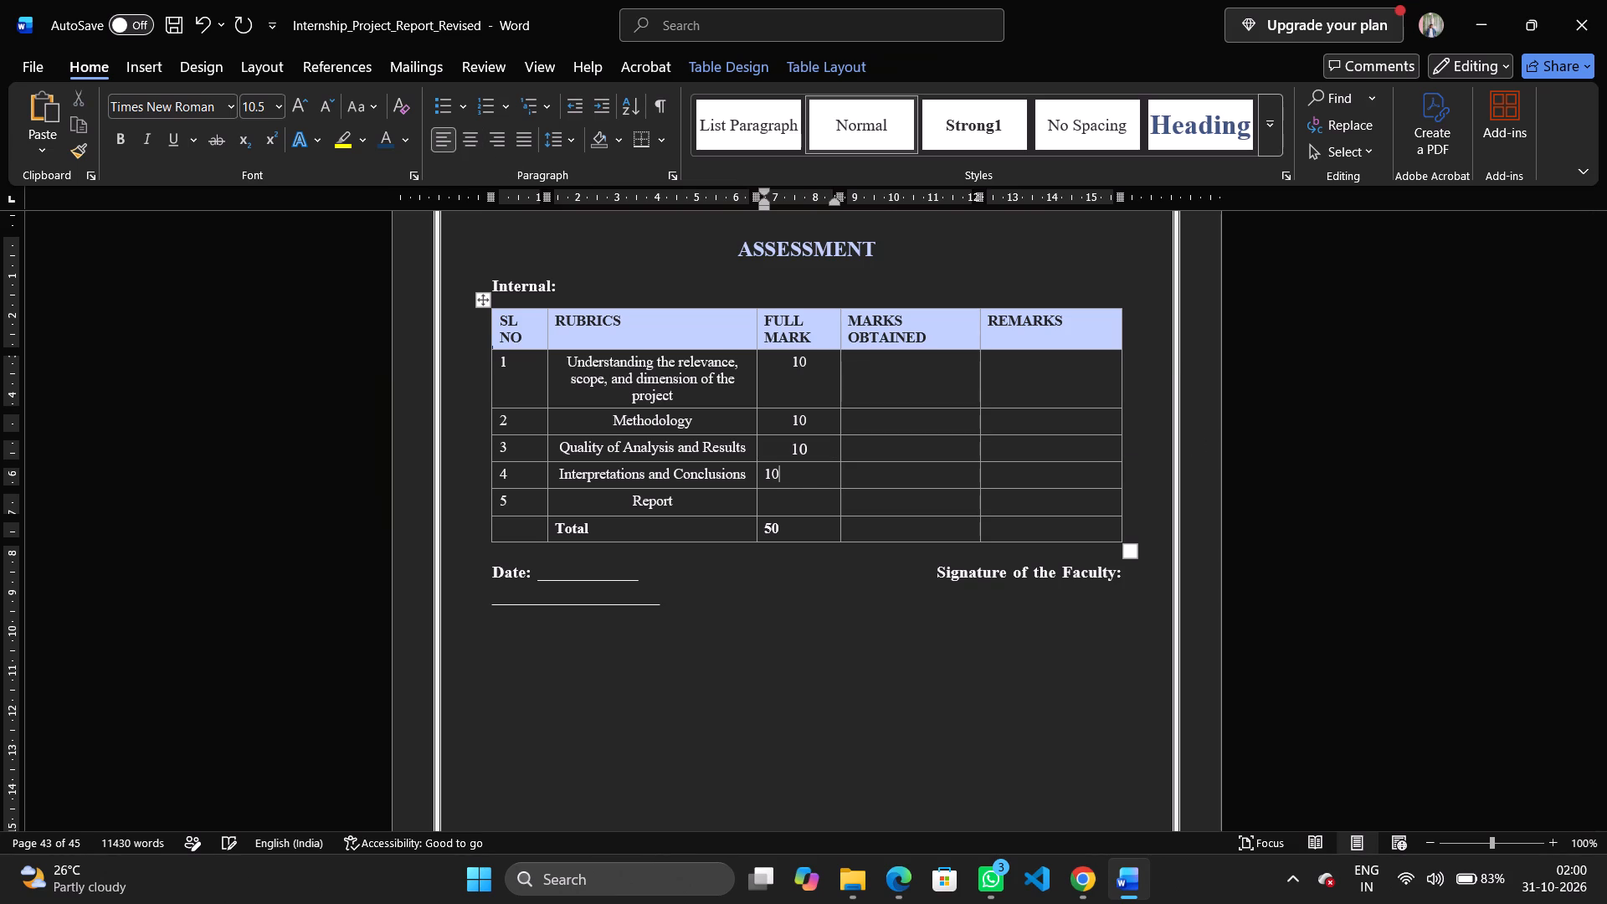
double_click(793, 475)
double_click(777, 476)
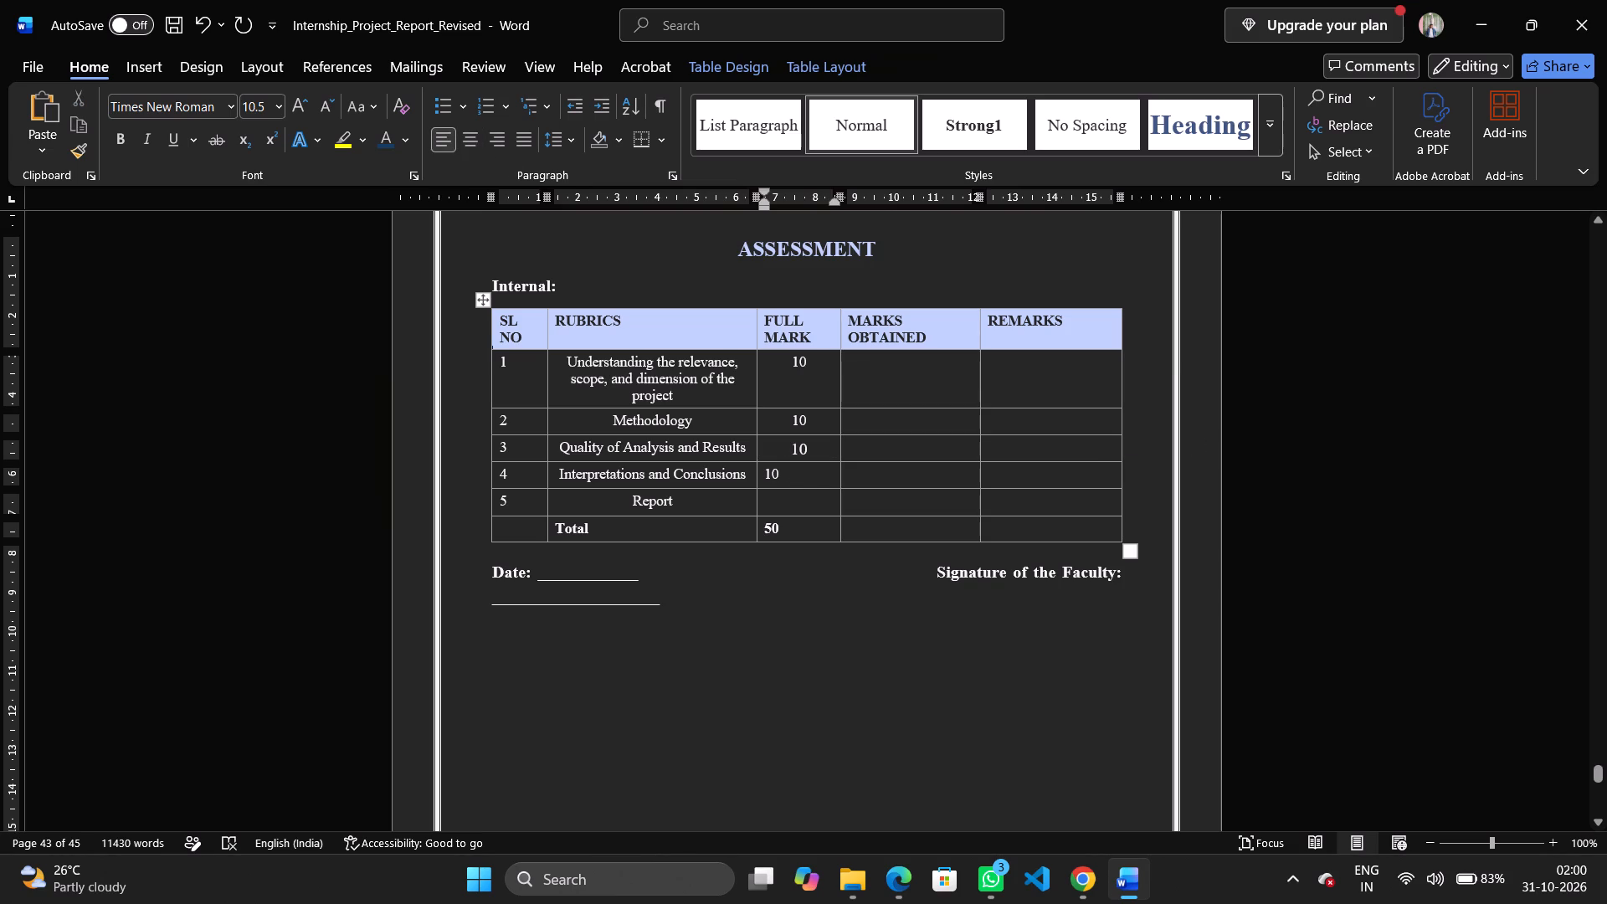
triple_click(773, 469)
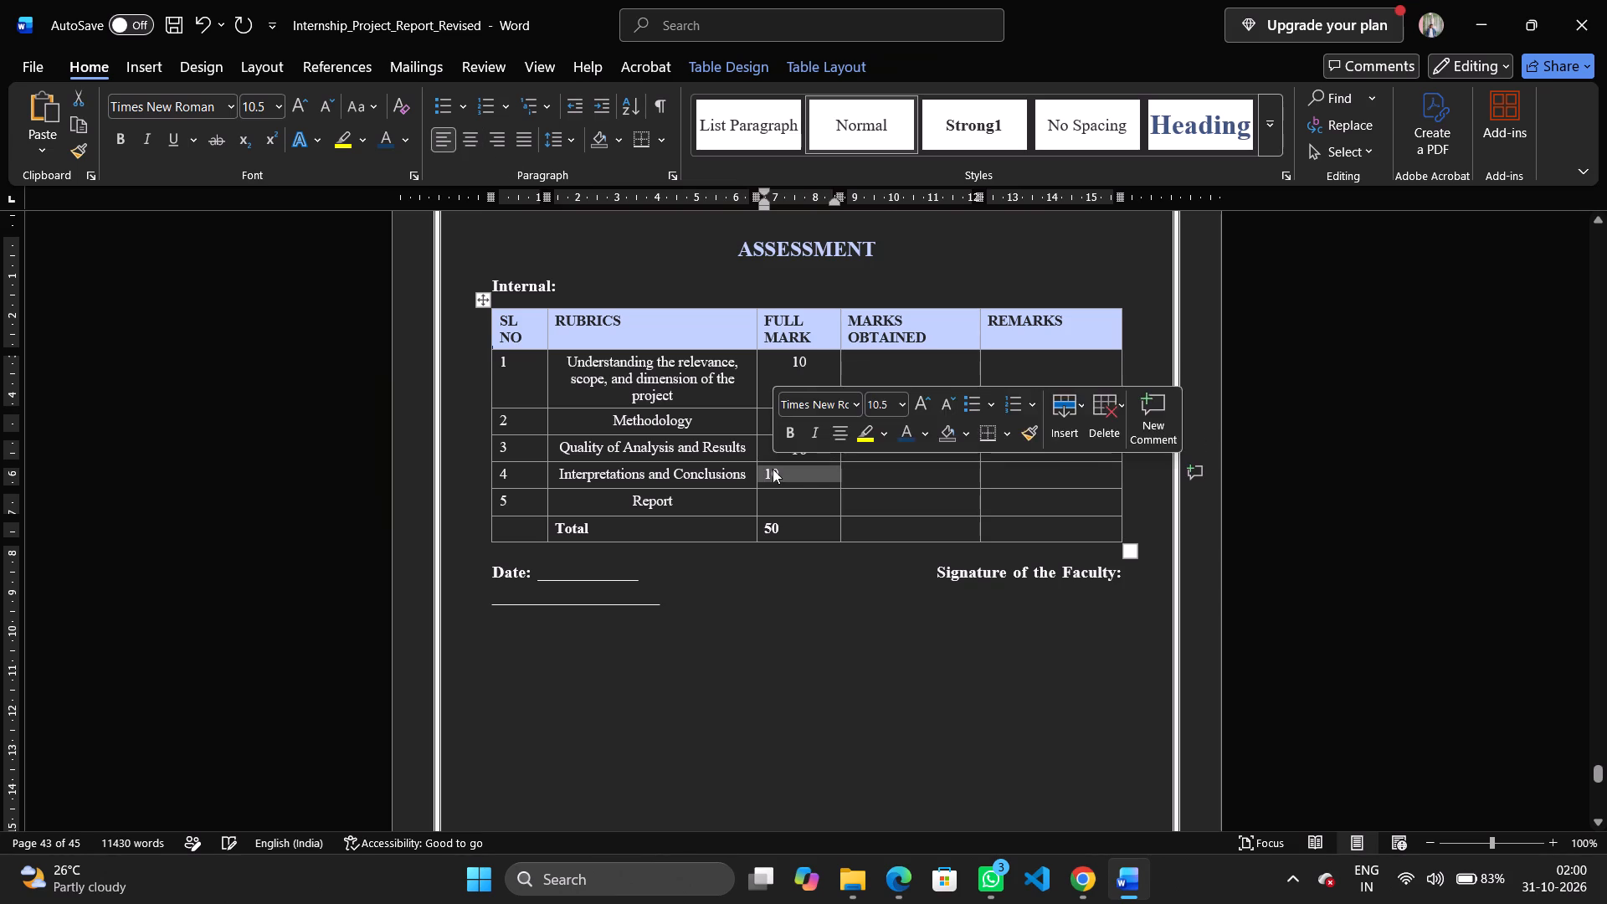
left_click(466, 140)
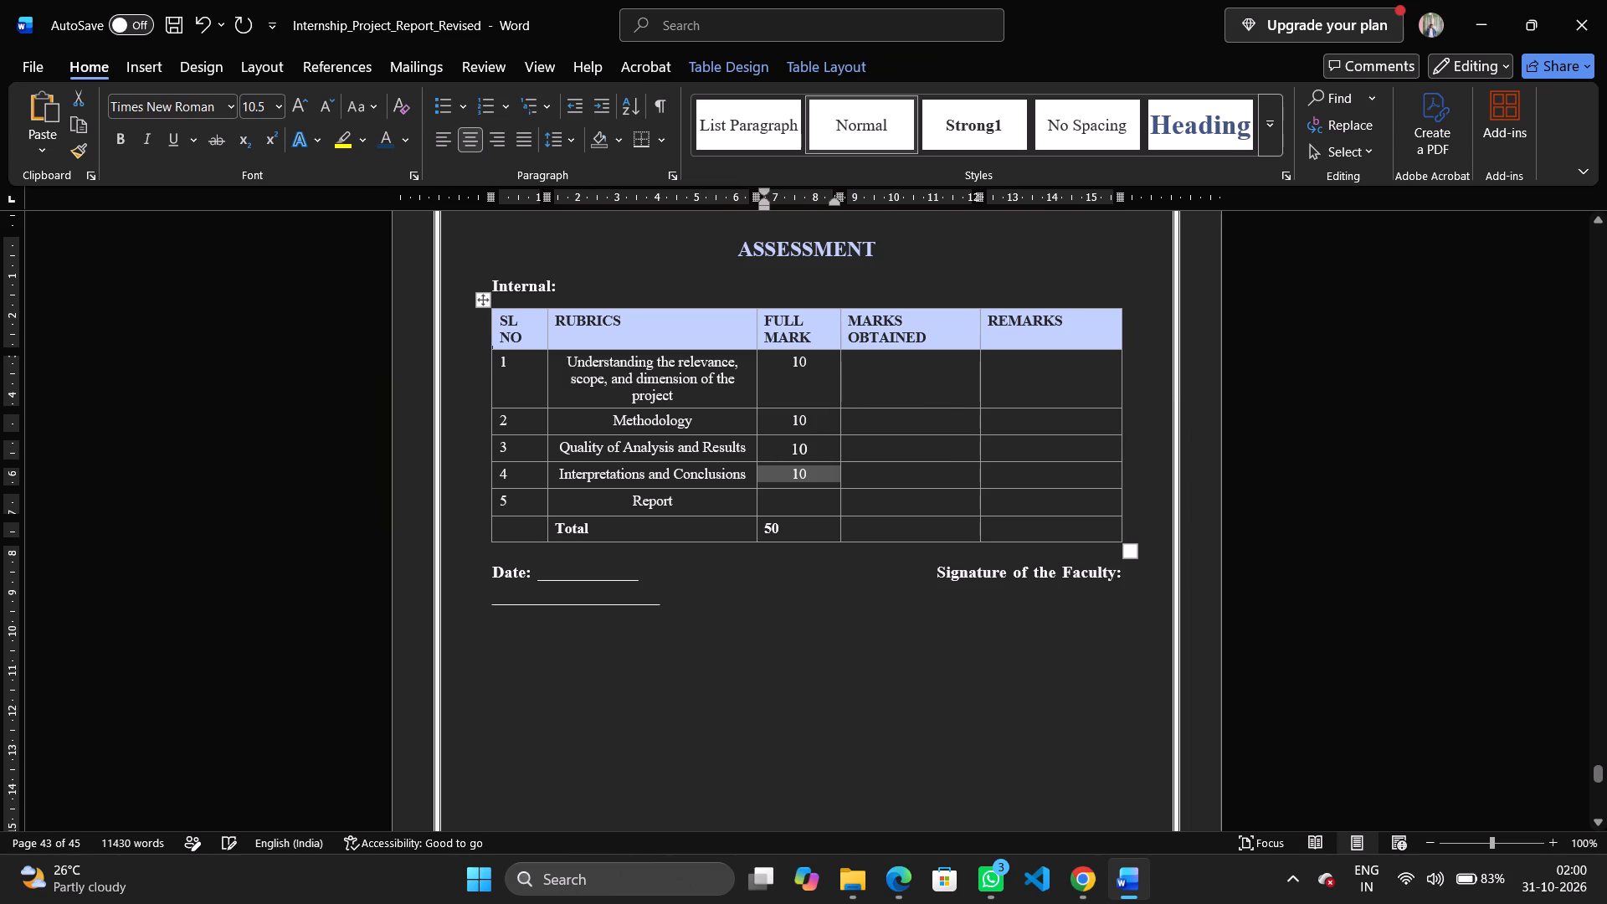
left_click(793, 503)
type("10")
triple_click(784, 503)
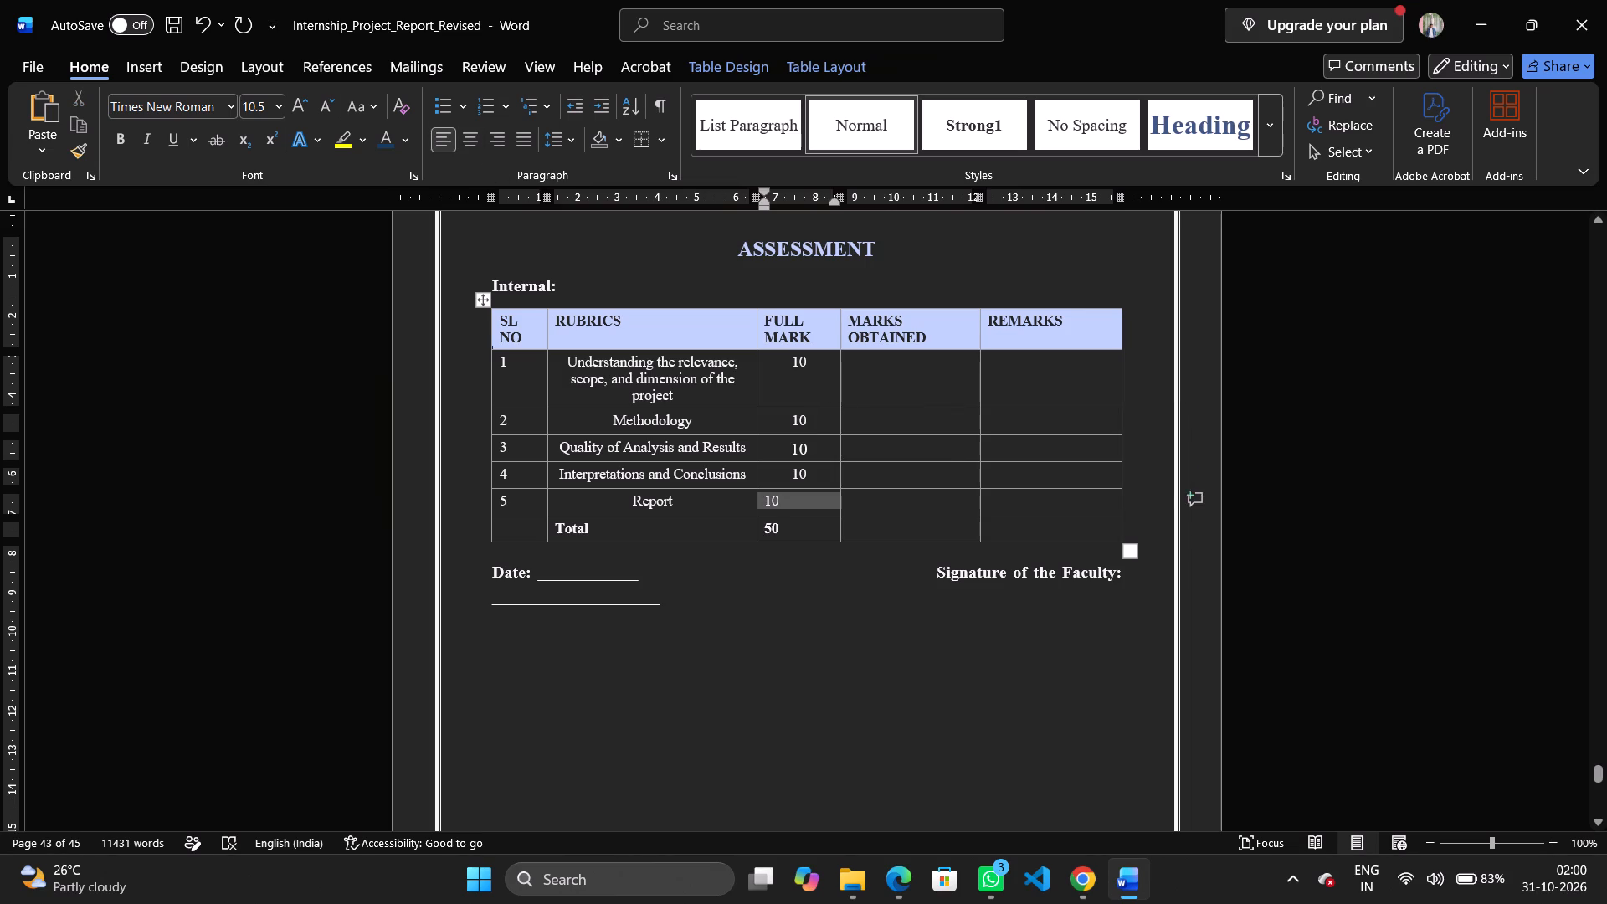
left_click(469, 140)
Center the MARKS OBTAINED, FULL MARK, RUBRICS and REMARKS headings in the Internal table's header row.
left_click(878, 331)
triple_click(878, 331)
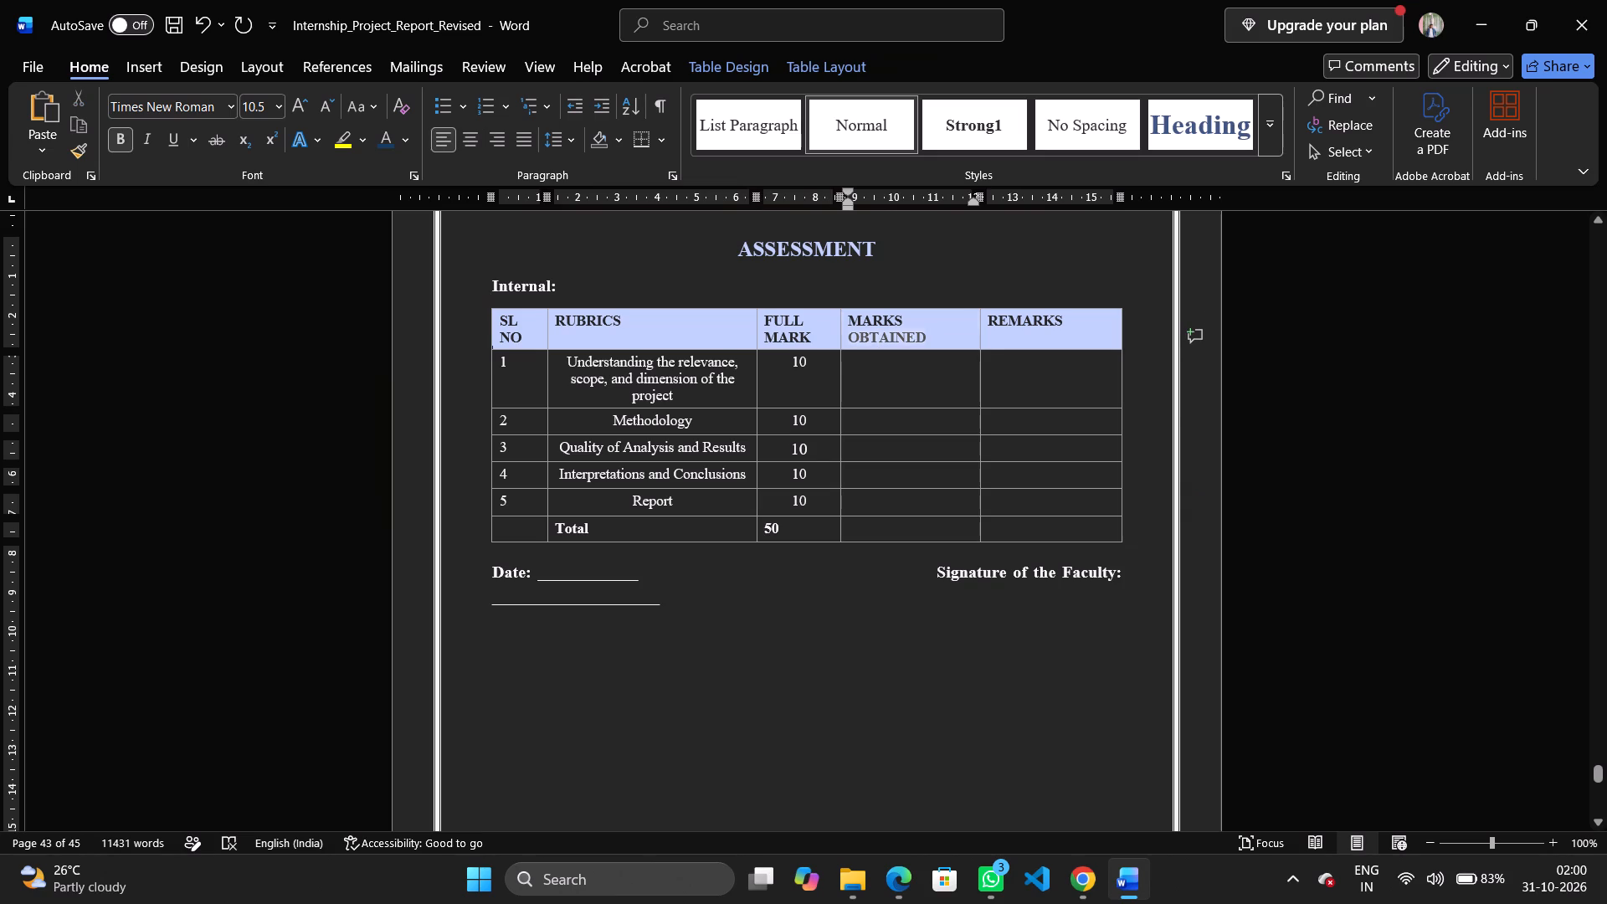
left_click(475, 134)
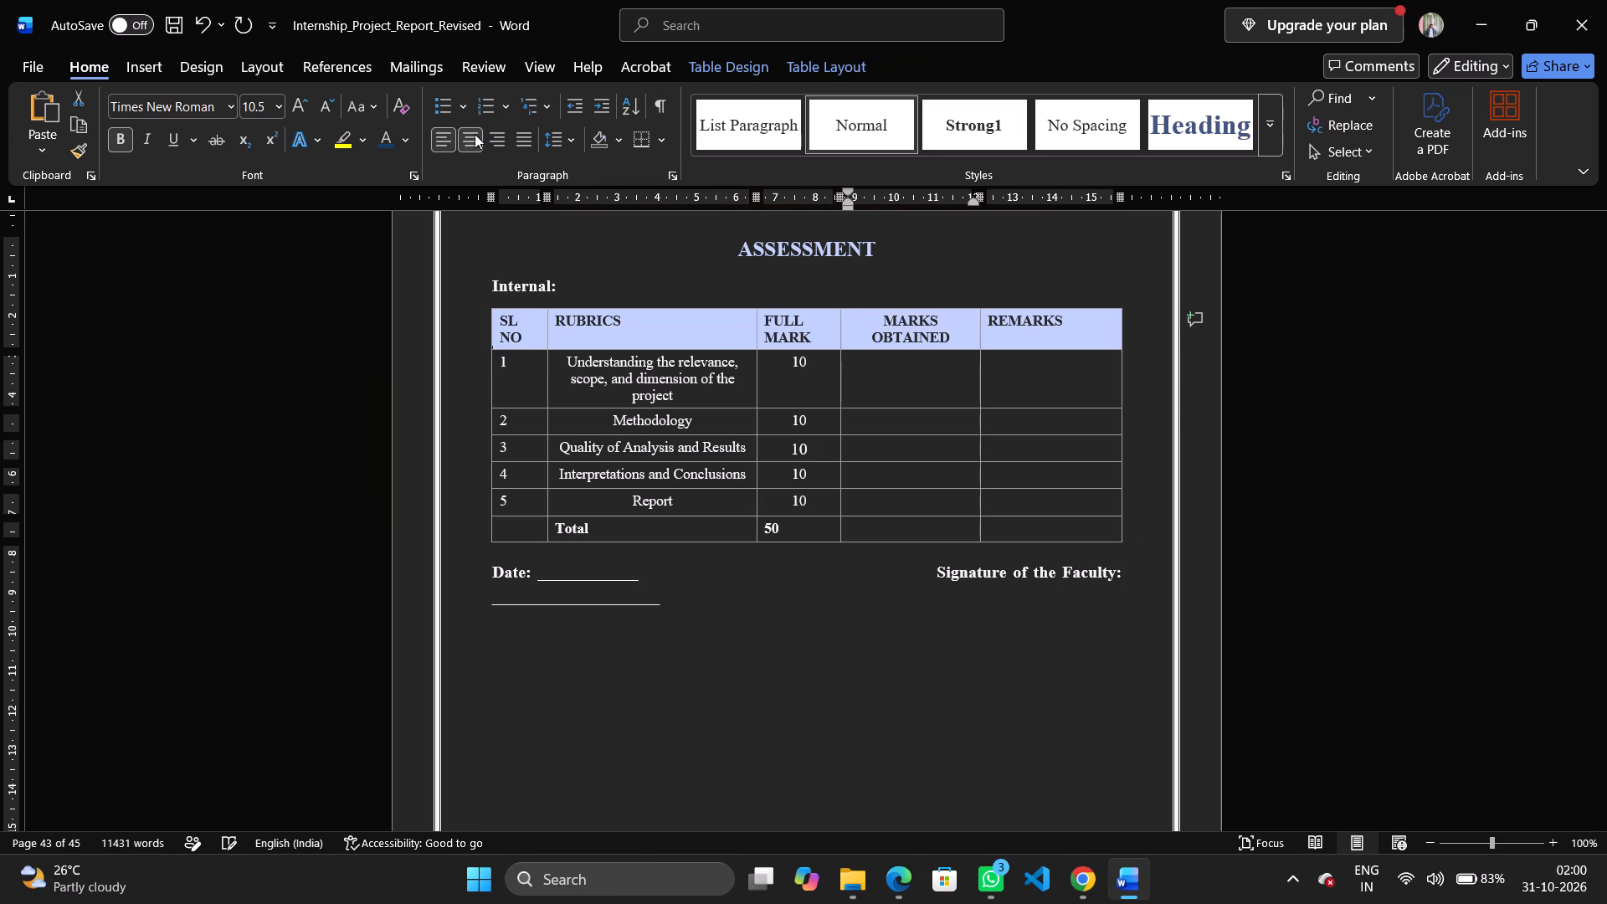
triple_click(787, 331)
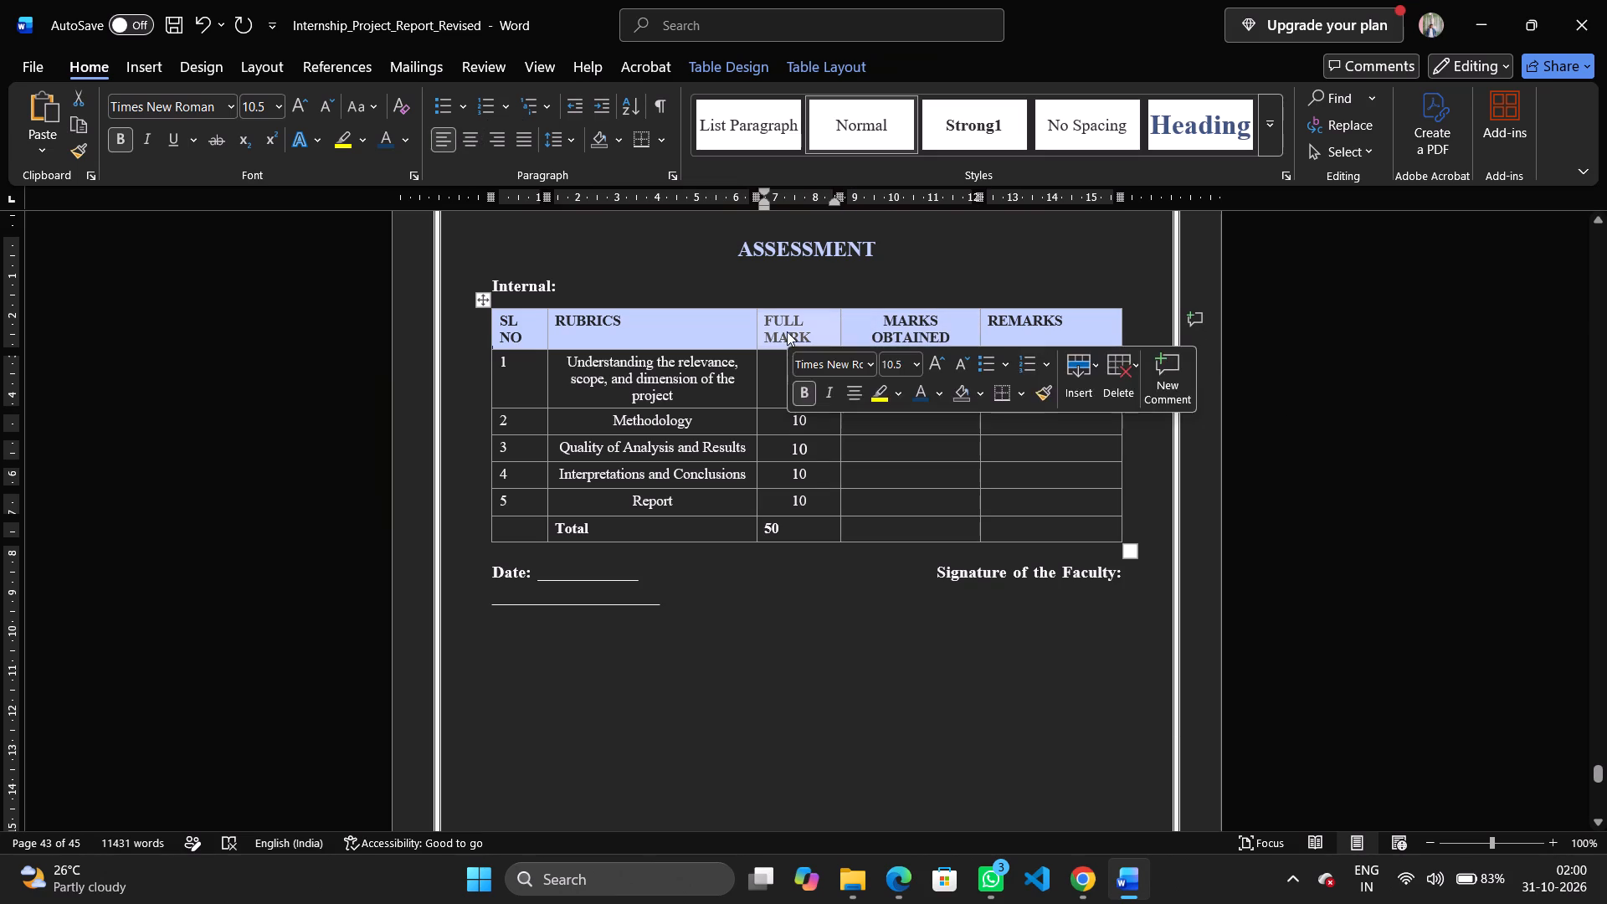
left_click(470, 141)
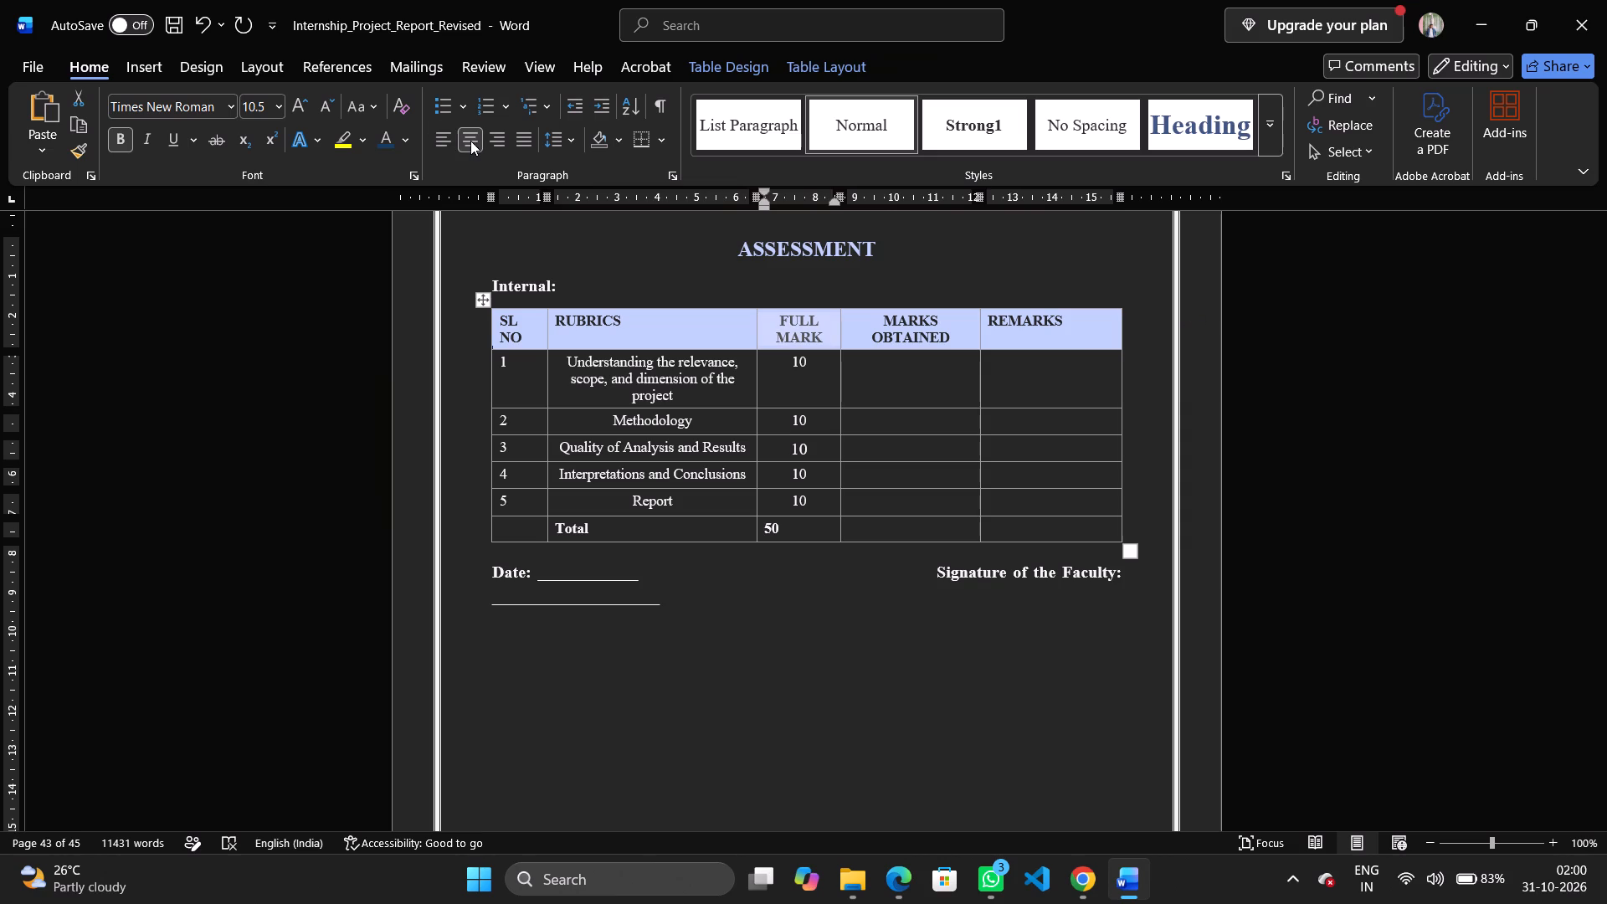
triple_click(604, 318)
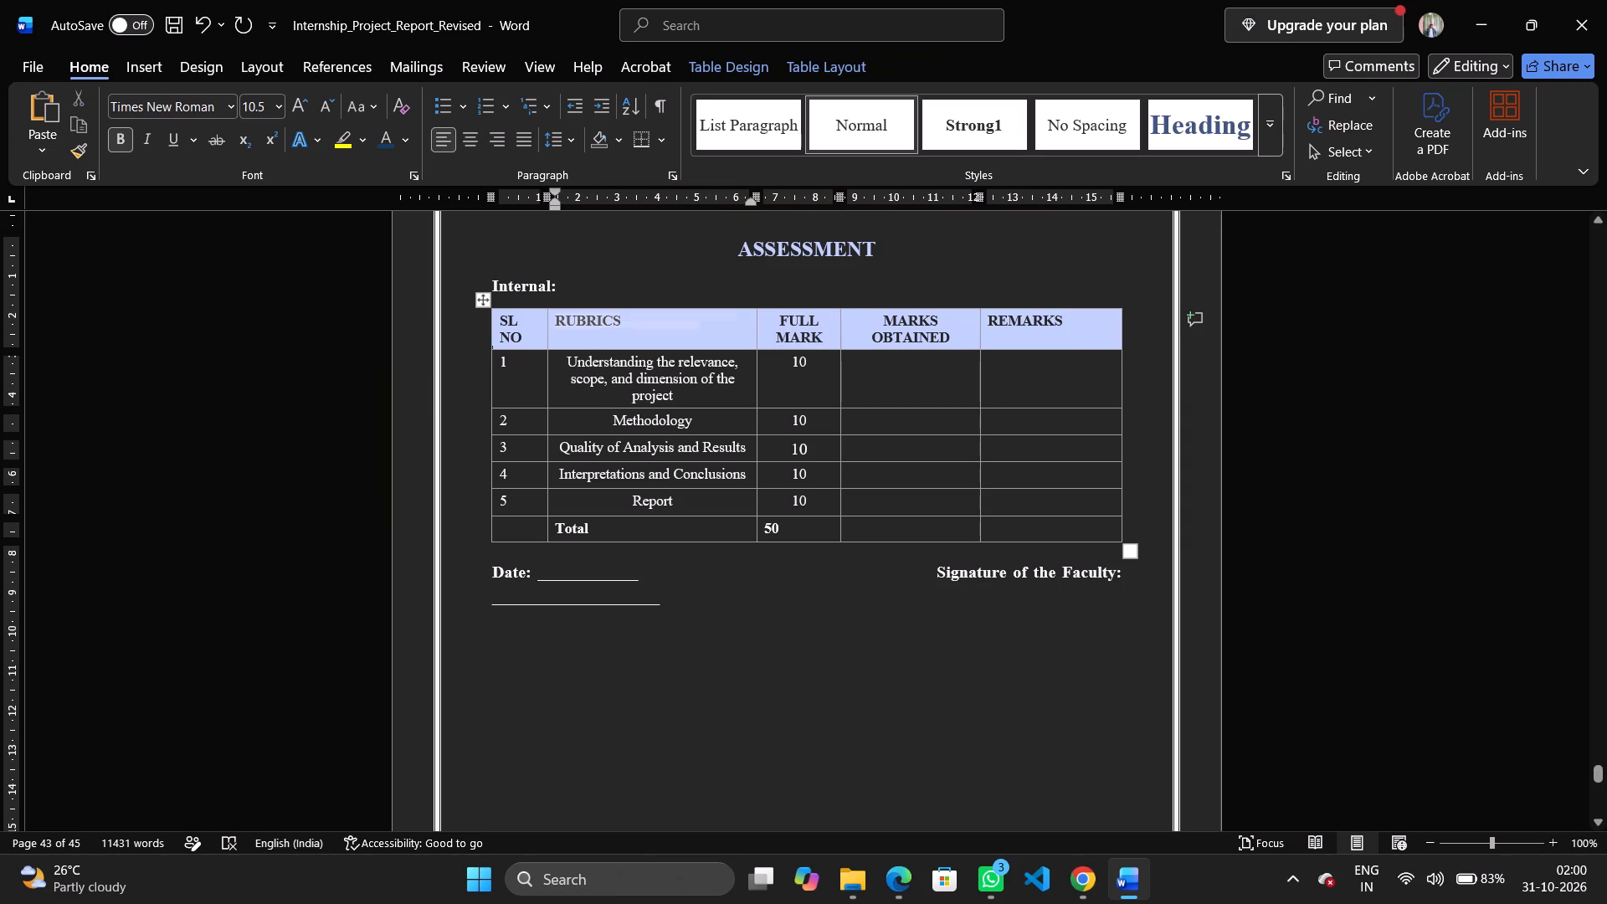
left_click(481, 126)
left_click(475, 132)
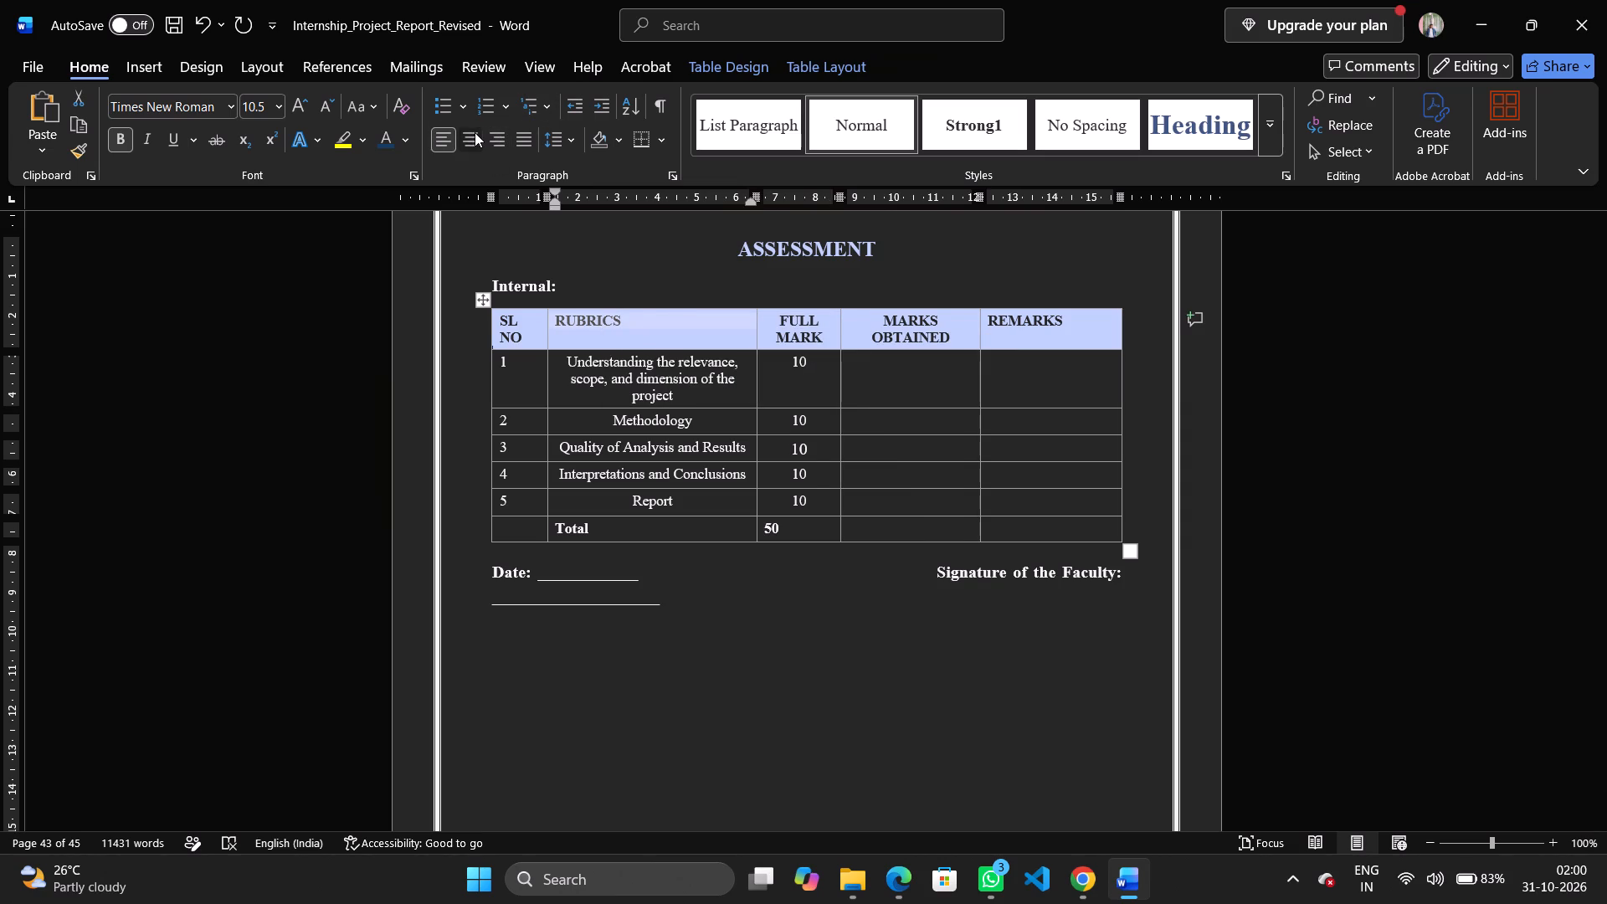
triple_click(1020, 321)
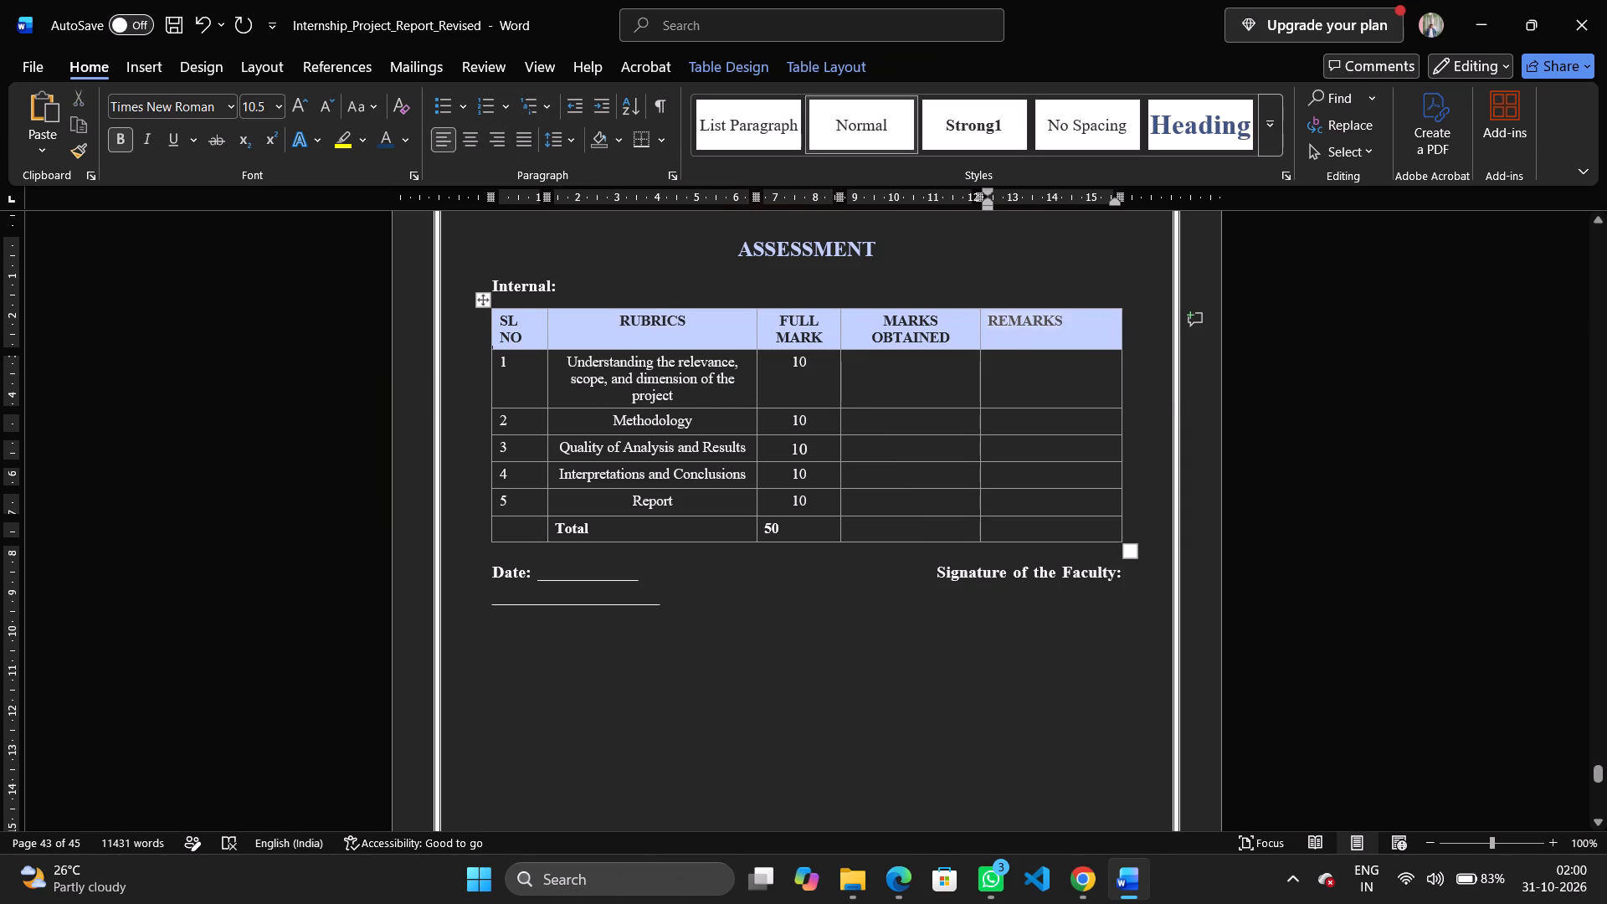
left_click(477, 134)
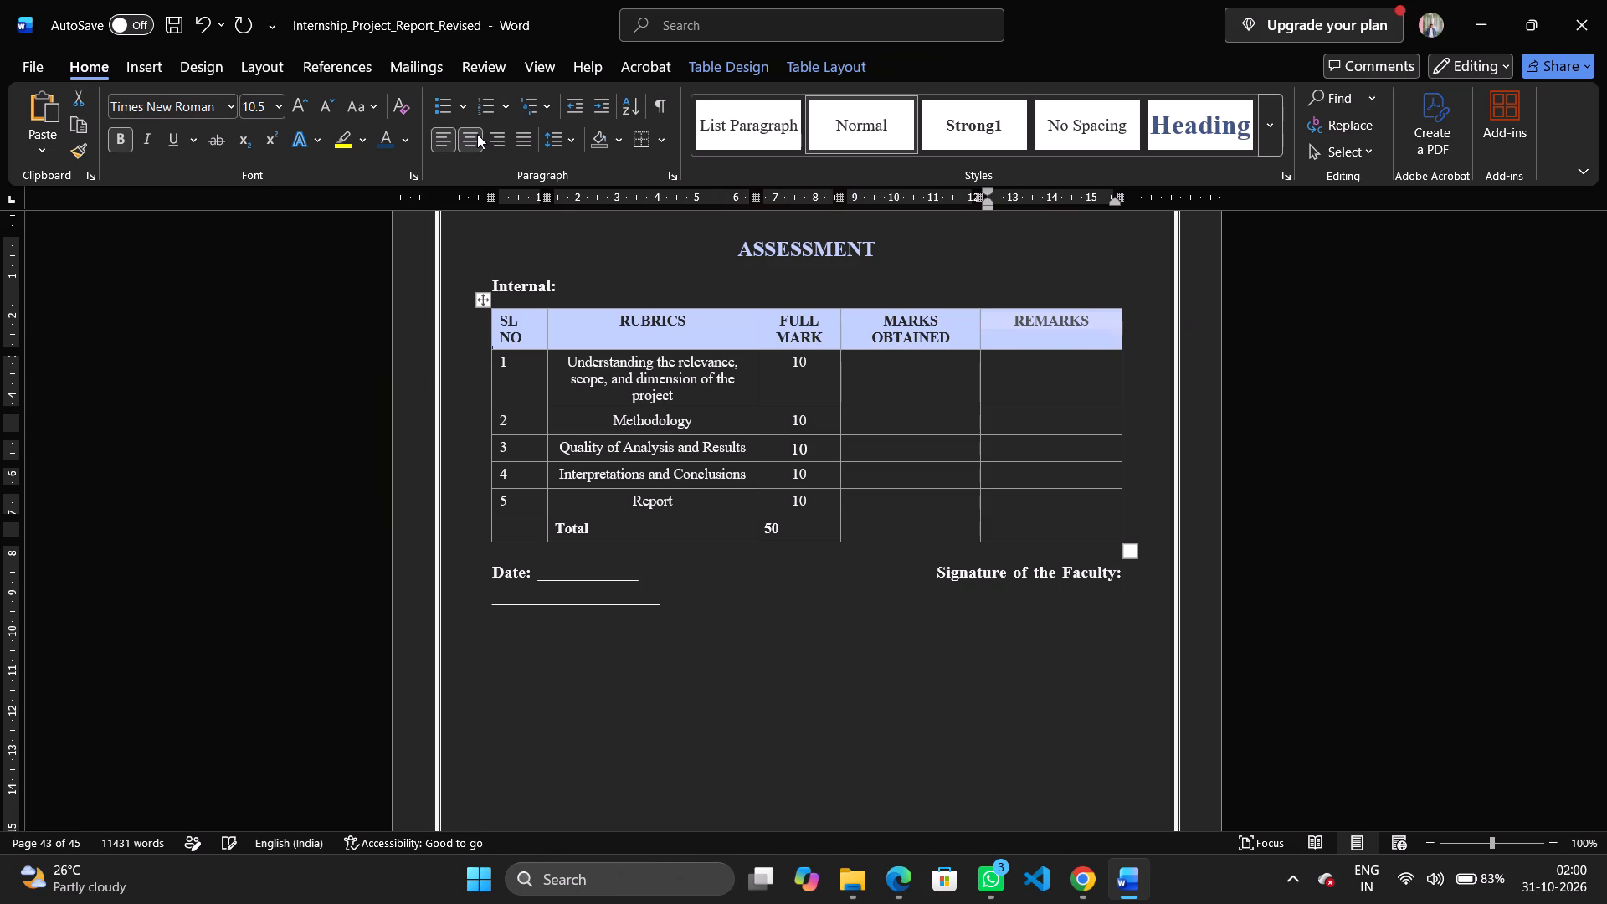
Add two blank lines between the Internal table and the Date and Signature of the Faculty line.
left_click(997, 567)
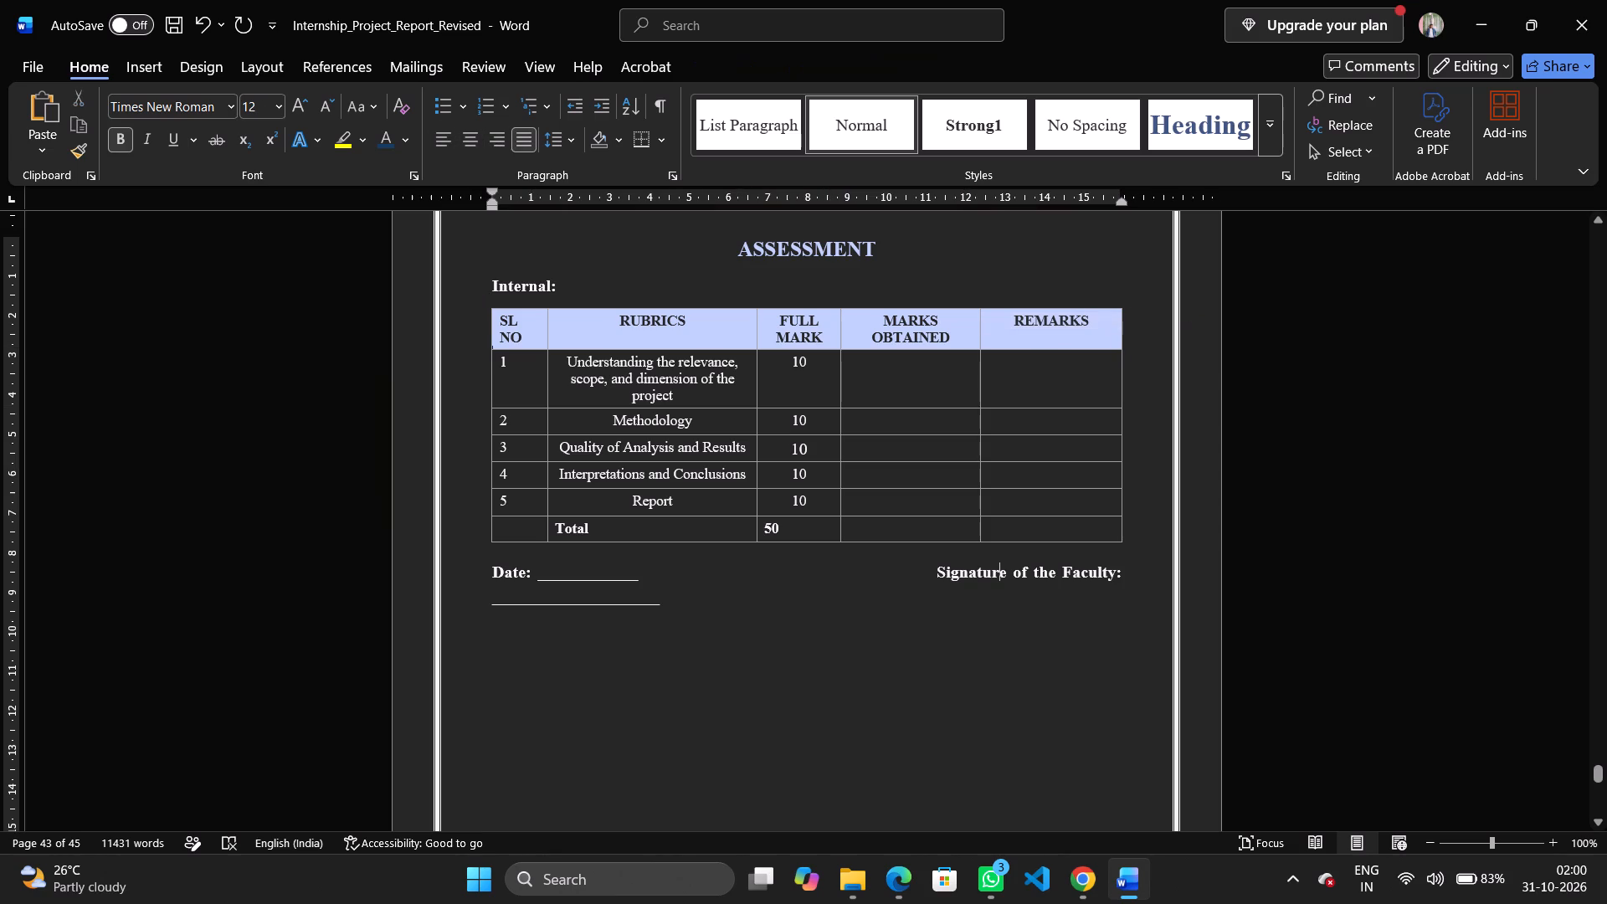
left_click(968, 560)
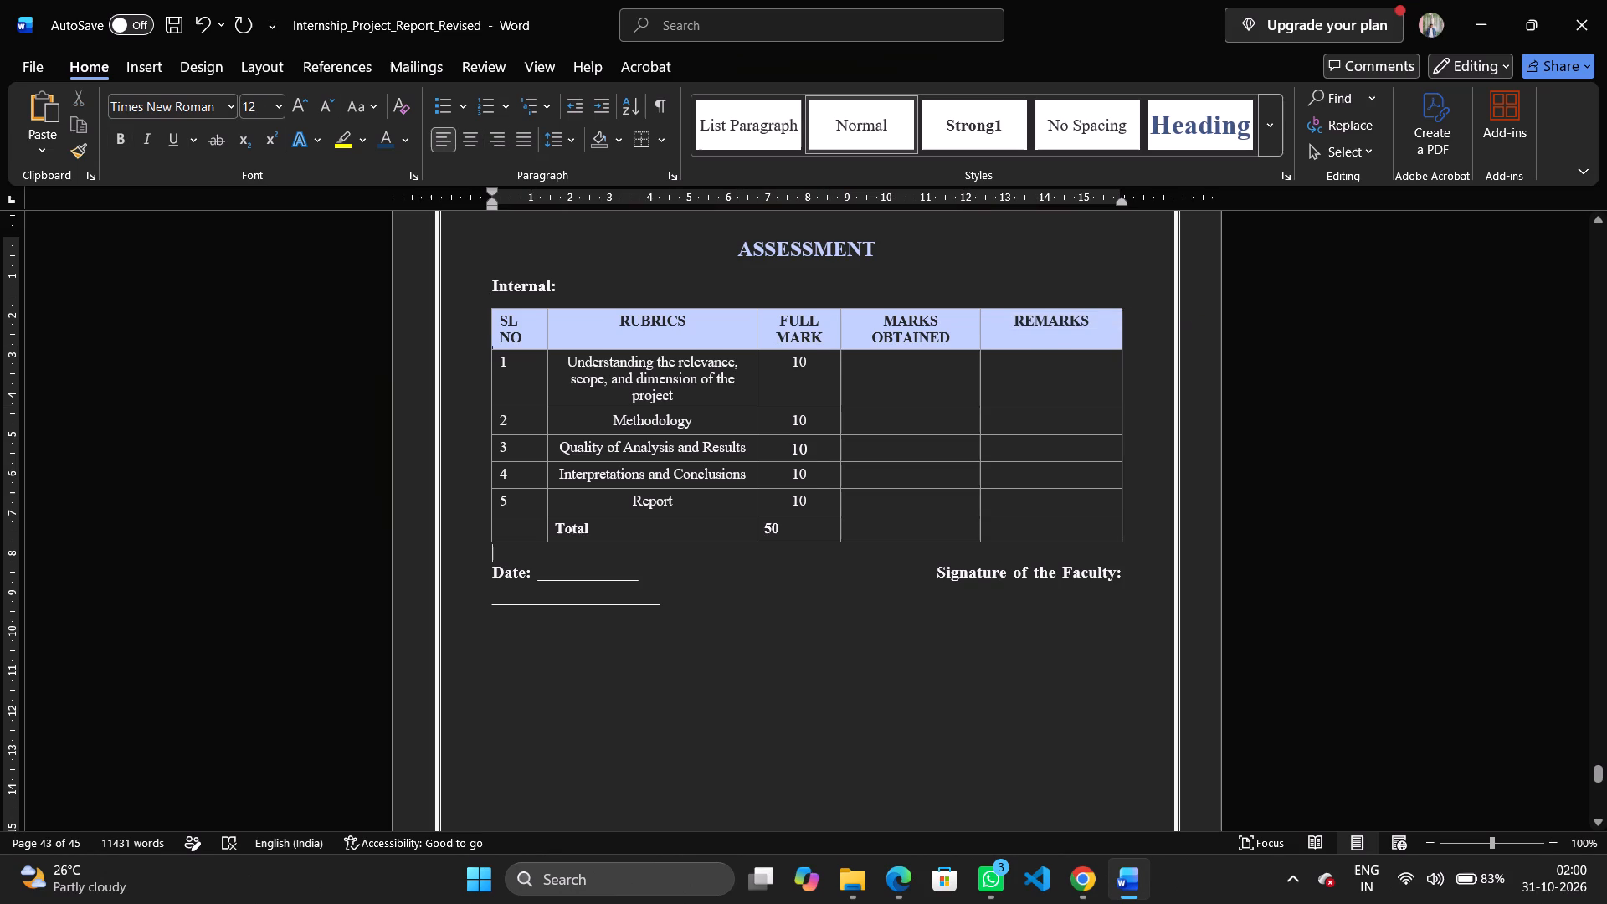
key("Return")
key("Return")
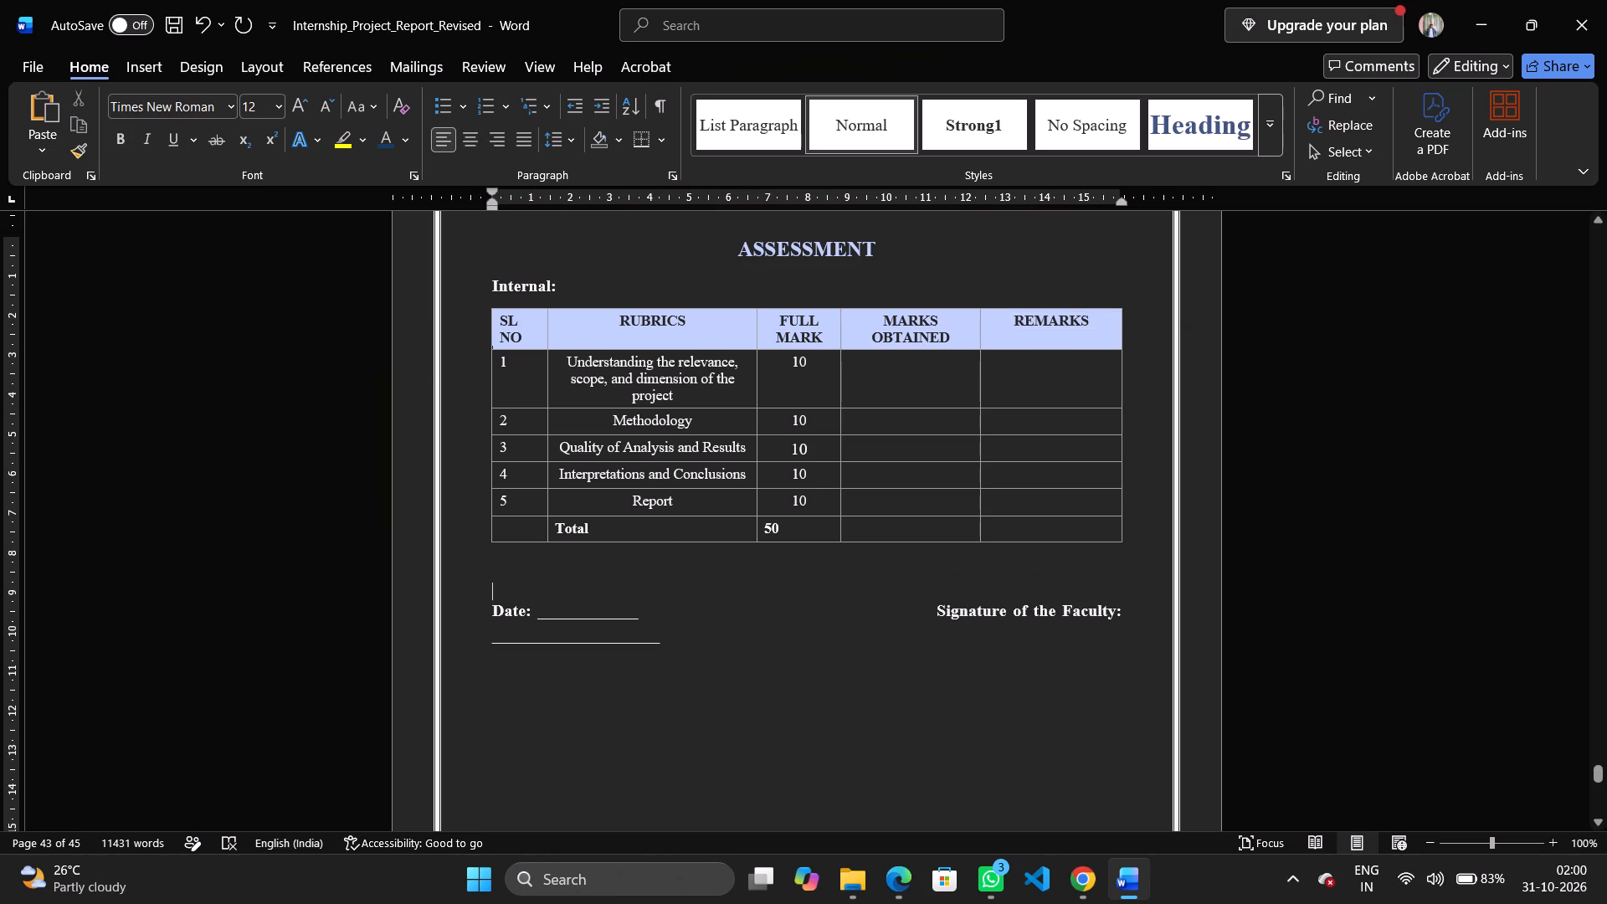
Shorten the faculty signature underline by two characters so it fits on the same line as its label.
scroll(661, 637, "down", 1)
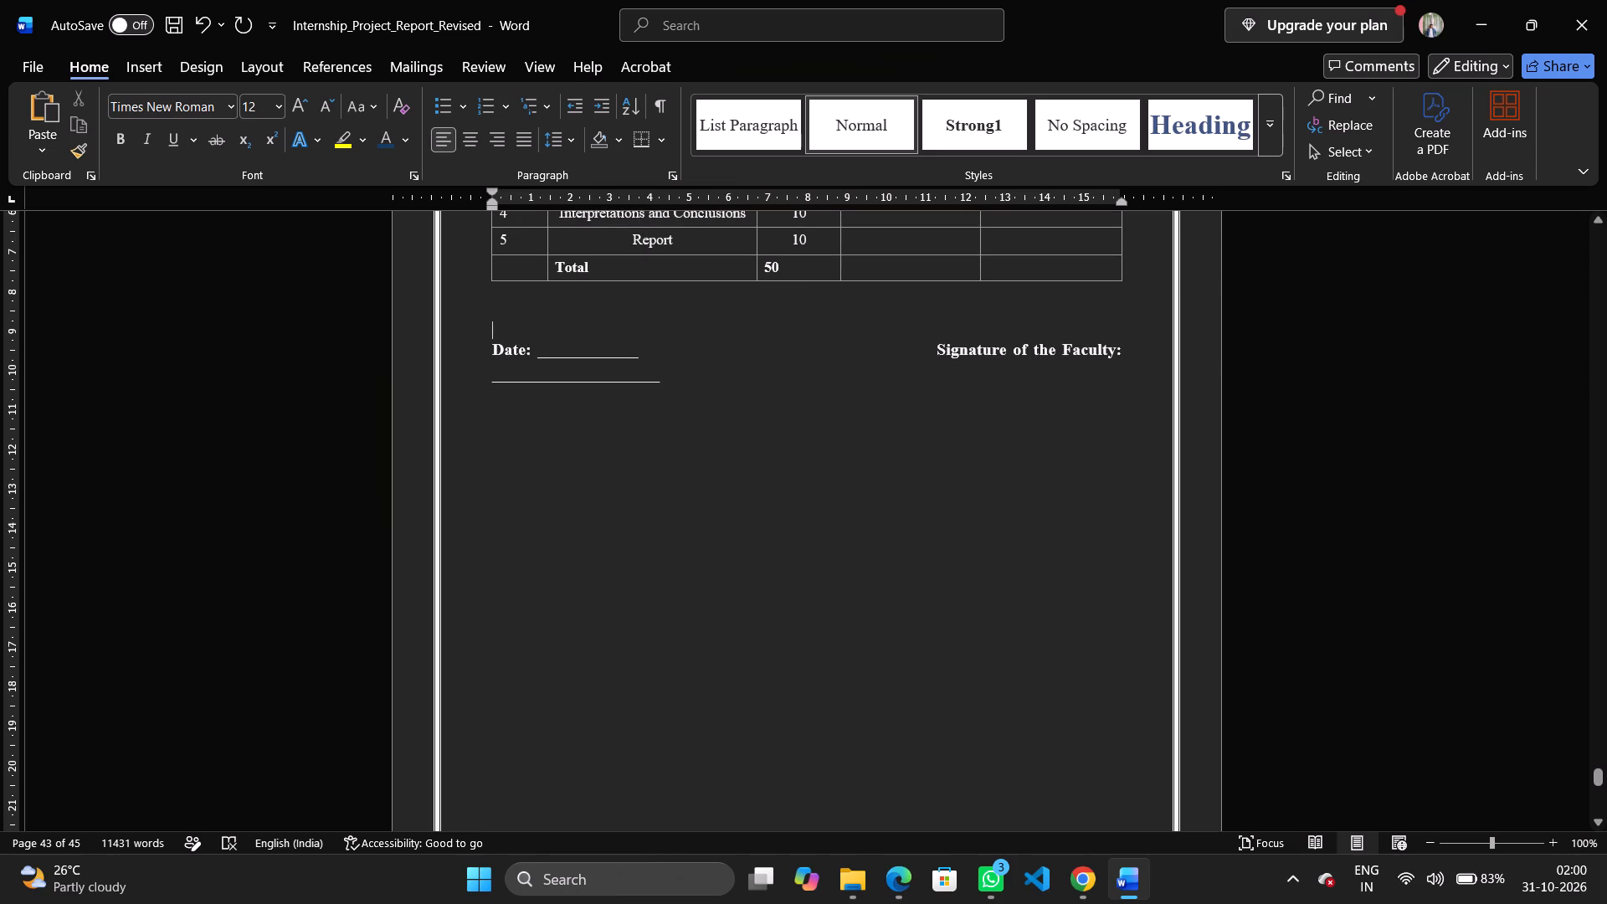
scroll(922, 459, "up", 1)
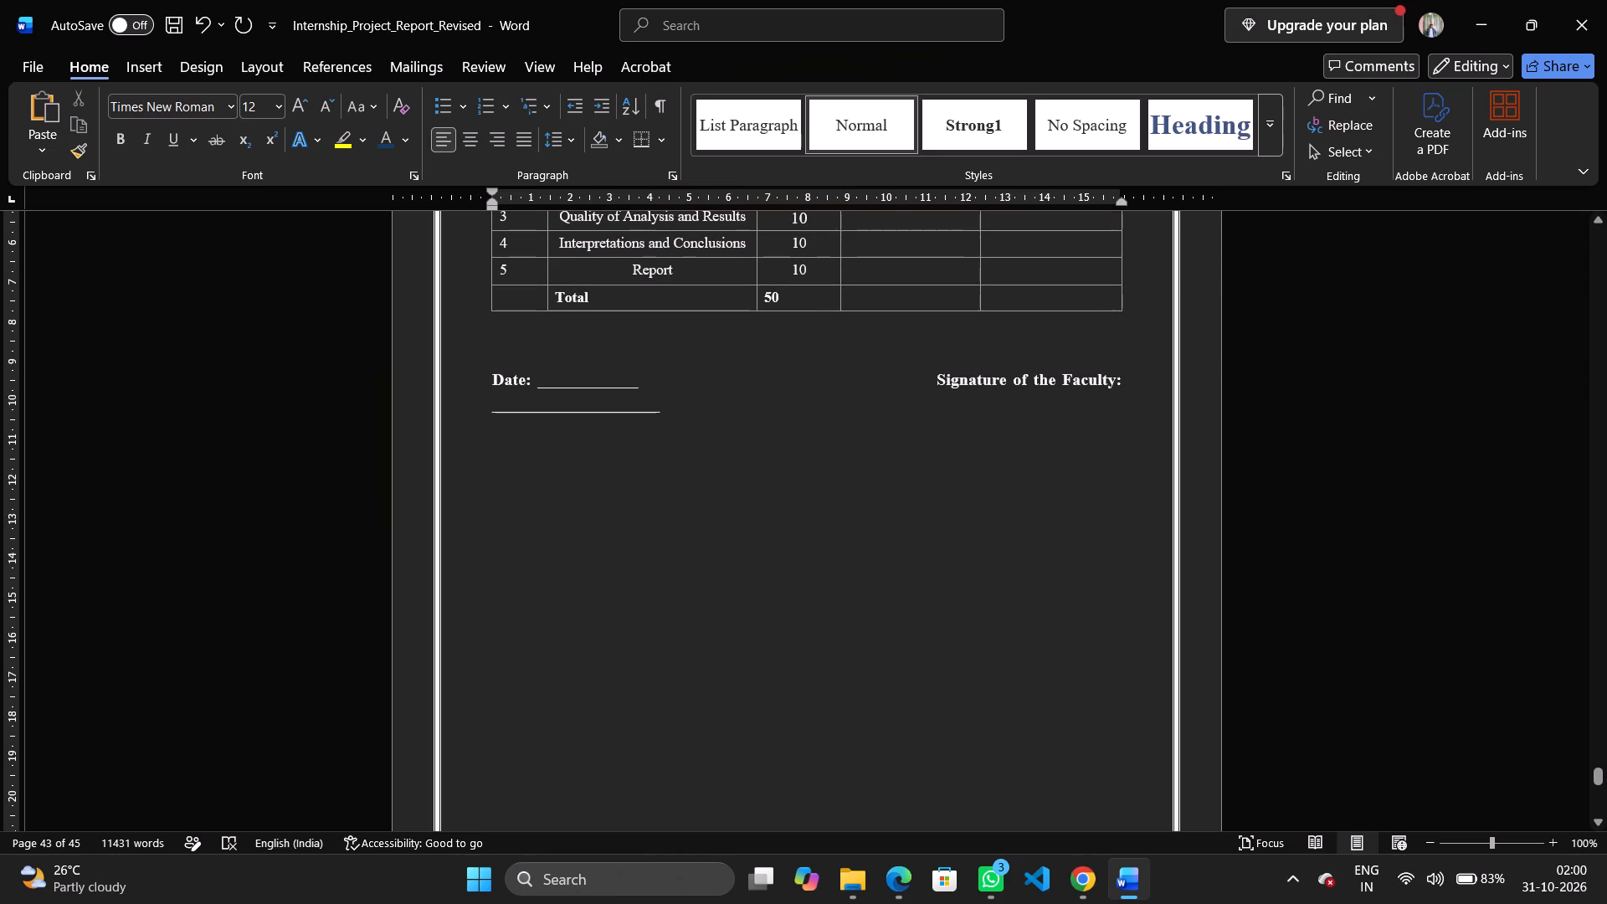
left_click(659, 409)
key("BackSpace")
key("BackSpace")
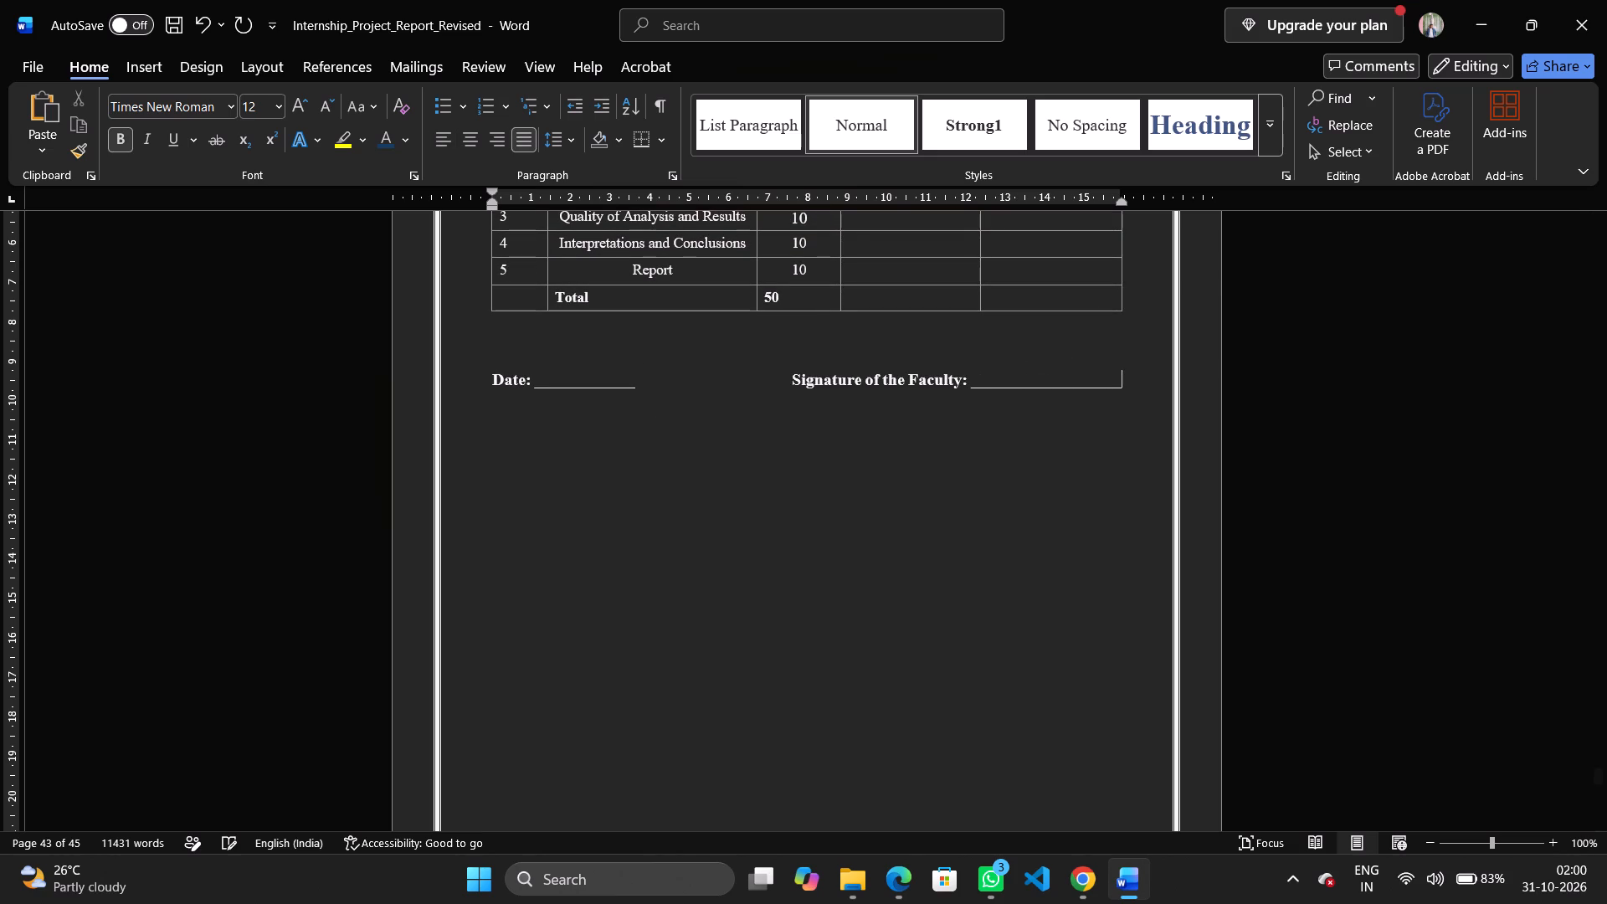
Delete the entire blank underline after the Signature of the Faculty label below the Internal assessment table.
key("BackSpace")
key("BackSpace")
key("BackSpace")
key("BackSpace")
key("BackSpace")
key("BackSpace")
key("BackSpace")
key("BackSpace")
key("BackSpace")
key("BackSpace")
key("BackSpace")
key("BackSpace")
key("BackSpace")
key("BackSpace")
key("BackSpace")
key("BackSpace")
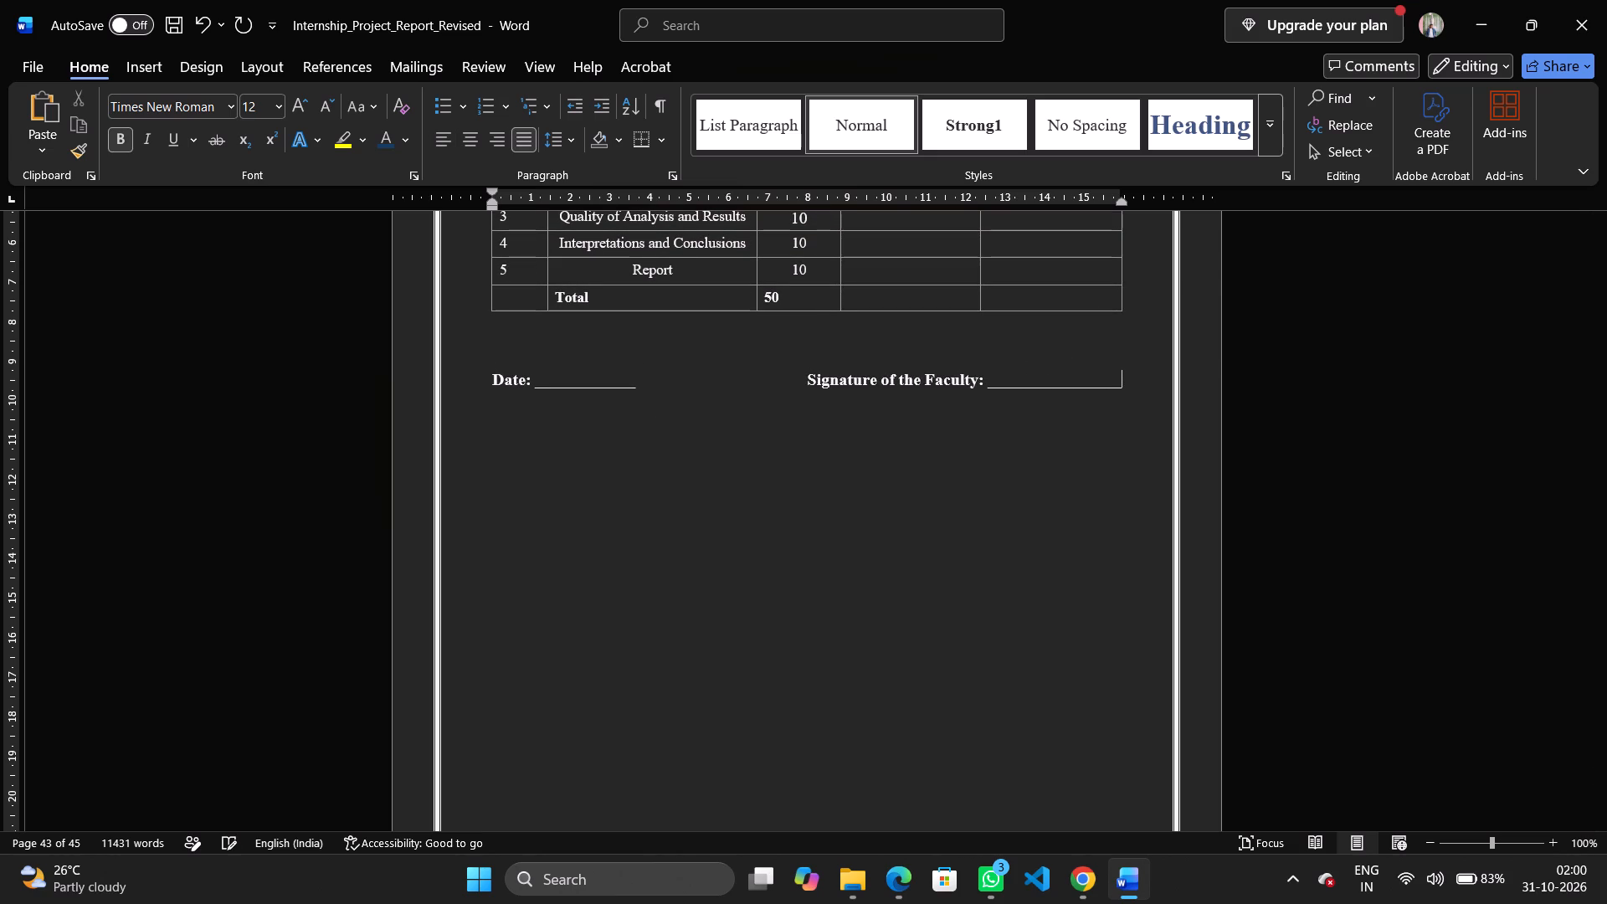
key("BackSpace")
key("BackSpace")
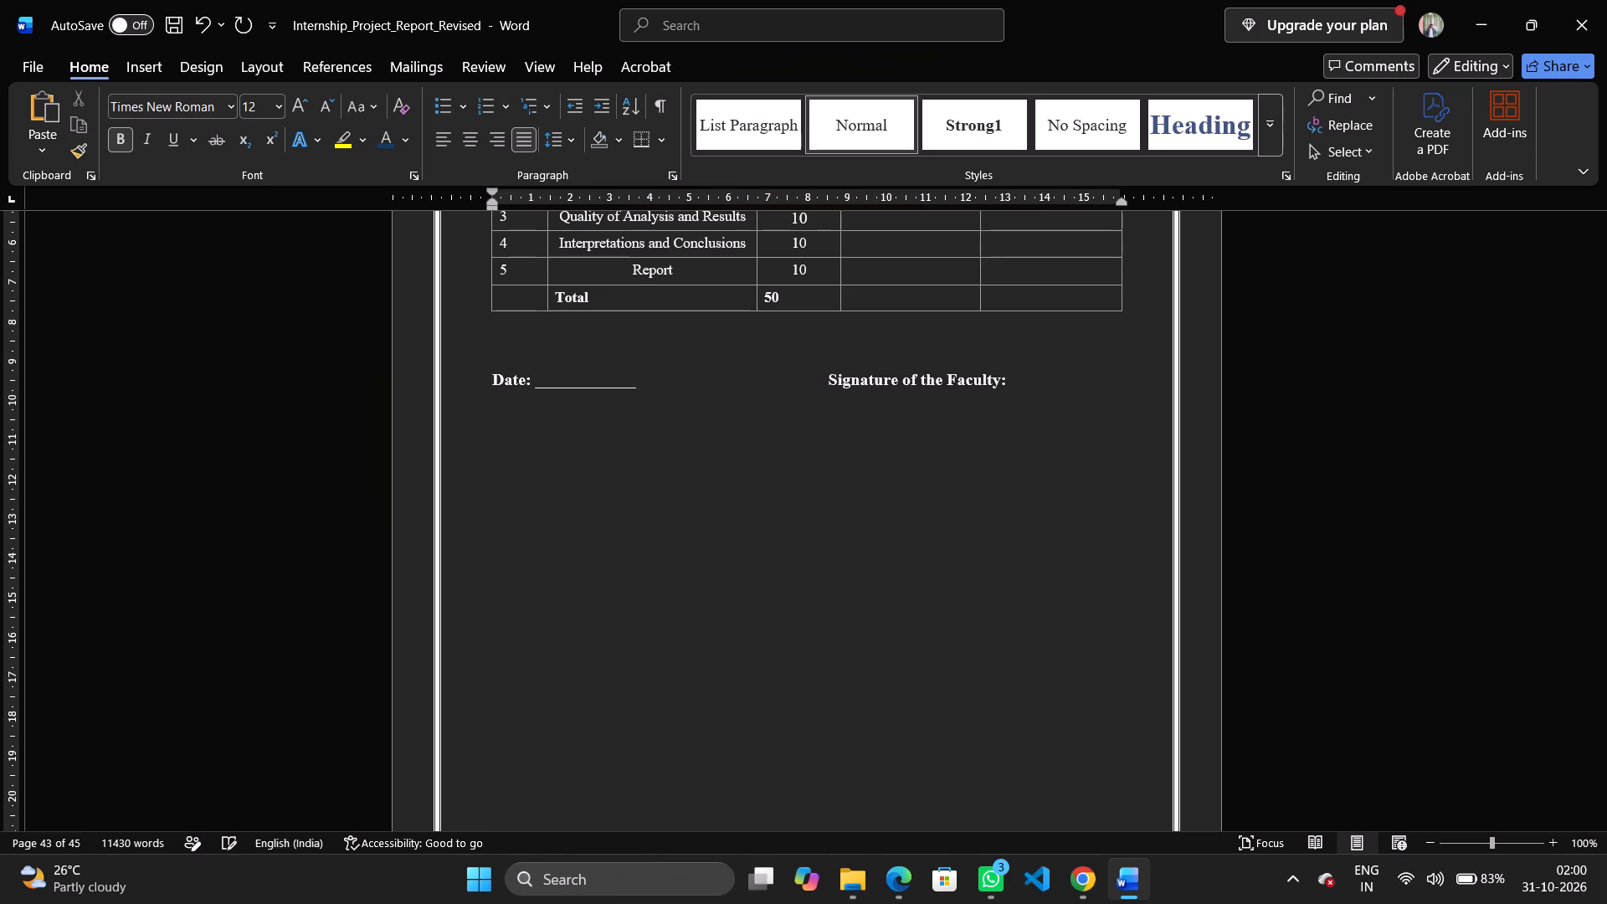
Add spaces before the Signature of the Faculty label to shift it closer to the right margin.
left_click(779, 370)
key("m")
key("BackSpace")
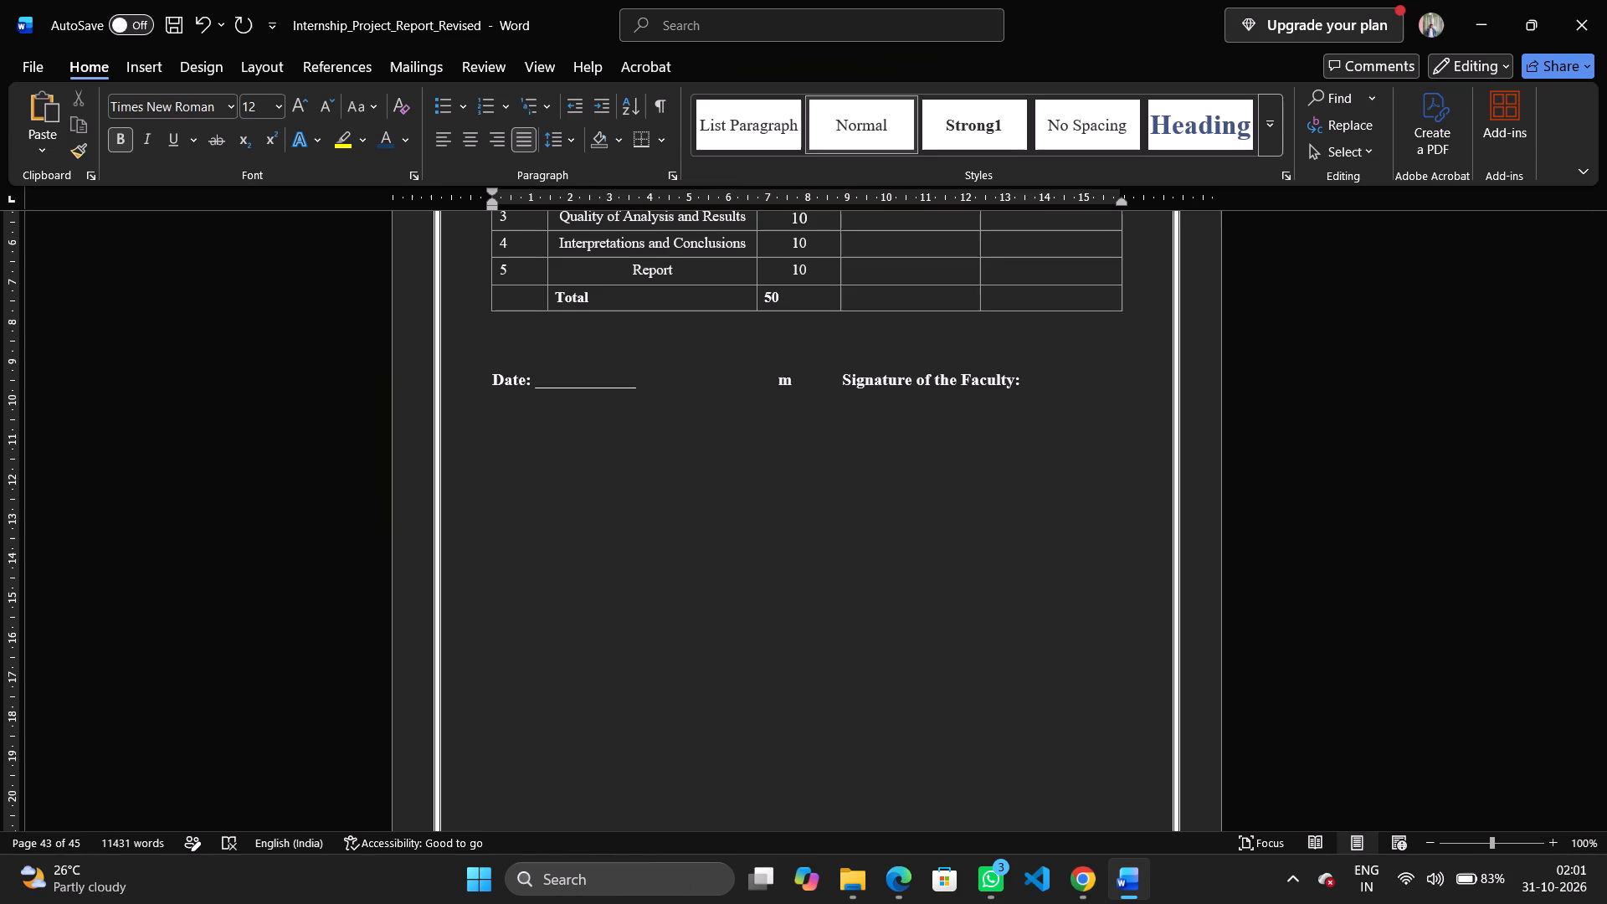
key("space")
key("space")
key("space")
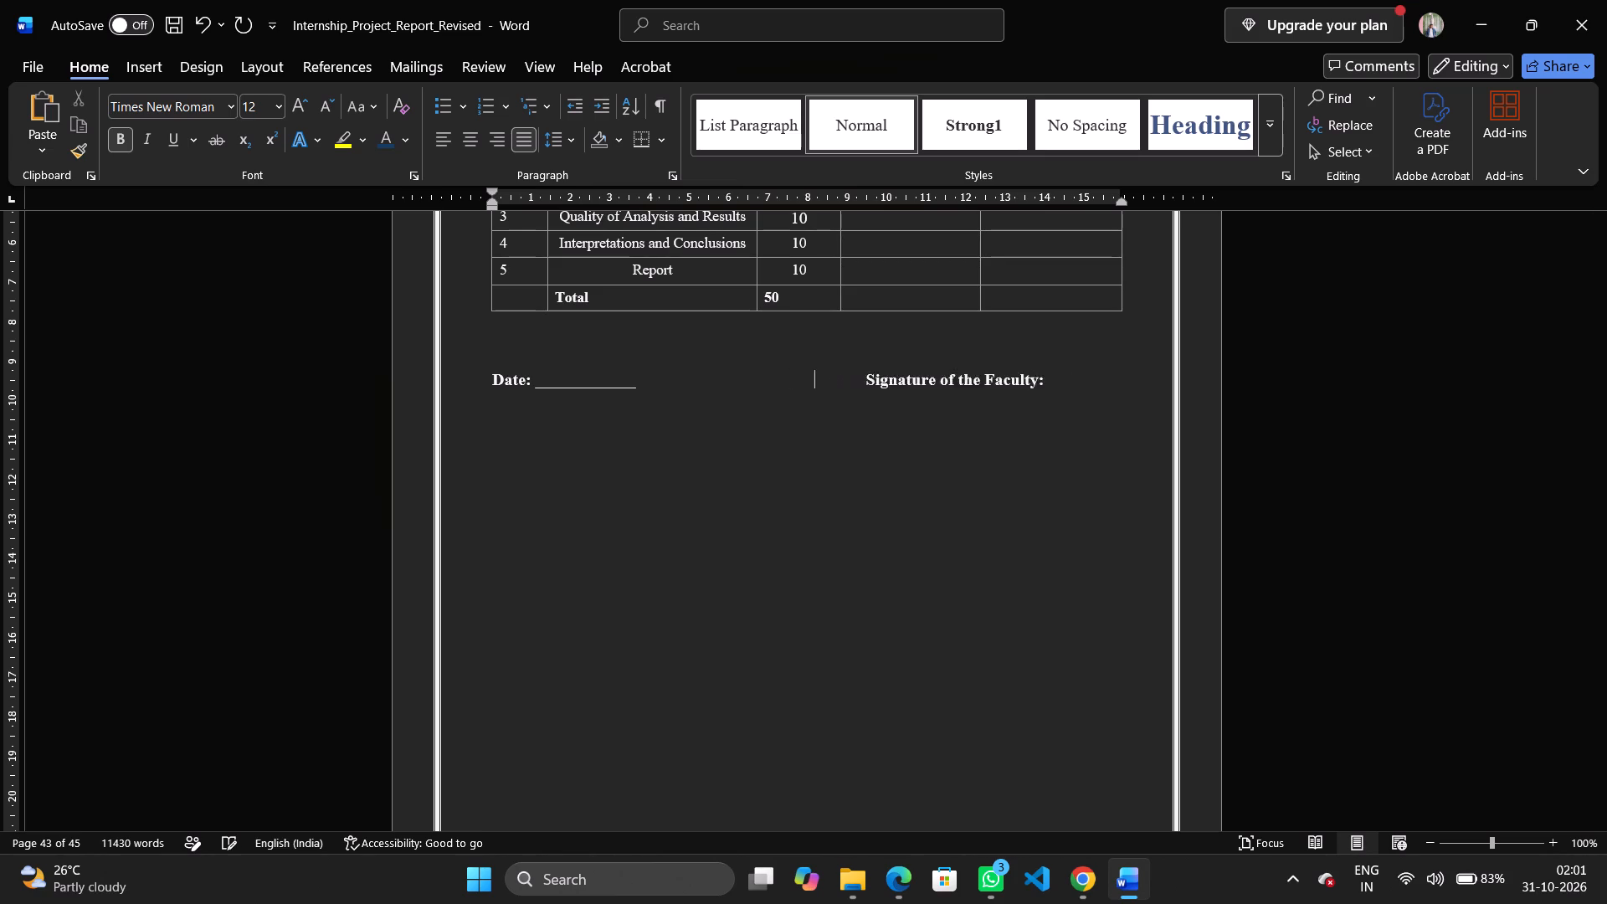
key("space")
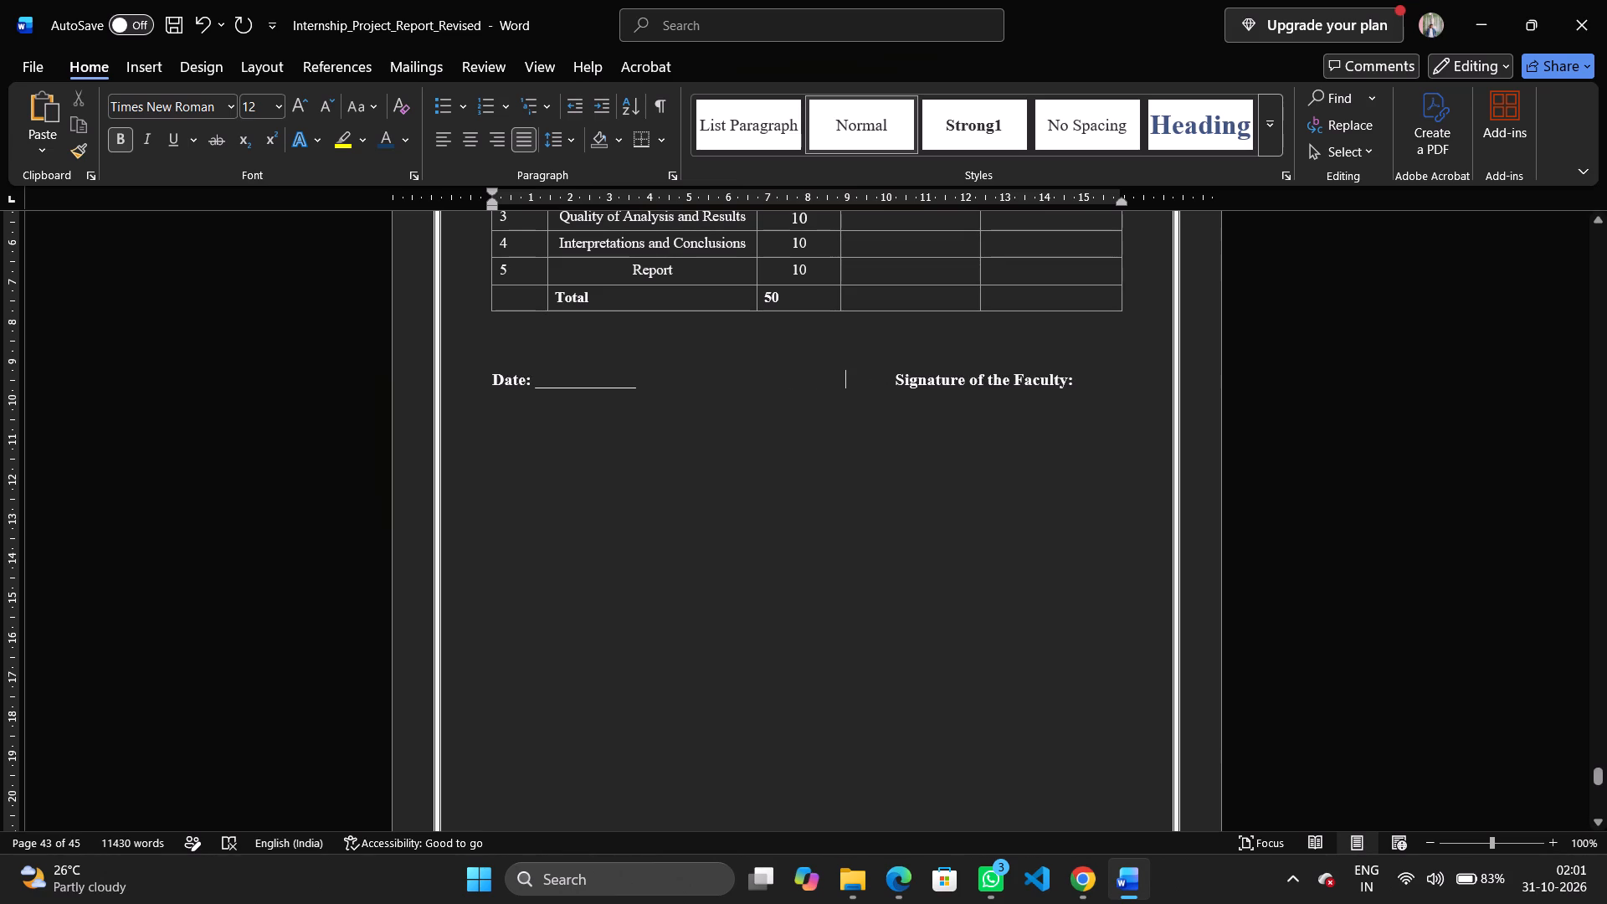
Review the Course Outcome (COs) Attainment page and the closing title page through to the end of the report.
scroll(985, 574, "down", 4)
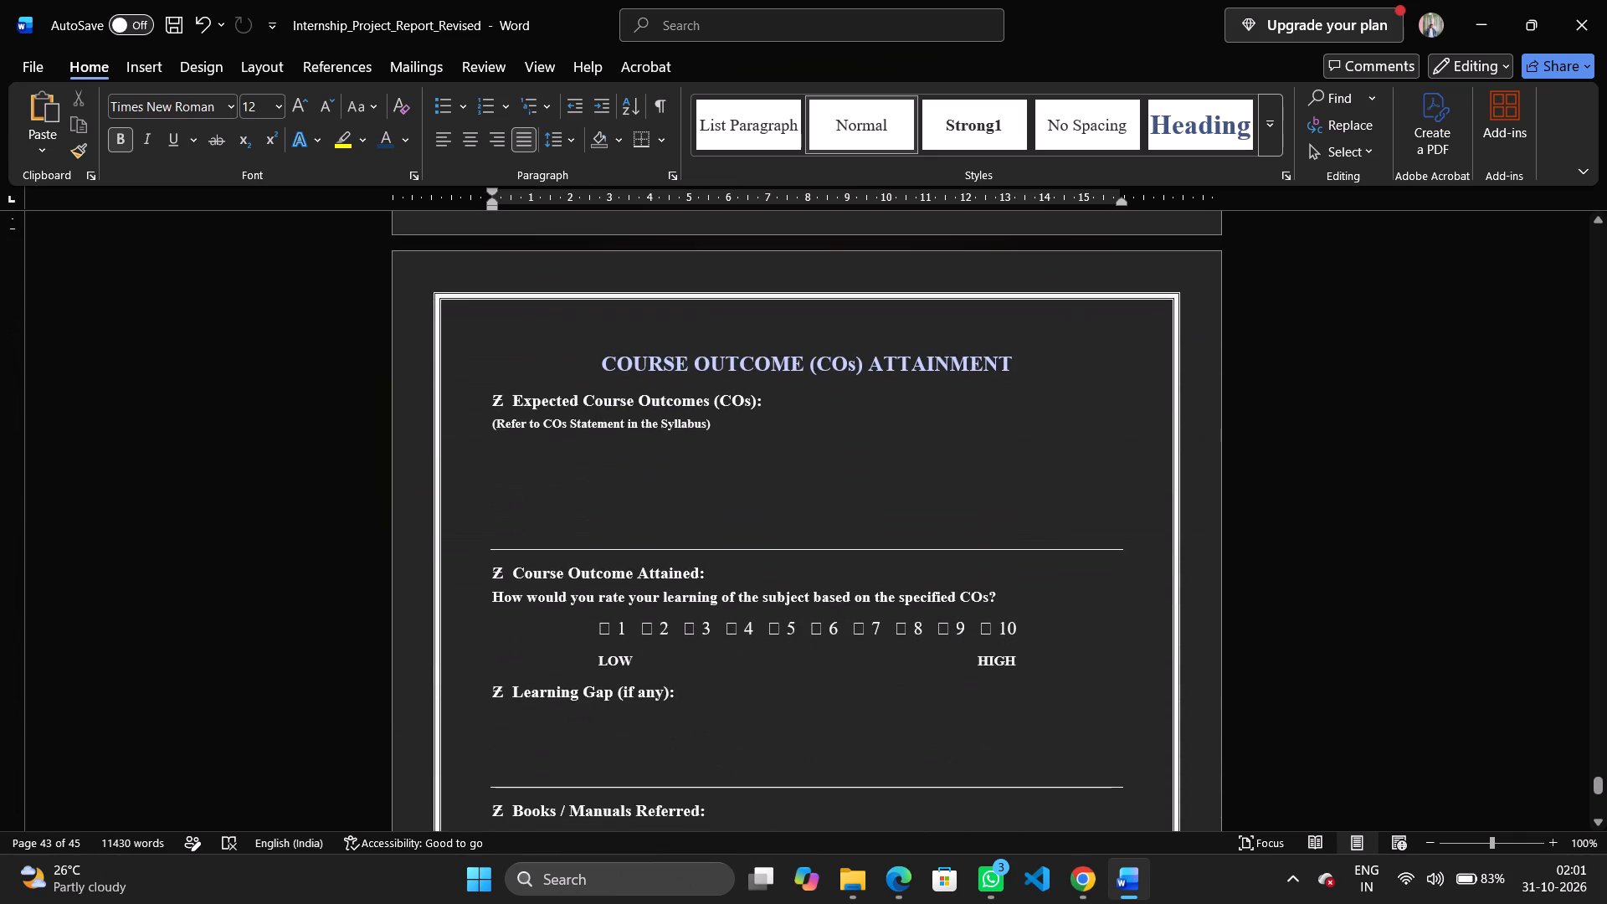
scroll(985, 574, "down", 4)
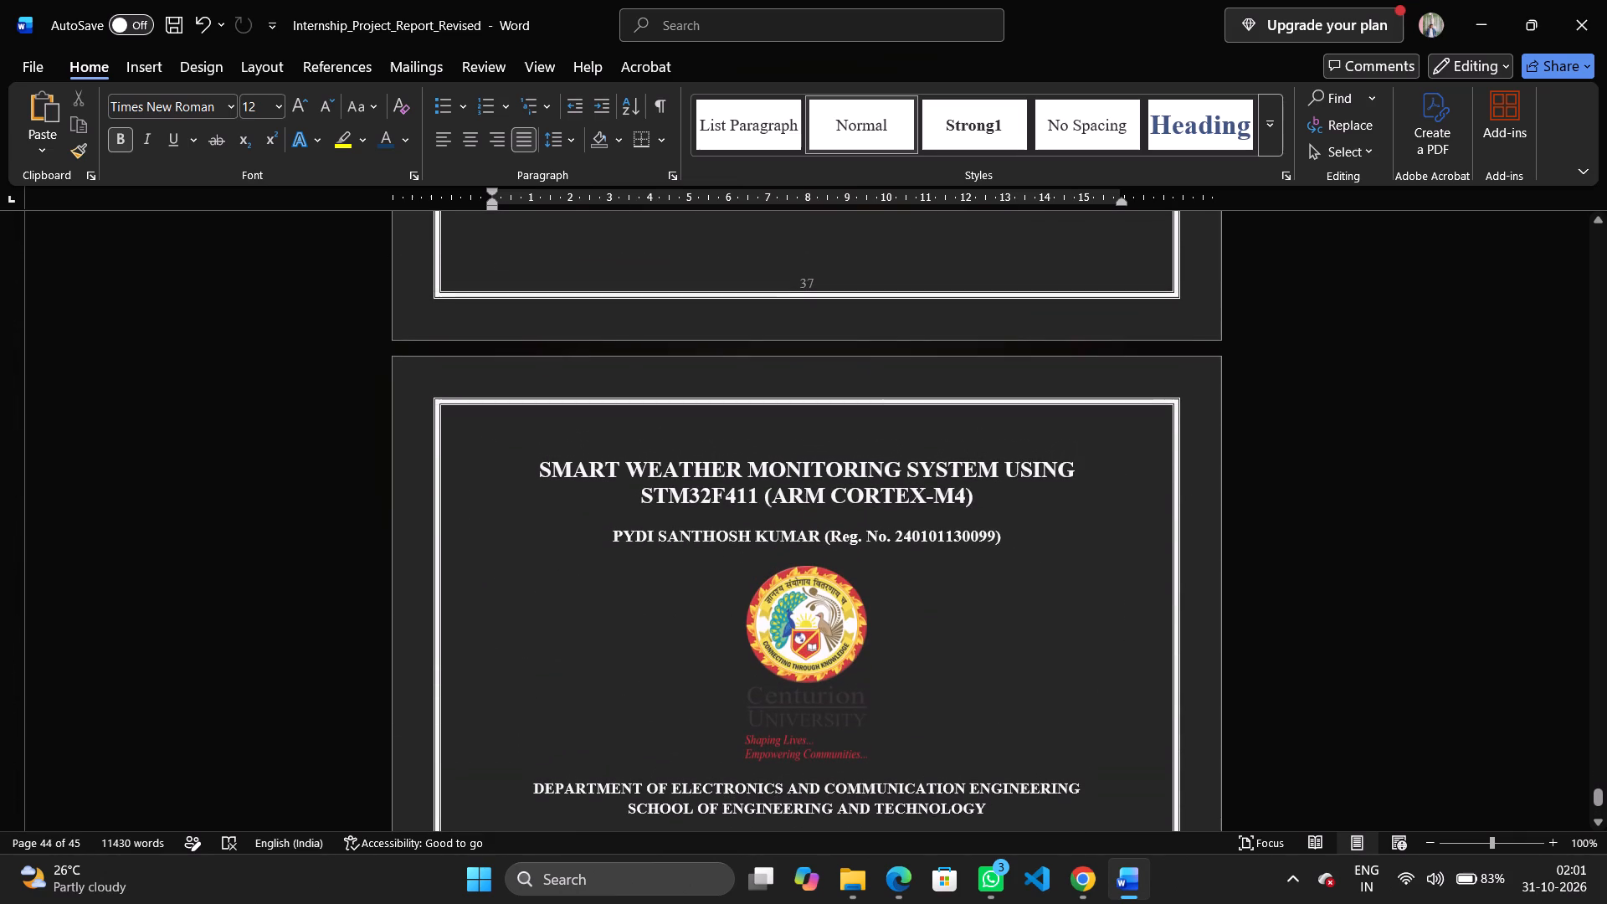
scroll(985, 574, "down", 1)
scroll(985, 574, "up", 1)
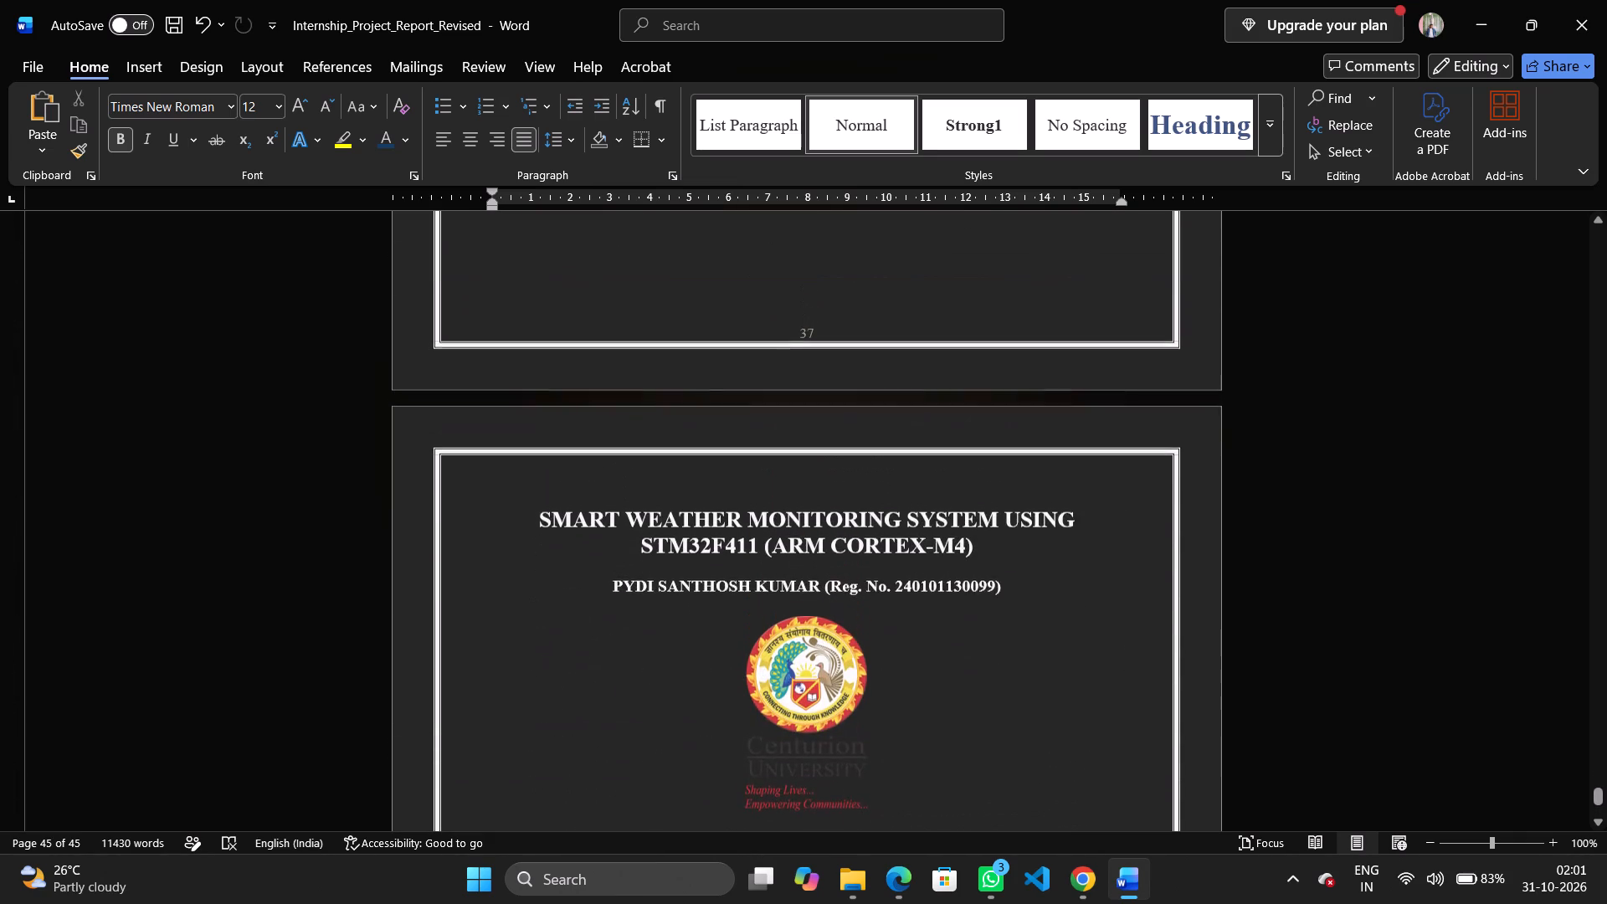
scroll(985, 574, "down", 1)
scroll(985, 574, "up", 5)
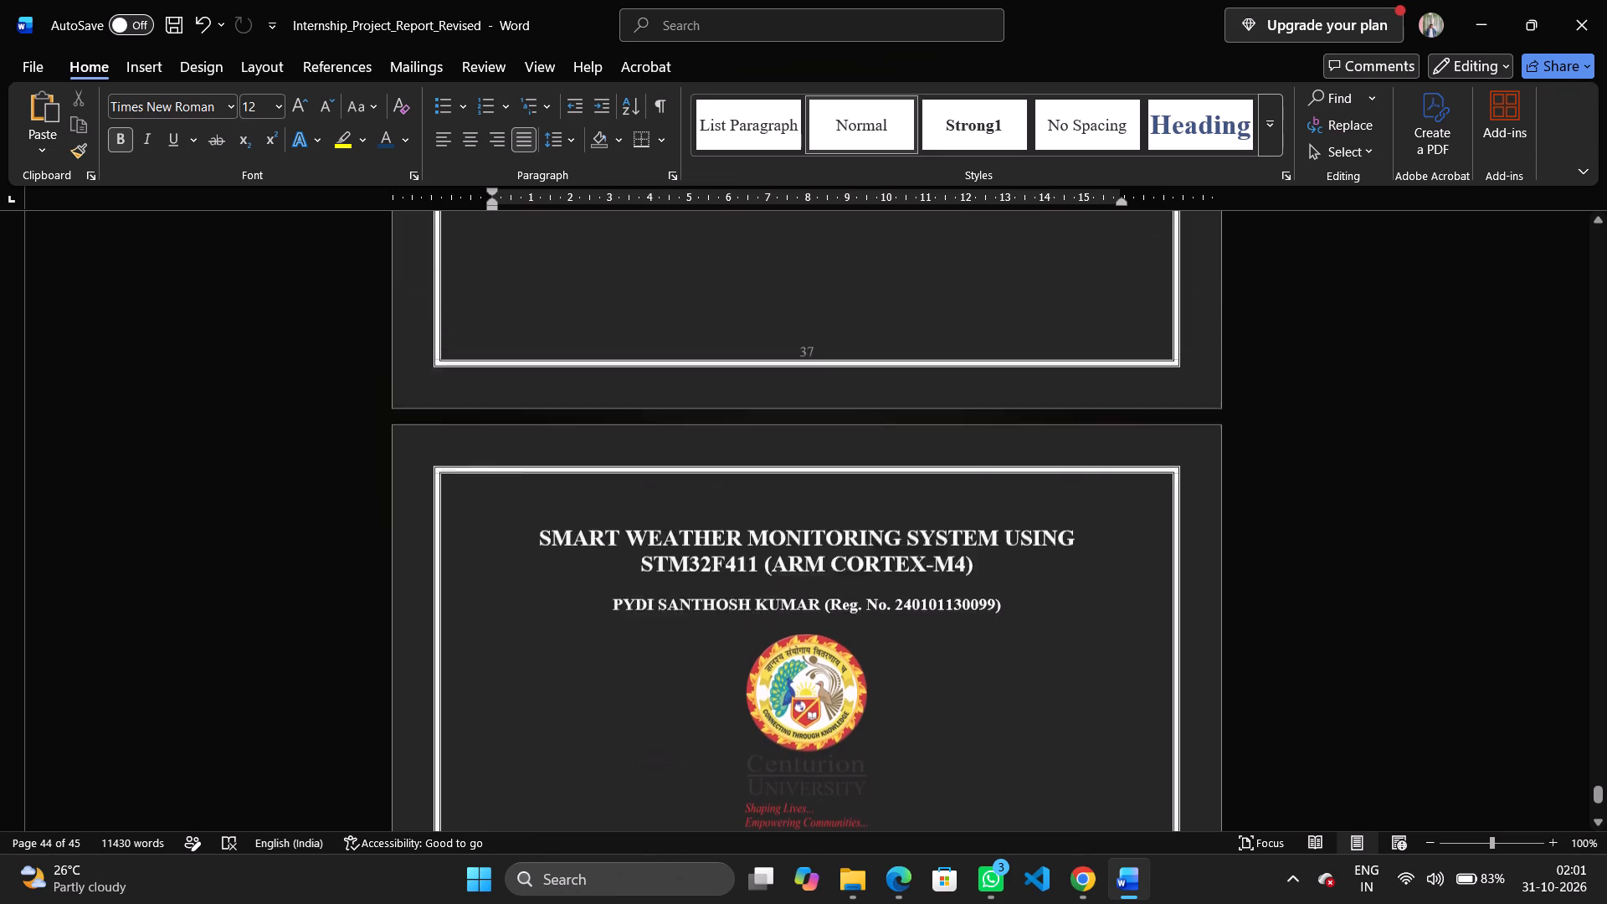
scroll(985, 574, "up", 2)
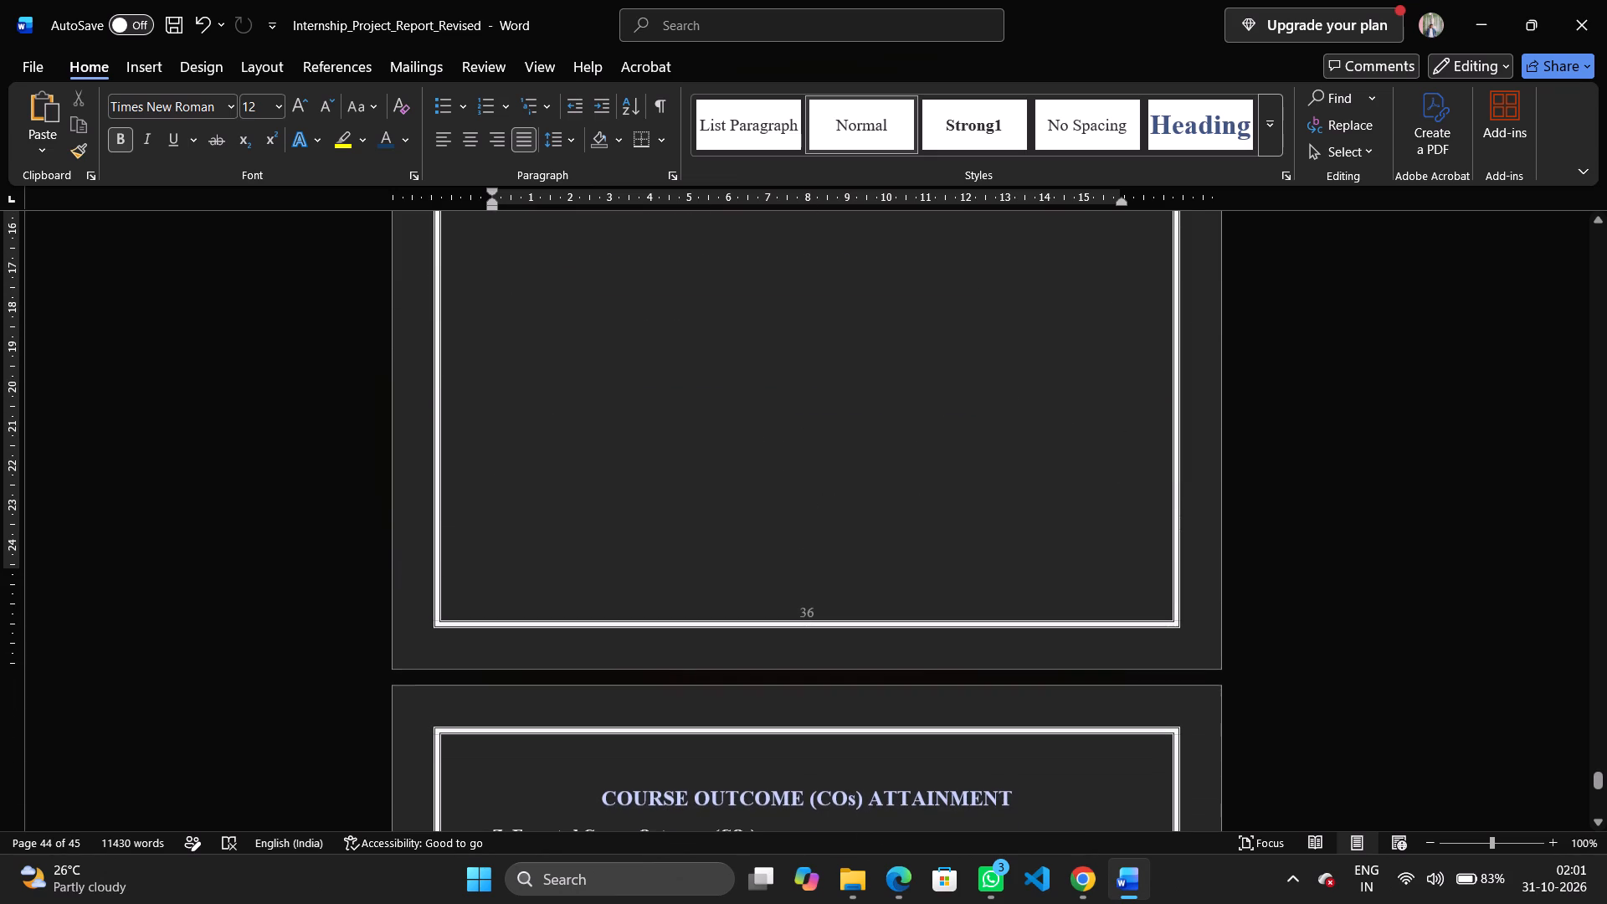
scroll(985, 574, "down", 6)
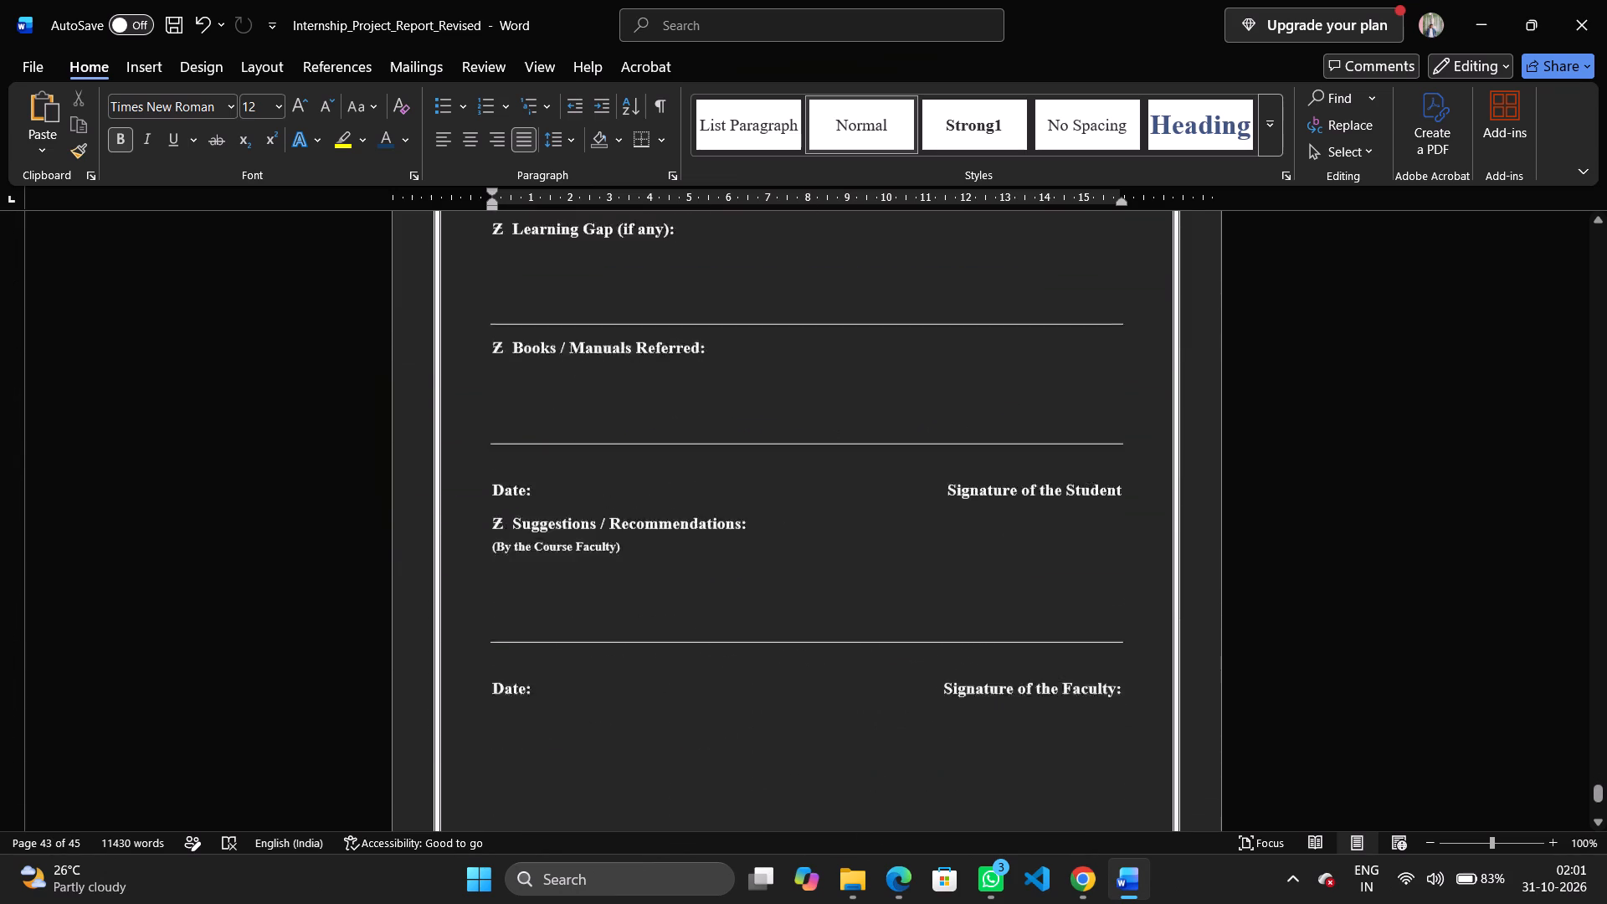
scroll(985, 574, "down", 1)
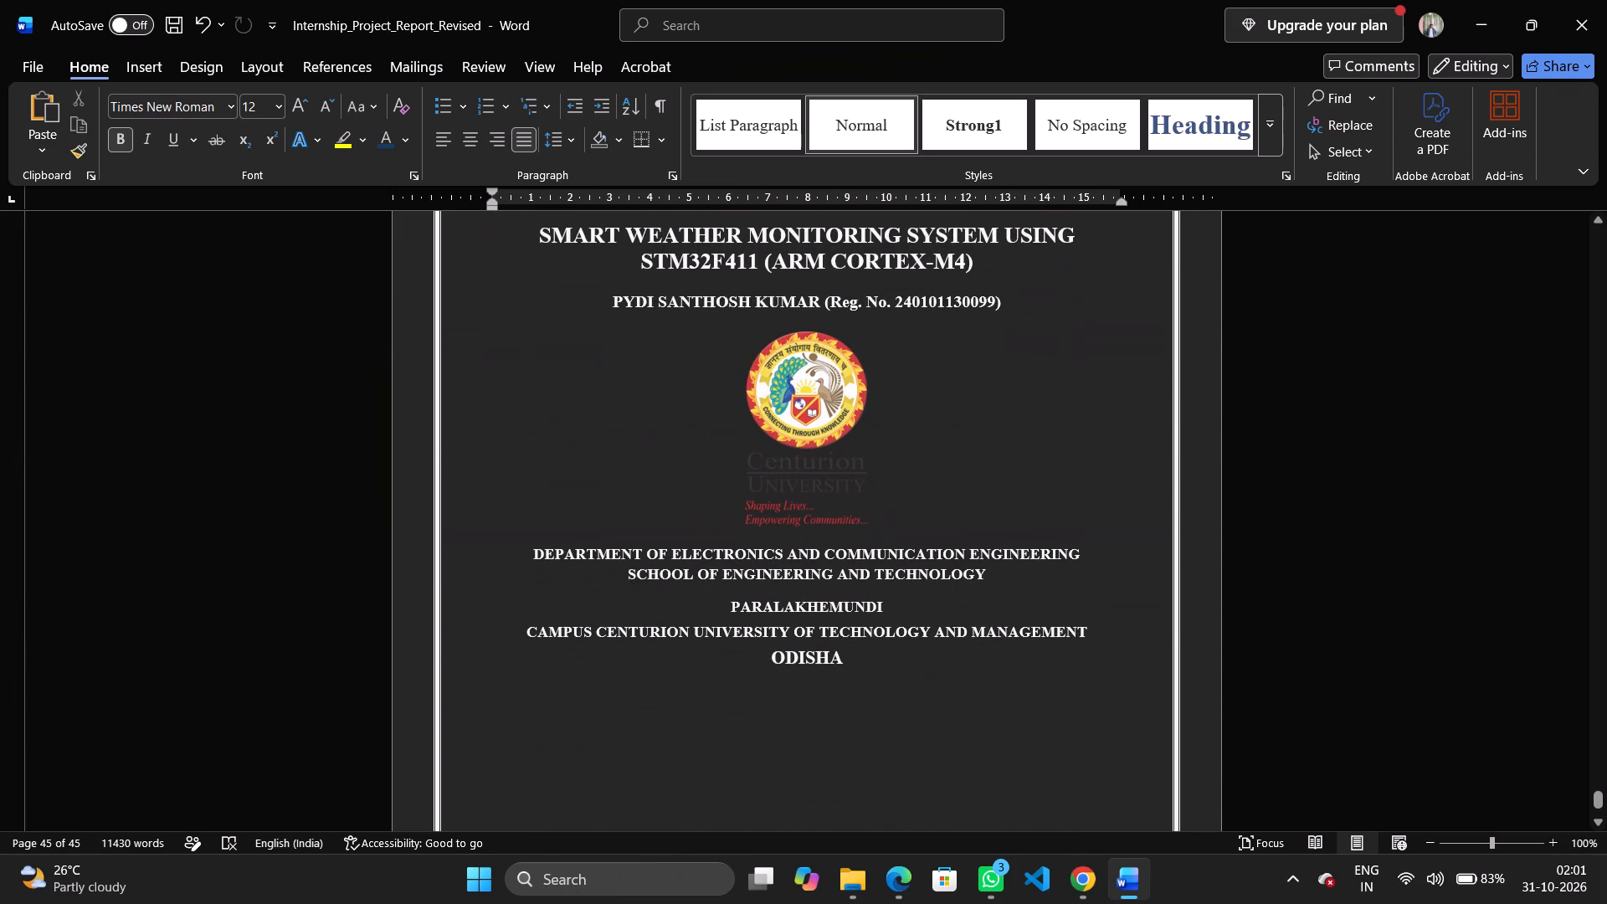
scroll(985, 574, "down", 1)
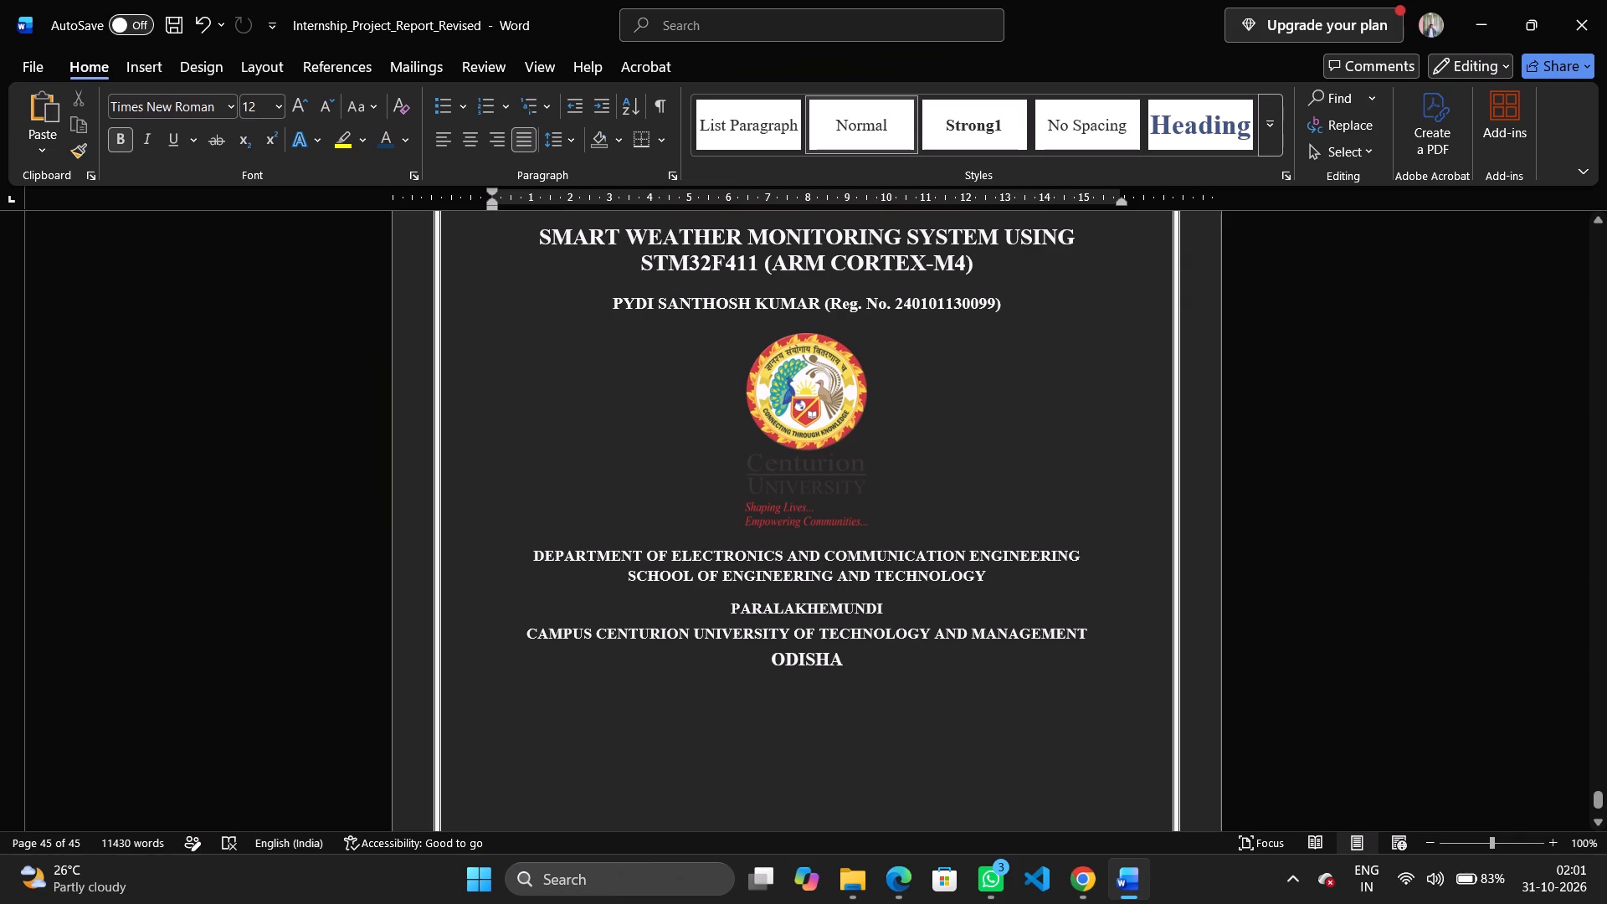
scroll(1231, 682, "down", 7)
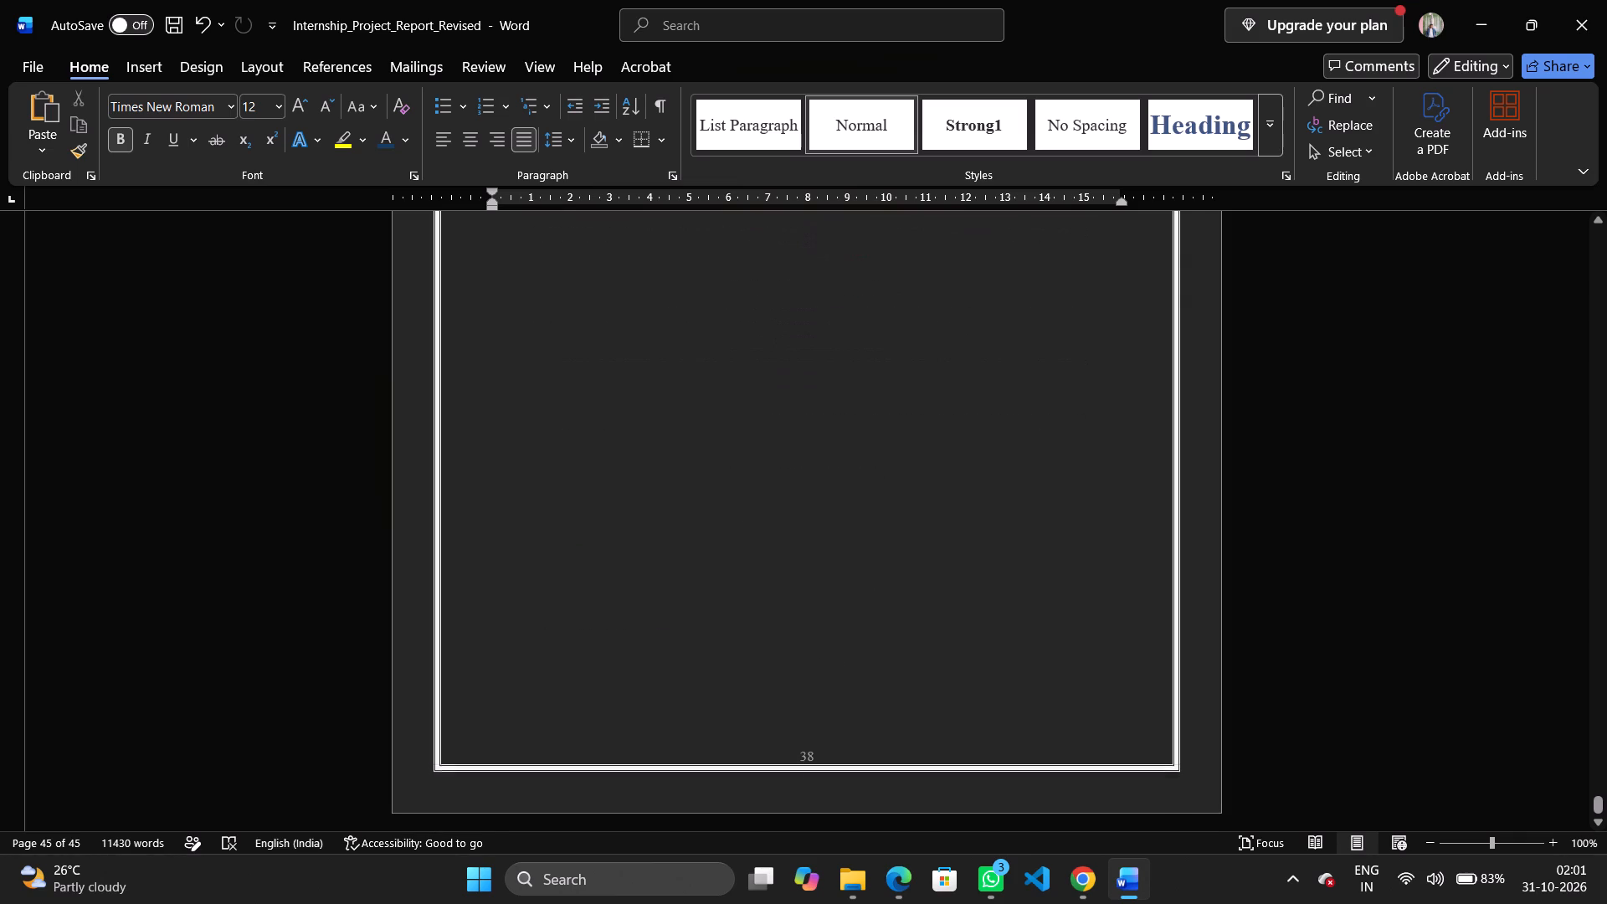
scroll(1231, 682, "down", 1)
scroll(932, 598, "up", 3)
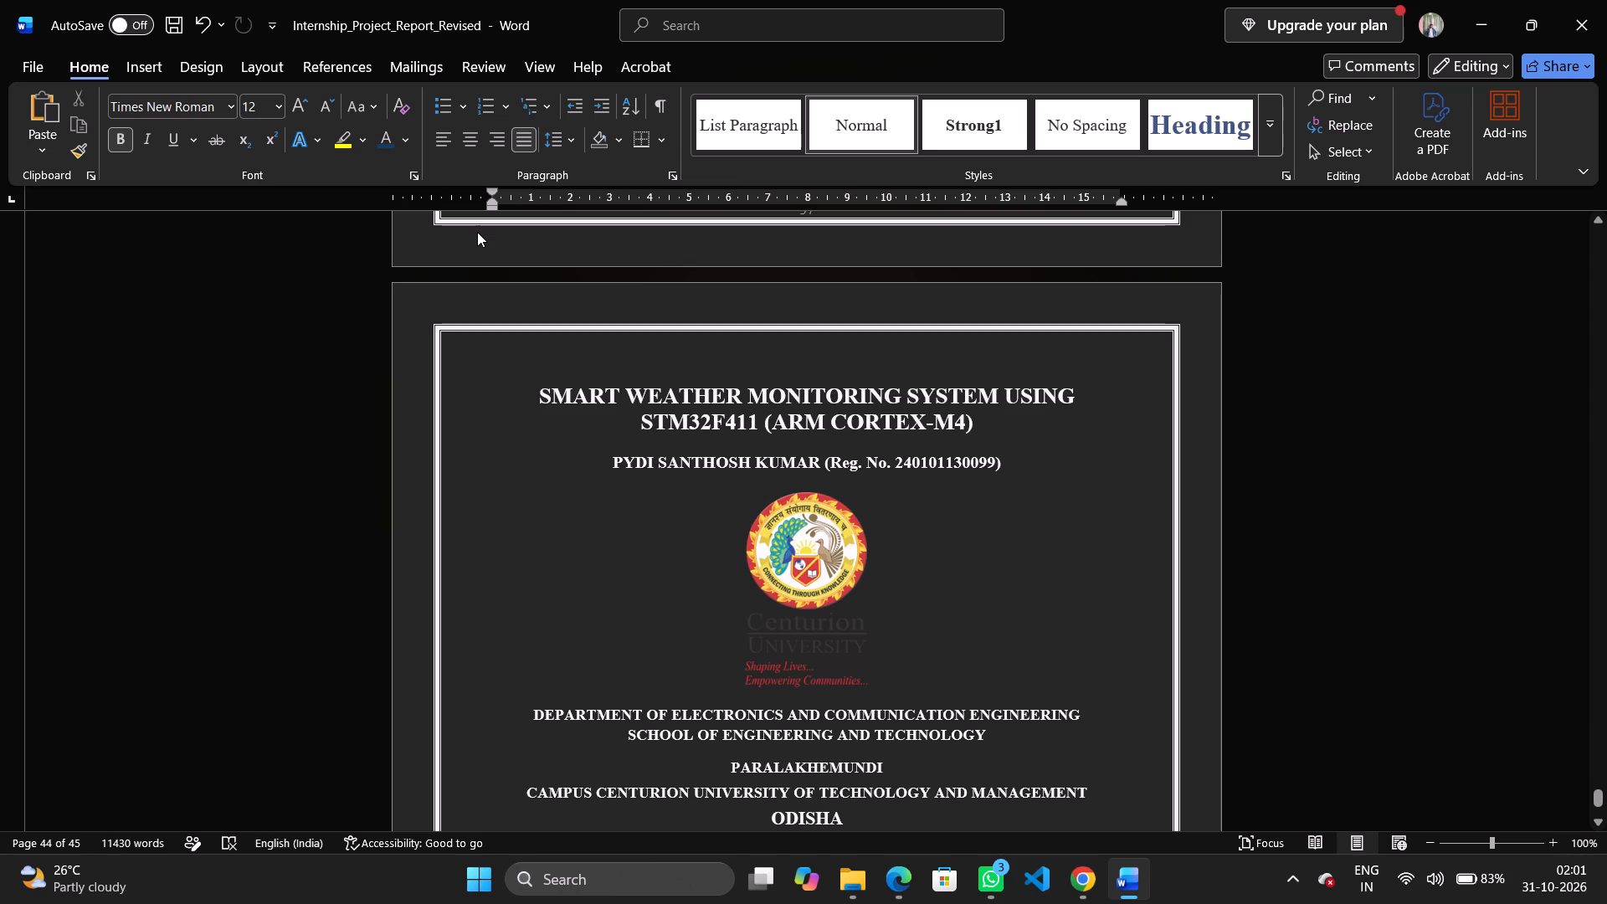
Apply the custom font colour #FEF2EE to the report title on the cover page.
scroll(477, 232, "up", 9)
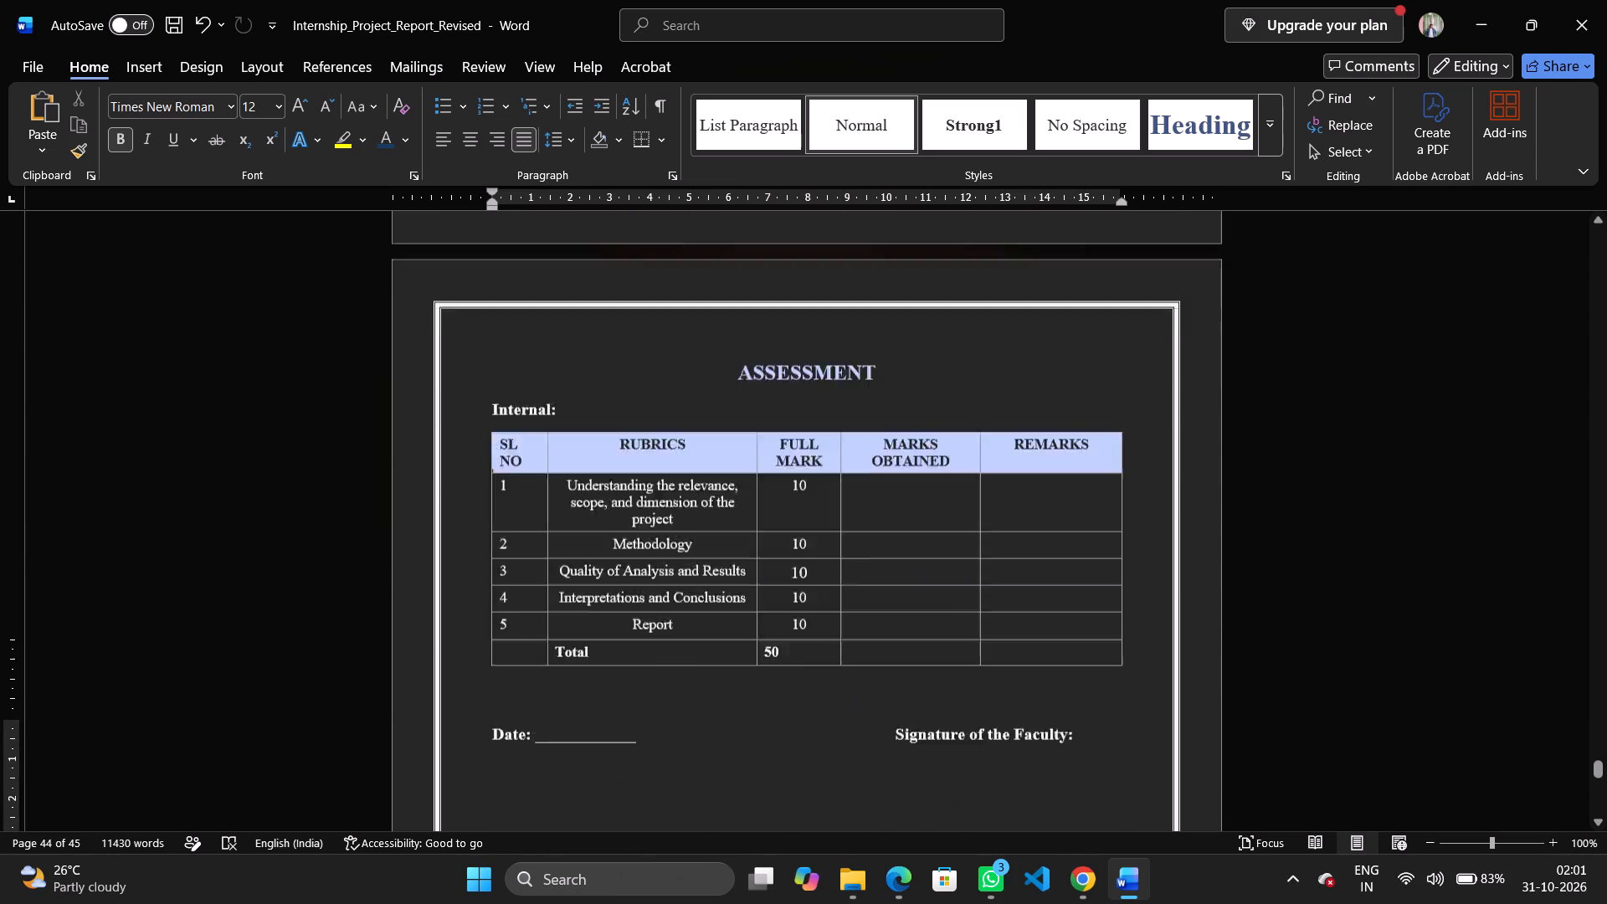
scroll(477, 232, "up", 1)
scroll(679, 306, "up", 9)
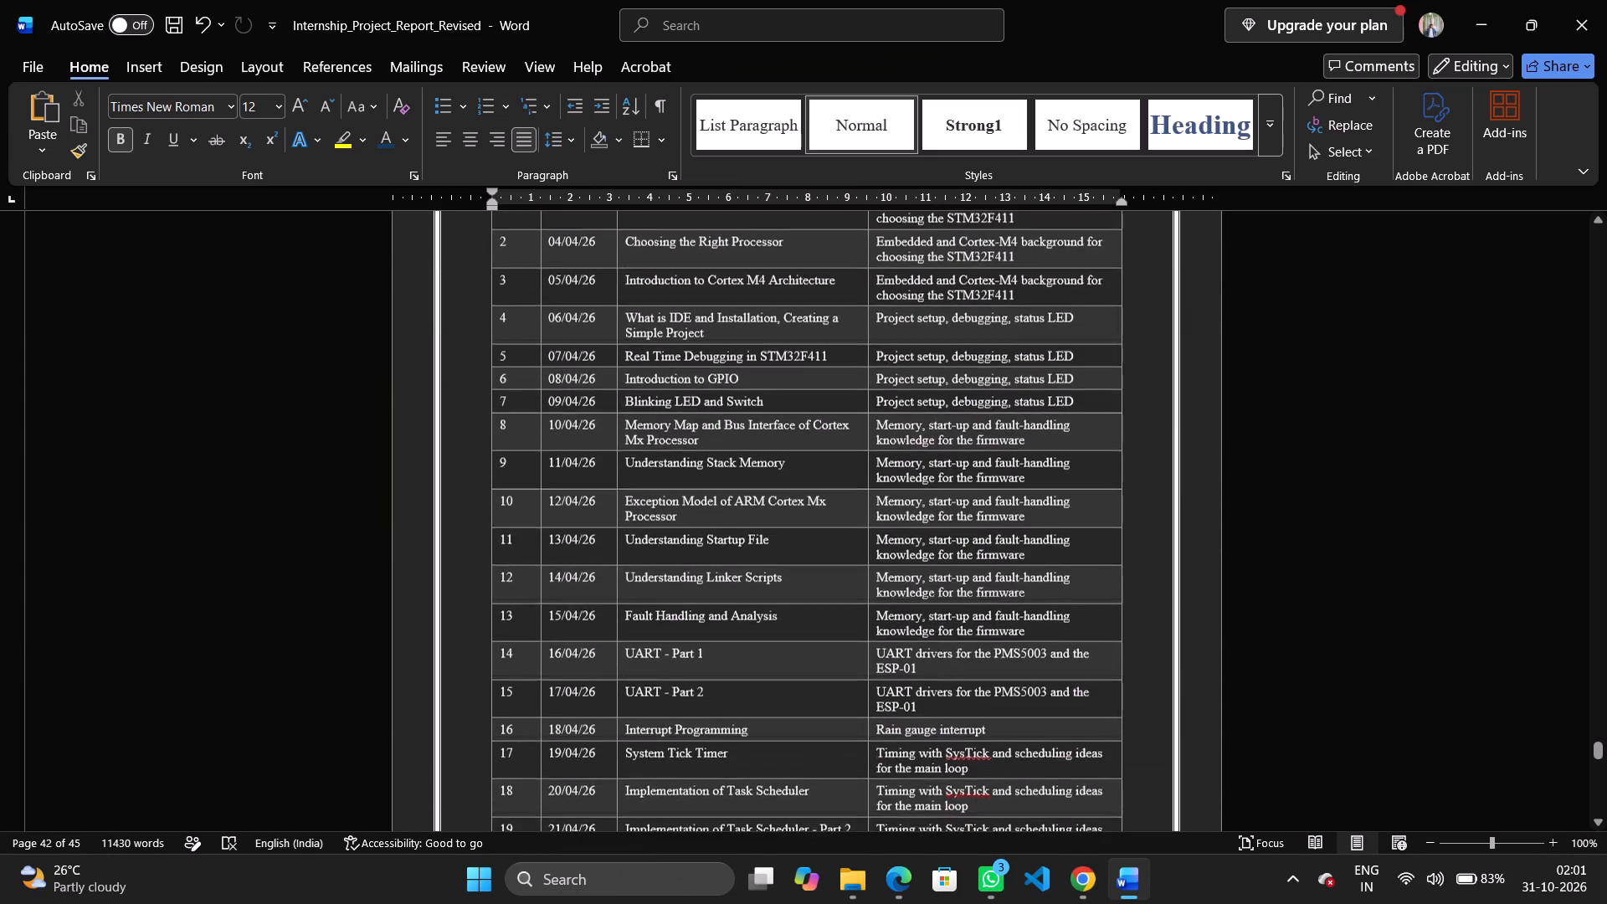
scroll(679, 306, "up", 13)
scroll(679, 306, "up", 17)
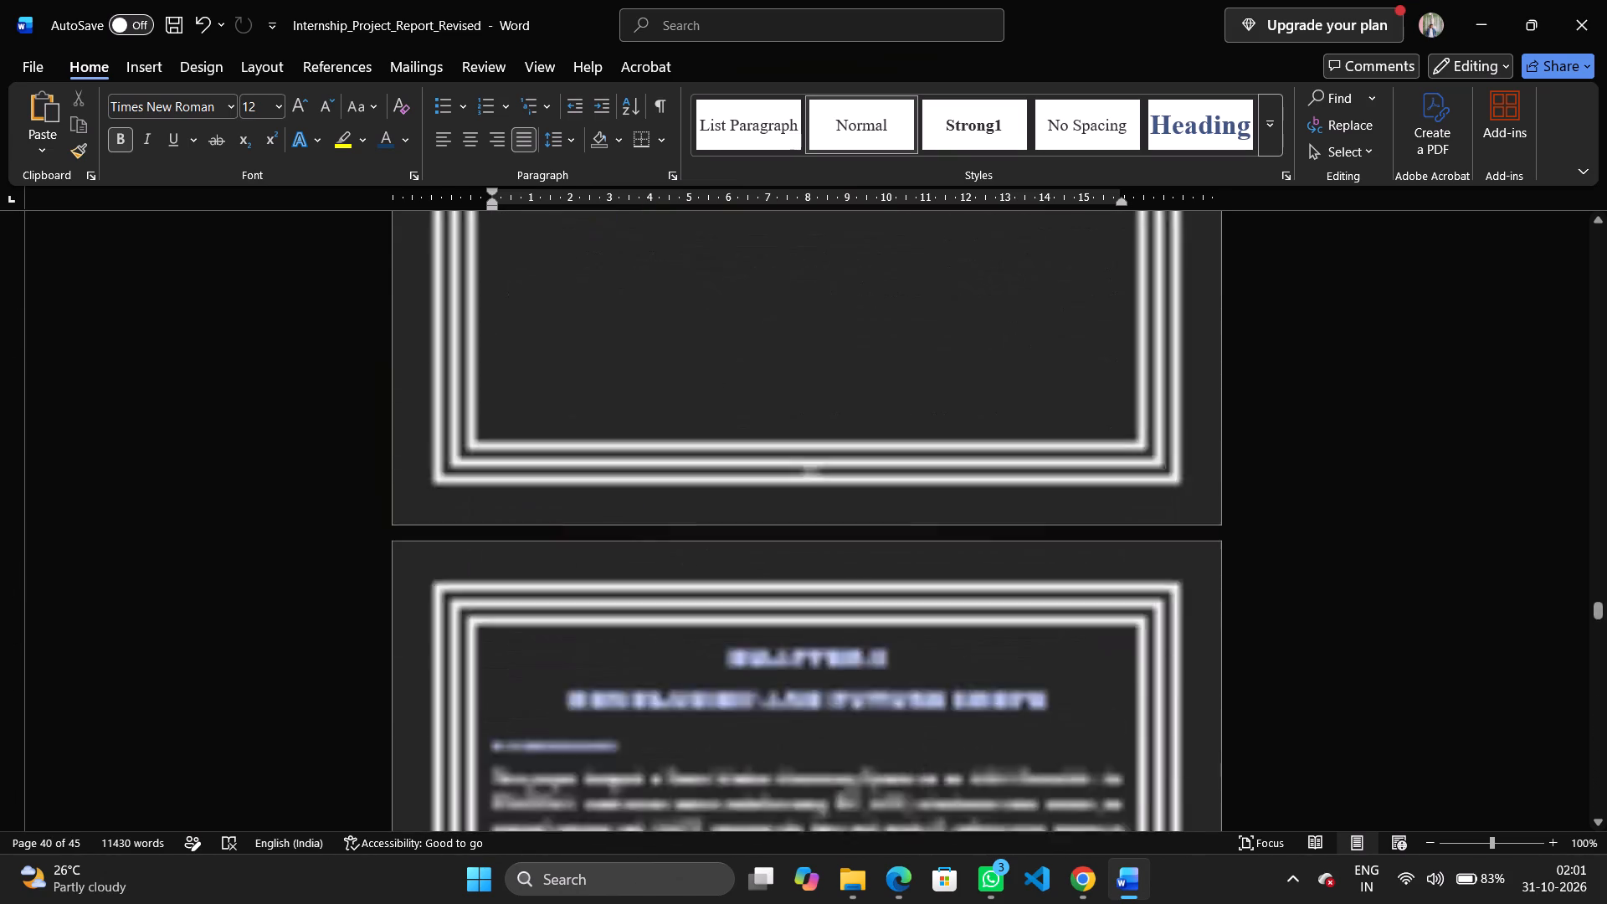
scroll(679, 306, "up", 13)
scroll(679, 306, "up", 11)
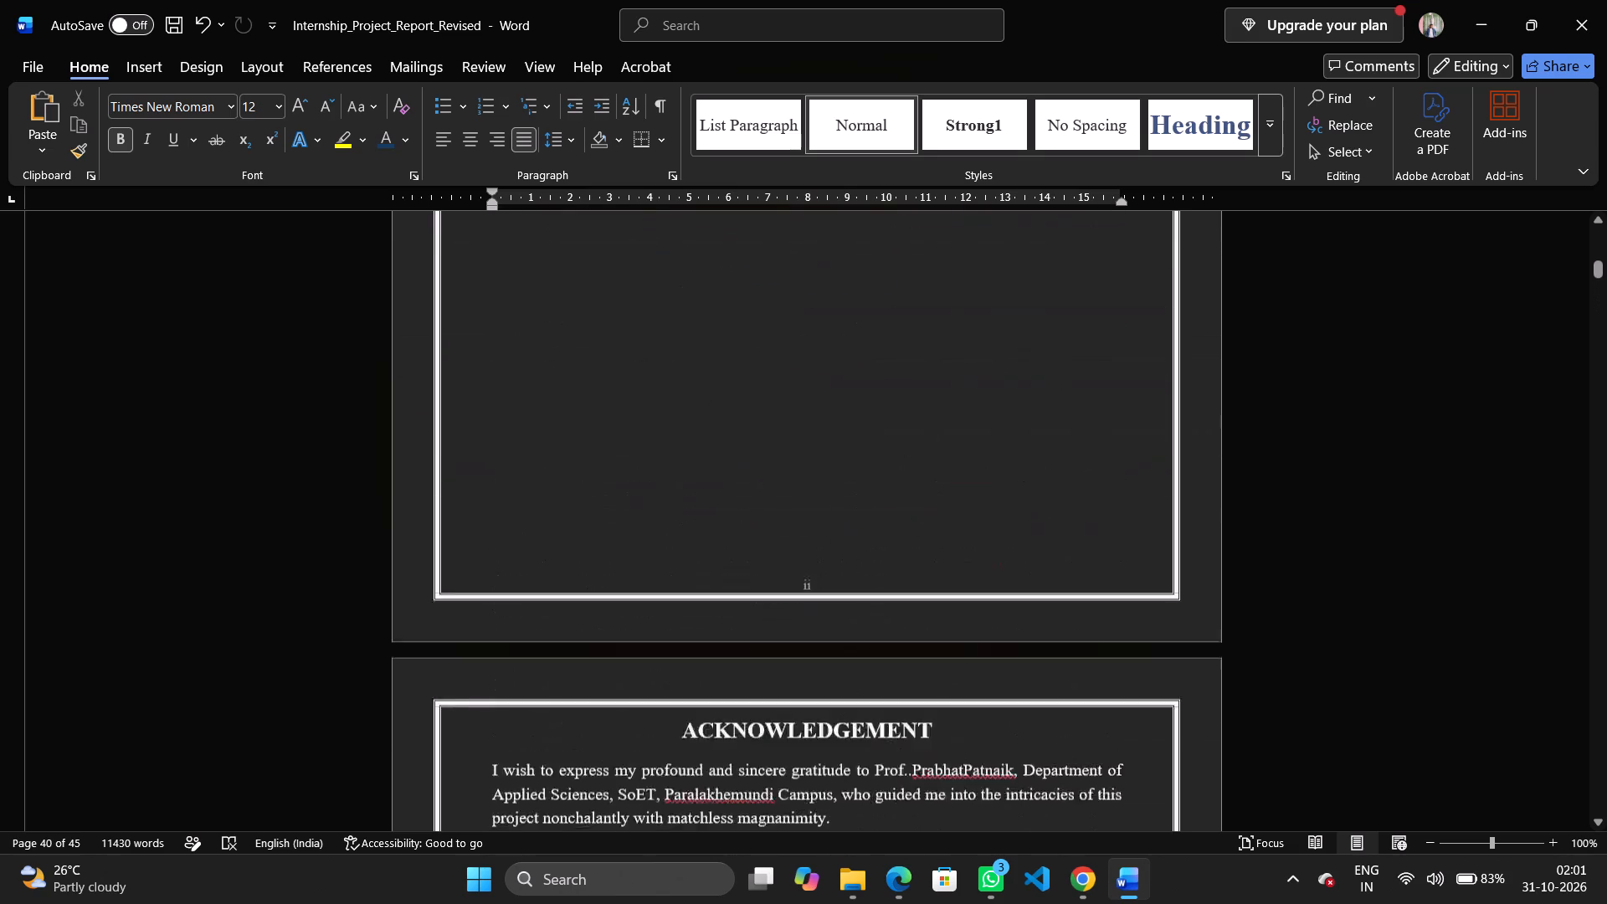
scroll(679, 306, "up", 20)
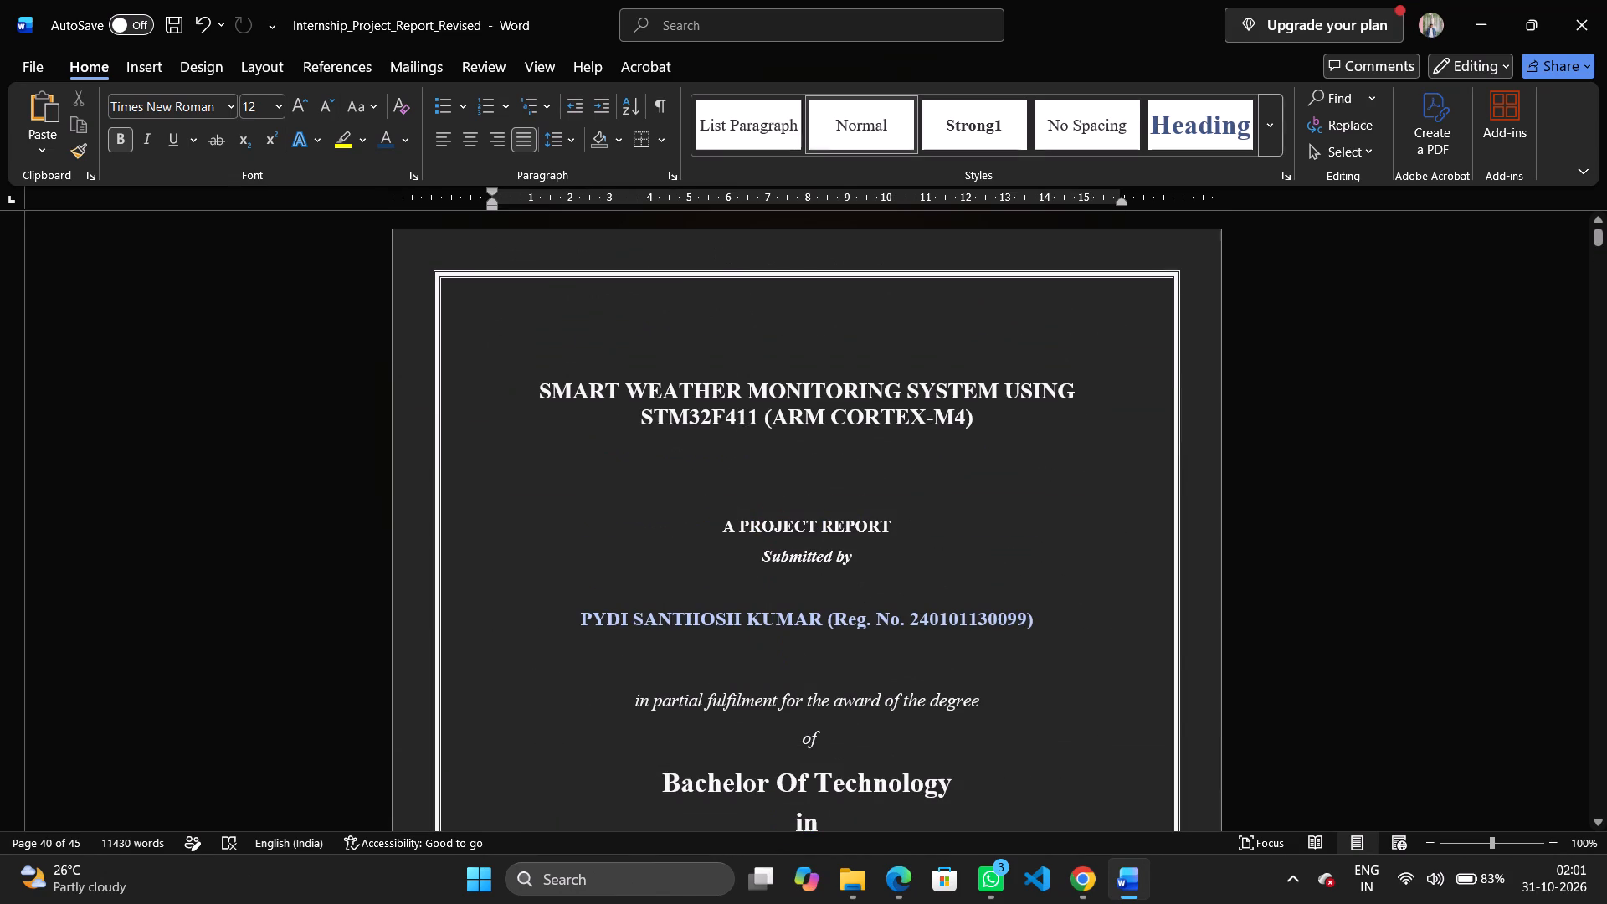
triple_click(592, 387)
left_click(592, 387)
triple_click(592, 387)
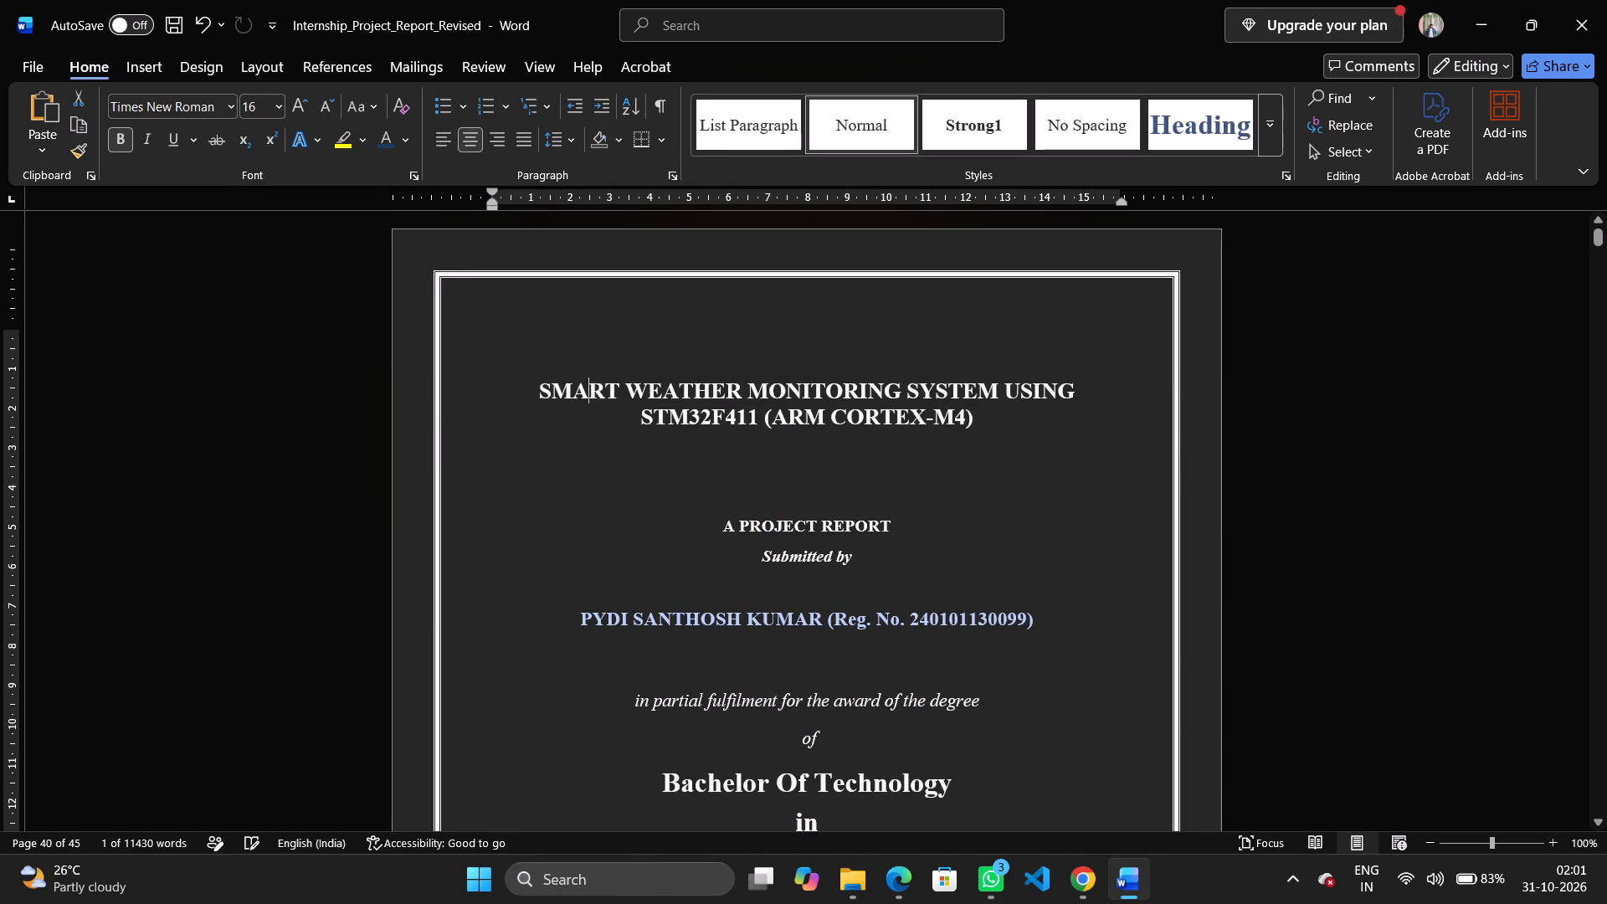
left_click(402, 136)
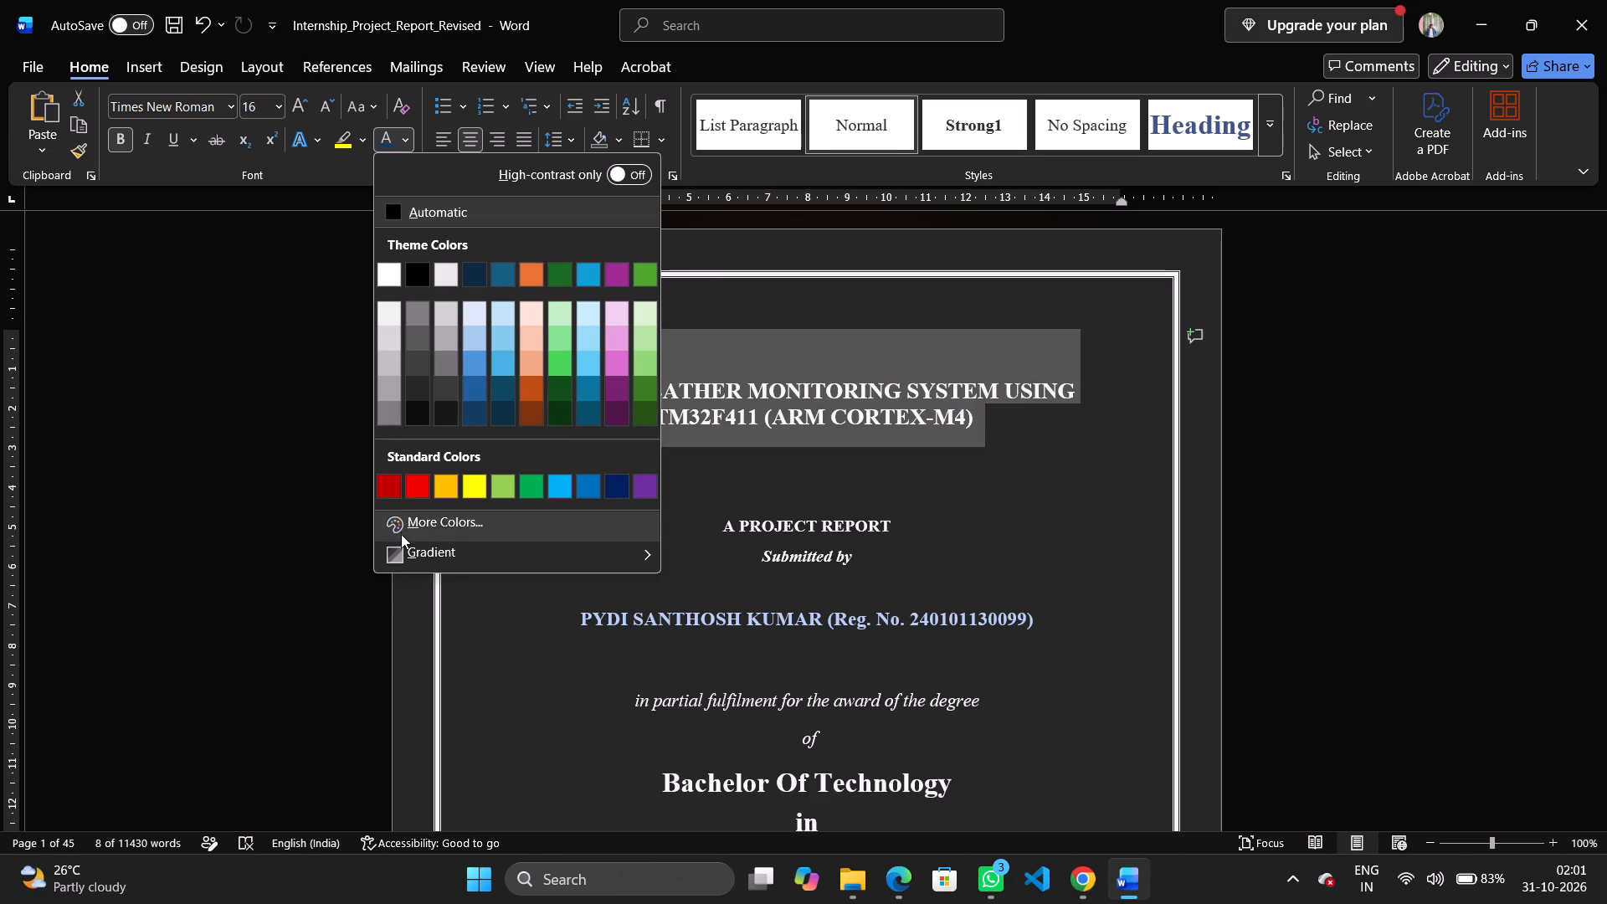
left_click(483, 519)
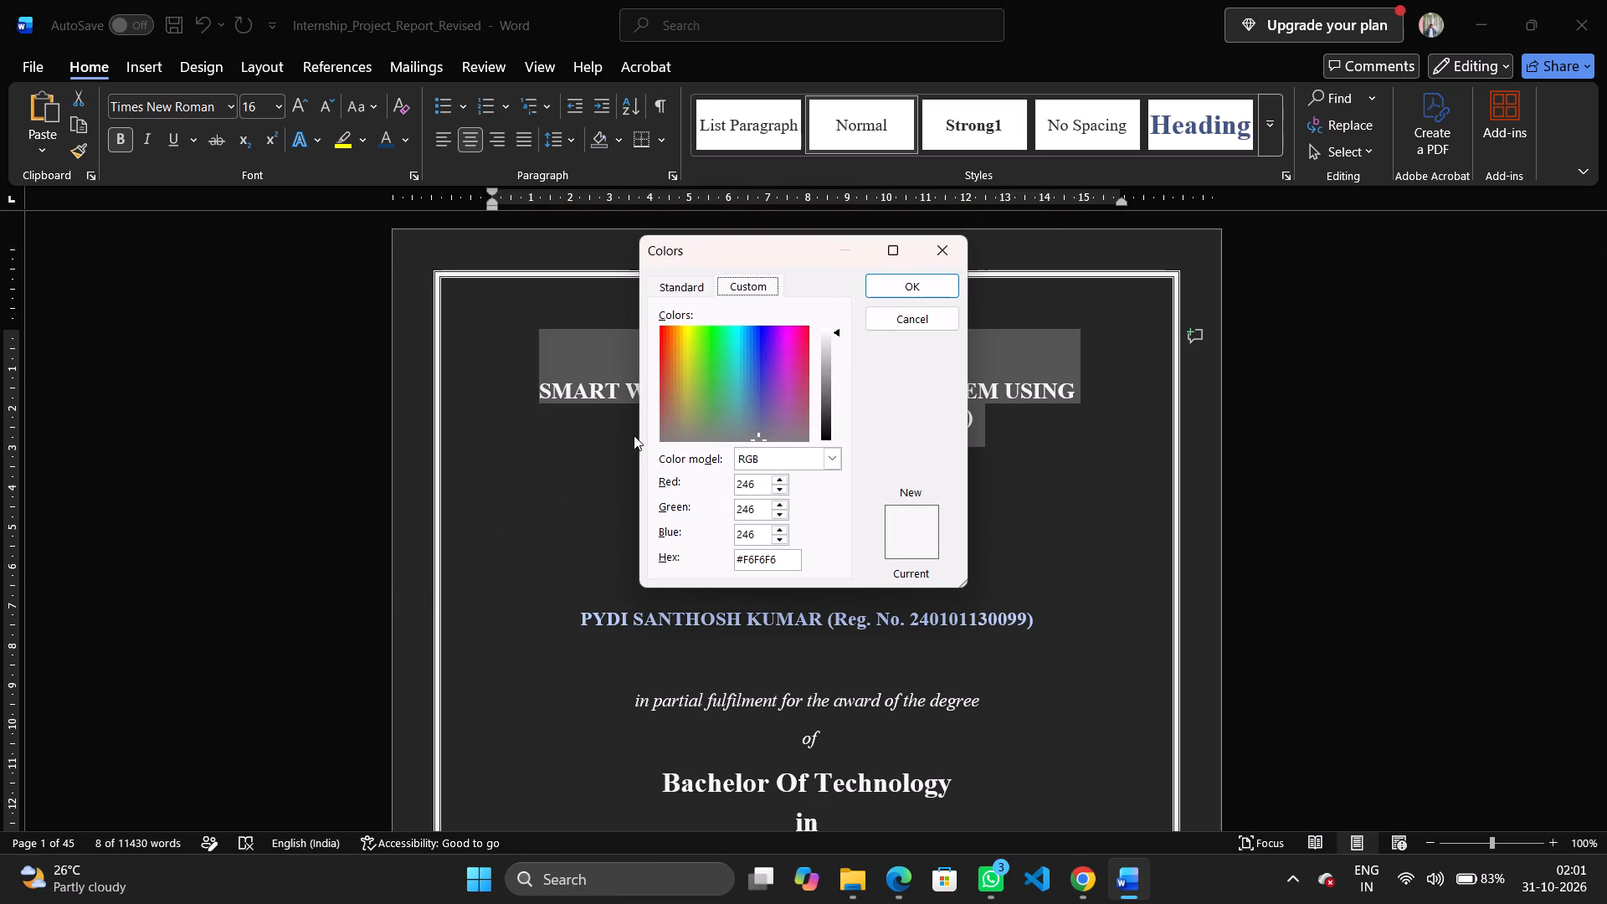
left_click(670, 339)
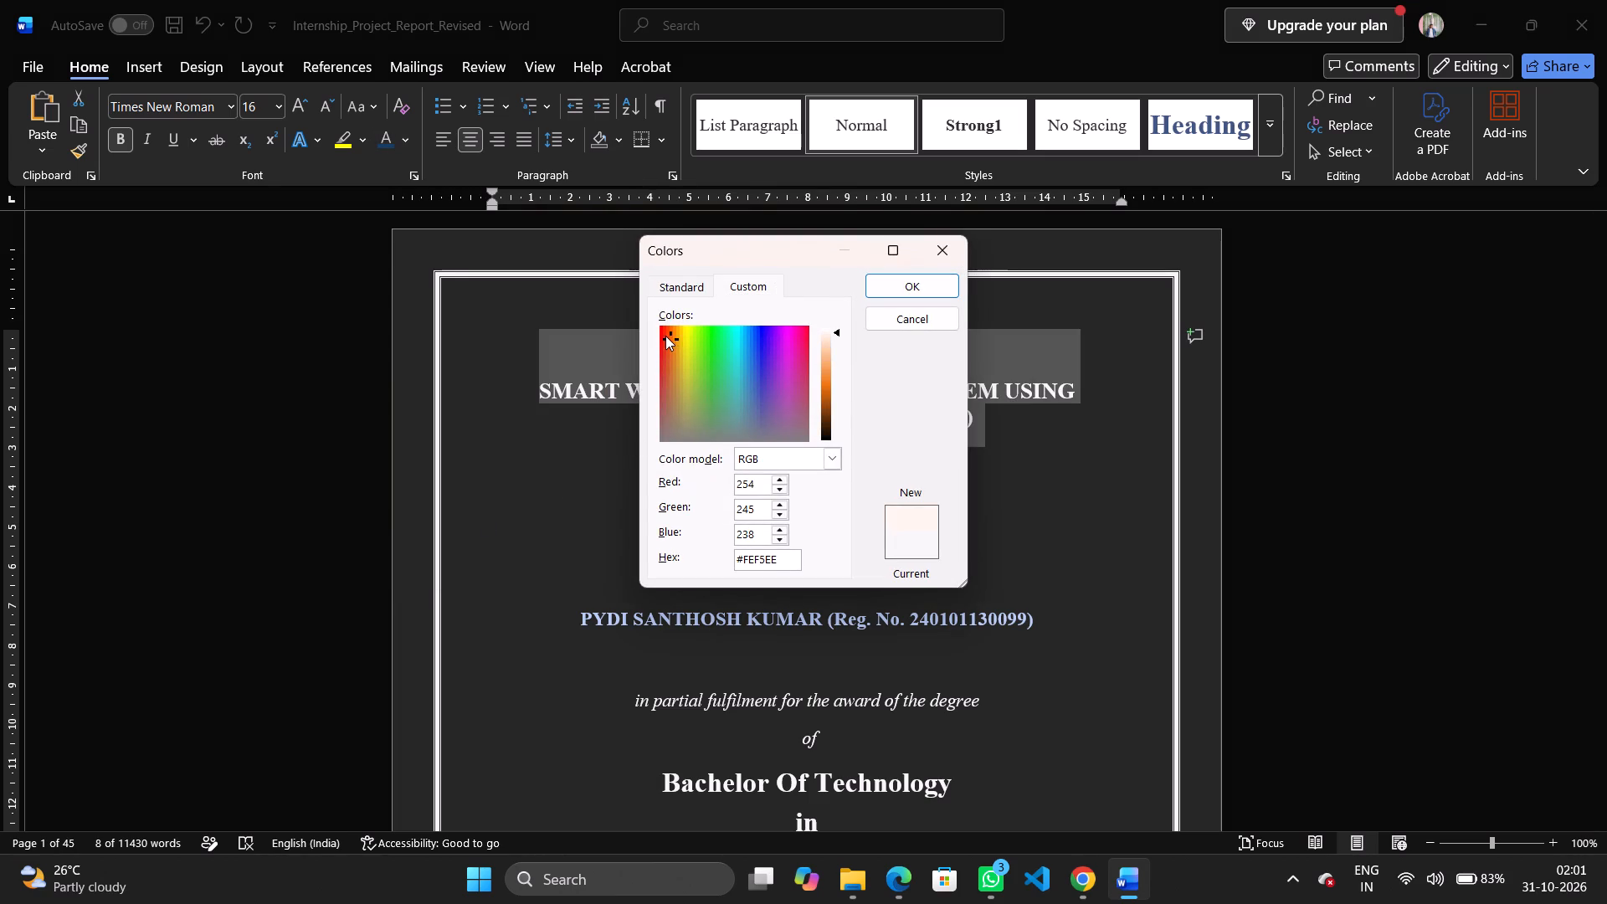
left_click(668, 330)
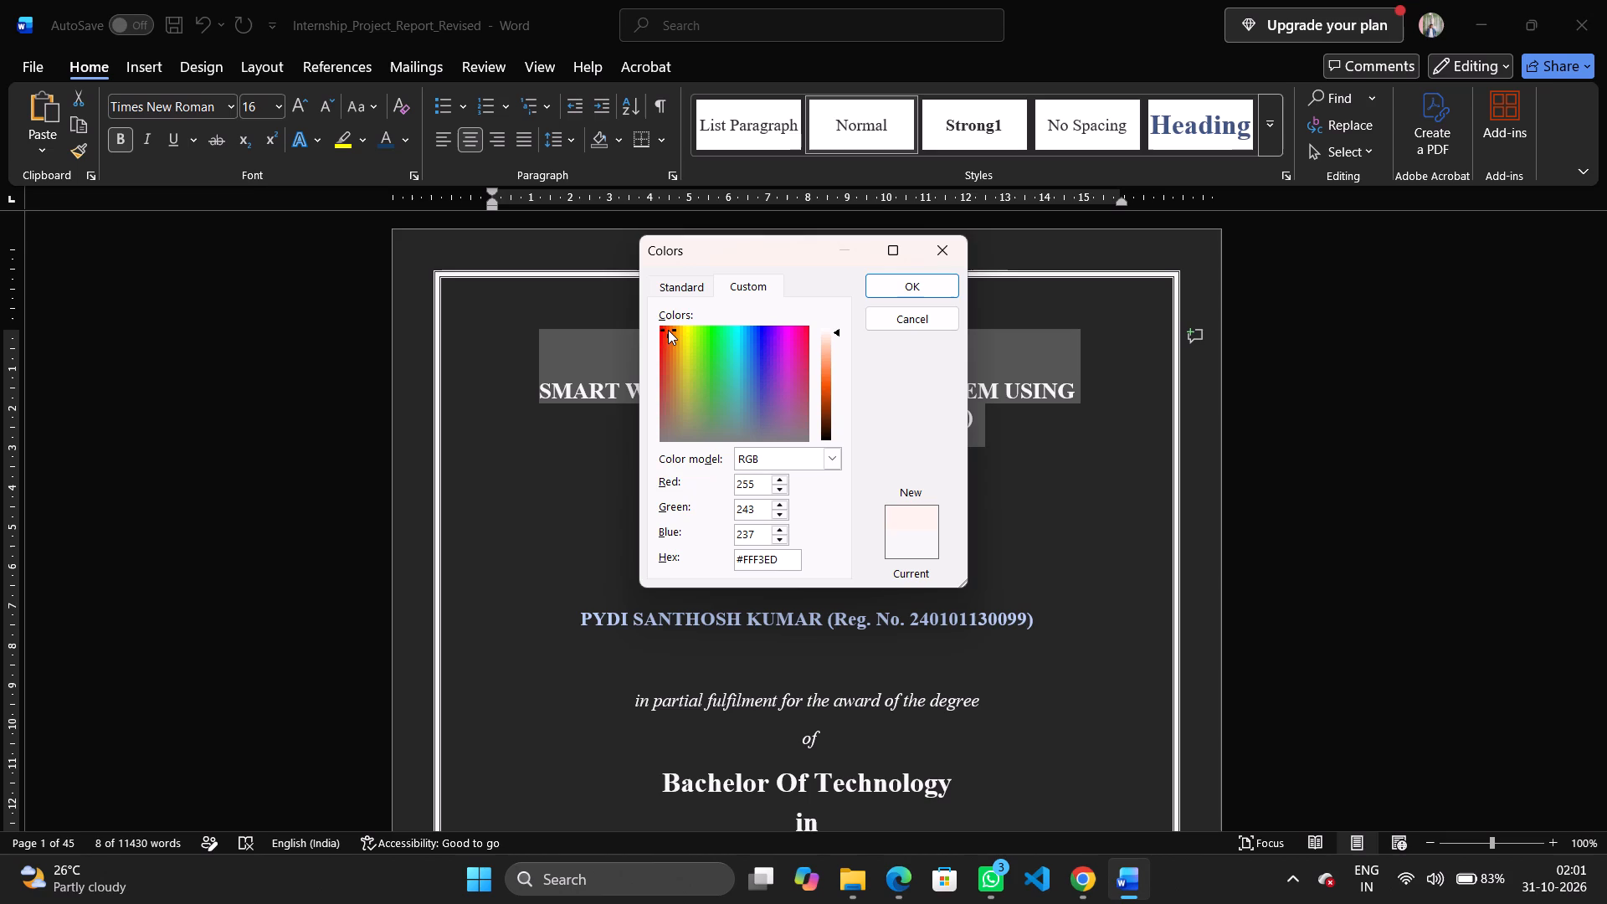
left_click(668, 339)
left_click(803, 360)
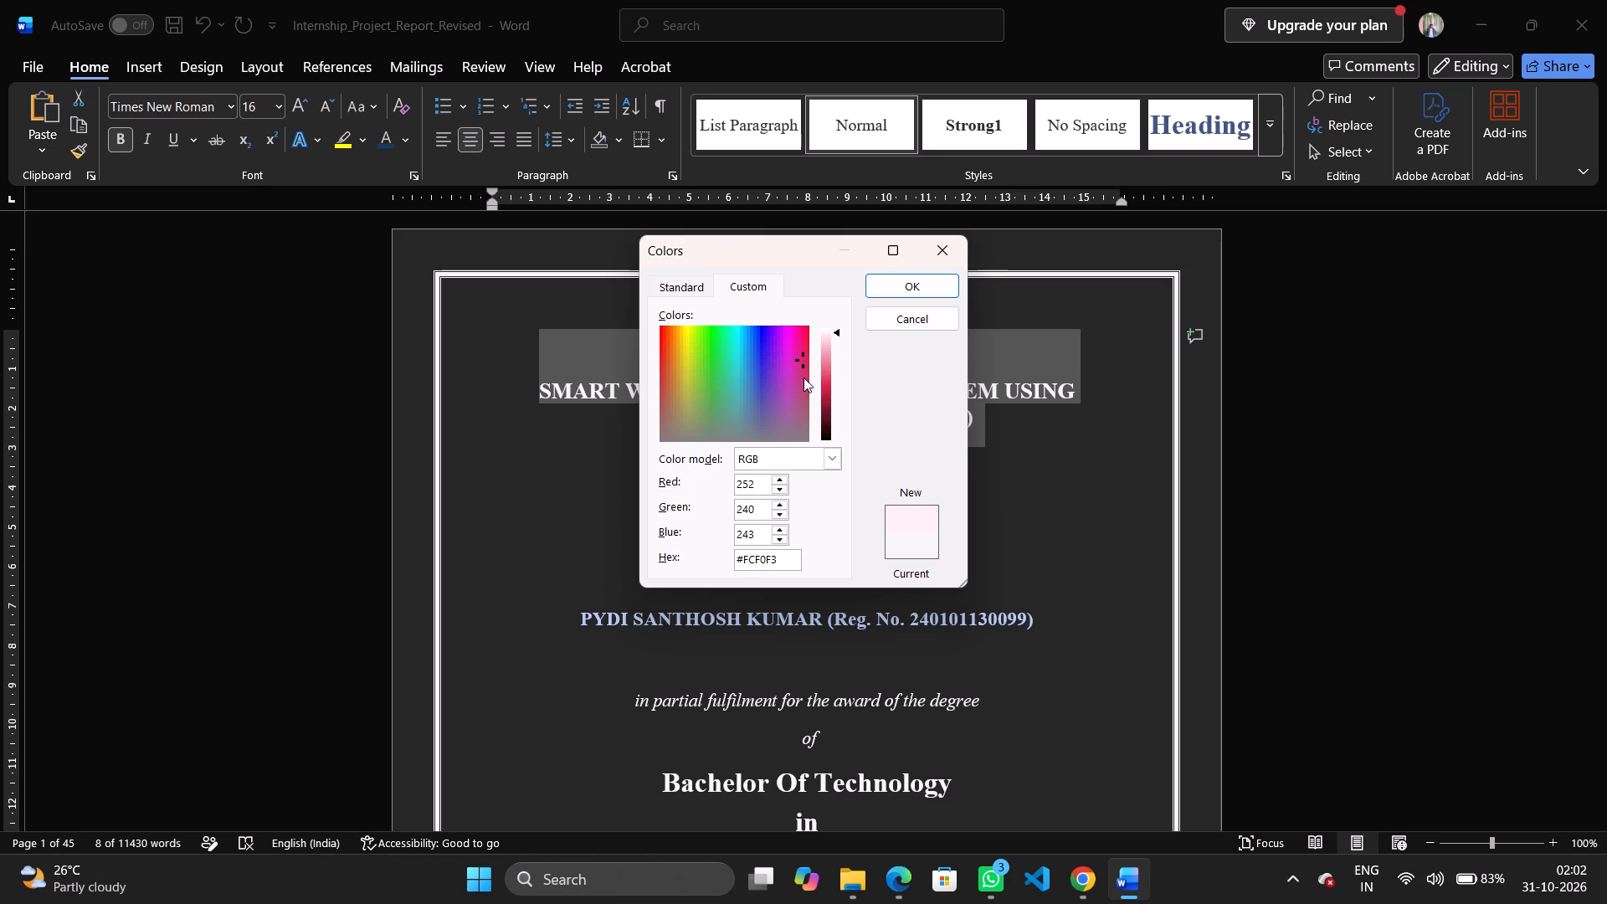
left_click(803, 381)
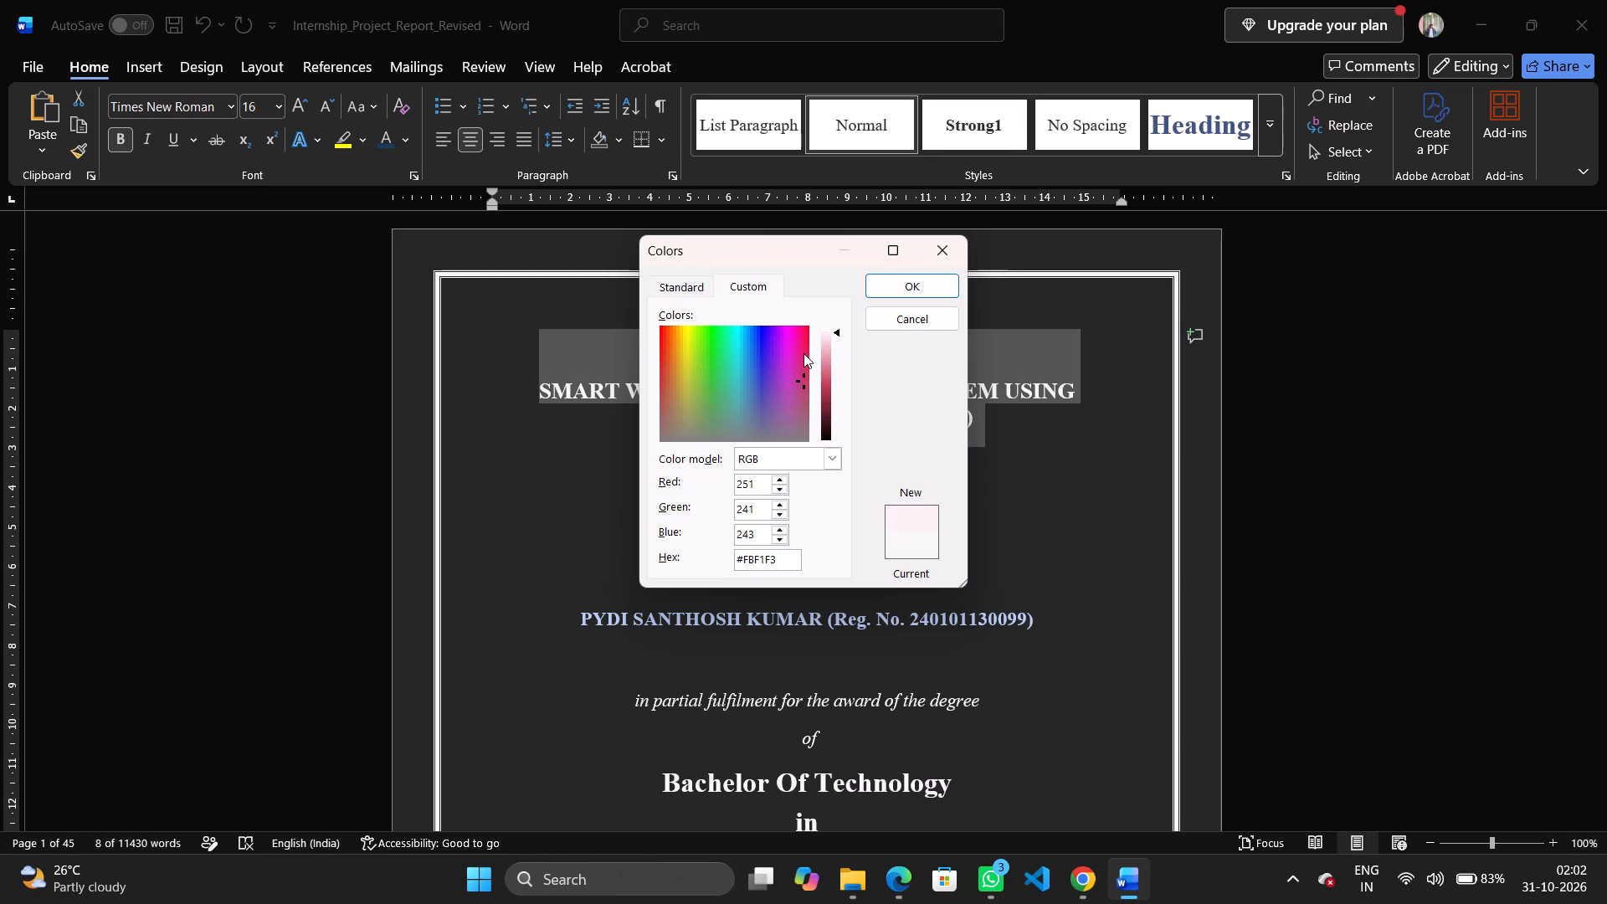
left_click(804, 337)
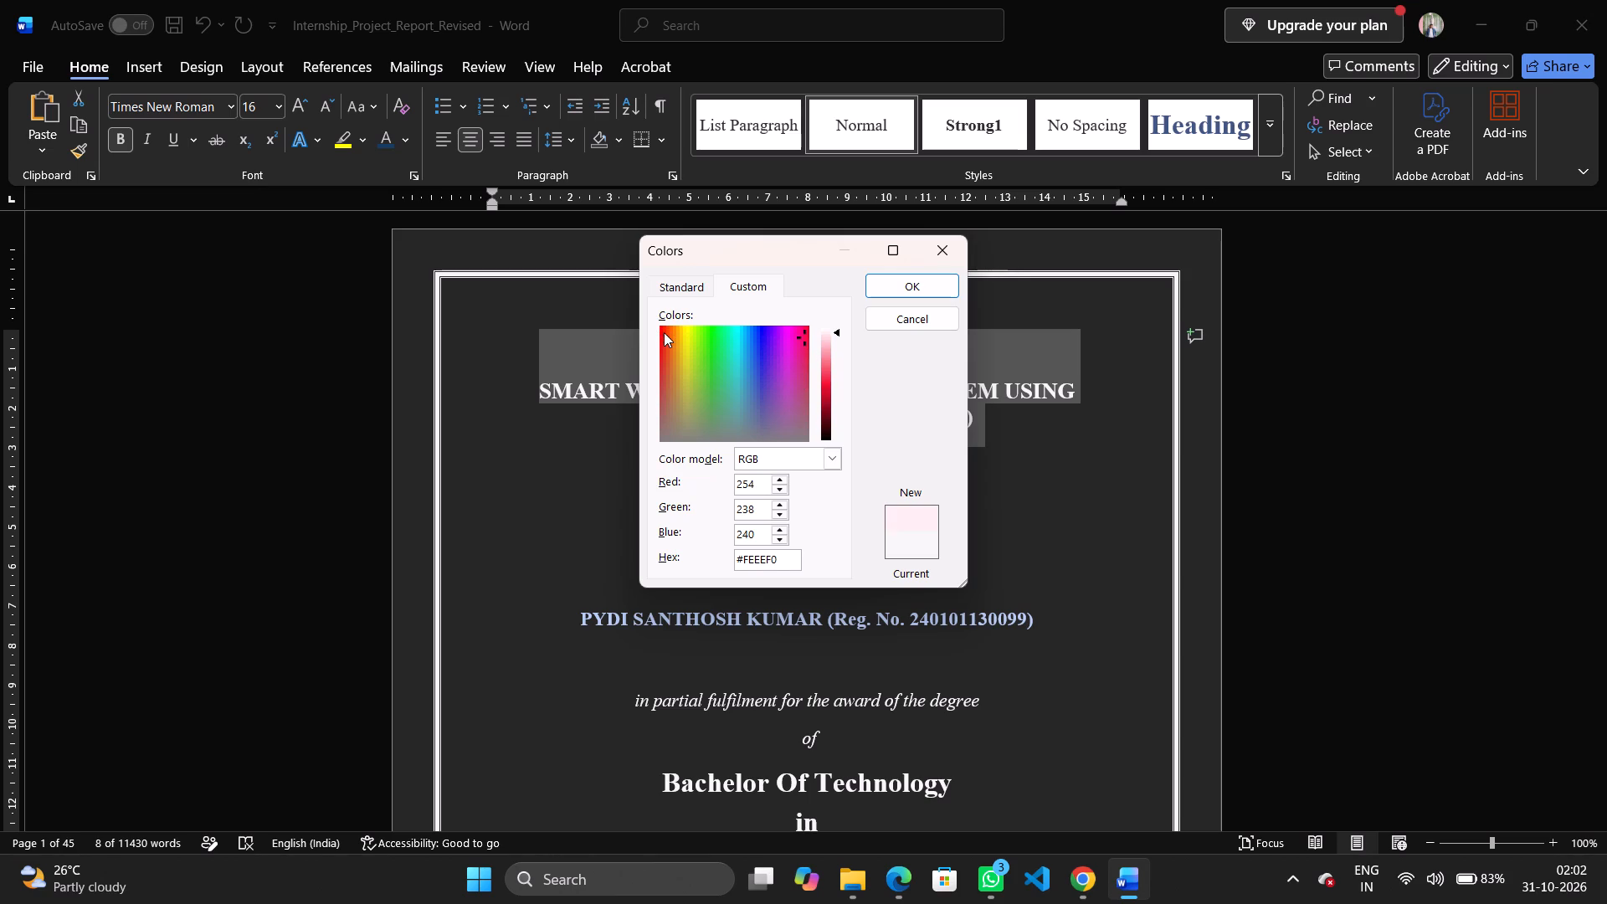
left_click(665, 332)
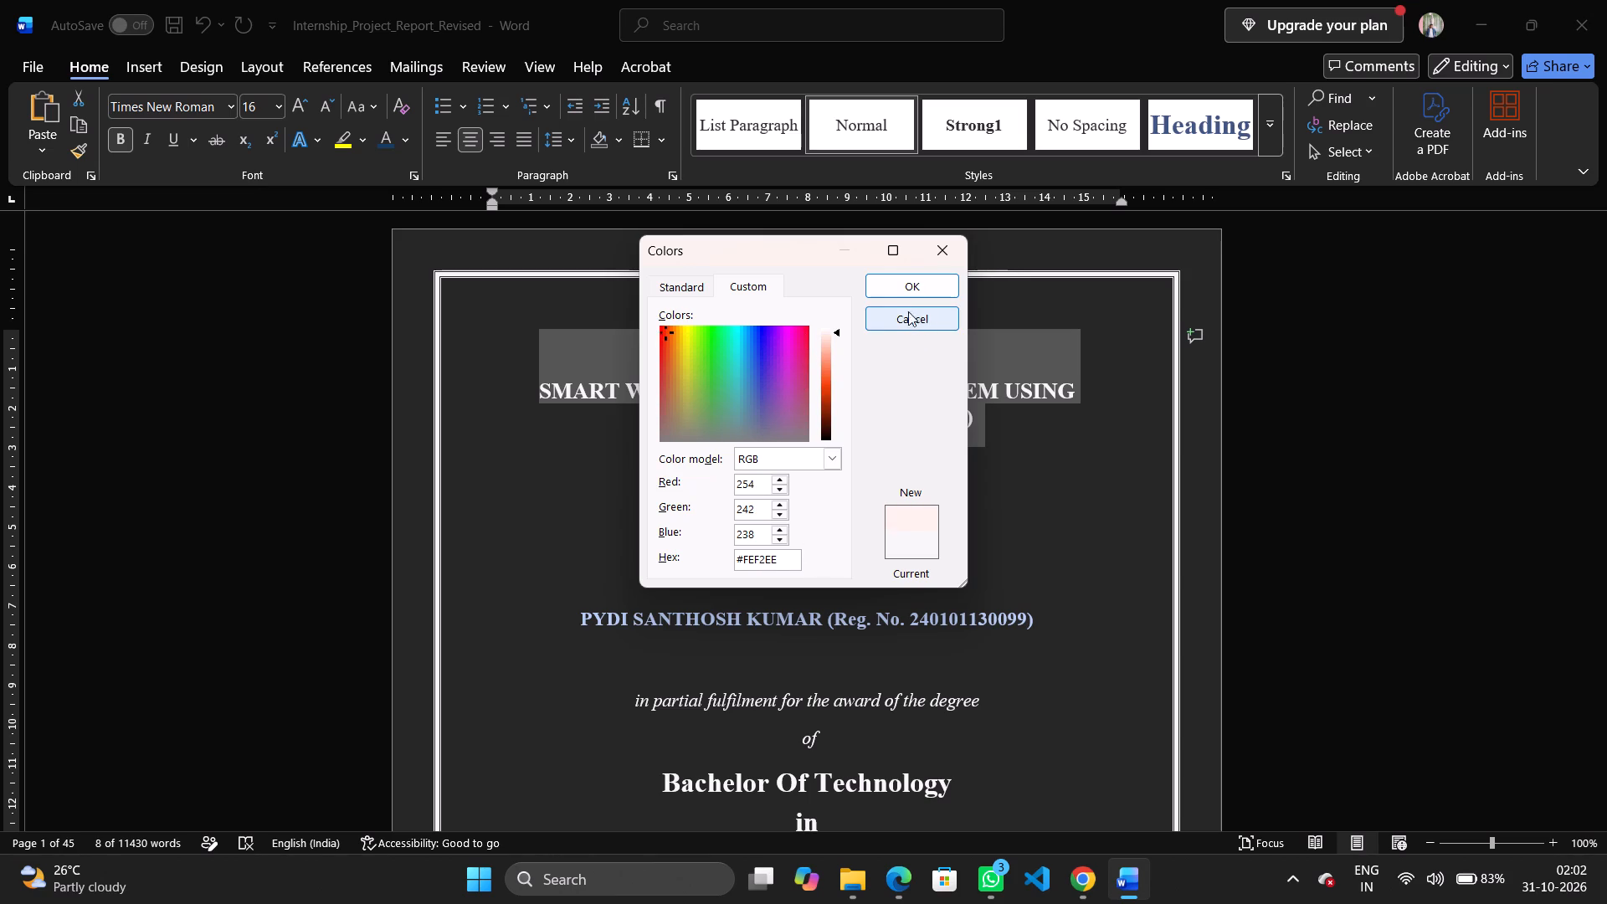
left_click(904, 289)
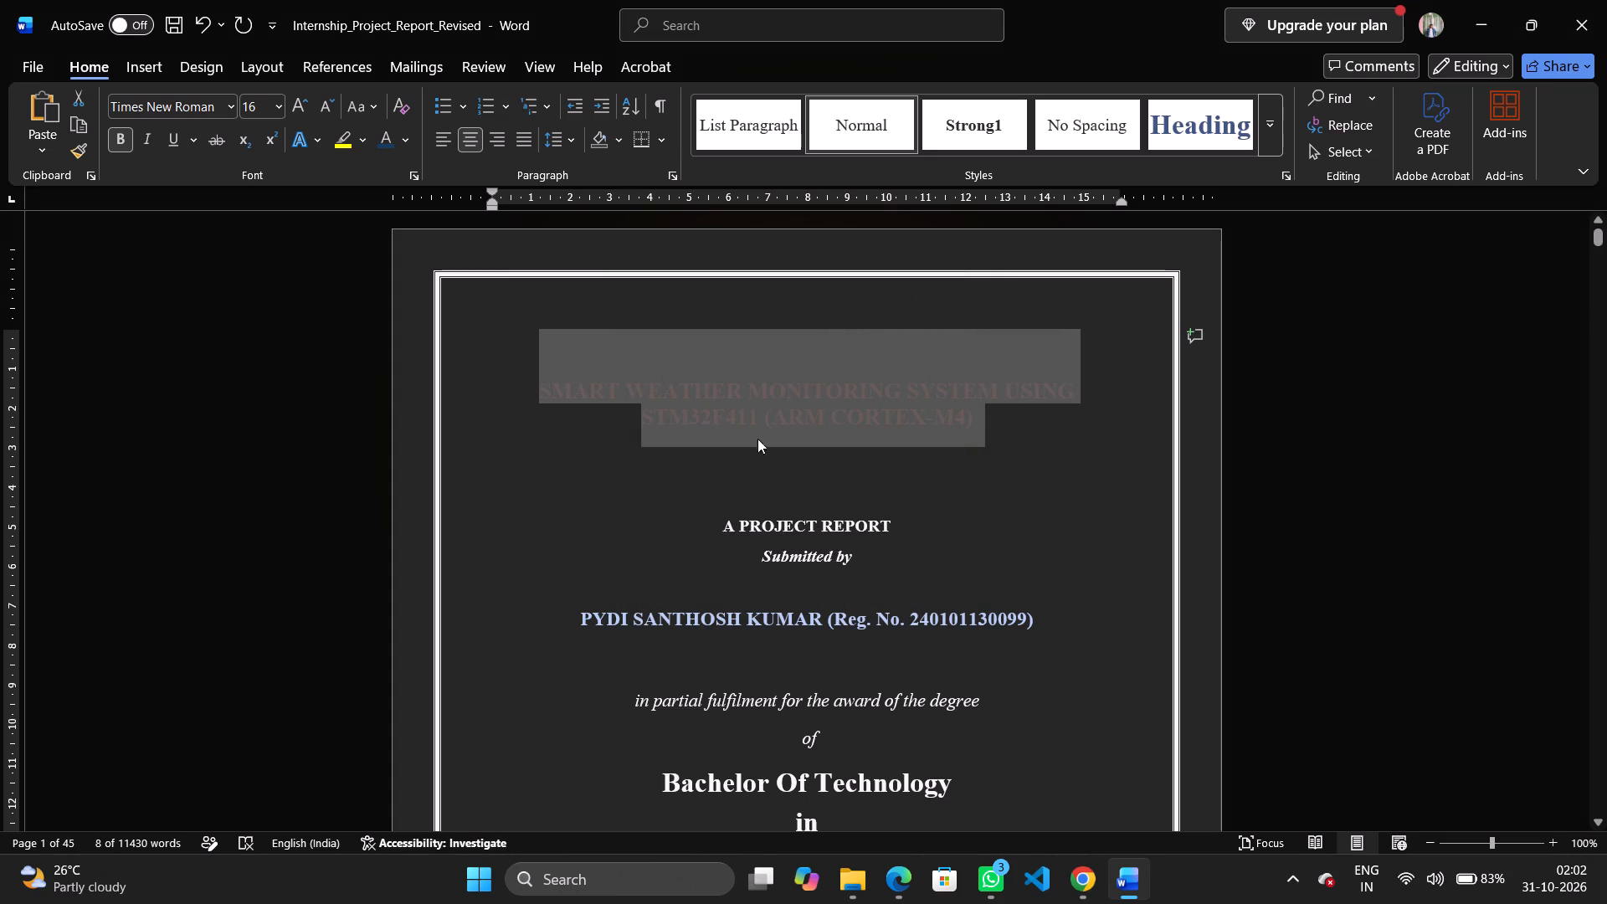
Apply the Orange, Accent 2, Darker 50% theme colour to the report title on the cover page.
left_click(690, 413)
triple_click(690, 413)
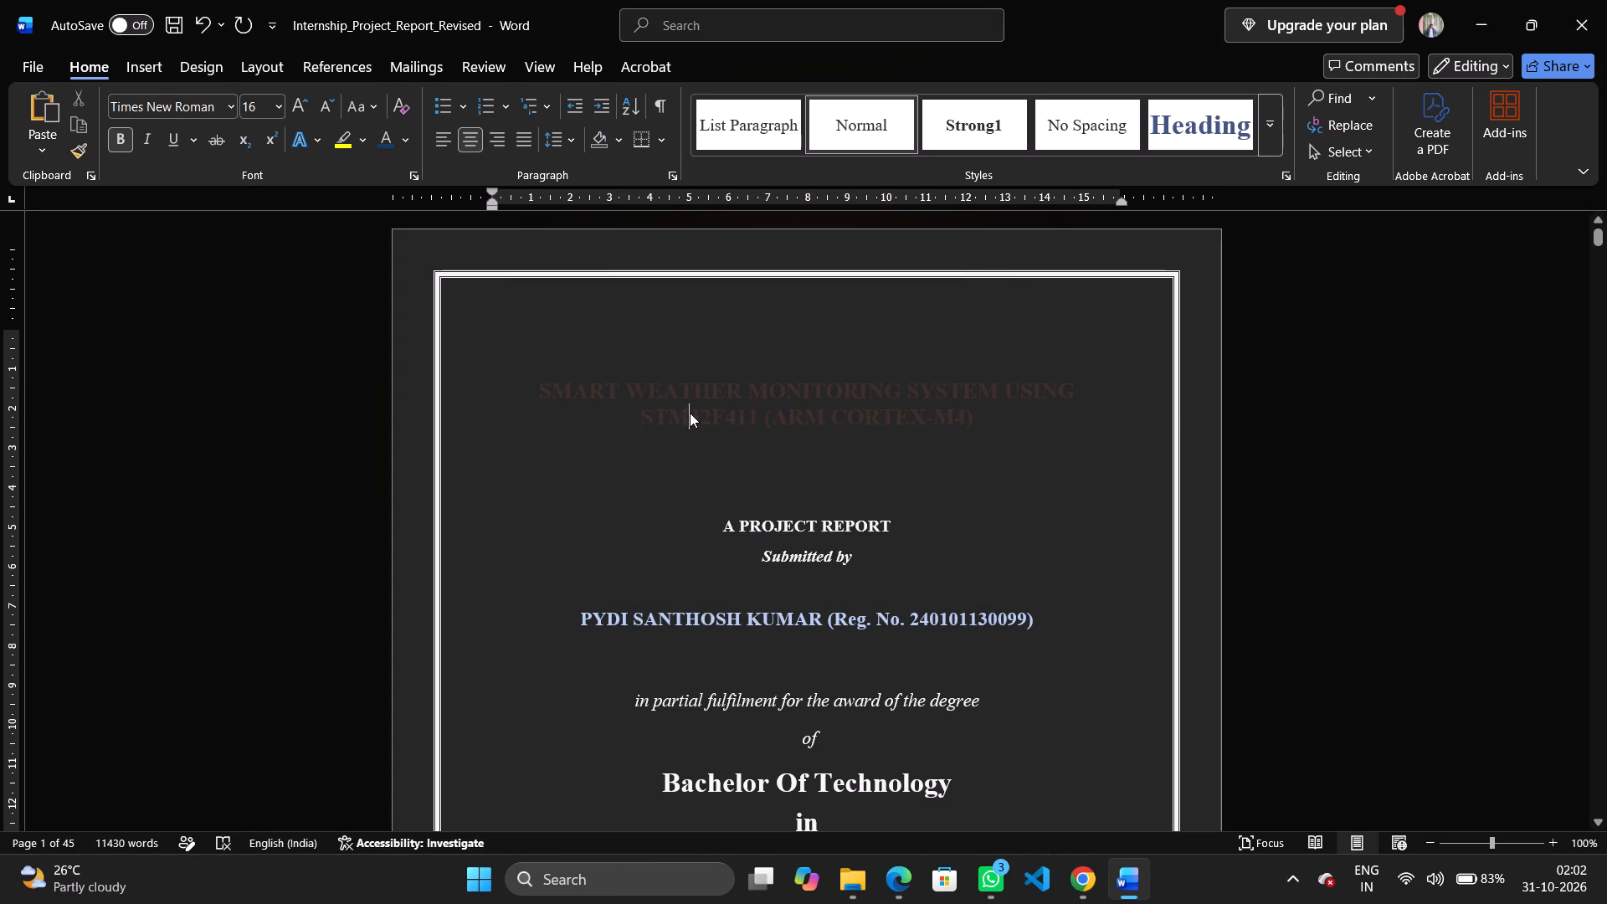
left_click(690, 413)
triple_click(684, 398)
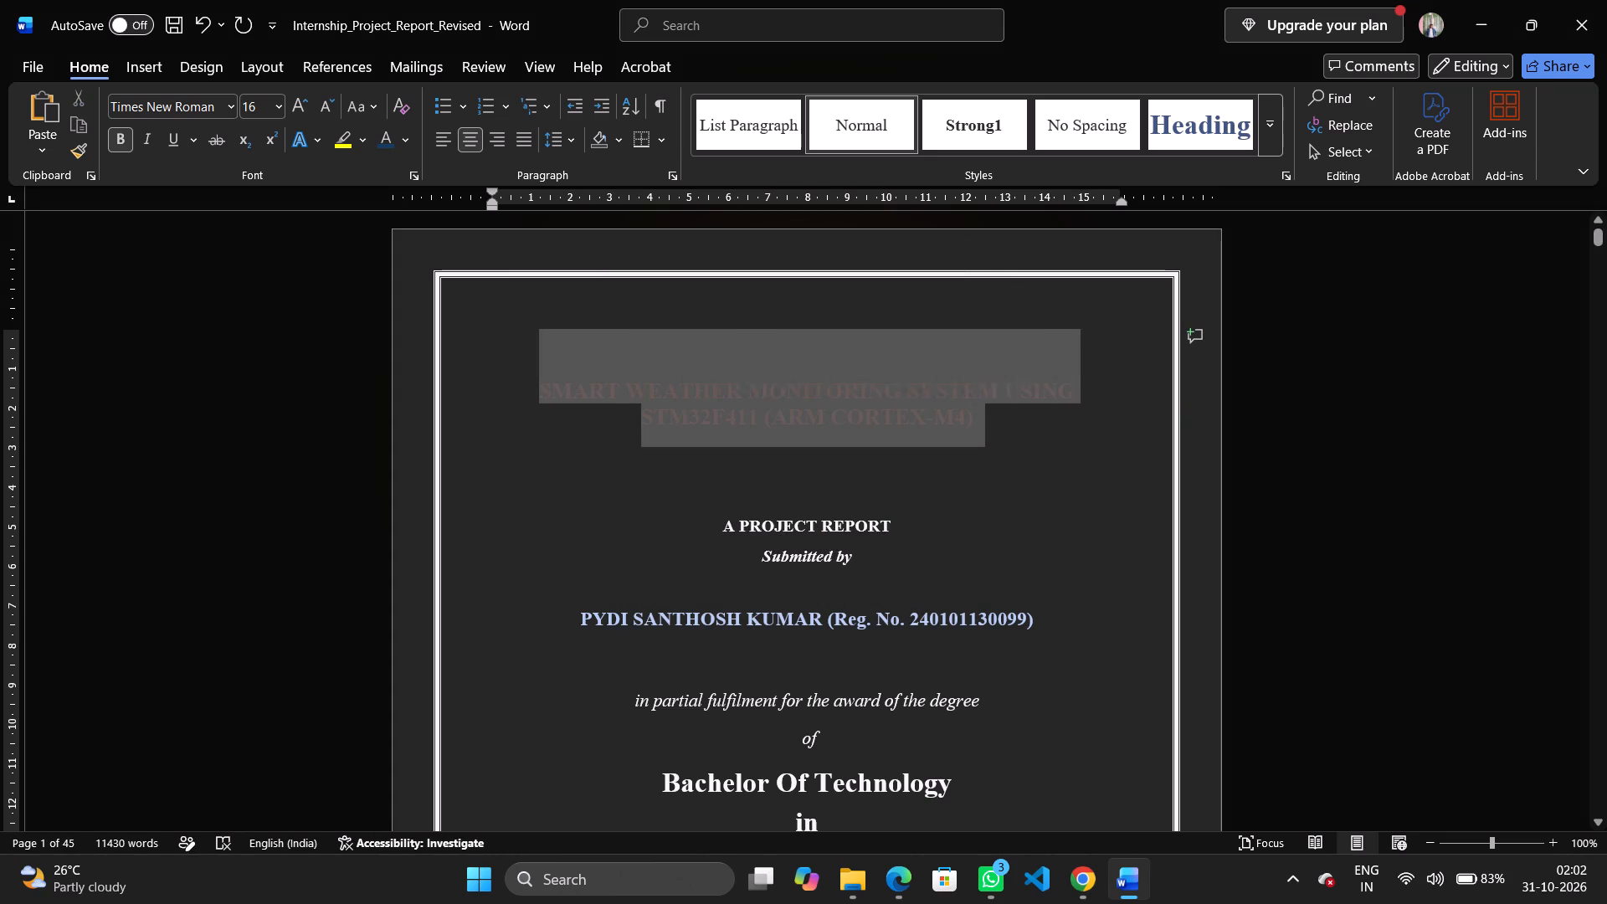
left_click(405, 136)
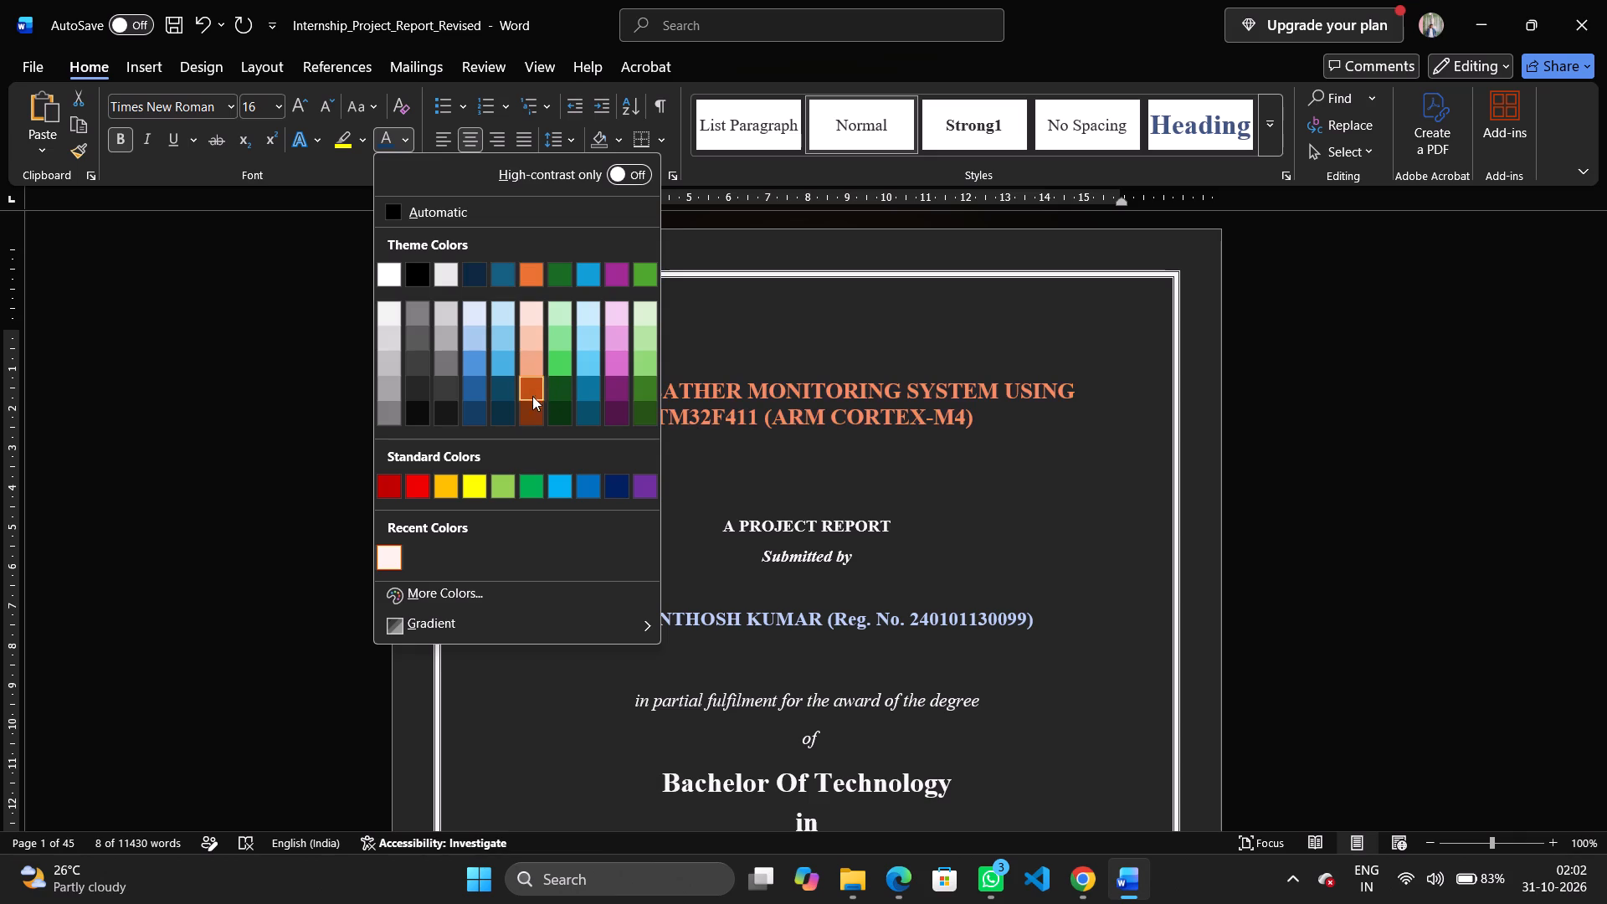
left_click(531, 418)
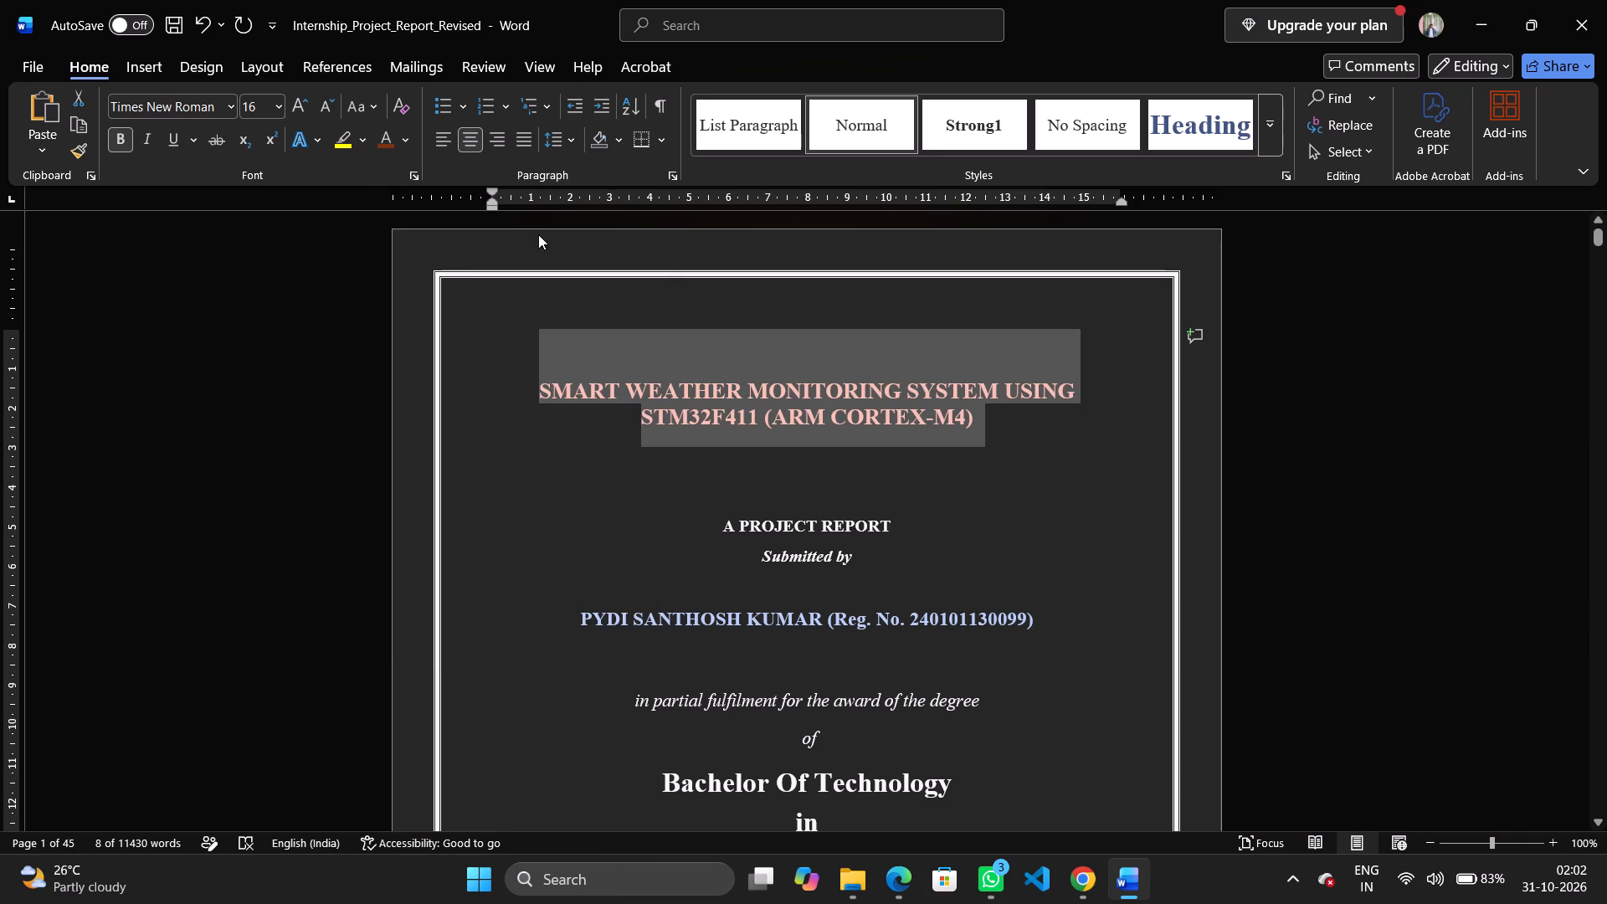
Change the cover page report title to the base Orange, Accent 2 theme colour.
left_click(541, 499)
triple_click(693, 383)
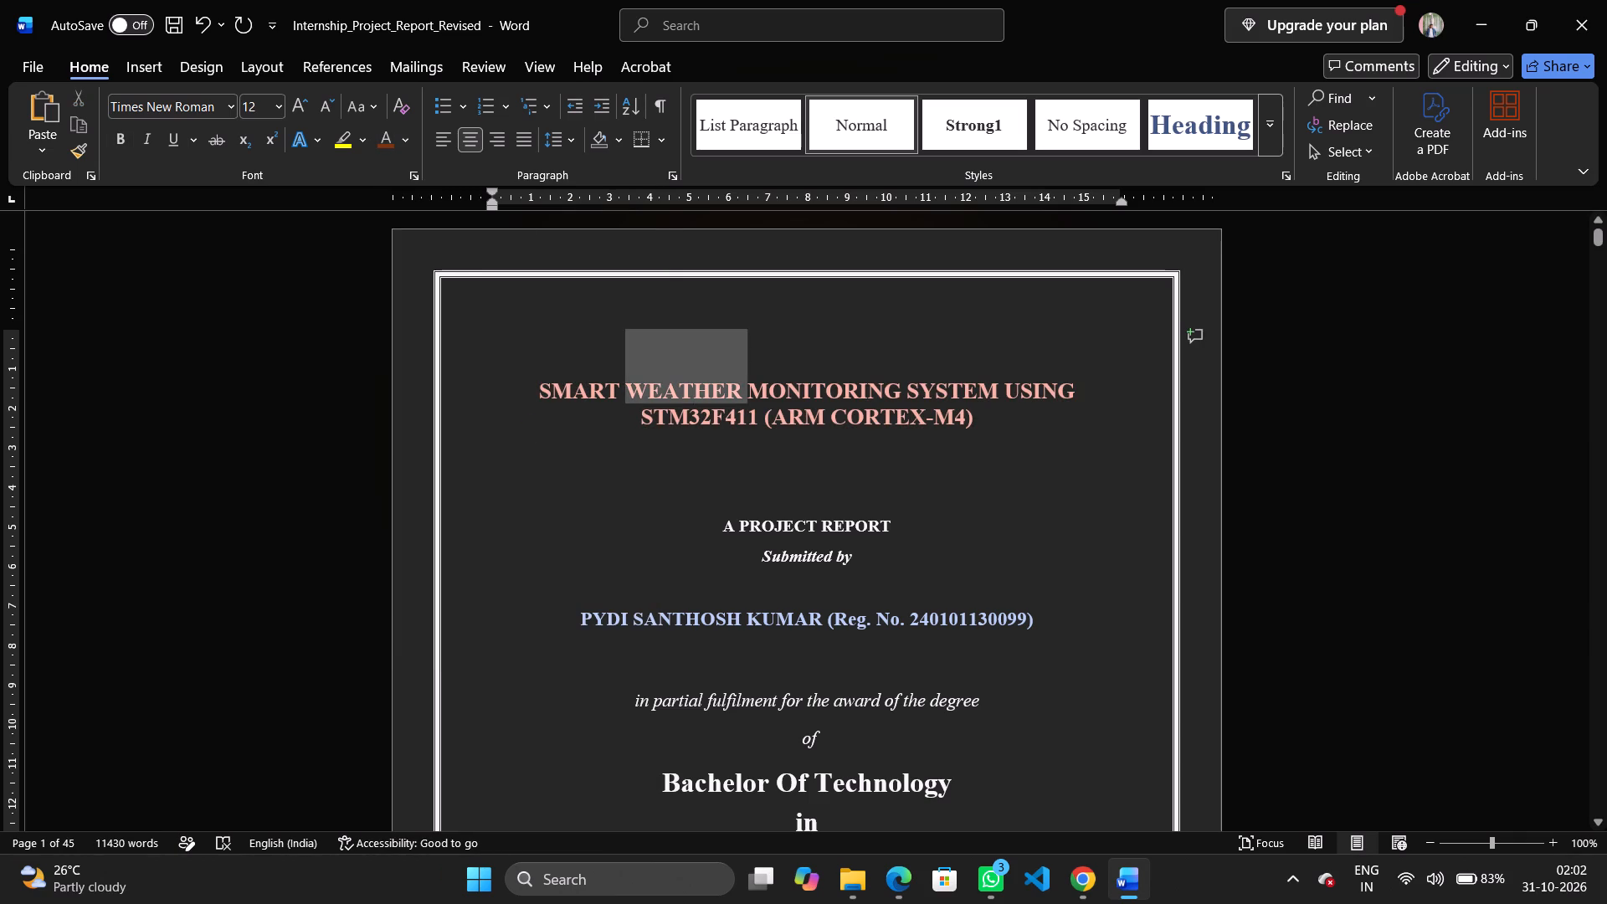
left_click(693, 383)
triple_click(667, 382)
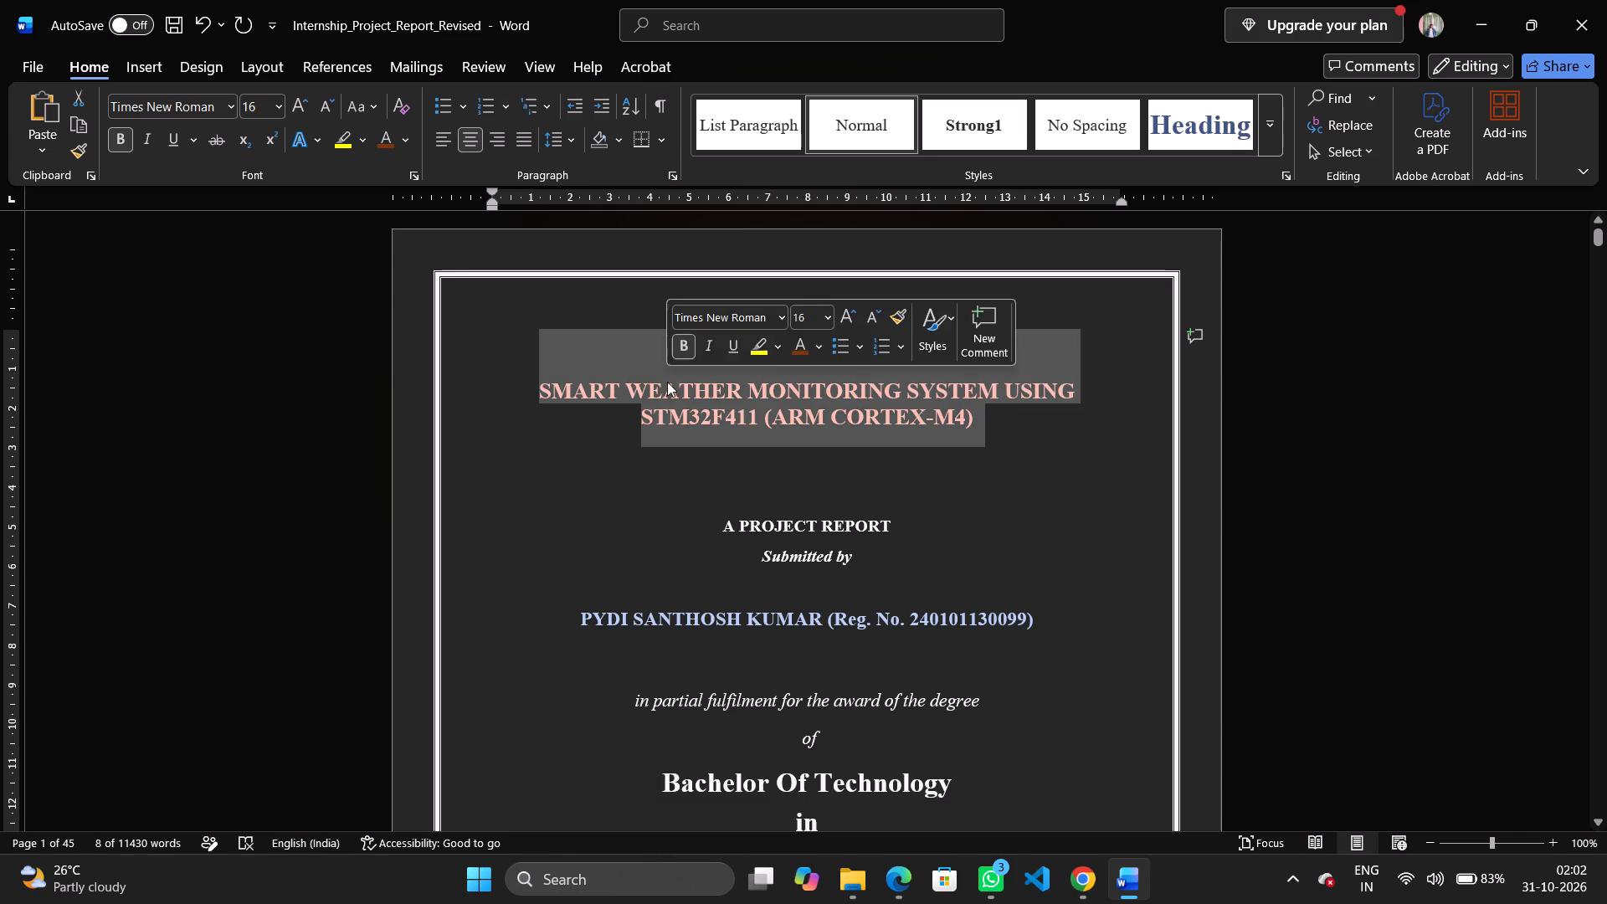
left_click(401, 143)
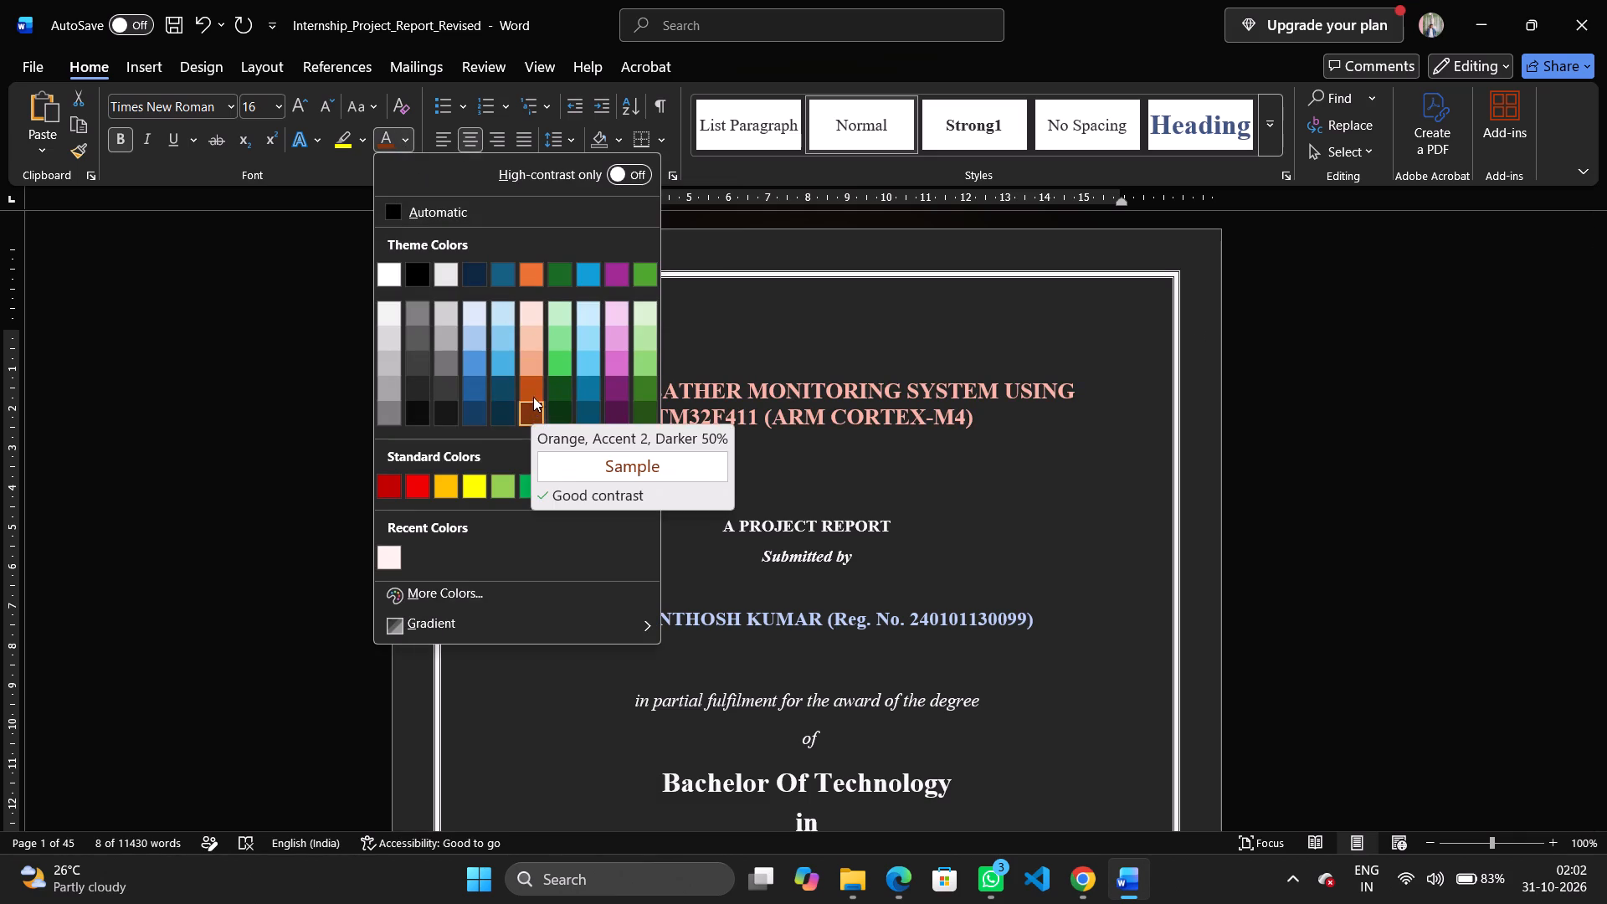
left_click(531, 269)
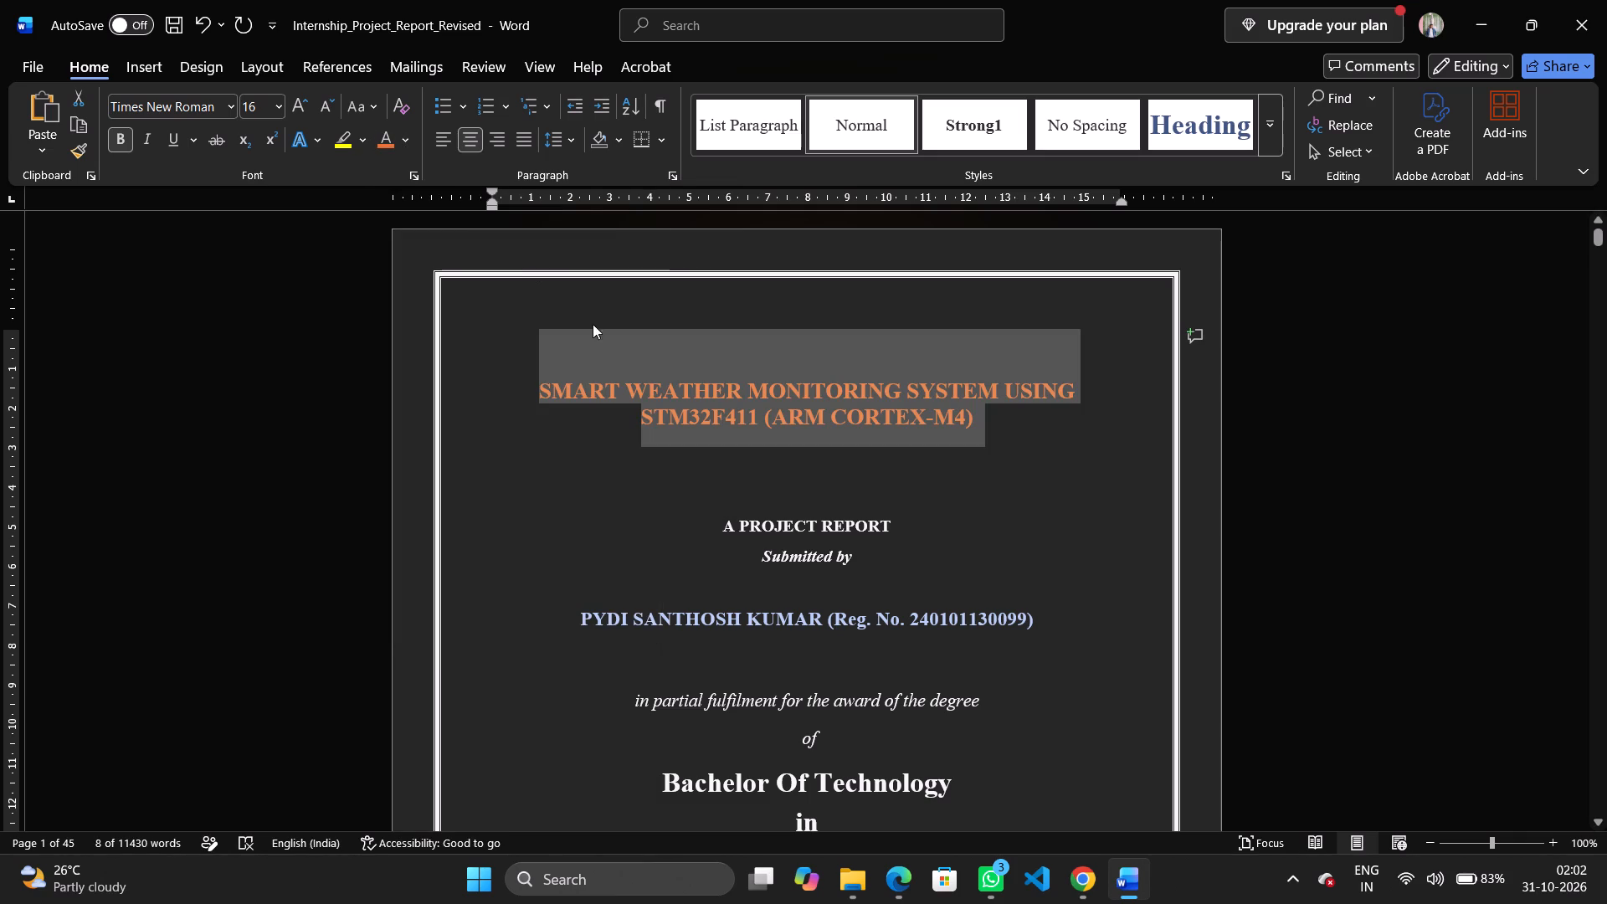
Apply the custom dark red font colour #93192D to the report title on the cover page.
left_click(403, 141)
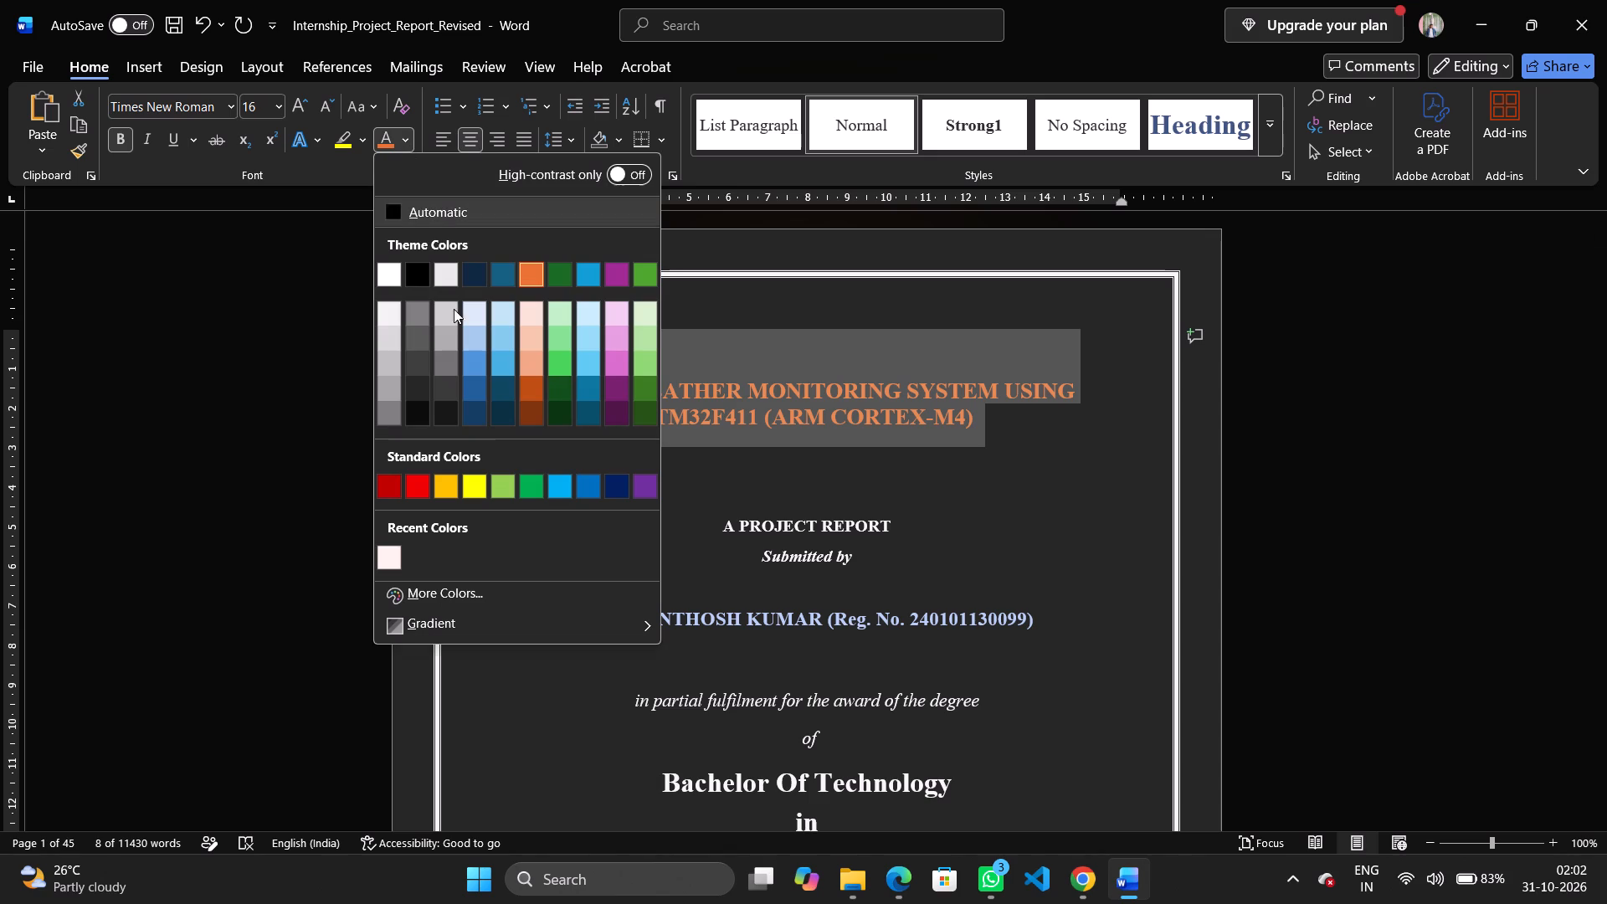
left_click(440, 594)
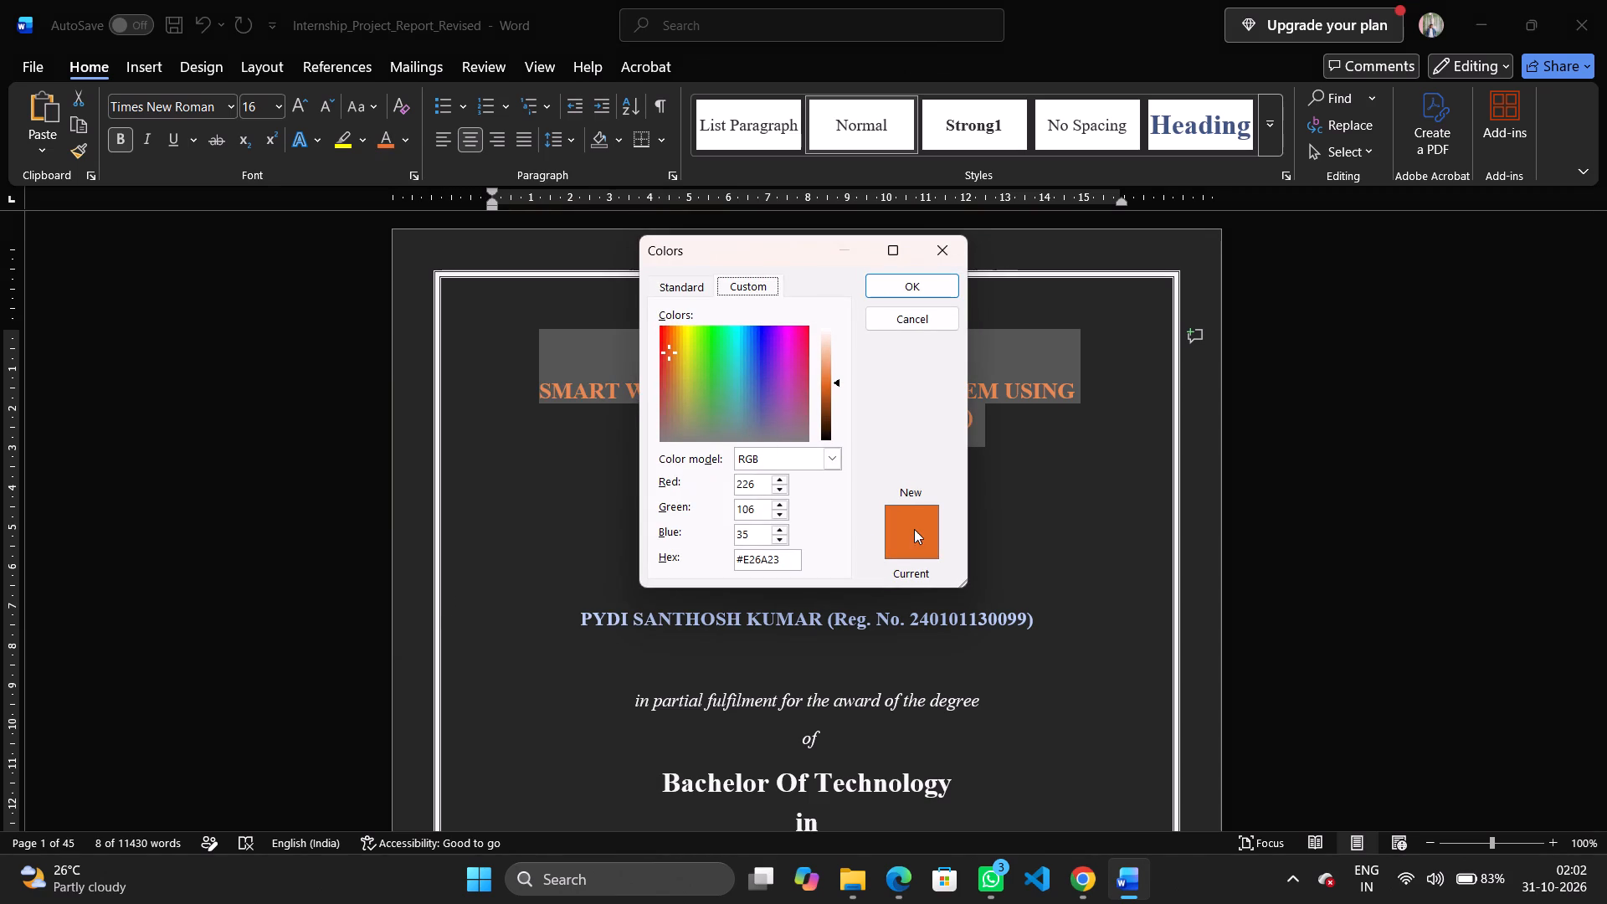
left_click(663, 388)
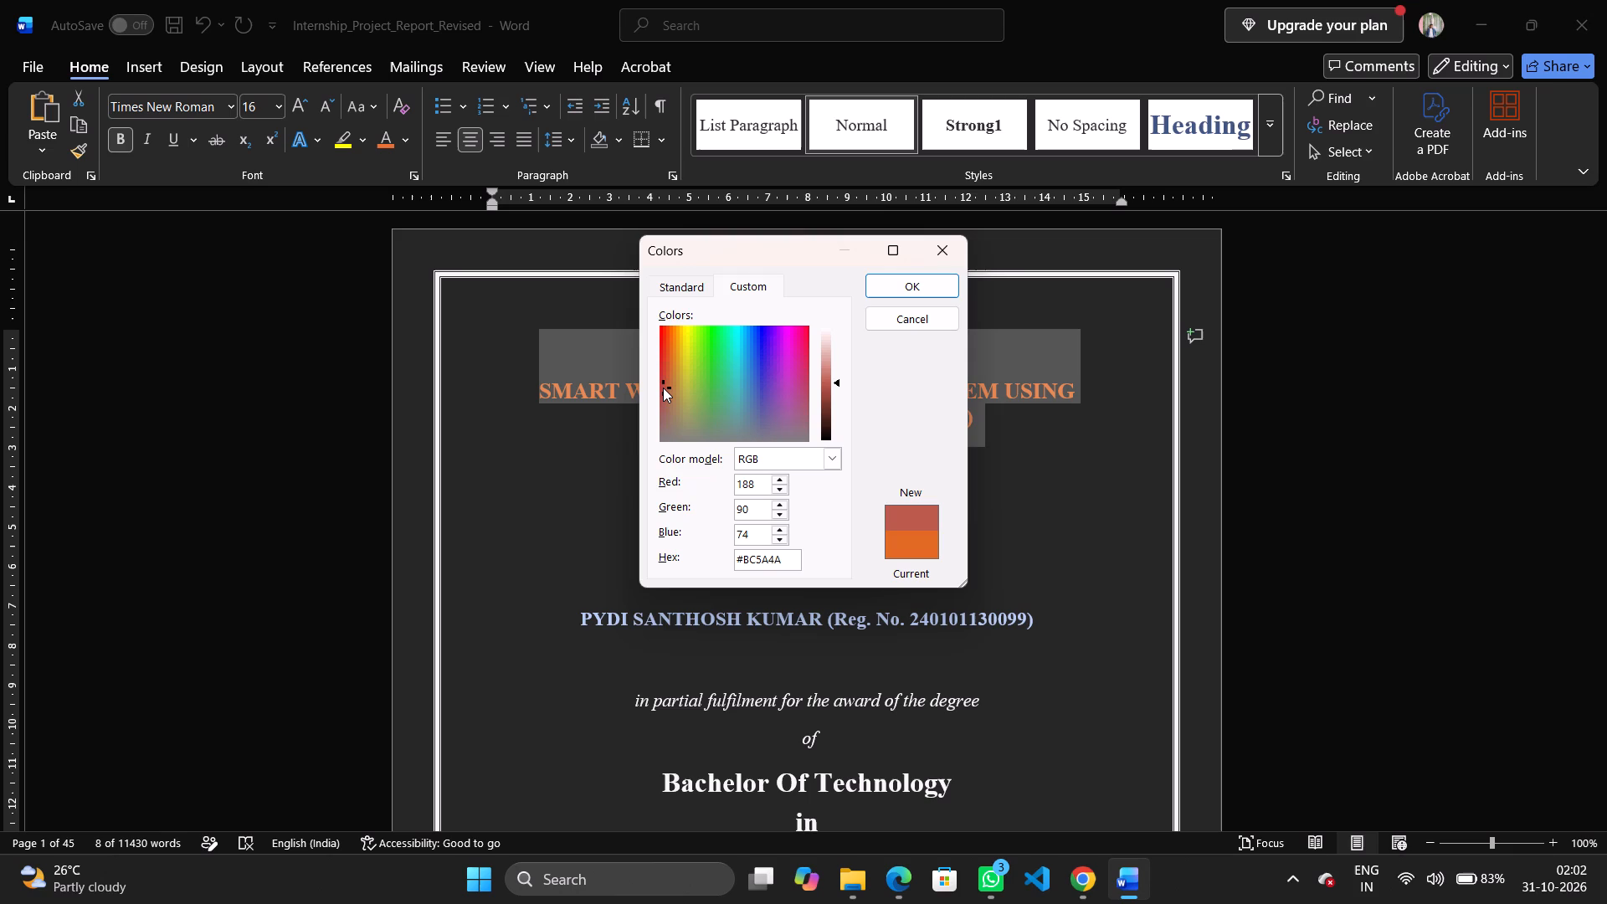
left_click(808, 393)
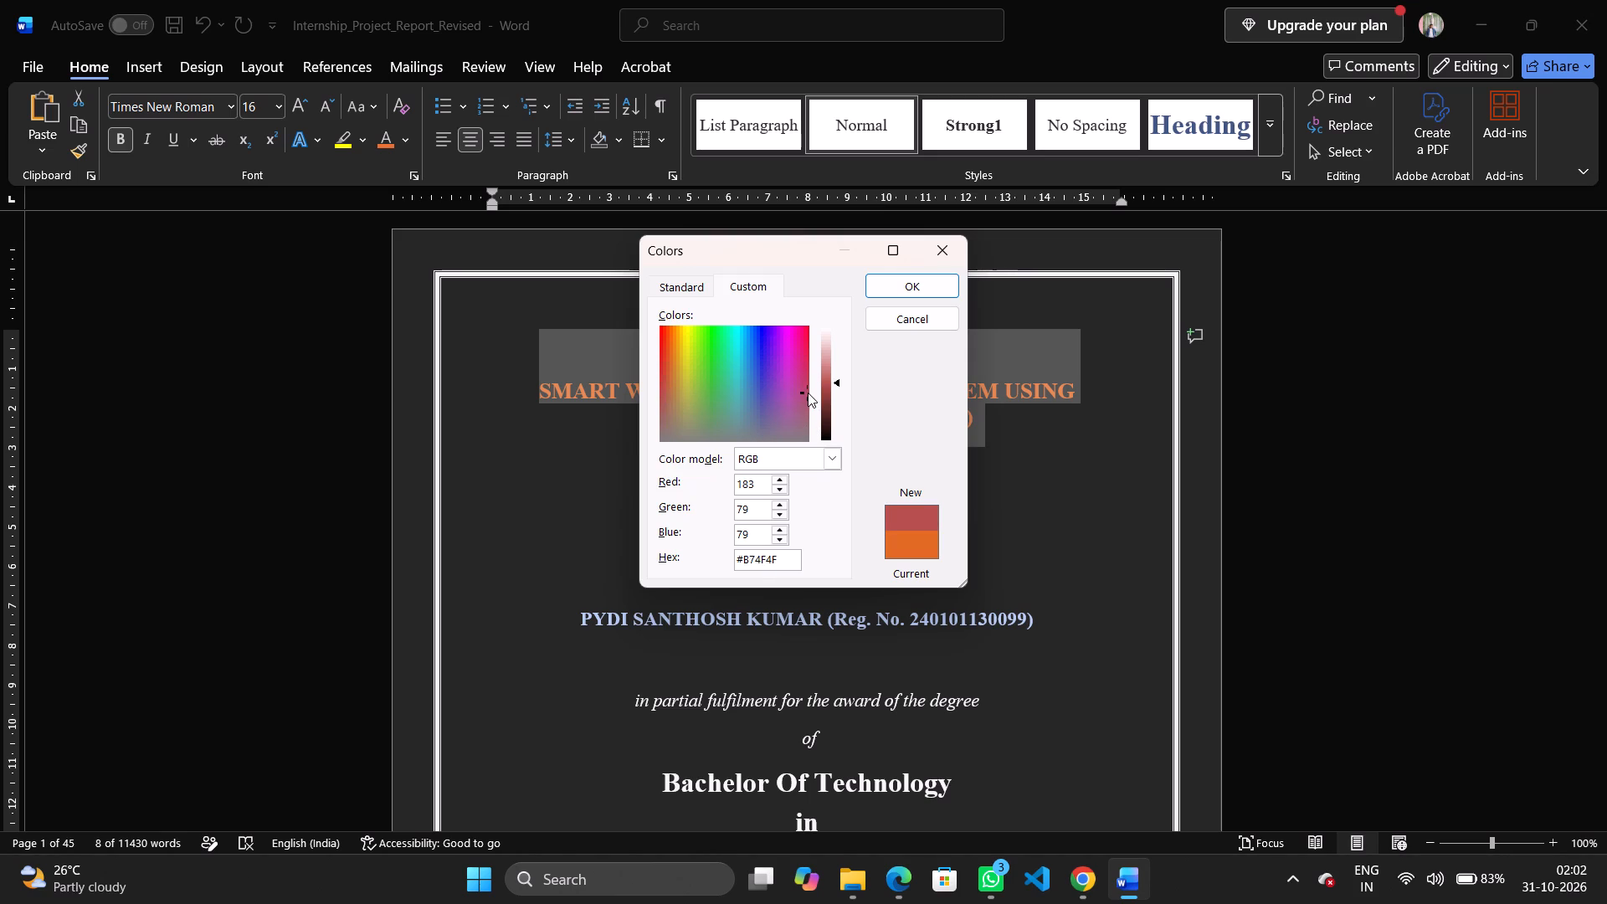
left_click(803, 359)
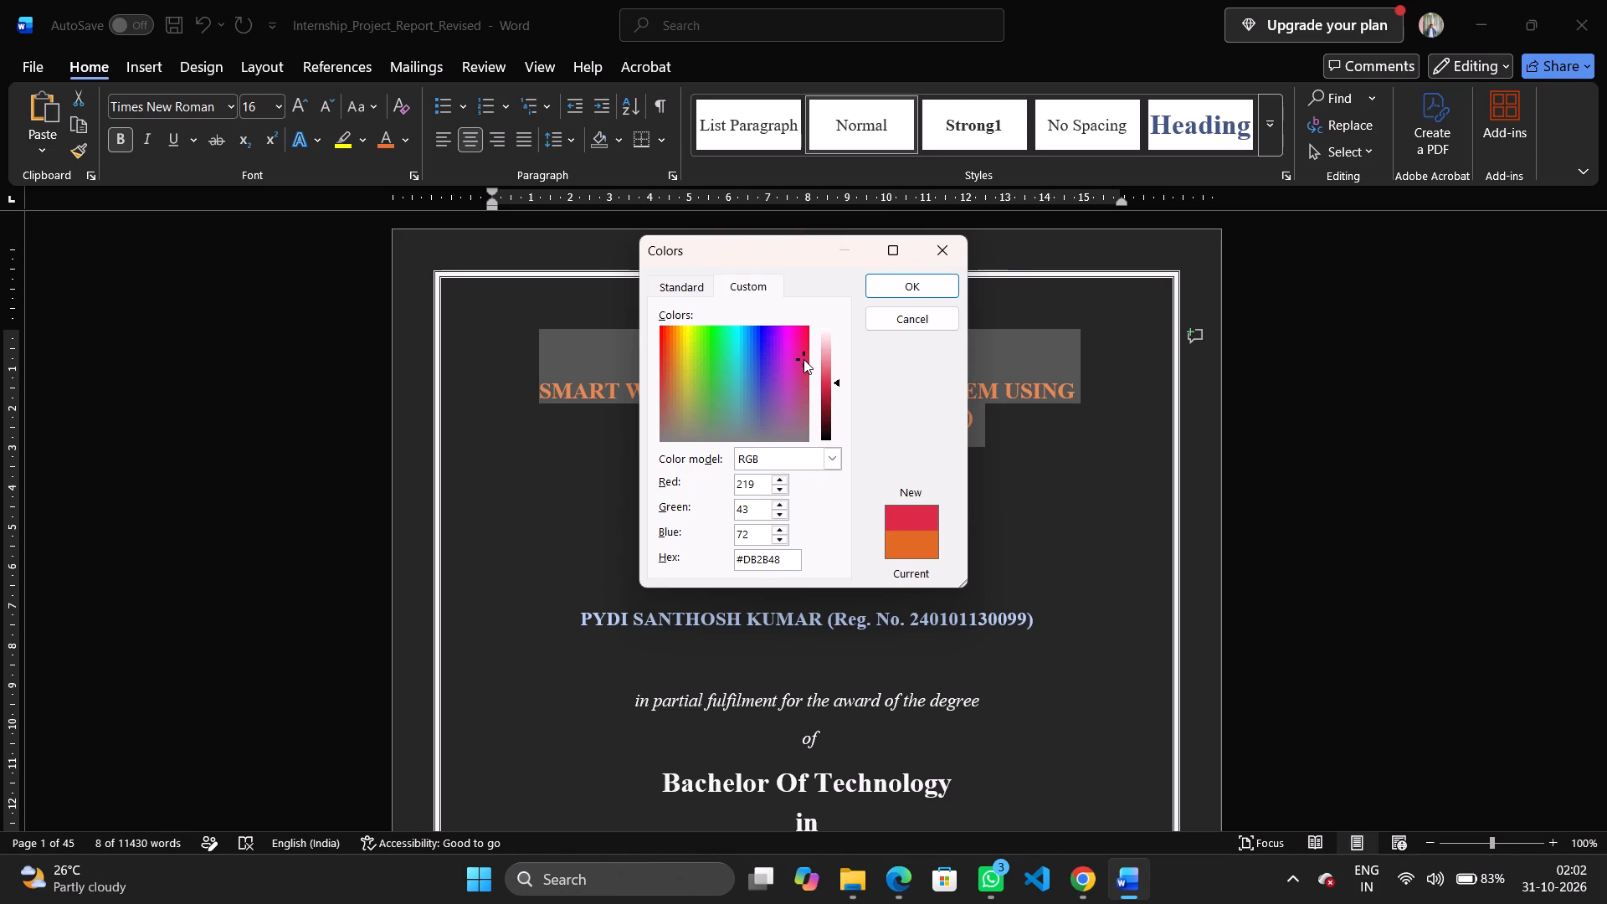
left_click(832, 402)
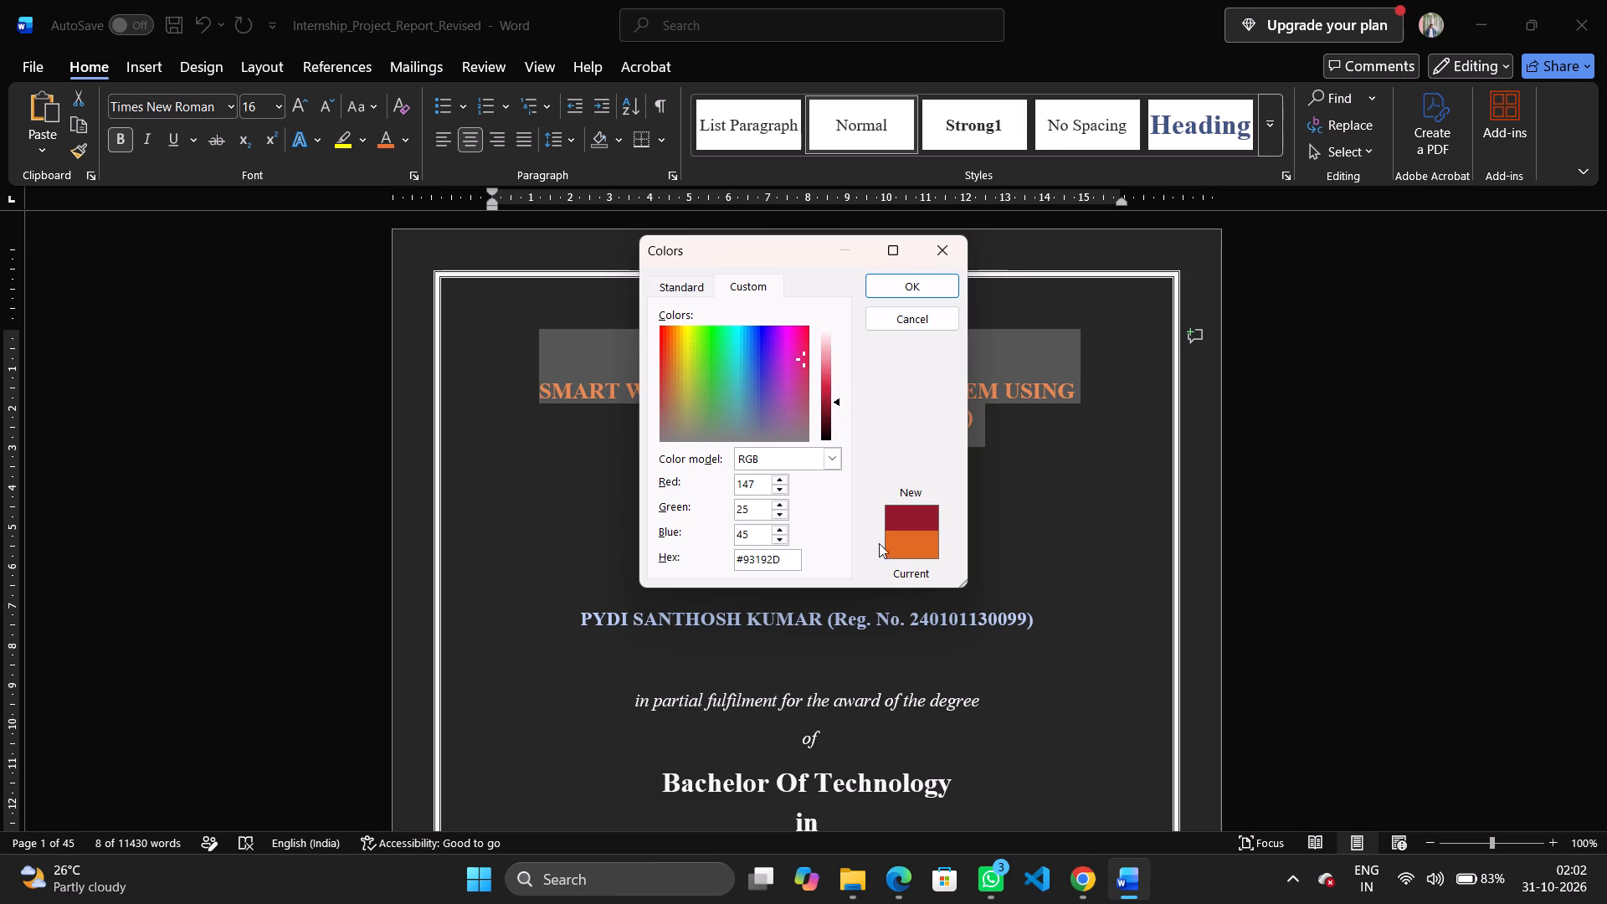
left_click(908, 292)
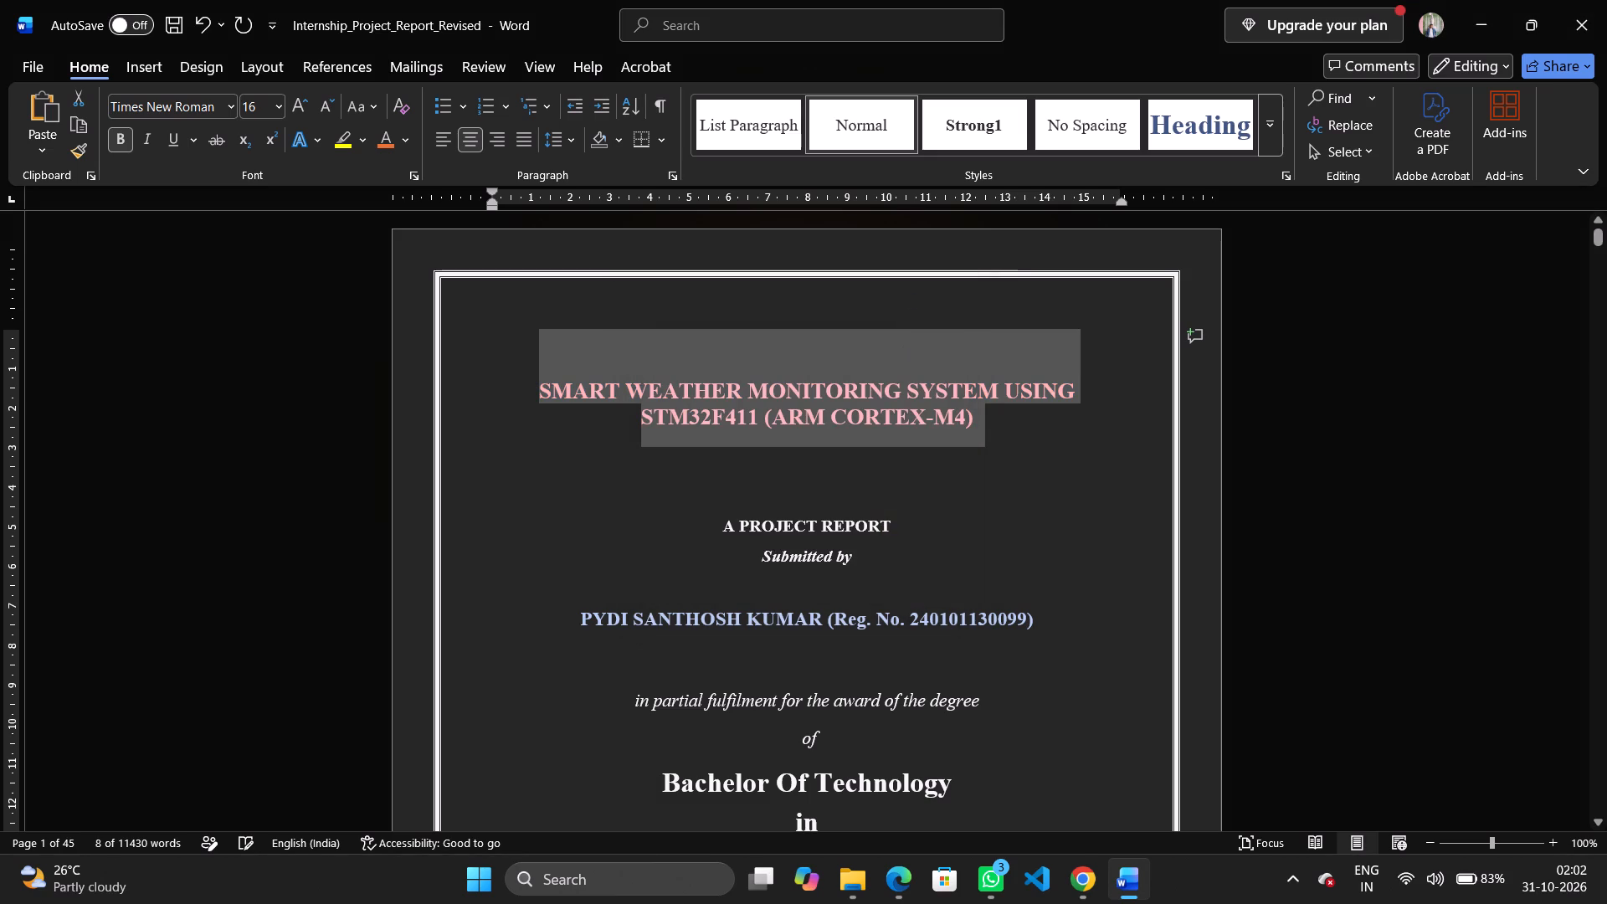
Replace the blank line between the cover title and A PROJECT REPORT with a new blank line in the title's formatting.
left_click(964, 484)
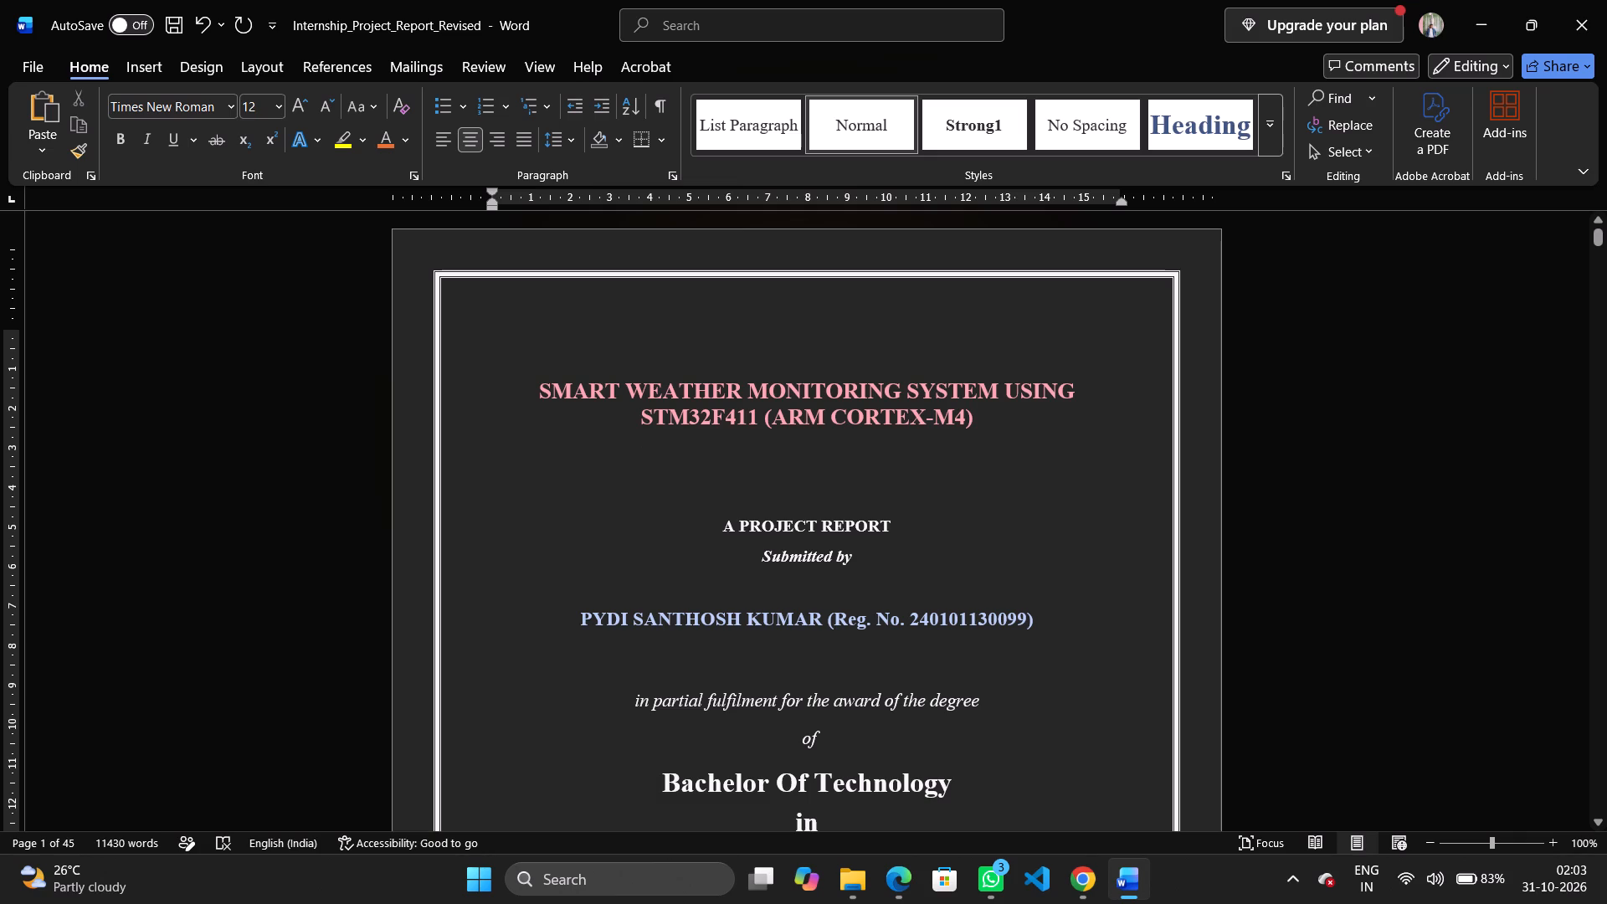
key("BackSpace")
key("BackSpace")
key("Return")
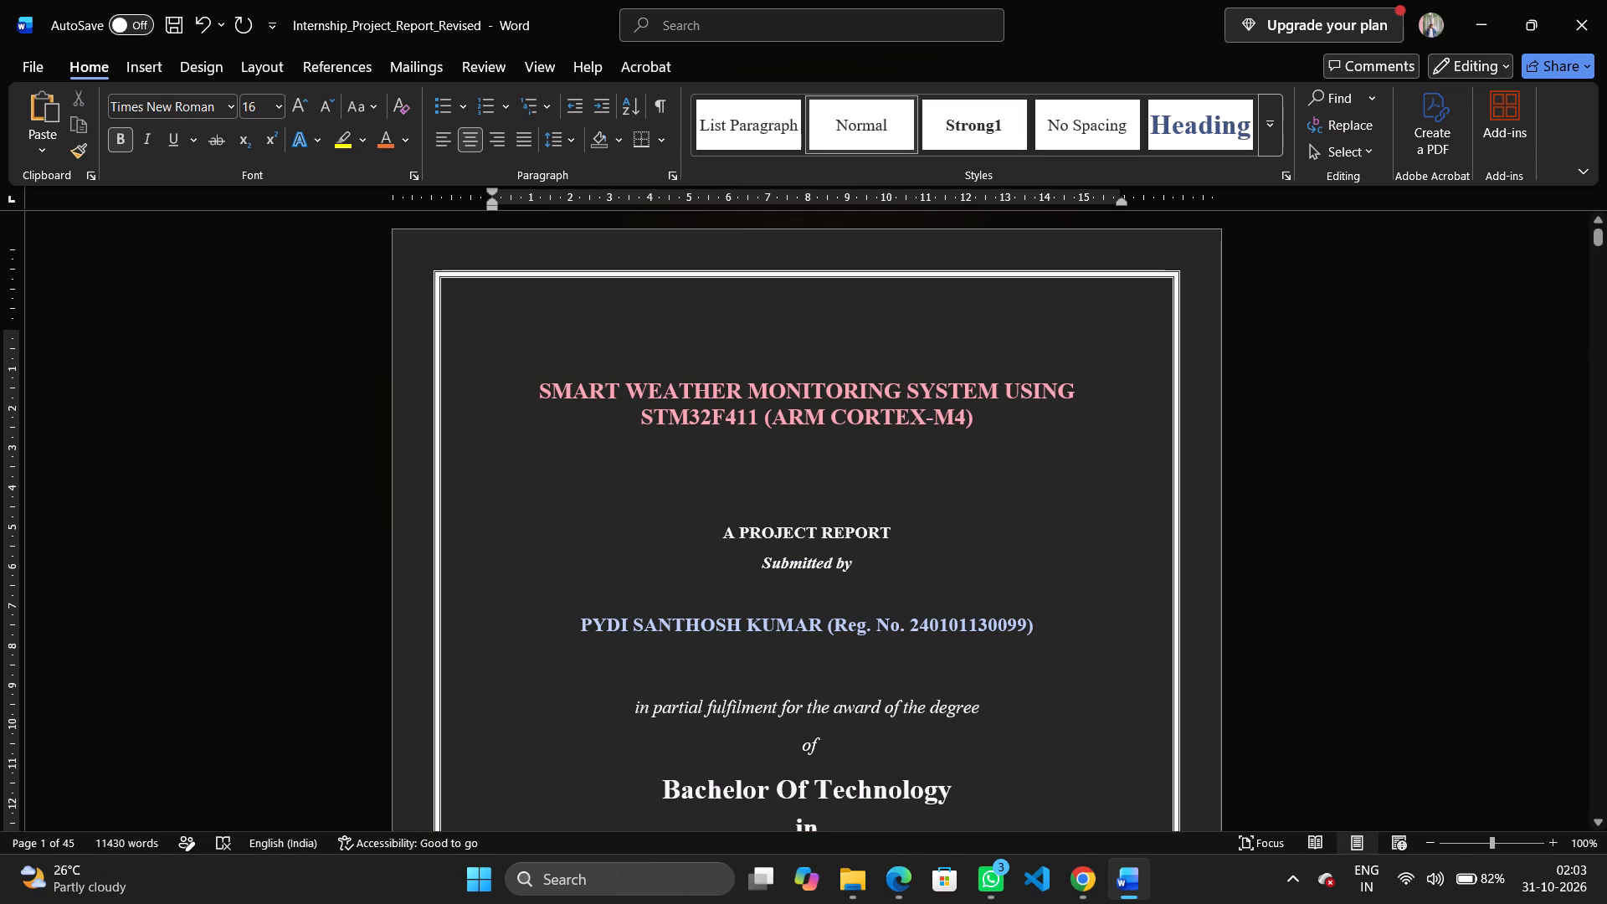
Review the cover page layout and the Bonafide Certificate page, including the student details, faculty guide signature and department signature blocks.
scroll(791, 568, "right", 1)
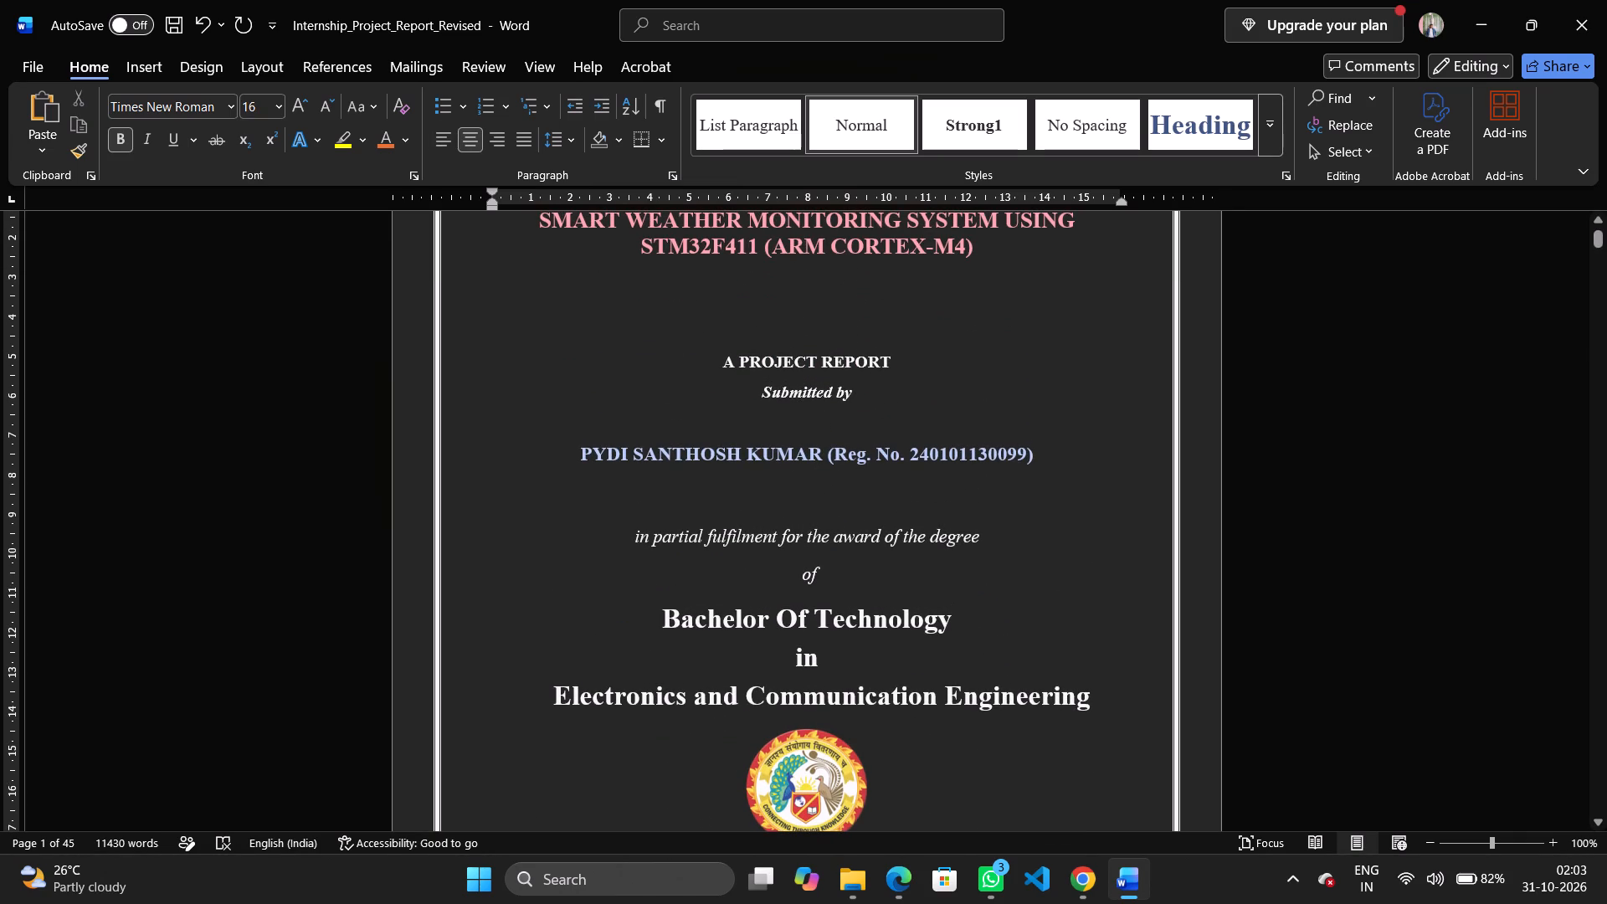
scroll(901, 536, "down", 2)
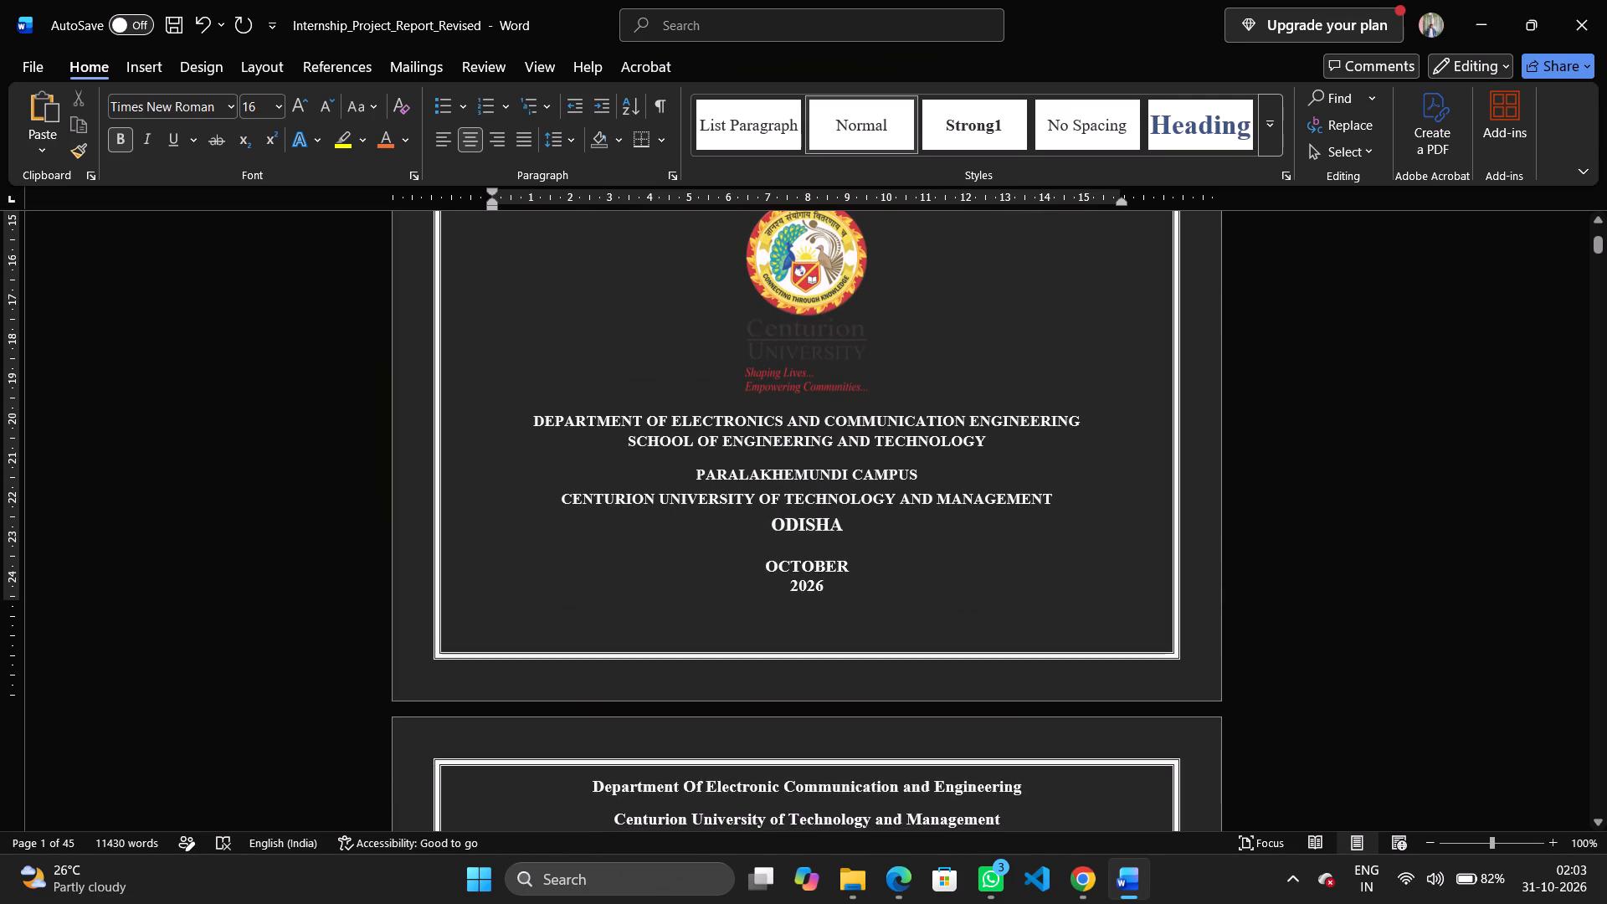
scroll(901, 536, "up", 2)
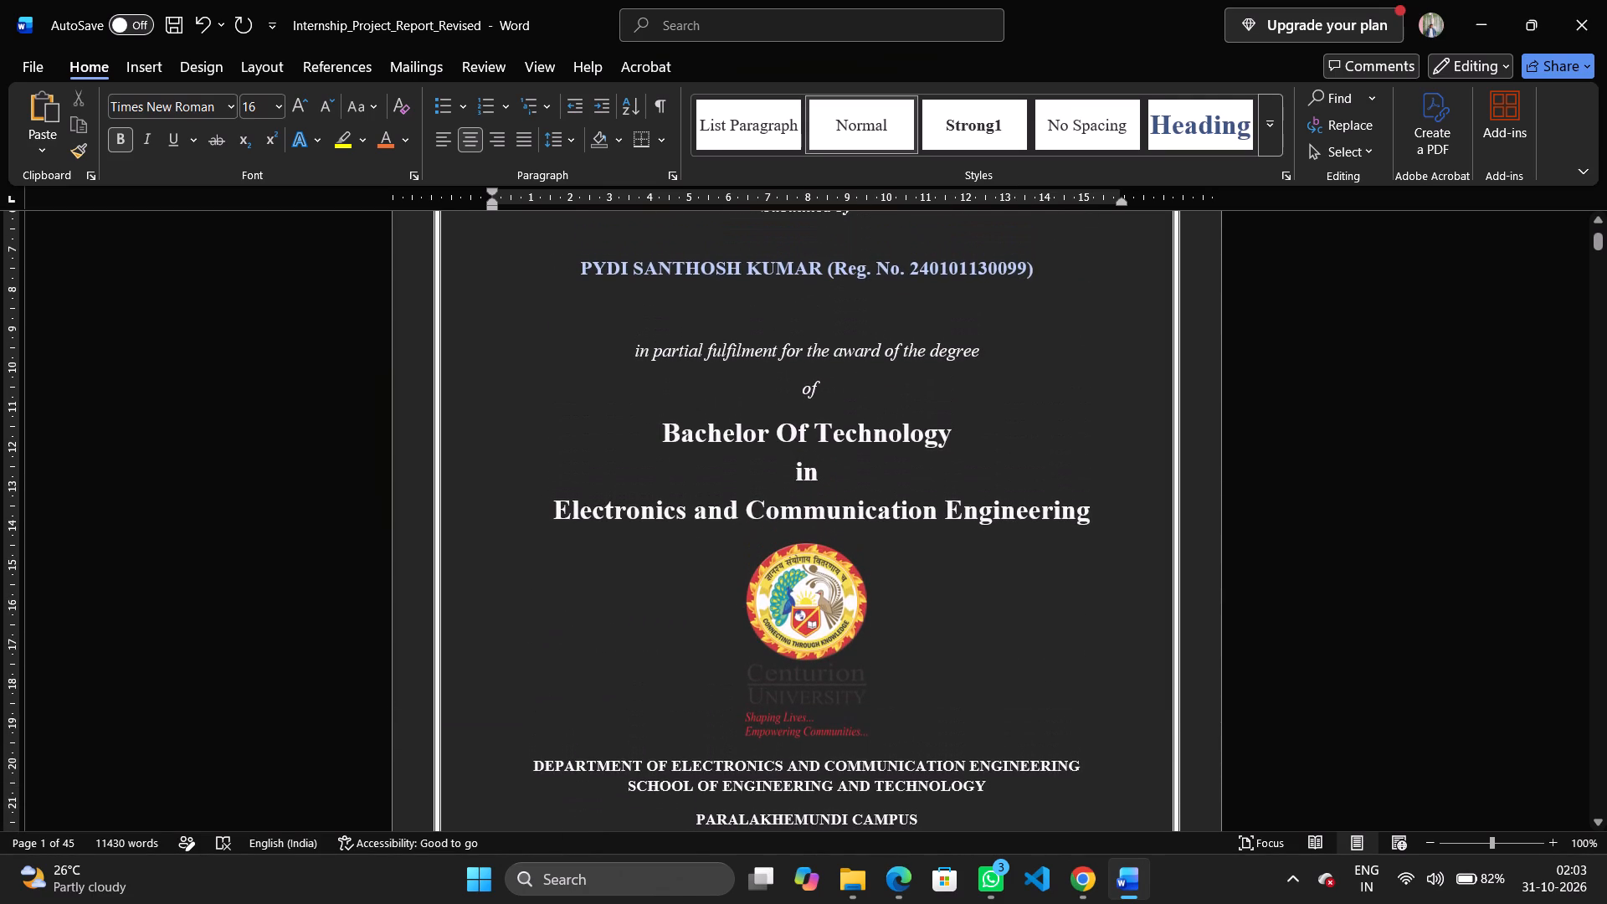
scroll(901, 536, "up", 1)
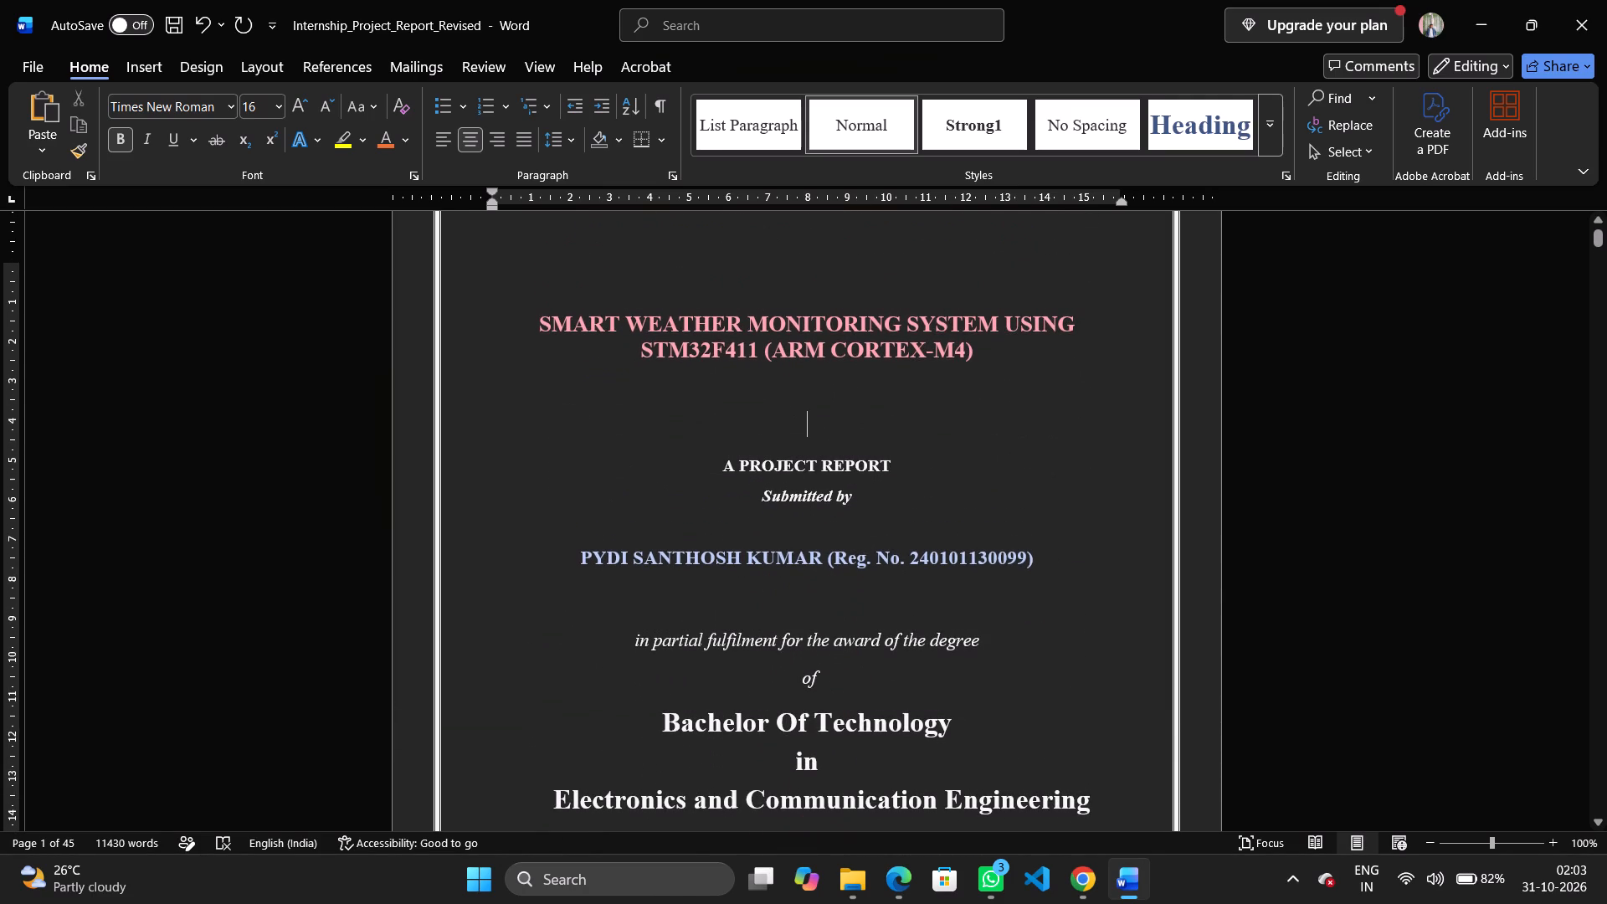
scroll(901, 536, "down", 1)
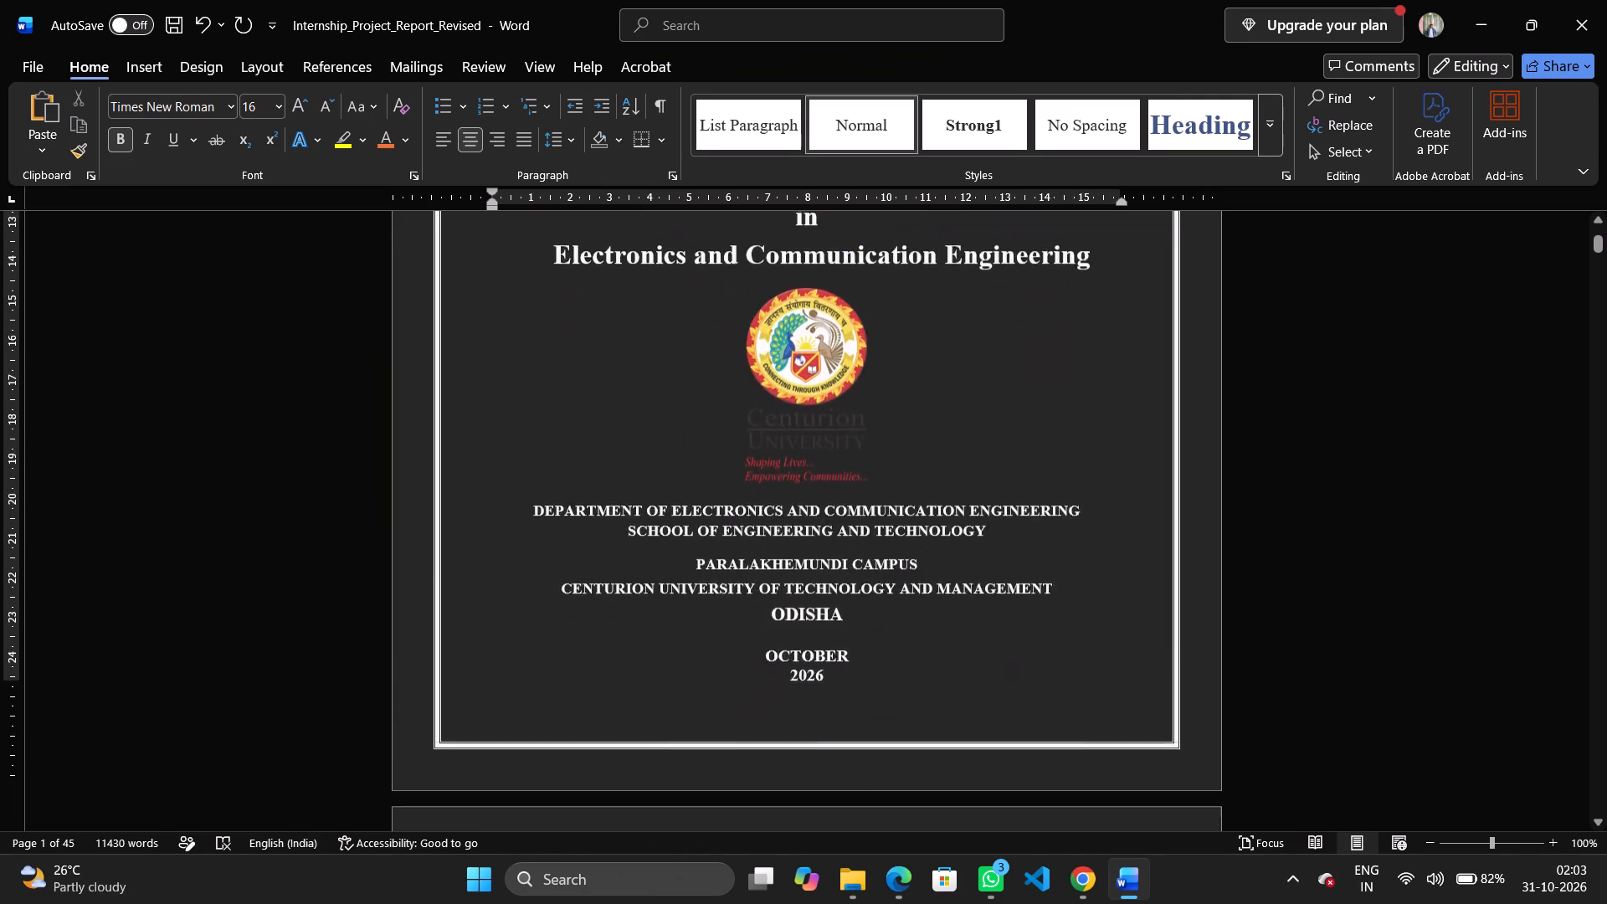
scroll(901, 536, "down", 2)
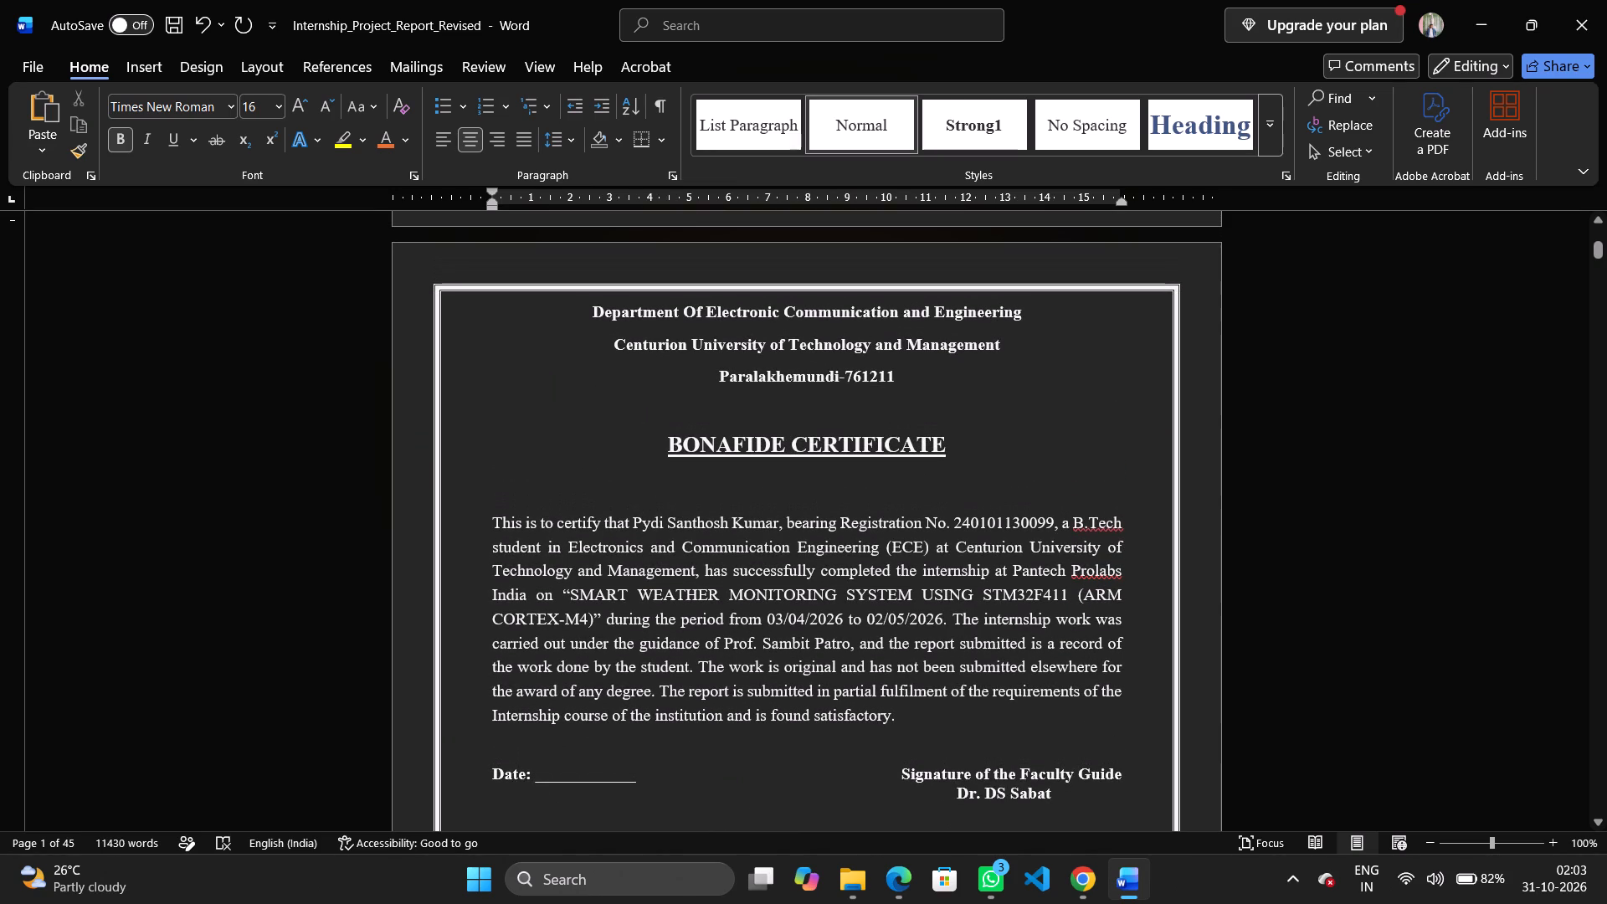
scroll(901, 536, "down", 1)
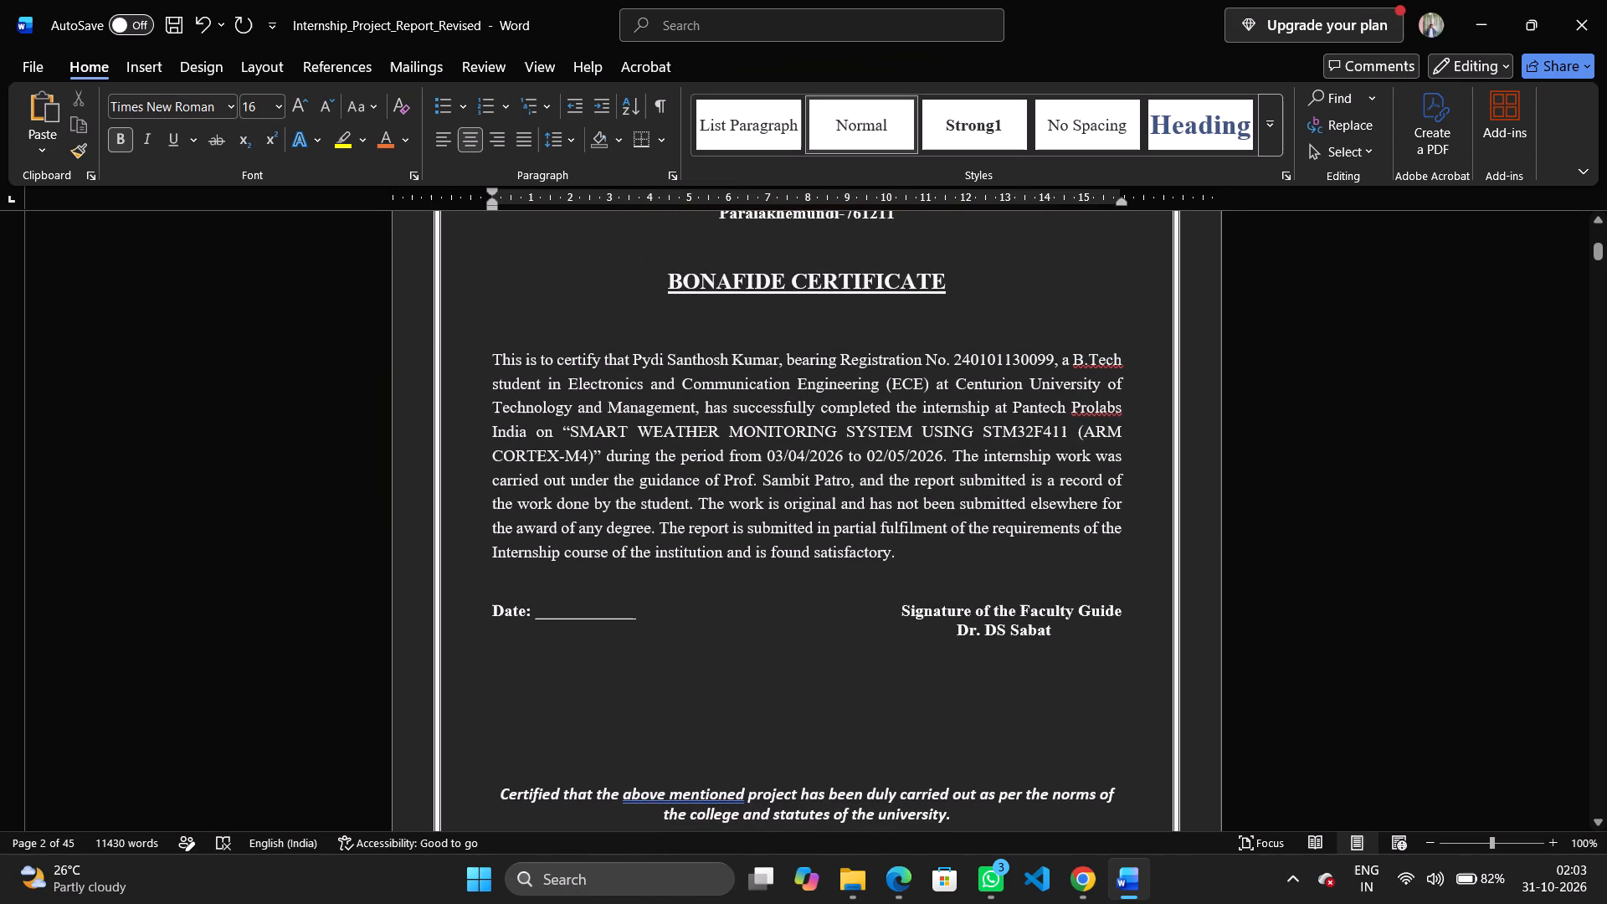
left_click_drag(637, 357, 658, 357)
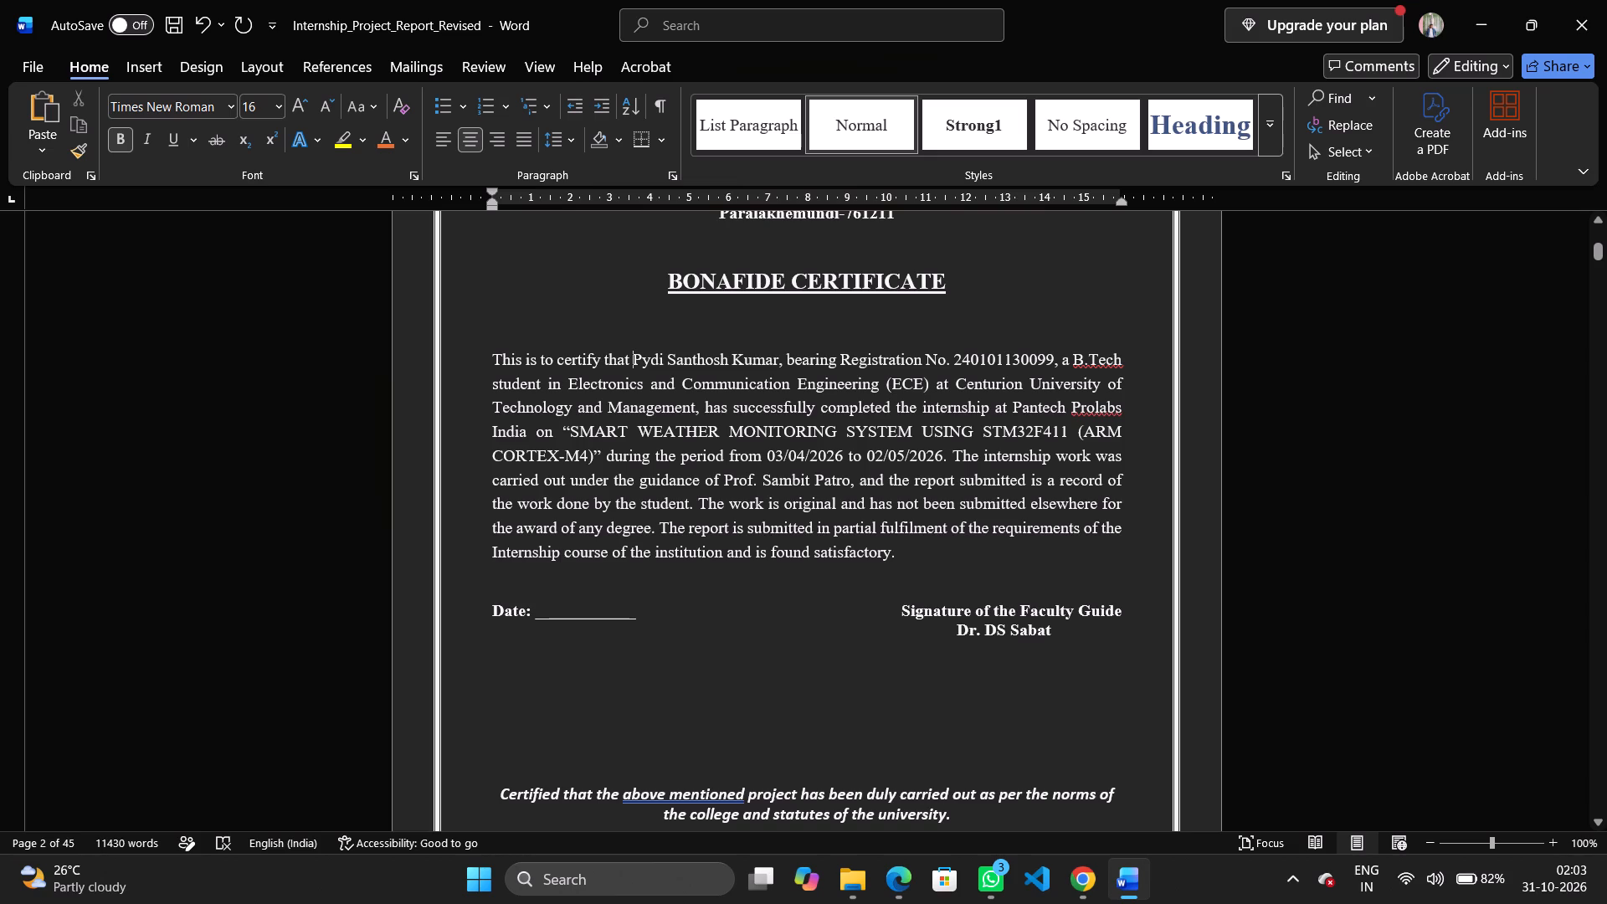
left_click_drag(658, 357, 763, 353)
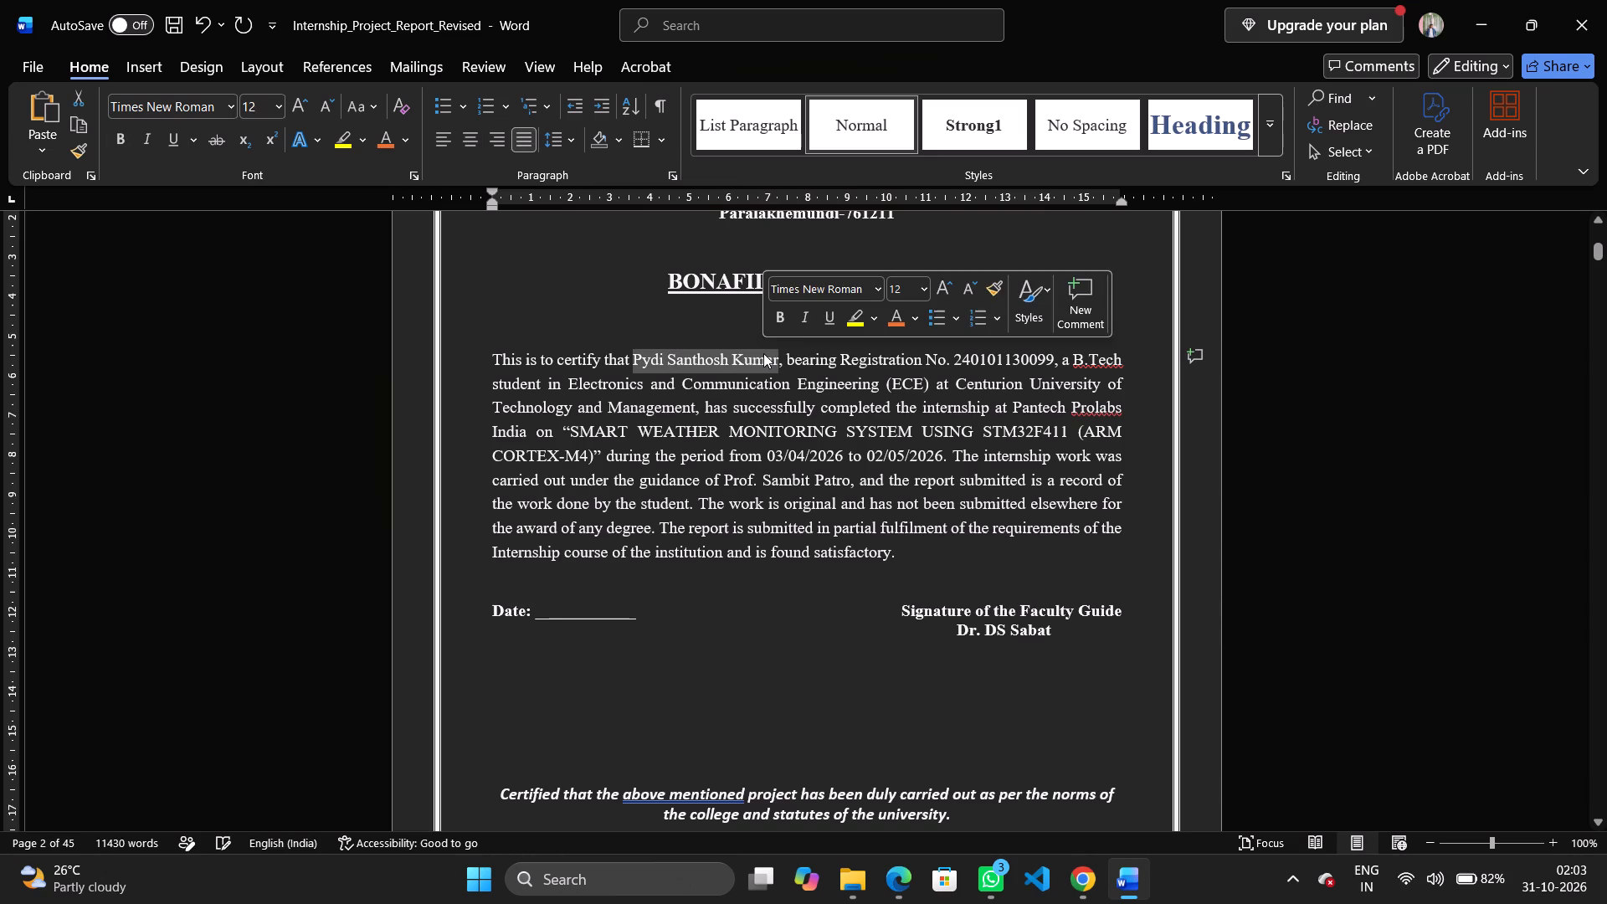
left_click(763, 353)
scroll(838, 446, "down", 1)
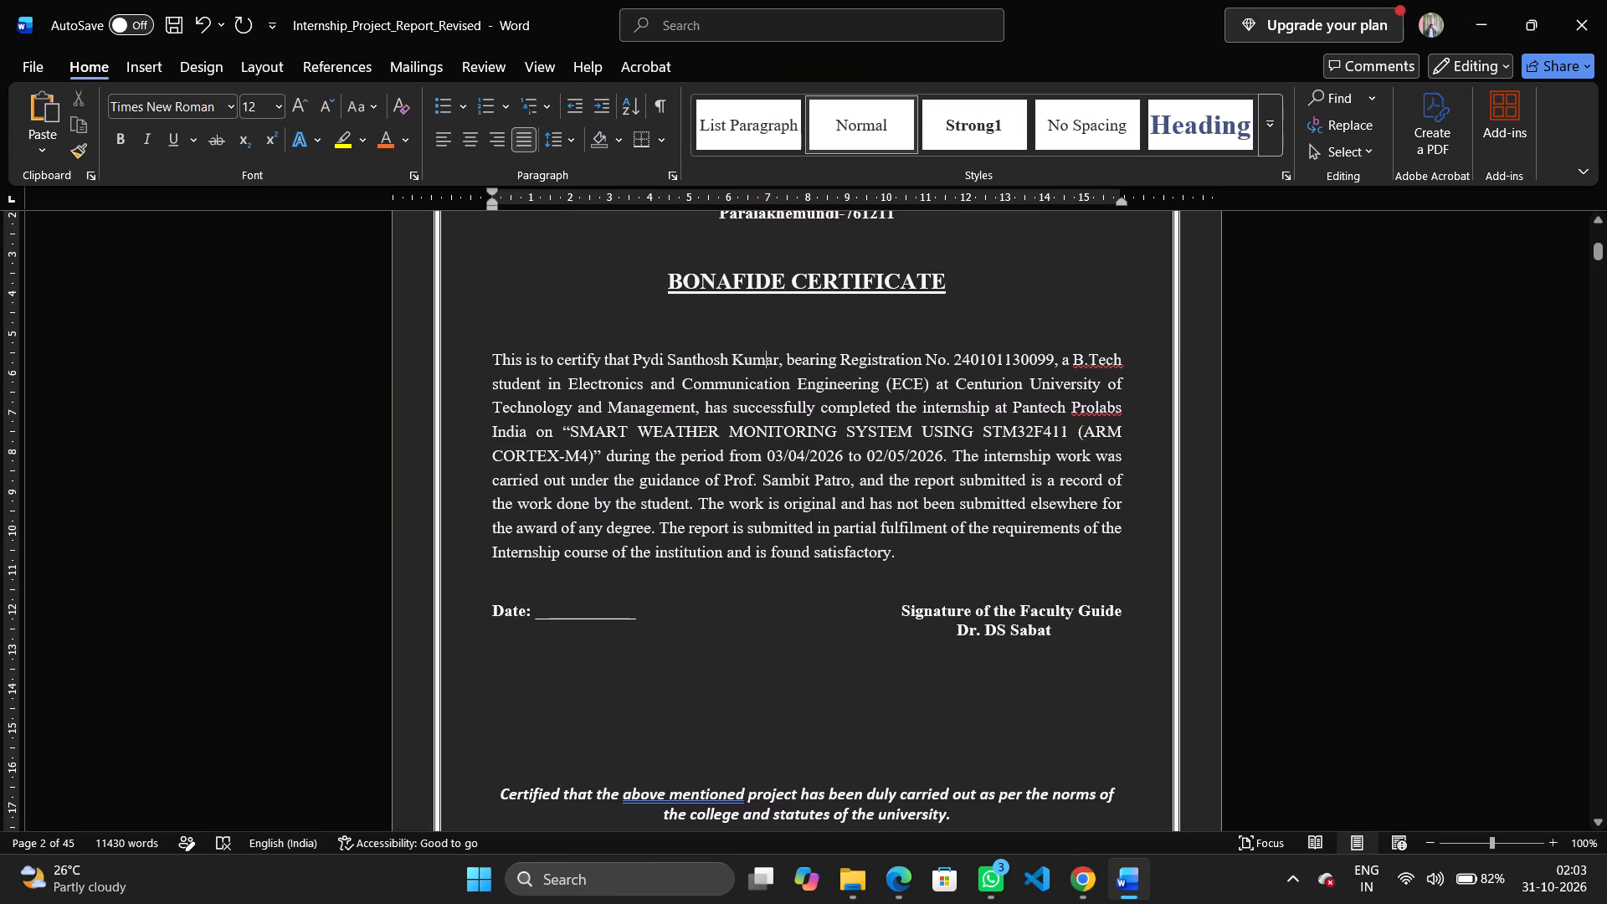
scroll(838, 446, "down", 1)
scroll(838, 446, "up", 1)
scroll(838, 446, "down", 1)
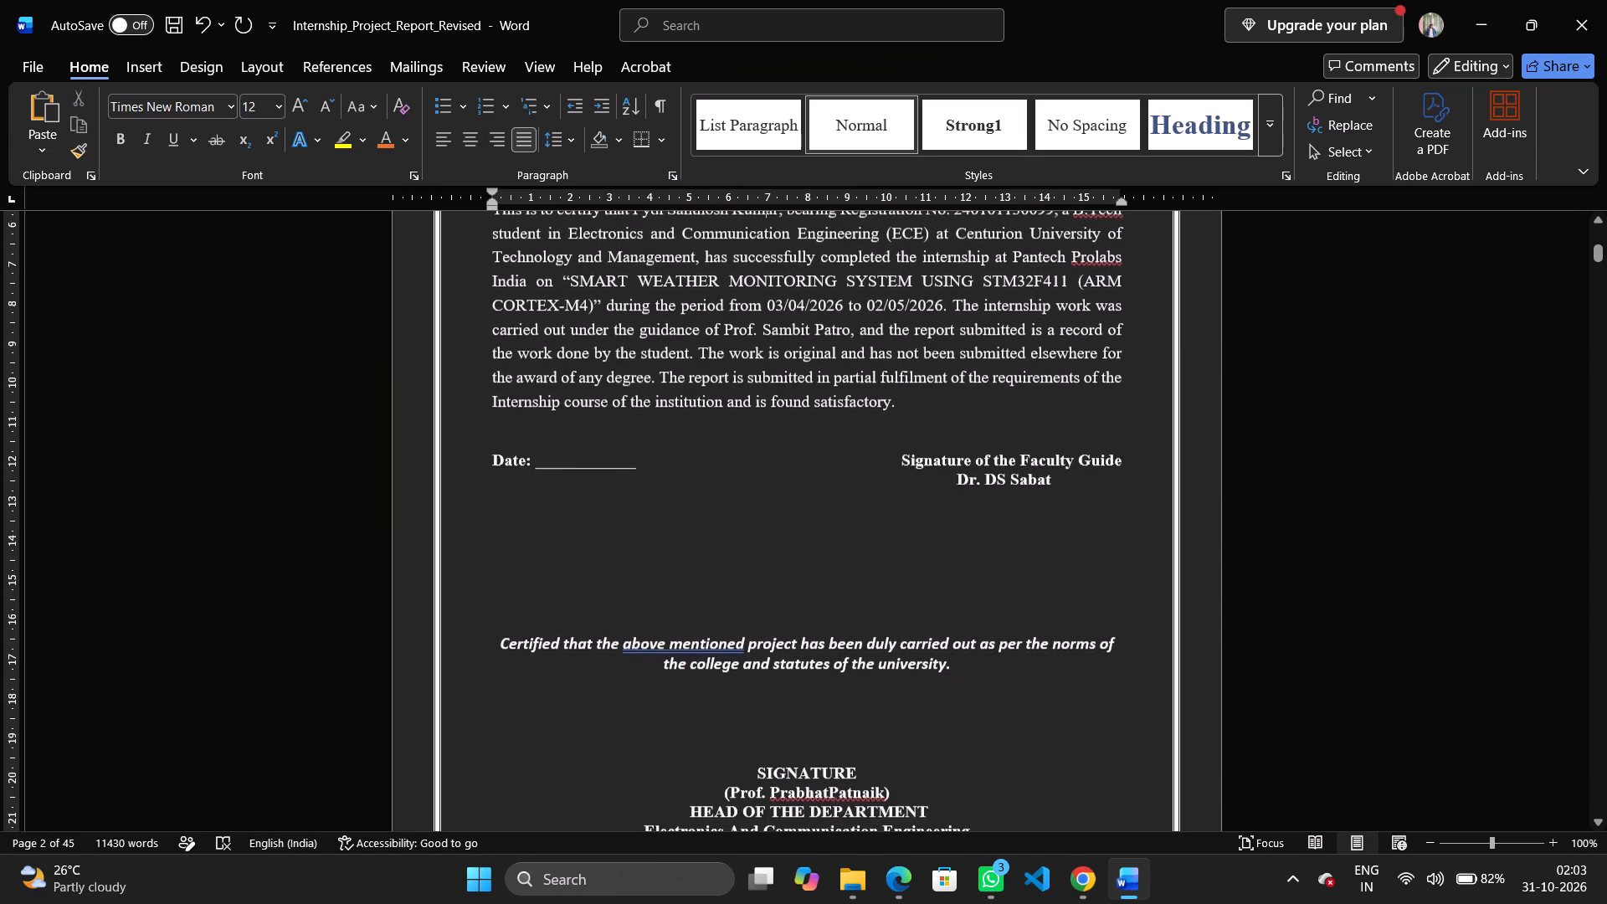
scroll(838, 446, "down", 1)
scroll(838, 446, "up", 1)
scroll(838, 446, "down", 8)
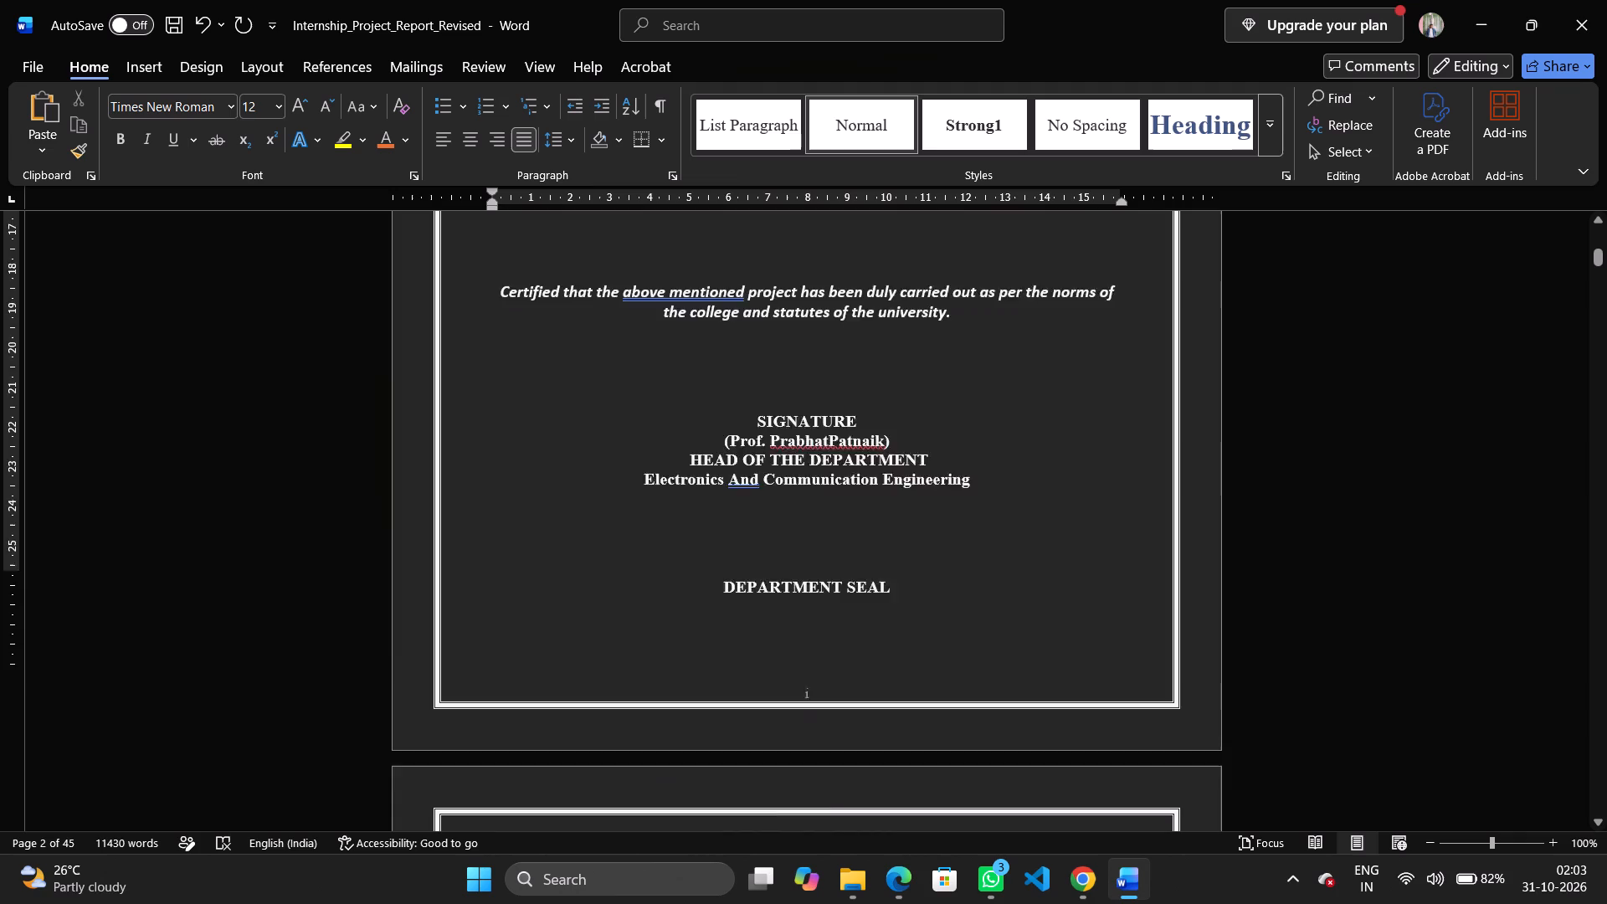
scroll(838, 446, "down", 7)
scroll(838, 446, "up", 1)
scroll(838, 446, "down", 1)
scroll(838, 446, "up", 9)
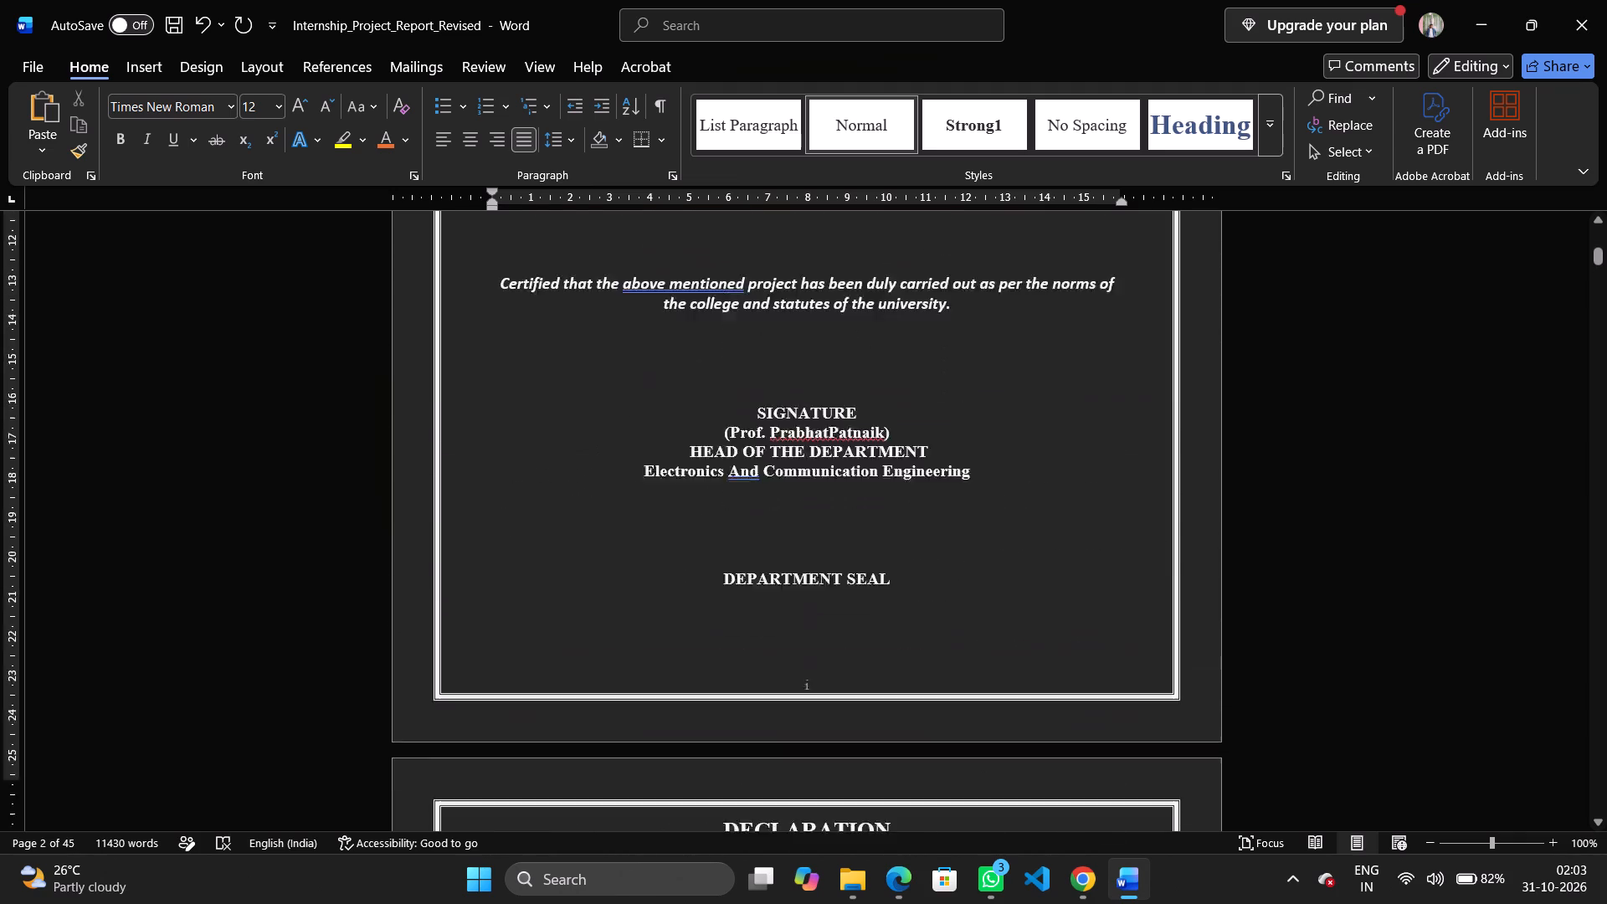
scroll(838, 446, "up", 11)
scroll(786, 374, "up", 1)
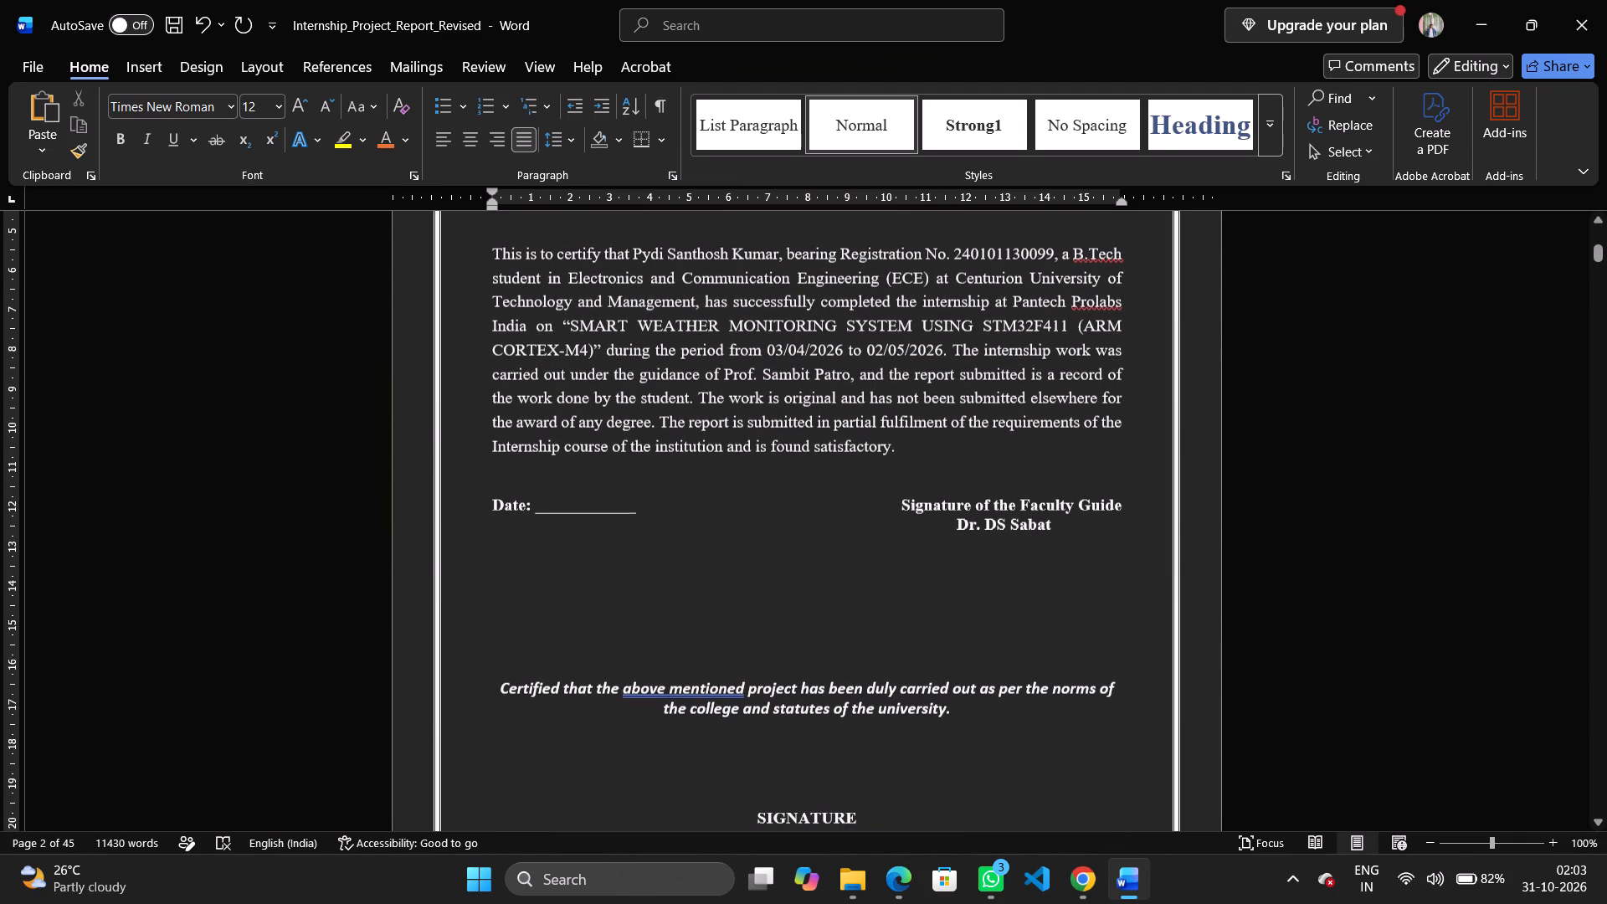
scroll(786, 374, "up", 2)
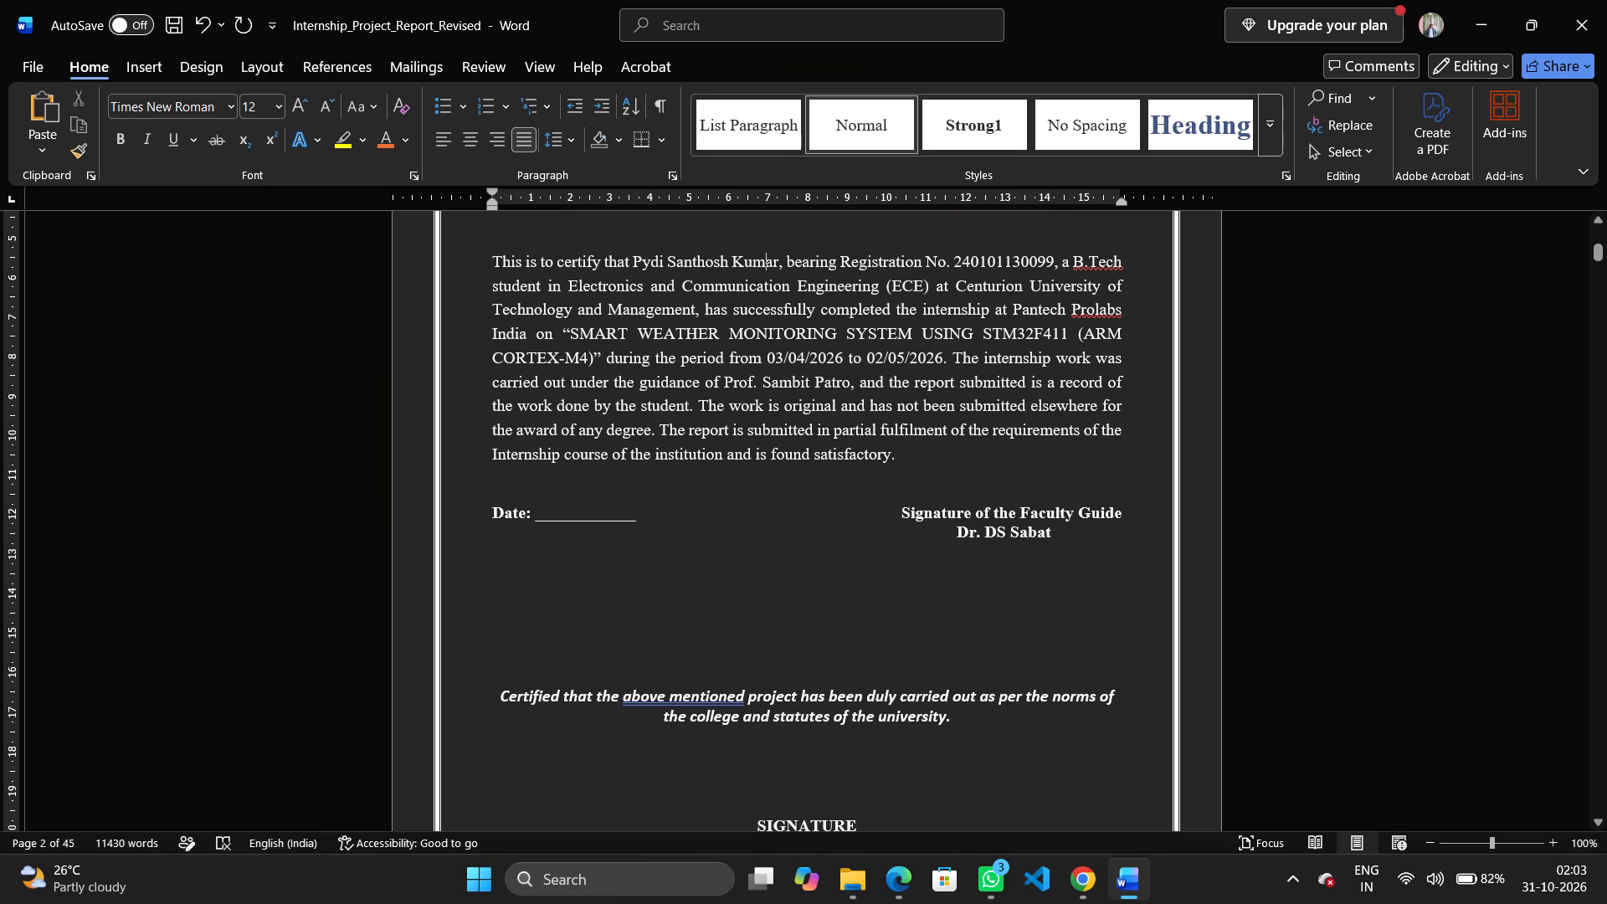
Replace the guide's name in the certificate paragraph with the faculty guide's name copied from the signature block.
left_click_drag(959, 531, 1062, 544)
left_click_drag(1062, 544, 1050, 534)
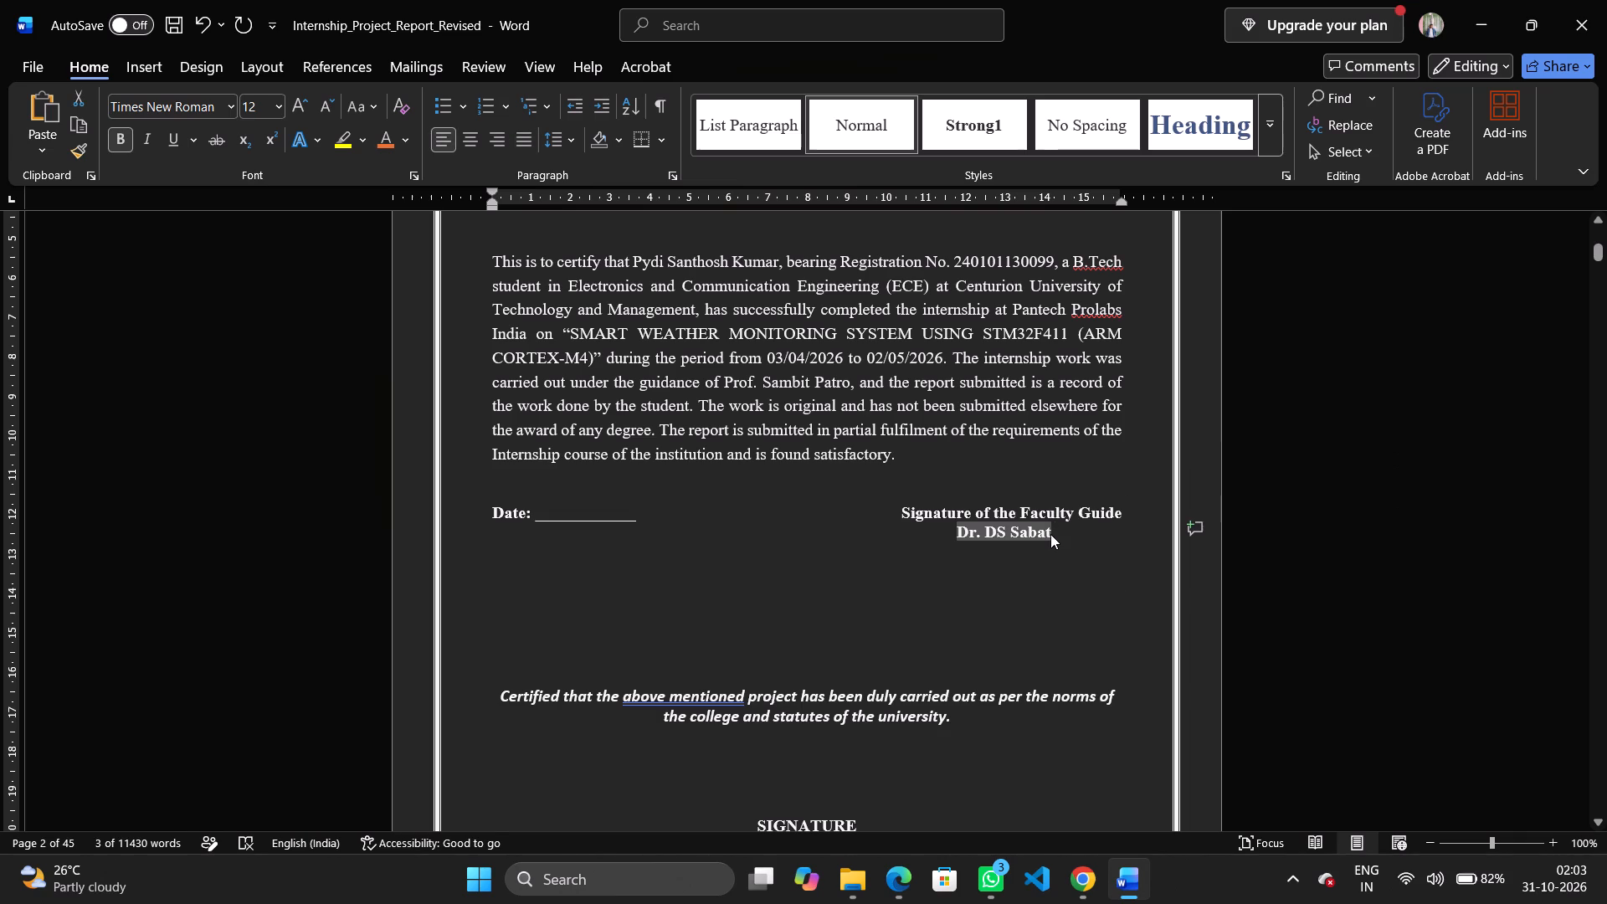
key("ctrl+c")
left_click_drag(724, 380, 844, 380)
key("ctrl+v")
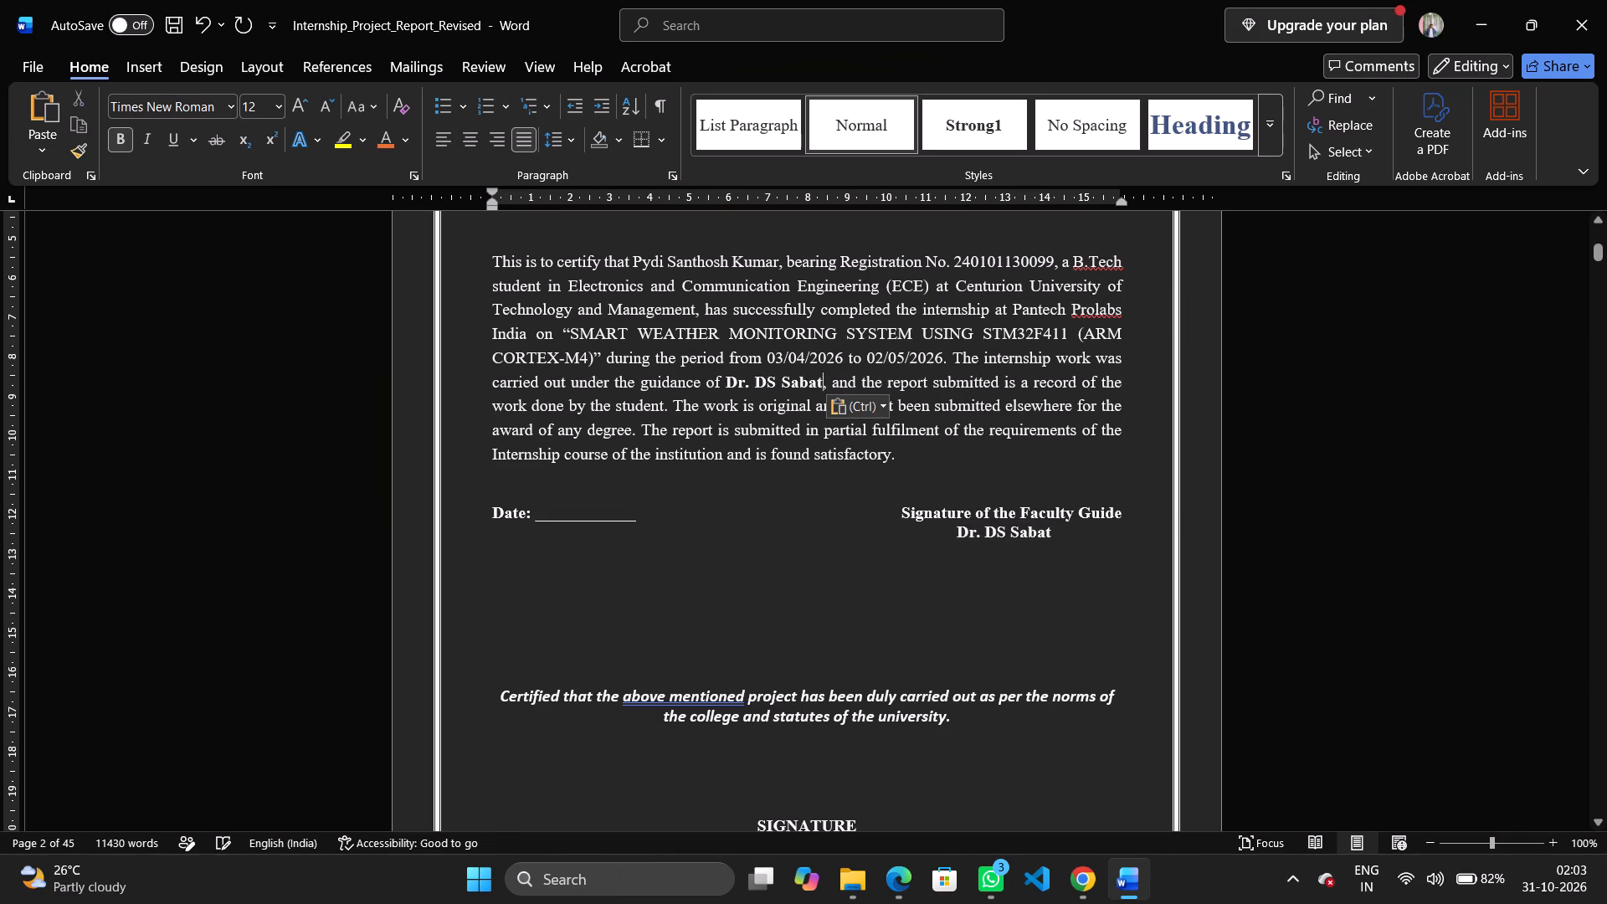
Remove the bold formatting from the faculty guide's name in the certificate paragraph.
triple_click(818, 386)
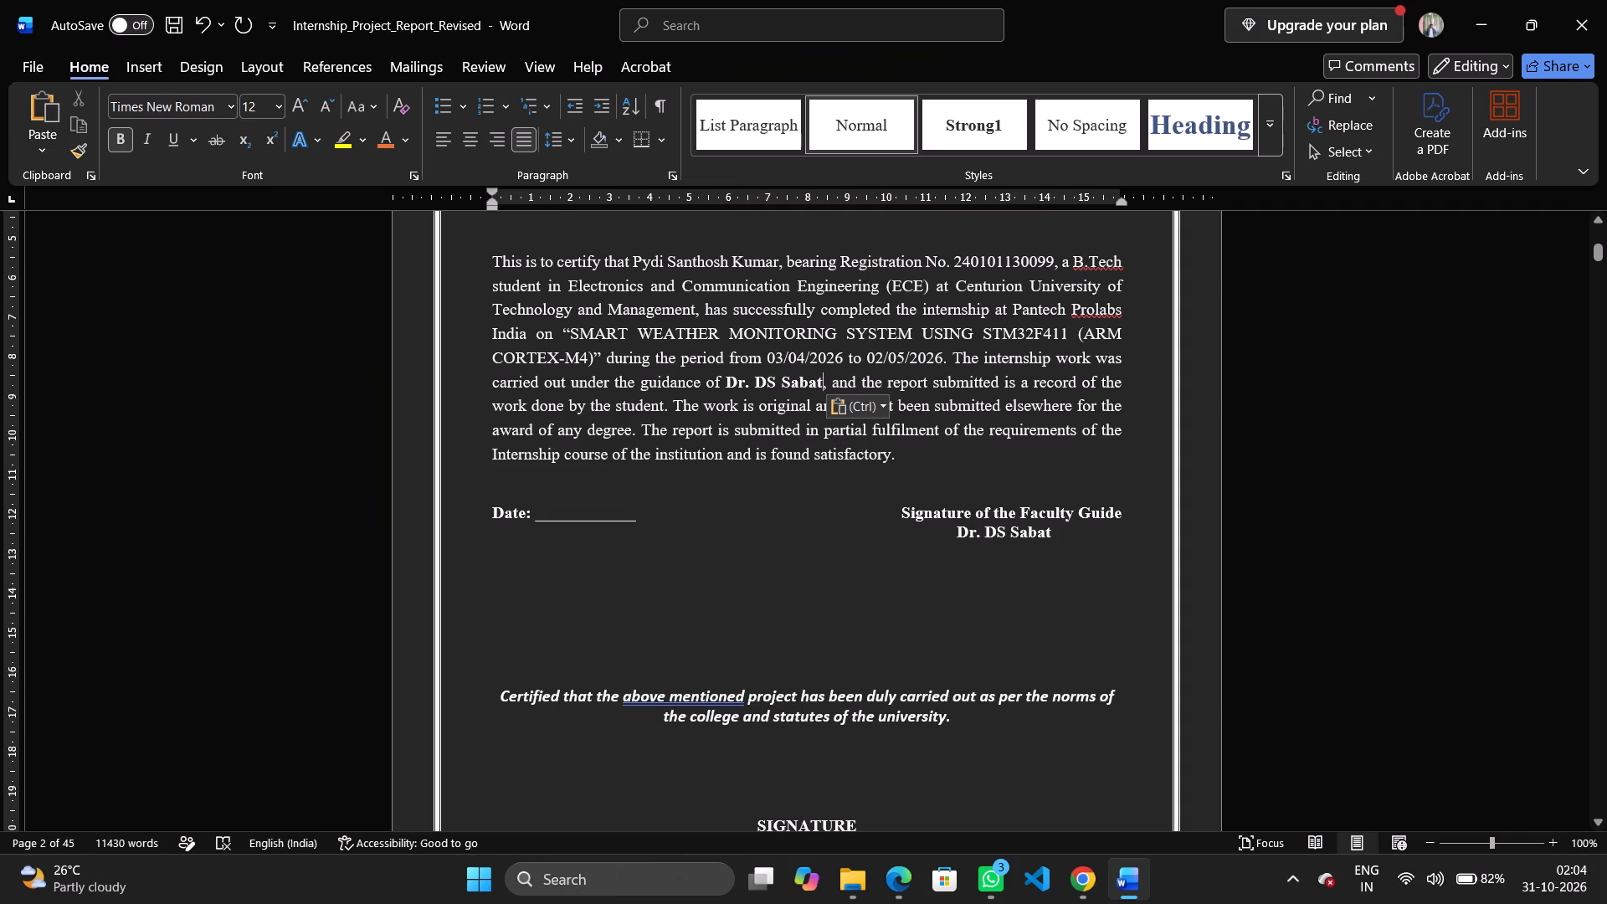
left_click(818, 386)
left_click_drag(722, 379, 817, 381)
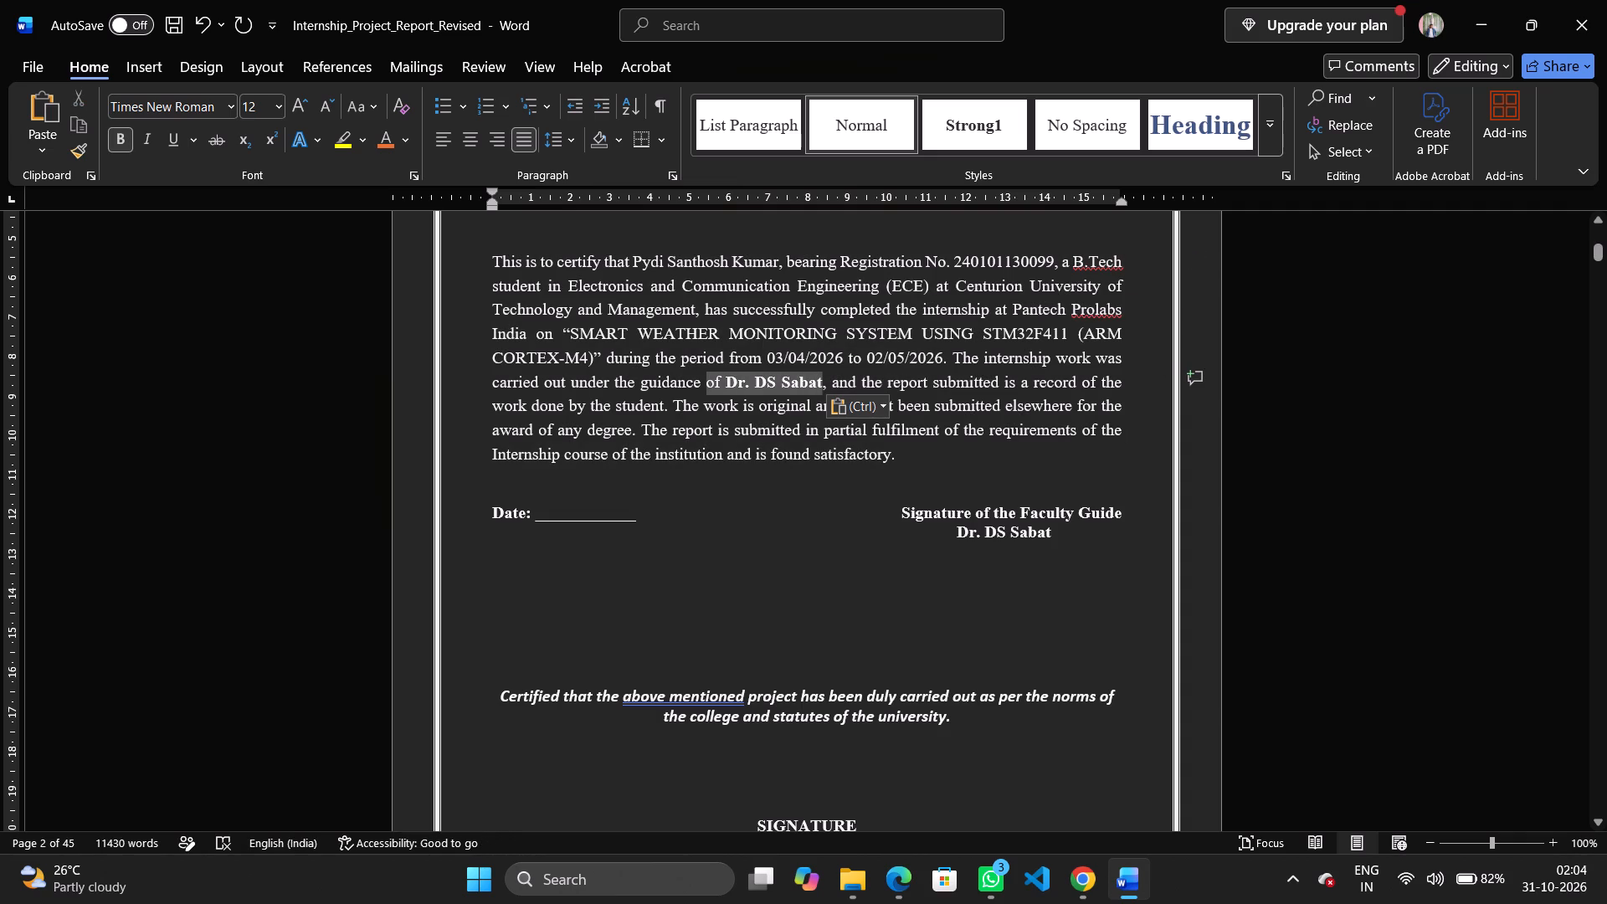
left_click(724, 379)
left_click_drag(724, 379, 803, 384)
left_click_drag(803, 384, 810, 383)
left_click(121, 135)
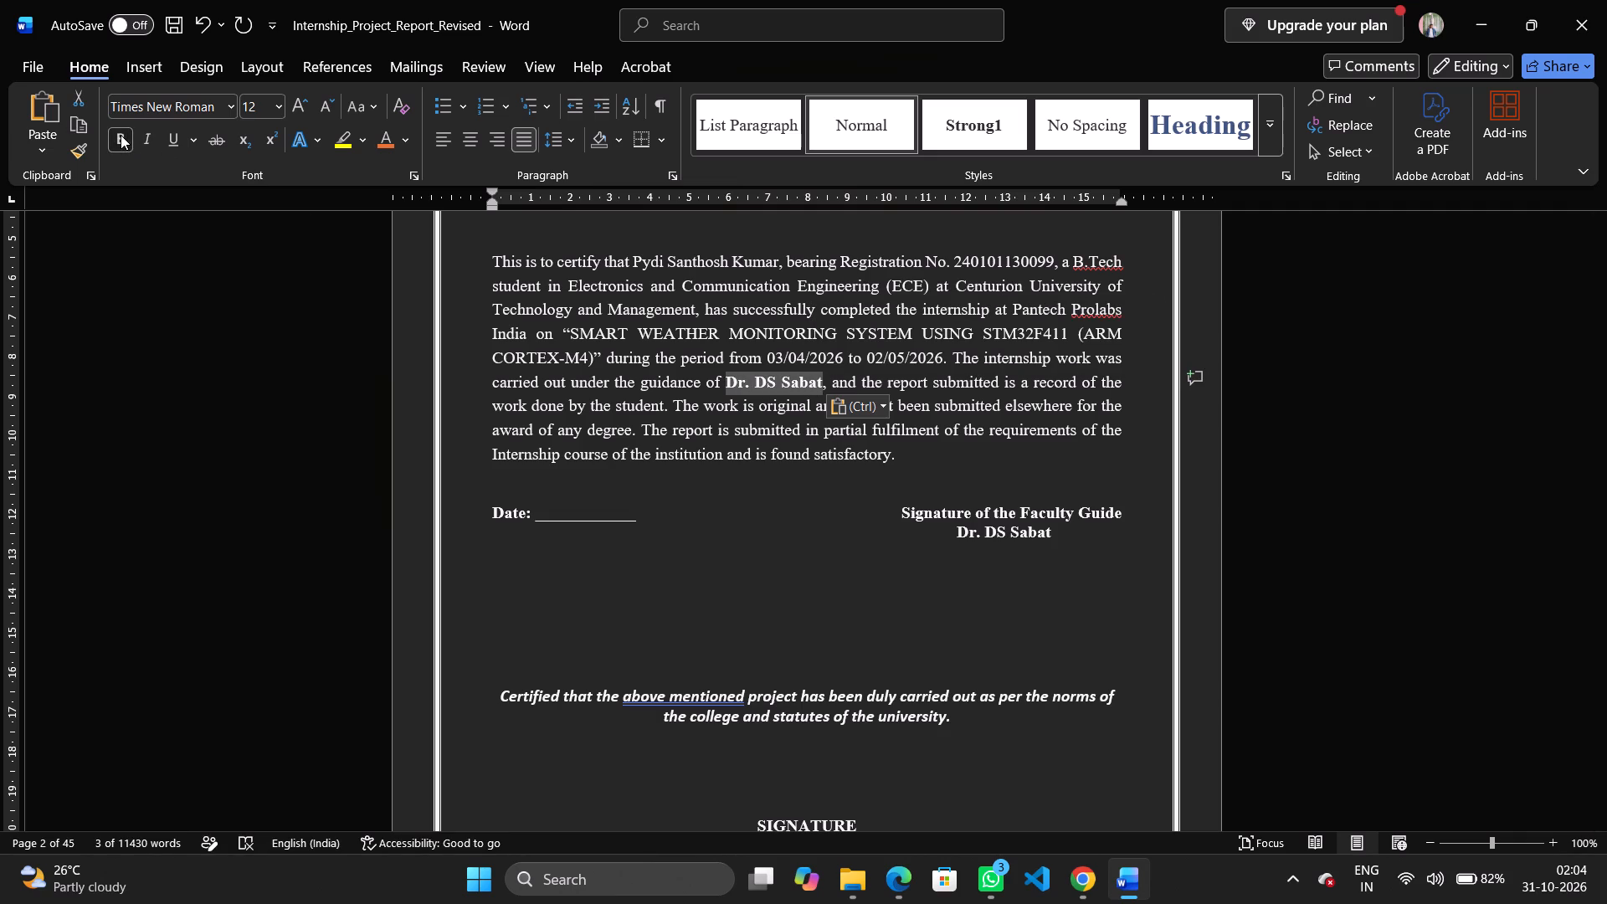
left_click(809, 503)
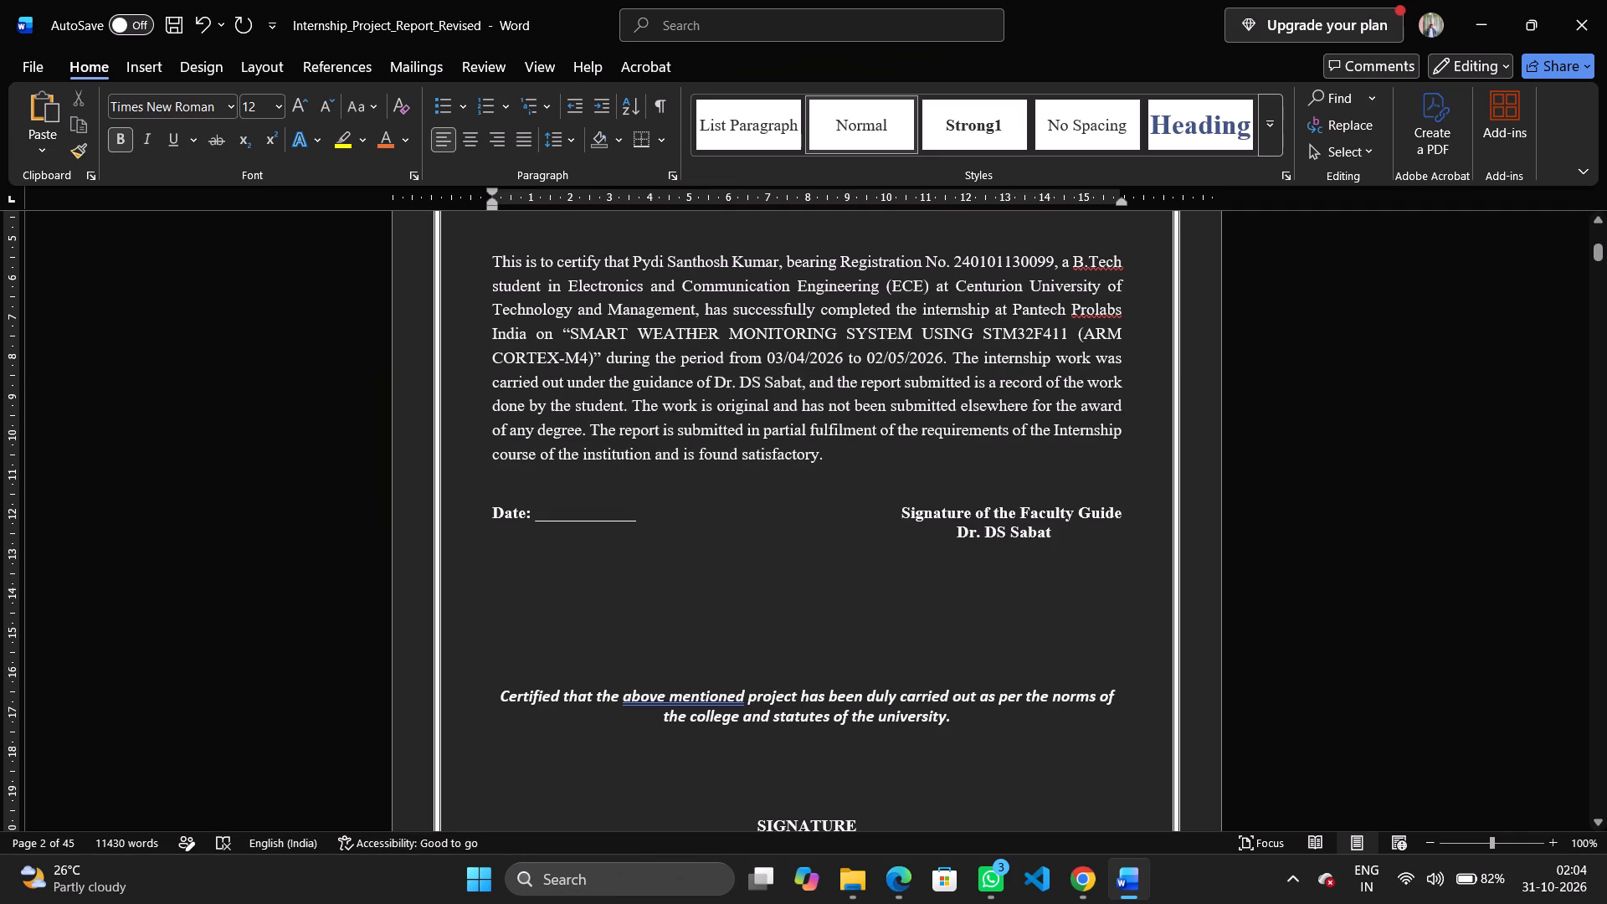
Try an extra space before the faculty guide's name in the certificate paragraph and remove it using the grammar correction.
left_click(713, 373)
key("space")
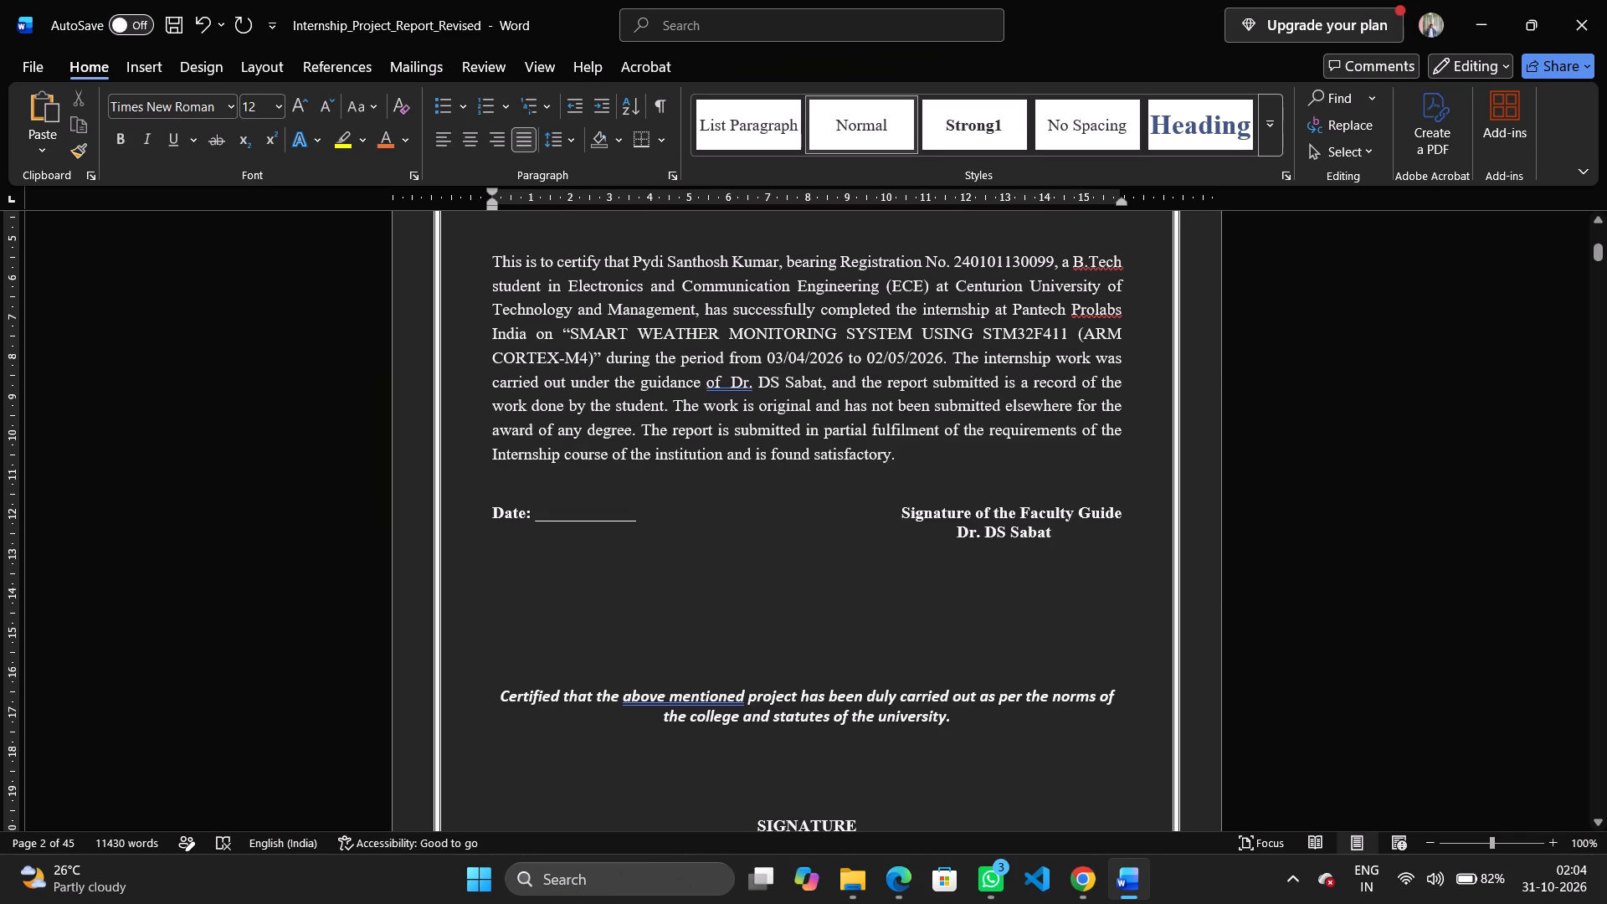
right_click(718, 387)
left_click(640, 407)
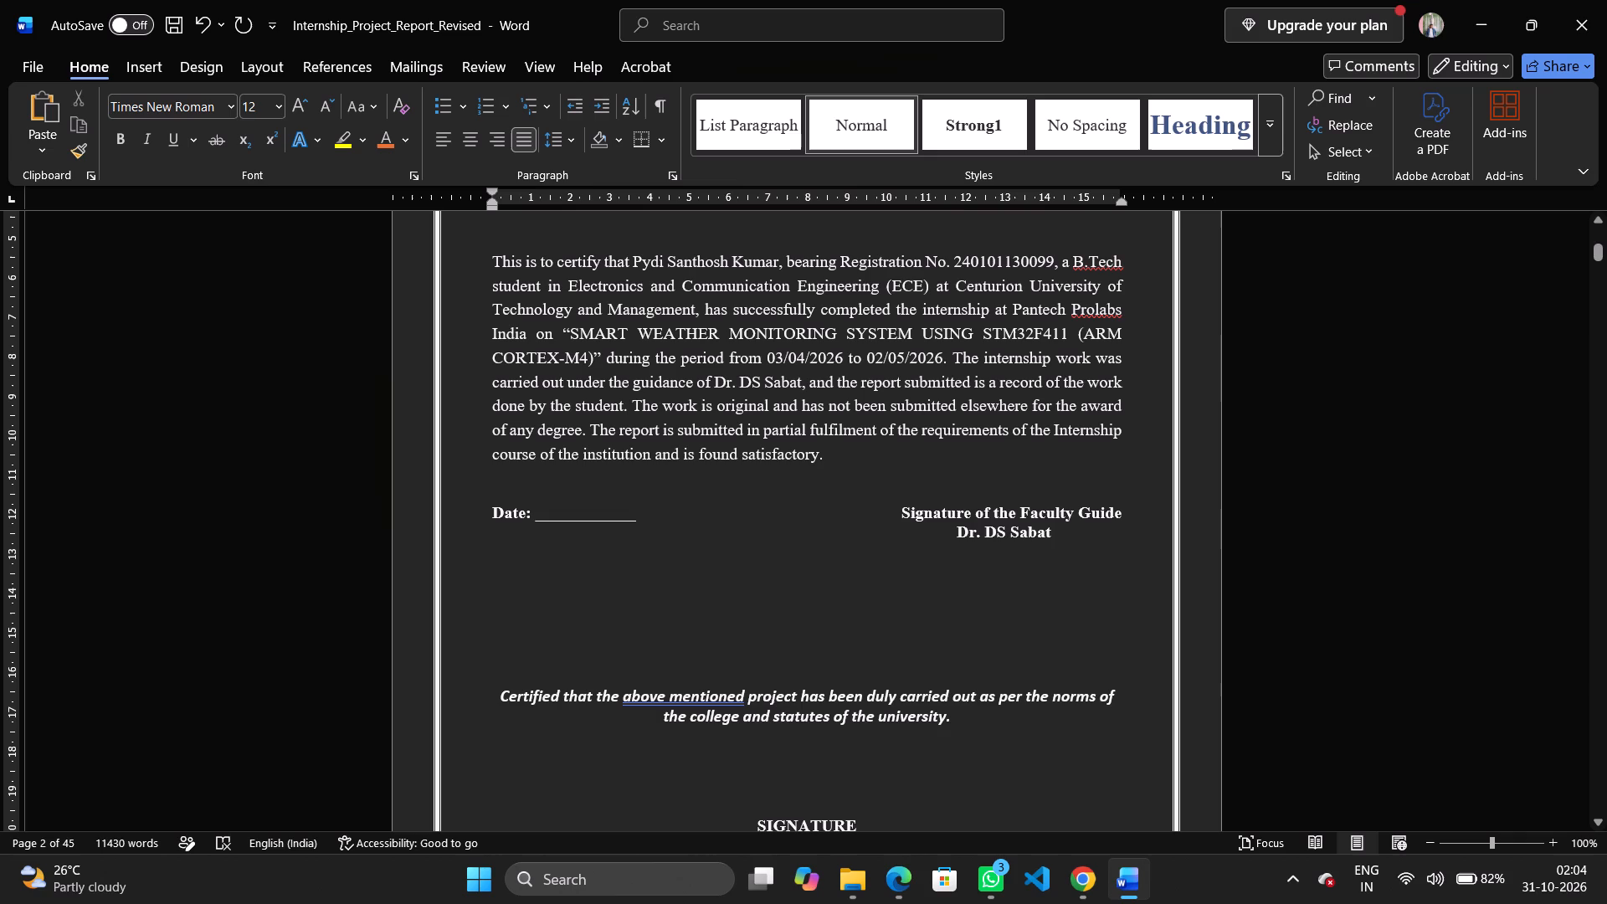
Check the spelling suggestions for the flagged words B.Tech and Prolabs in the certificate paragraph.
right_click(1086, 265)
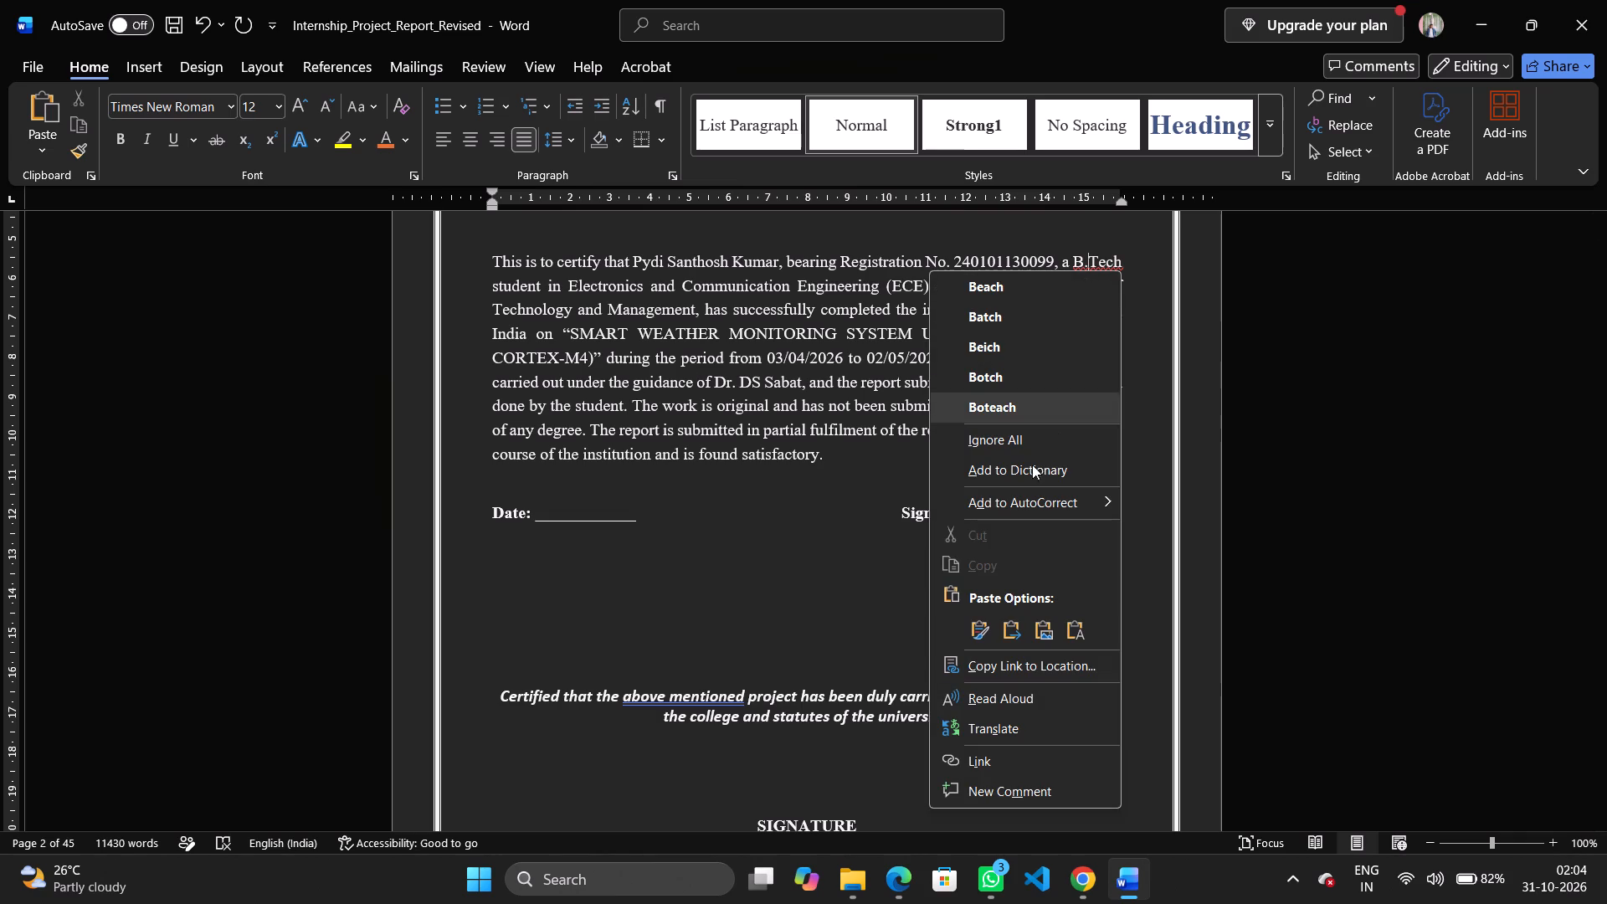
left_click(831, 568)
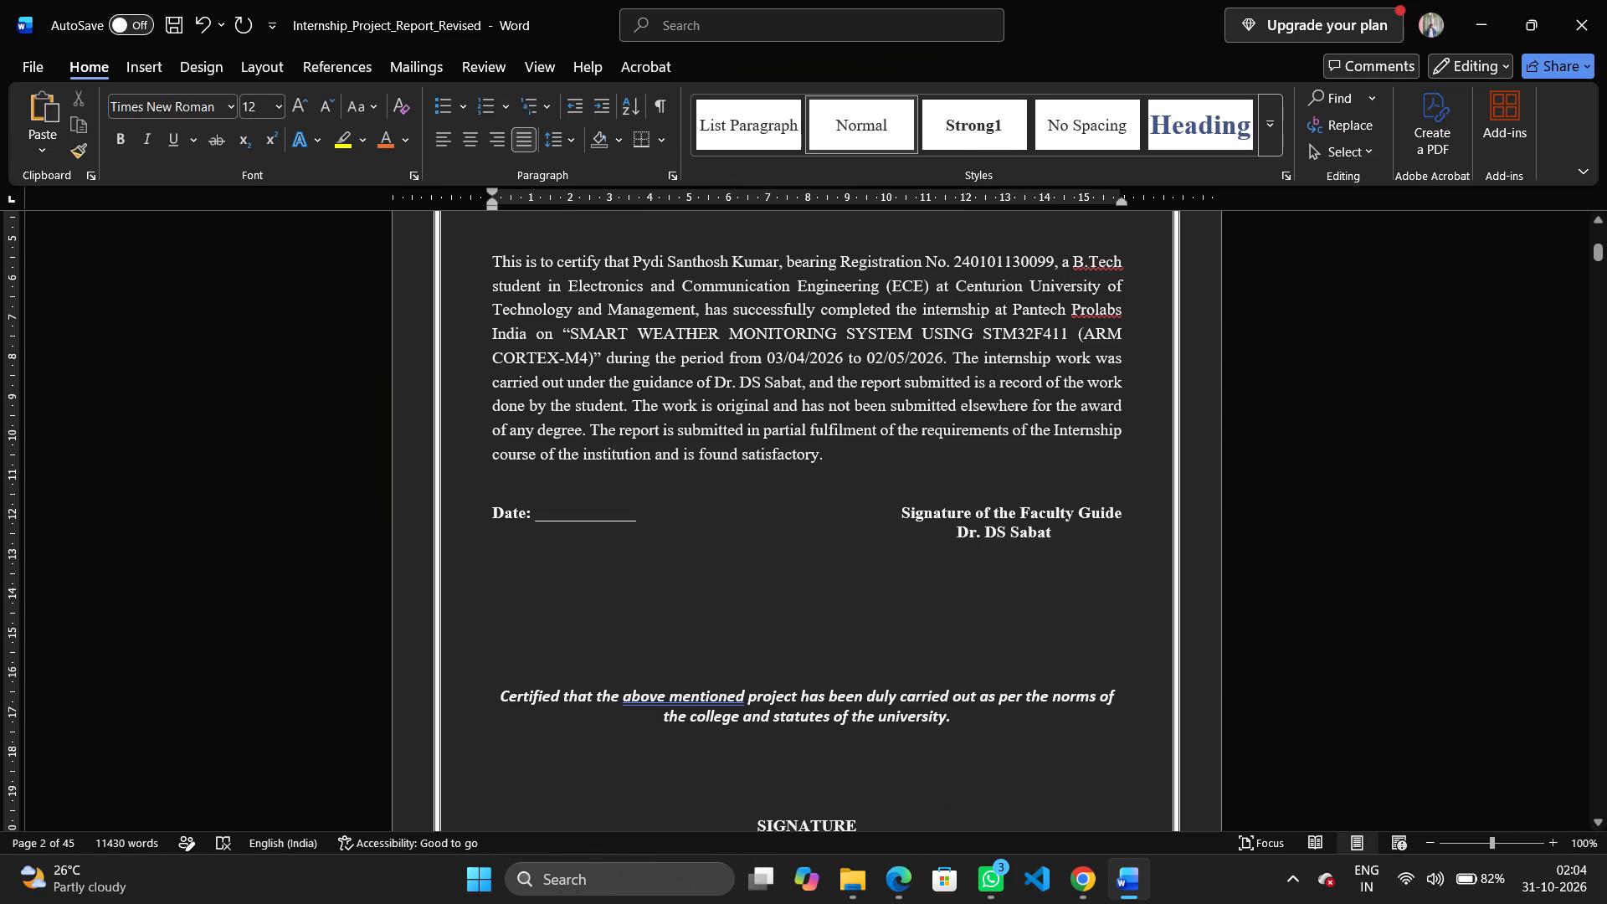
left_click(1092, 308)
right_click(1092, 308)
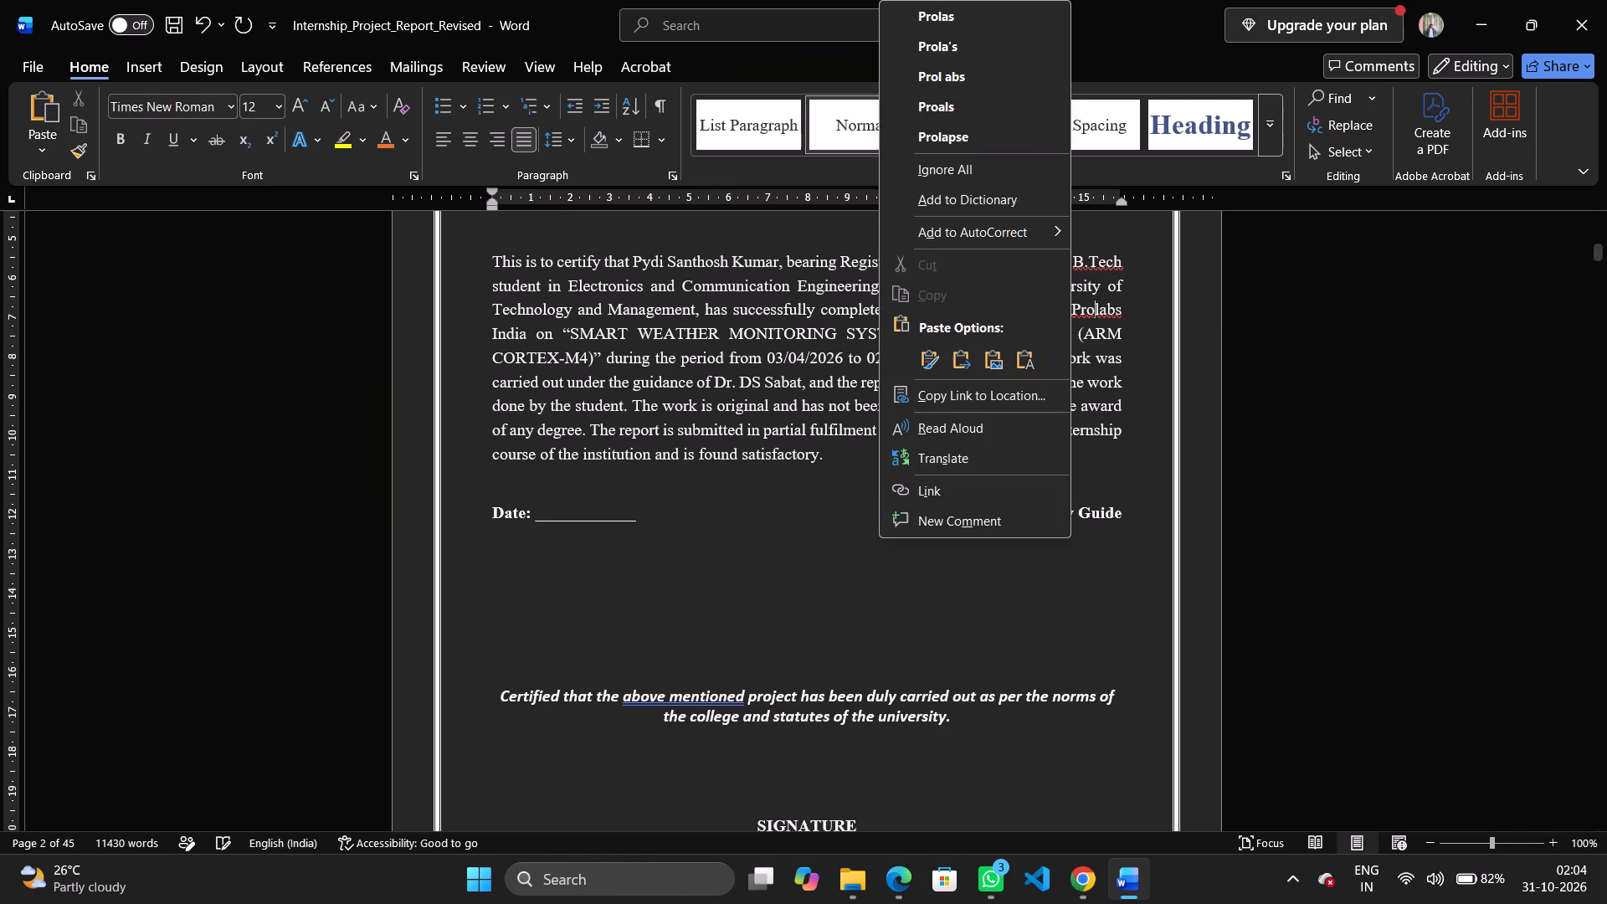
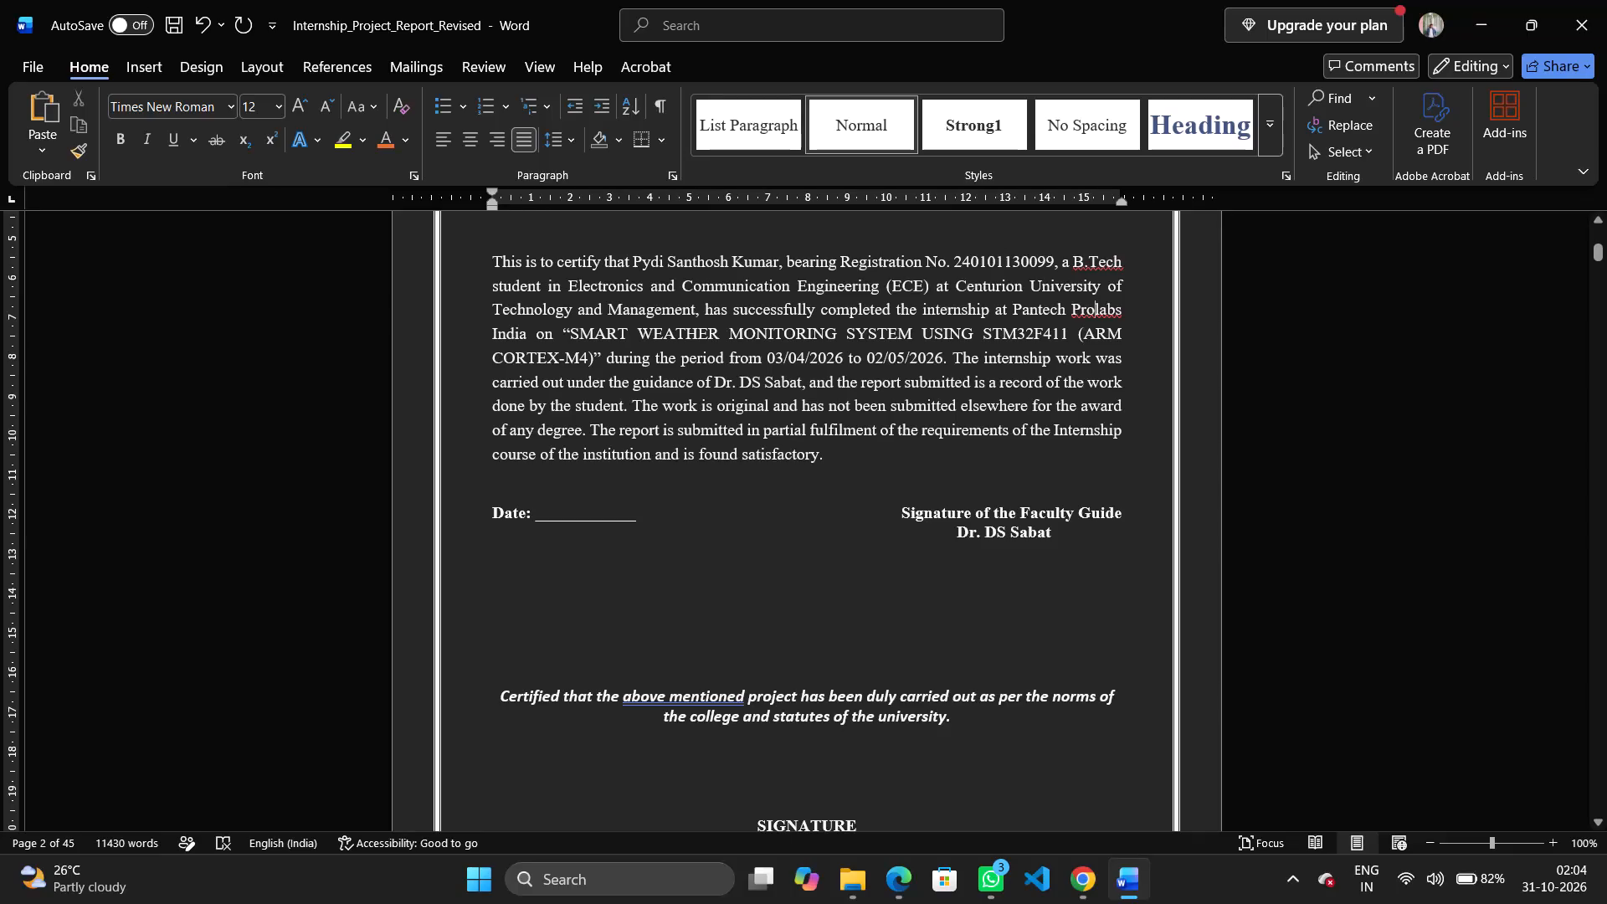
Look through the internship report from the certificate page to Chapter 3, examining the content, layout and page borders.
scroll(1018, 612, "down", 1)
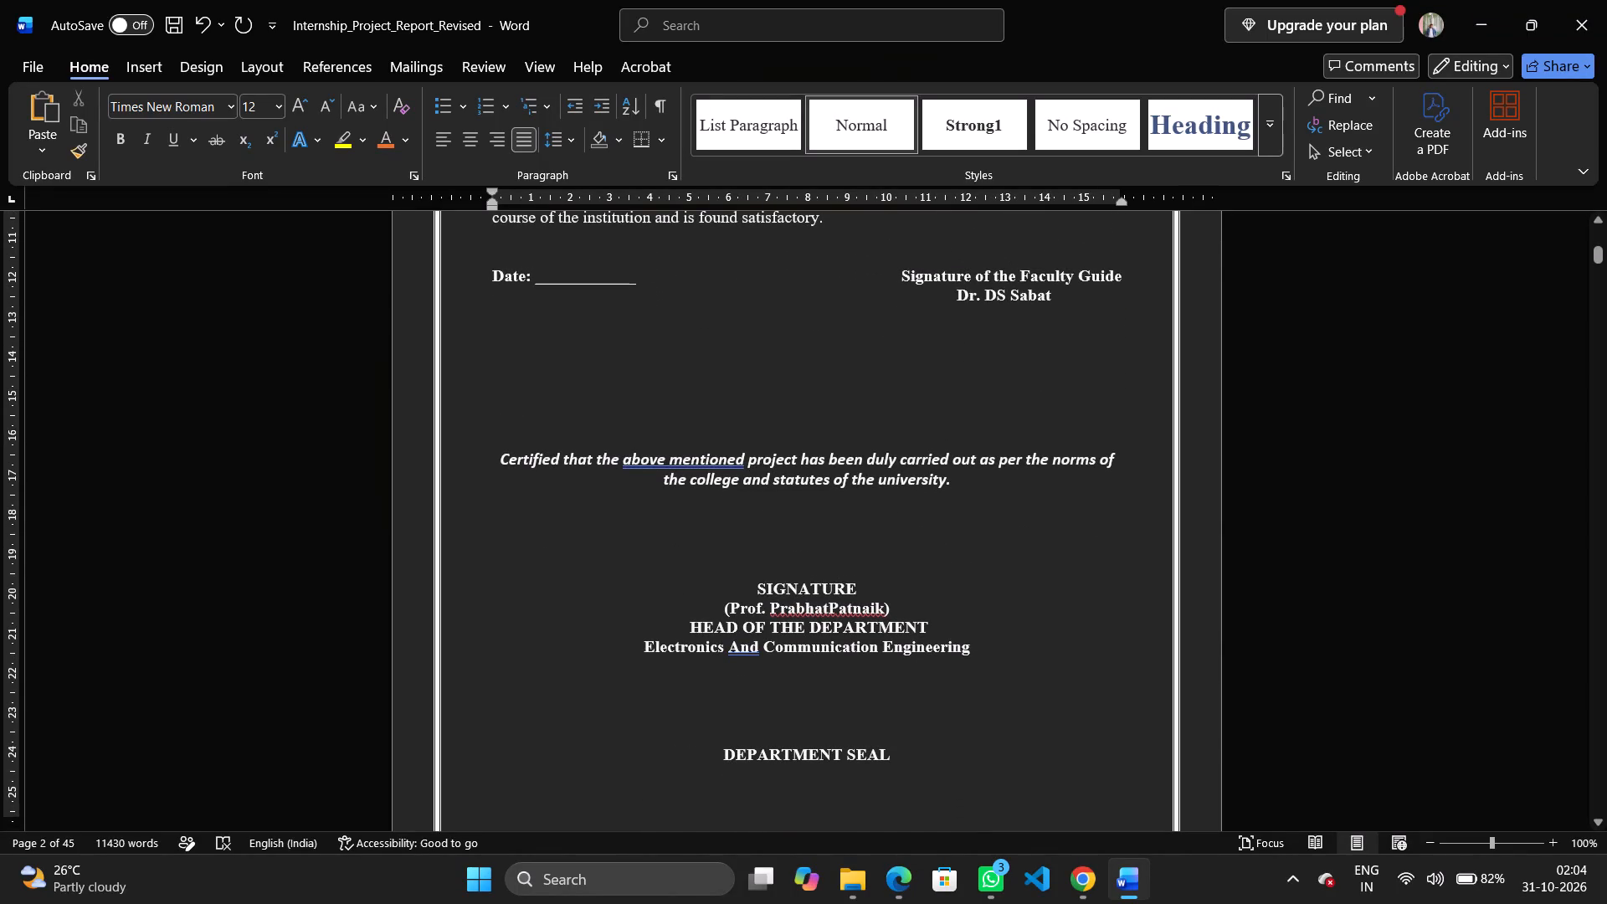
scroll(1018, 612, "down", 4)
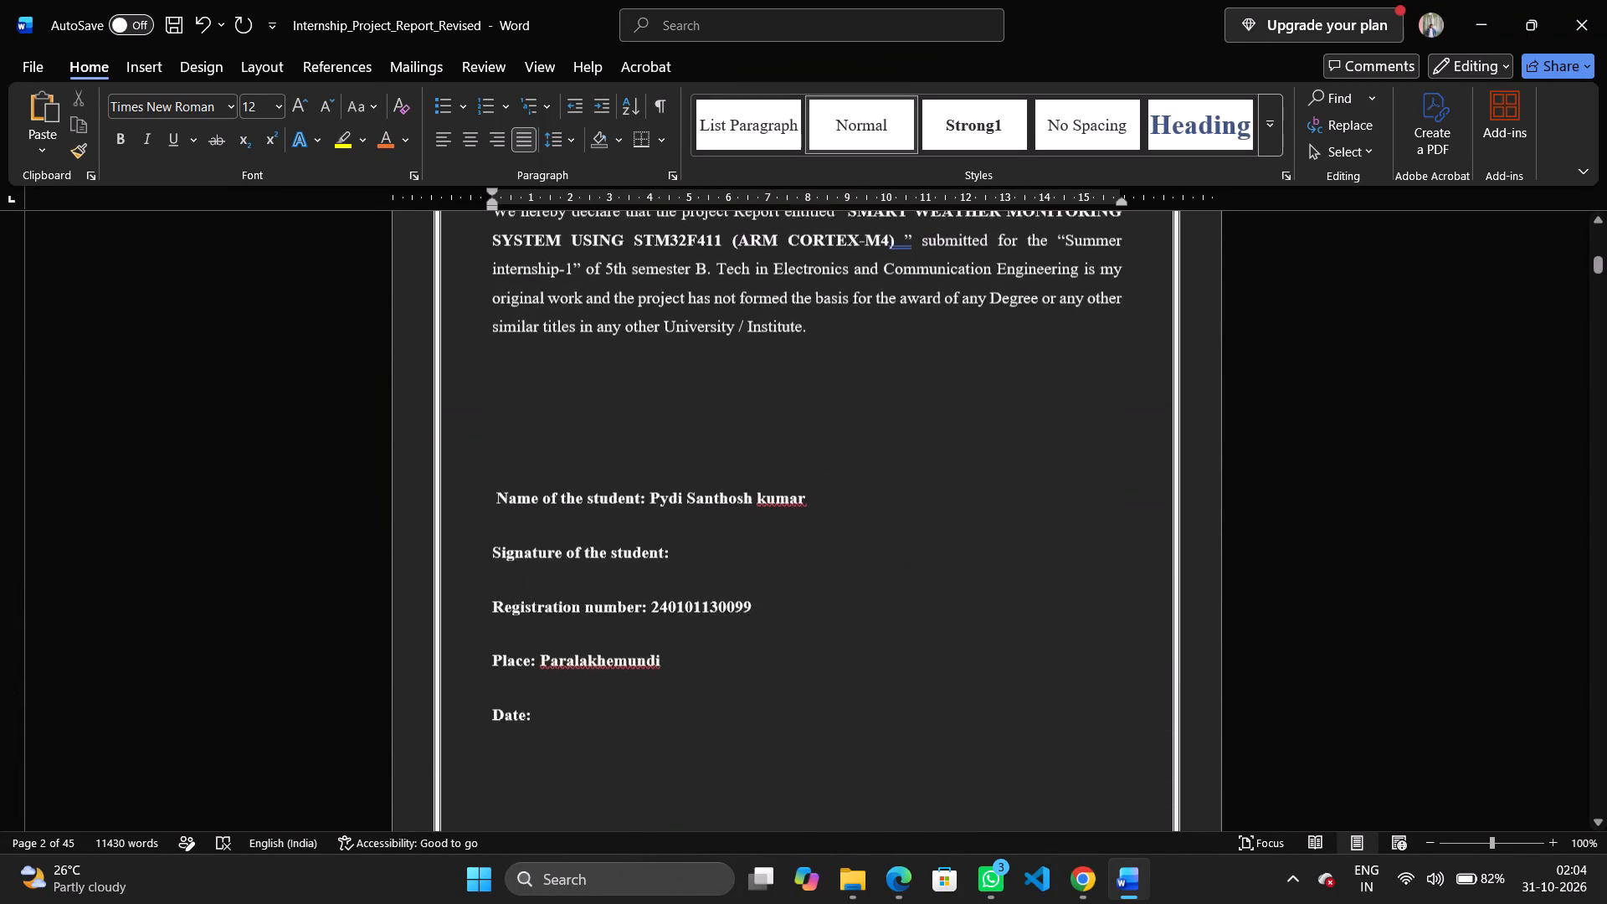
scroll(1018, 612, "down", 6)
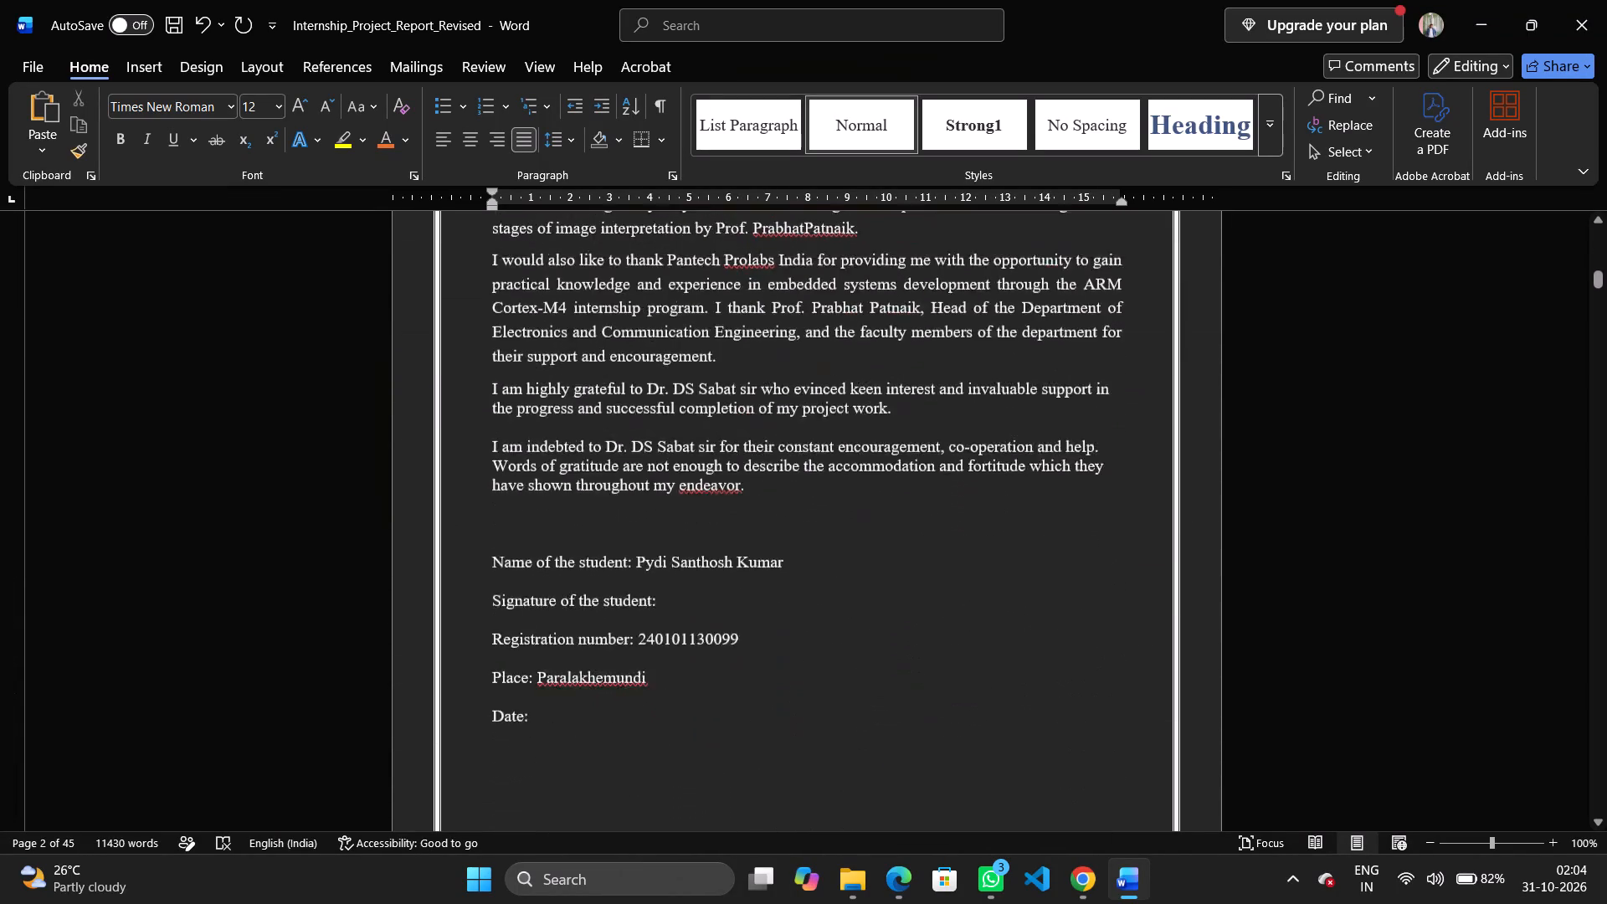
scroll(1018, 612, "down", 5)
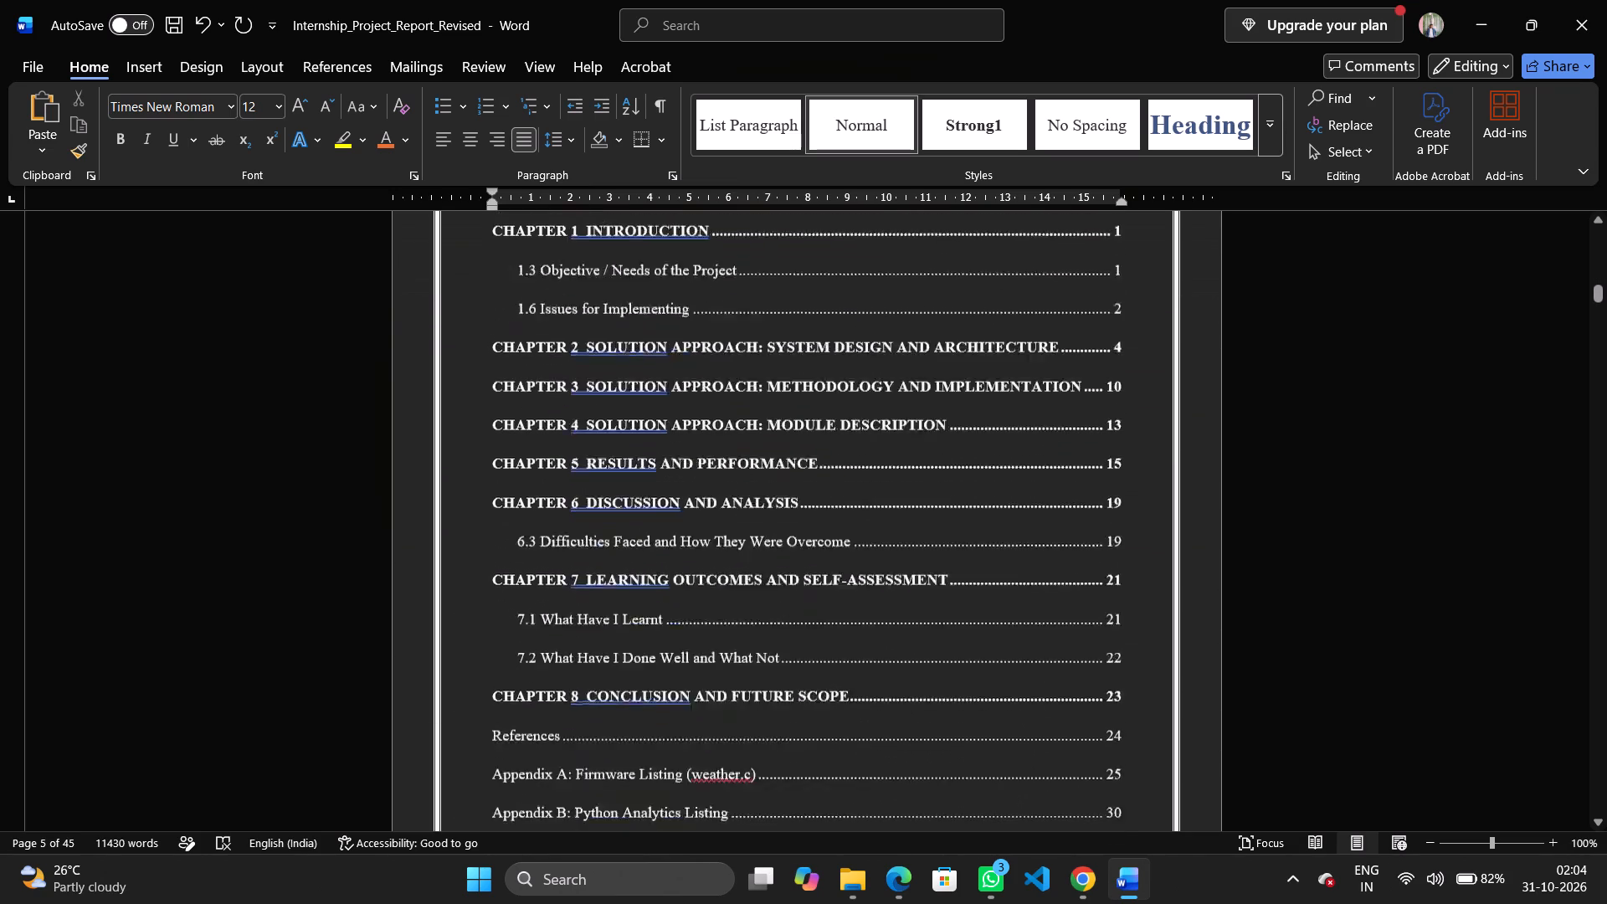
scroll(1018, 612, "down", 3)
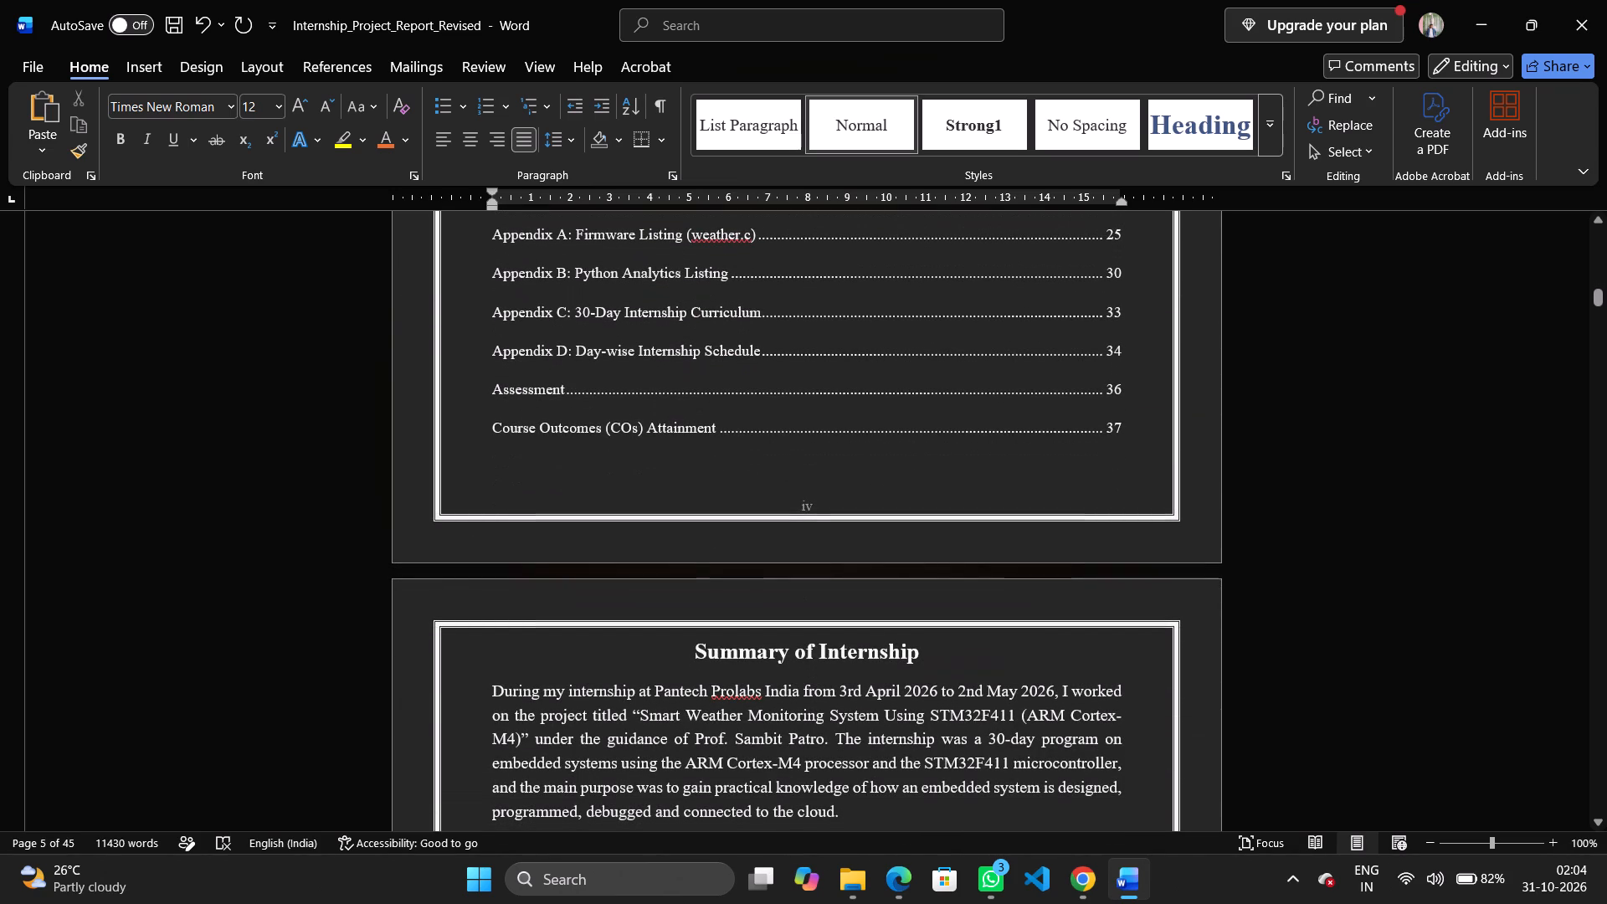
scroll(1018, 612, "down", 2)
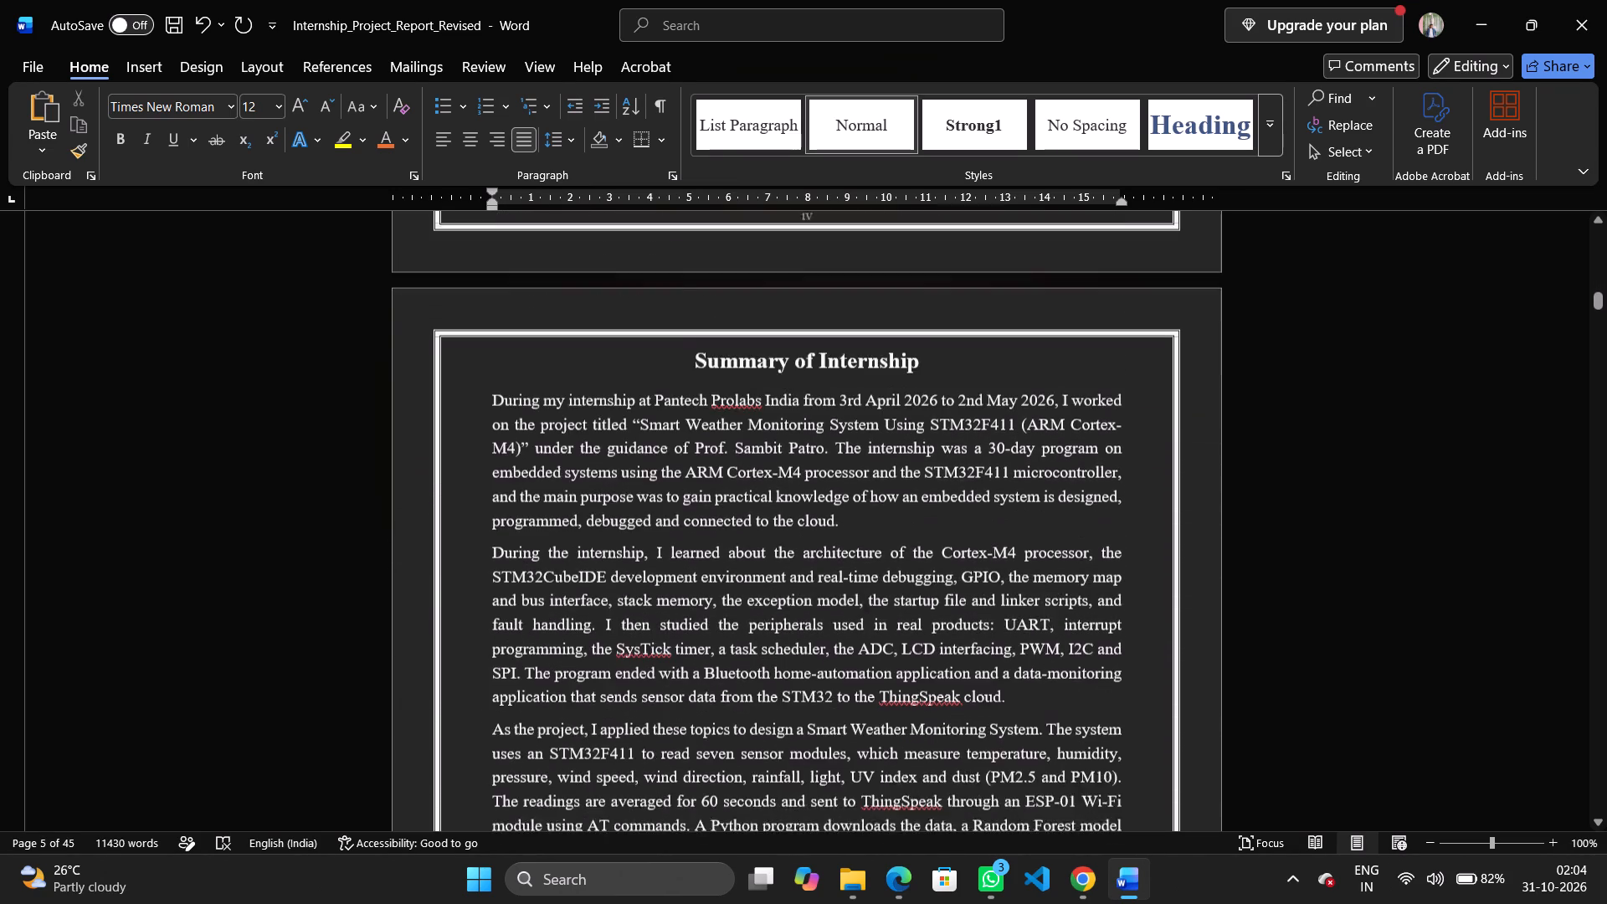
scroll(1018, 612, "down", 3)
scroll(1018, 612, "up", 1)
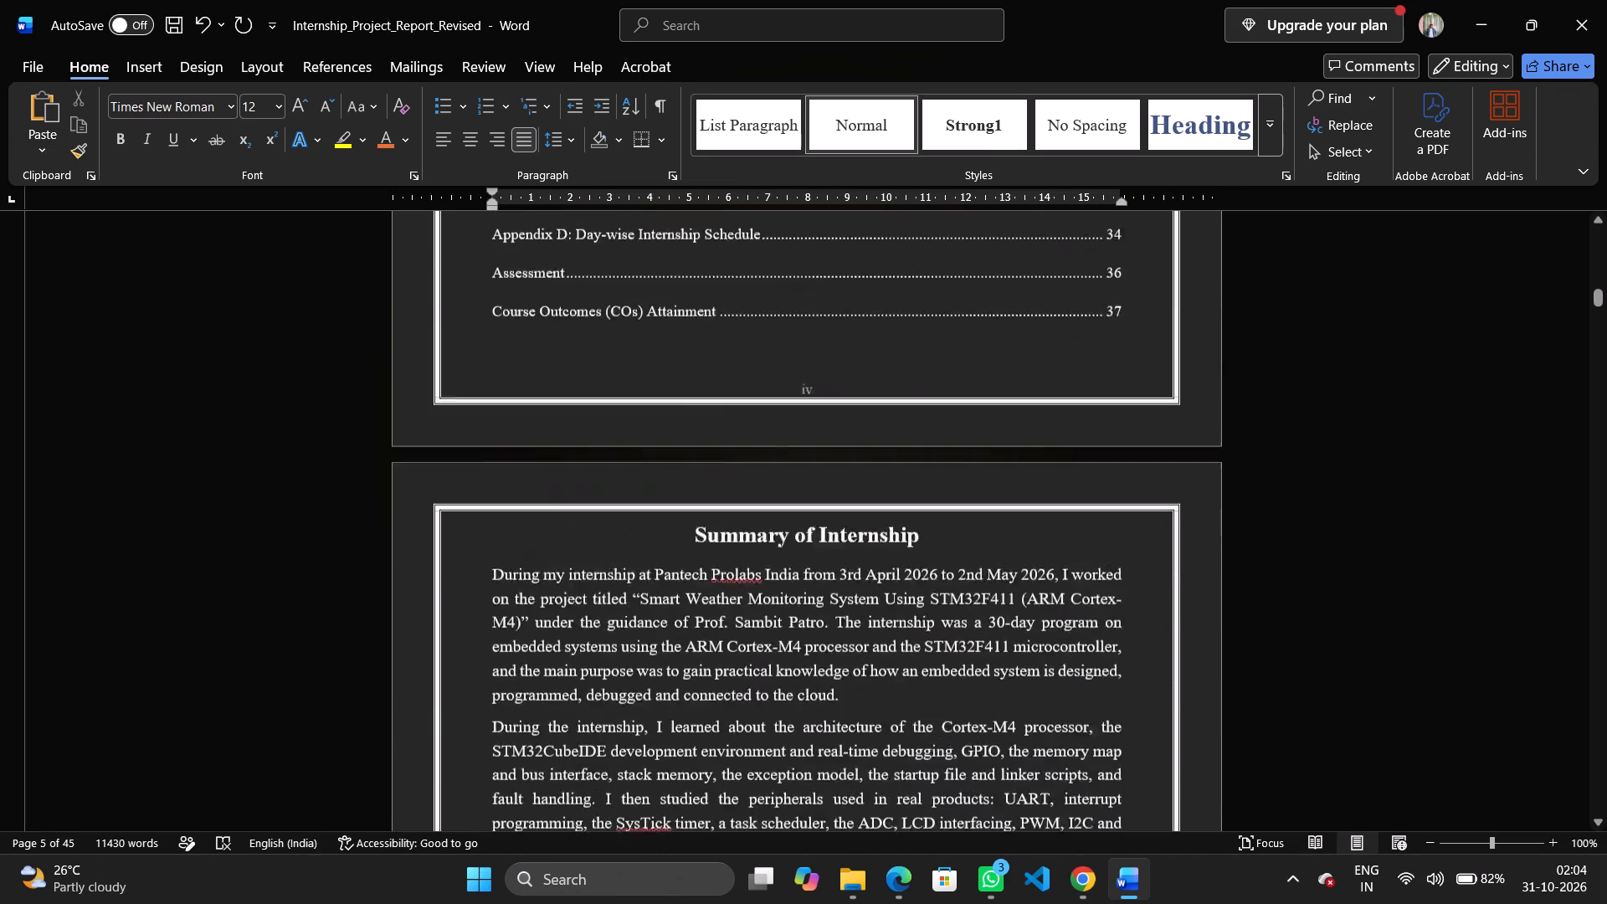
scroll(1018, 612, "up", 2)
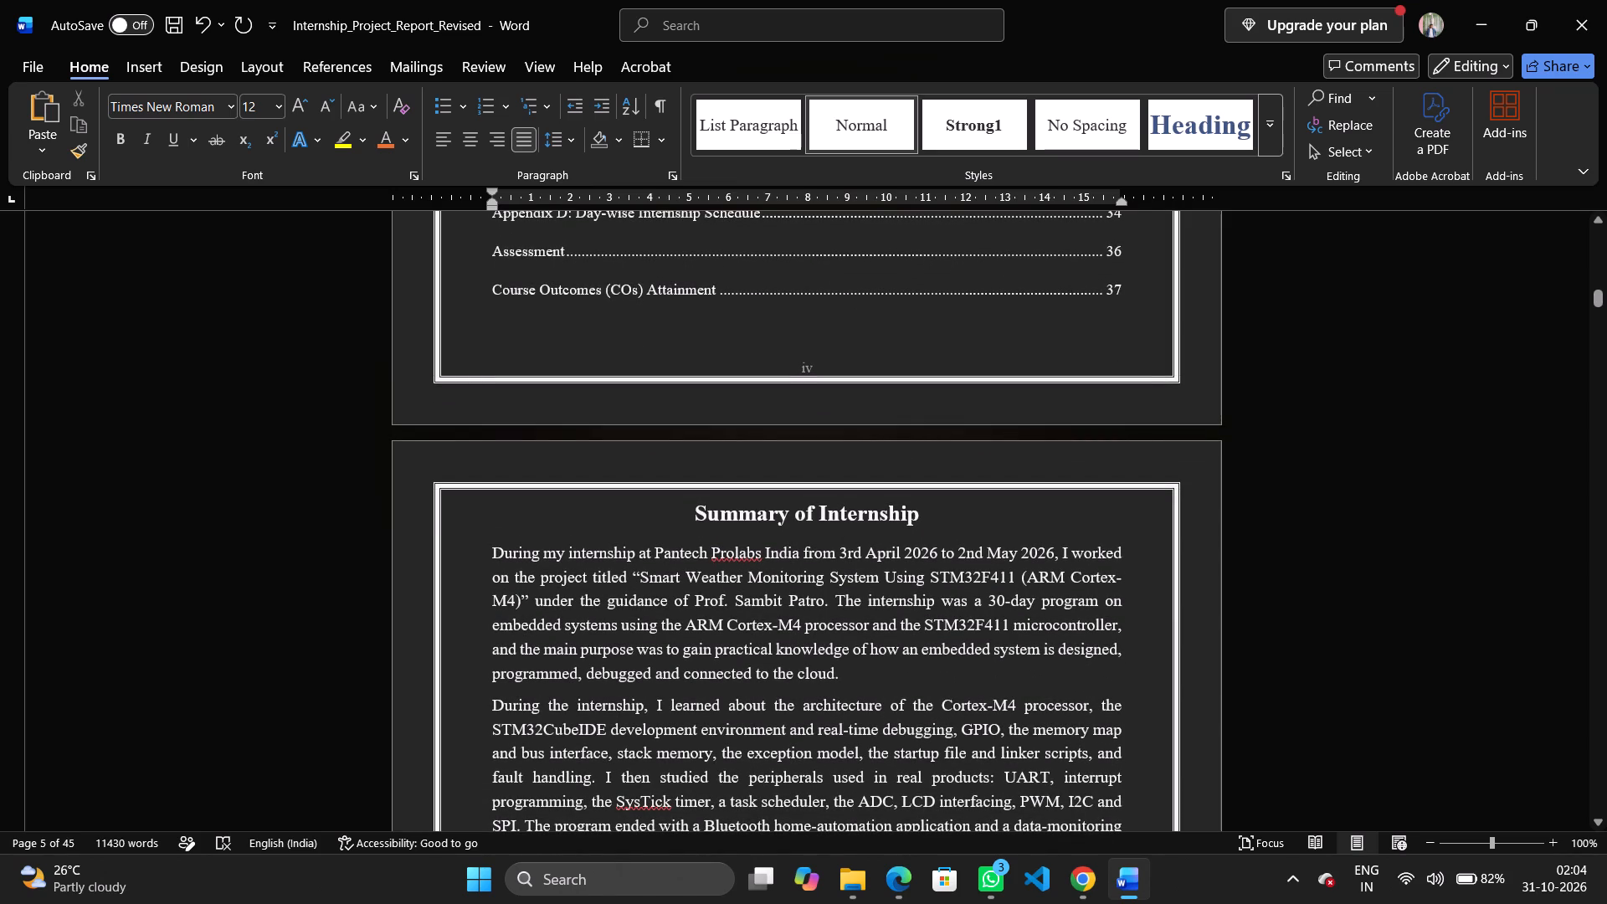
scroll(1018, 612, "down", 3)
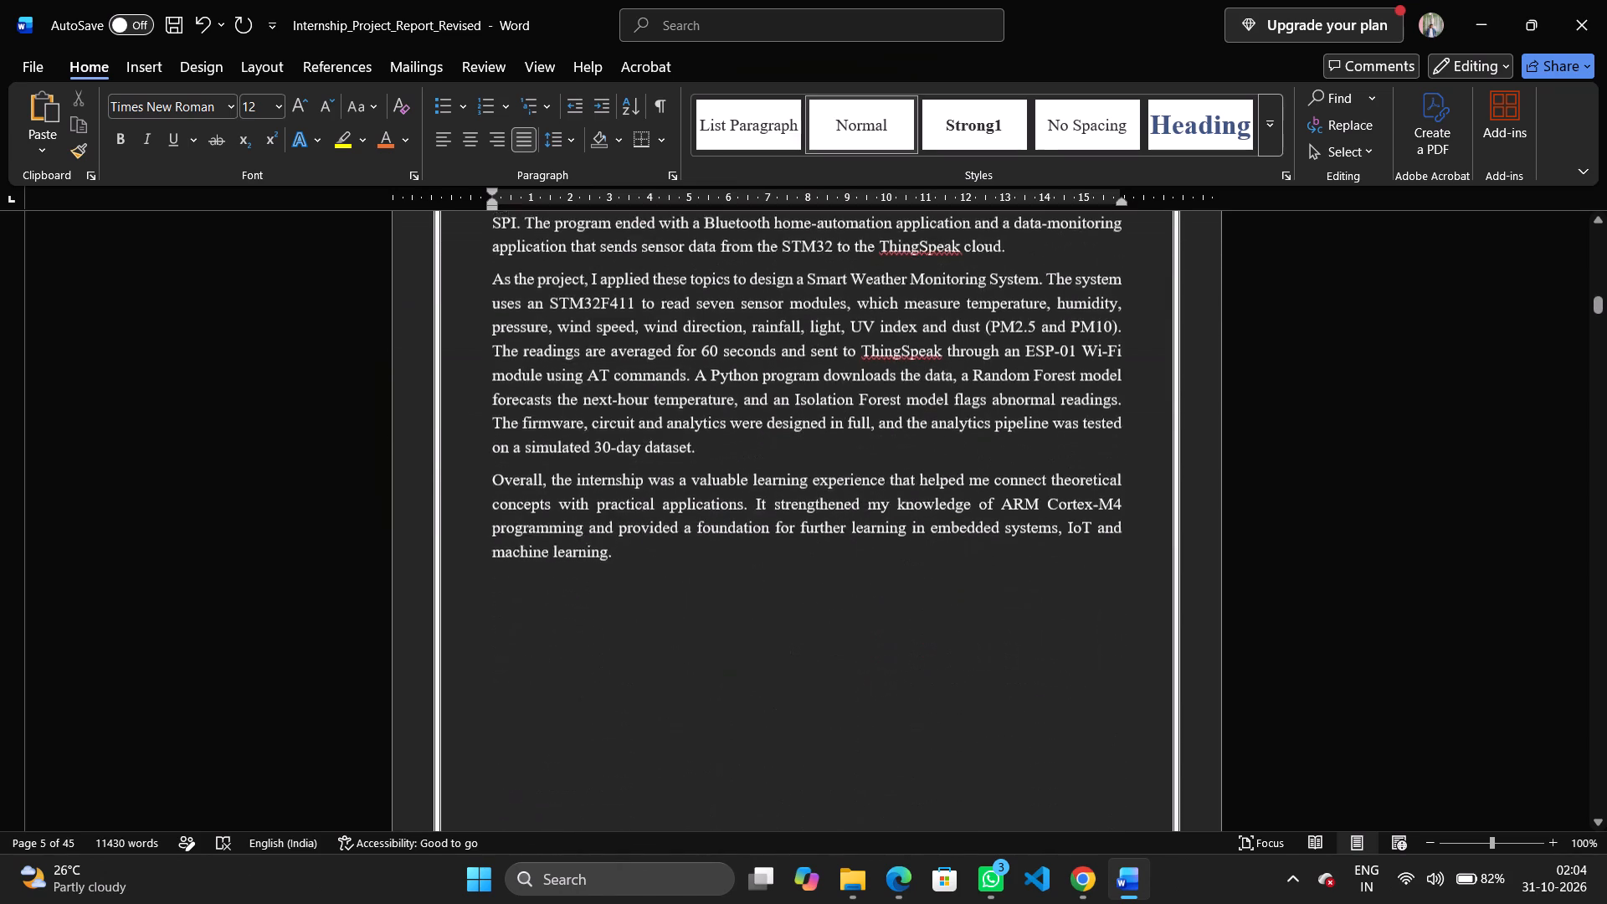
scroll(1018, 612, "down", 4)
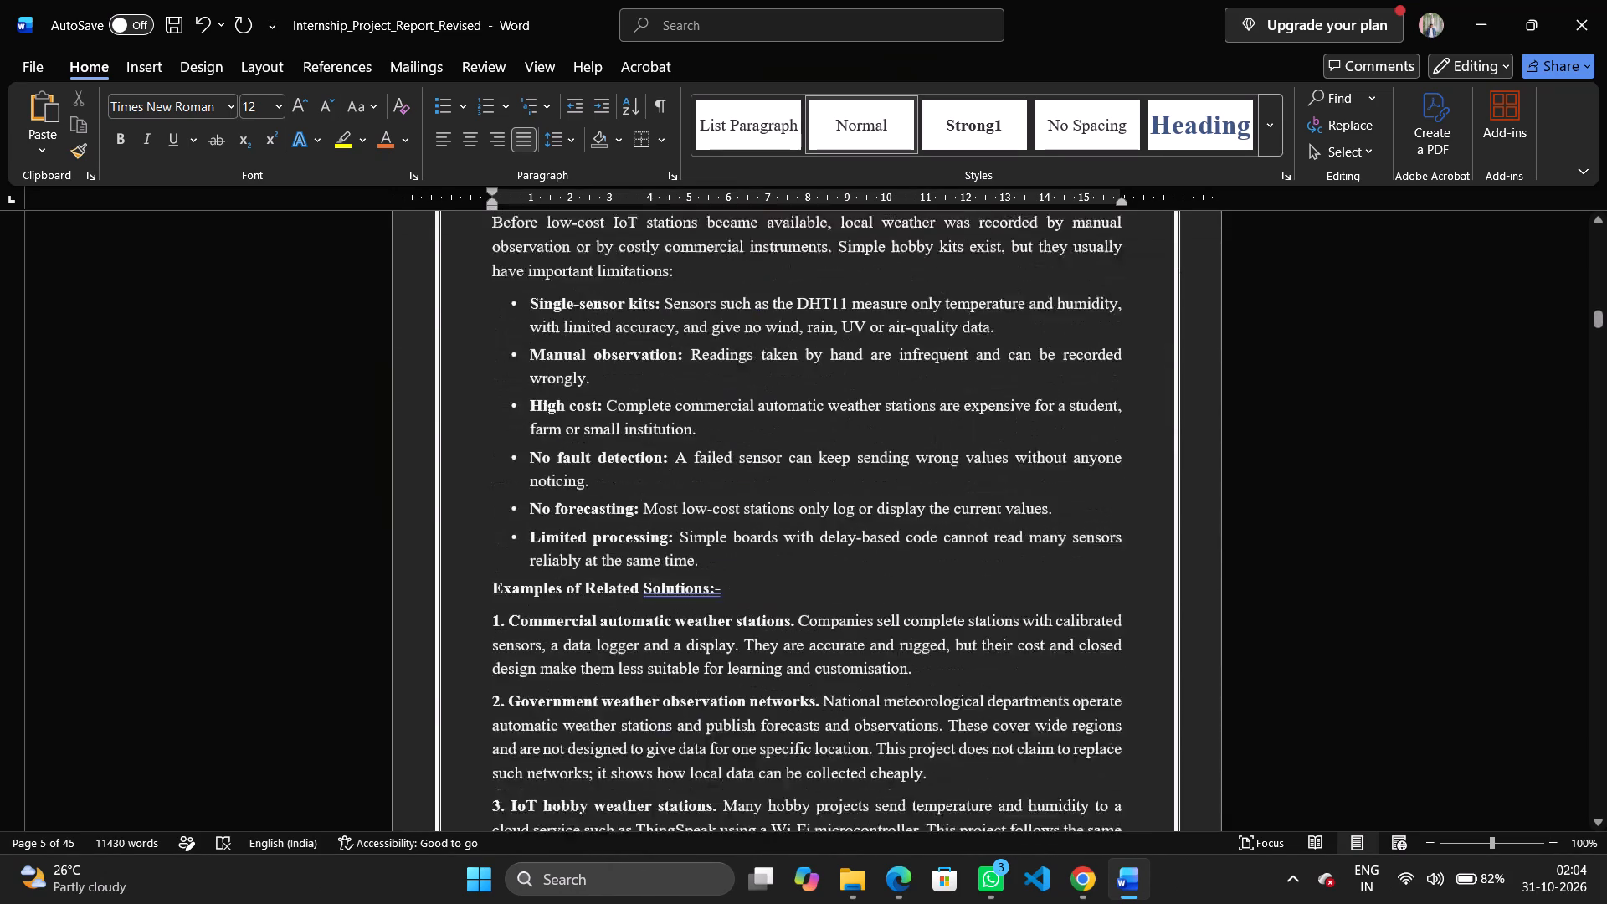
scroll(1018, 612, "down", 11)
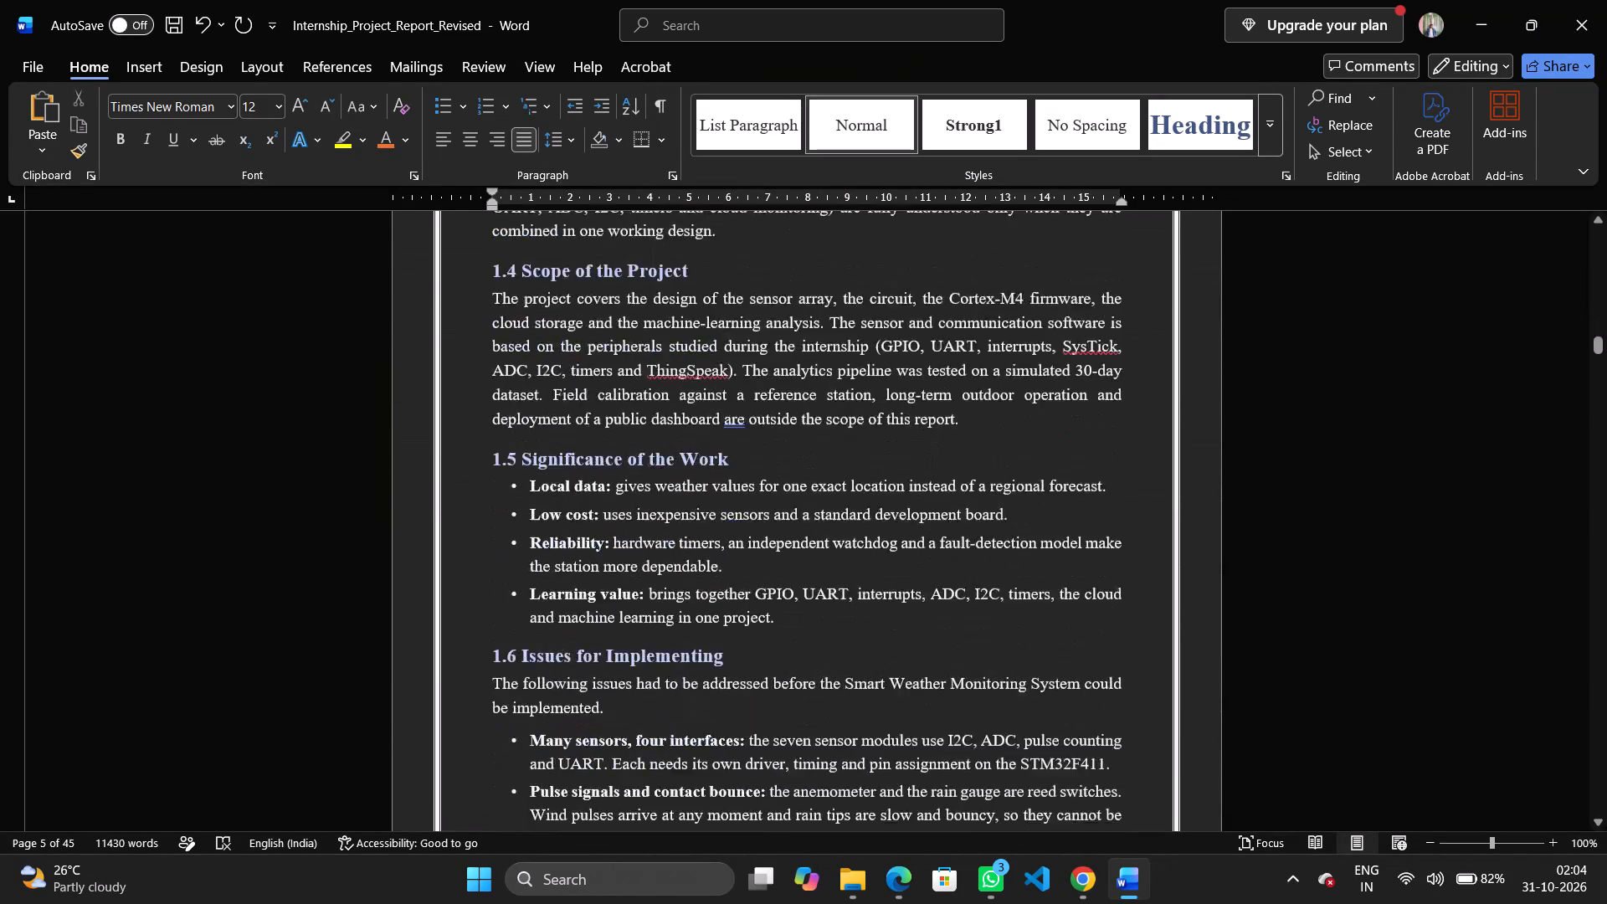
scroll(1018, 612, "down", 12)
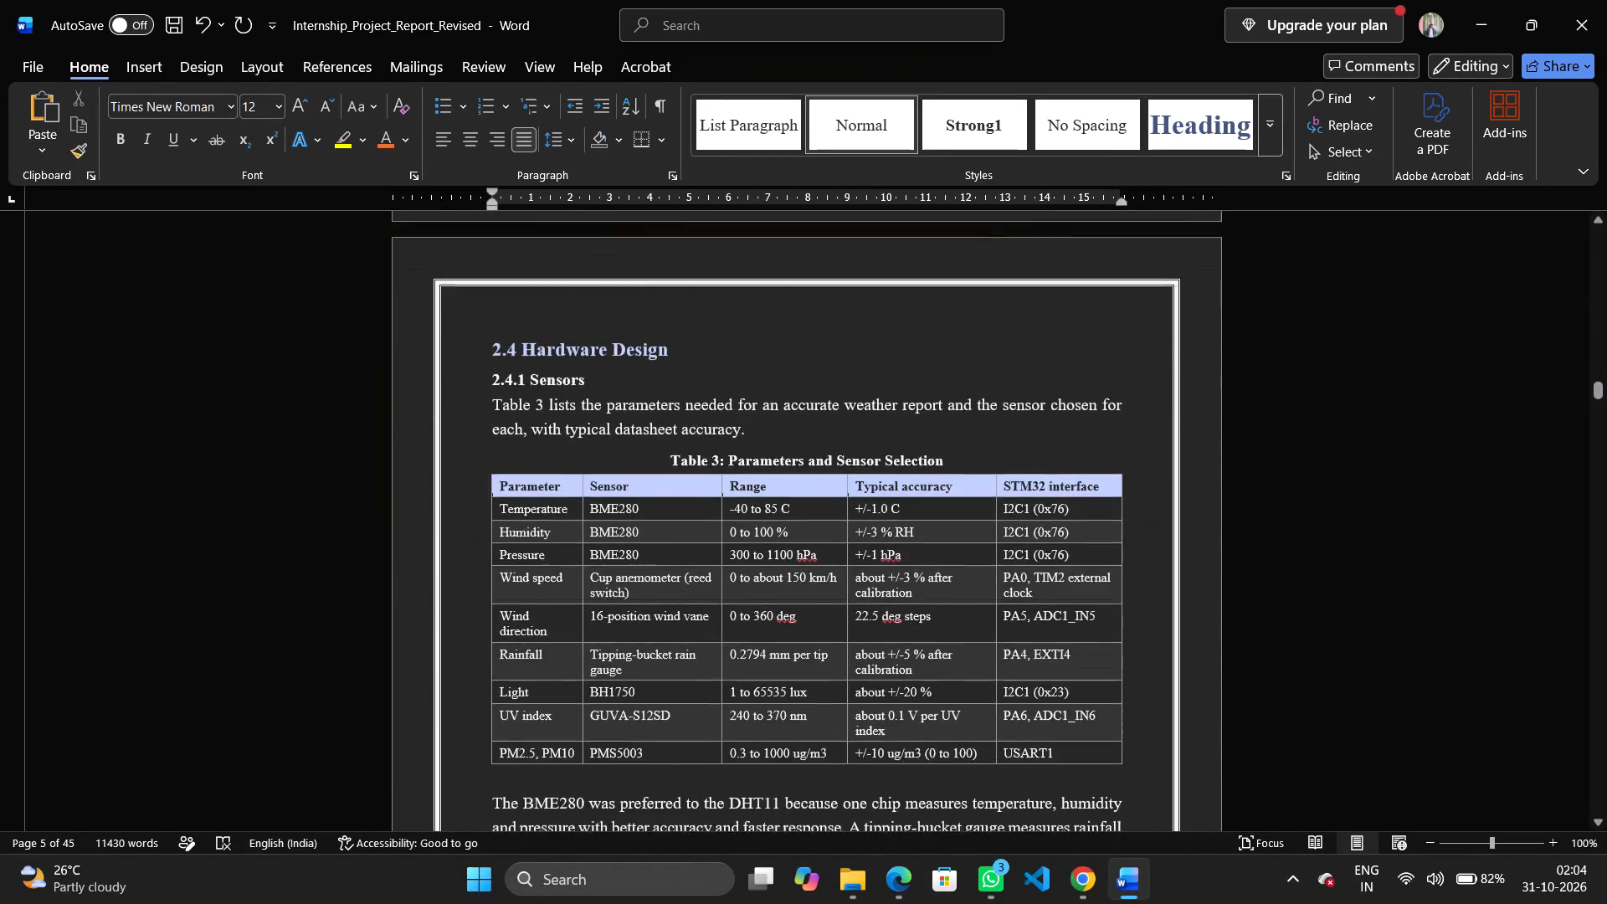
scroll(1018, 612, "down", 9)
Change the whole document's page border to a 3 pt box with a thin outer line and a thick inner line.
scroll(1018, 612, "up", 2)
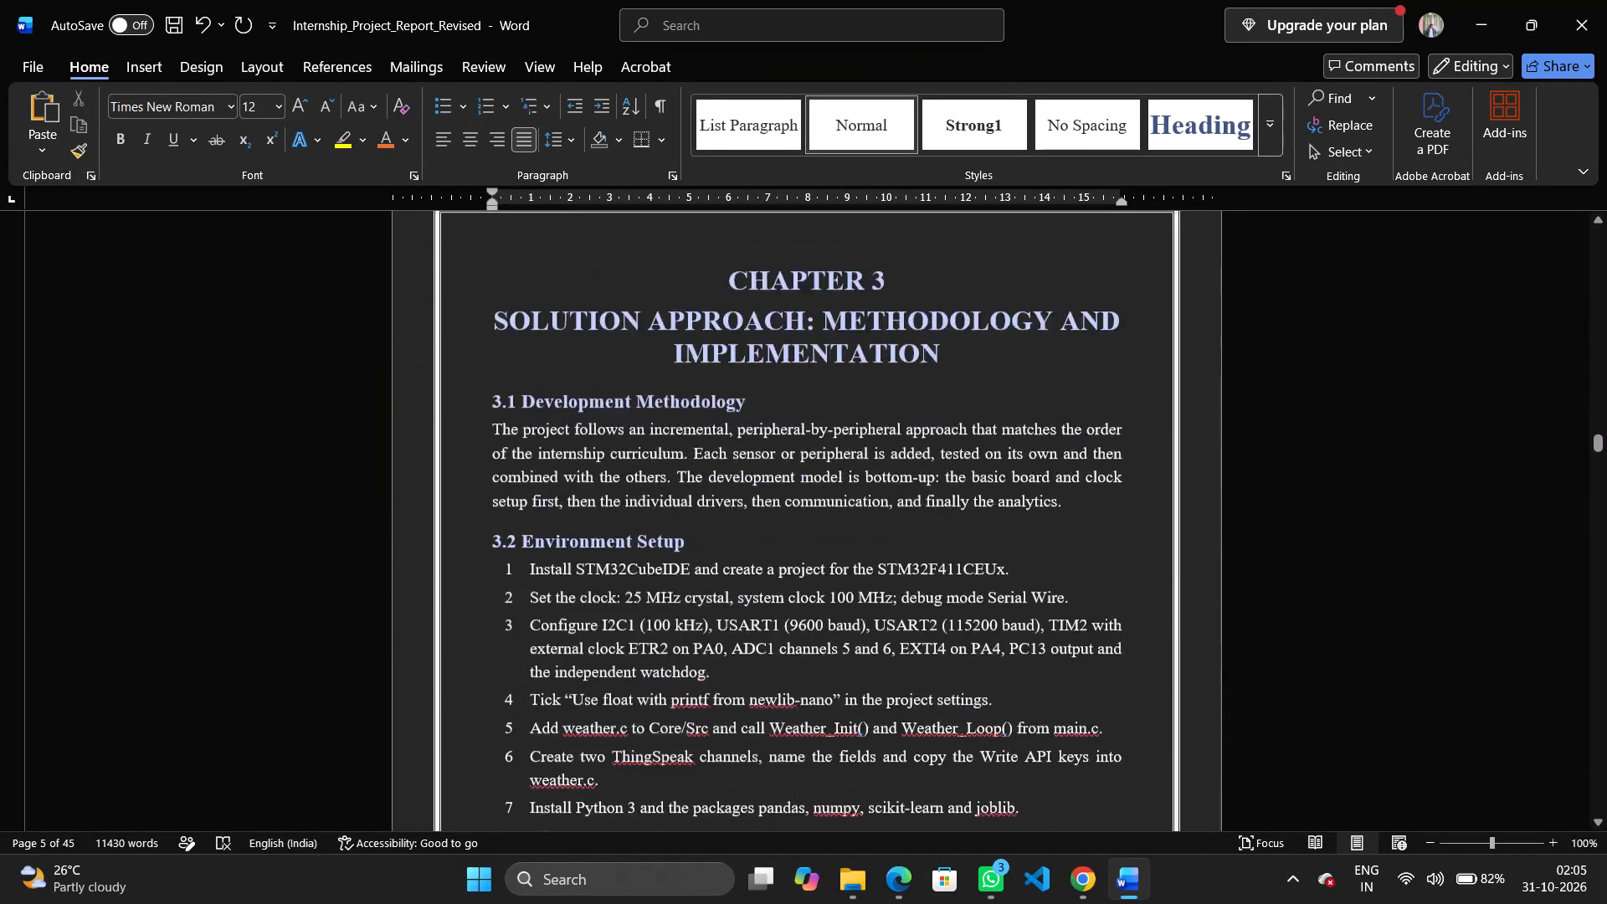
scroll(1018, 612, "up", 12)
scroll(1018, 612, "up", 13)
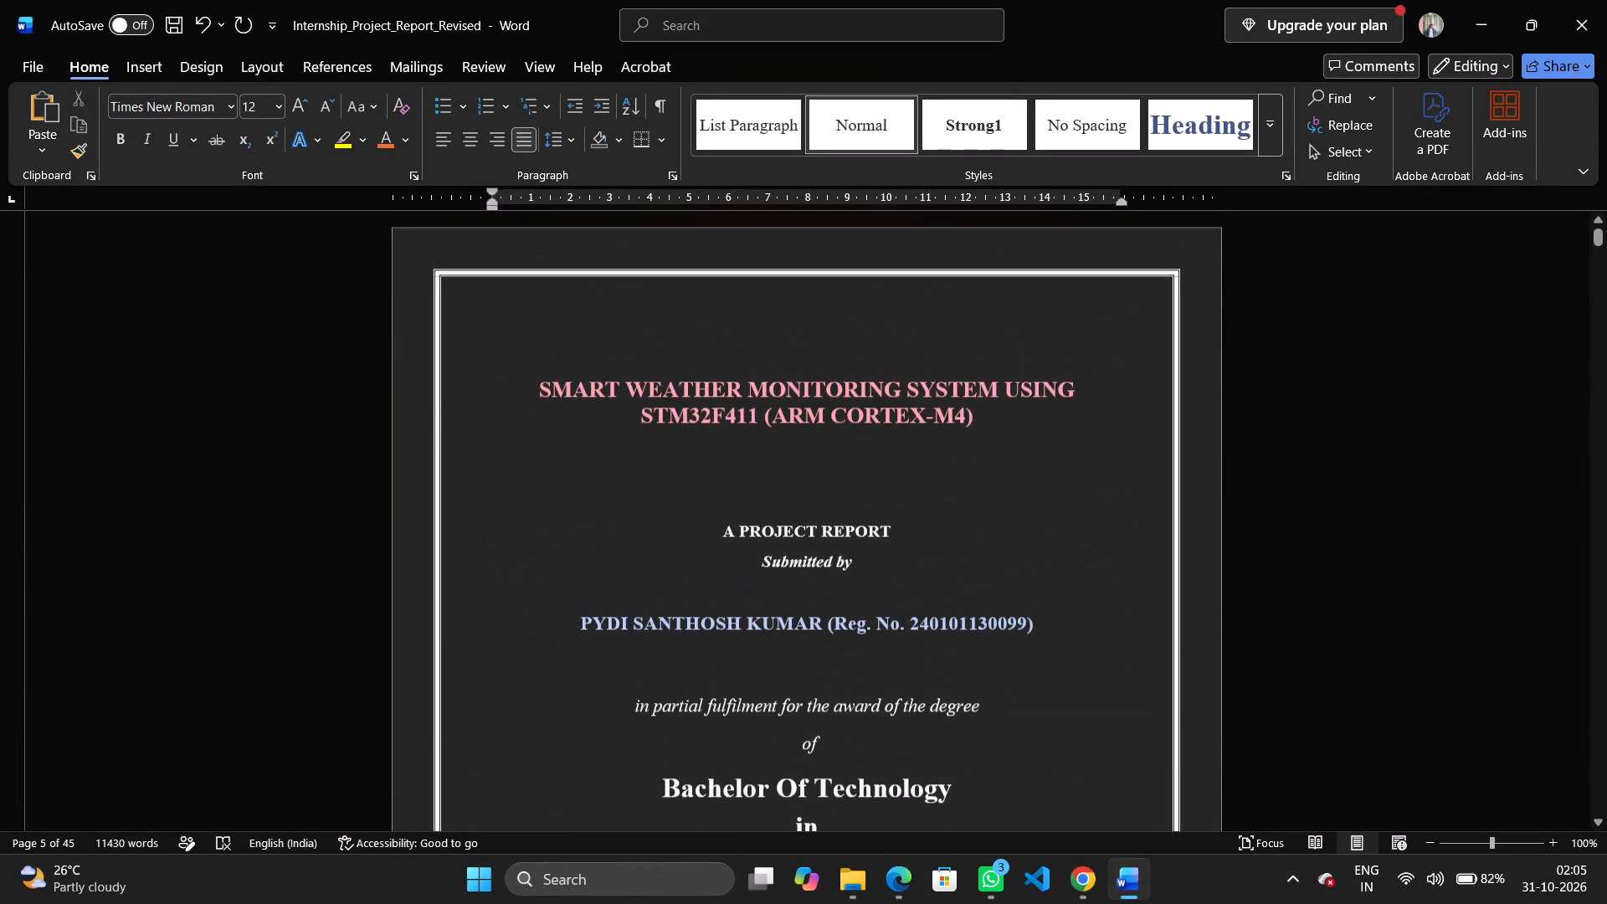
scroll(719, 523, "up", 2)
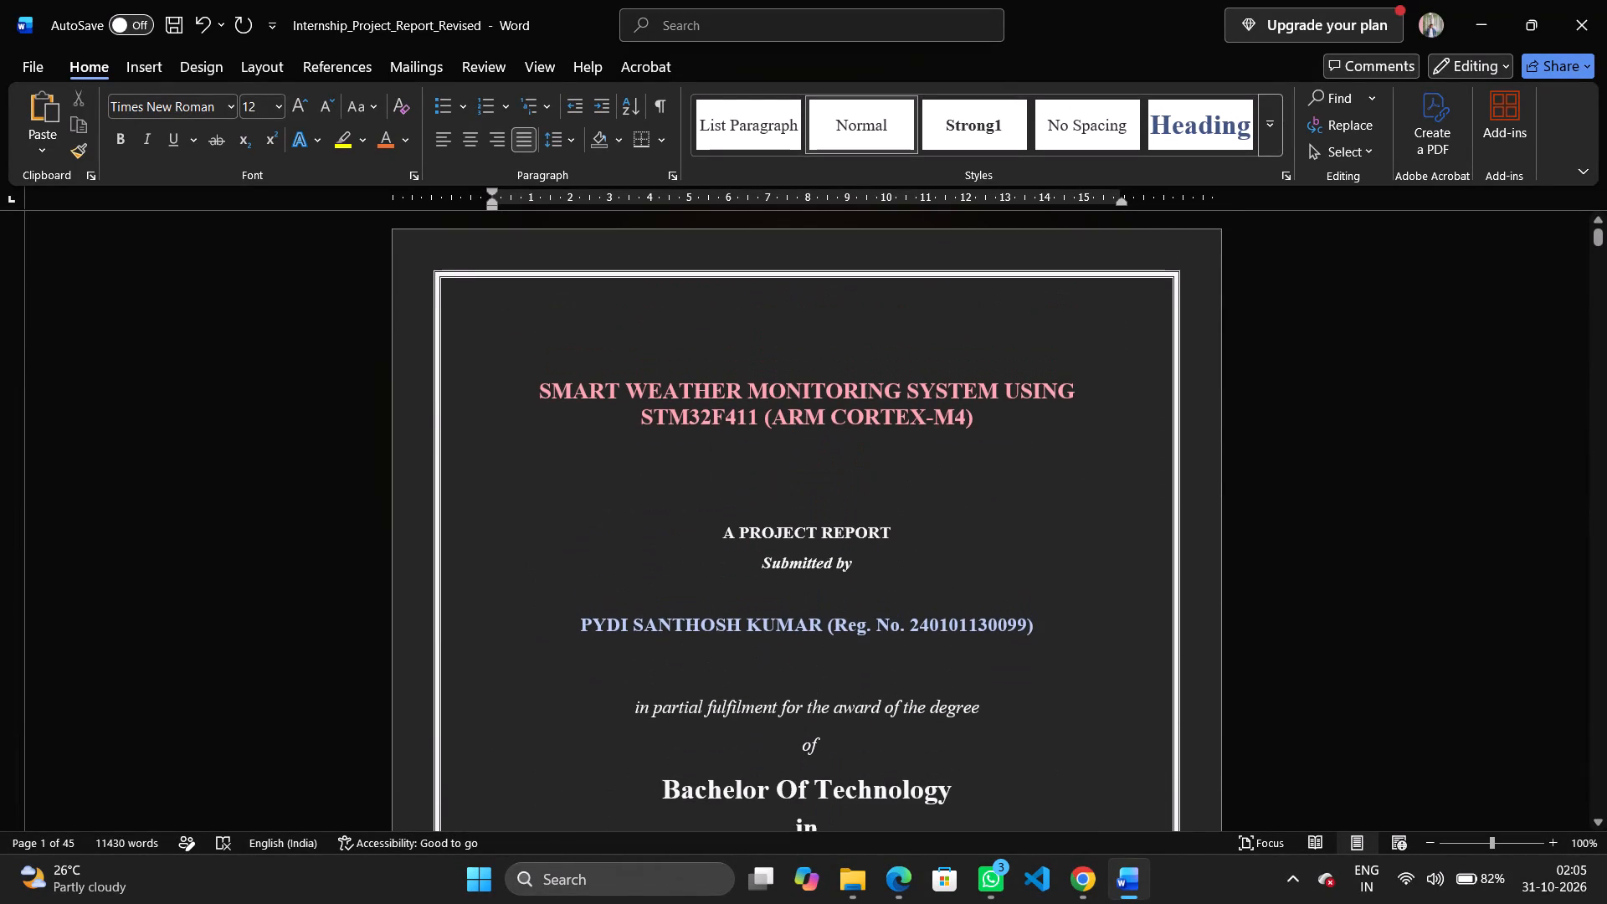
left_click(152, 63)
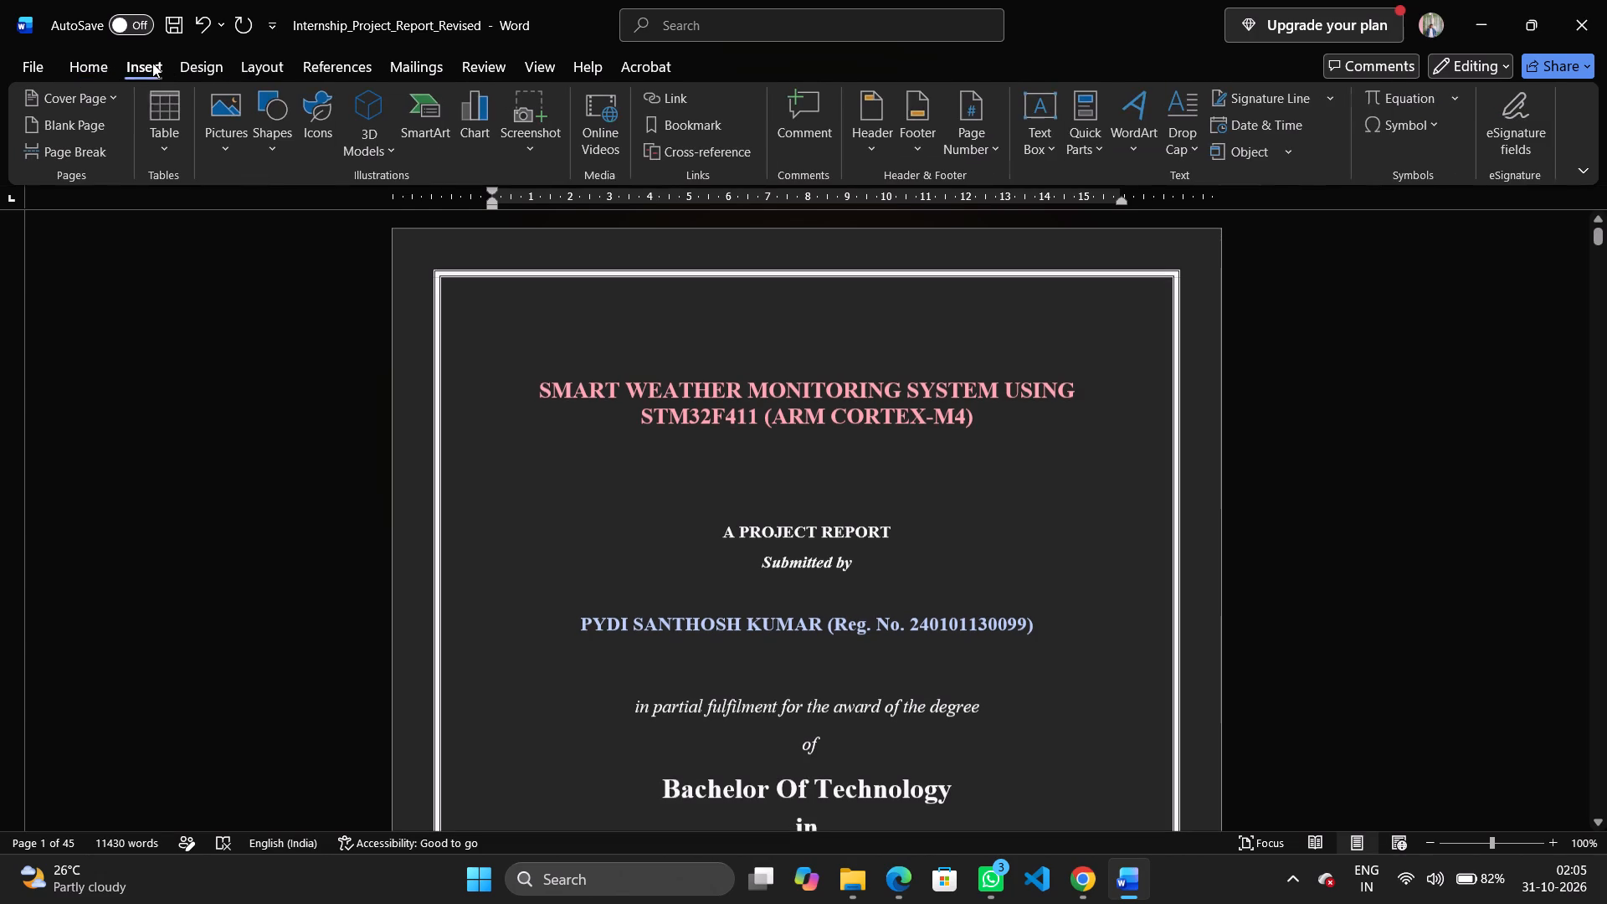
left_click(216, 68)
left_click(1480, 113)
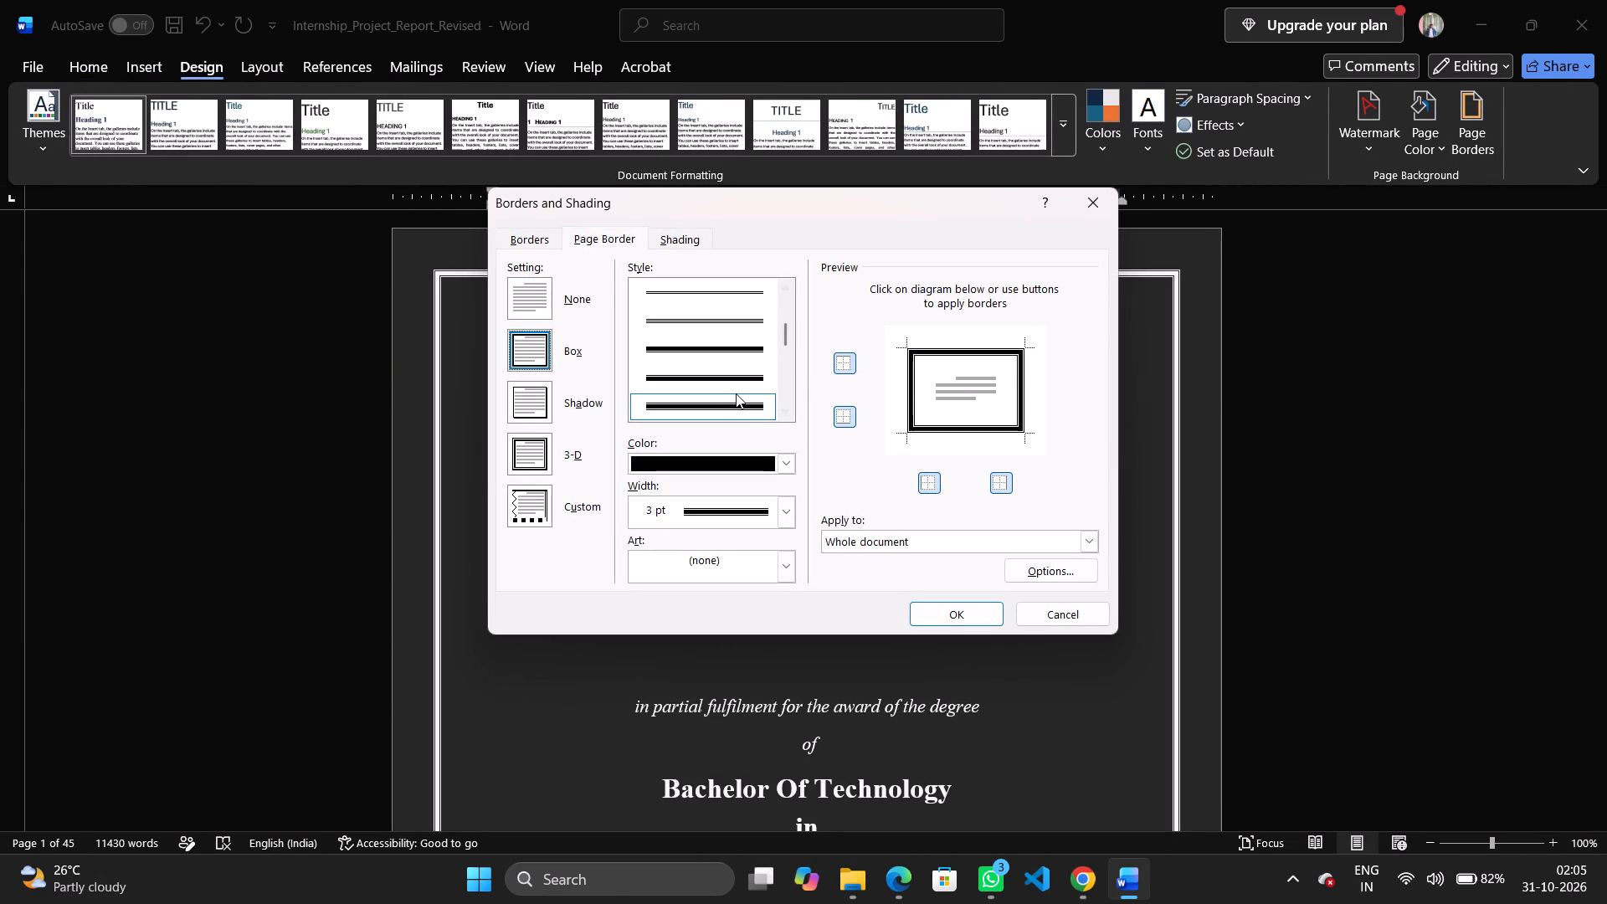
scroll(736, 393, "down", 3)
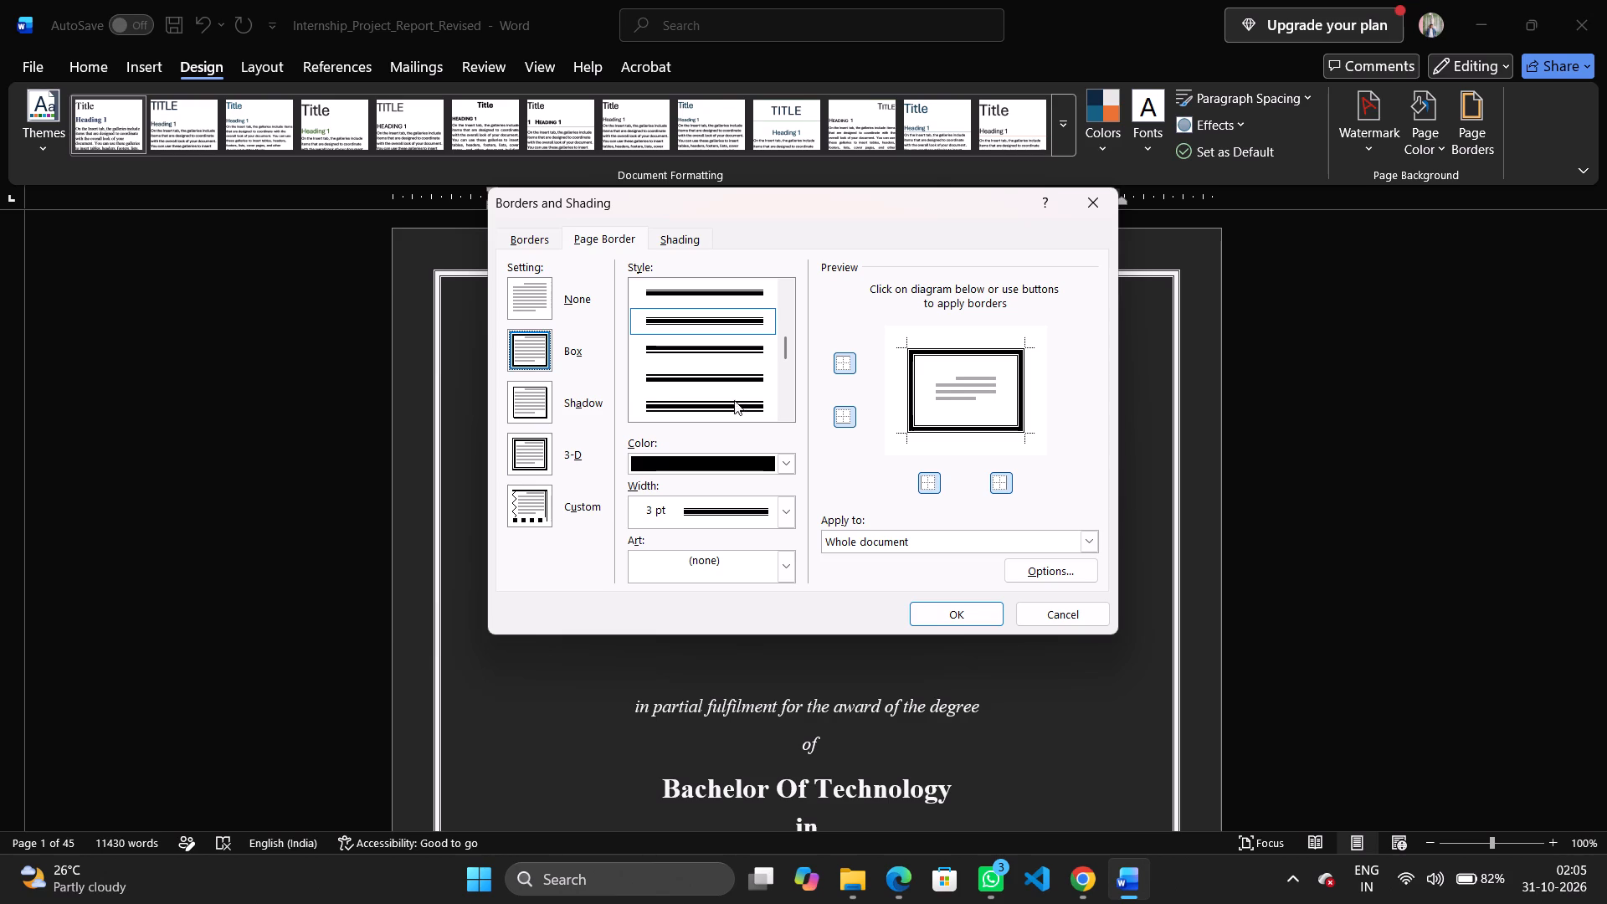
left_click(733, 406)
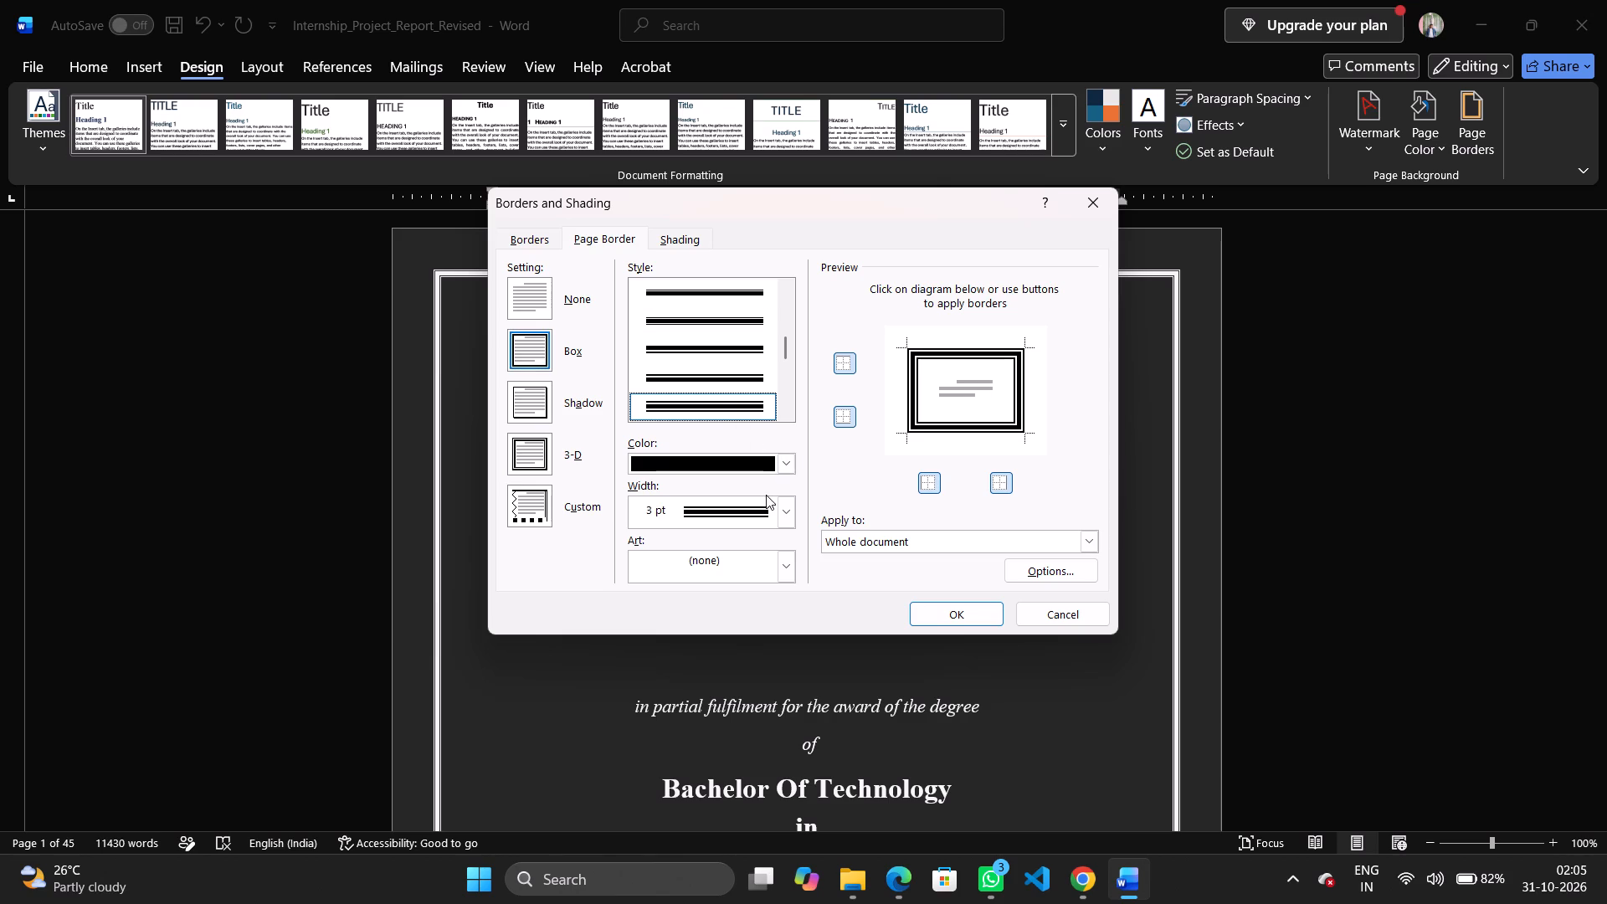
scroll(716, 393, "down", 3)
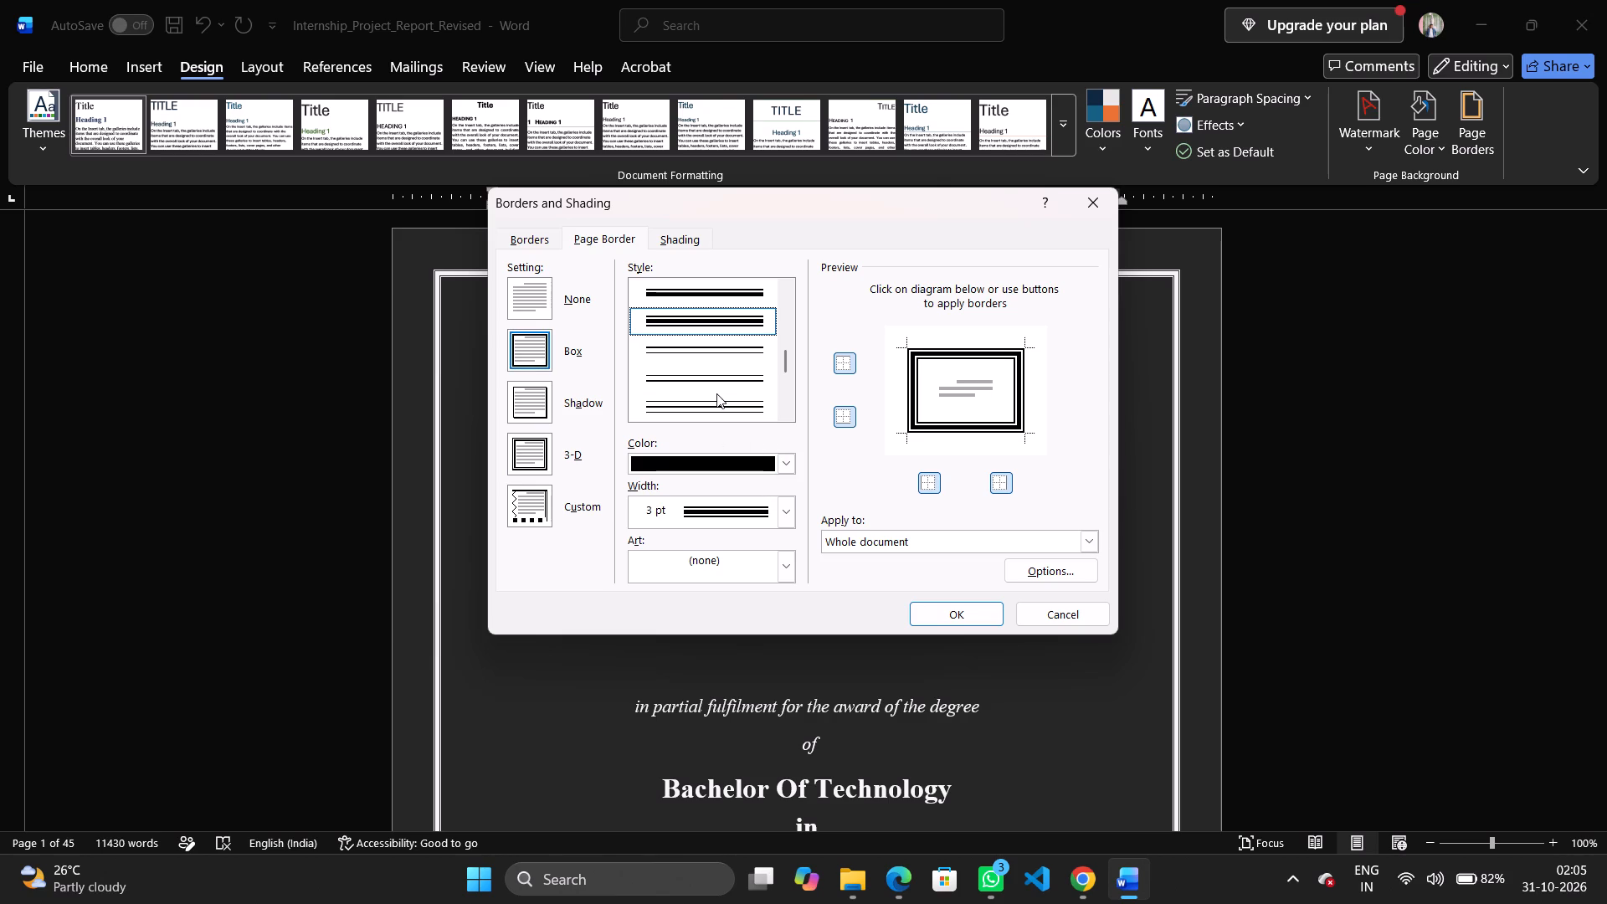
scroll(716, 393, "up", 1)
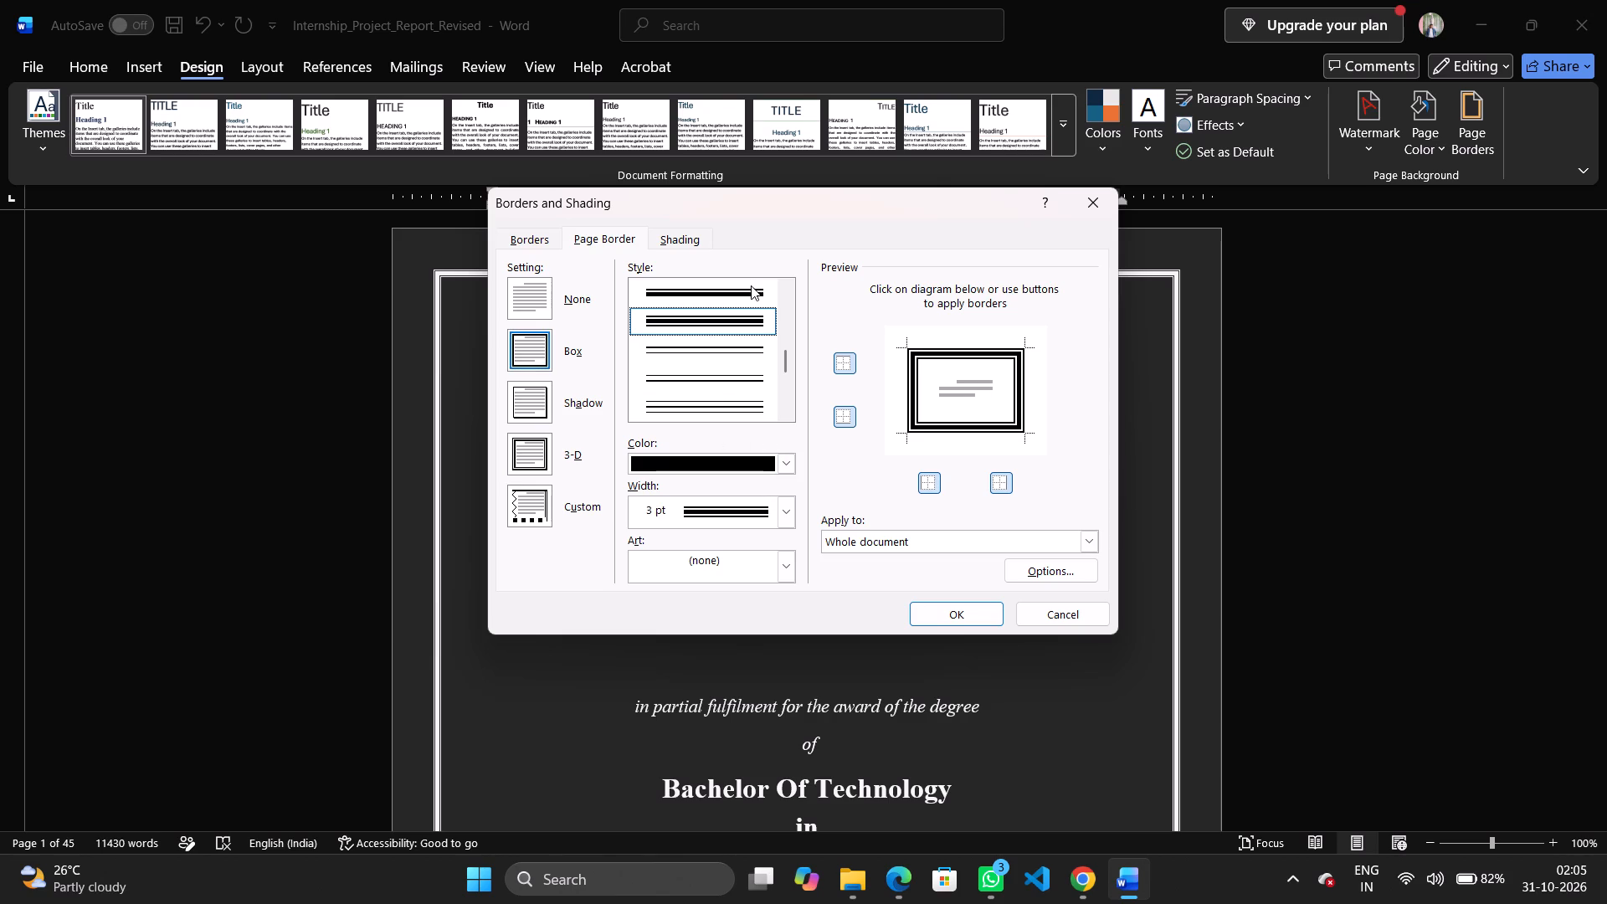
left_click(749, 290)
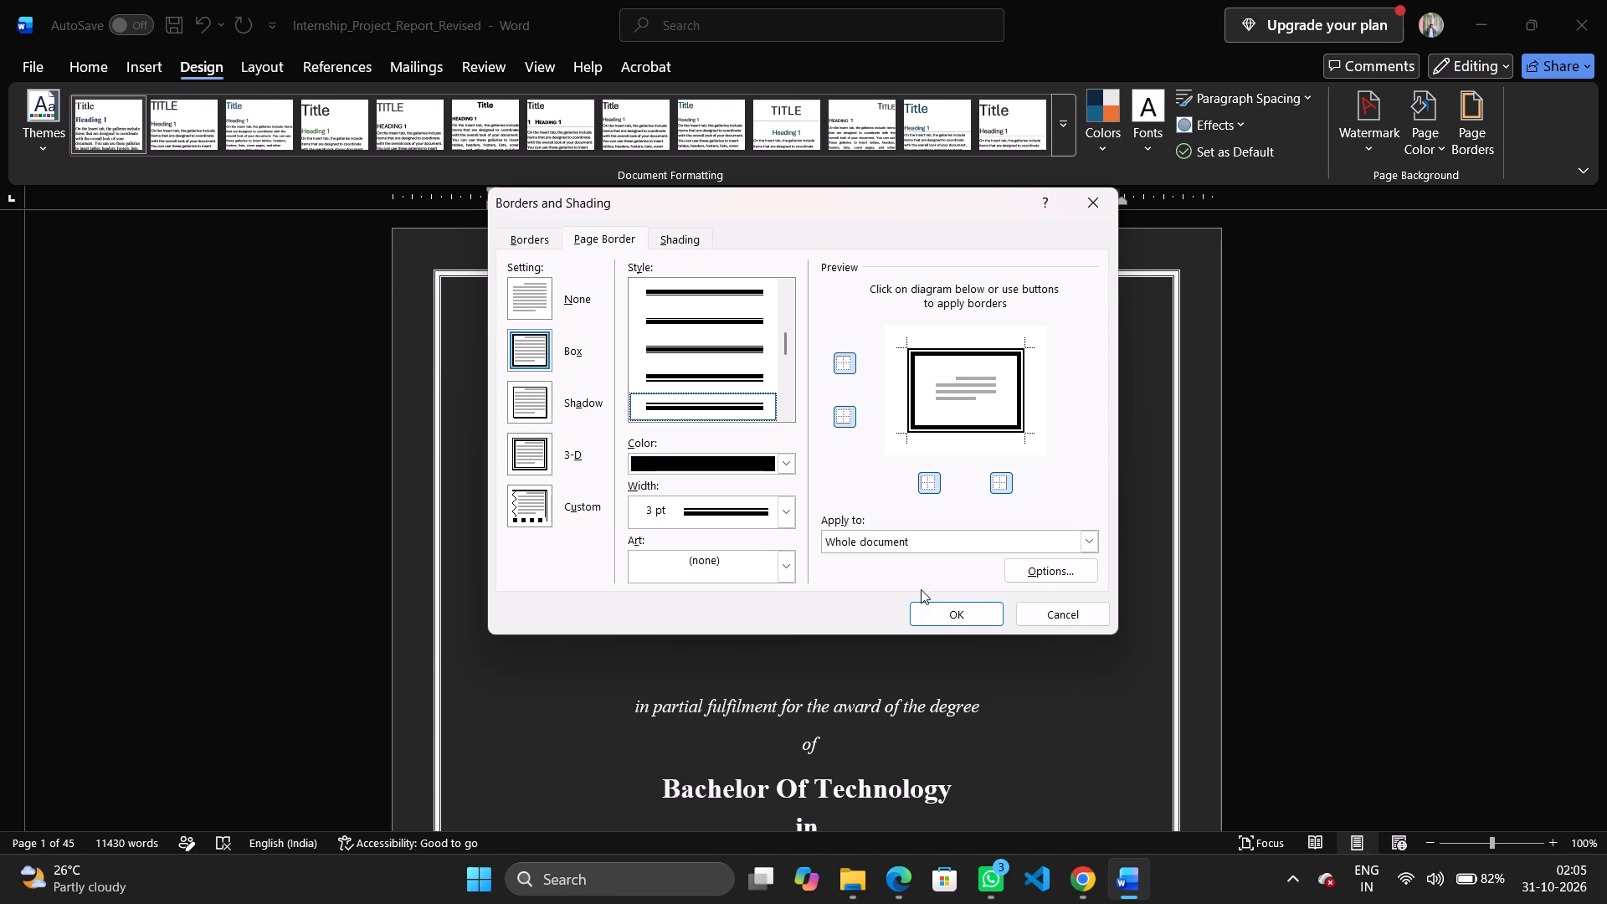
left_click(949, 614)
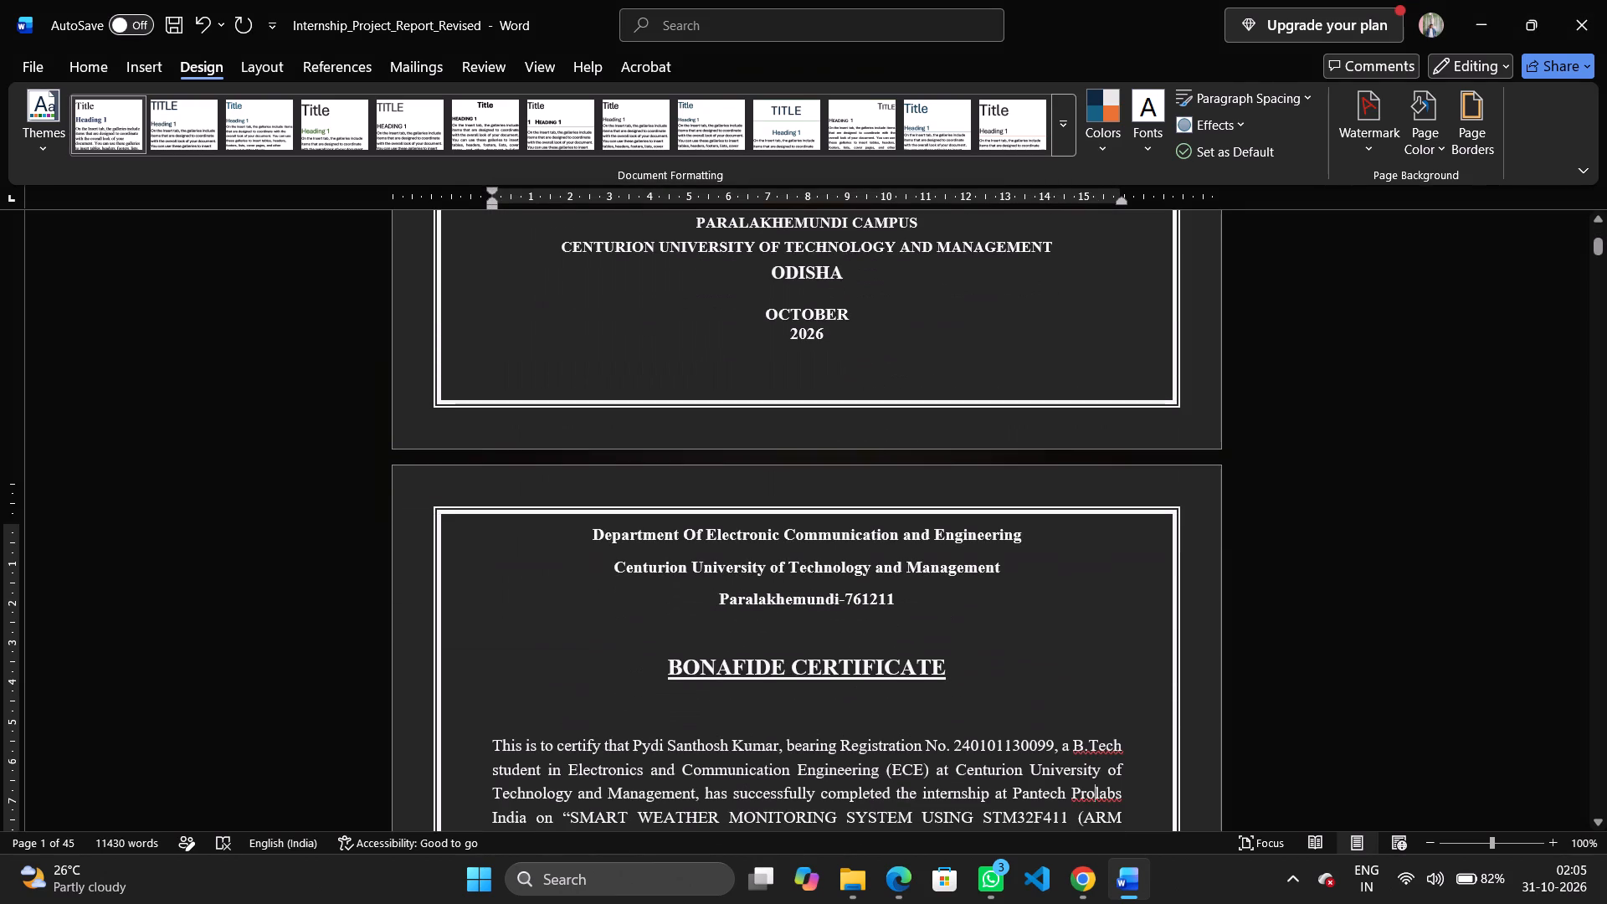
Check the new border on the certificate and declaration pages and save the report.
scroll(518, 629, "down", 2)
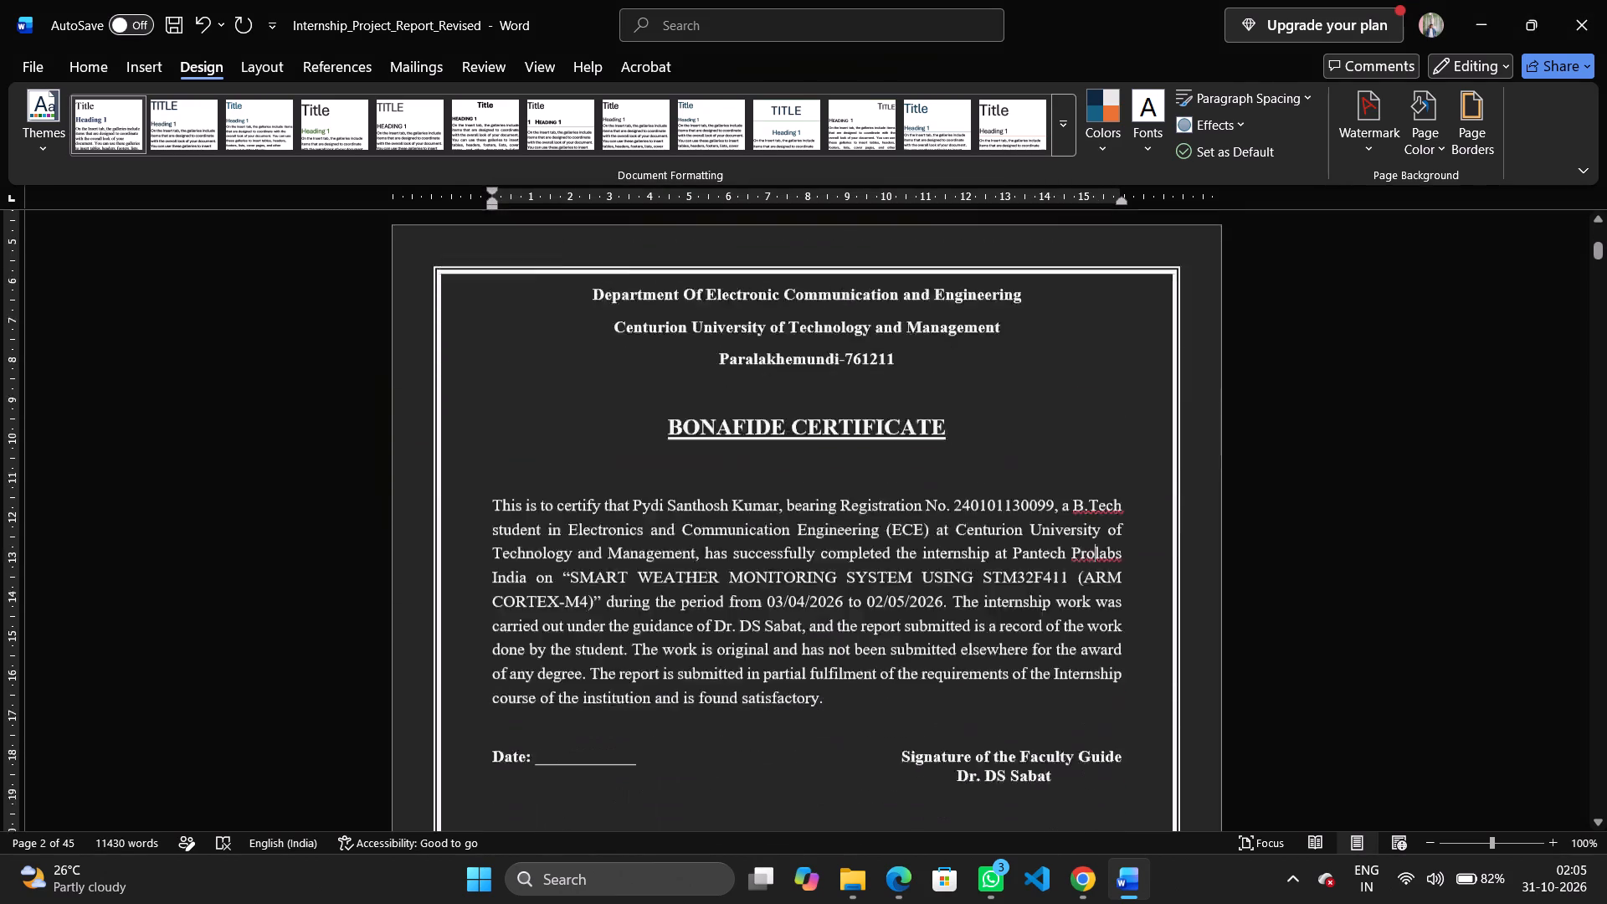
scroll(518, 629, "down", 4)
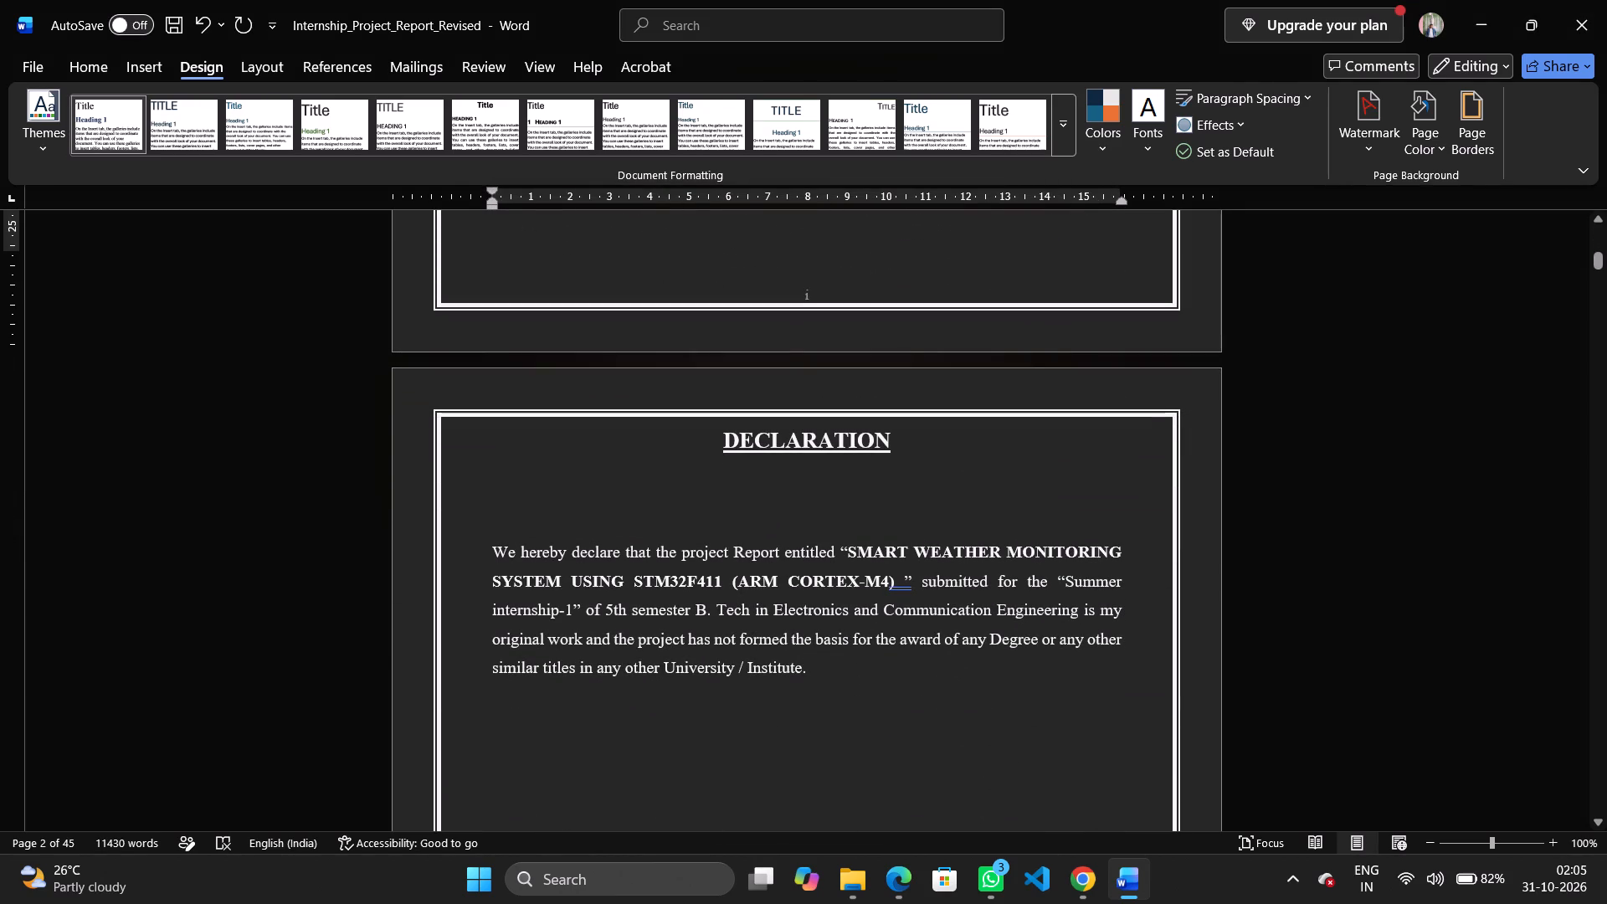
scroll(843, 671, "down", 1)
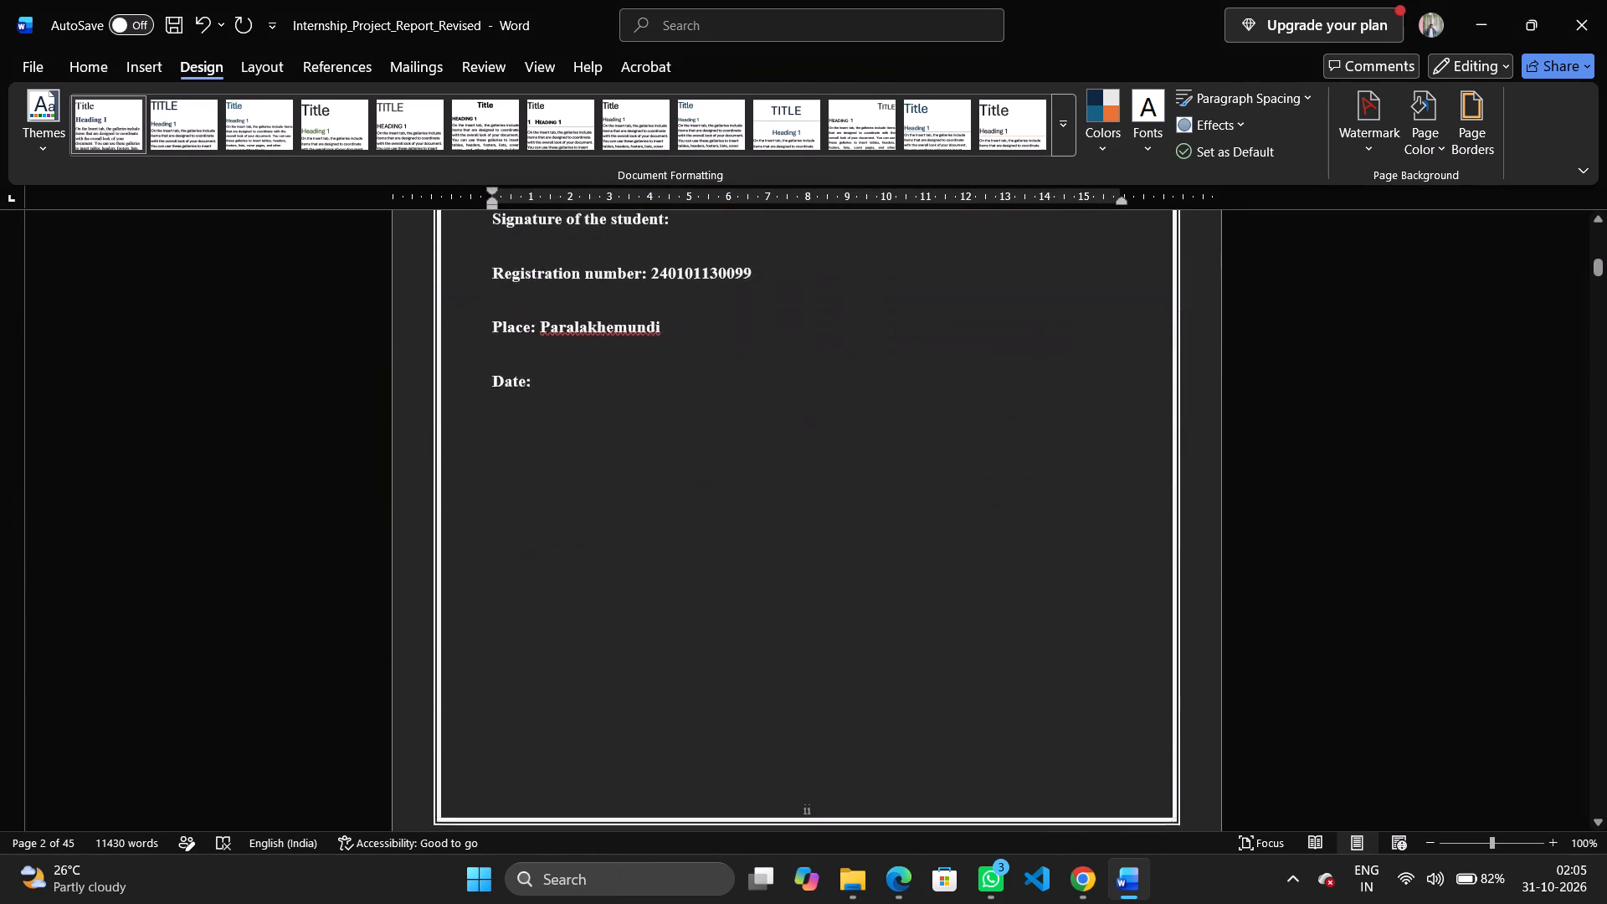
scroll(843, 671, "down", 1)
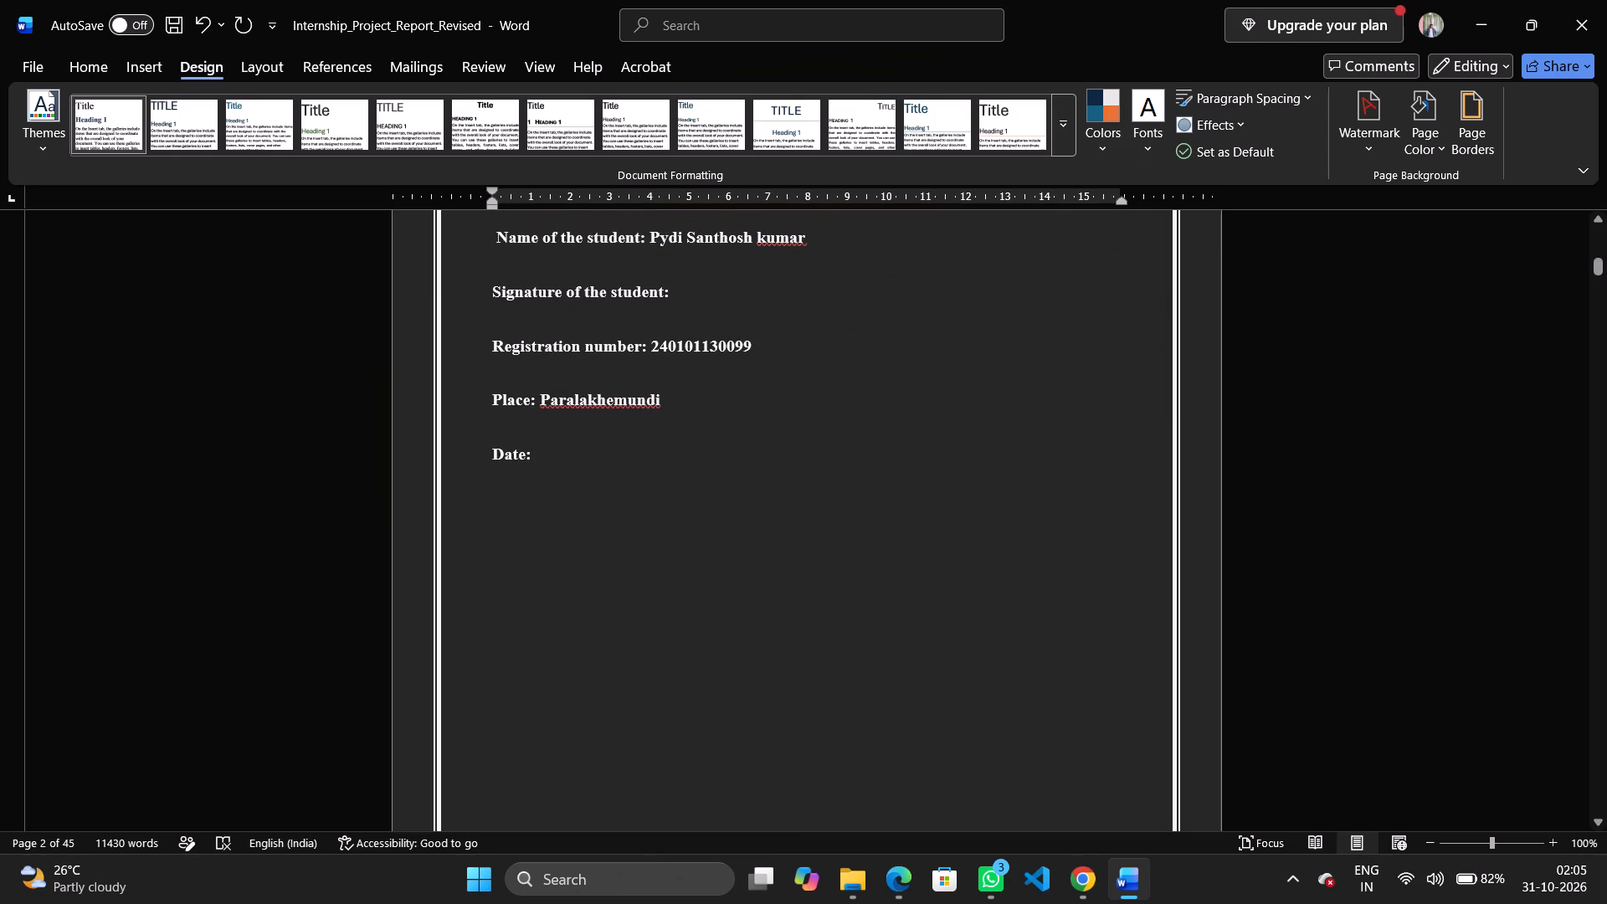
key("ctrl+s")
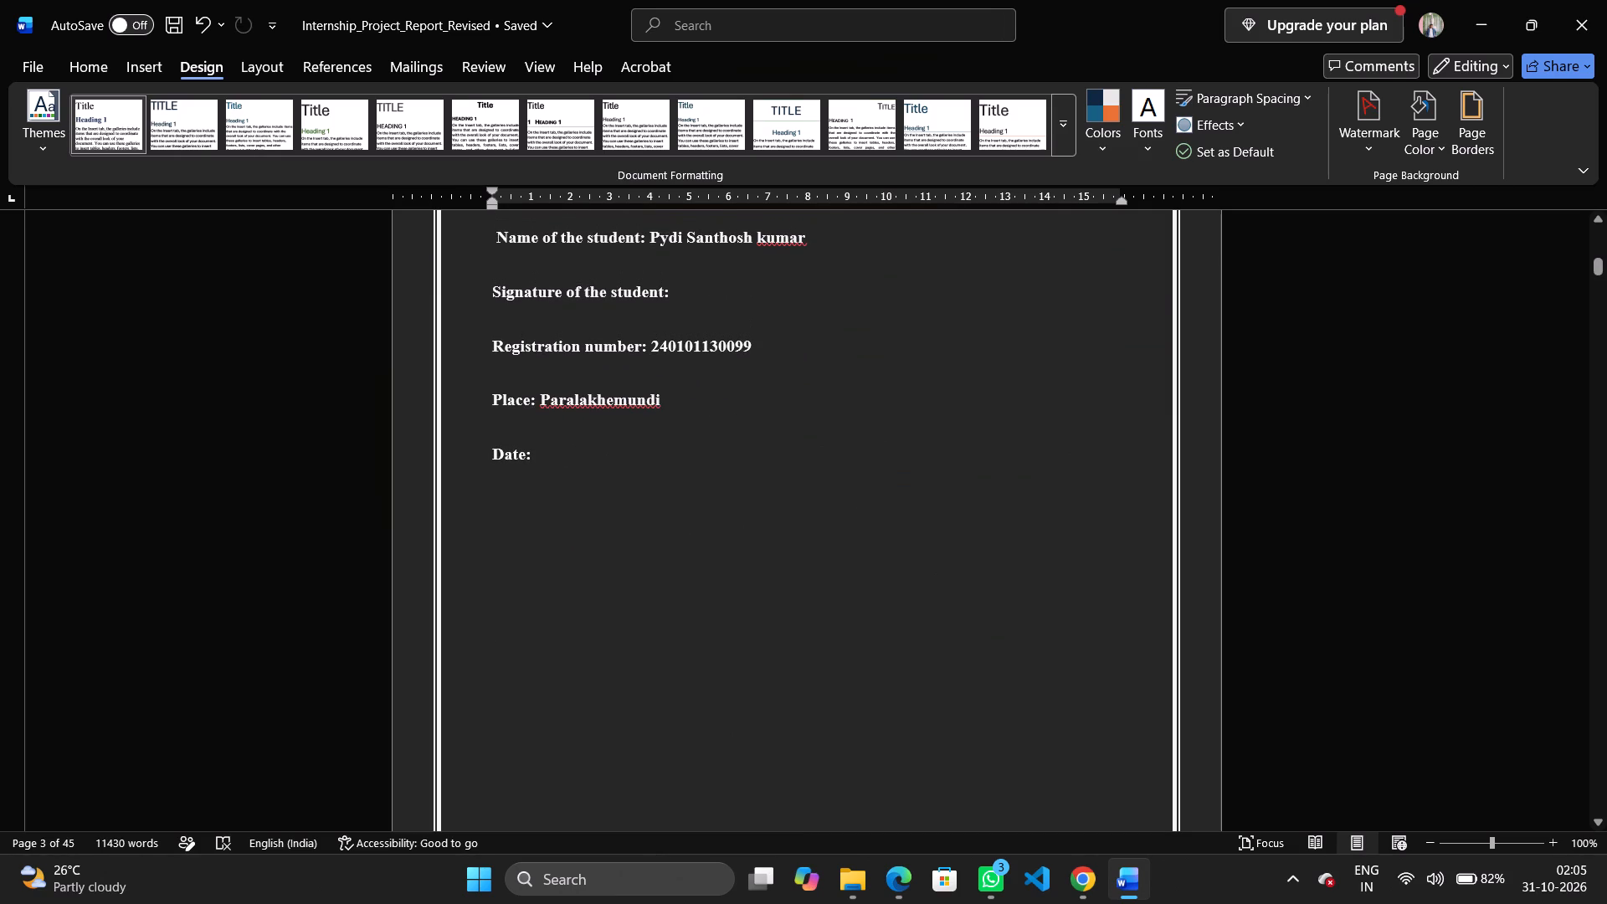
Switch to File Explorer and open the Downloads folder to find the saved report.
scroll(799, 483, "up", 15)
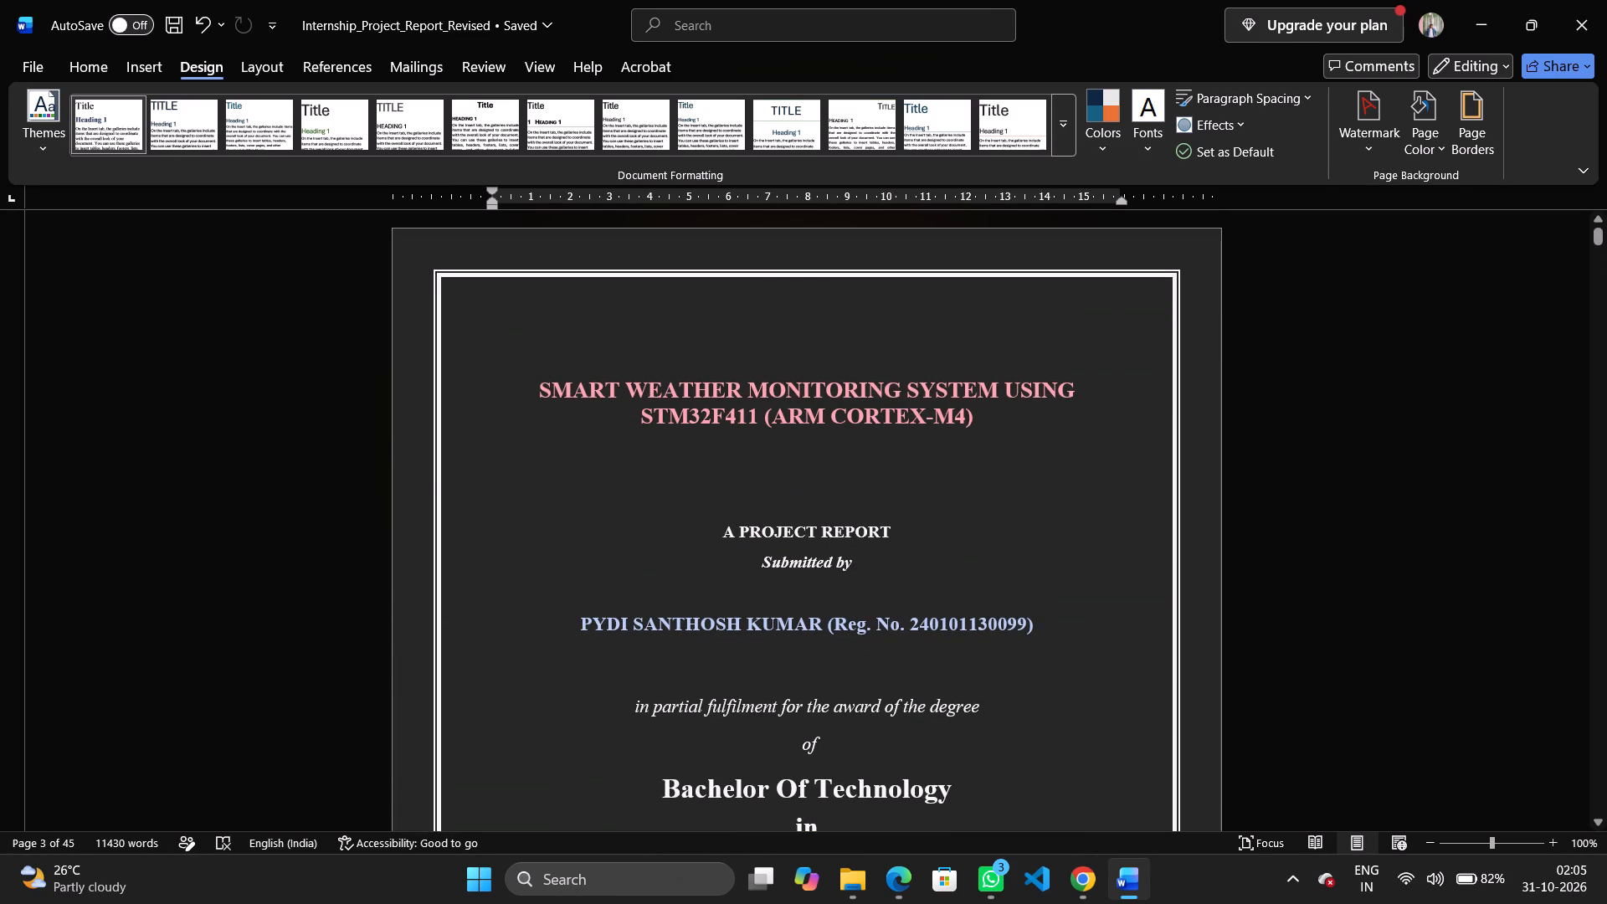
scroll(799, 483, "up", 2)
left_click(848, 873)
scroll(556, 443, "up", 4)
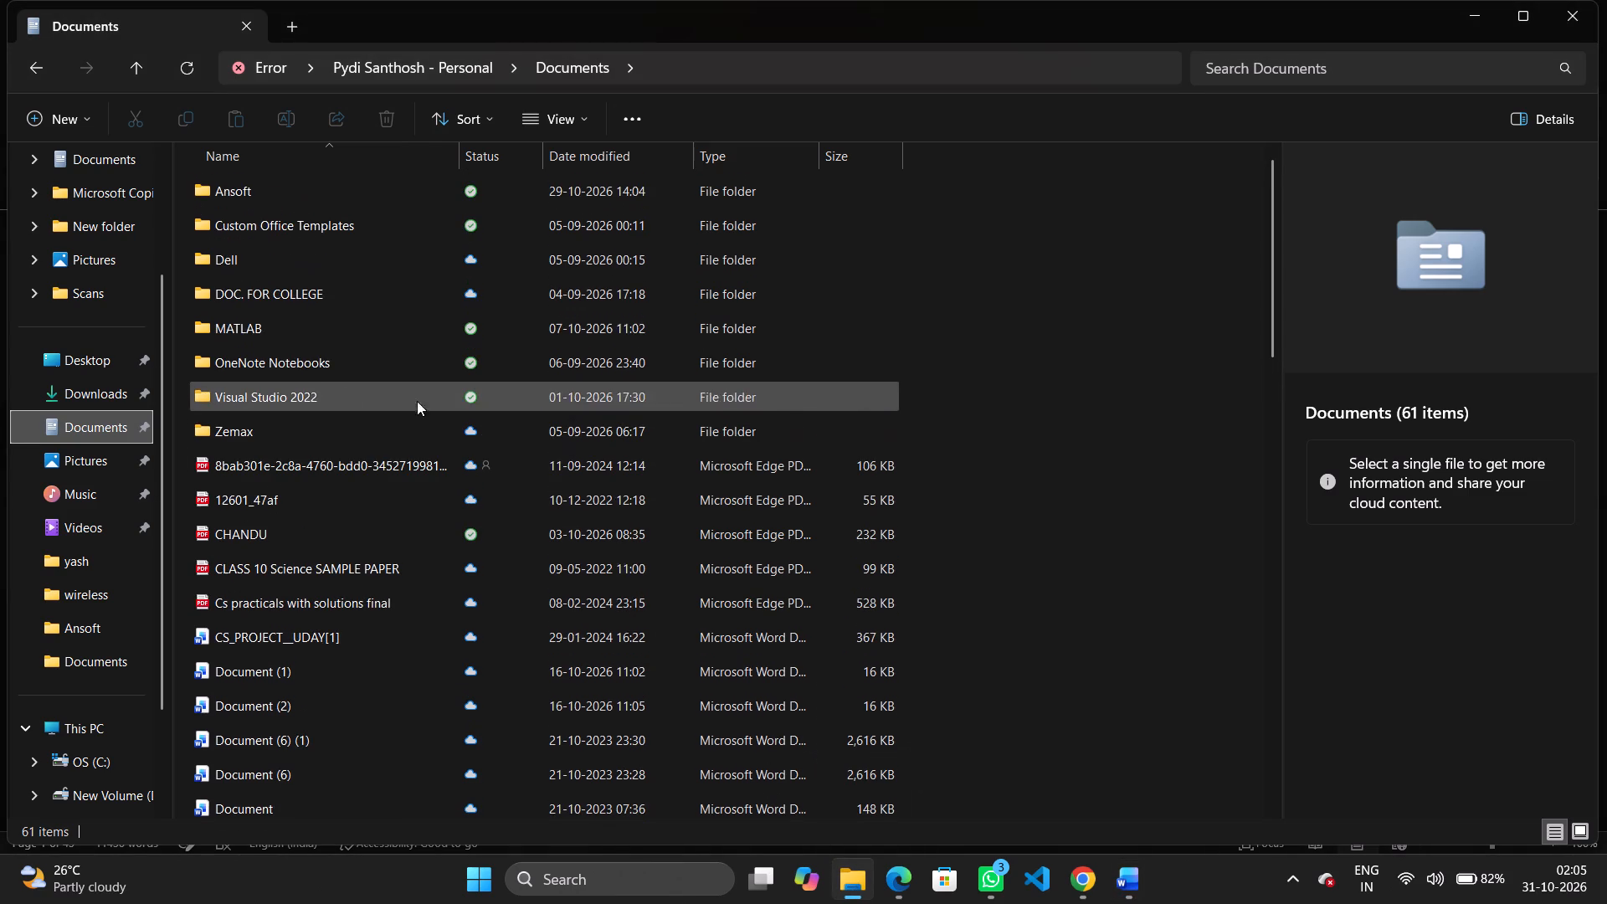
left_click(107, 393)
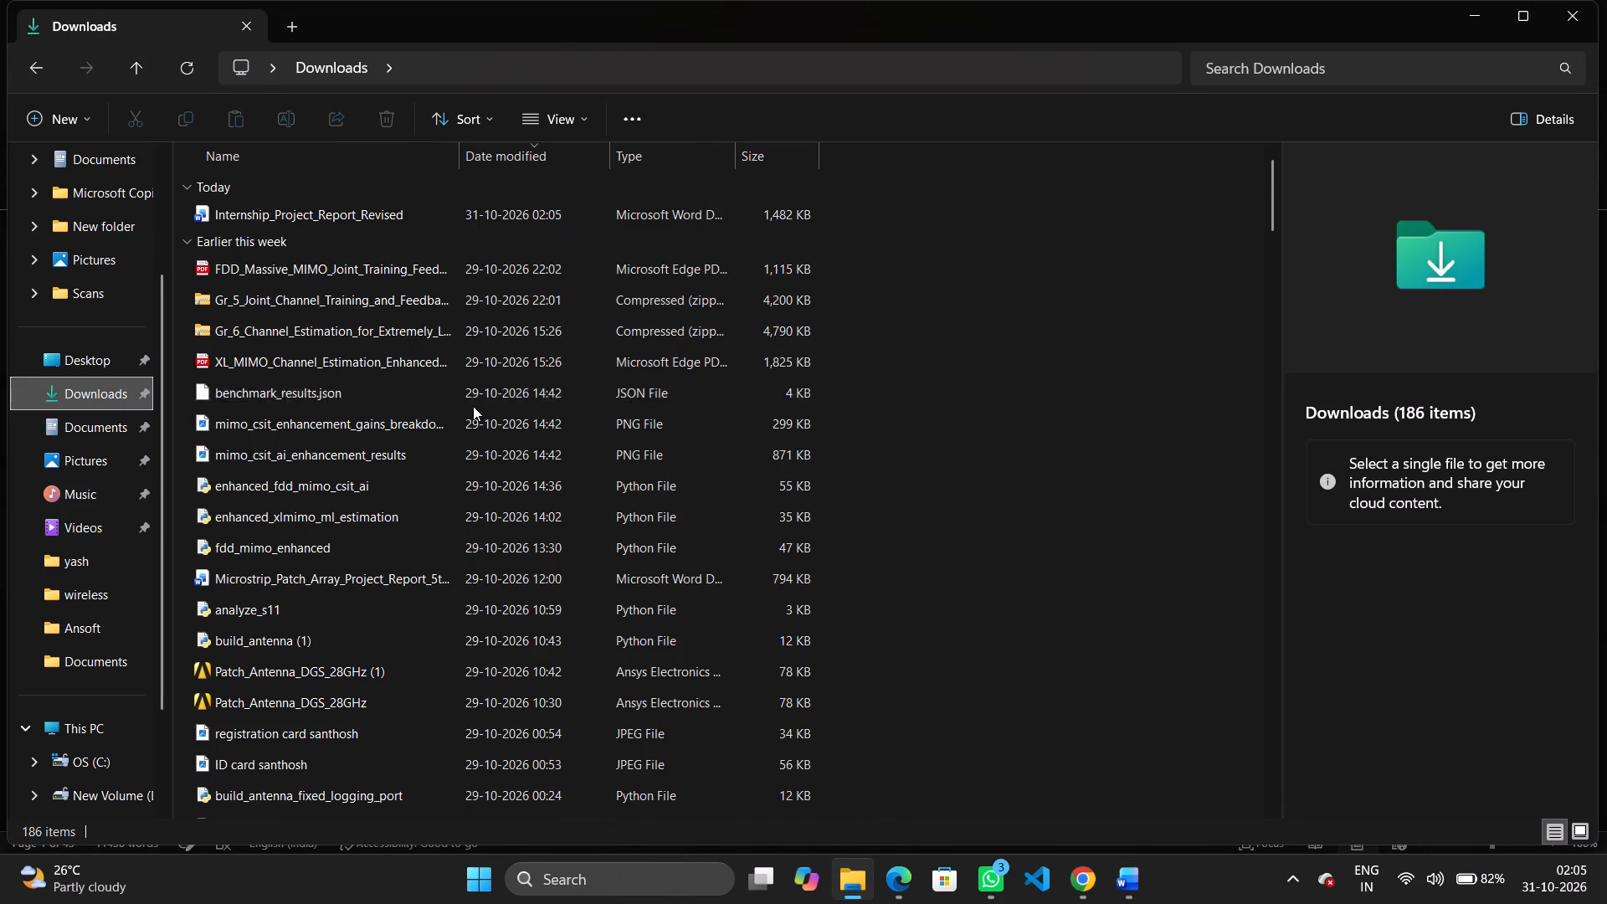
scroll(521, 402, "up", 3)
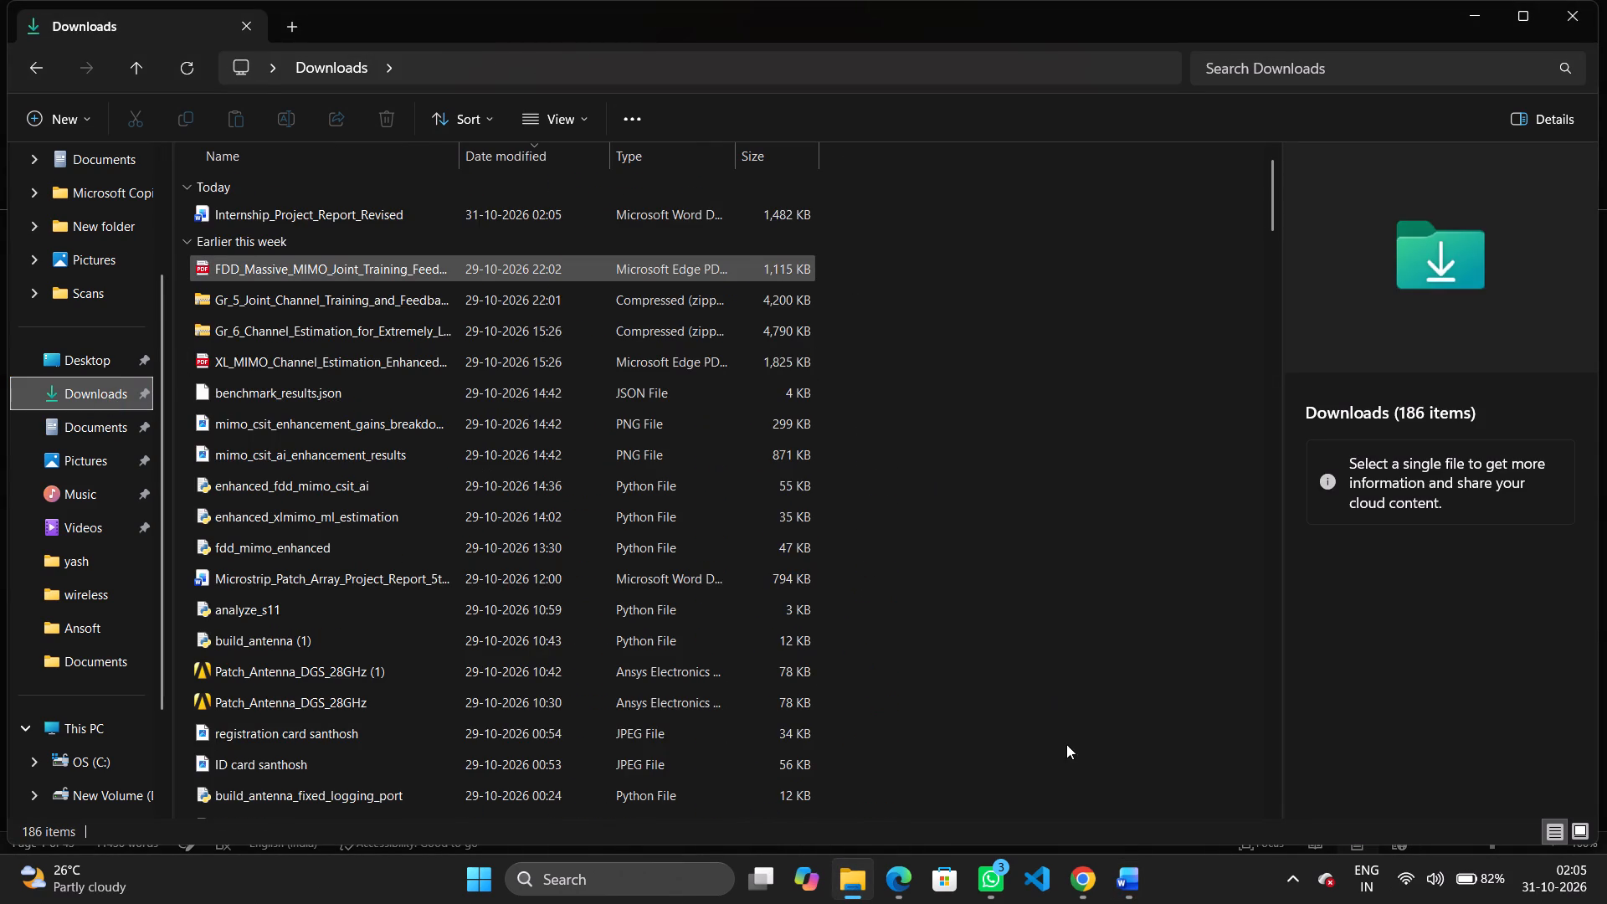
Close the report in Word and reopen Internship_Project_Report_Revised from the Downloads folder.
left_click(1122, 871)
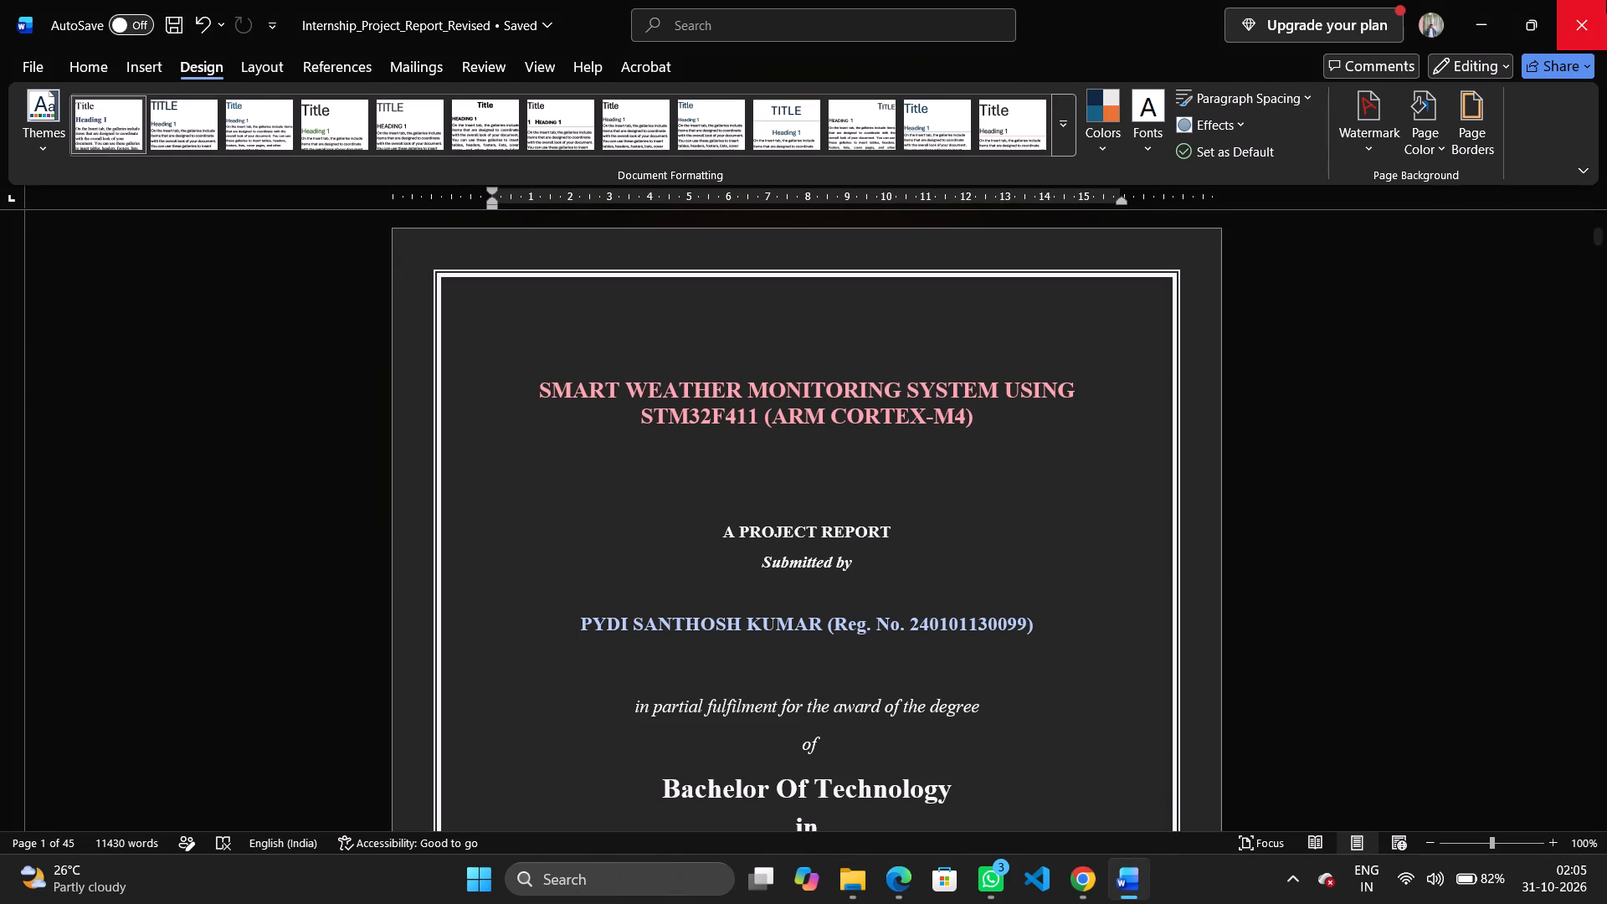
left_click(1606, 0)
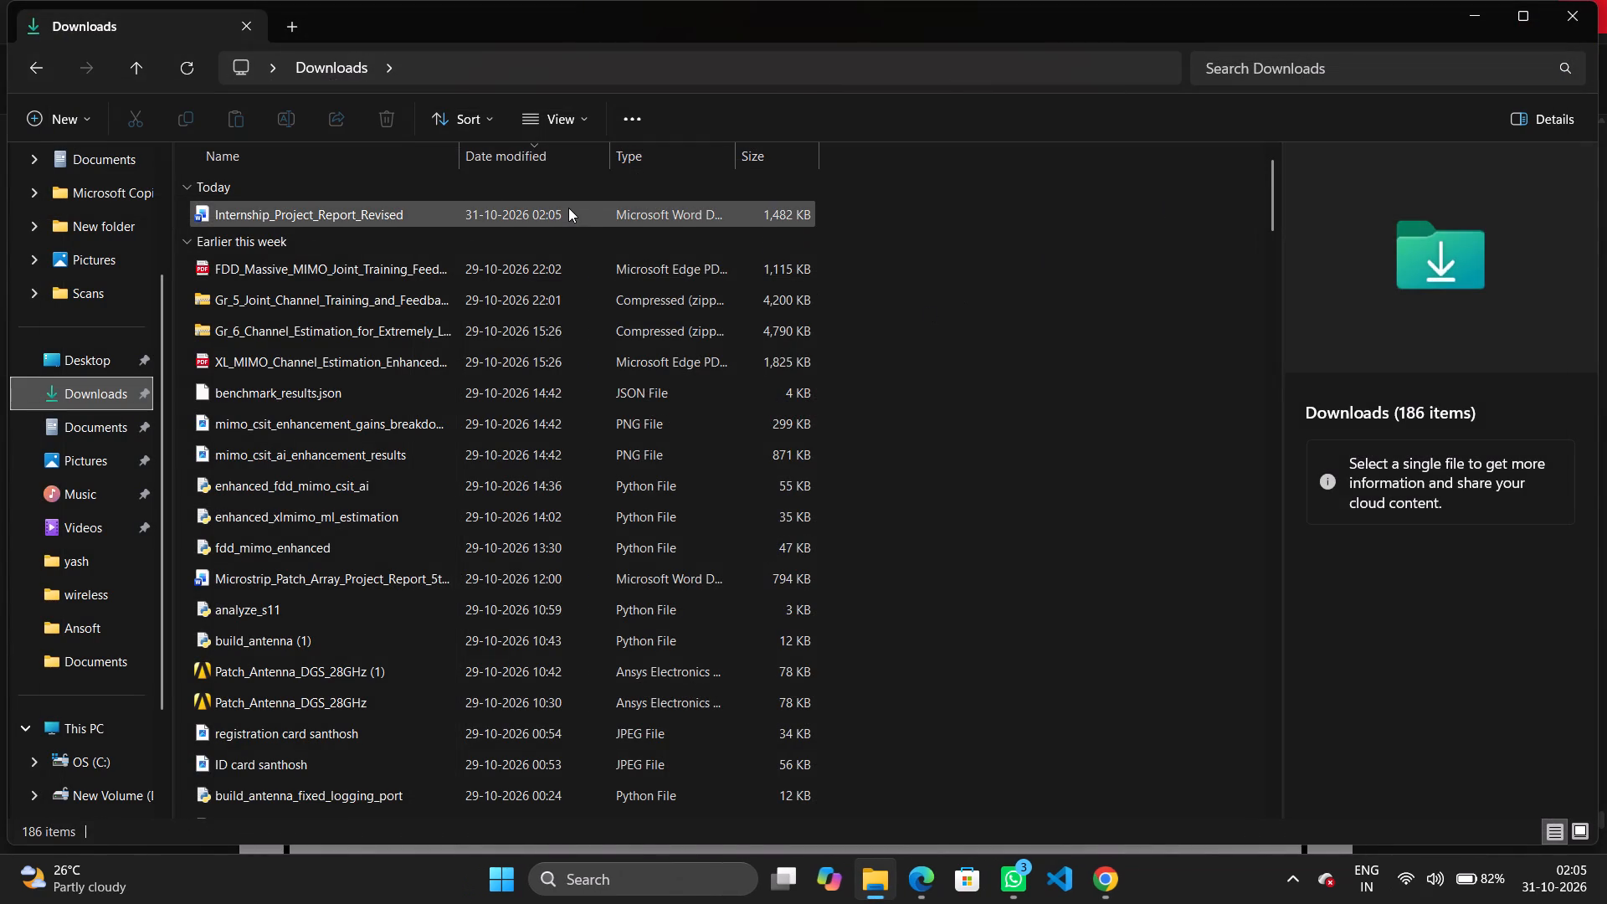
double_click(568, 208)
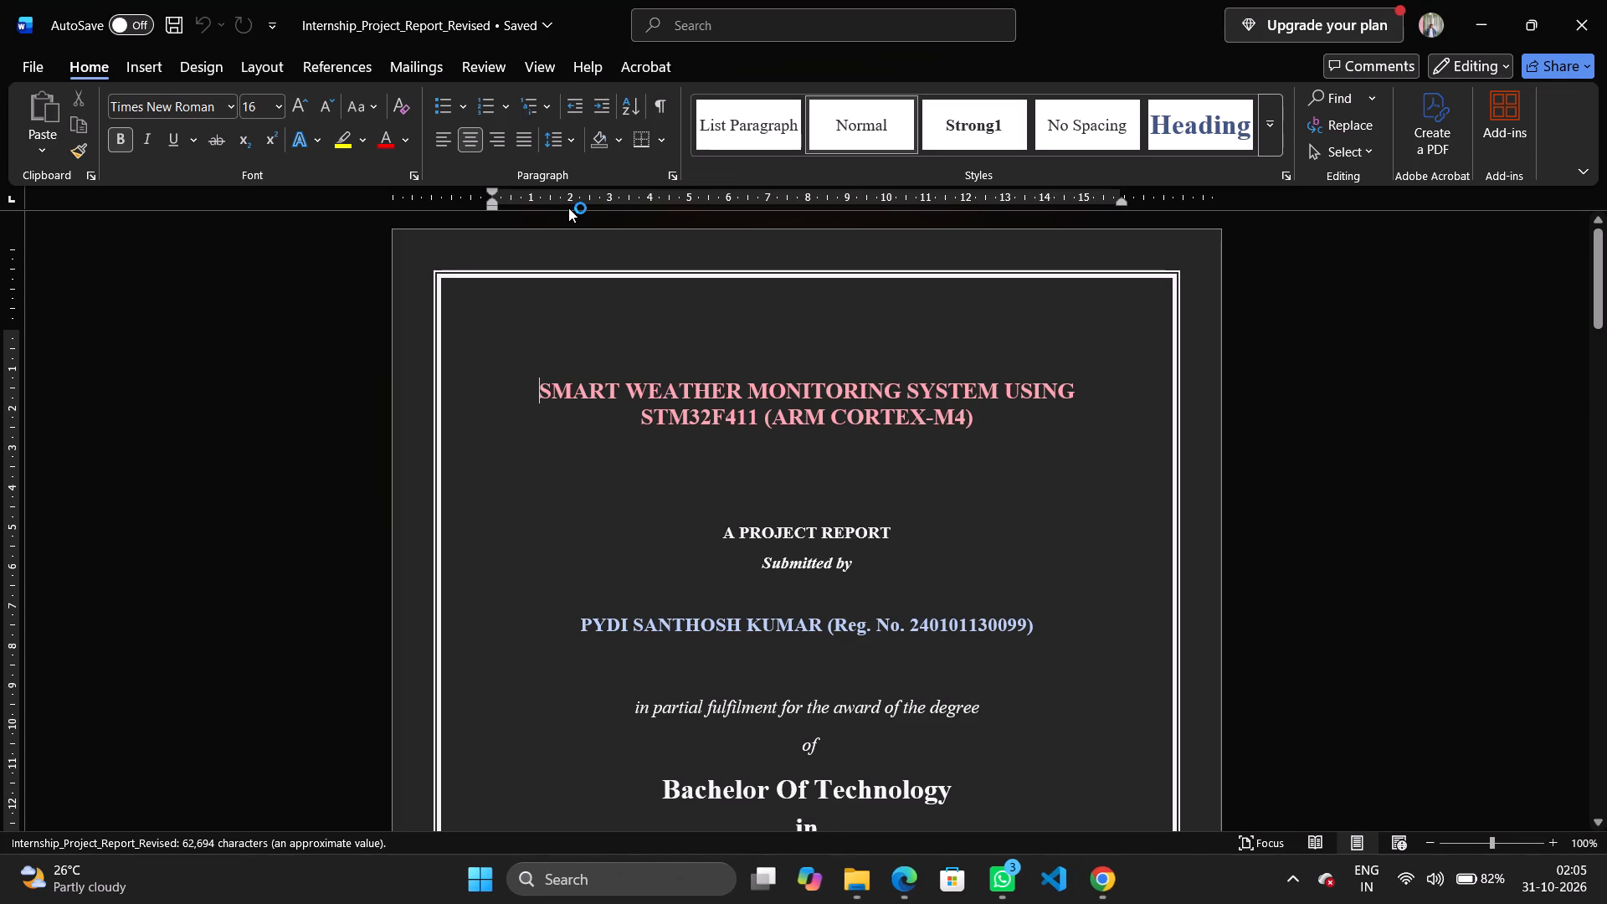
Start exporting the report, choosing a PDF/XPS document as the output type.
scroll(555, 505, "up", 1)
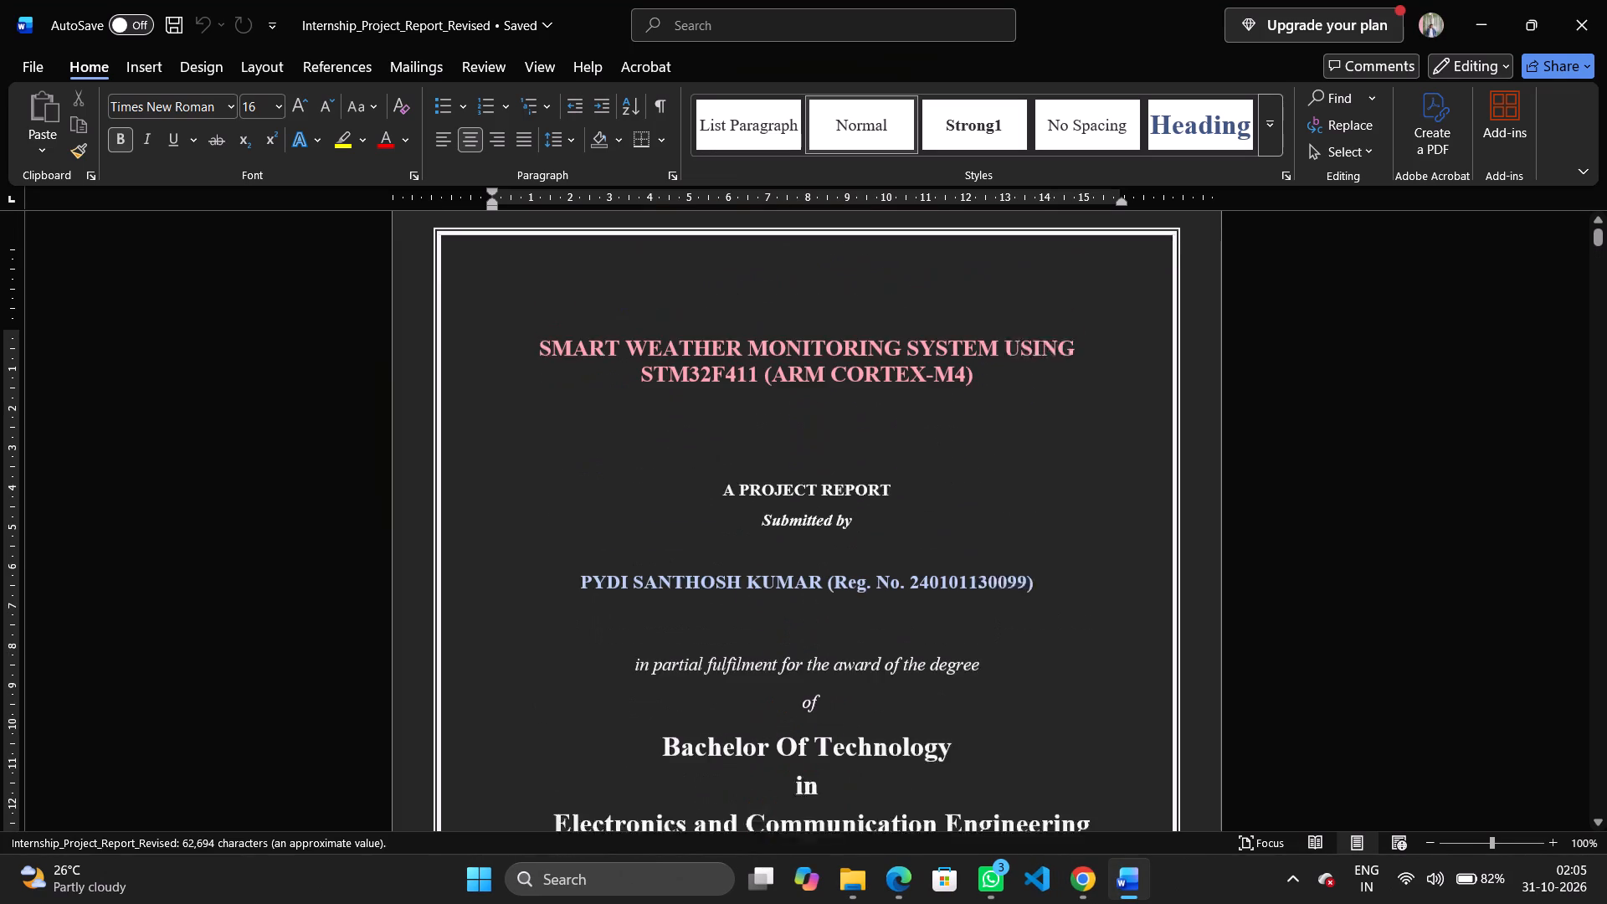
left_click(28, 76)
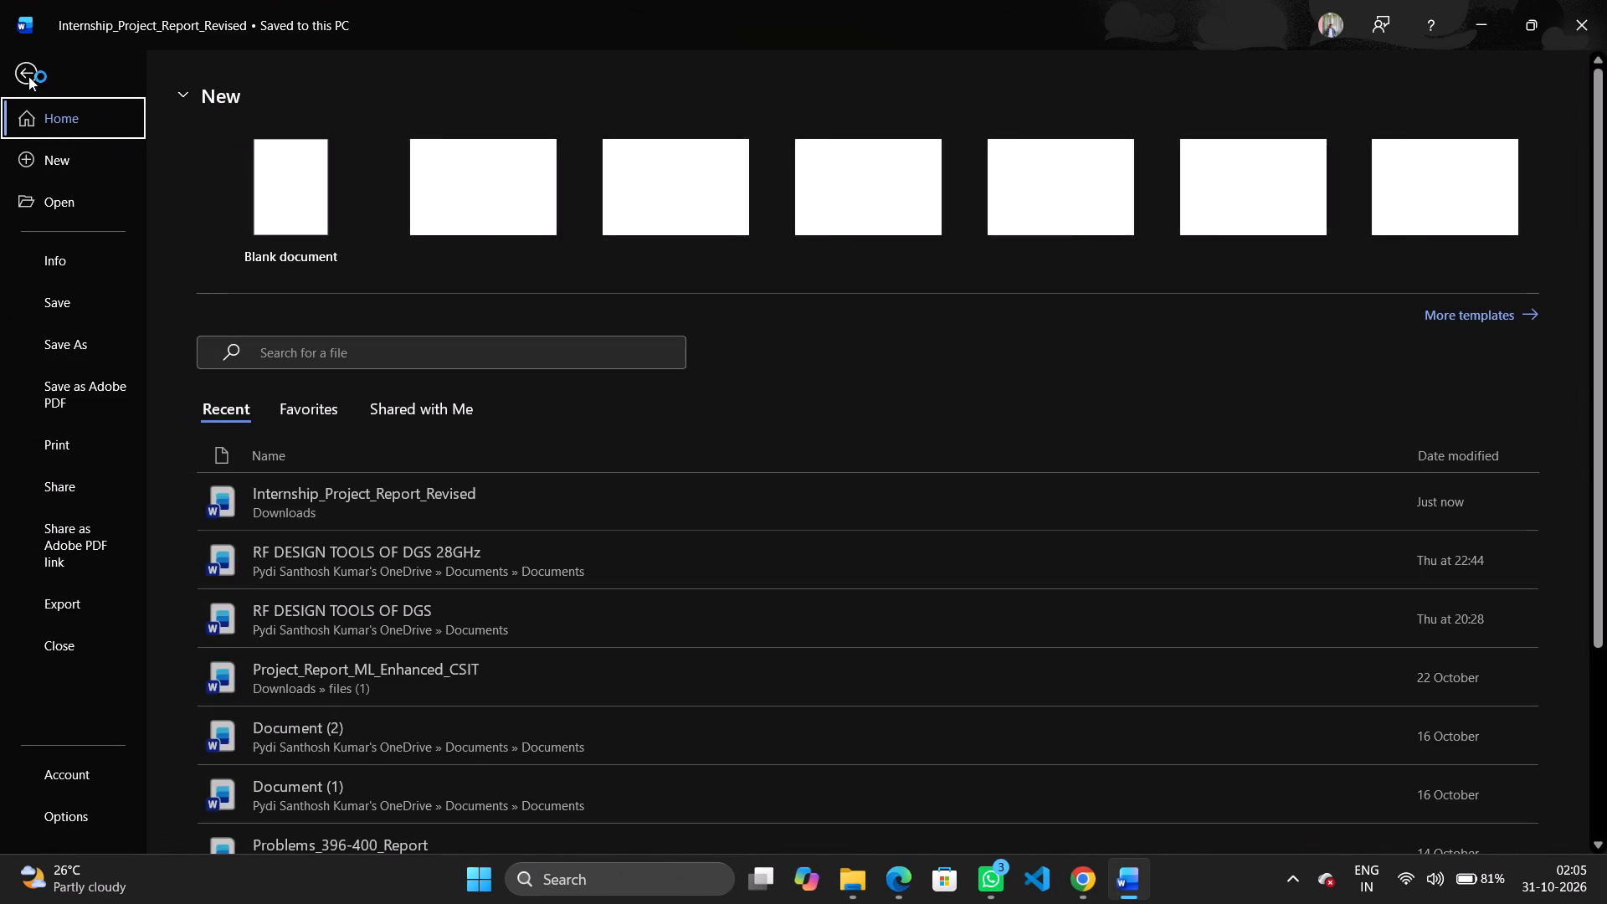
left_click(69, 609)
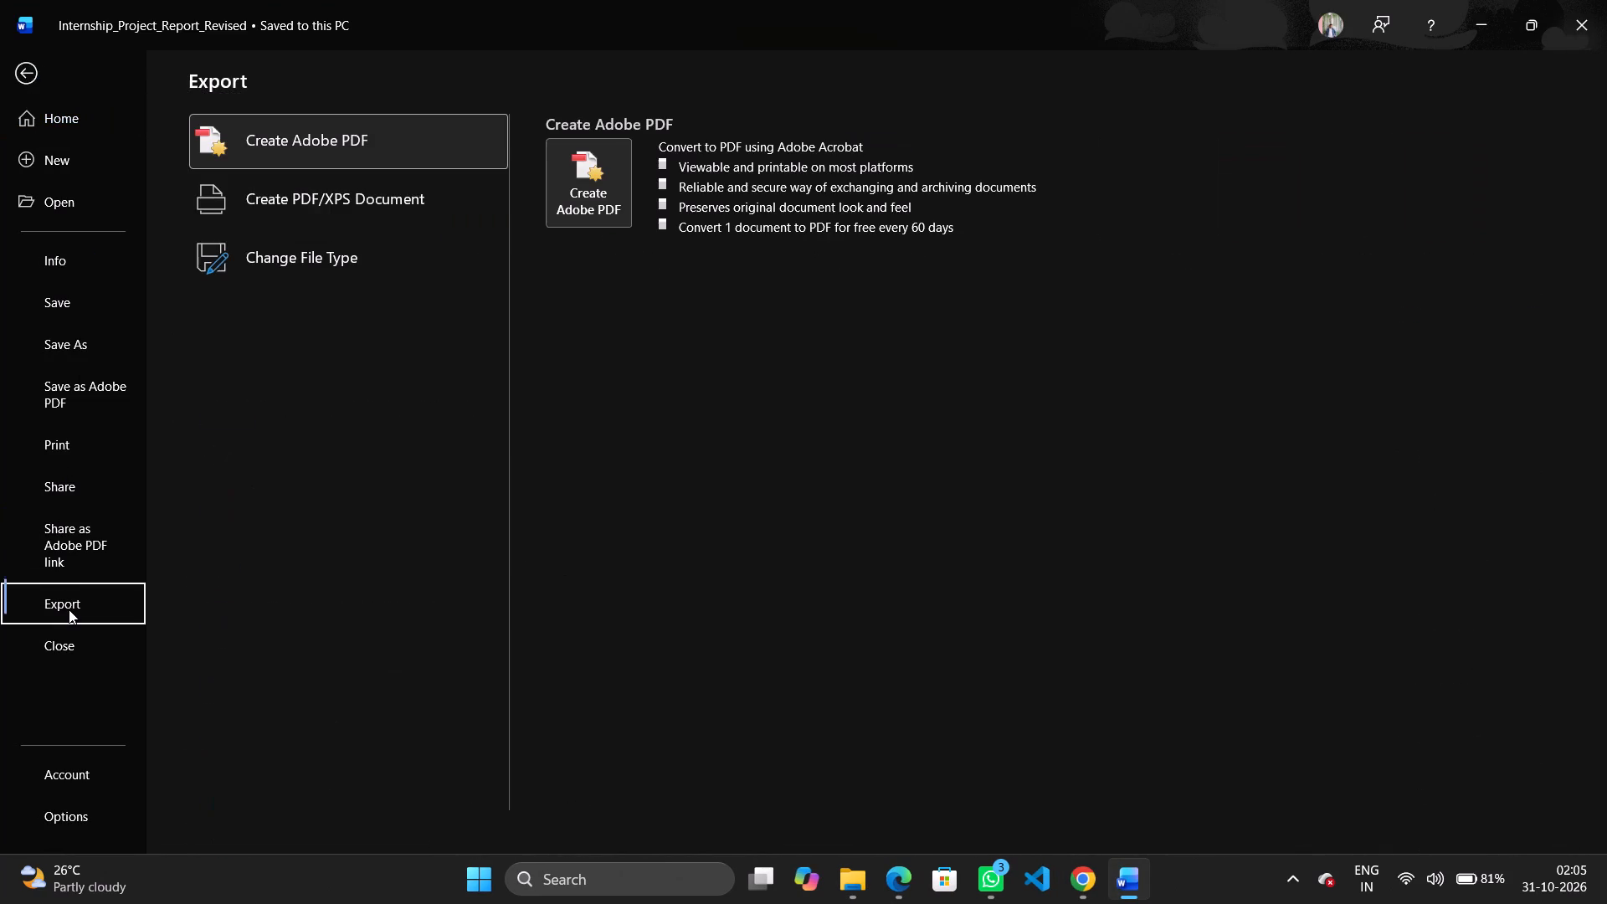
left_click(355, 205)
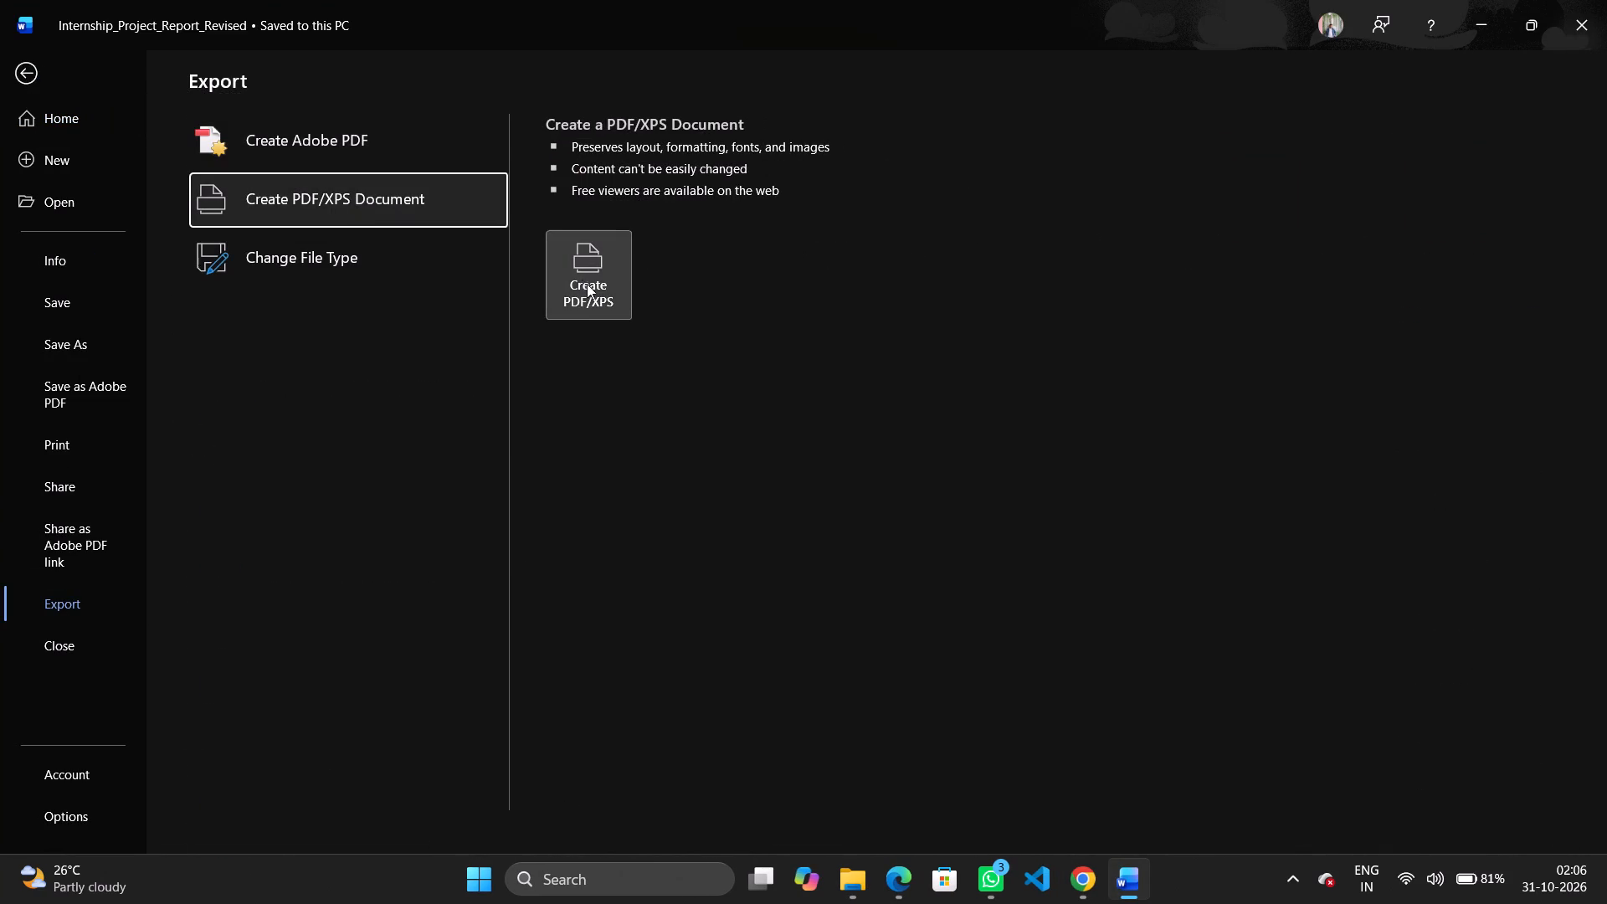
Publish the report as a PDF named Internship_Project_Report_PSK in the Documents folder.
left_click(588, 285)
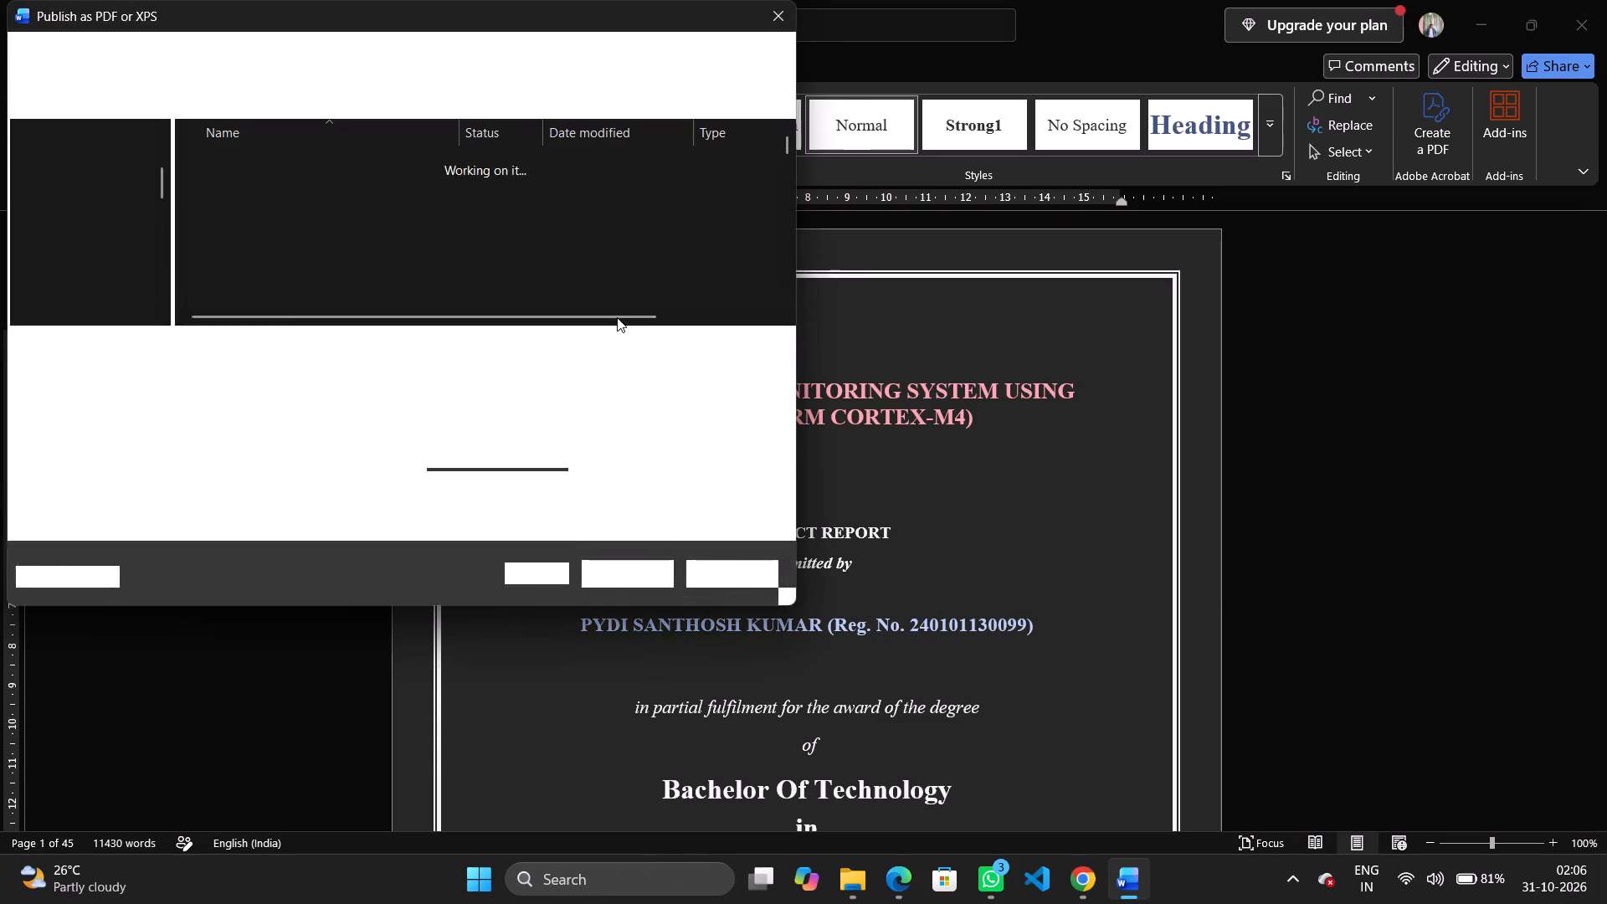
left_click(401, 351)
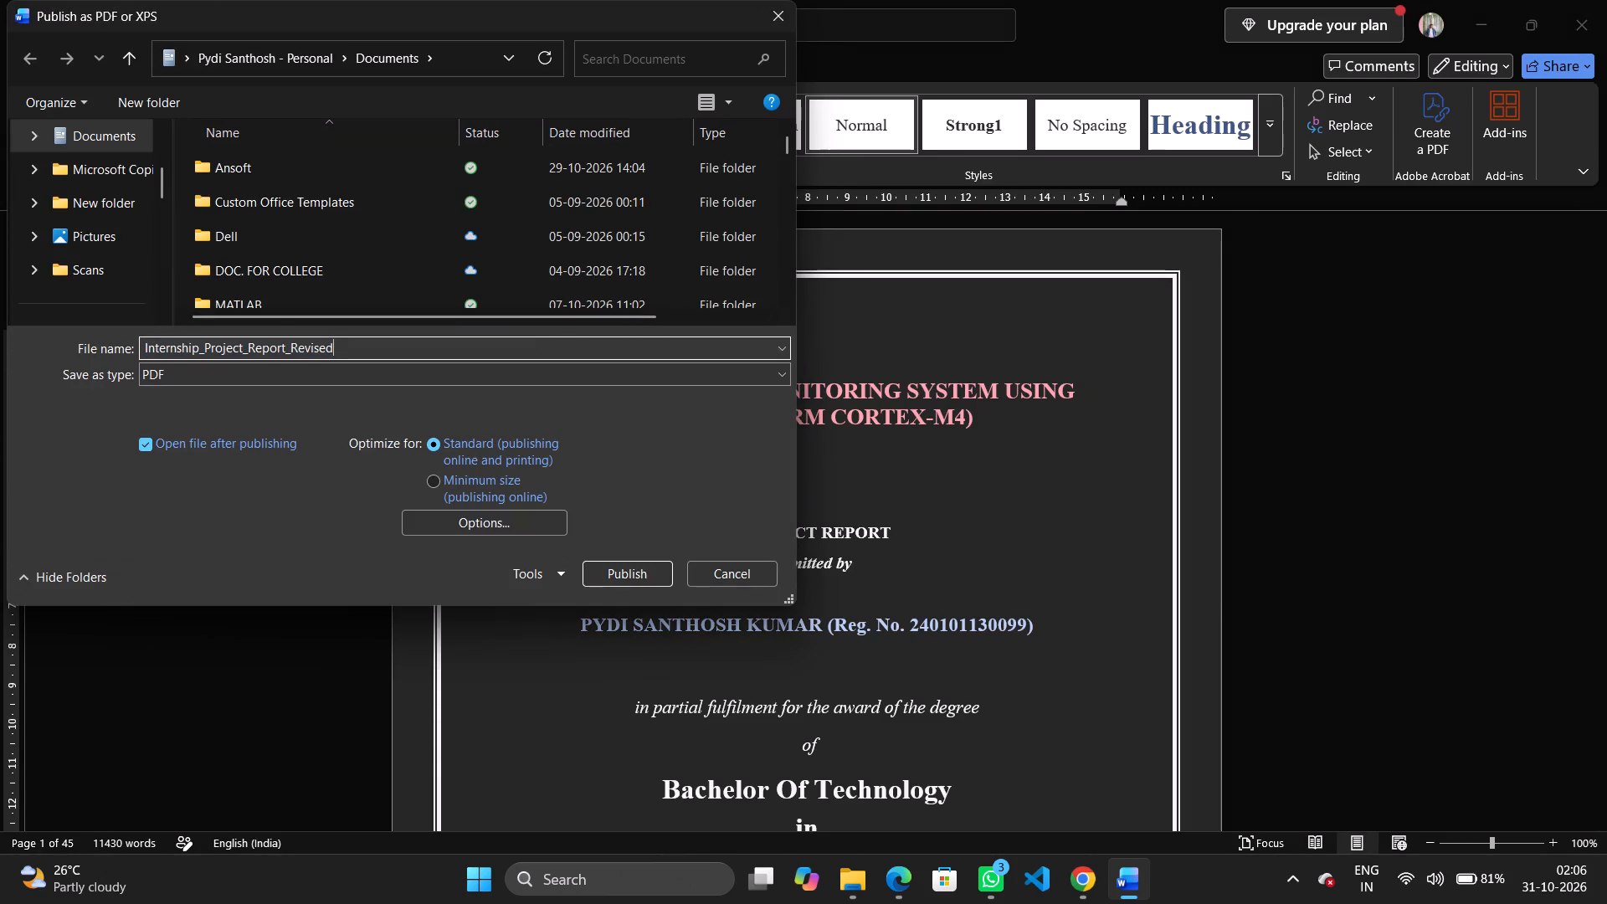
key("BackSpace")
key("BackSpace")
key("BackSpace")
key("BackSpace")
key("BackSpace")
key("BackSpace")
key("BackSpace")
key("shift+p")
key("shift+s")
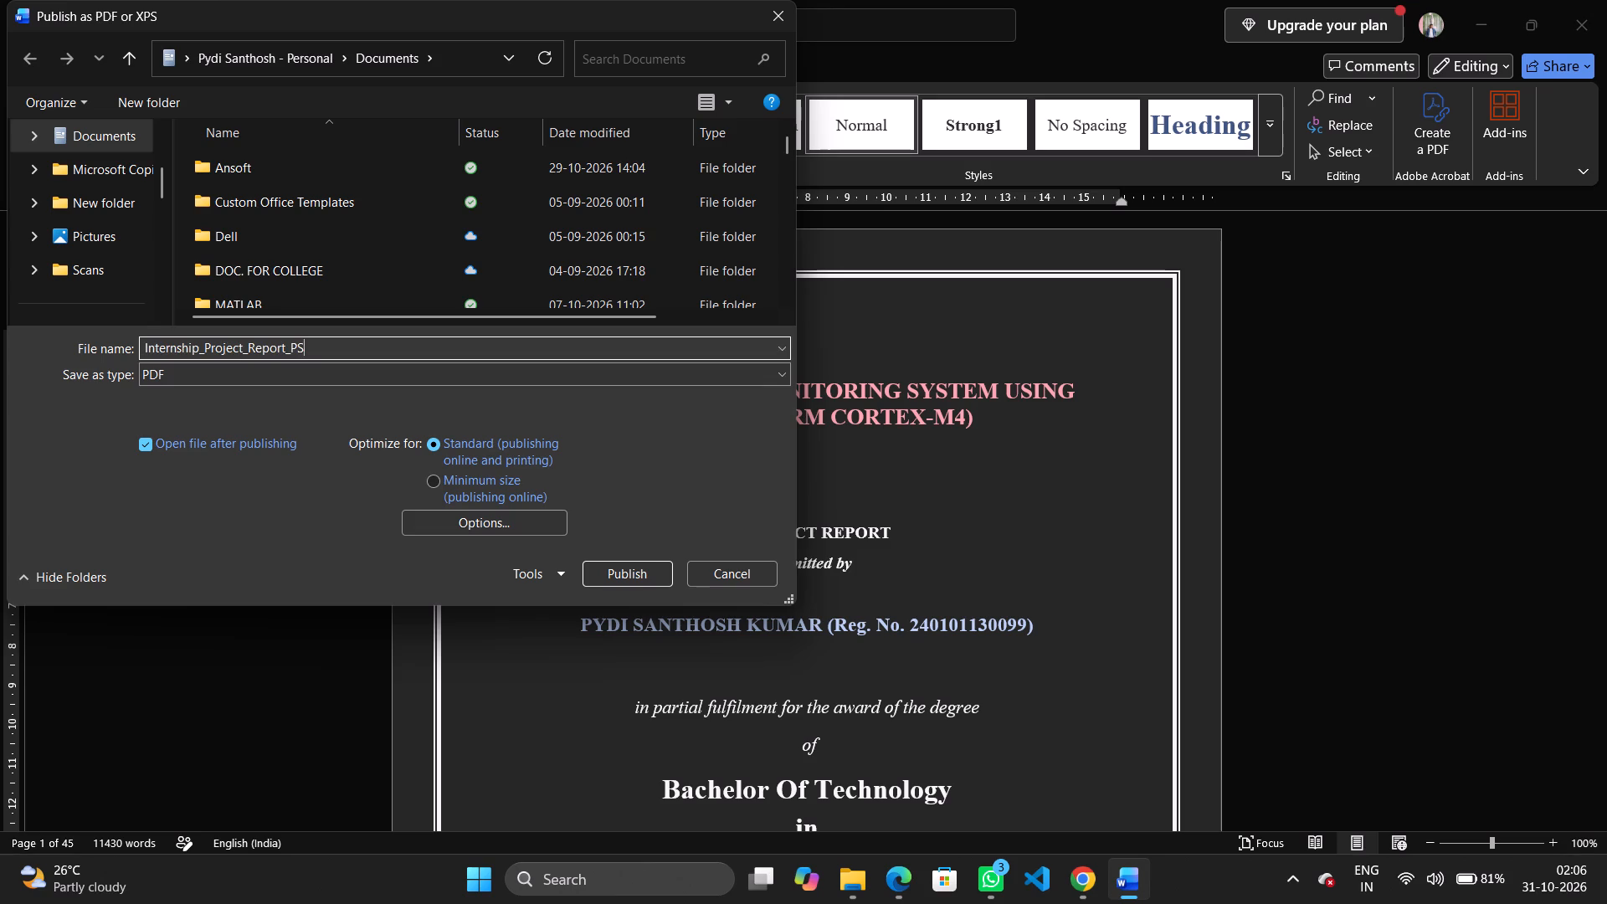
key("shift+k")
left_click(624, 568)
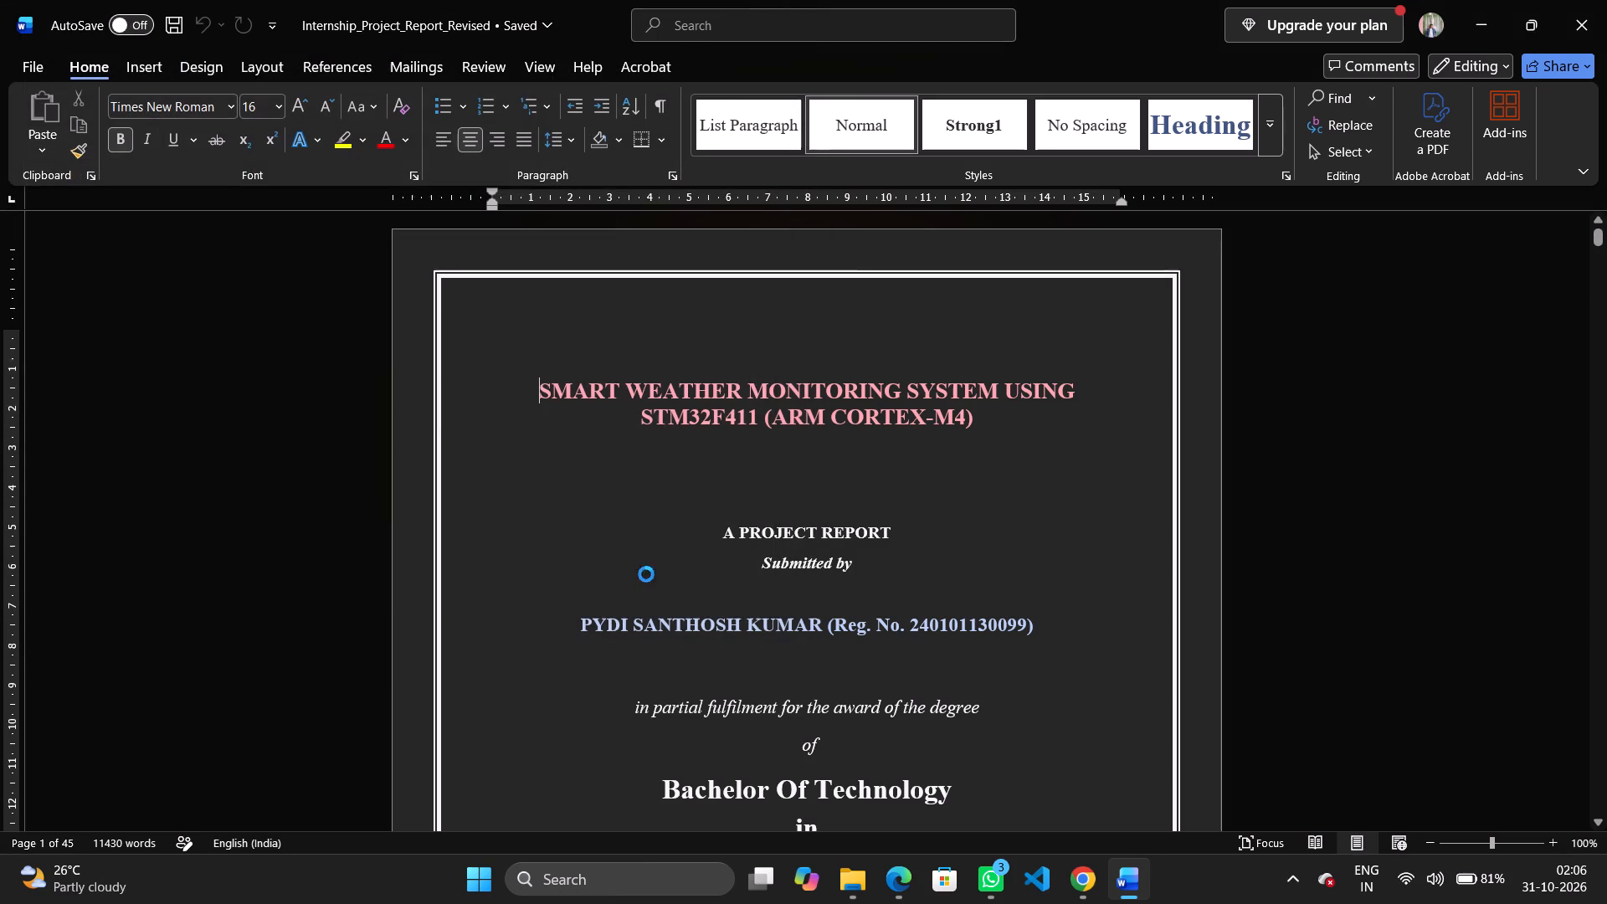
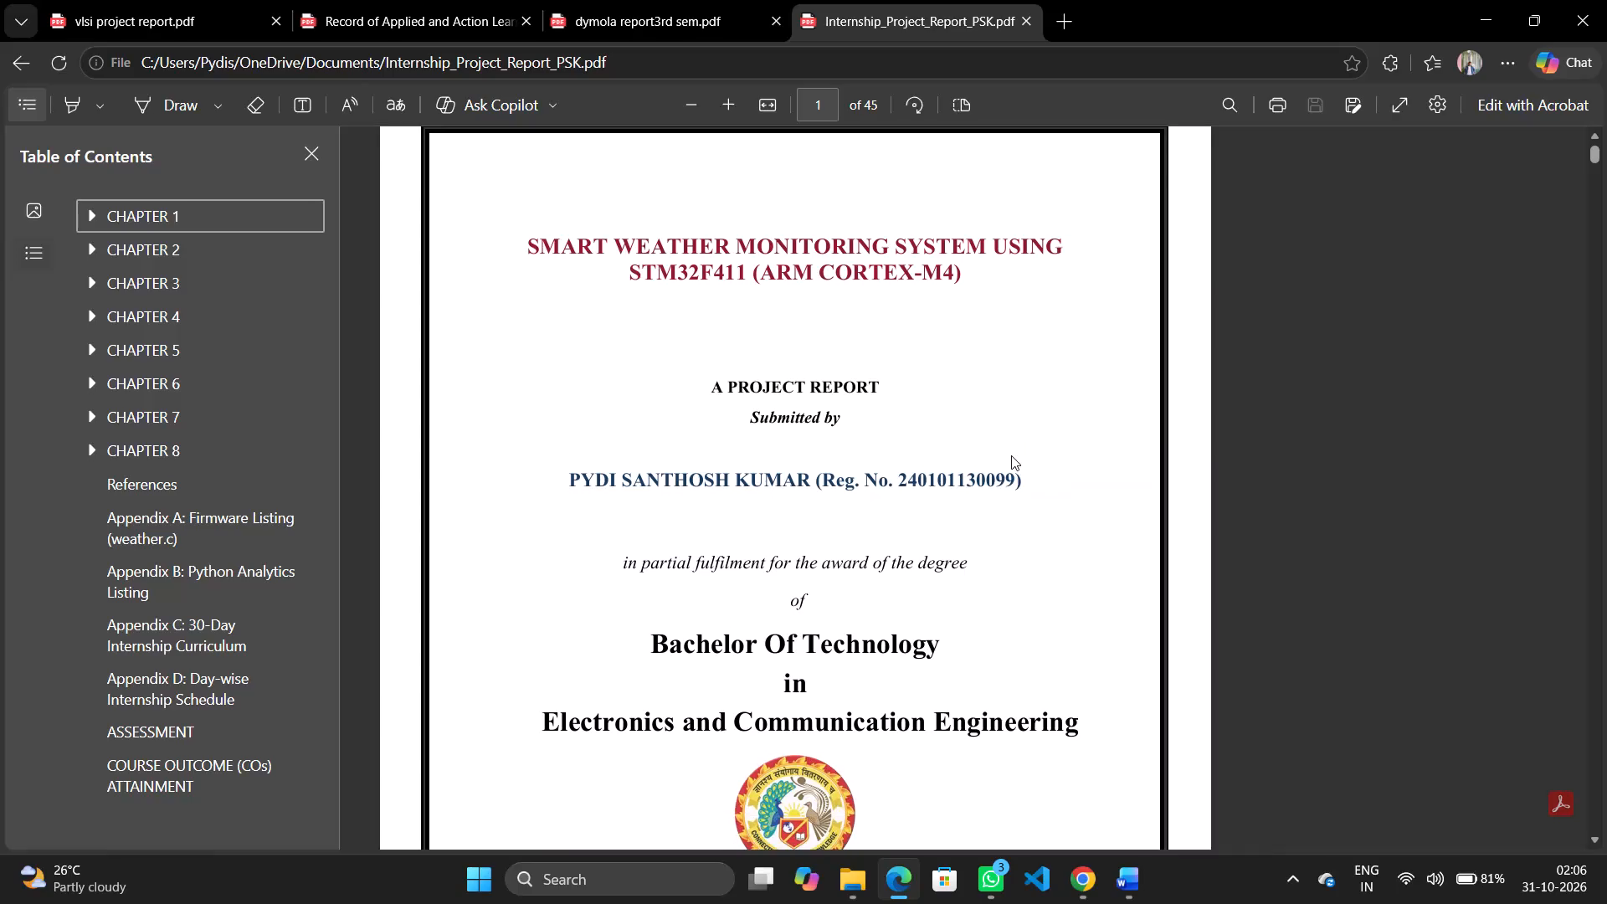
Review the cover, bonafide certificate and declaration pages of the exported Internship_Project_Report_PSK PDF, checking their borders and text.
scroll(1011, 455, "up", 2)
scroll(1011, 455, "down", 3)
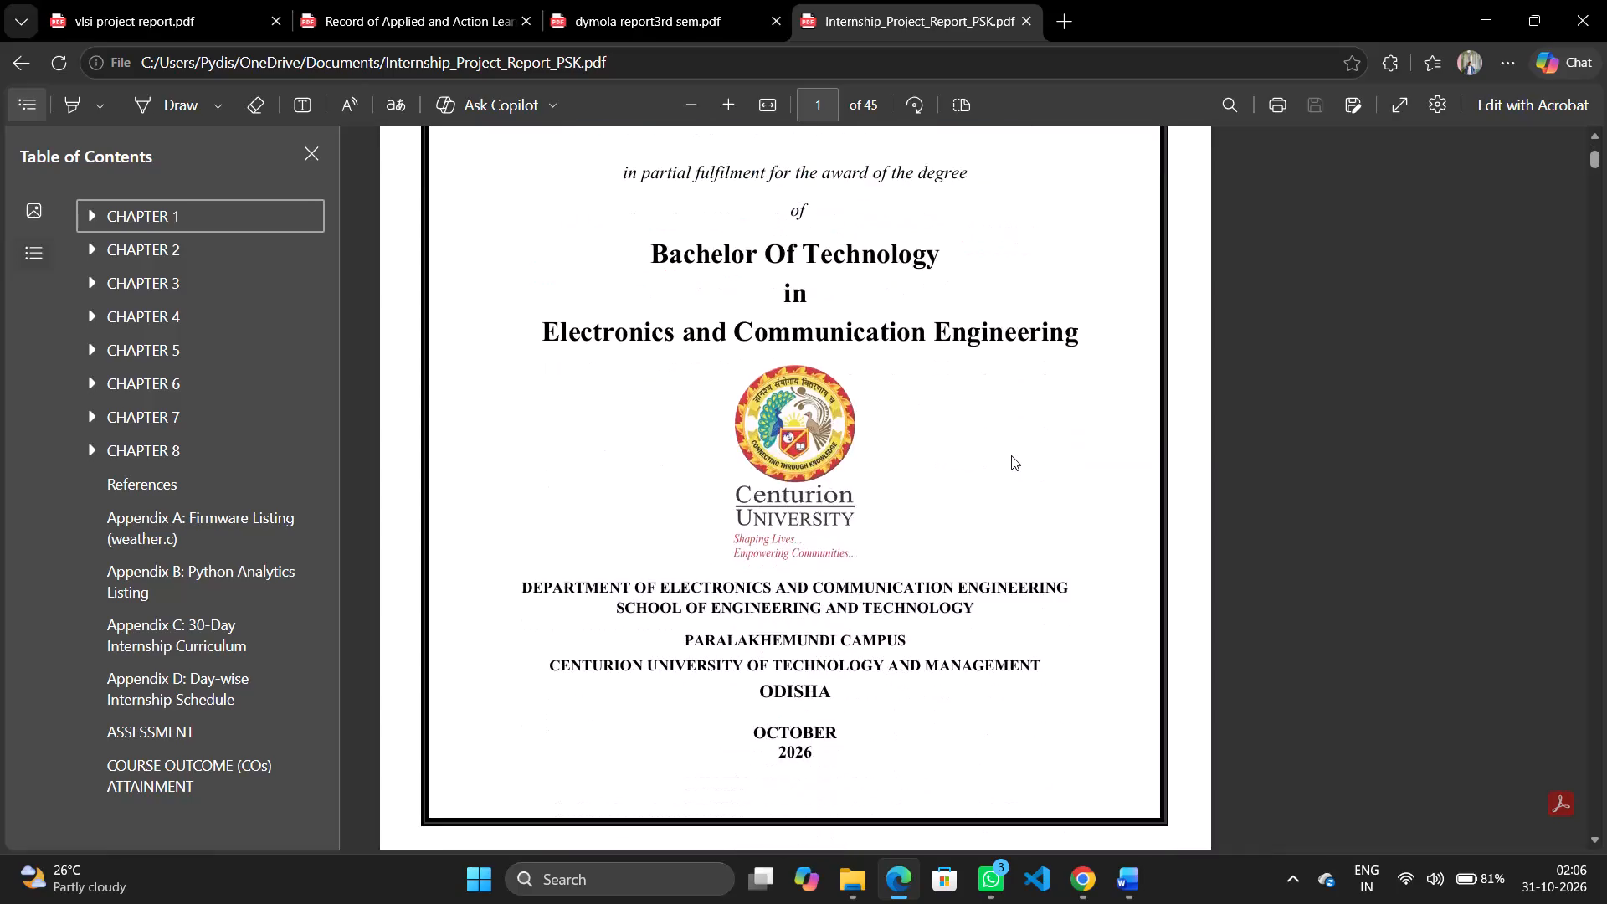
scroll(1011, 455, "down", 9)
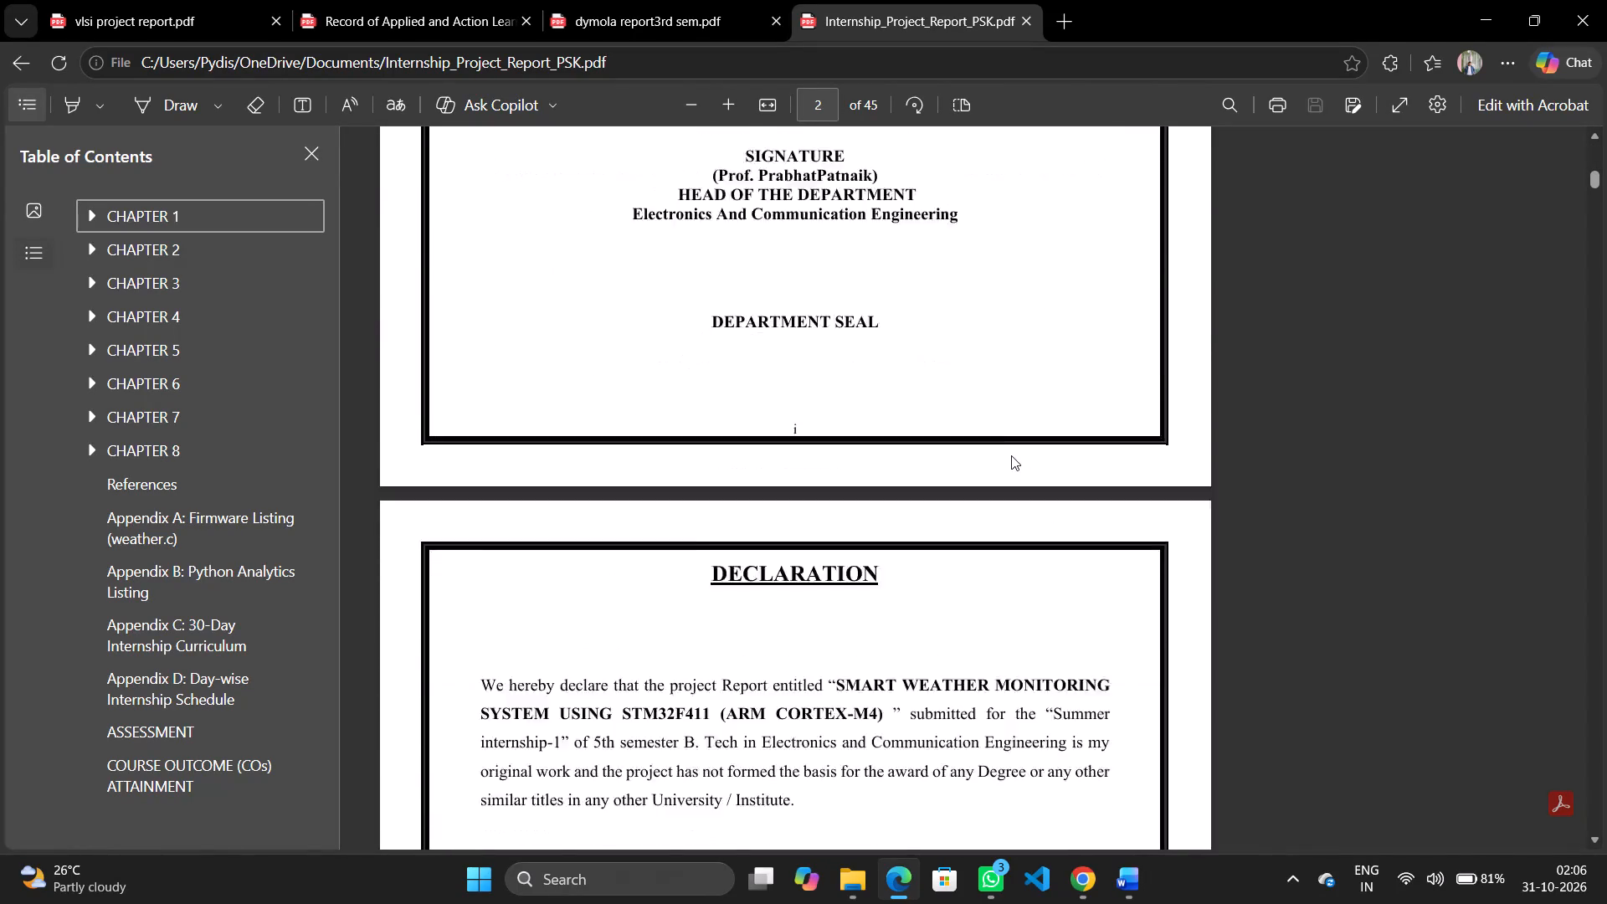
scroll(1011, 455, "down", 5)
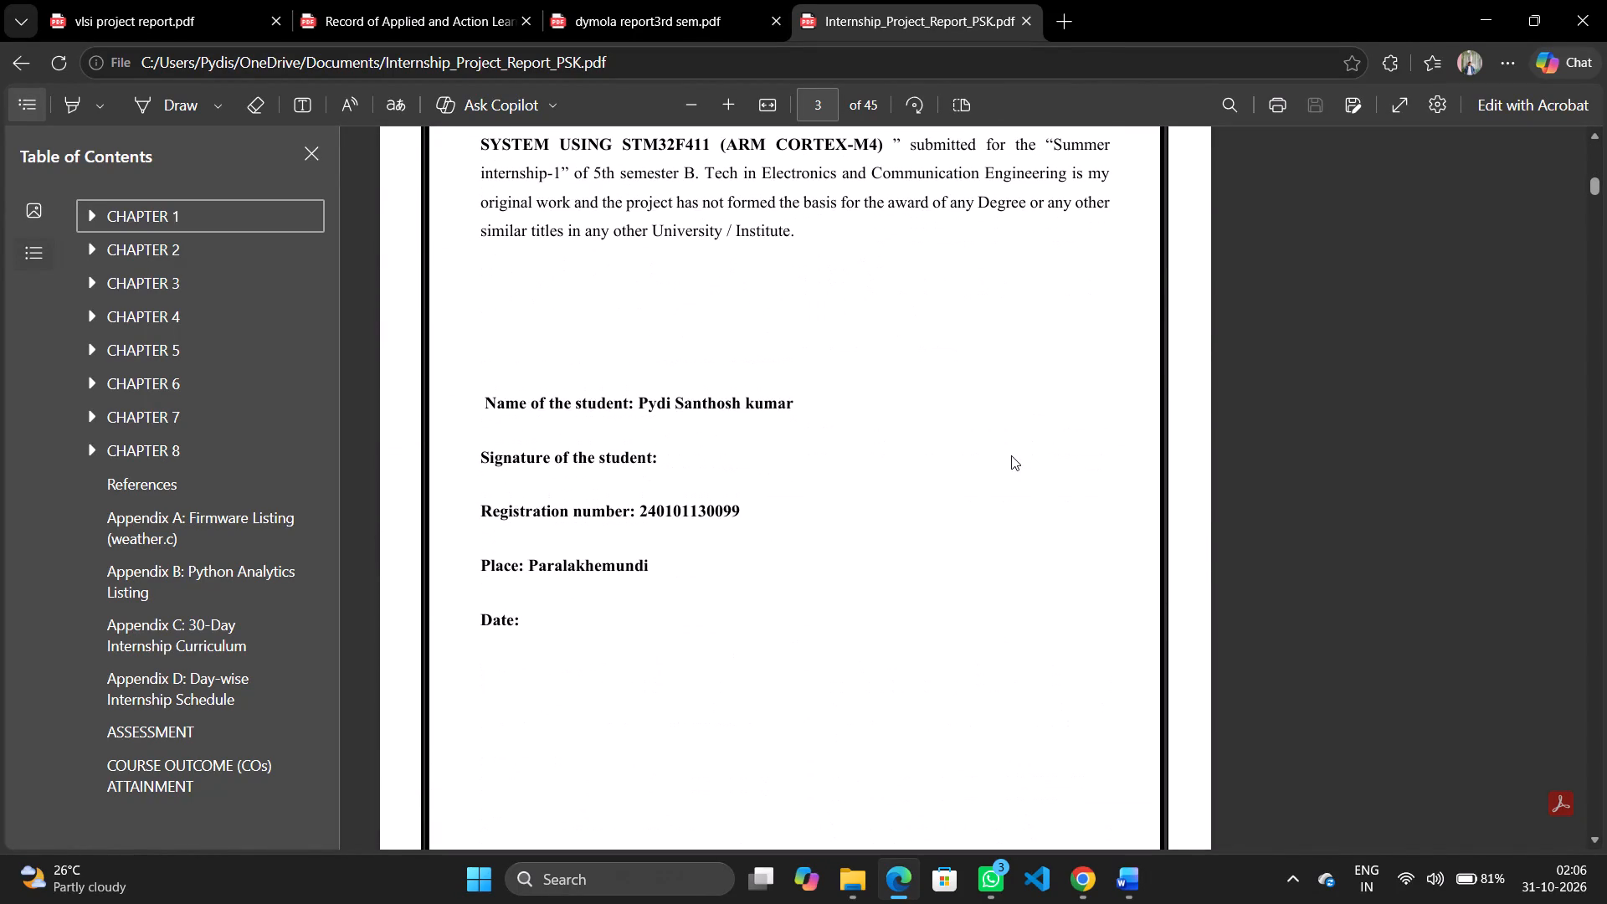
scroll(1011, 455, "up", 4)
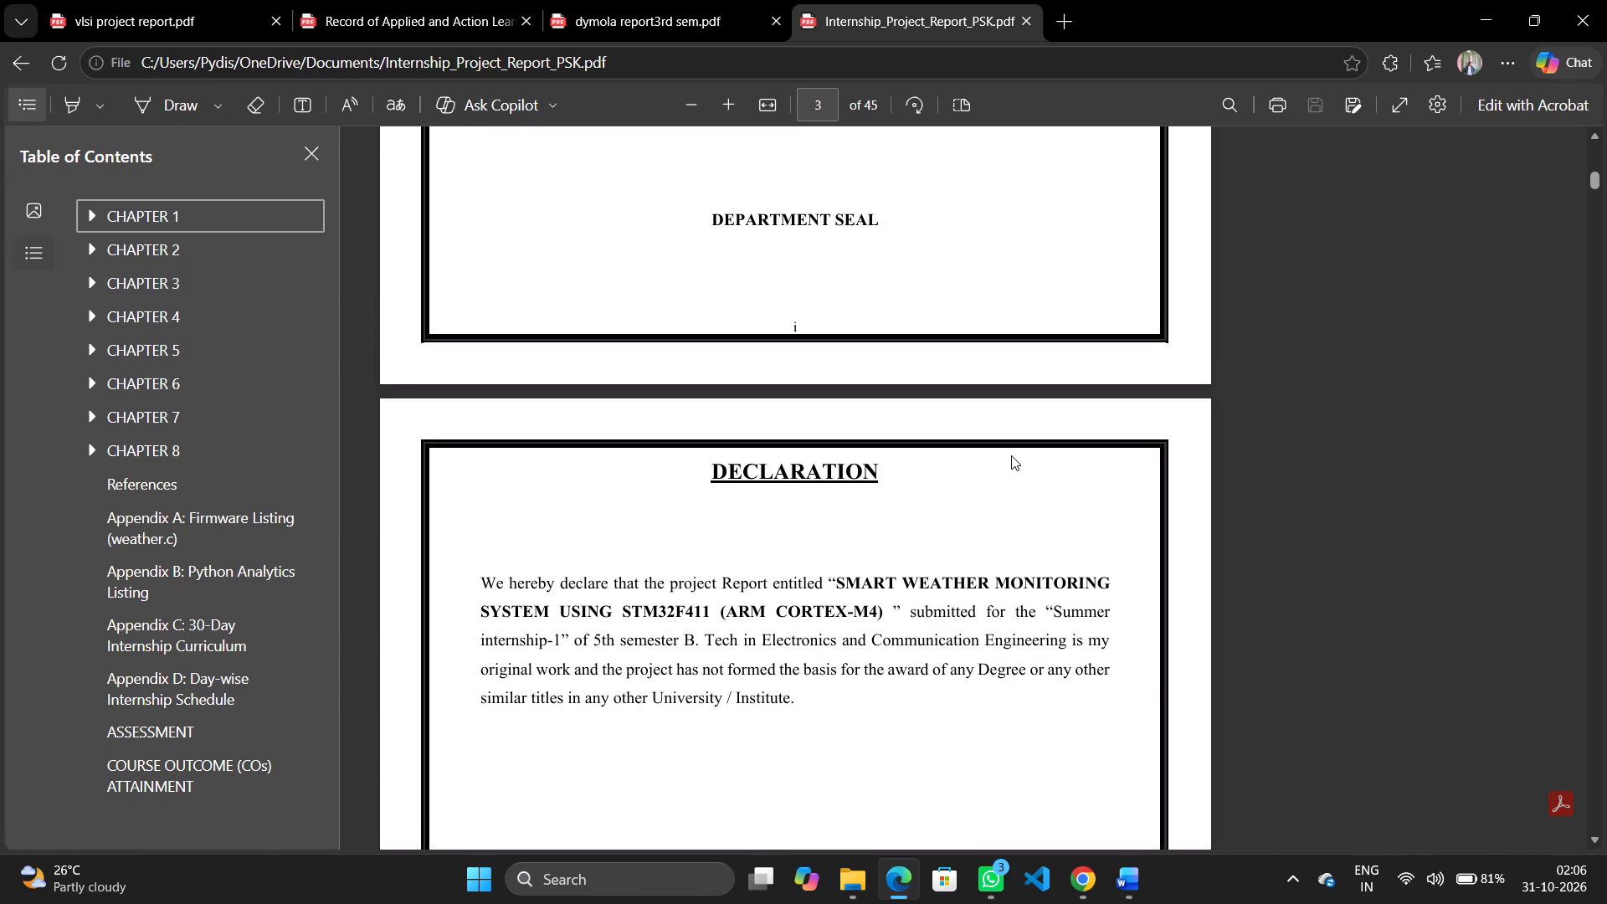
scroll(1011, 455, "up", 3)
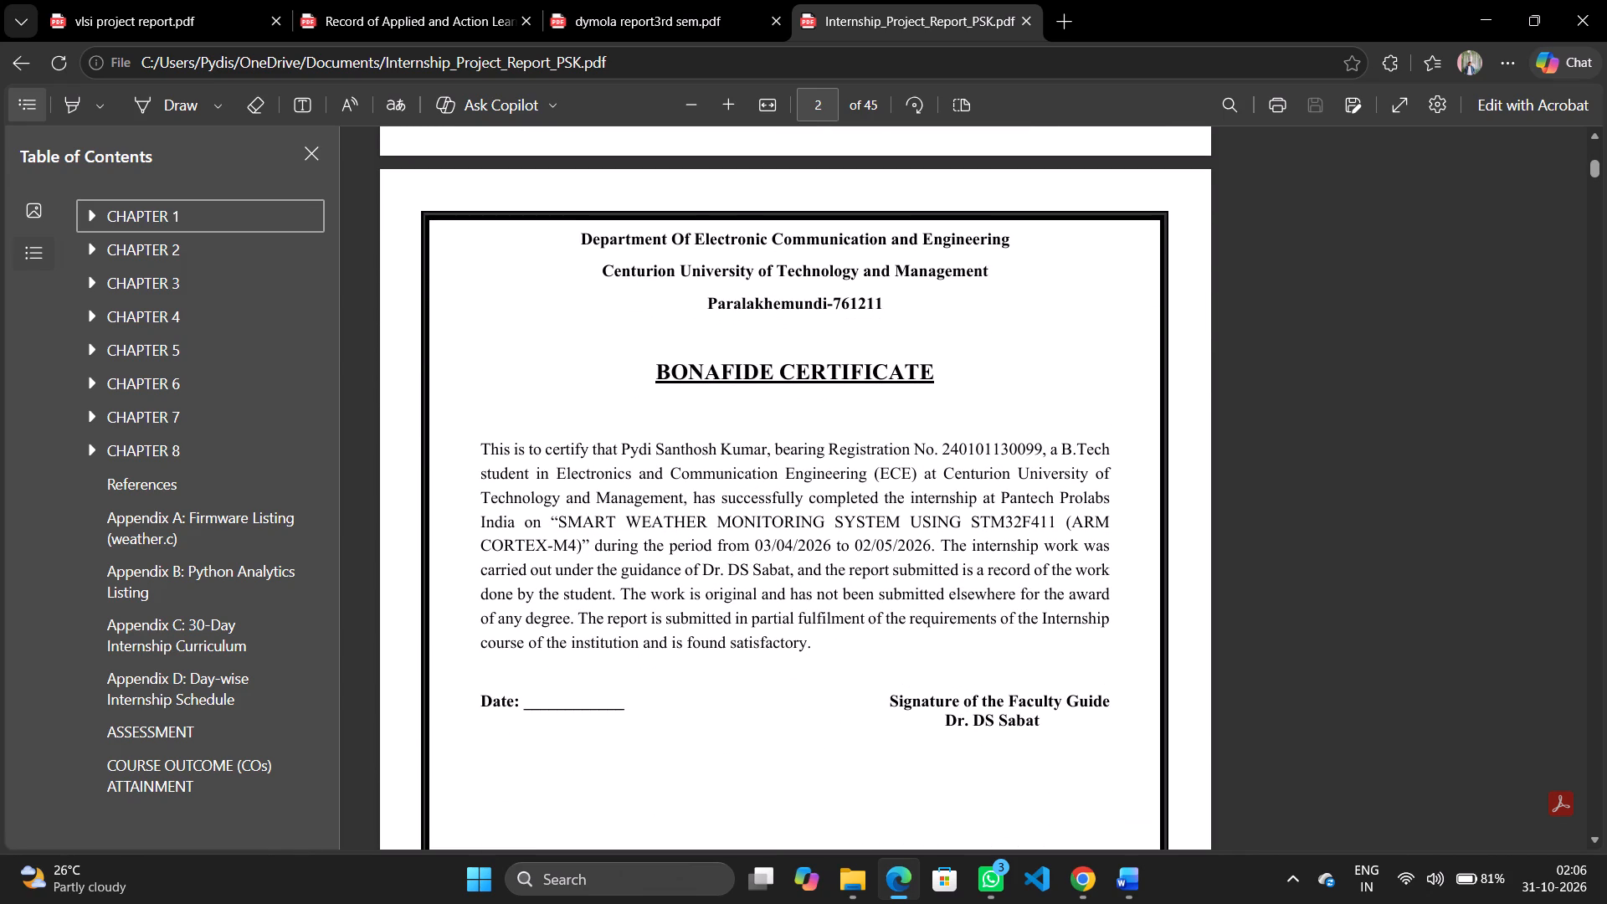
Review the exported PDF's front matter from the Bonafide Certificate through the acknowledgement to the Table of Contents.
scroll(964, 593, "down", 3)
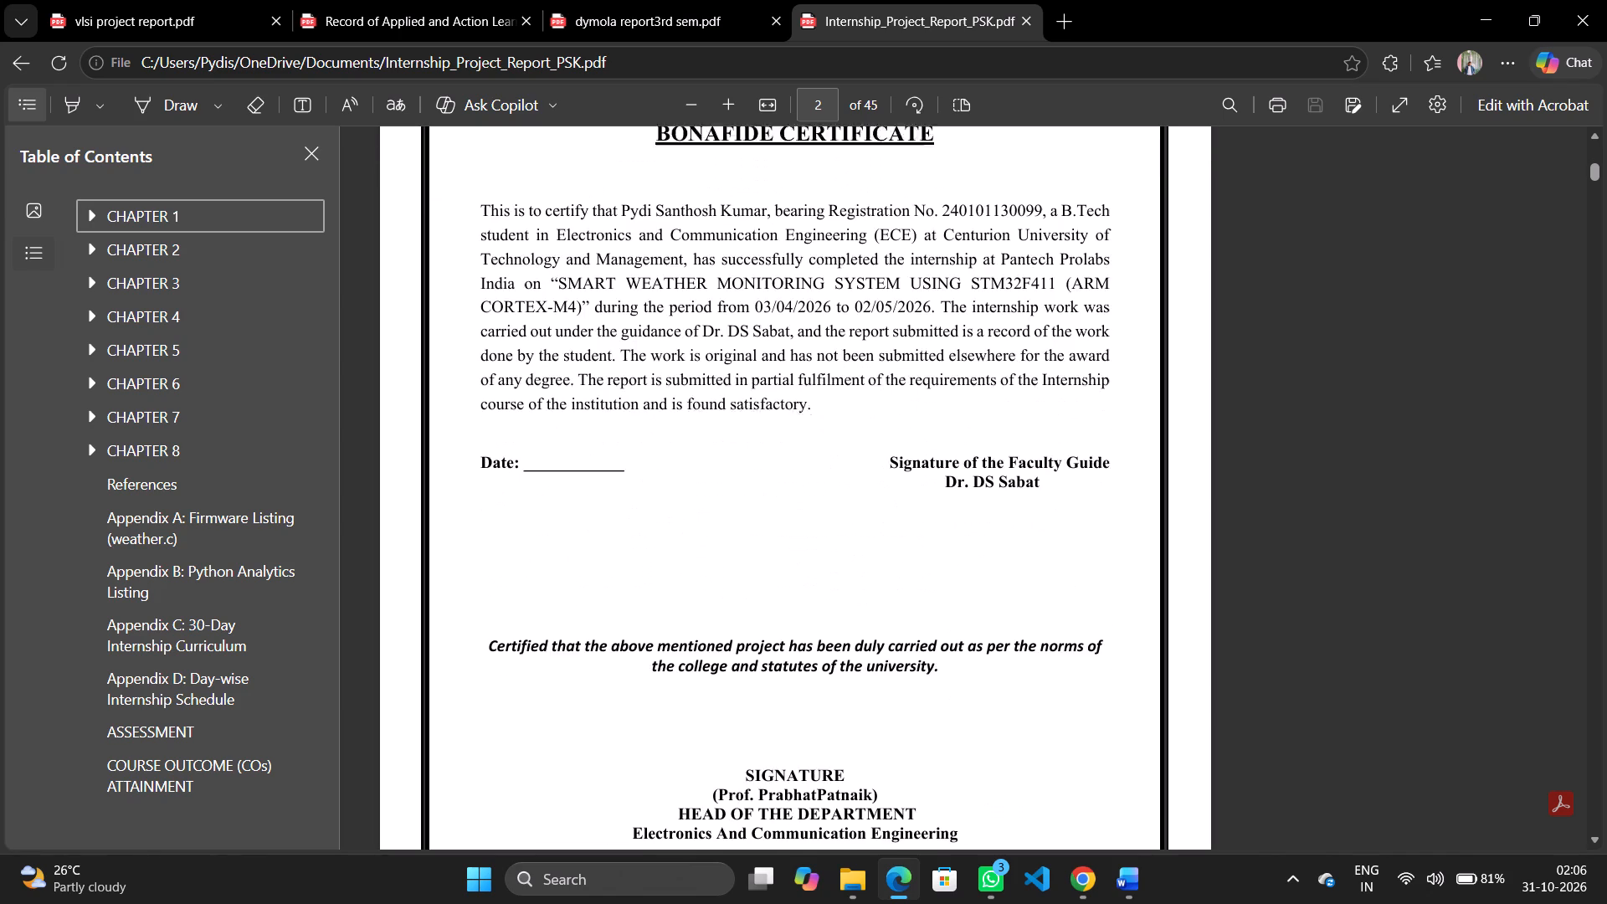
scroll(964, 593, "down", 10)
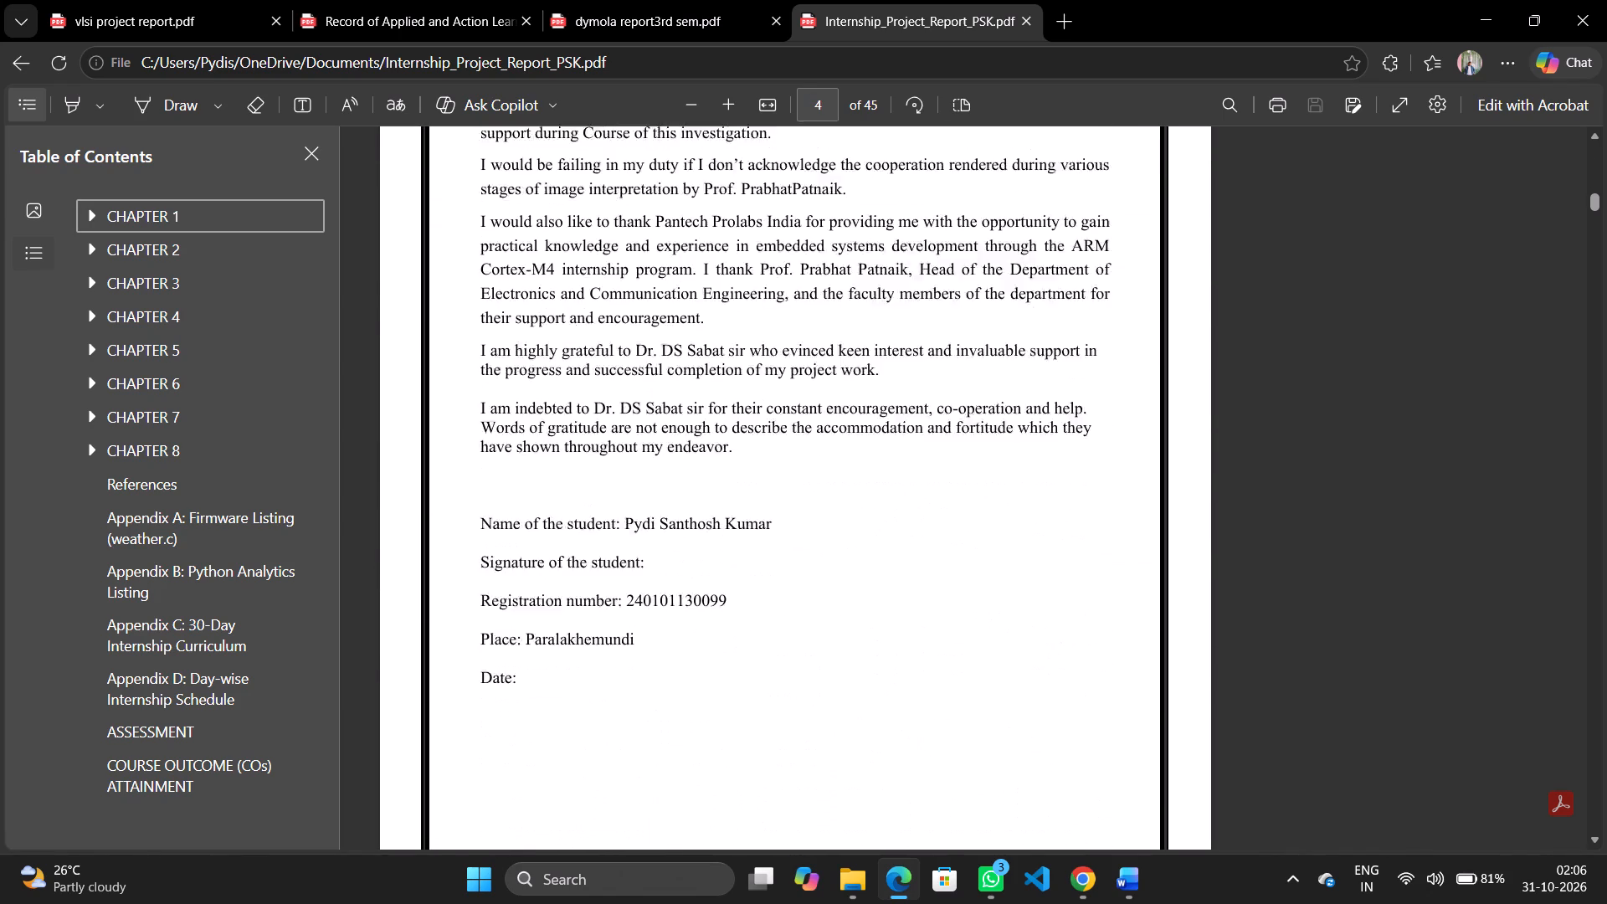
scroll(964, 593, "down", 6)
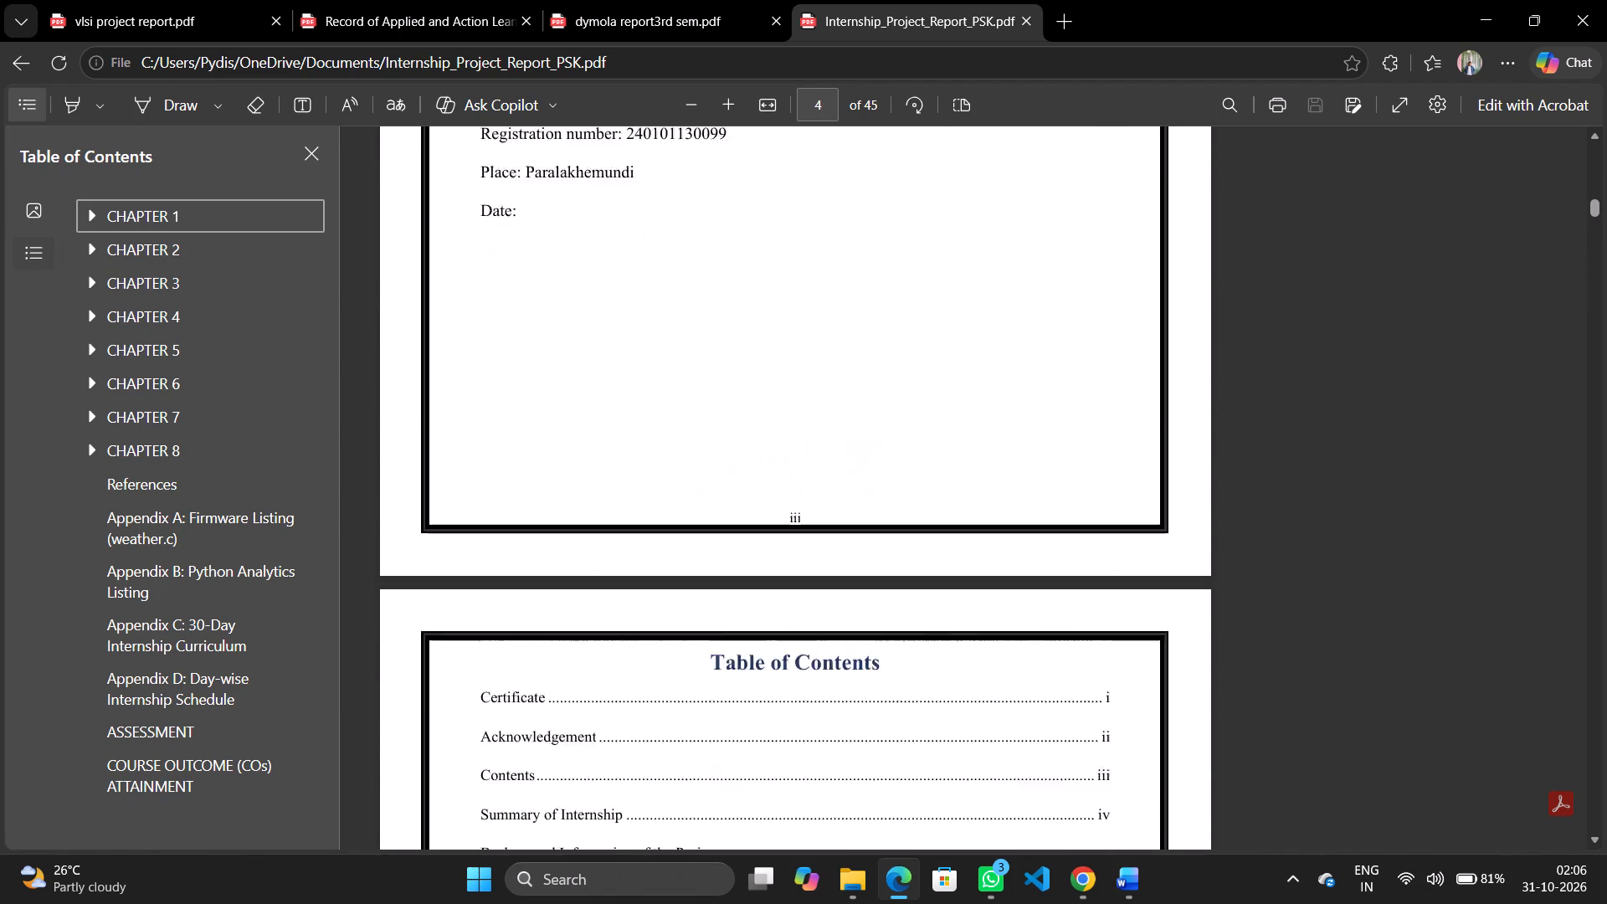
scroll(964, 593, "down", 3)
scroll(964, 593, "up", 2)
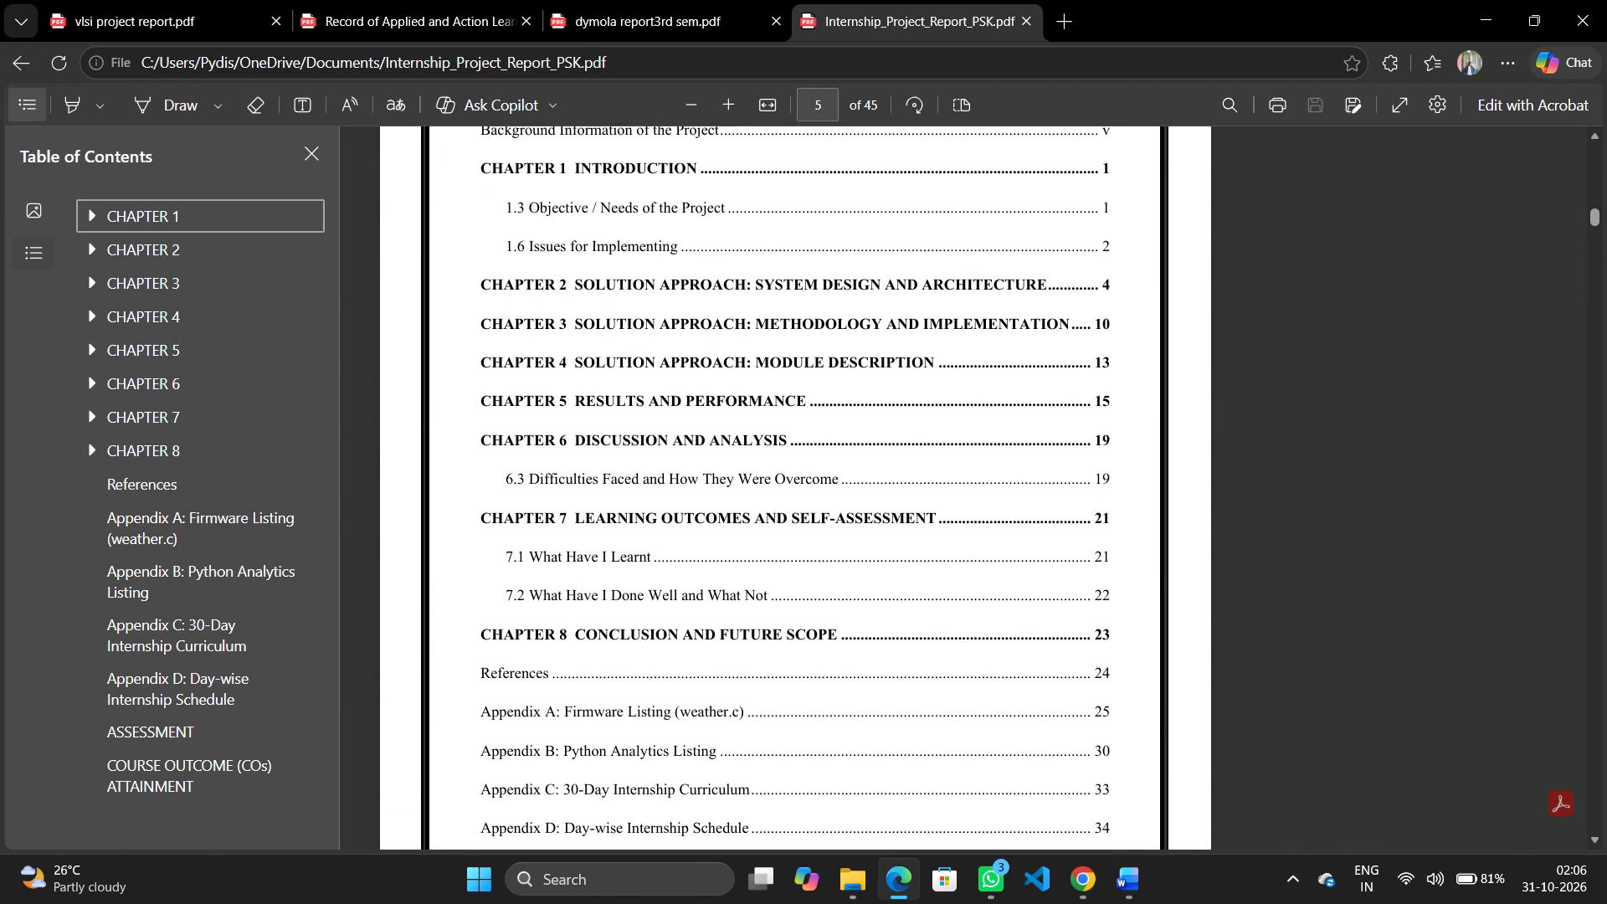
scroll(964, 593, "up", 3)
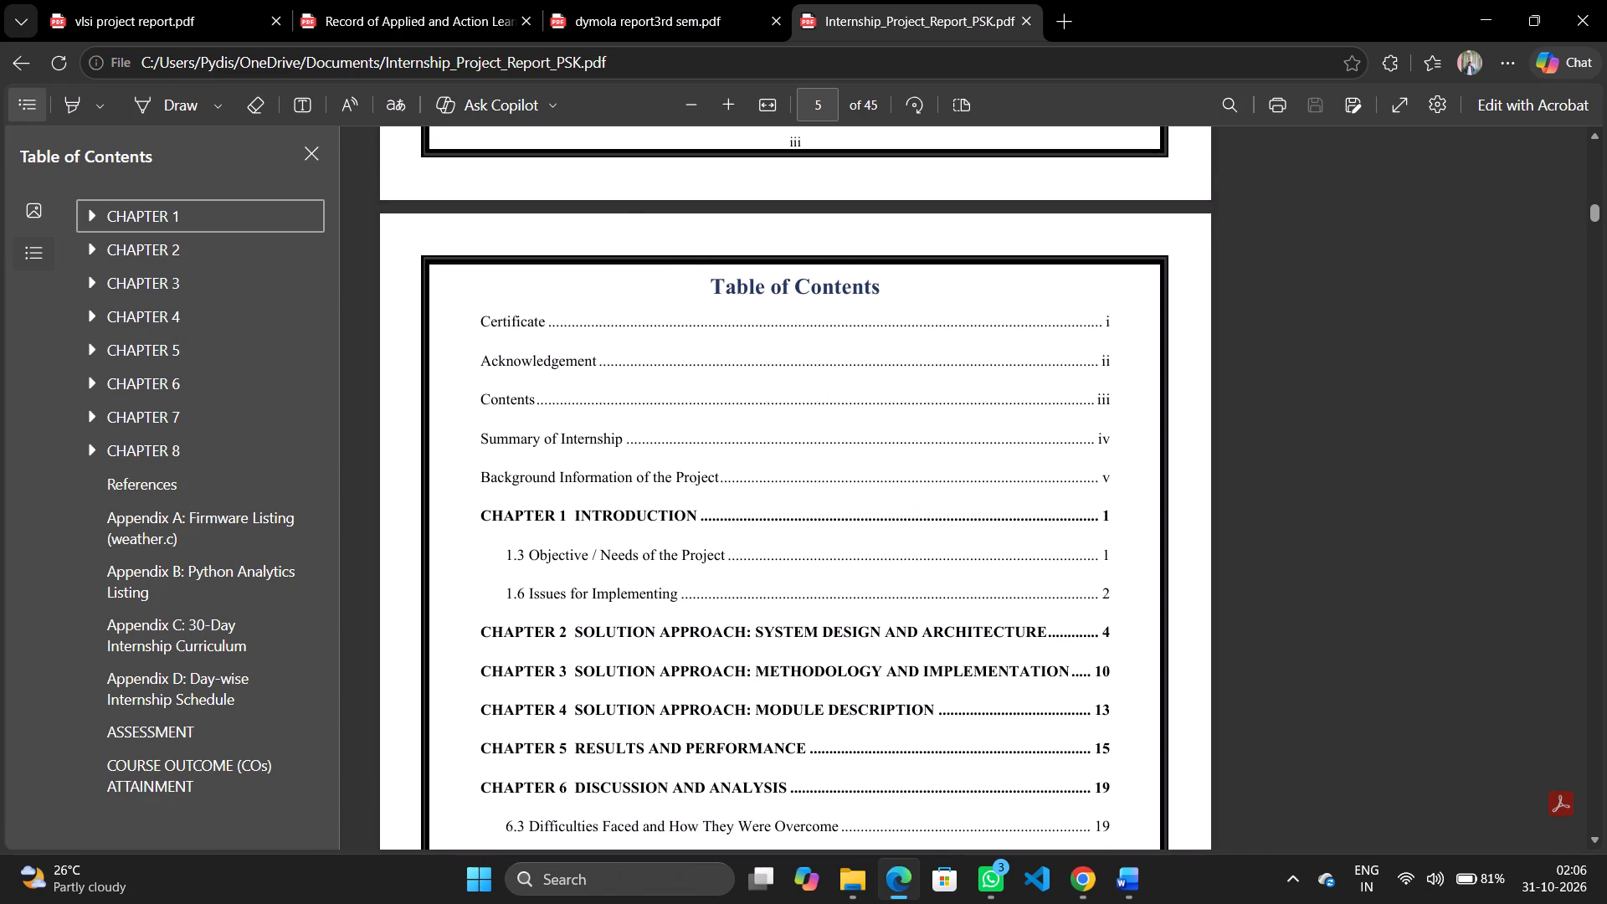
scroll(964, 593, "down", 8)
scroll(964, 593, "up", 4)
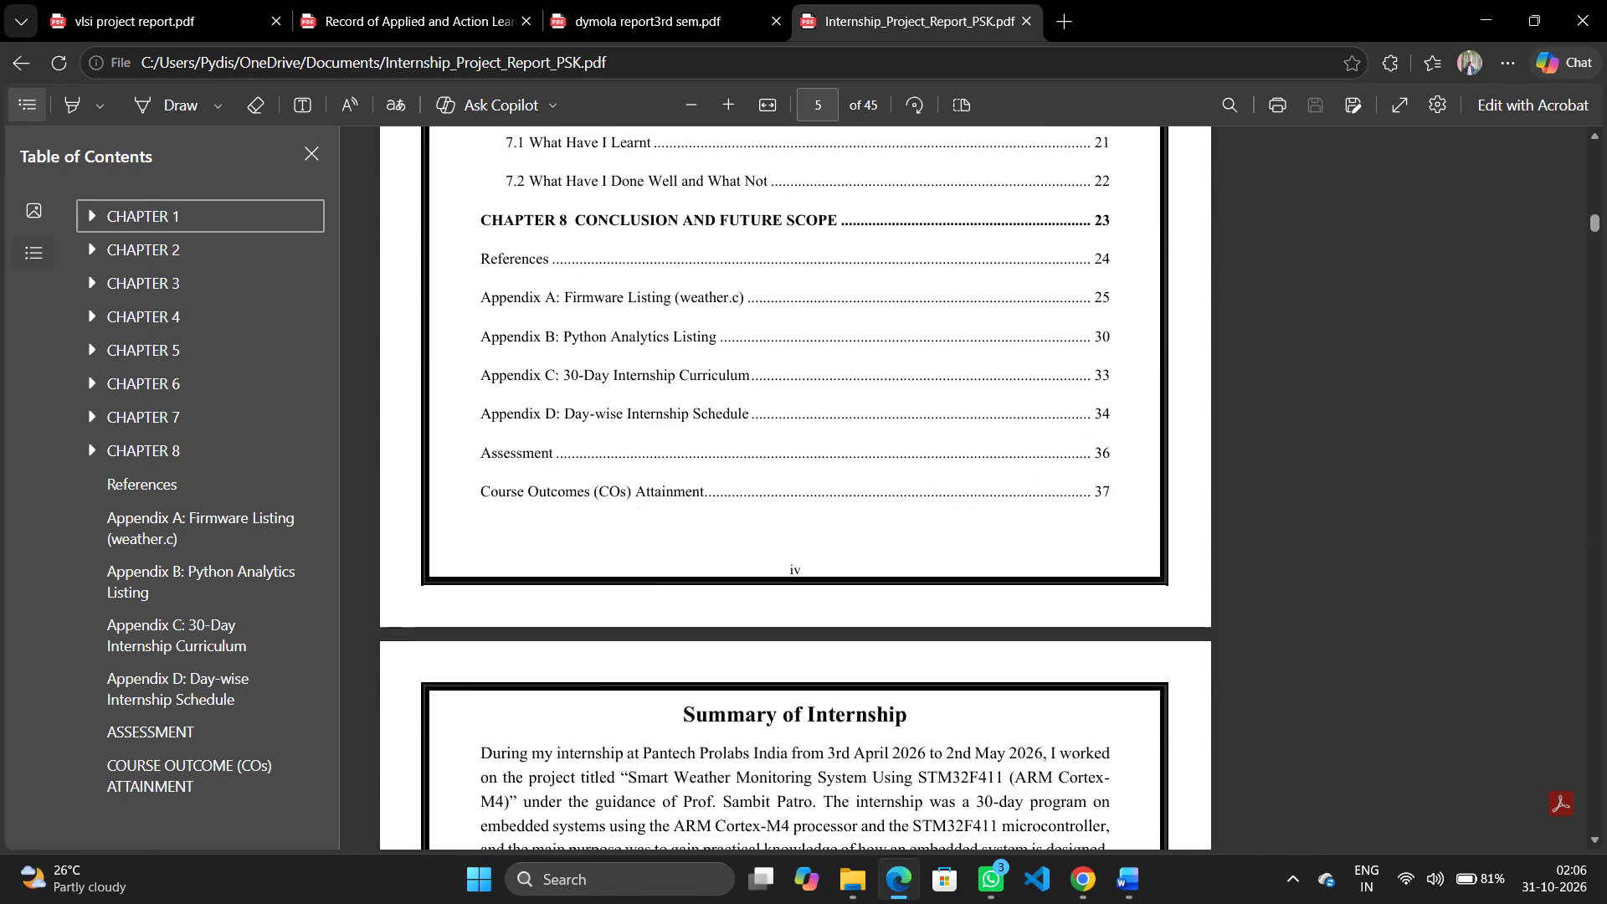
scroll(964, 593, "up", 6)
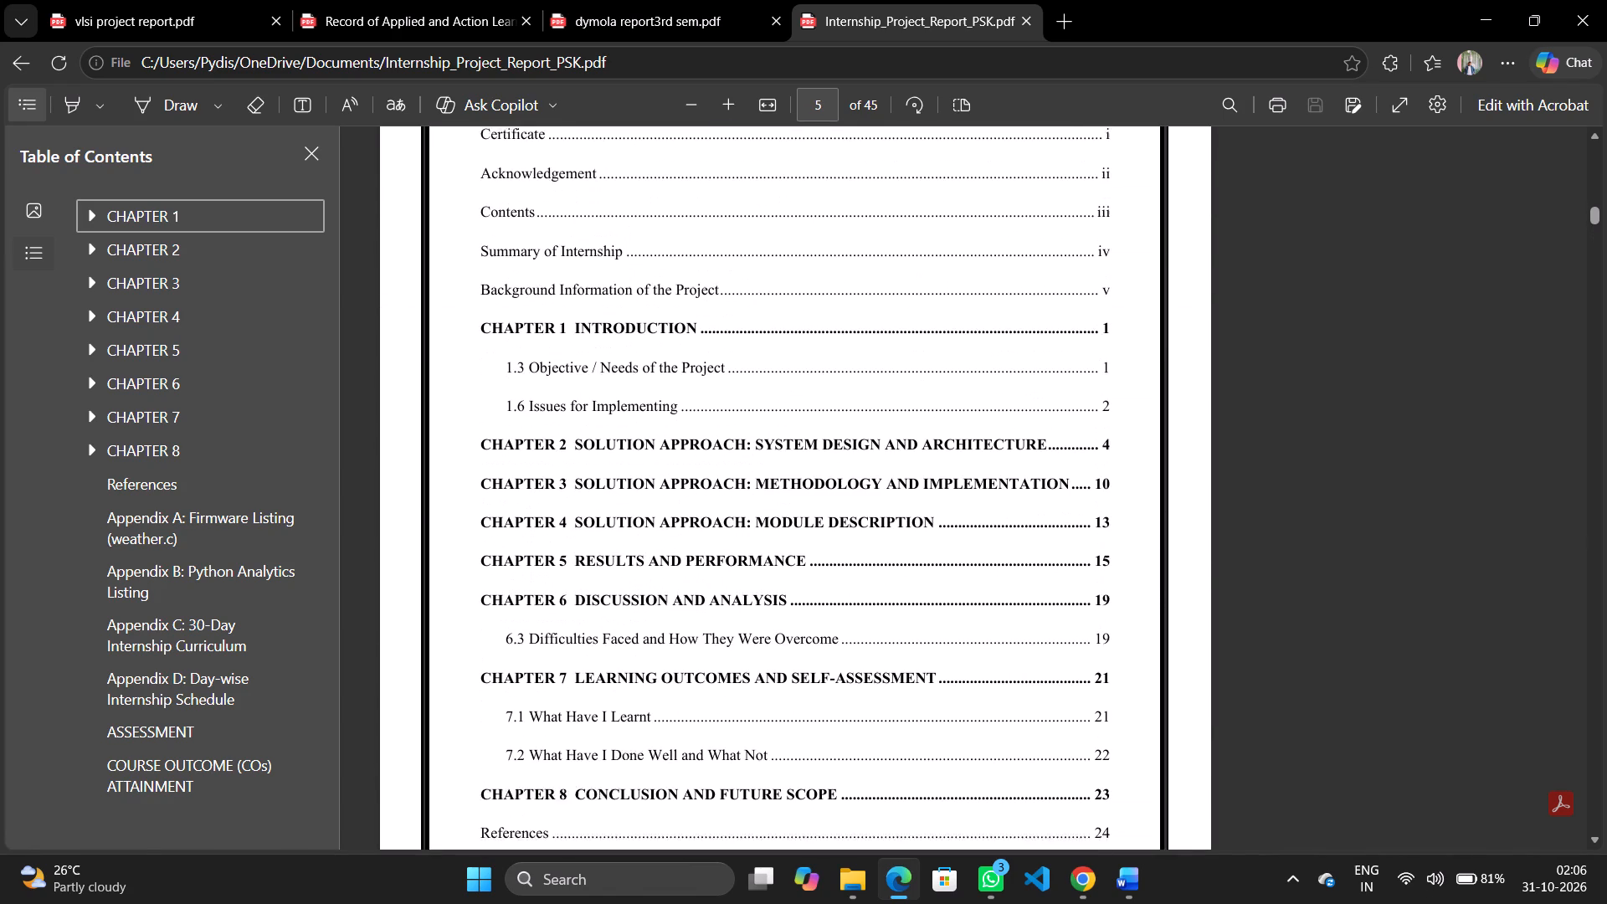
scroll(964, 593, "up", 2)
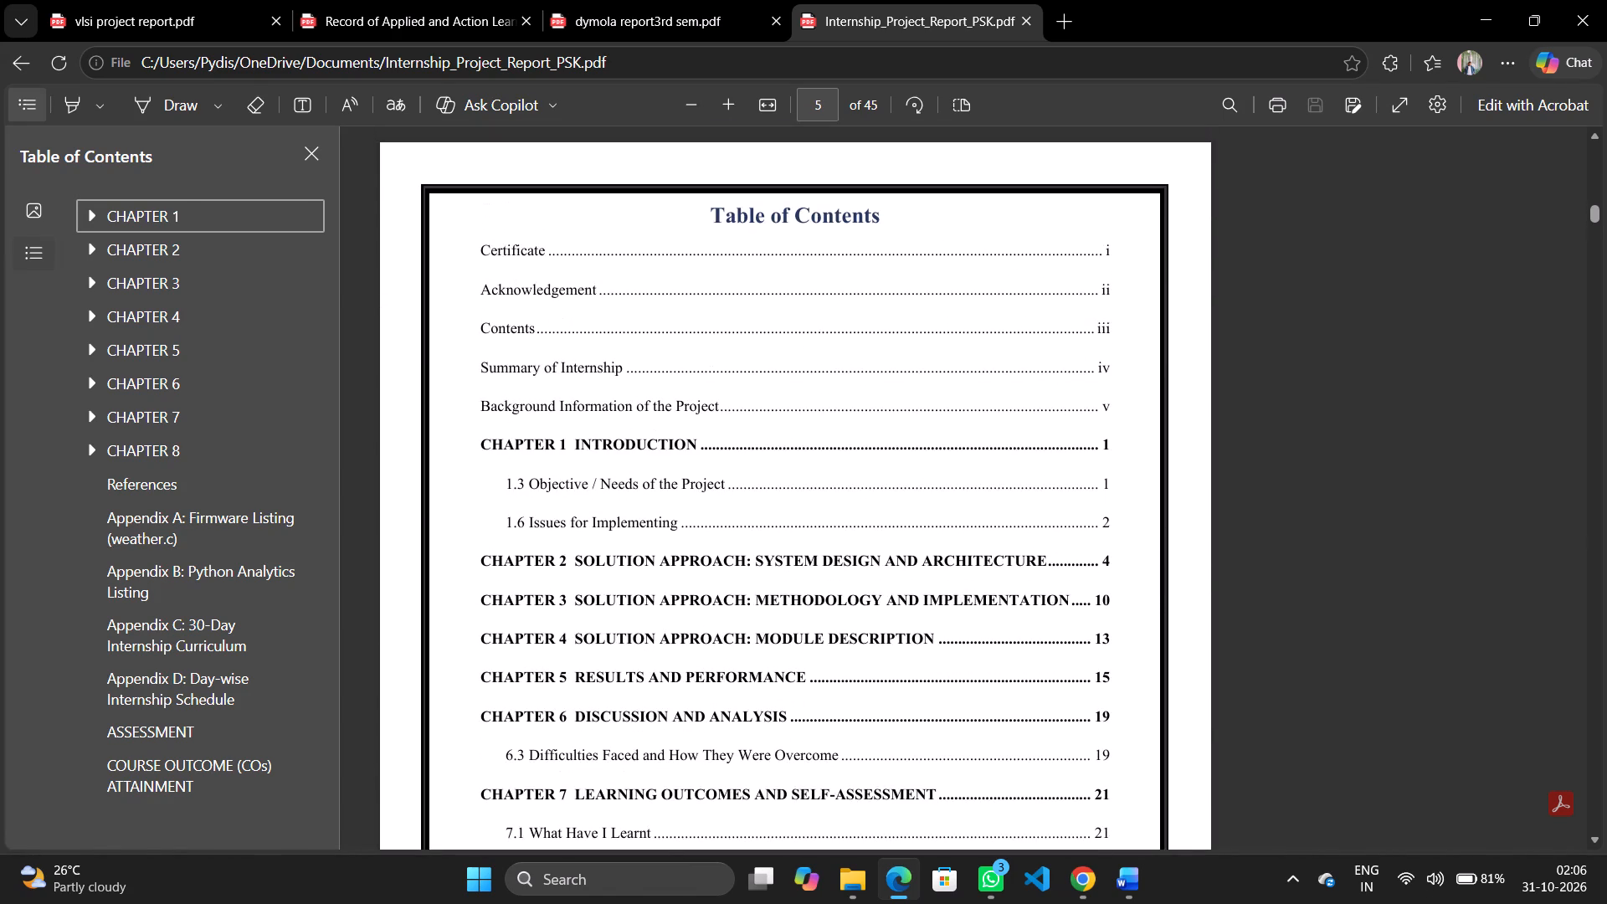
Compare the Table of Contents with the pages that follow, from Summary of Internship to section 2.2 System Requirements.
scroll(964, 593, "down", 11)
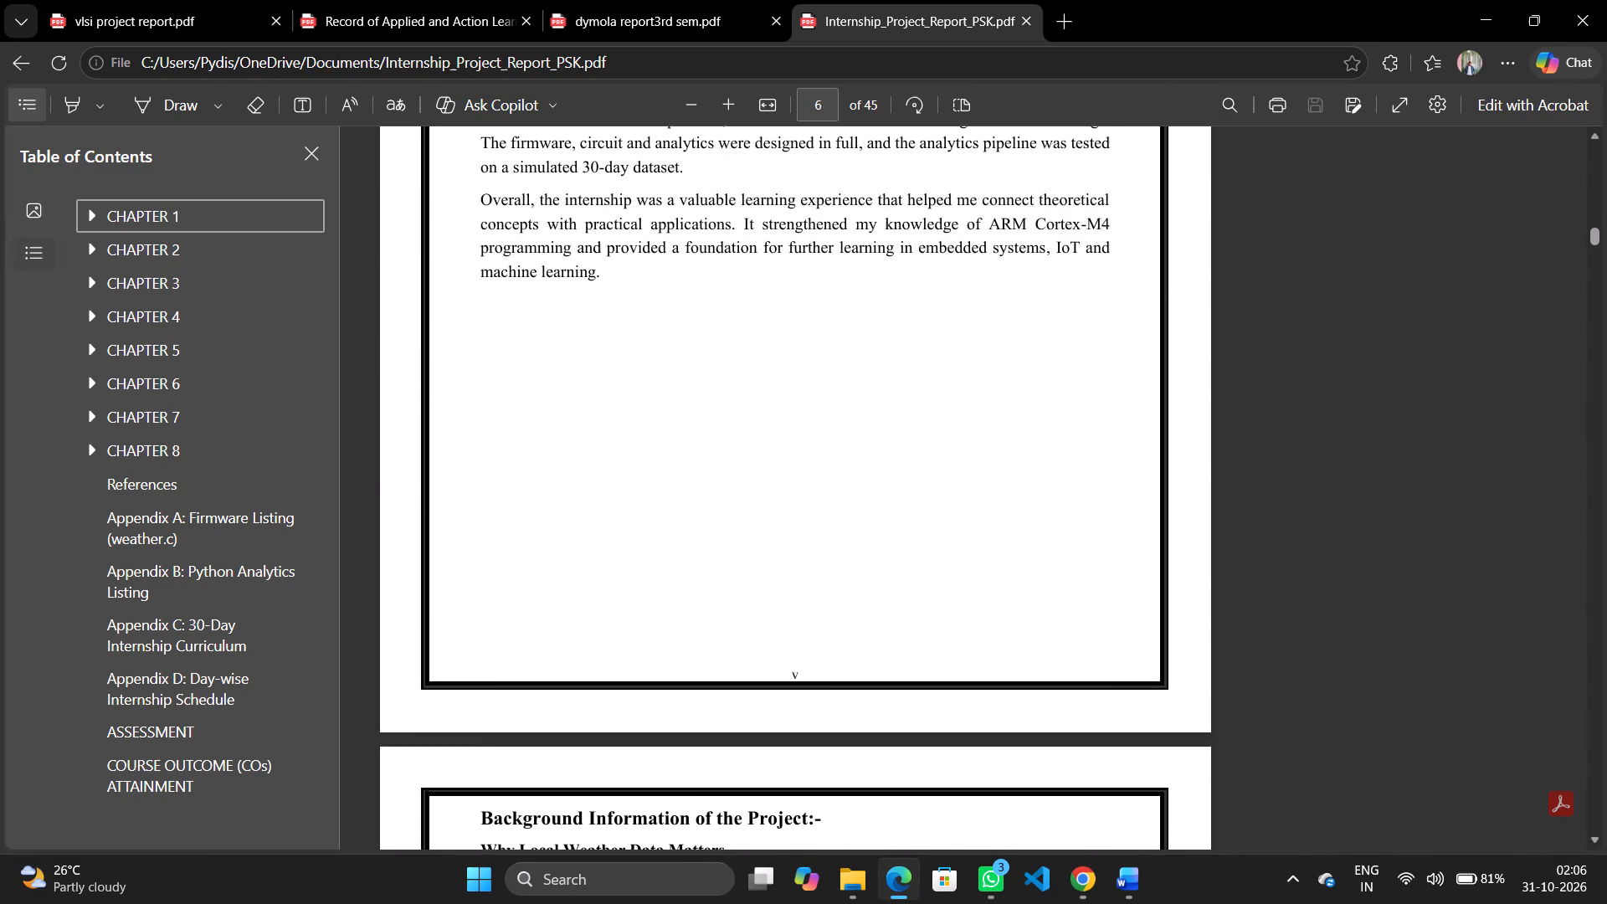
scroll(964, 593, "down", 11)
scroll(964, 593, "up", 3)
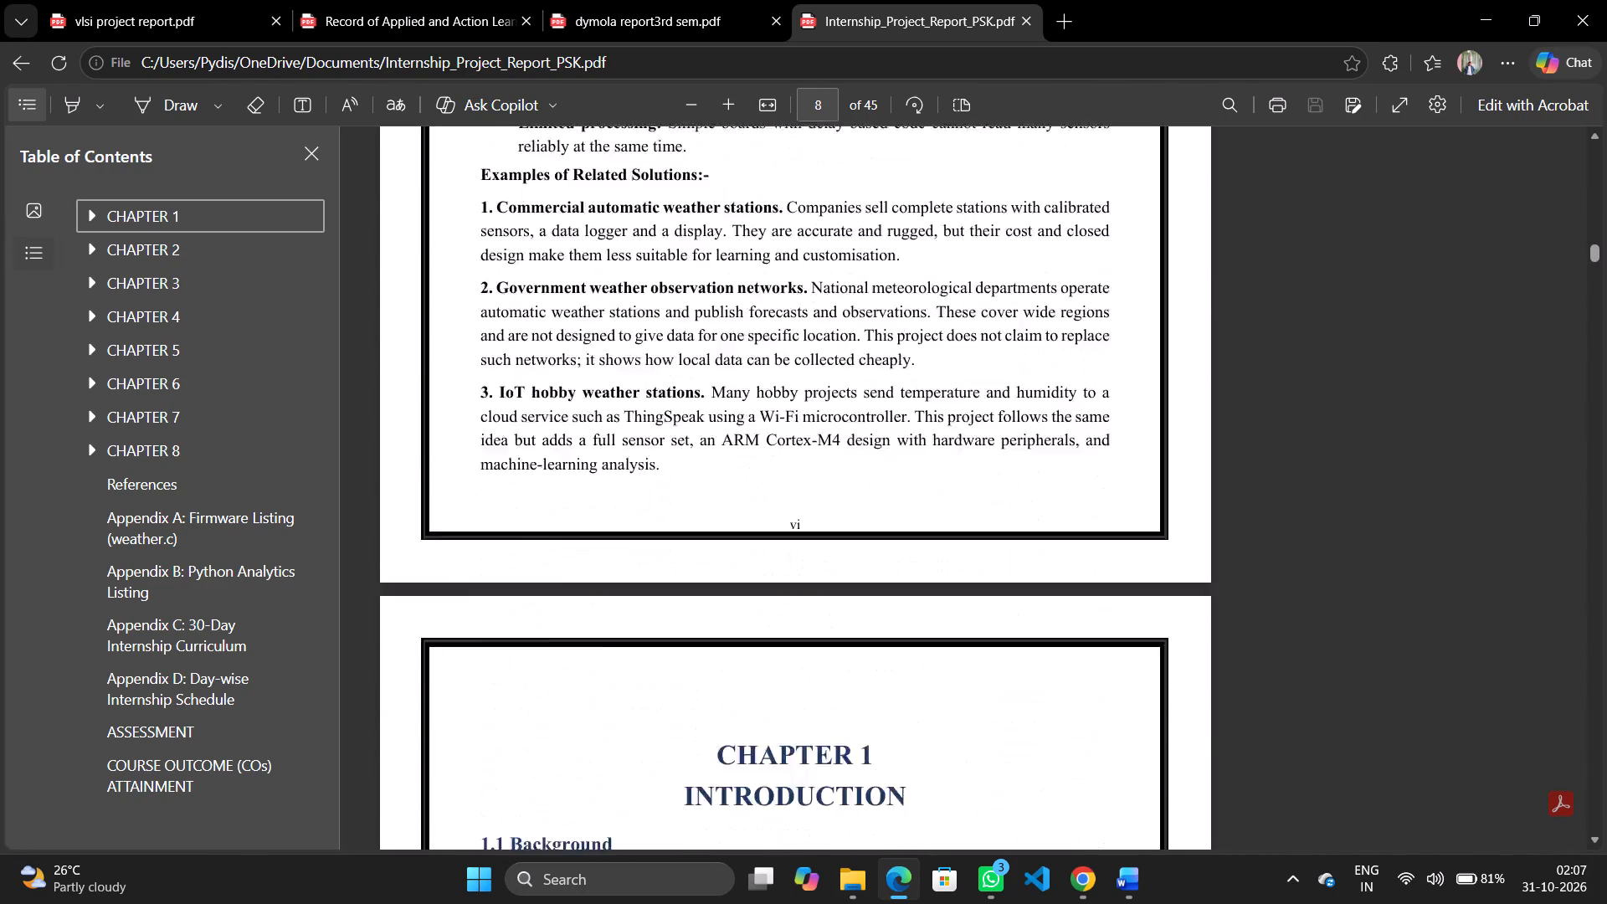
scroll(964, 593, "up", 12)
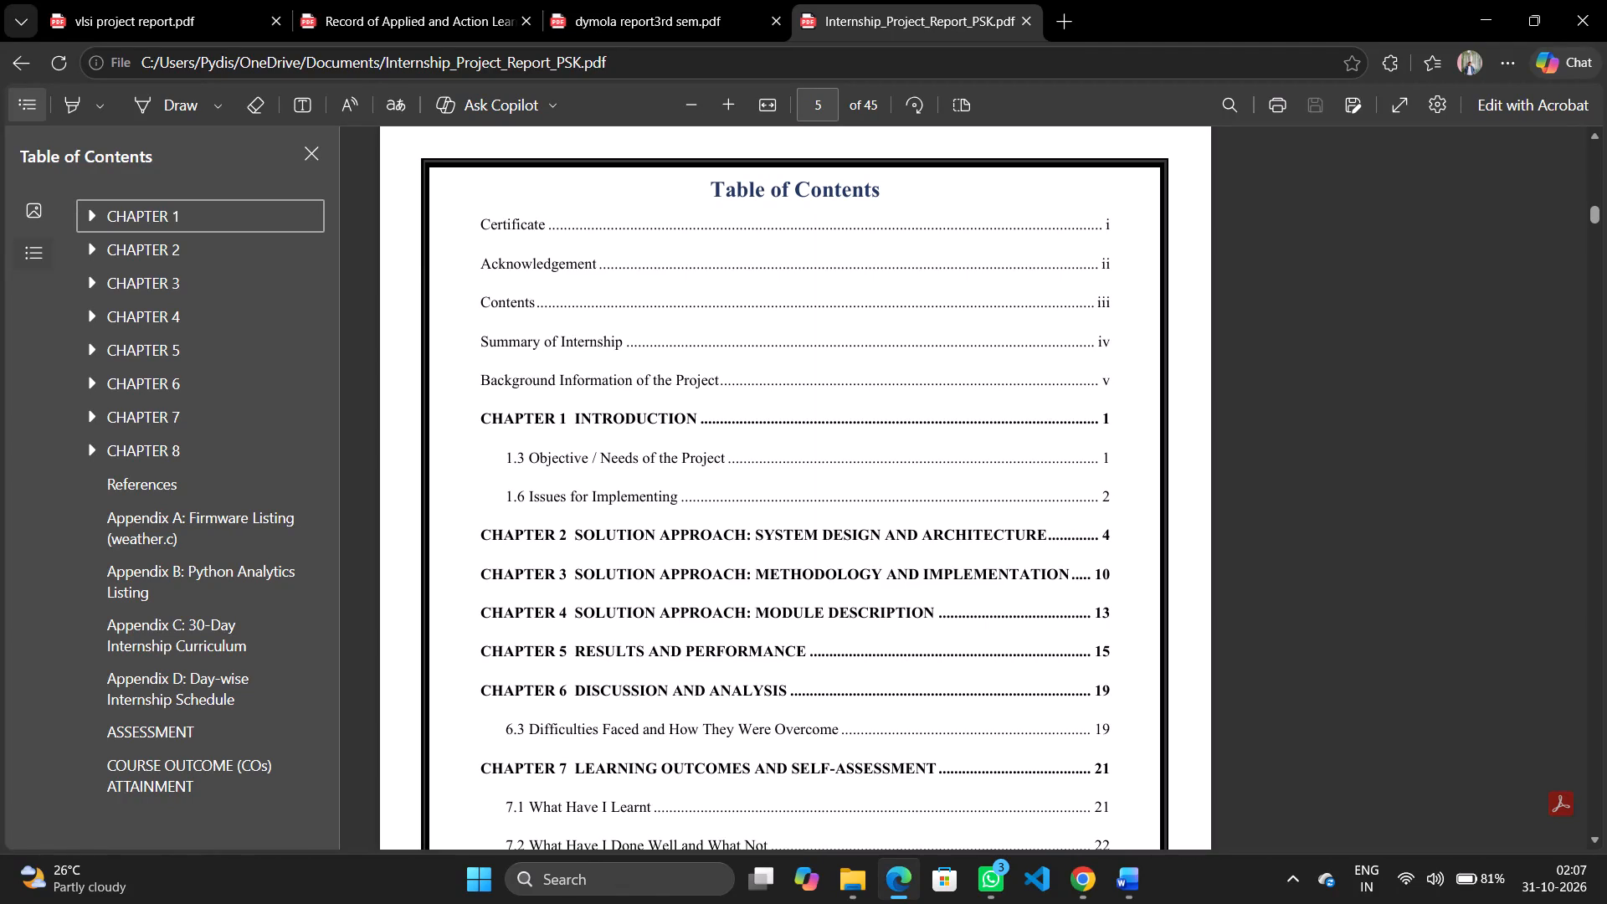
scroll(862, 504, "down", 4)
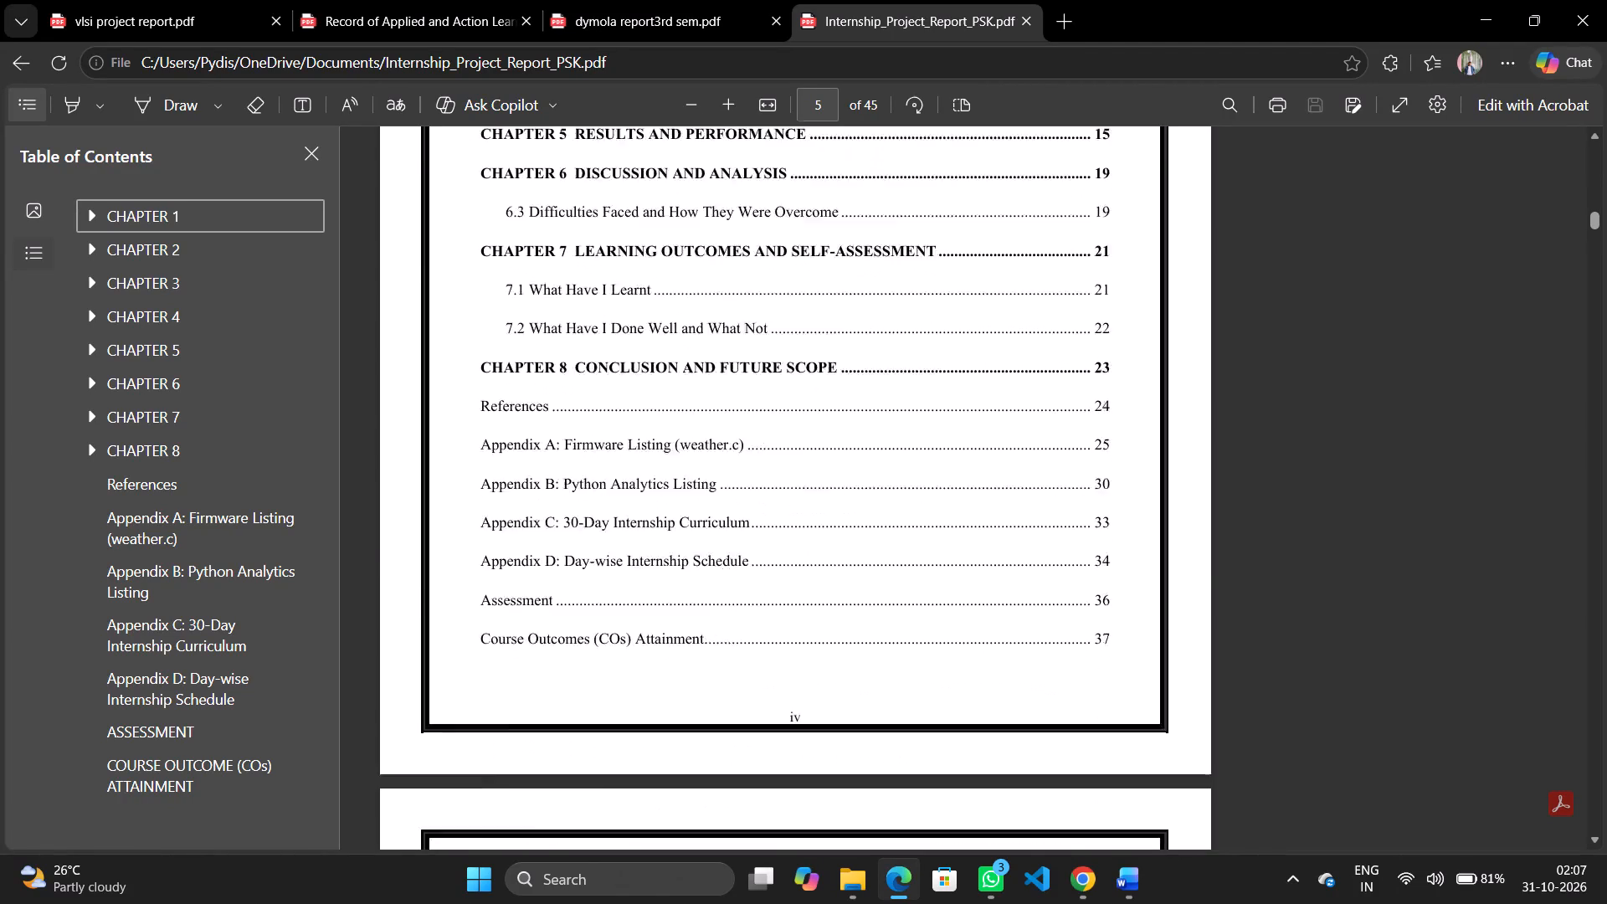
scroll(862, 504, "down", 11)
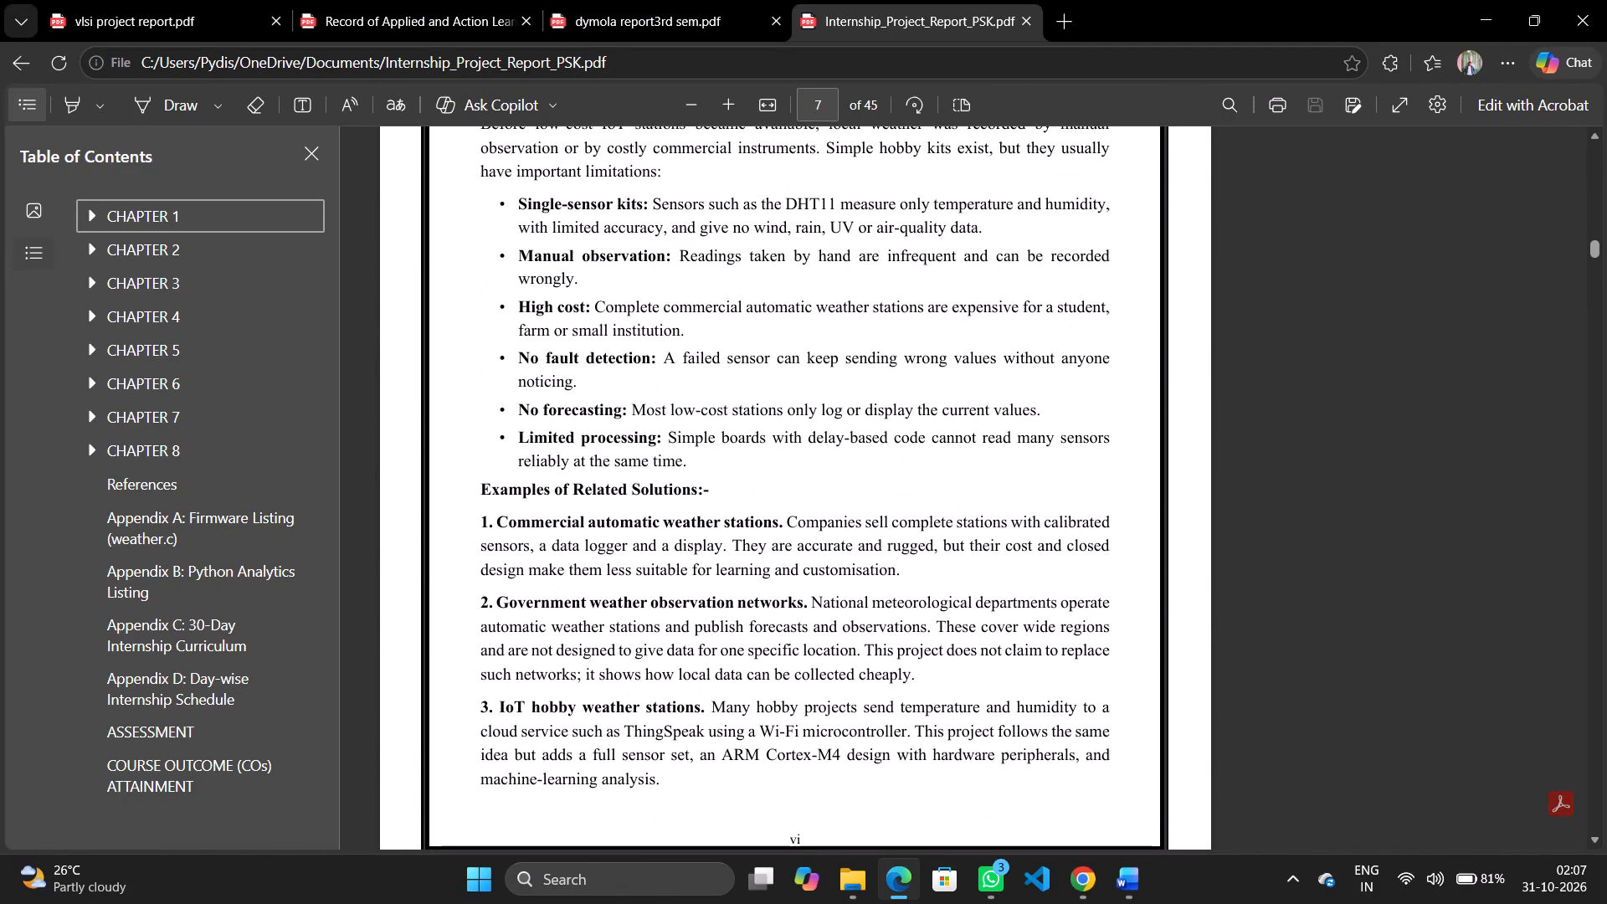
scroll(862, 504, "down", 8)
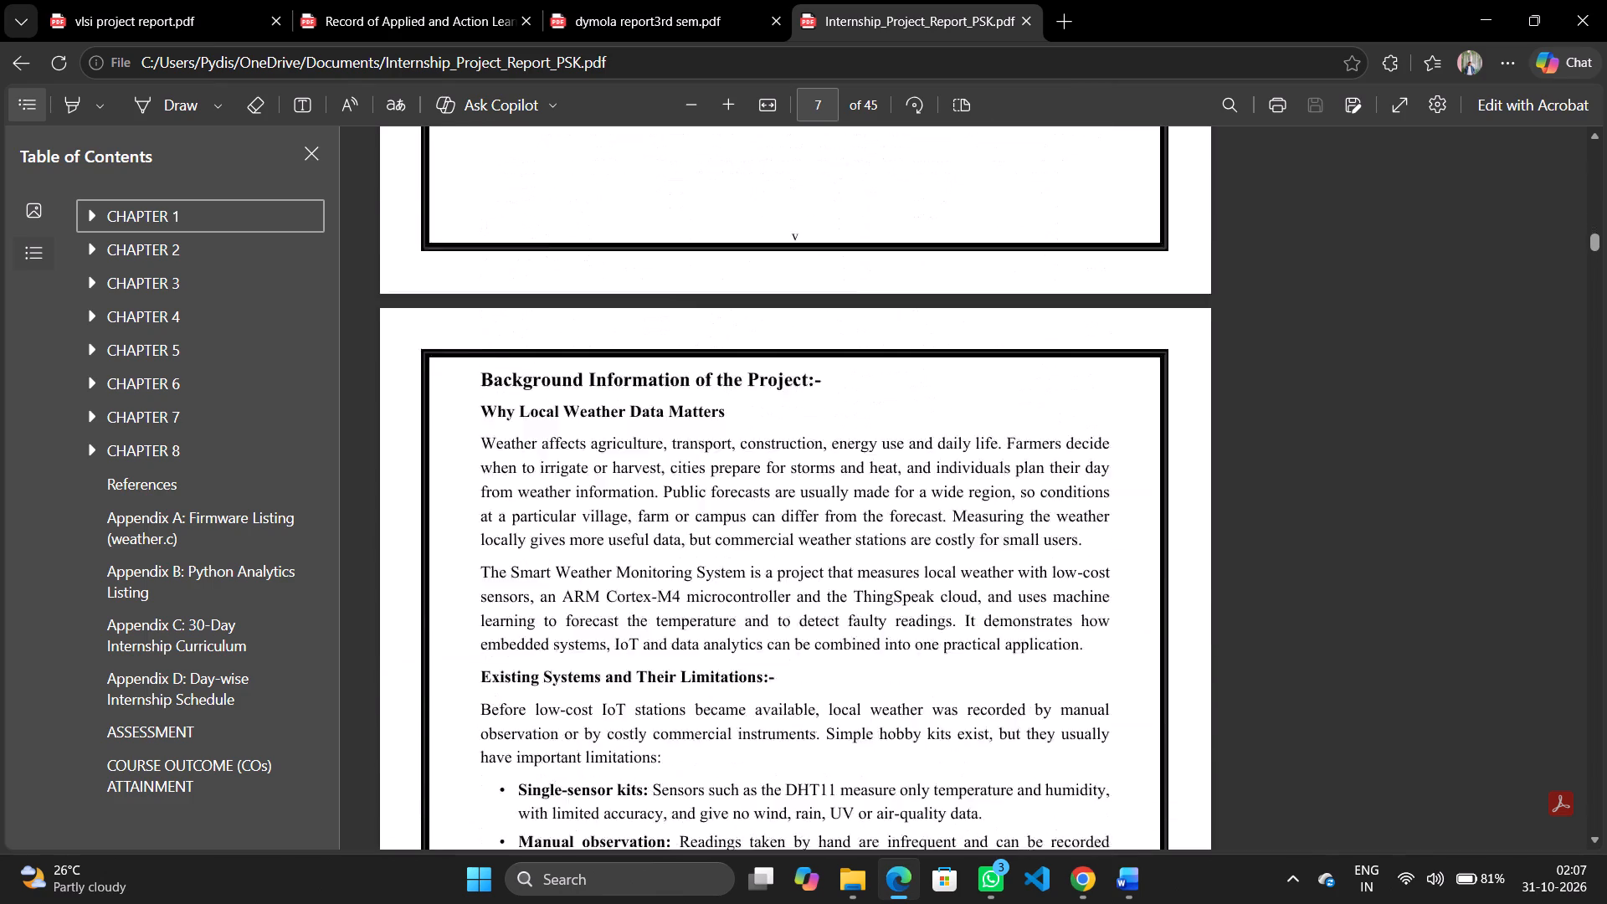
scroll(862, 504, "down", 7)
scroll(862, 504, "up", 2)
scroll(862, 504, "down", 4)
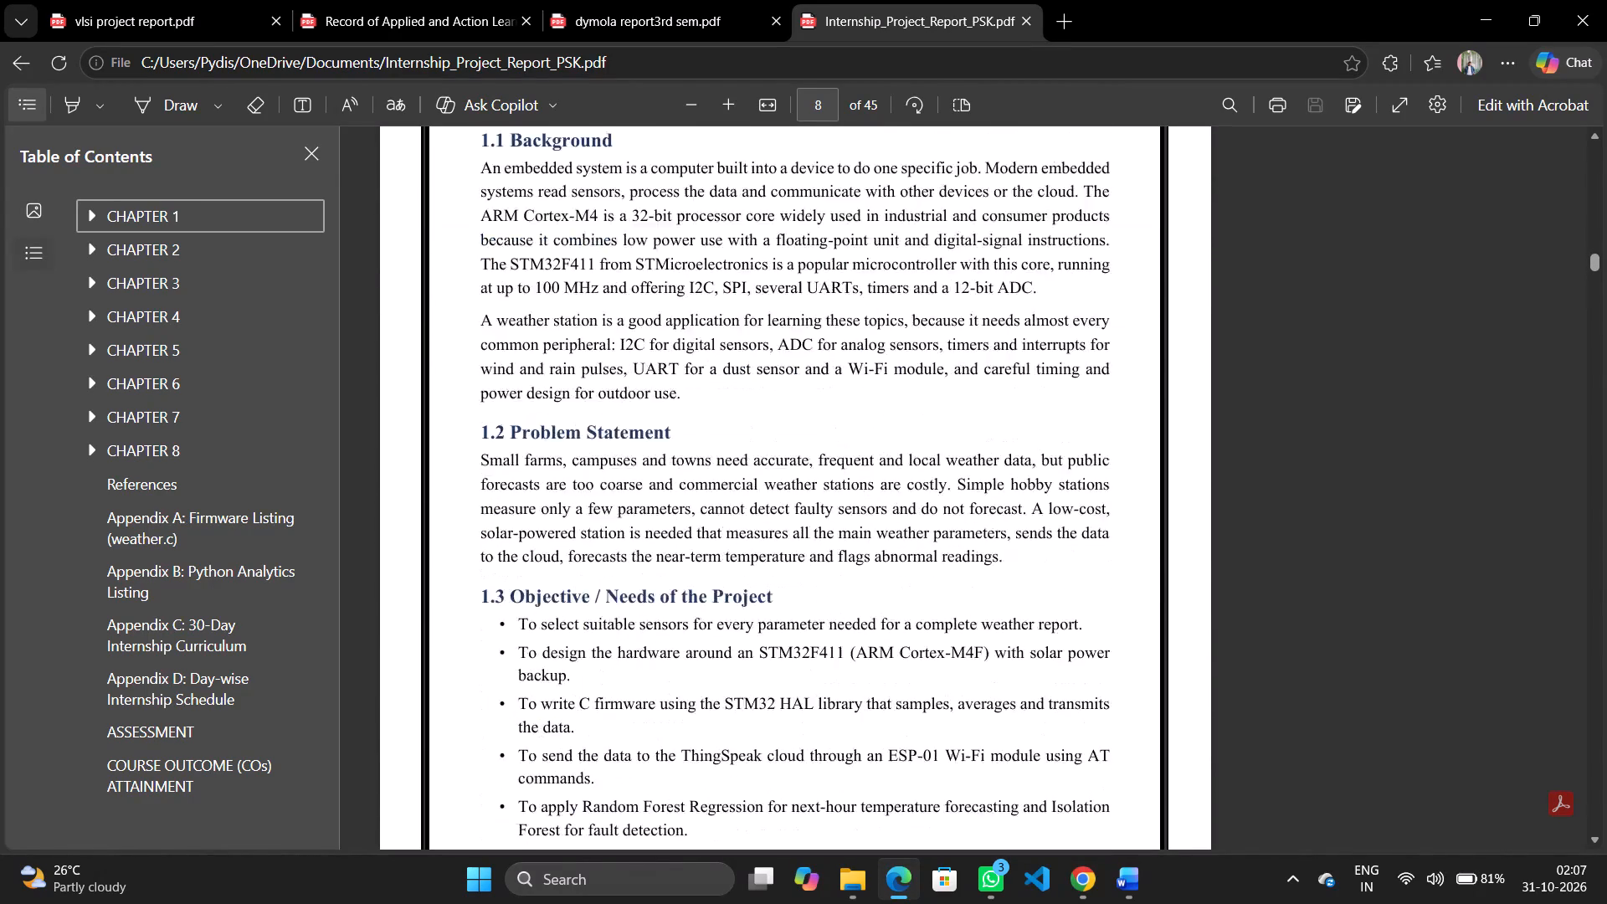
scroll(862, 504, "down", 11)
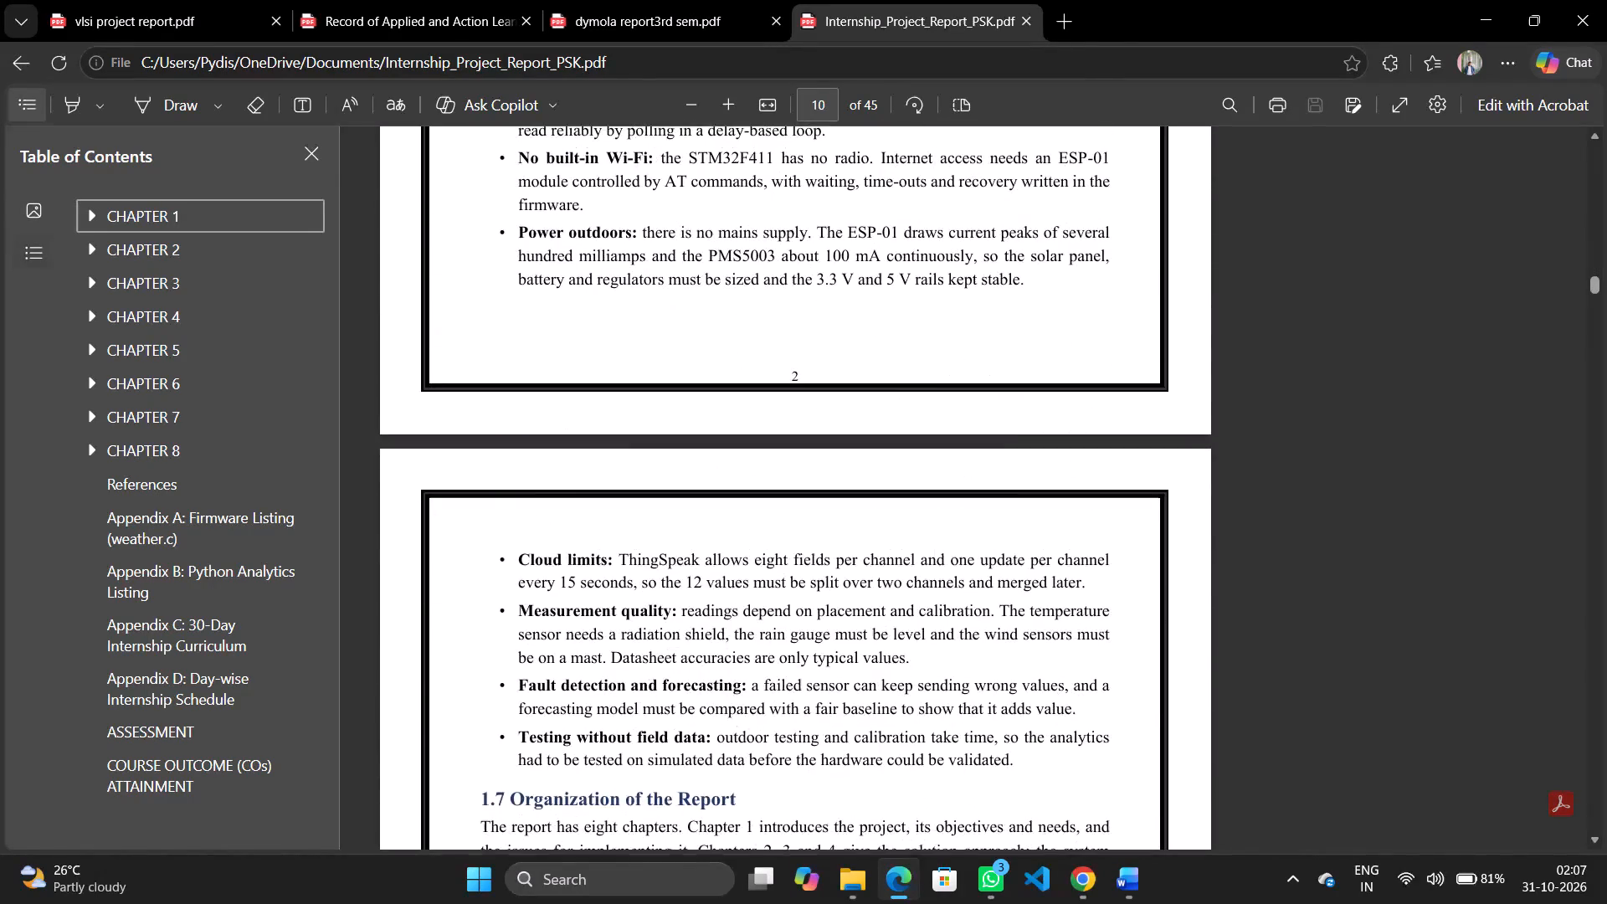
scroll(862, 504, "down", 7)
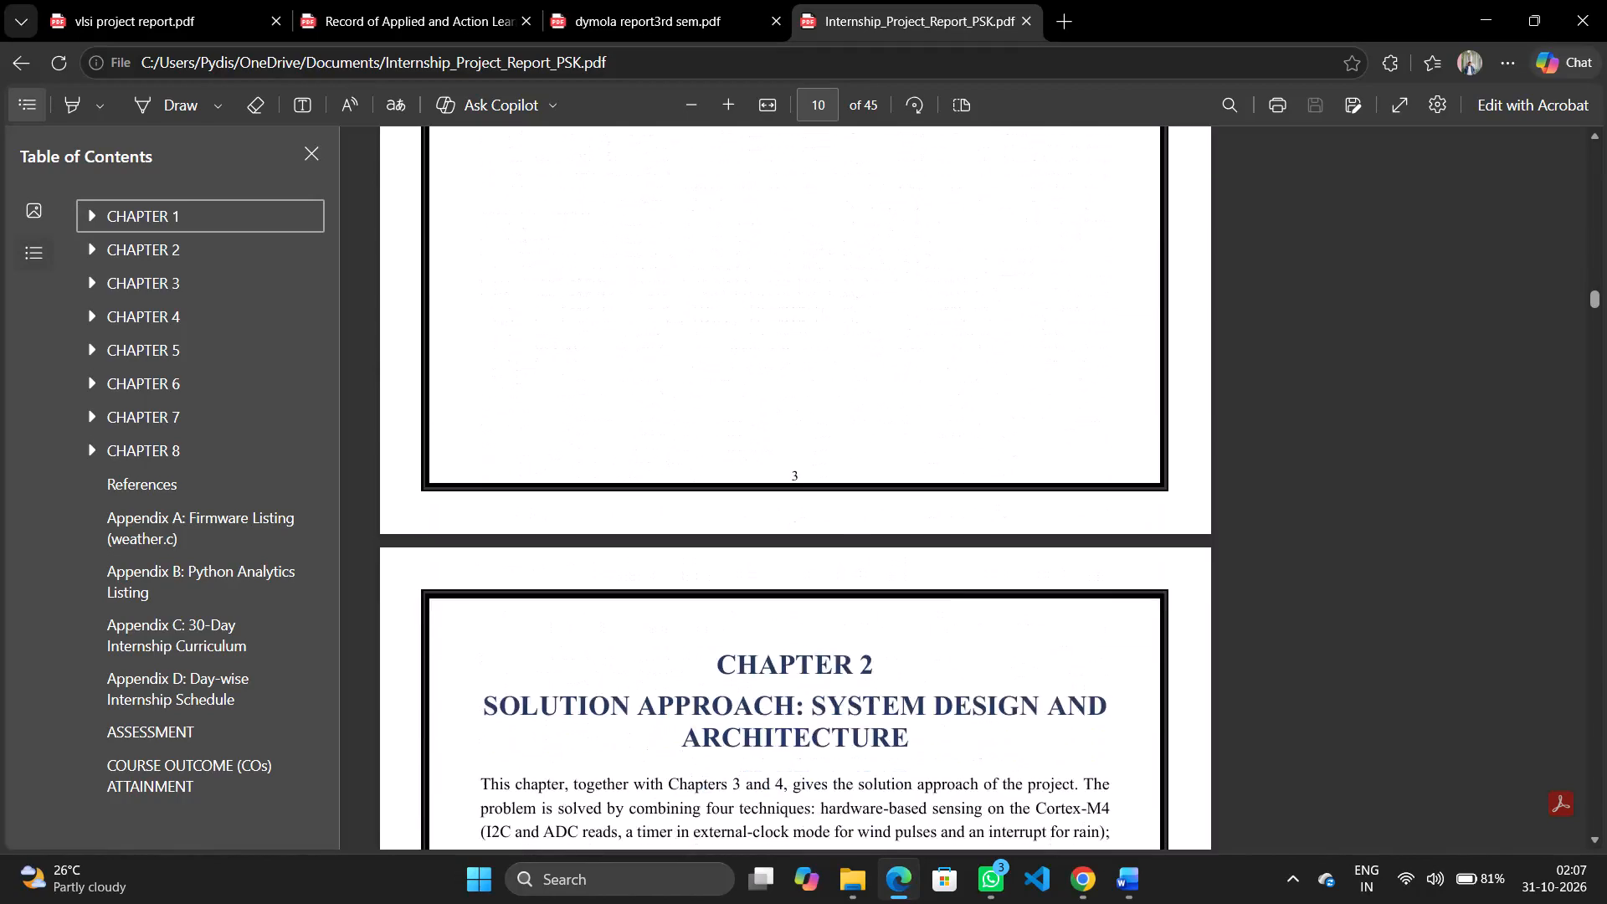
scroll(862, 504, "down", 5)
scroll(862, 504, "up", 1)
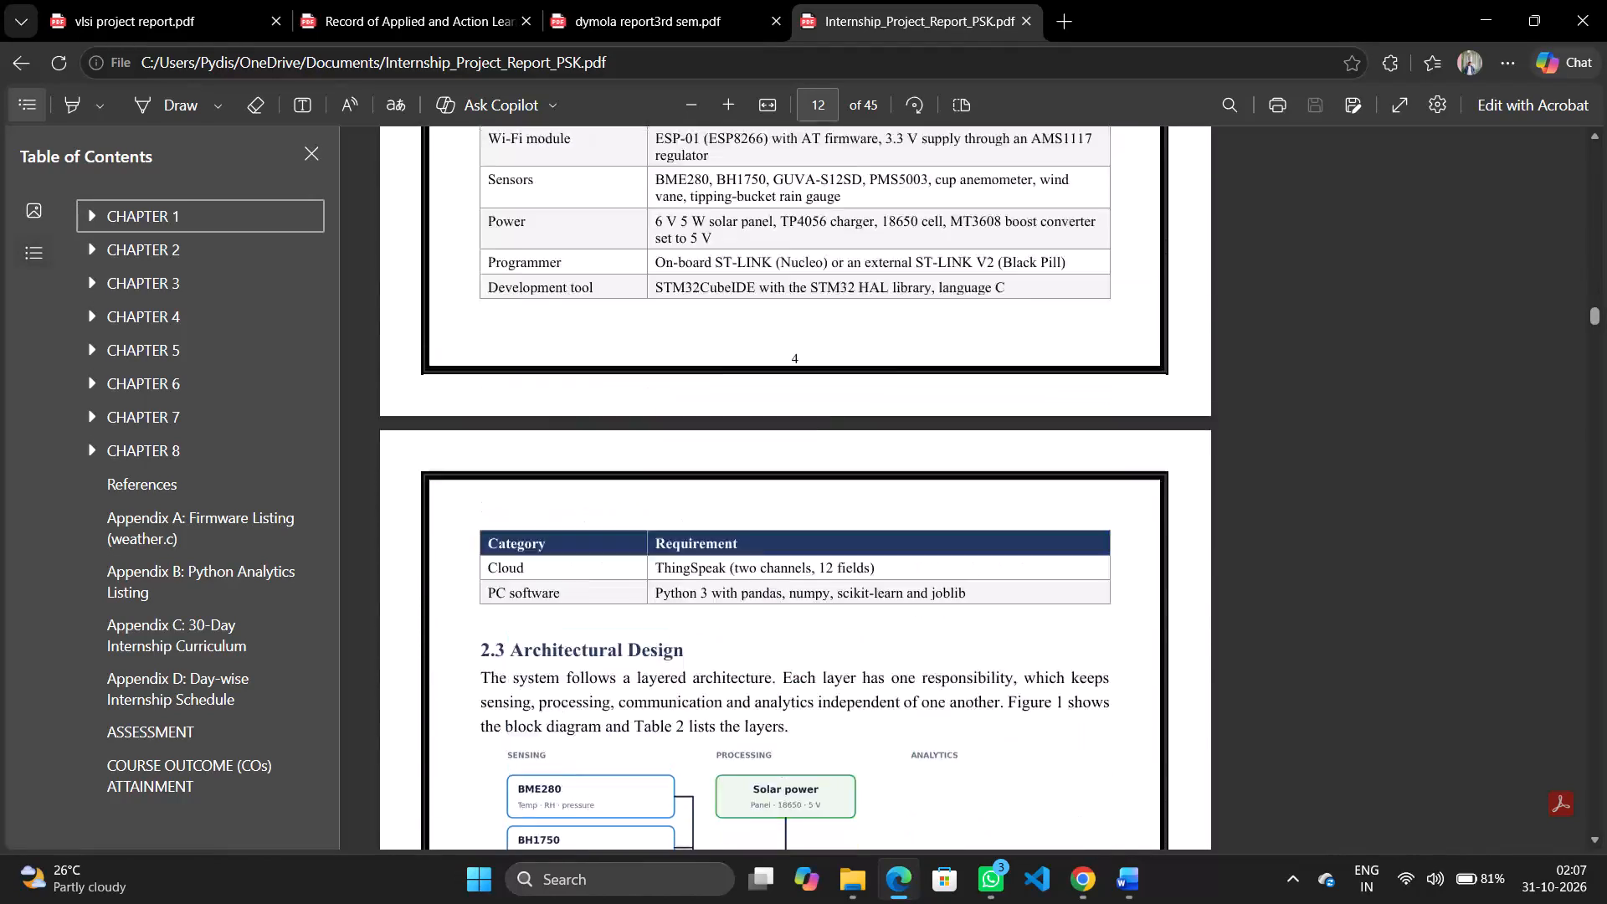
scroll(862, 504, "up", 1)
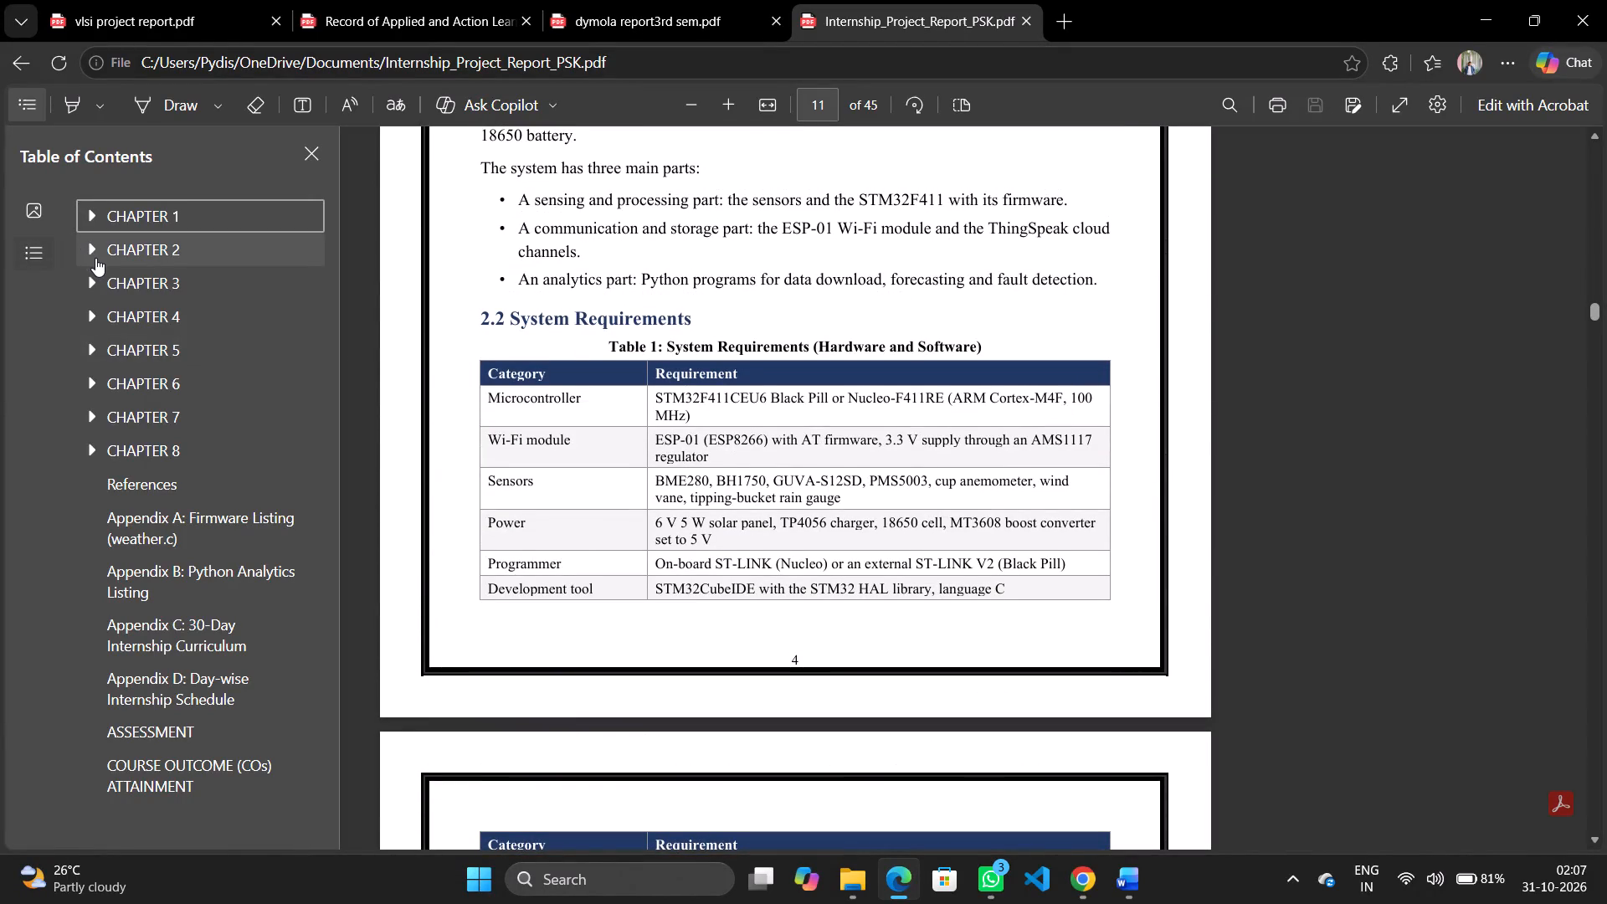
Expand Chapter 2 and Chapter 1 in the PDF's outline to show their subsections.
left_click(95, 258)
left_click(90, 220)
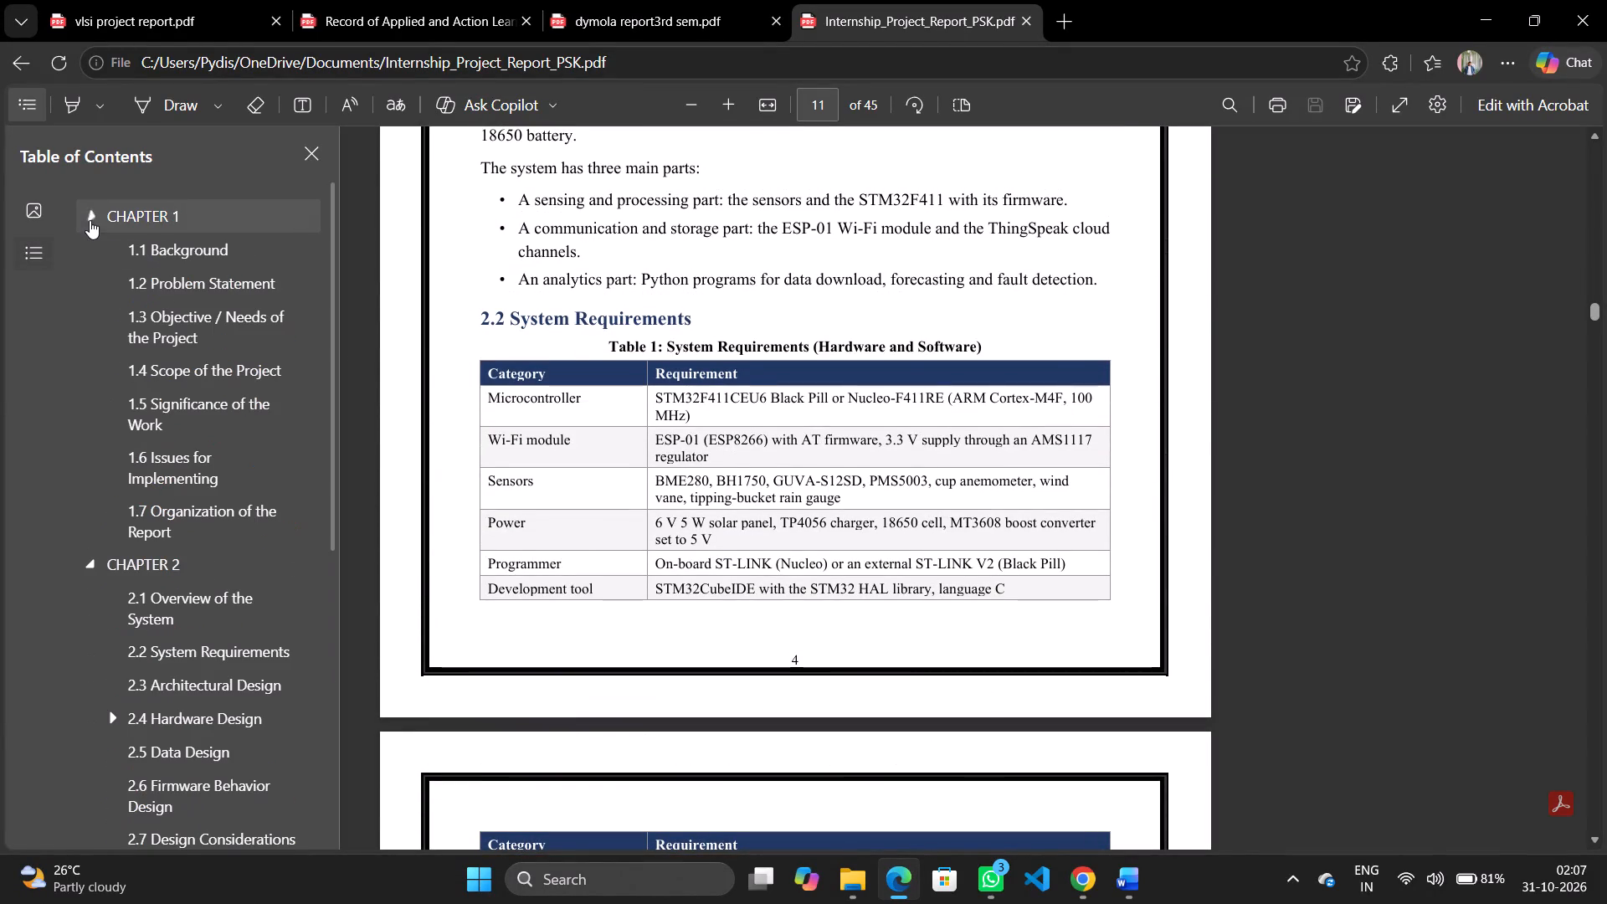
Switch to the report in Word and show the Navigation Pane with its headings.
left_click(1137, 859)
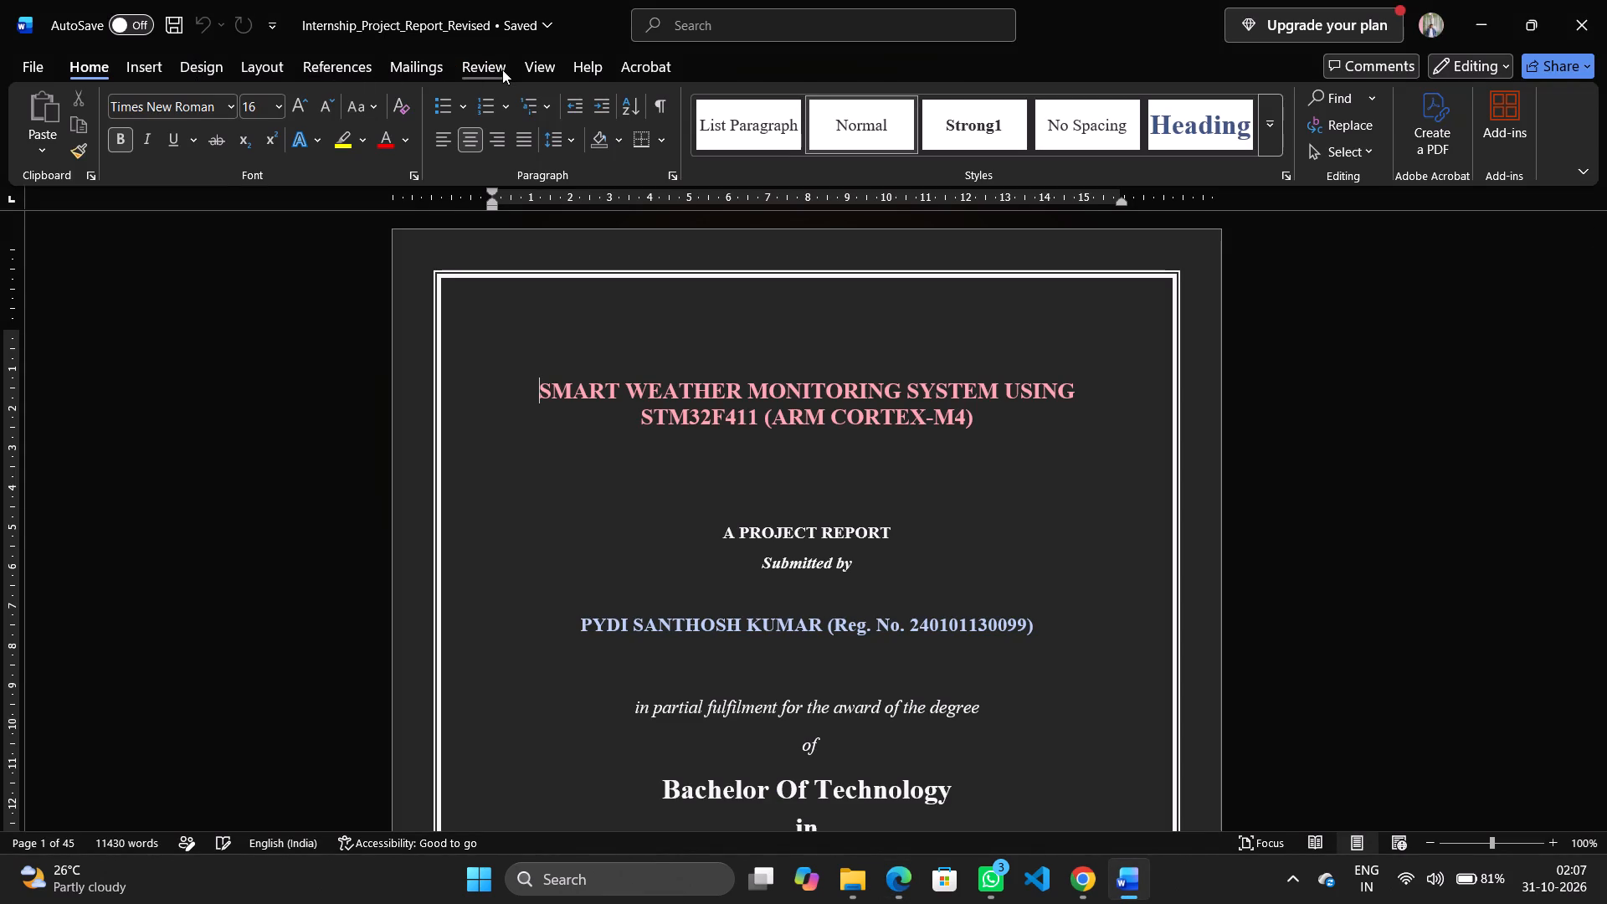
left_click(541, 65)
left_click(535, 151)
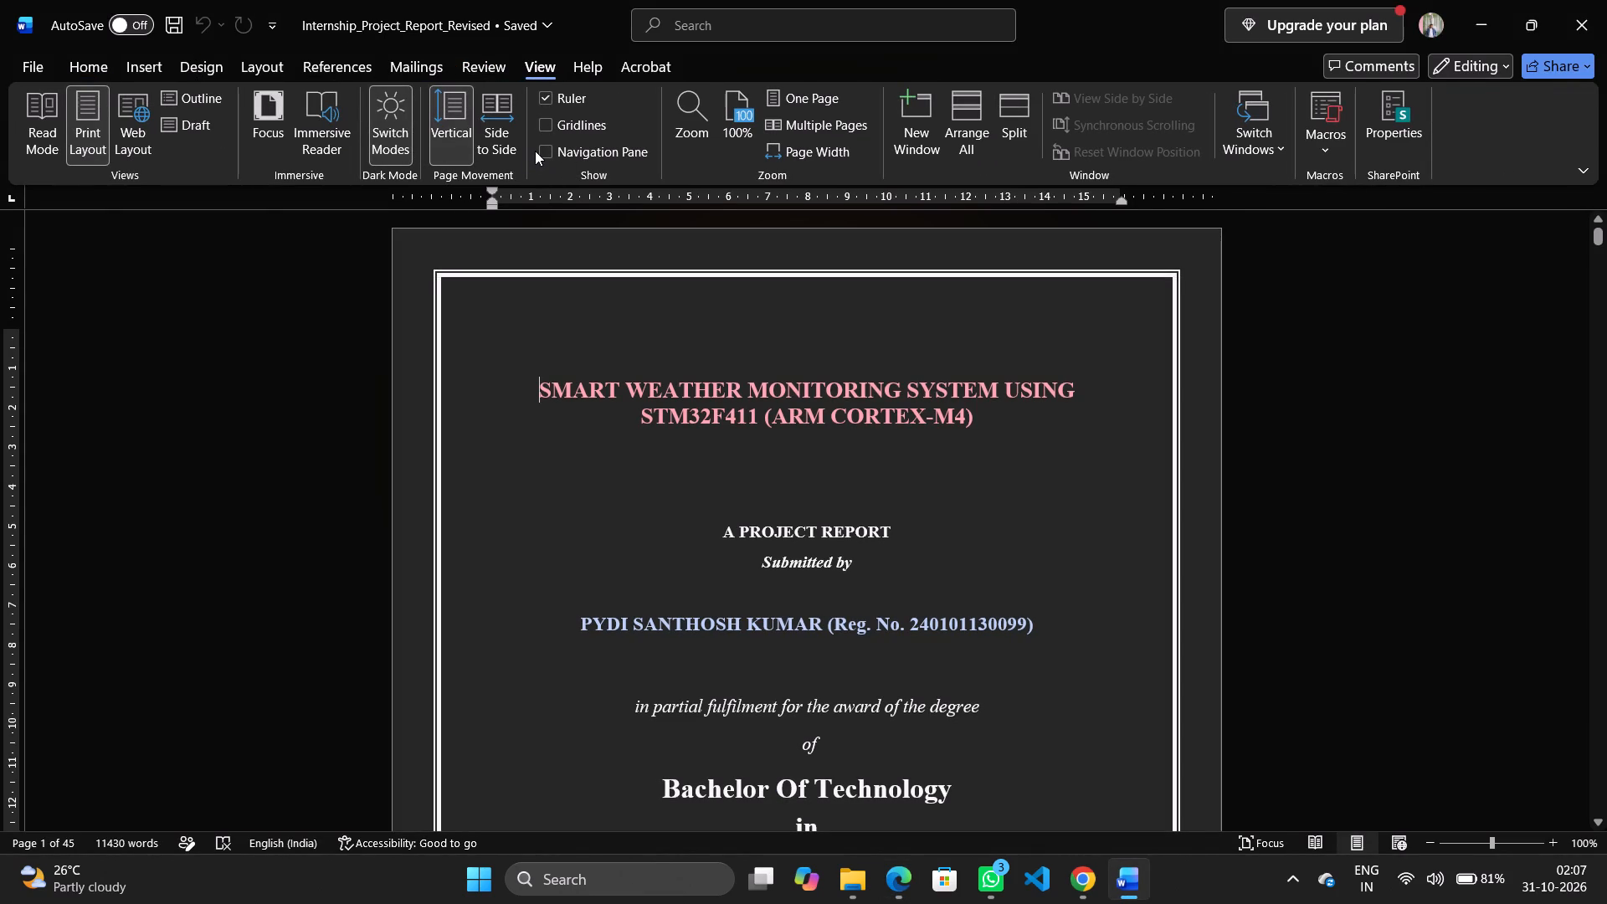
left_click(545, 152)
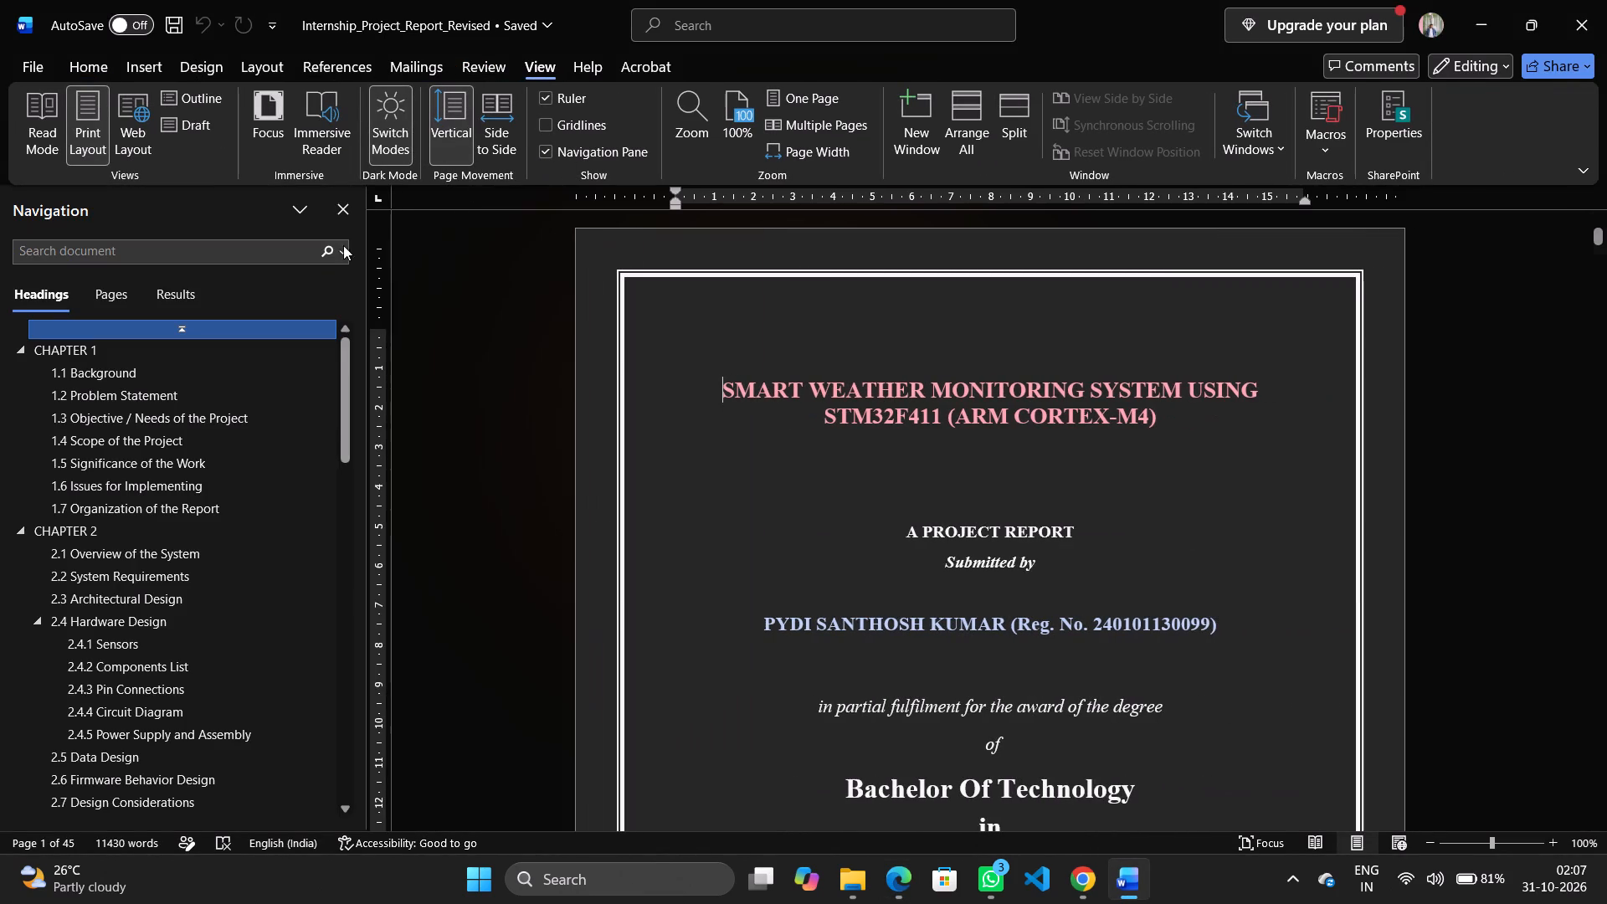
Look through the report's heading list beyond Chapter 7 and return to Chapter 1.
scroll(222, 424, "down", 4)
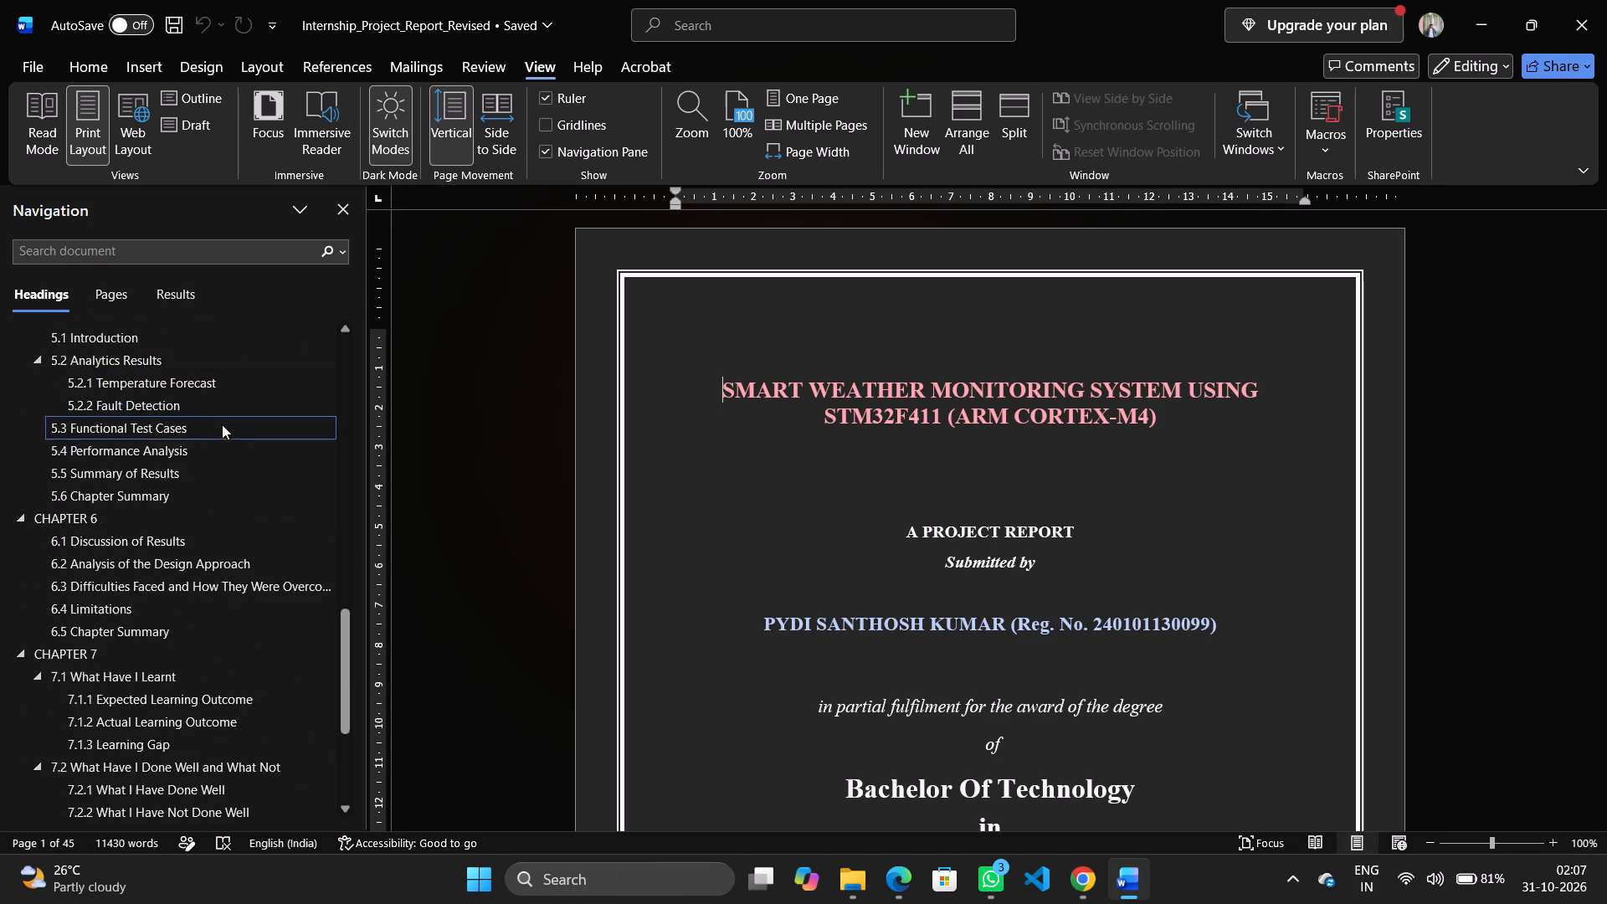
scroll(222, 424, "down", 4)
scroll(222, 424, "up", 11)
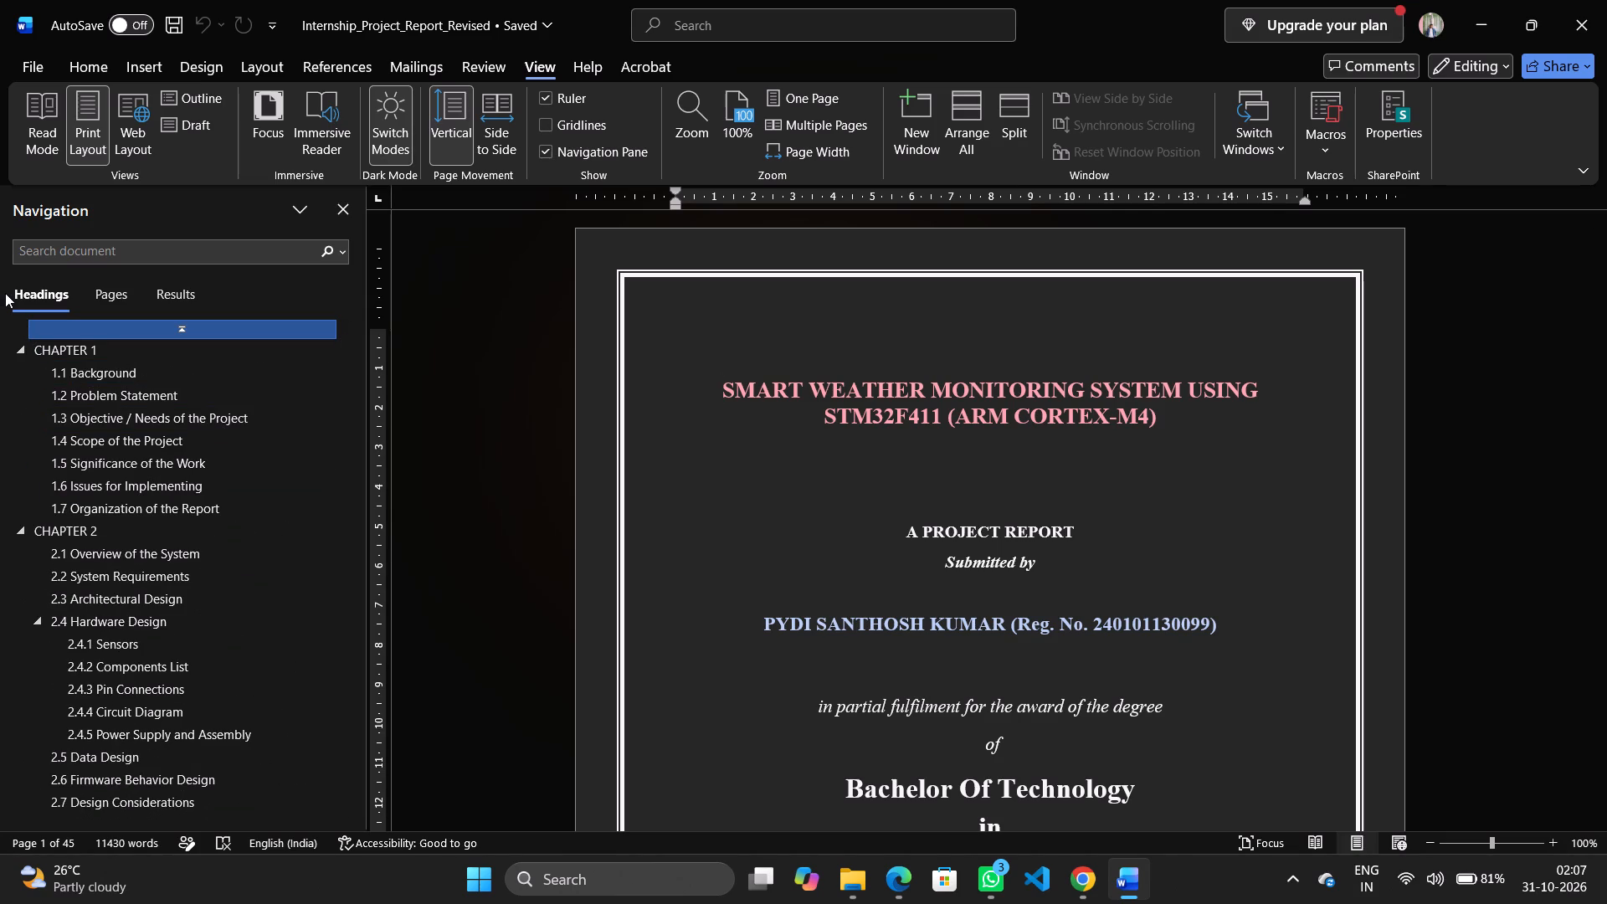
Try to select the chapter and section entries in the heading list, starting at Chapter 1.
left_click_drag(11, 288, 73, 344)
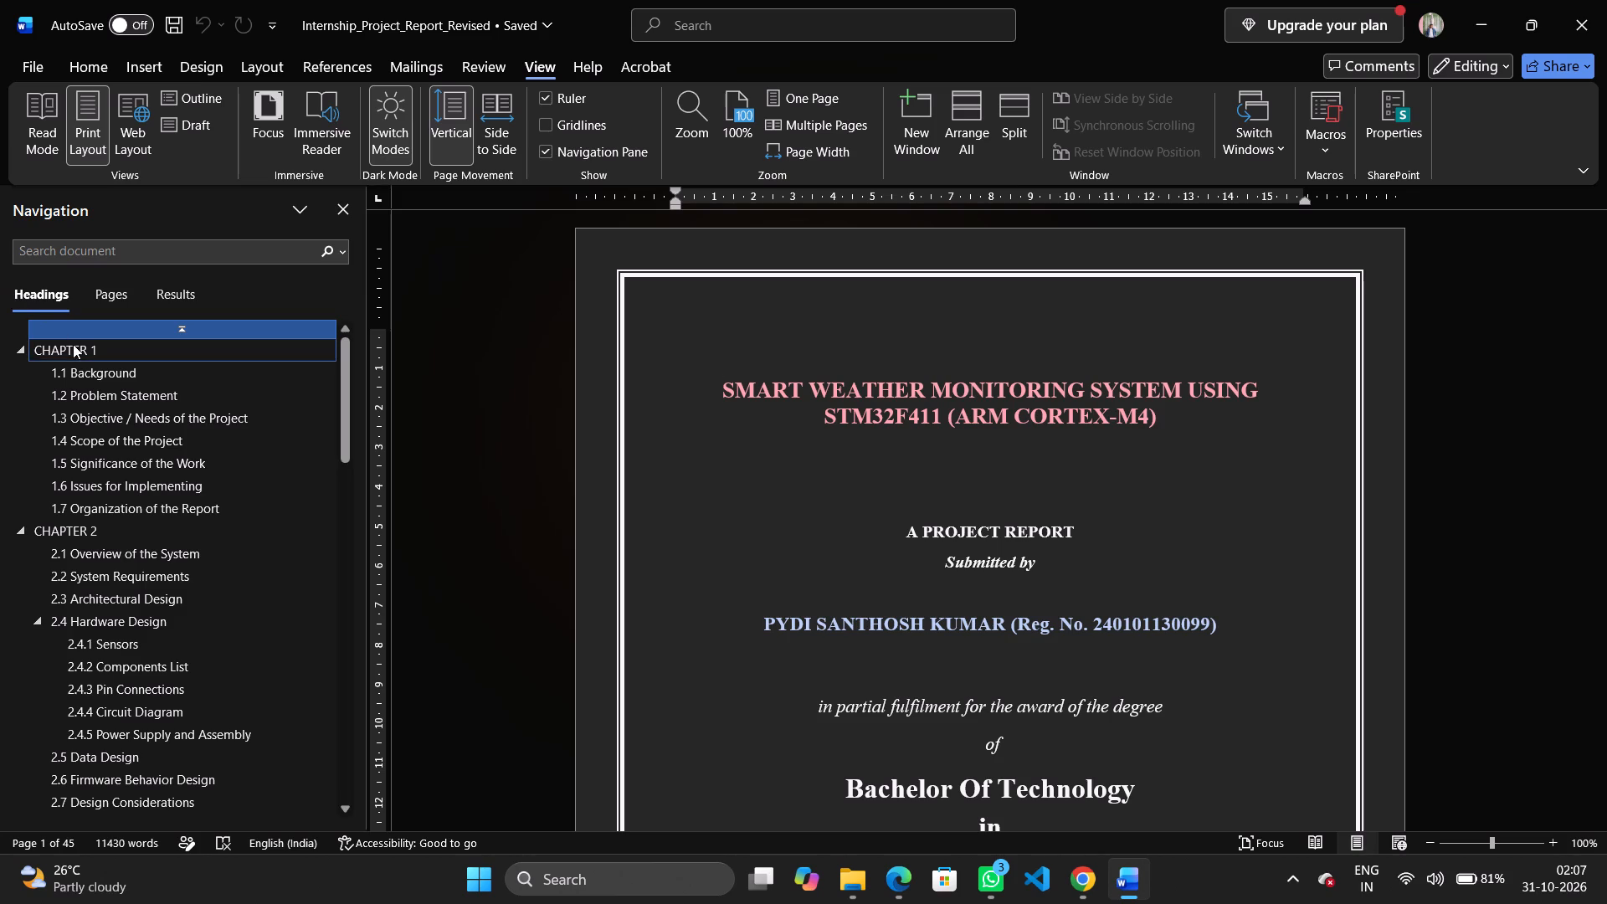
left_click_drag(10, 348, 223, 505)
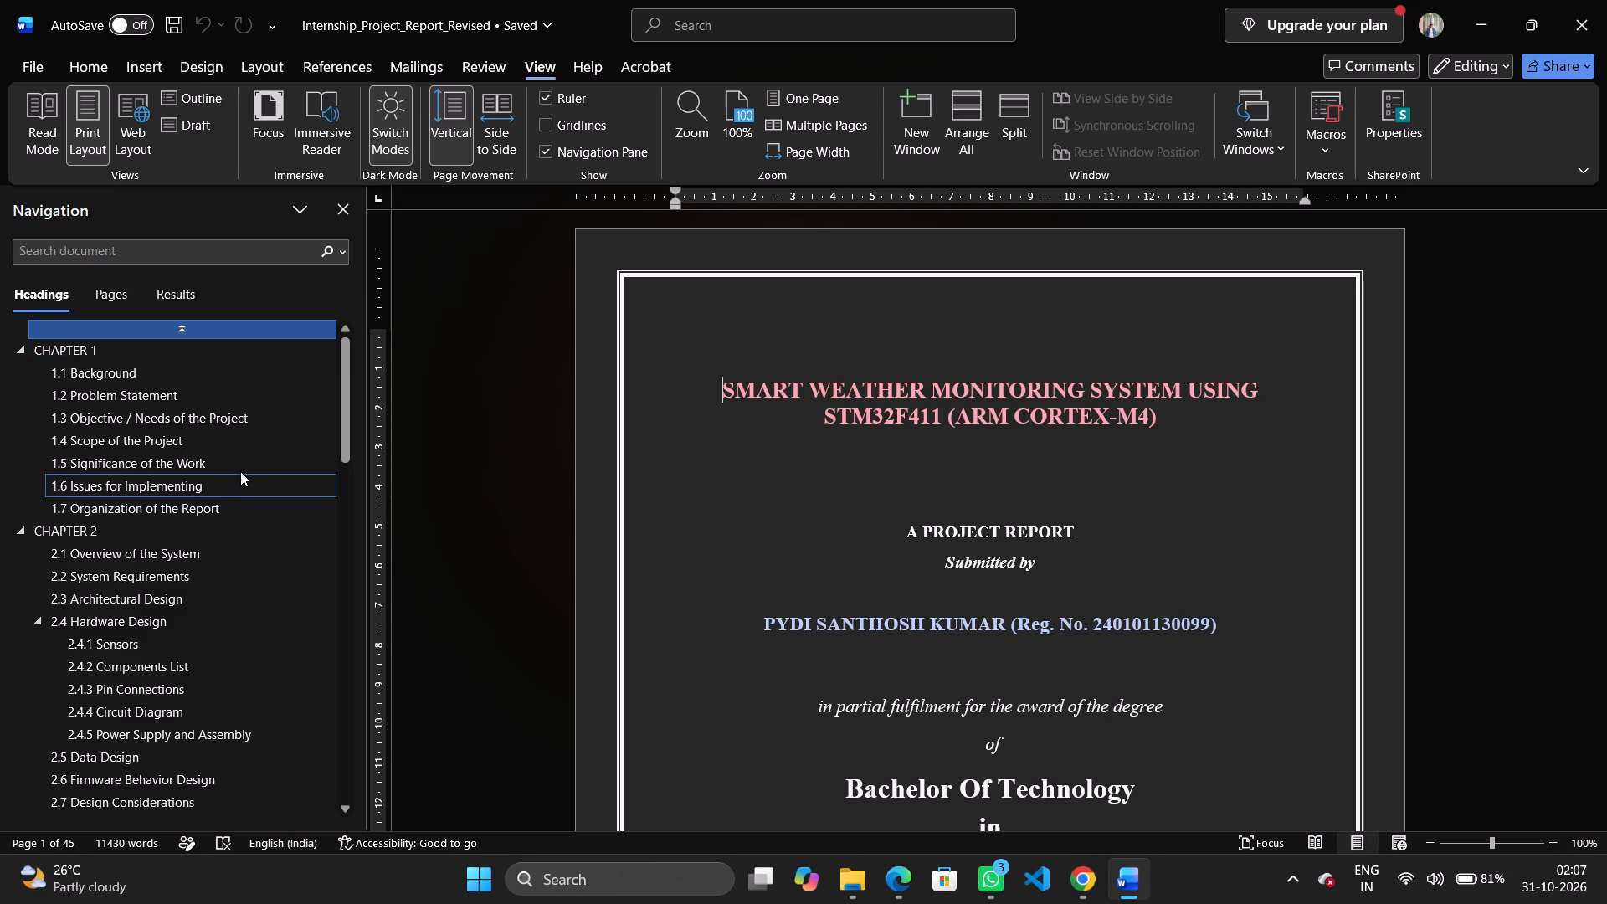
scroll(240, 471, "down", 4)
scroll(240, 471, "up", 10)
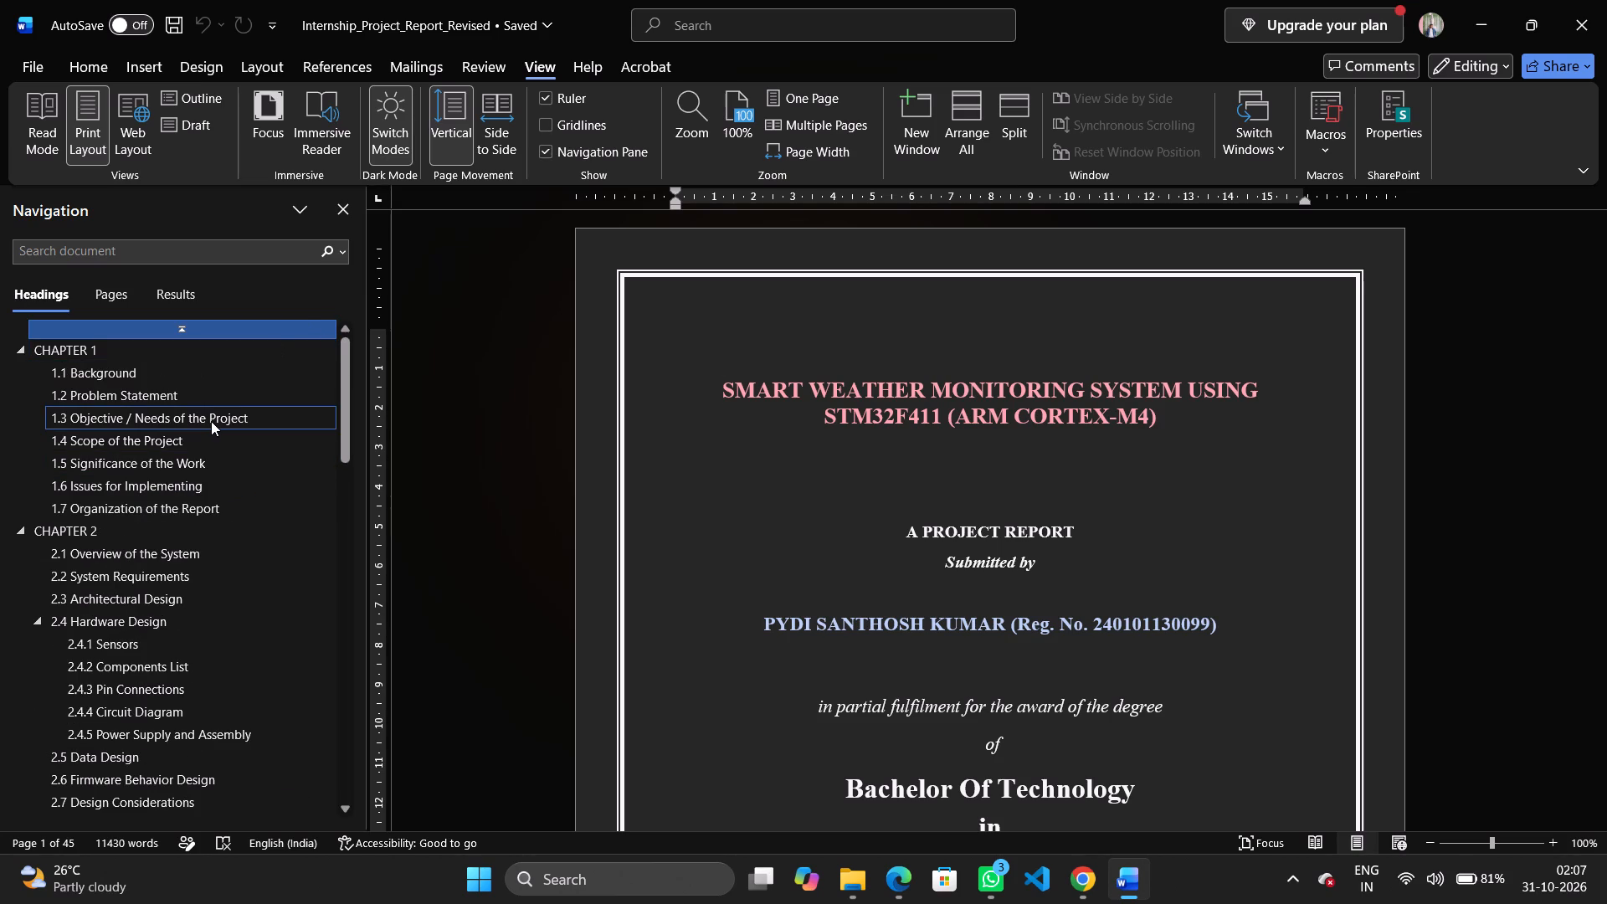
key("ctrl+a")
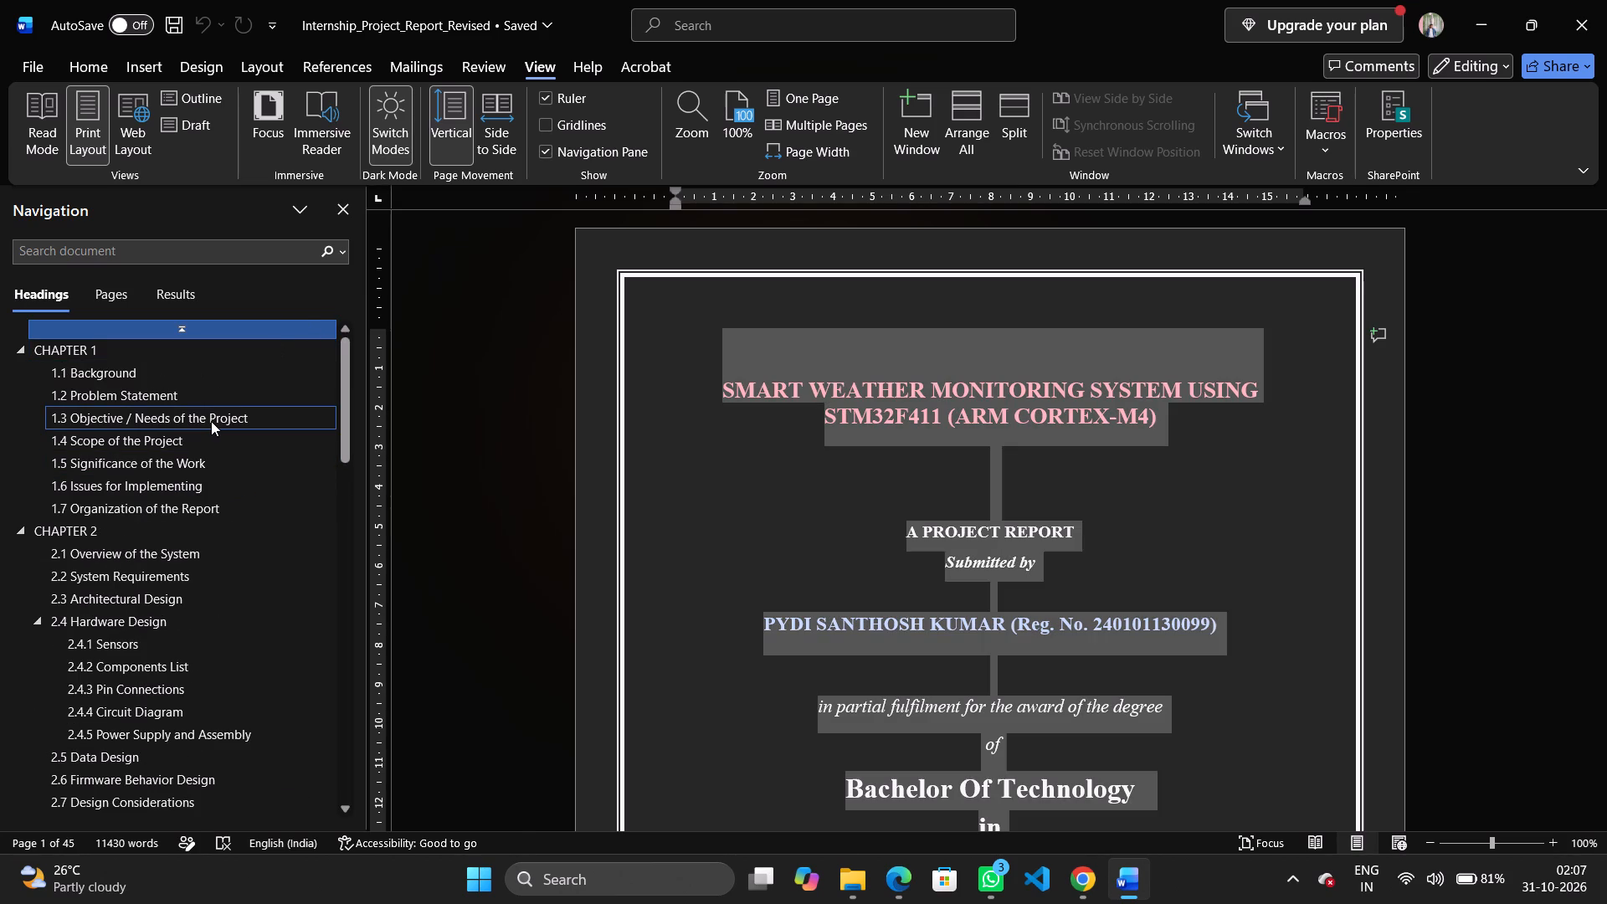
Go to sections 1.3 Objective / Needs of the Project, 1.2 Problem Statement and 1.1 Background from the heading list.
left_click(211, 421)
left_click(167, 391)
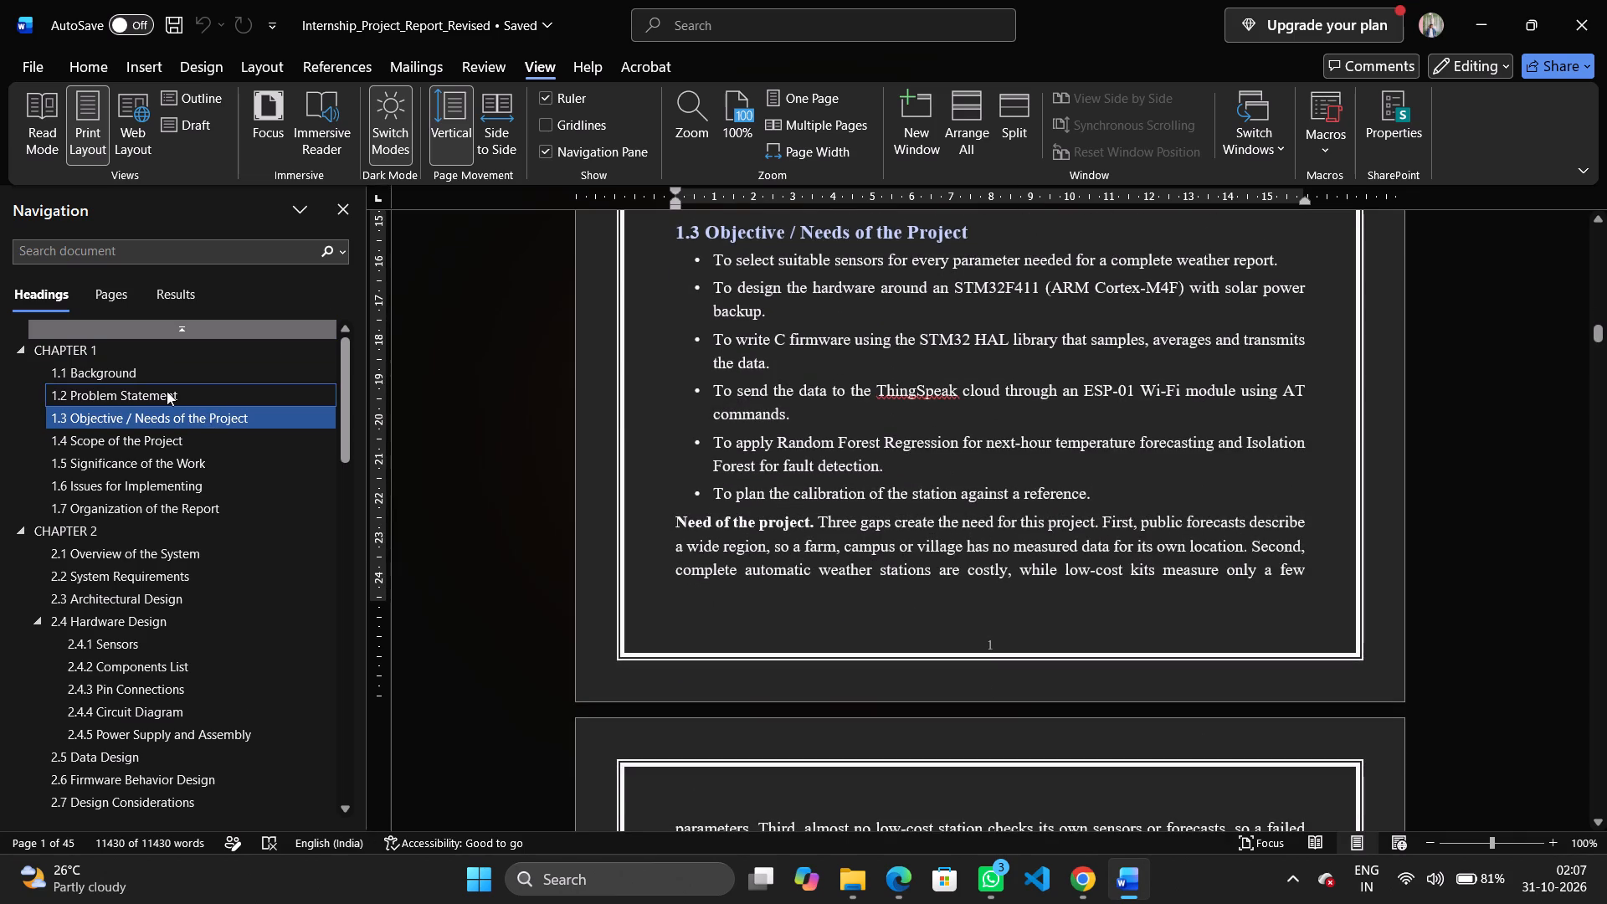
left_click(143, 371)
left_click(23, 413)
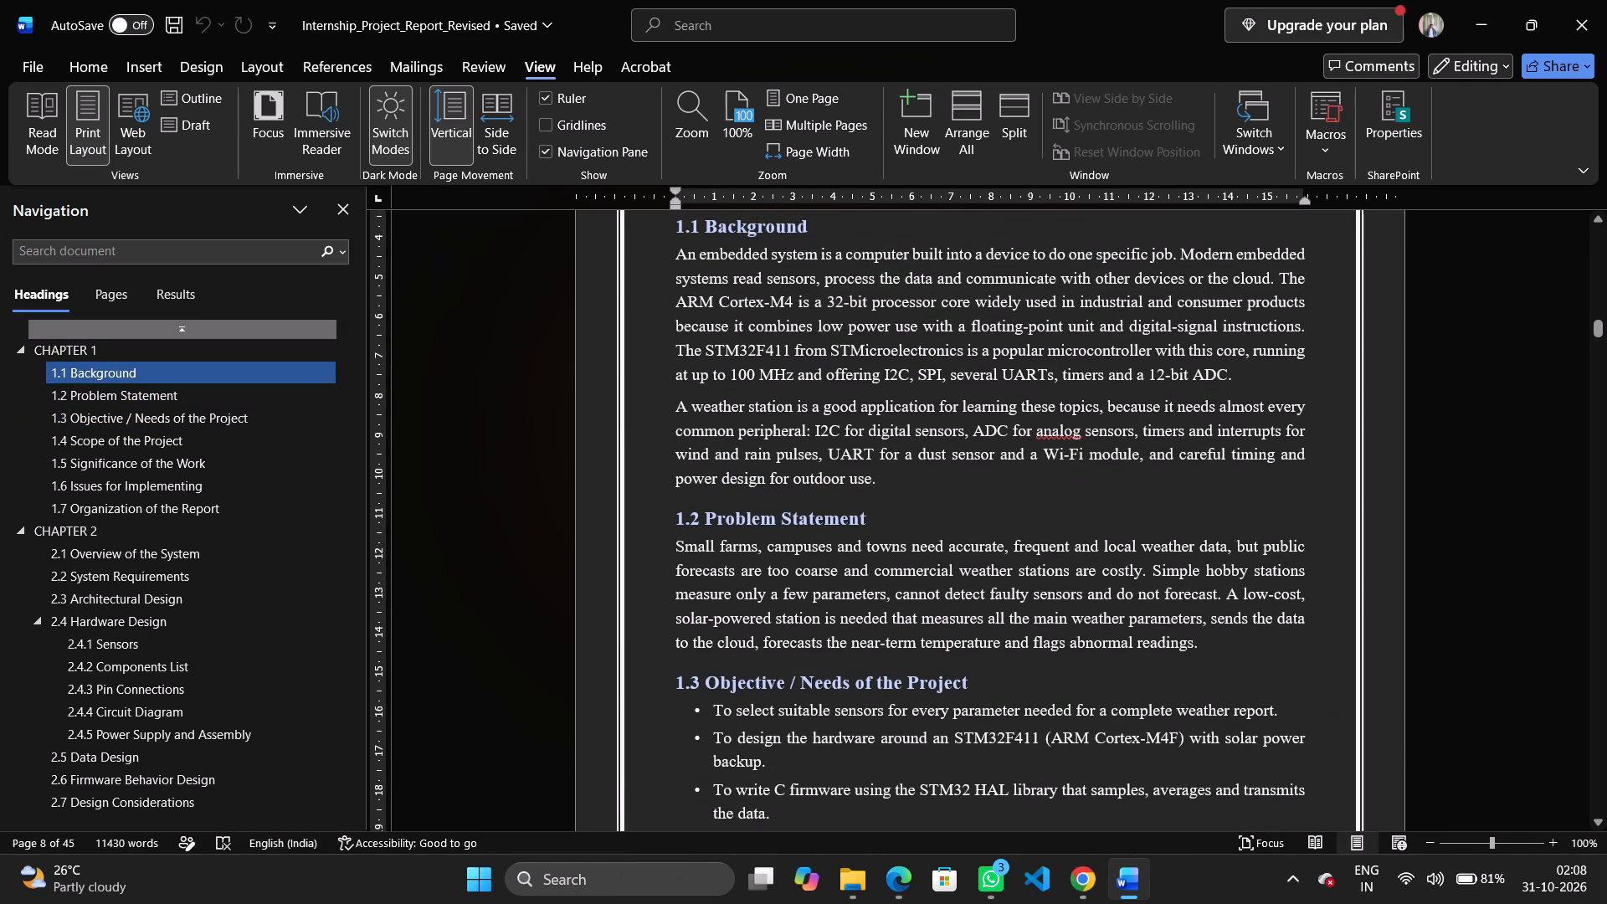
Return to the Table of Contents page in the report and examine its chapter and section entries.
scroll(789, 501, "up", 7)
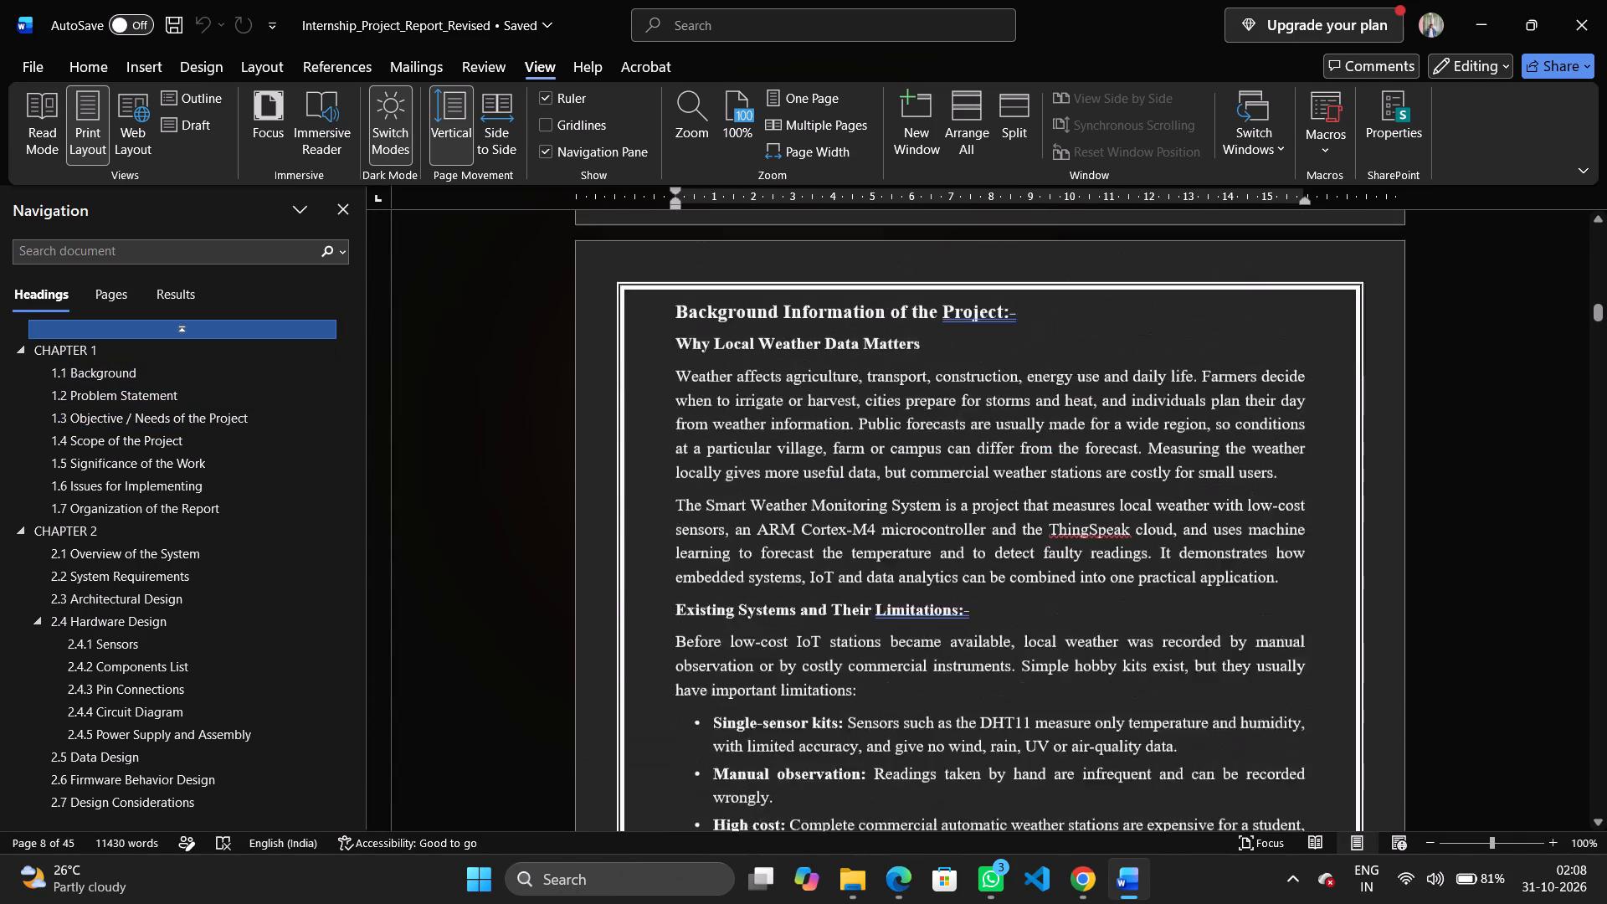
scroll(789, 501, "up", 8)
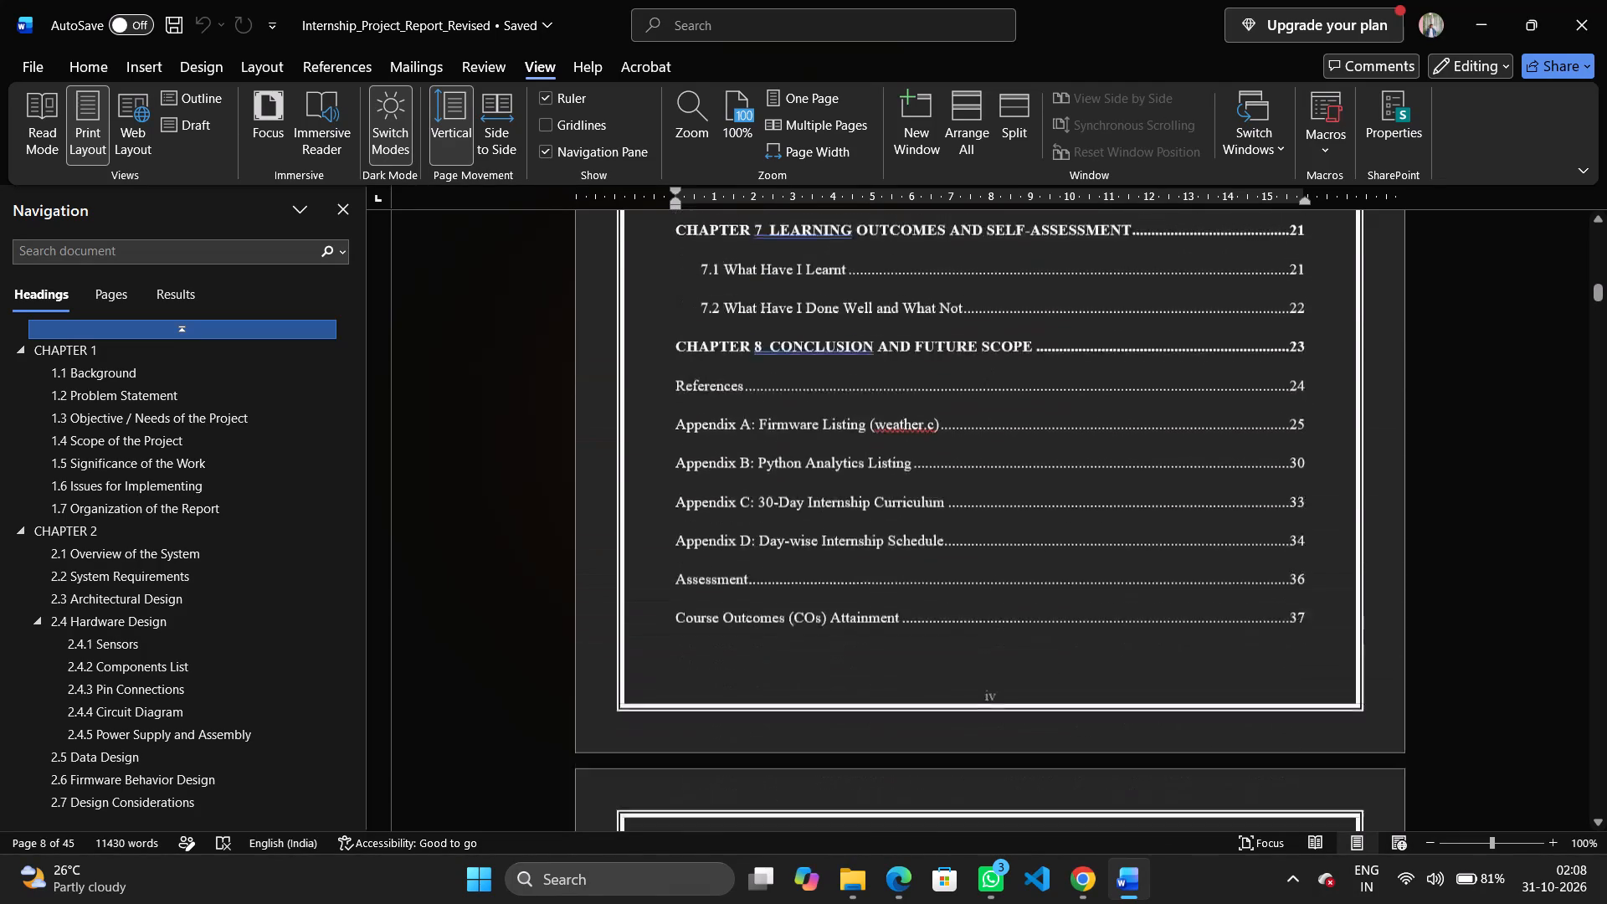
scroll(789, 501, "up", 4)
scroll(789, 501, "down", 1)
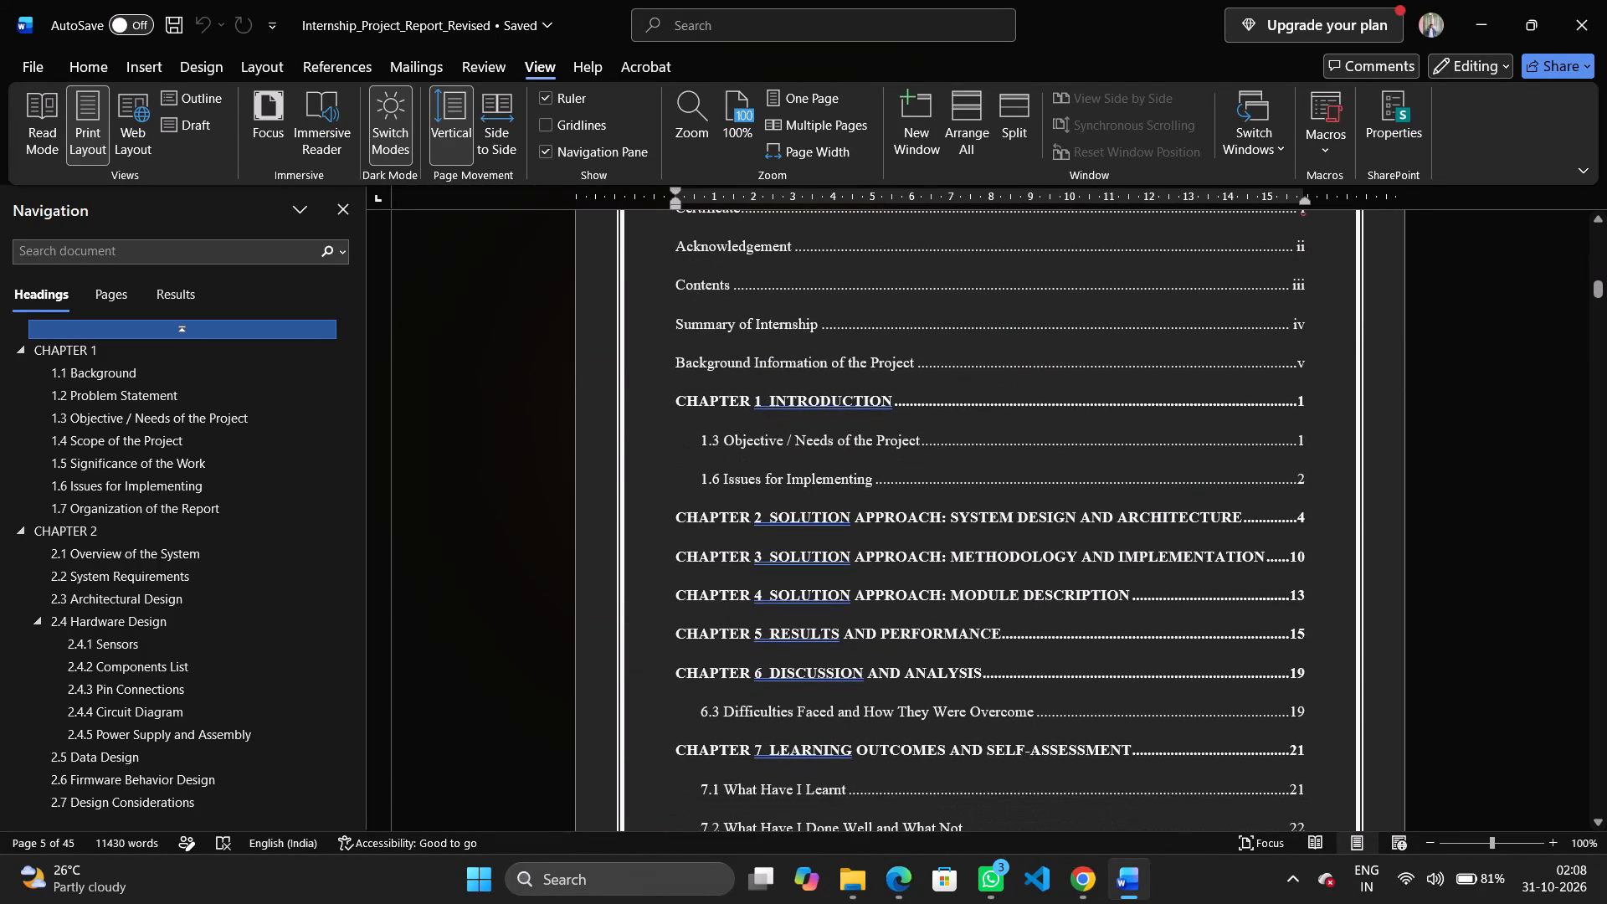
scroll(789, 501, "down", 2)
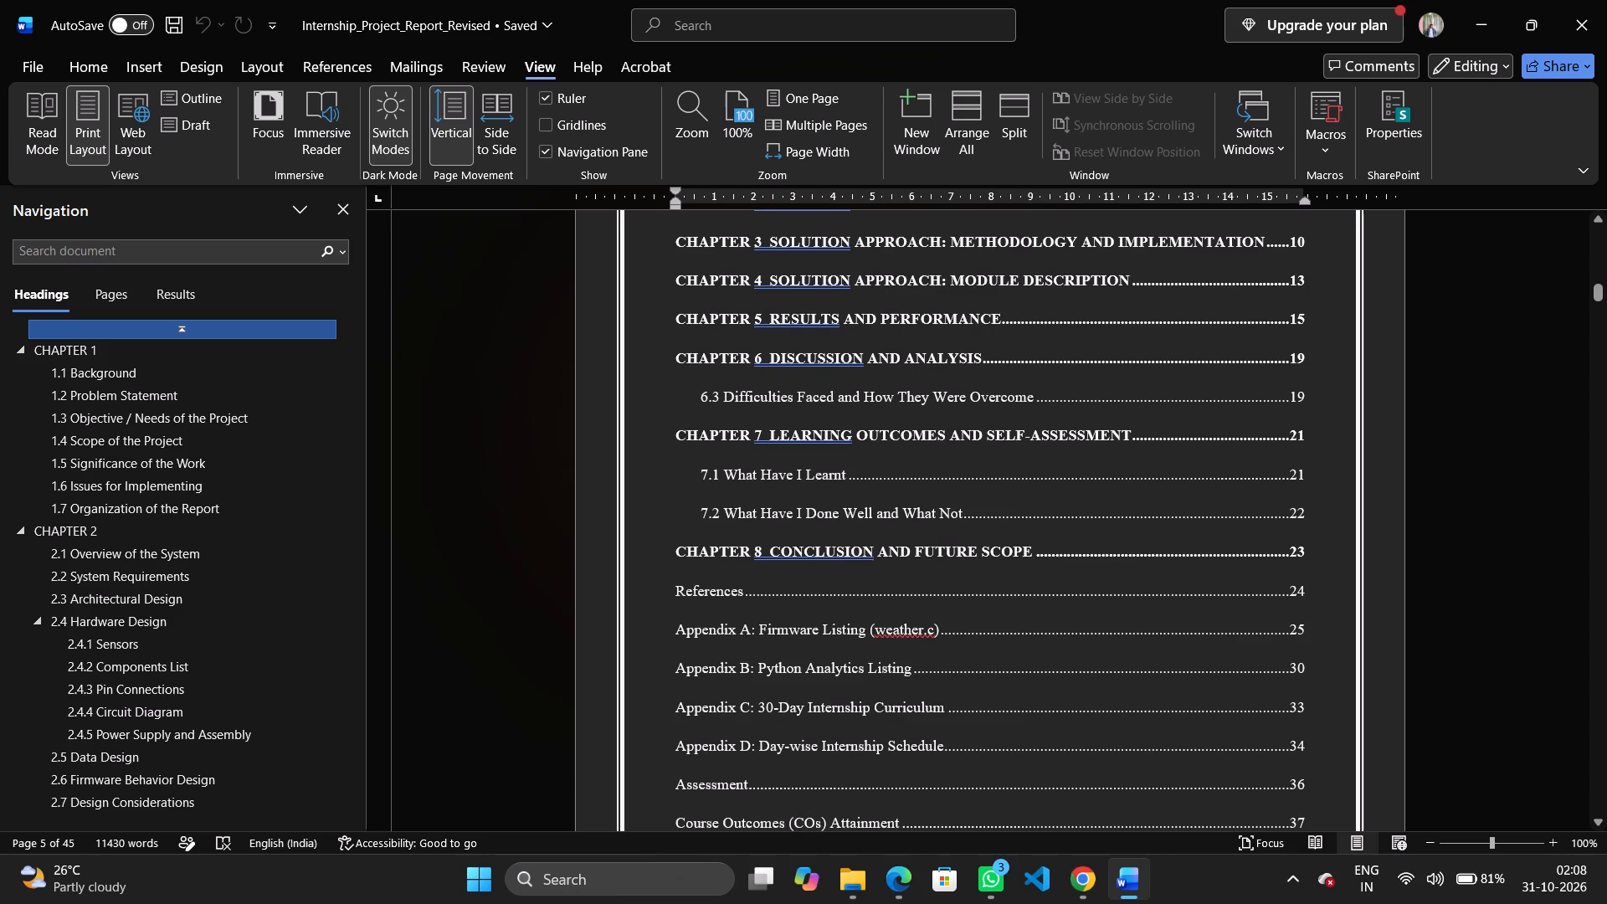
Delete the section entries 1.3, 1.6, 6.3, 7.1 and 7.2 from the report's Table of Contents.
scroll(789, 501, "up", 3)
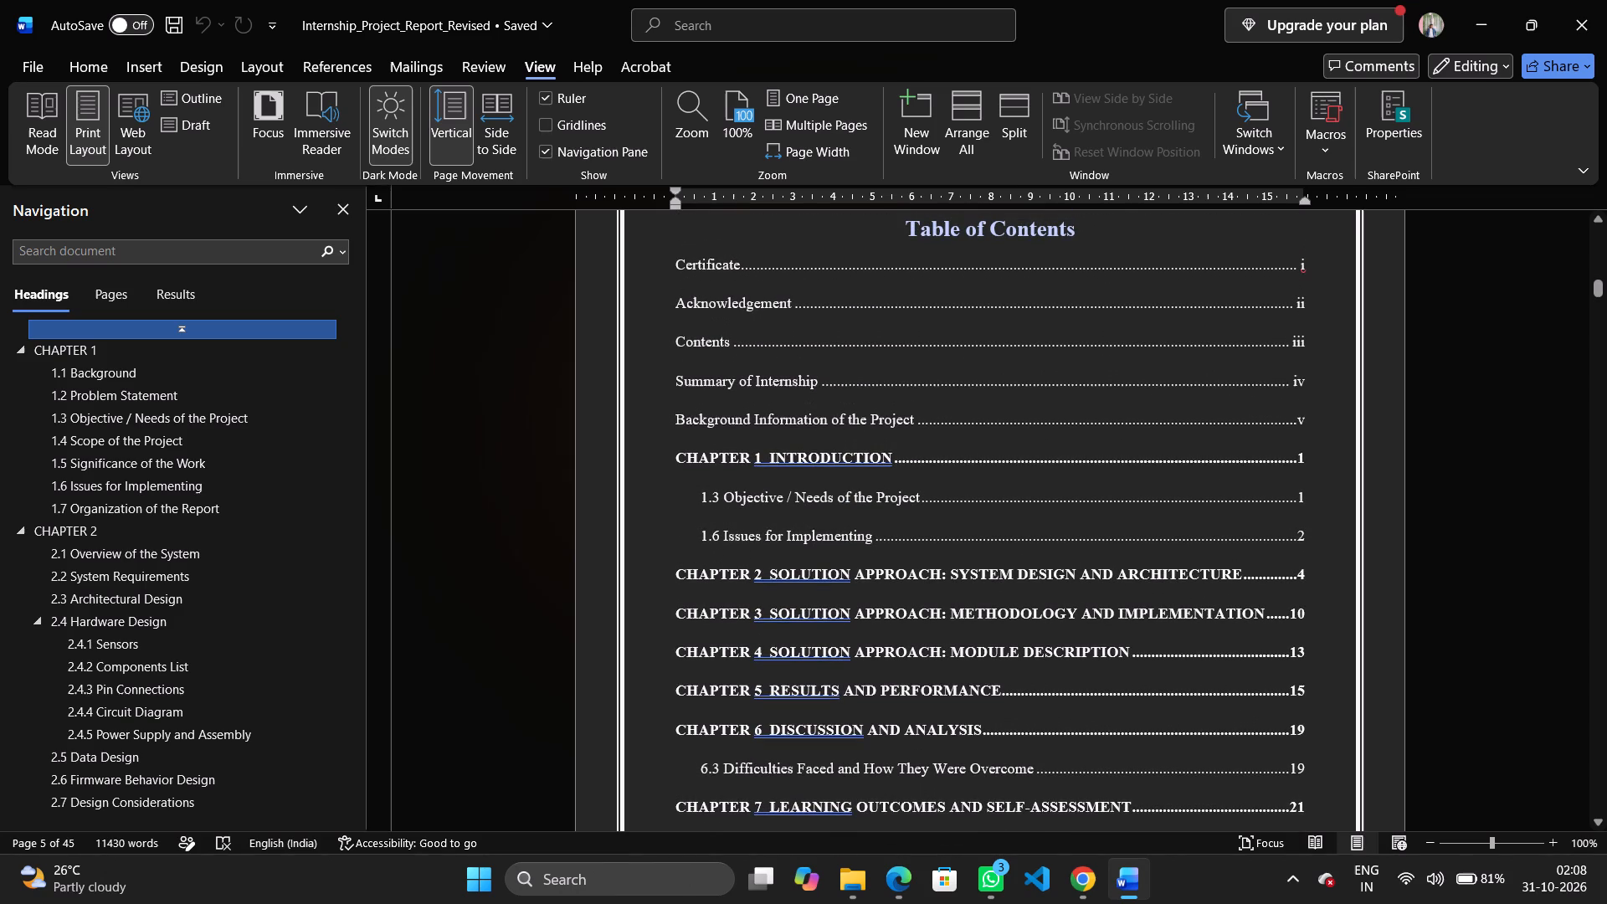
left_click_drag(701, 493, 1314, 536)
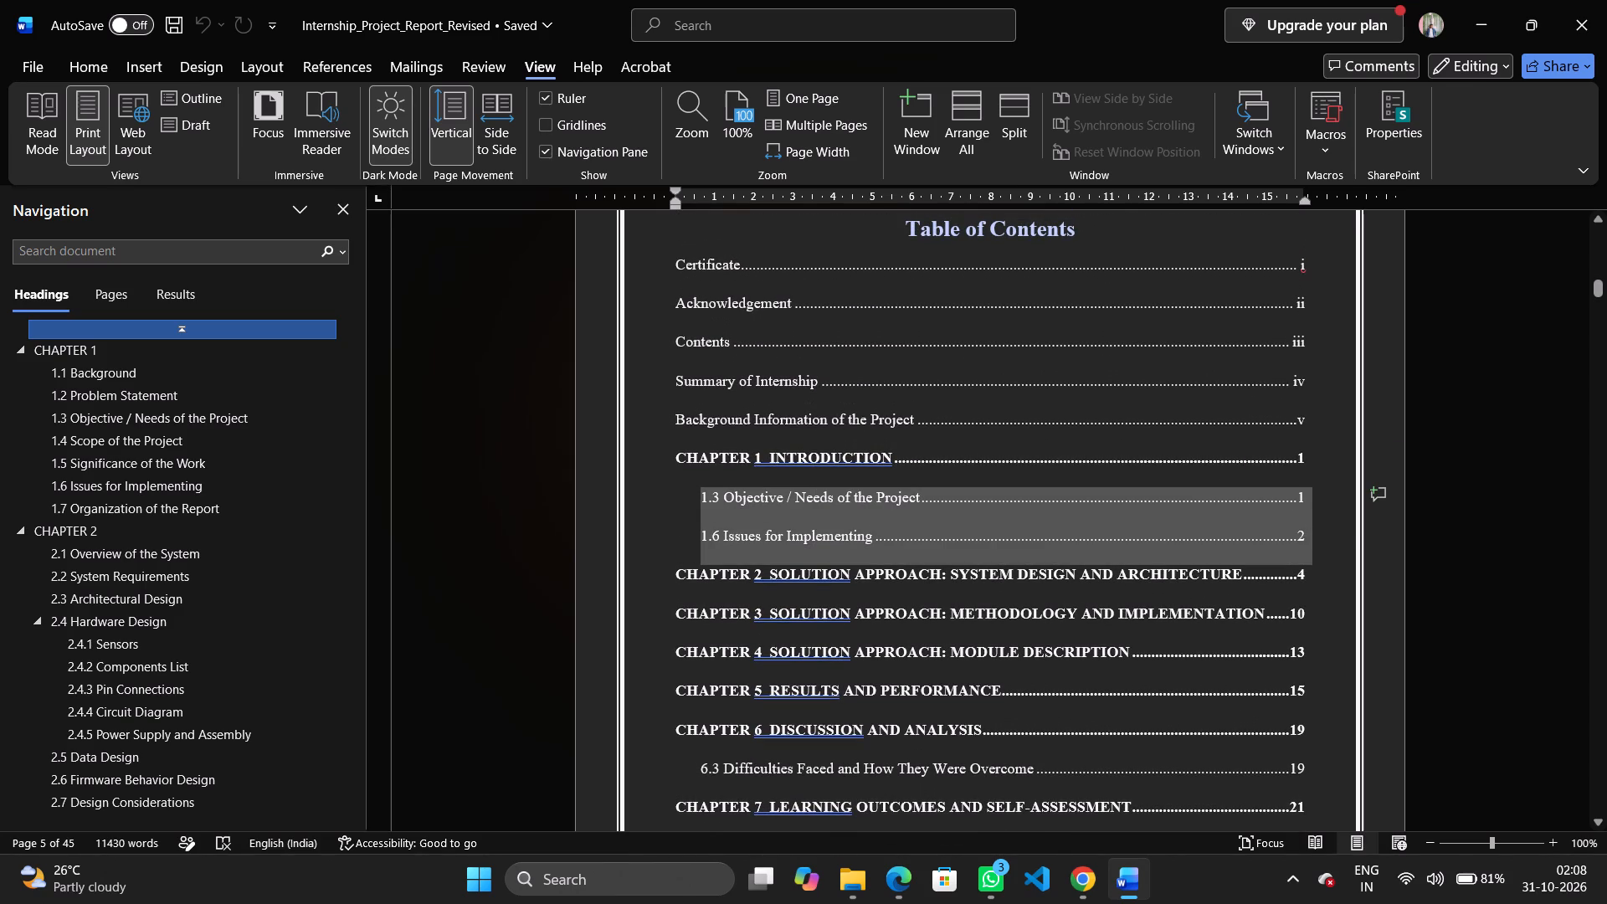
key("BackSpace")
scroll(1314, 536, "down", 1)
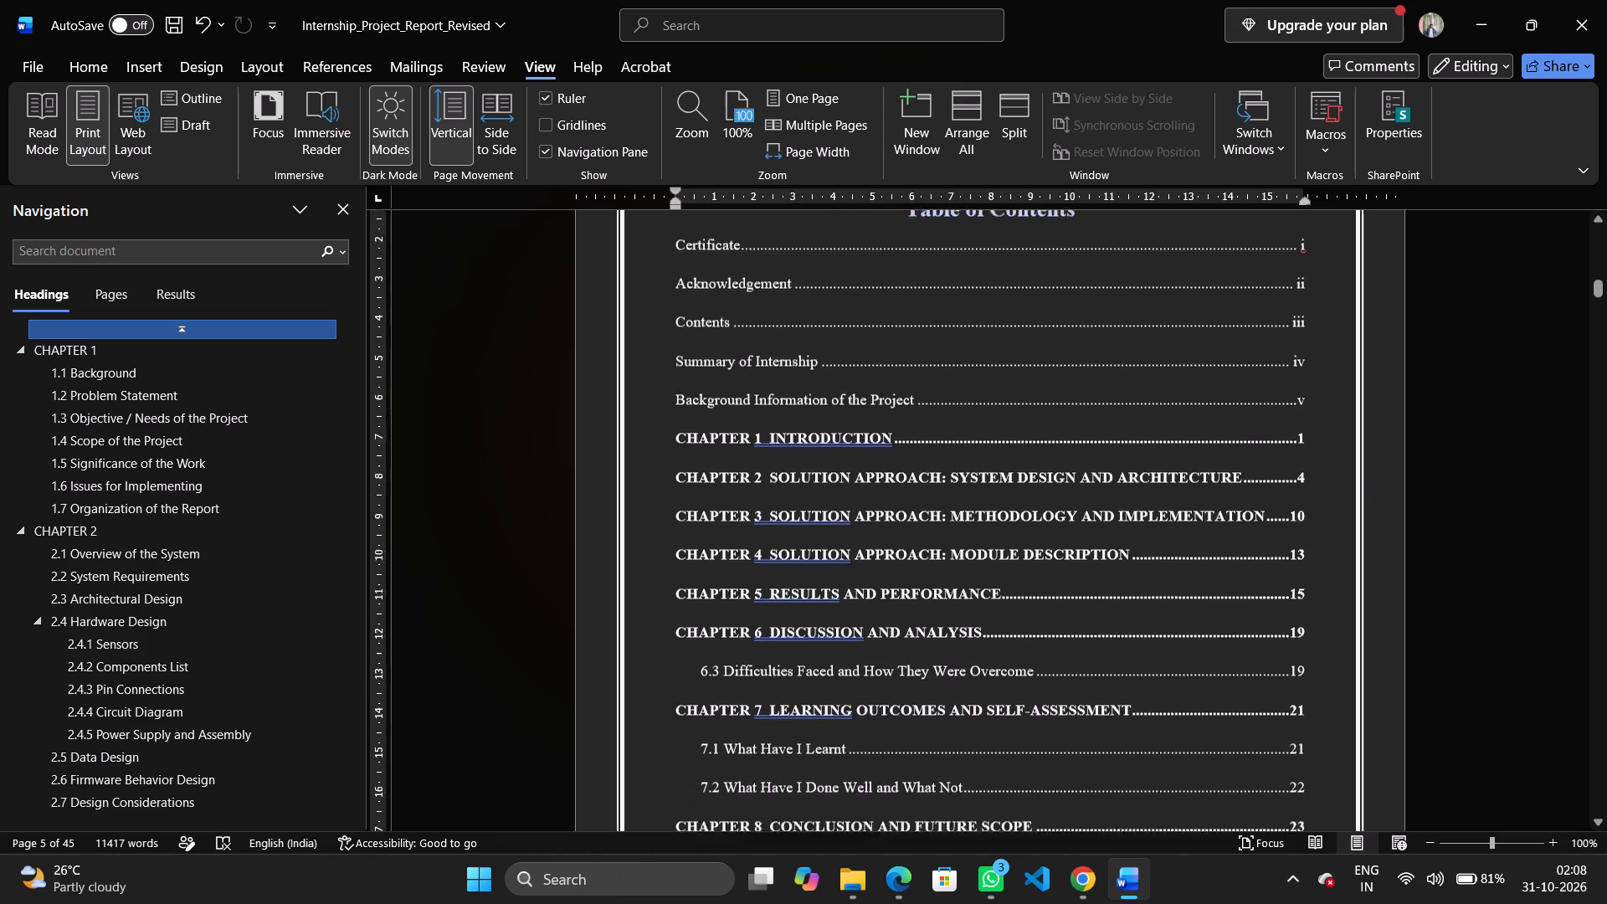
scroll(1314, 536, "down", 2)
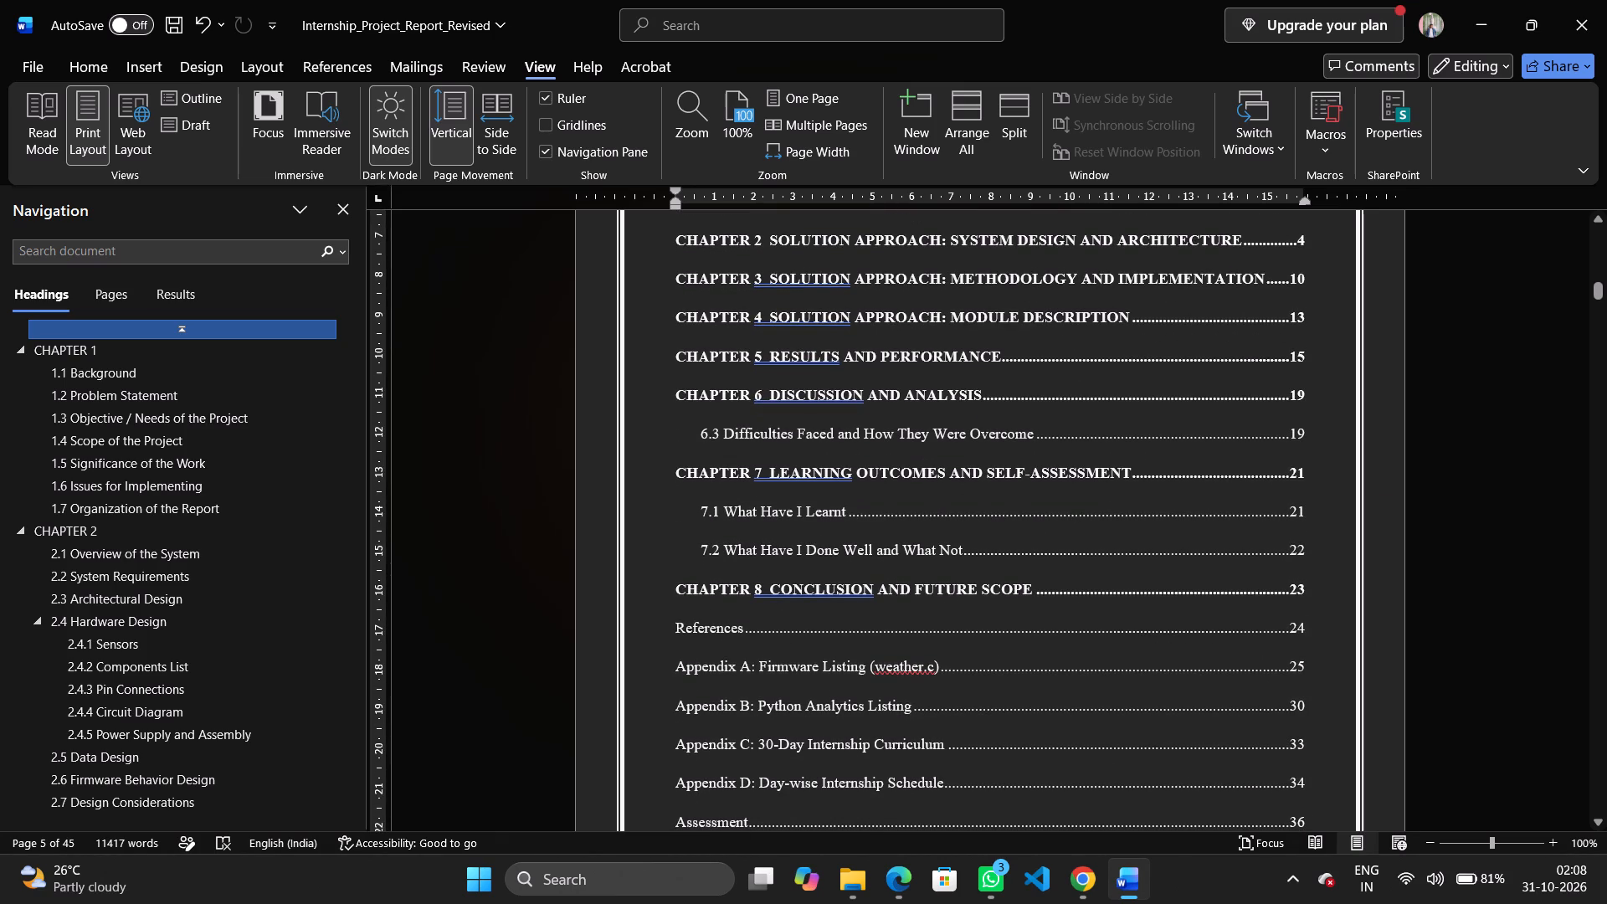
left_click_drag(691, 430, 1313, 445)
key("BackSpace")
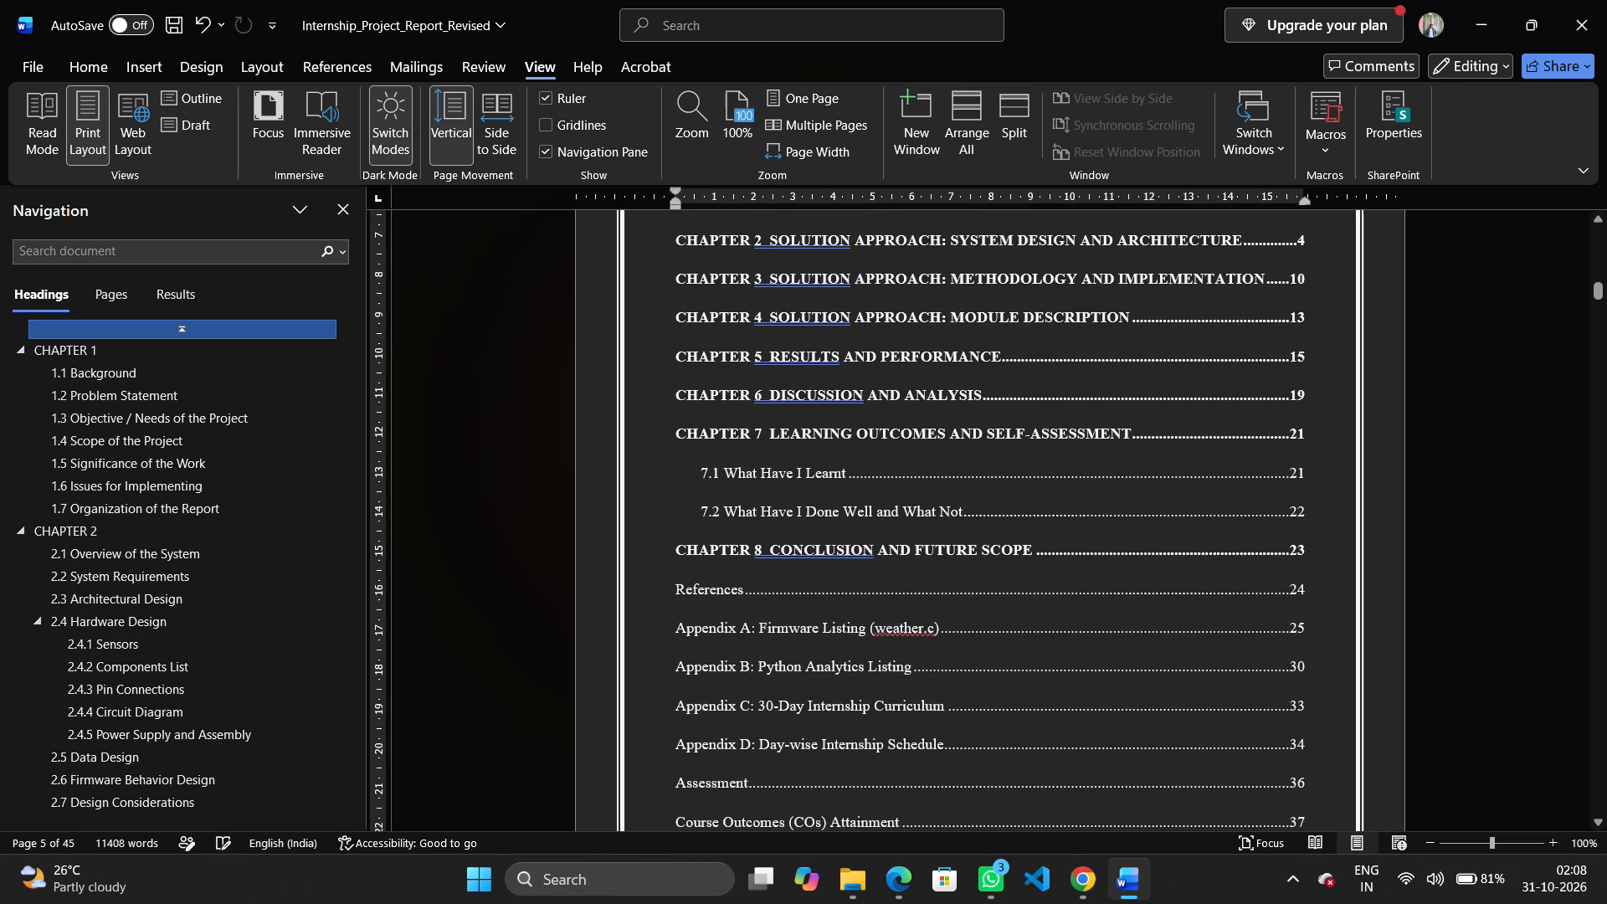
left_click_drag(696, 473, 906, 511)
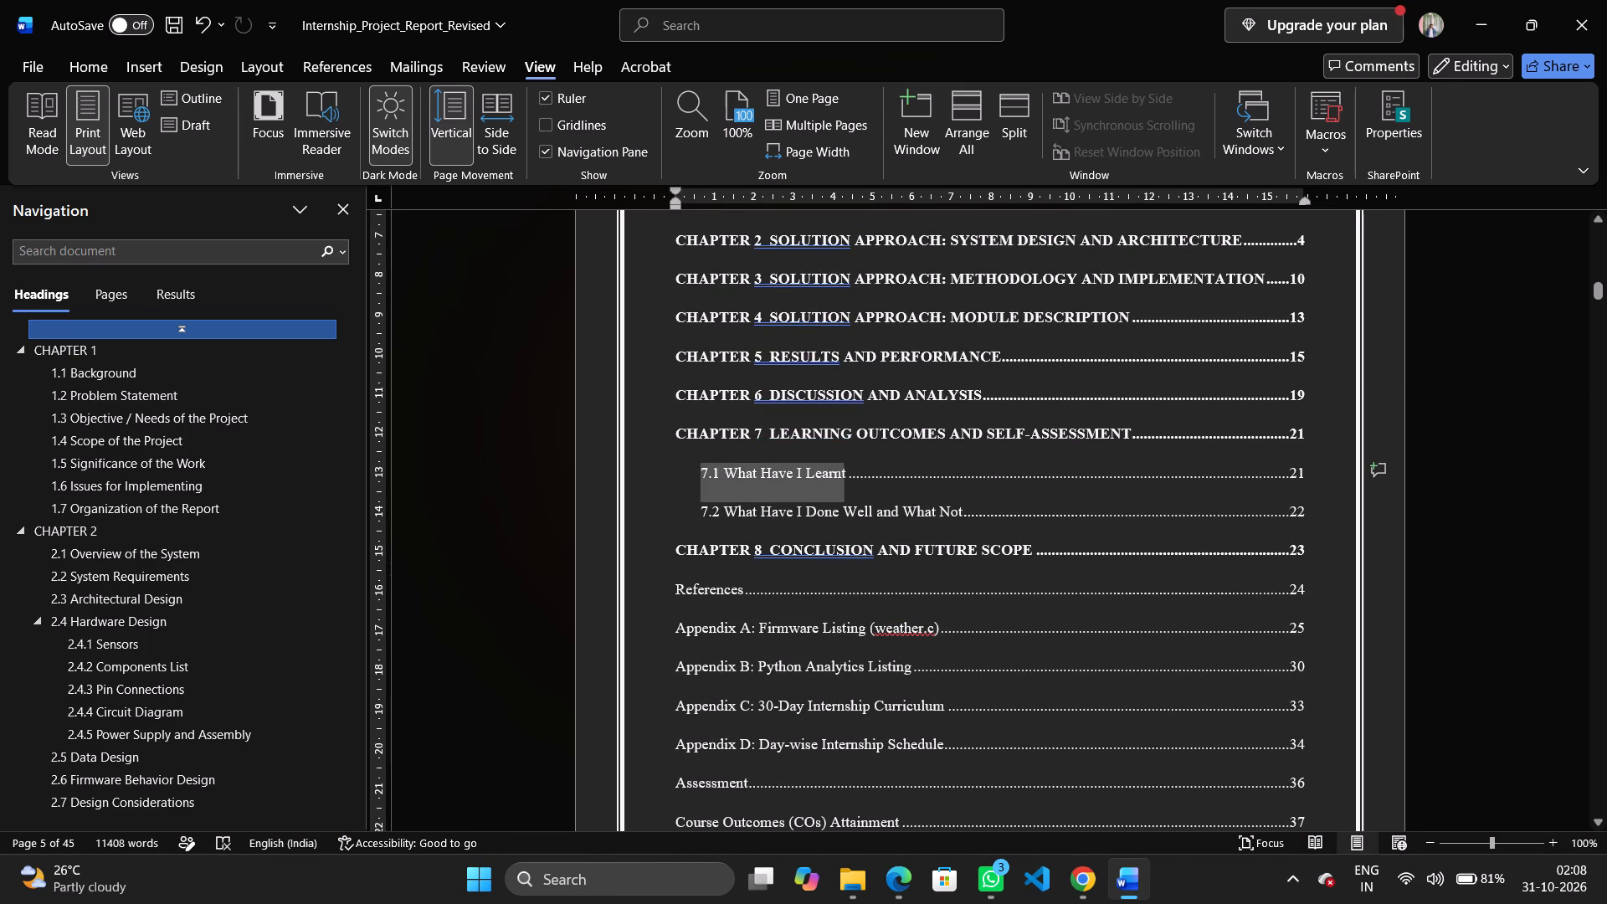
left_click_drag(906, 511, 1327, 512)
key("BackSpace")
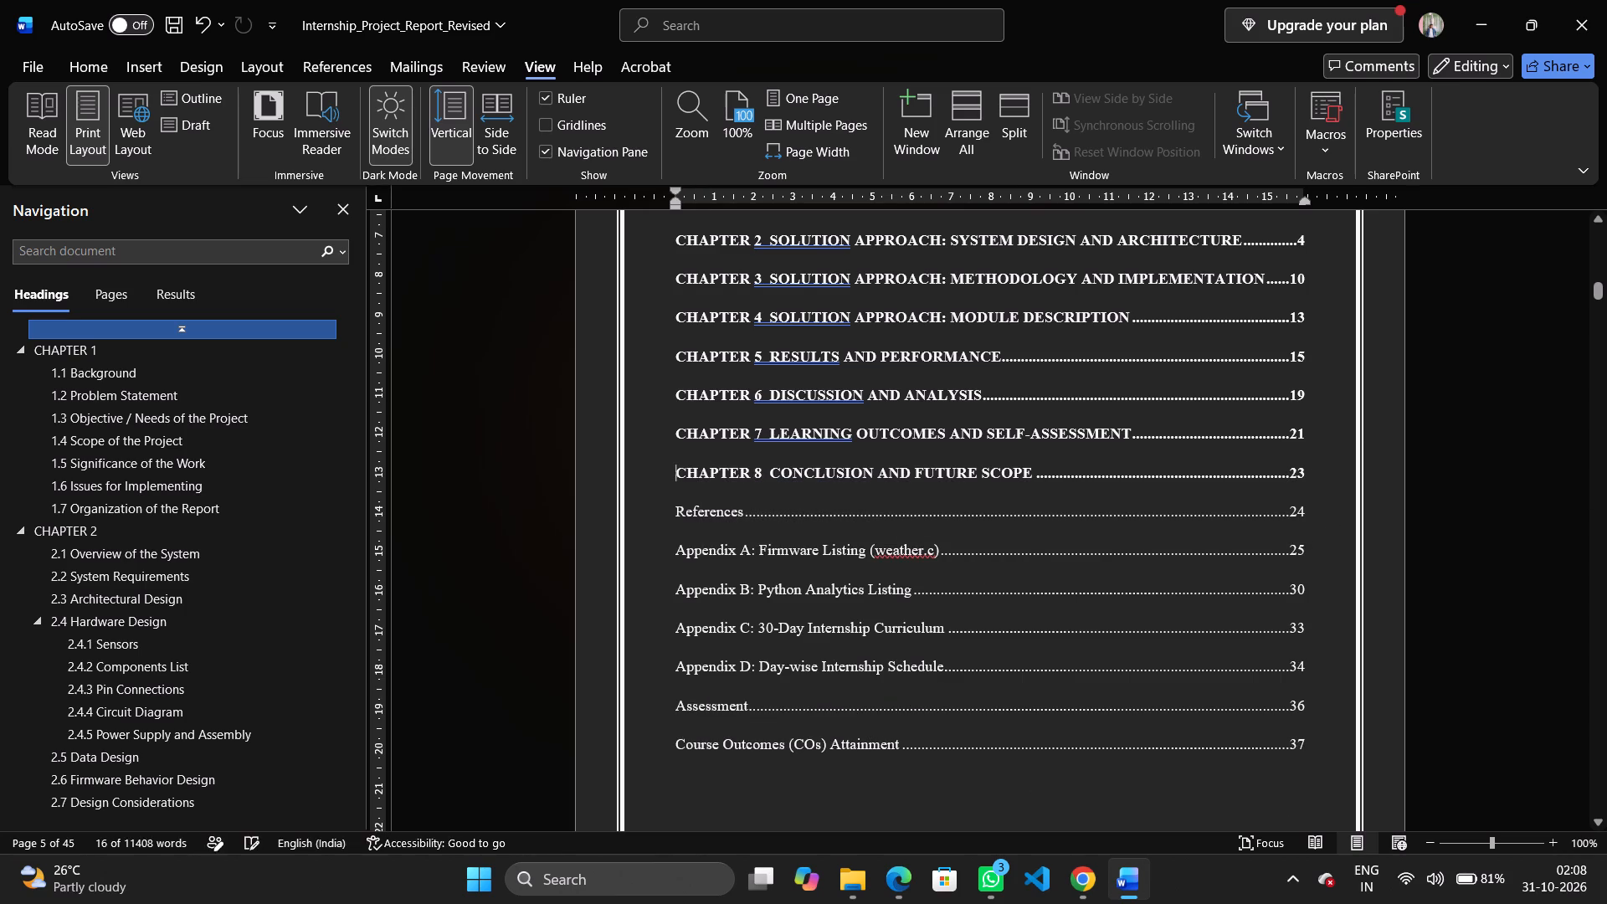
Check the shortened Table of Contents from the front matter entries to Course Outcomes, and save the report.
scroll(1137, 526, "right", 1)
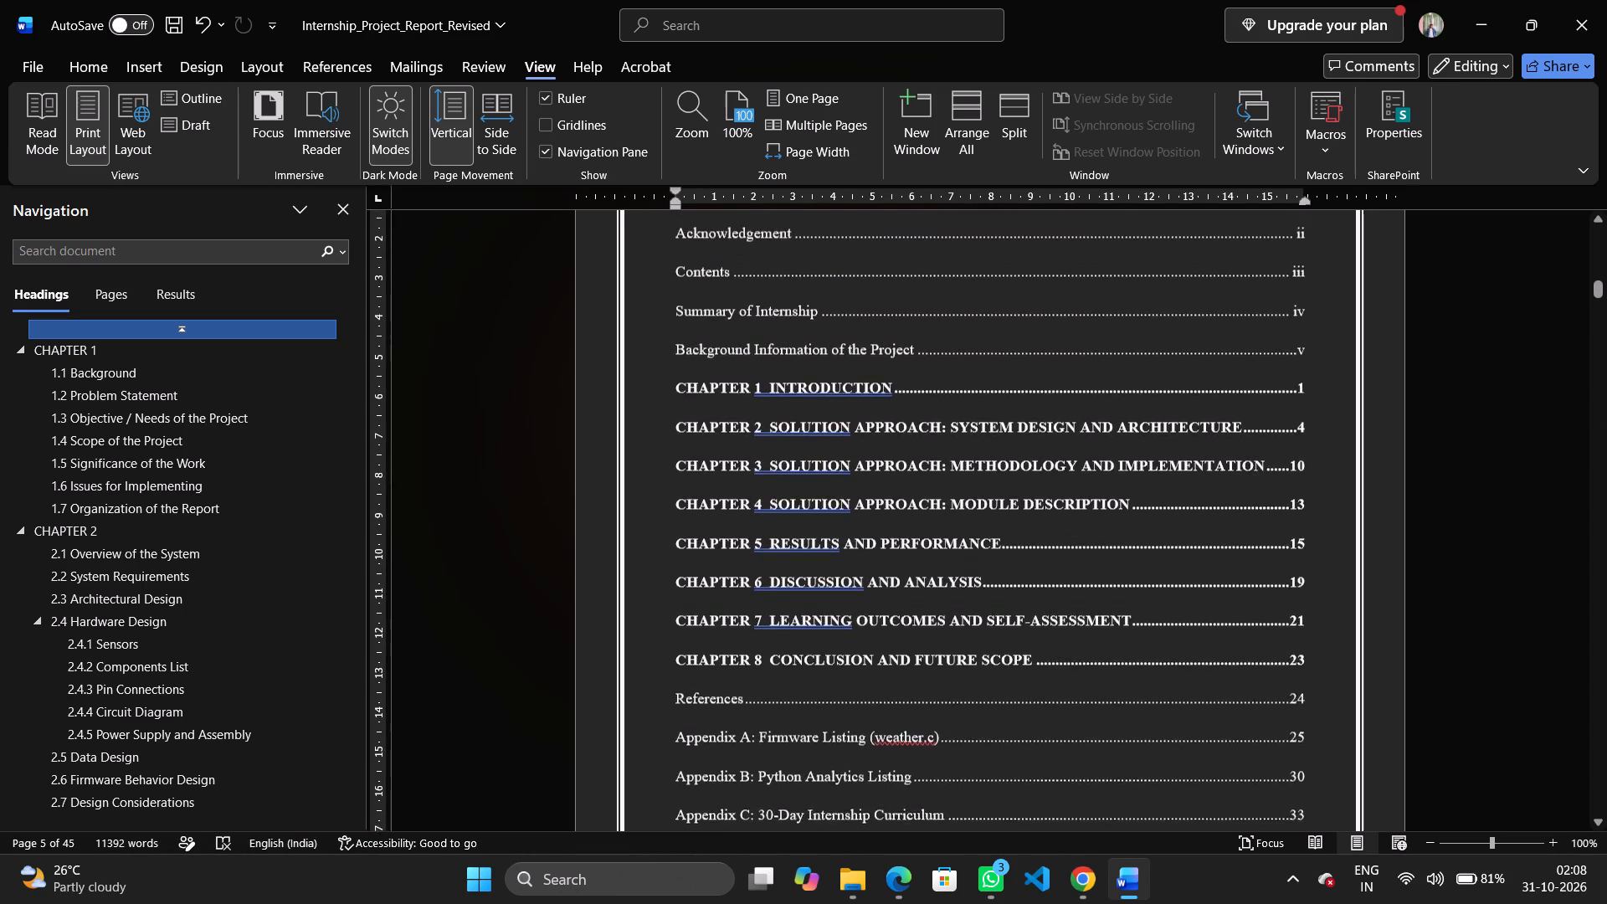
scroll(1137, 526, "right", 1)
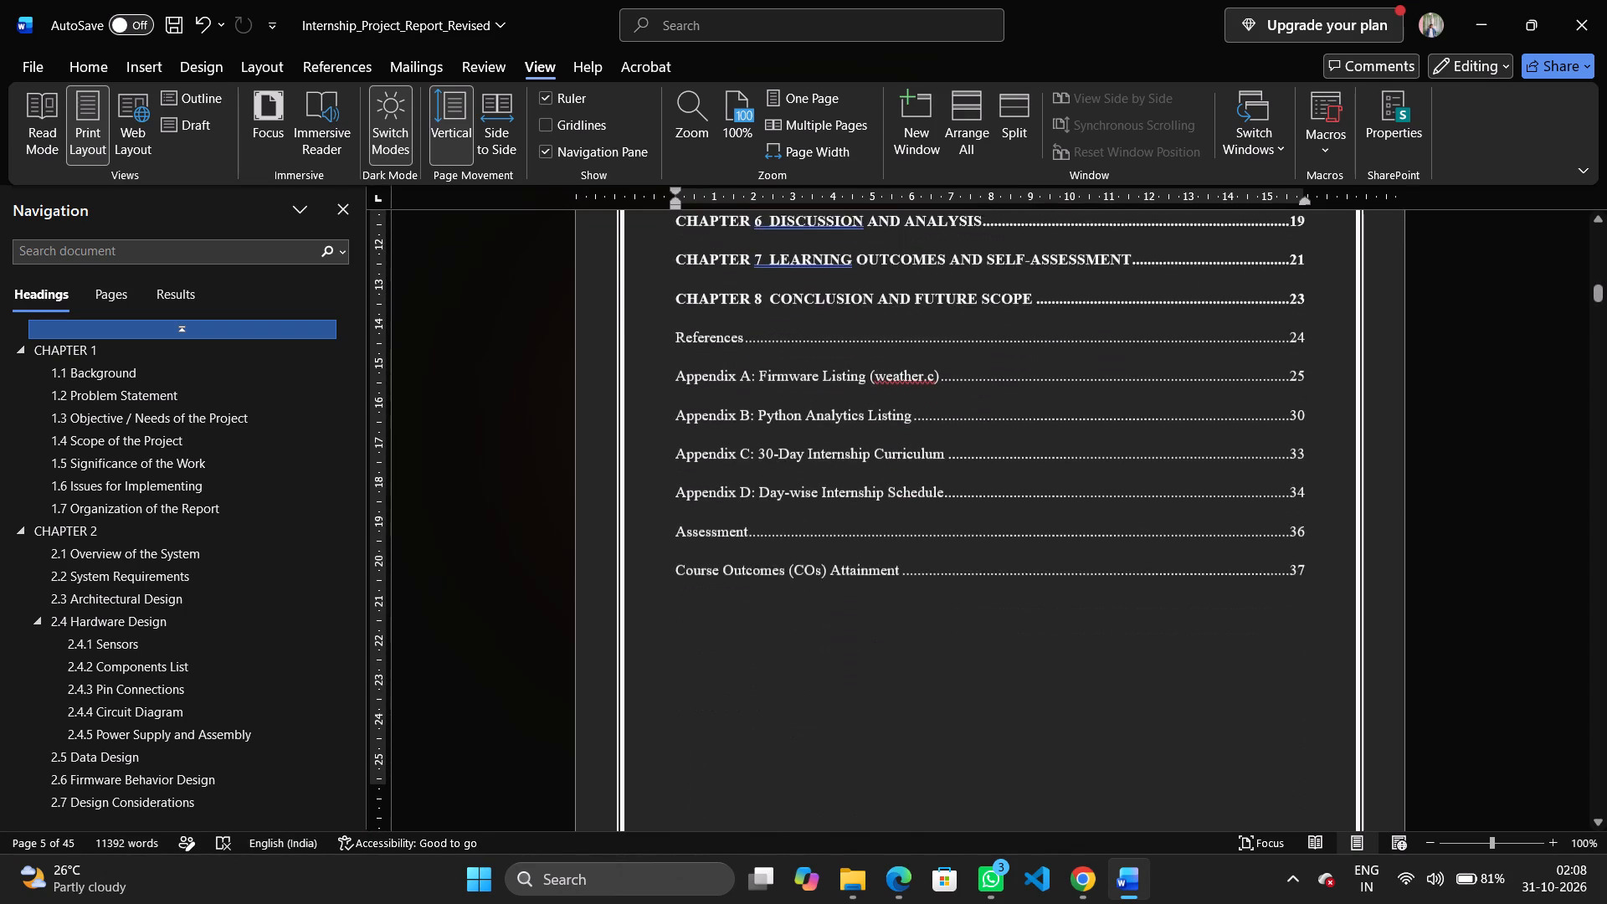
scroll(1137, 526, "right", 1)
left_click(1132, 683)
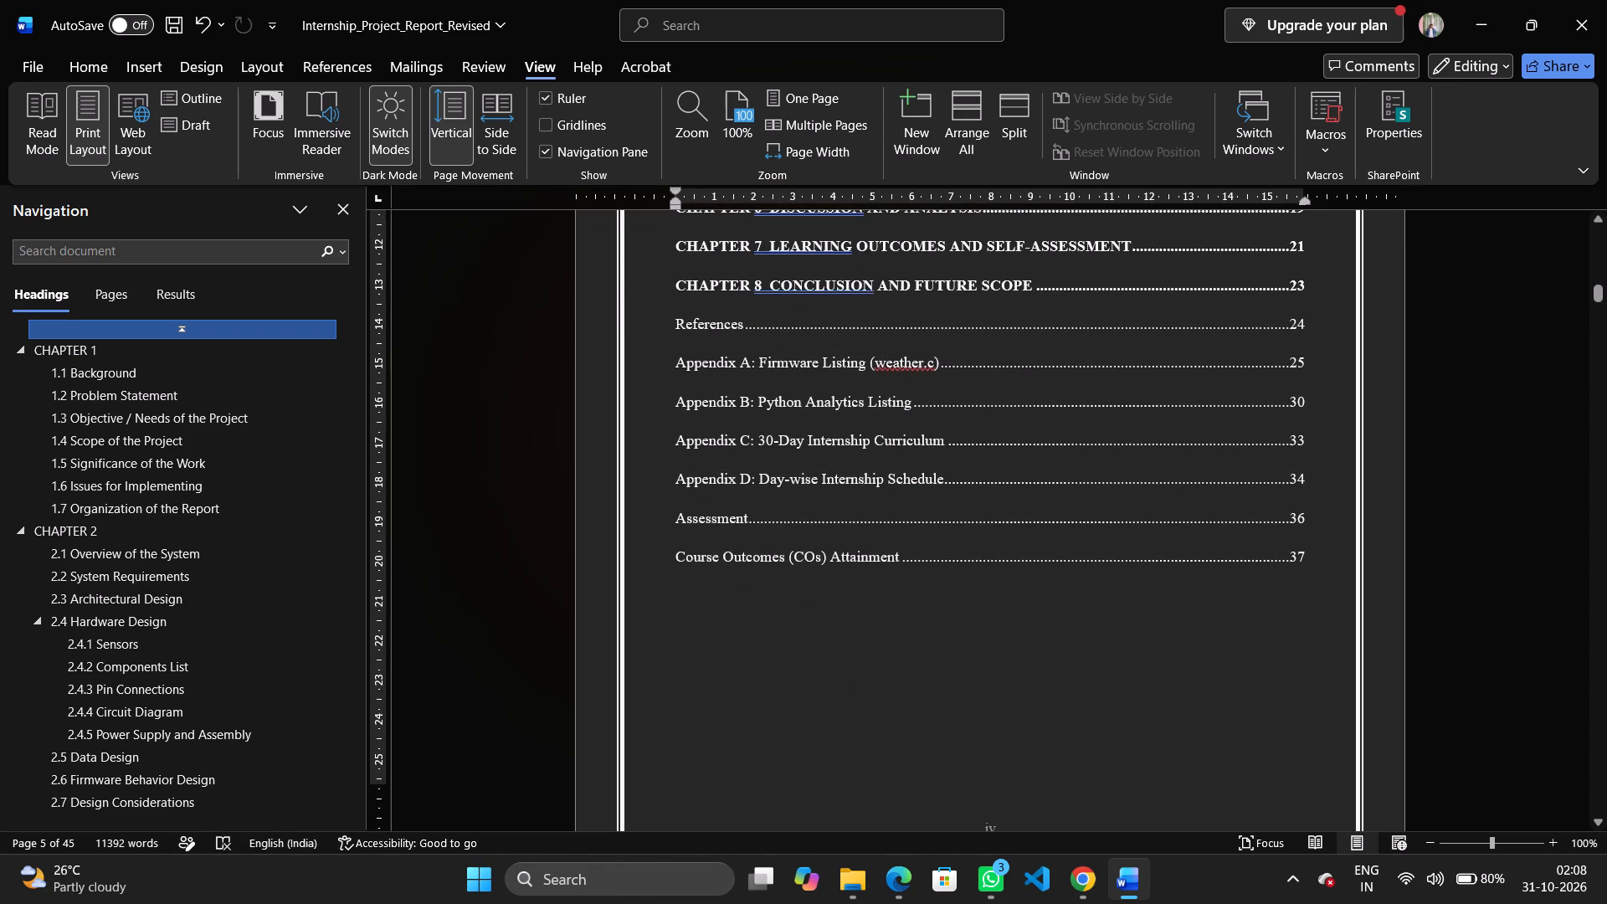
scroll(1132, 683, "up", 1)
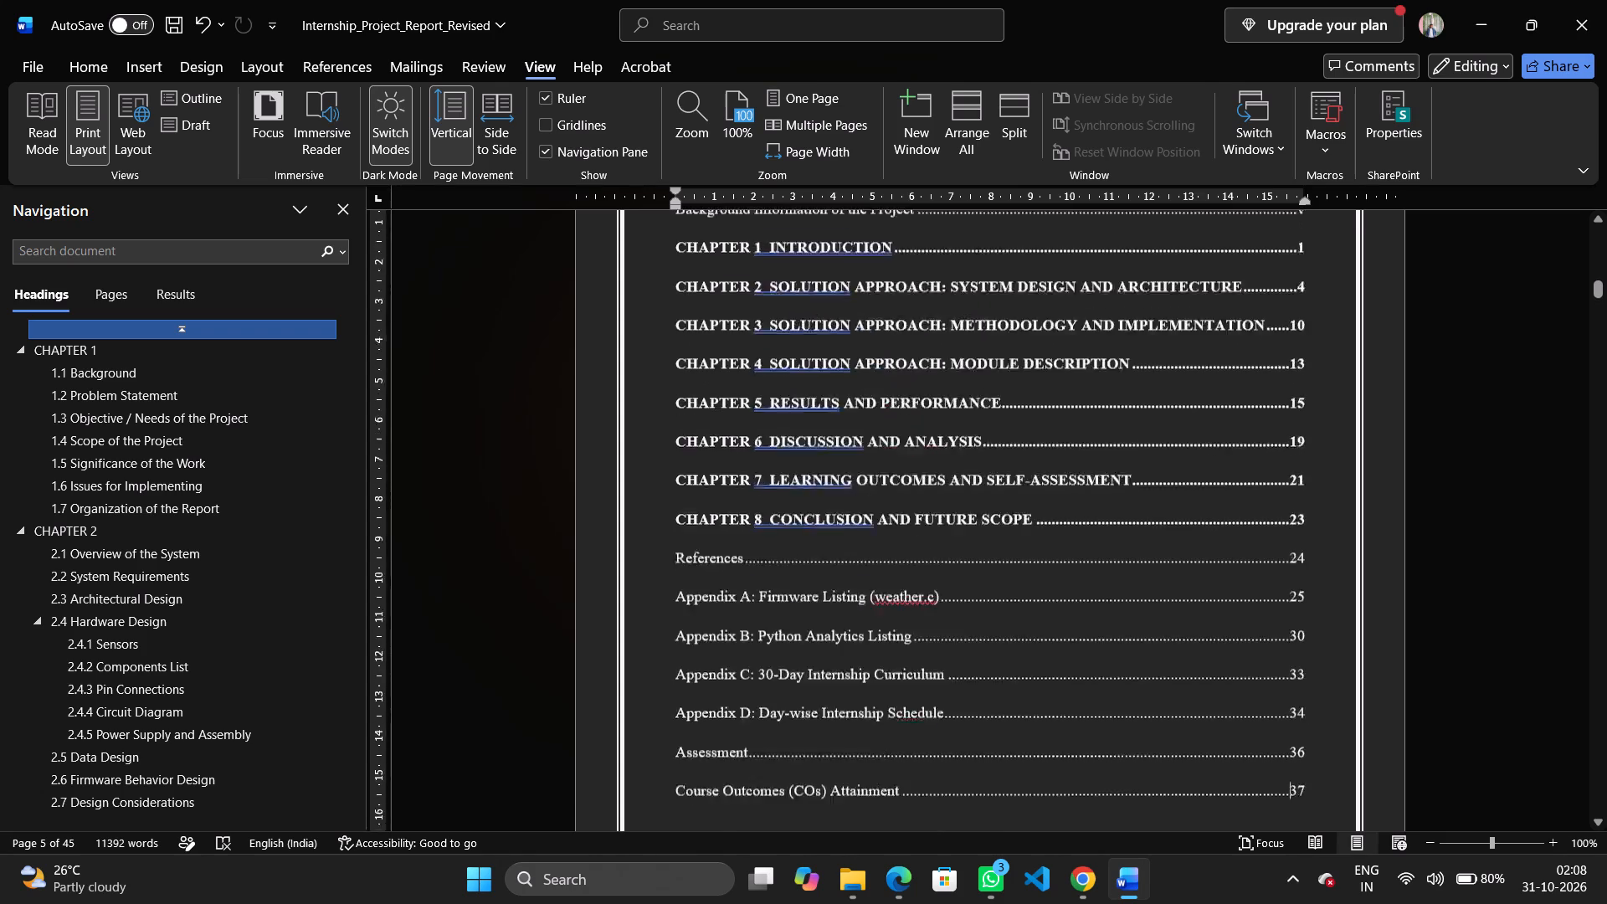
scroll(1132, 683, "up", 1)
key("ctrl+s")
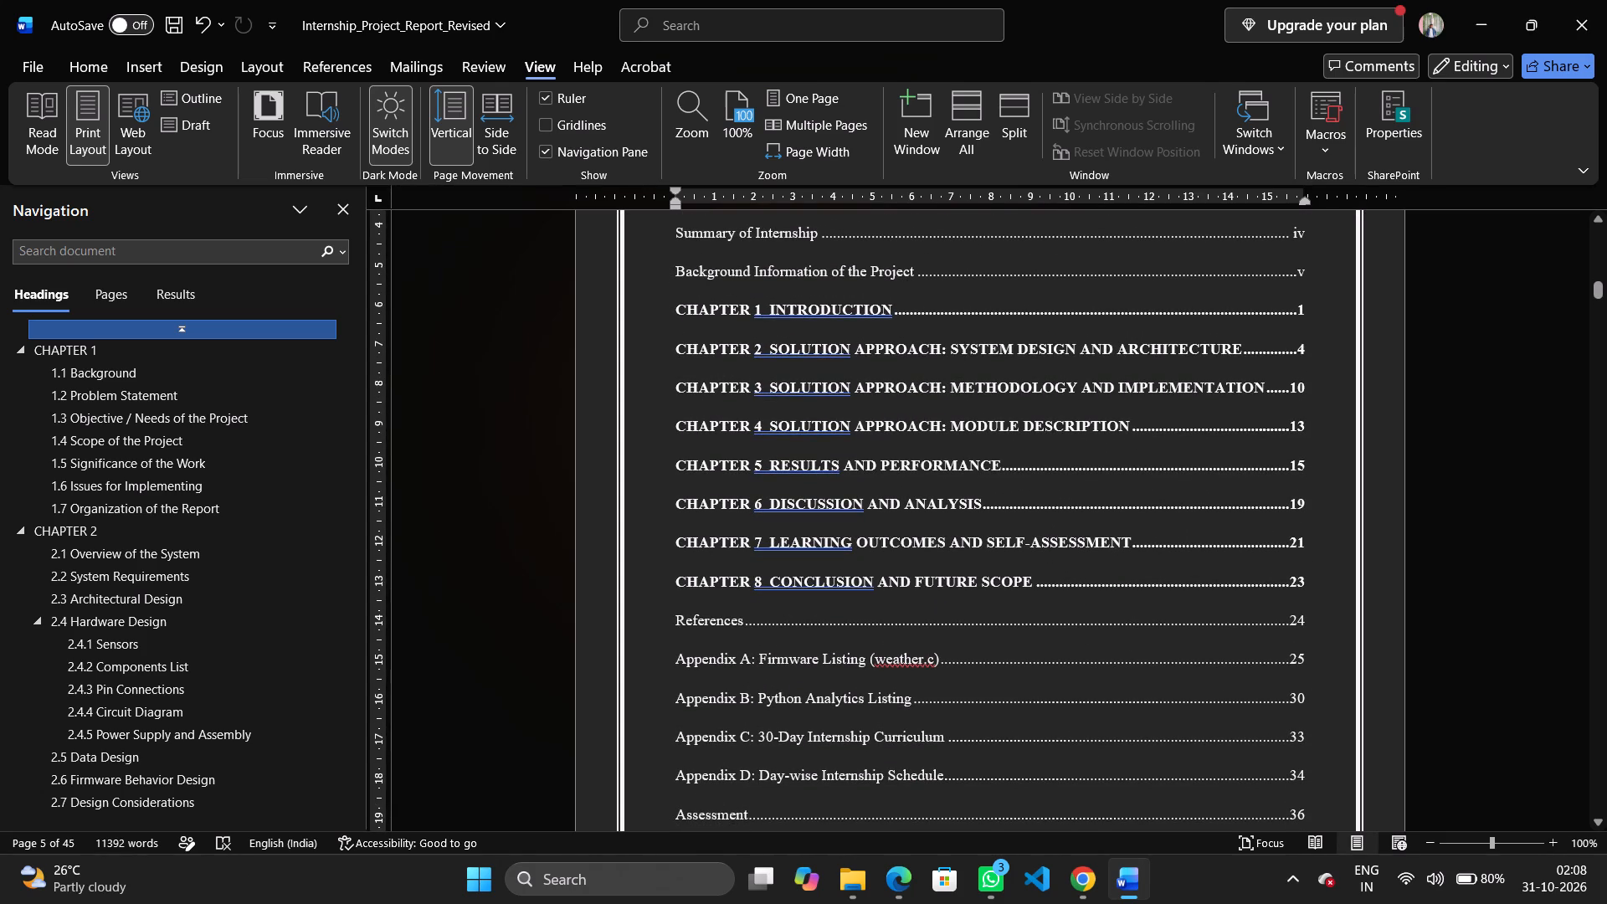
Review the report's front pages from the Table of Contents back through the acknowledgement and declaration to the cover page.
scroll(902, 514, "up", 1)
scroll(902, 514, "down", 1)
scroll(902, 514, "up", 2)
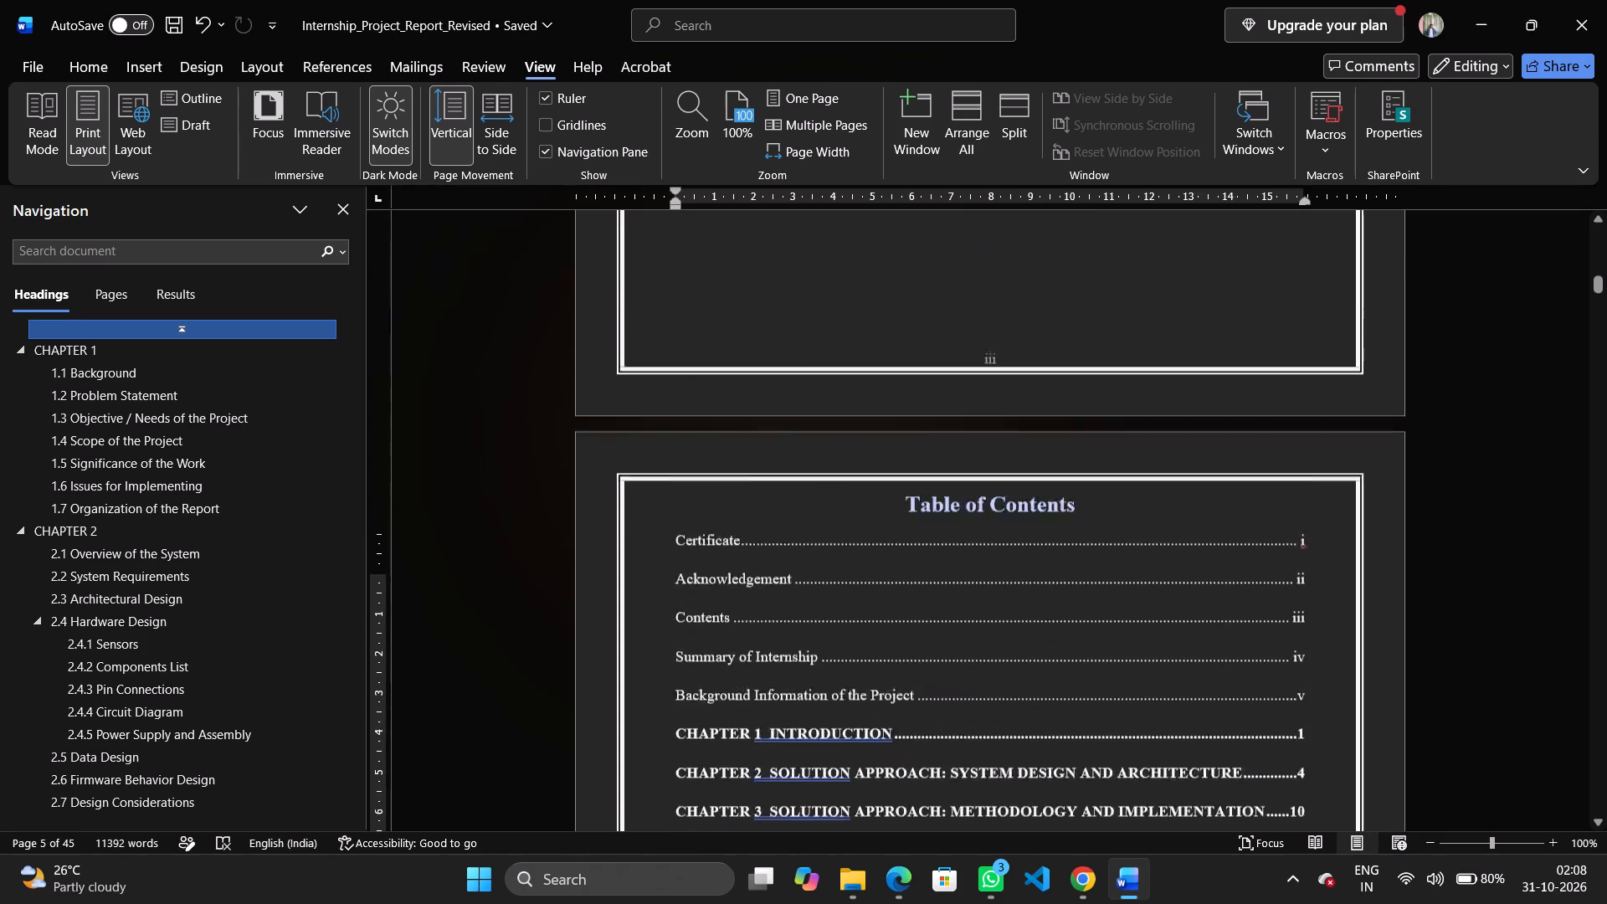
scroll(902, 514, "up", 4)
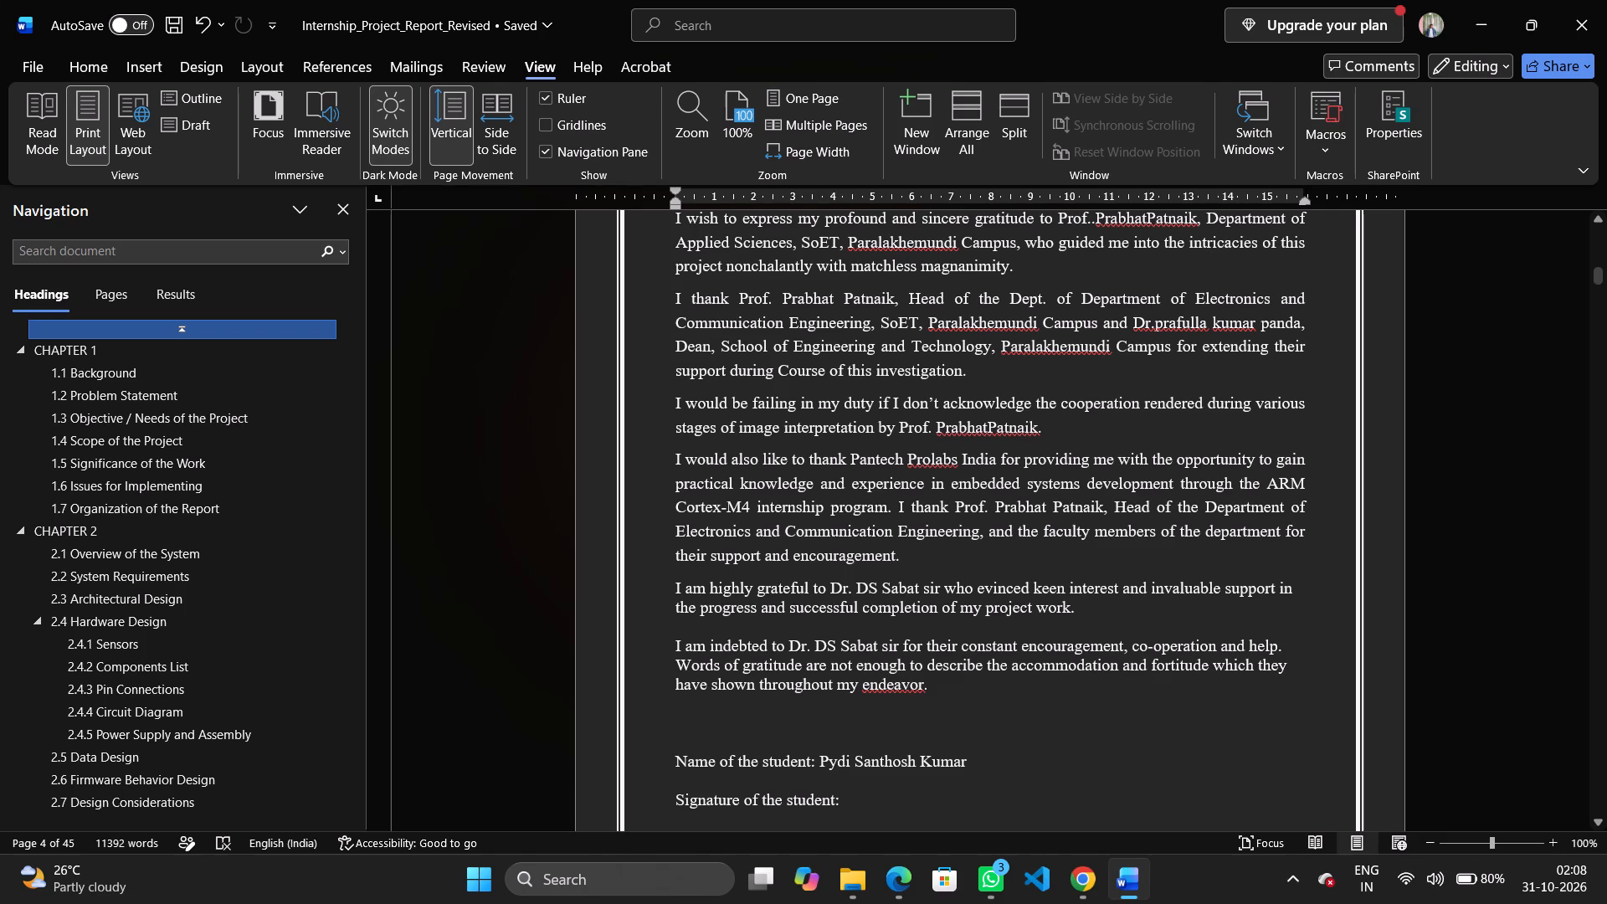
scroll(932, 463, "up", 6)
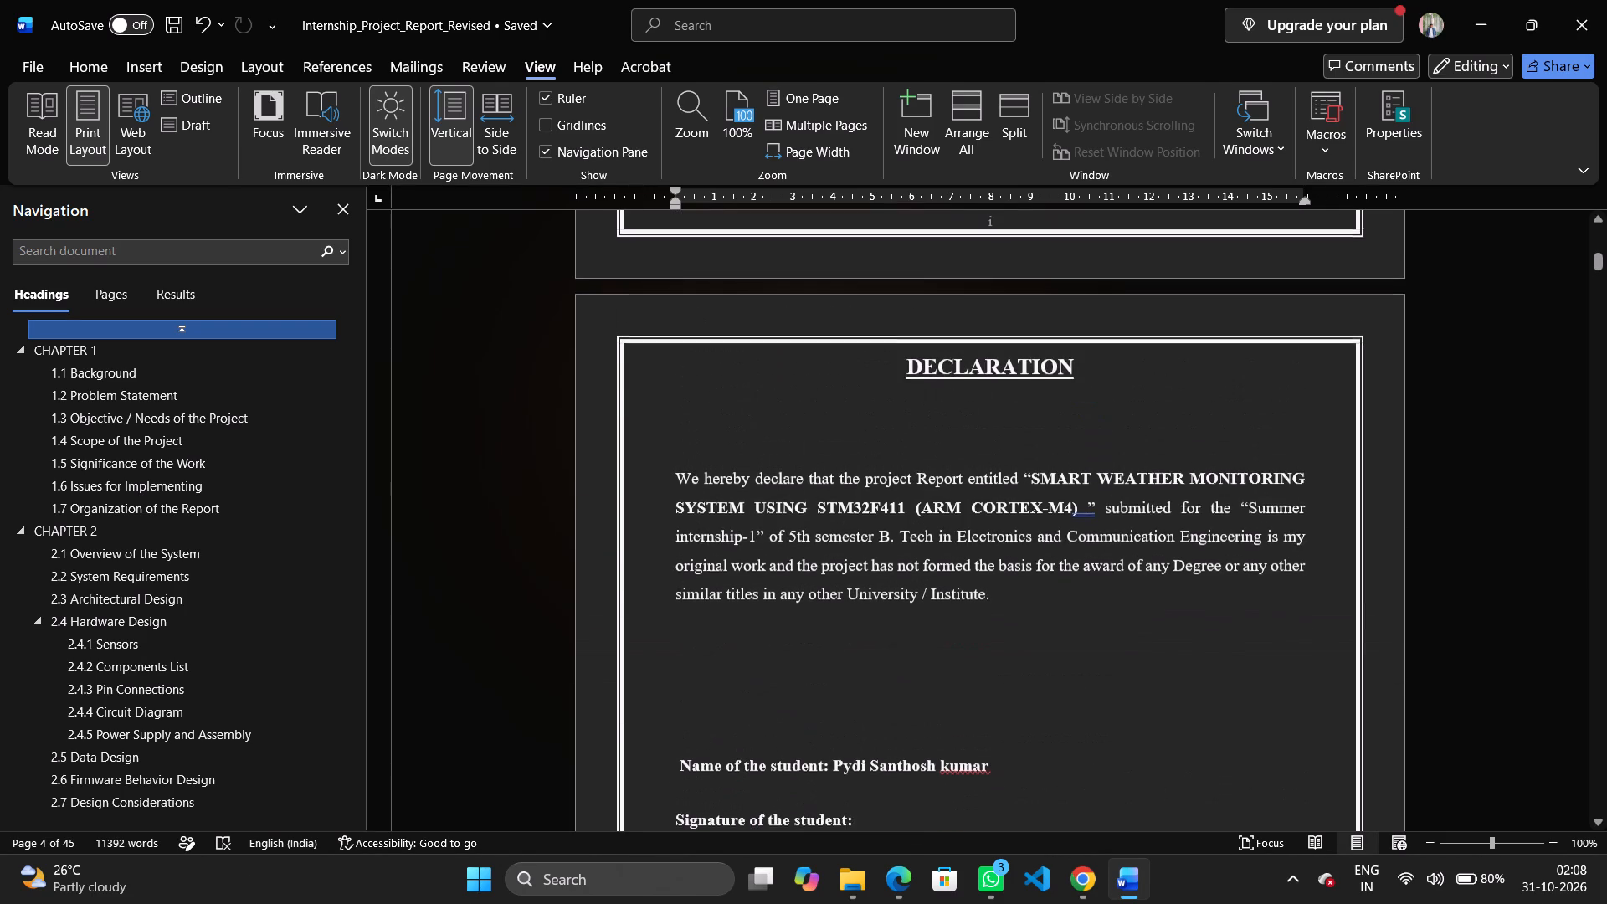
scroll(932, 463, "up", 10)
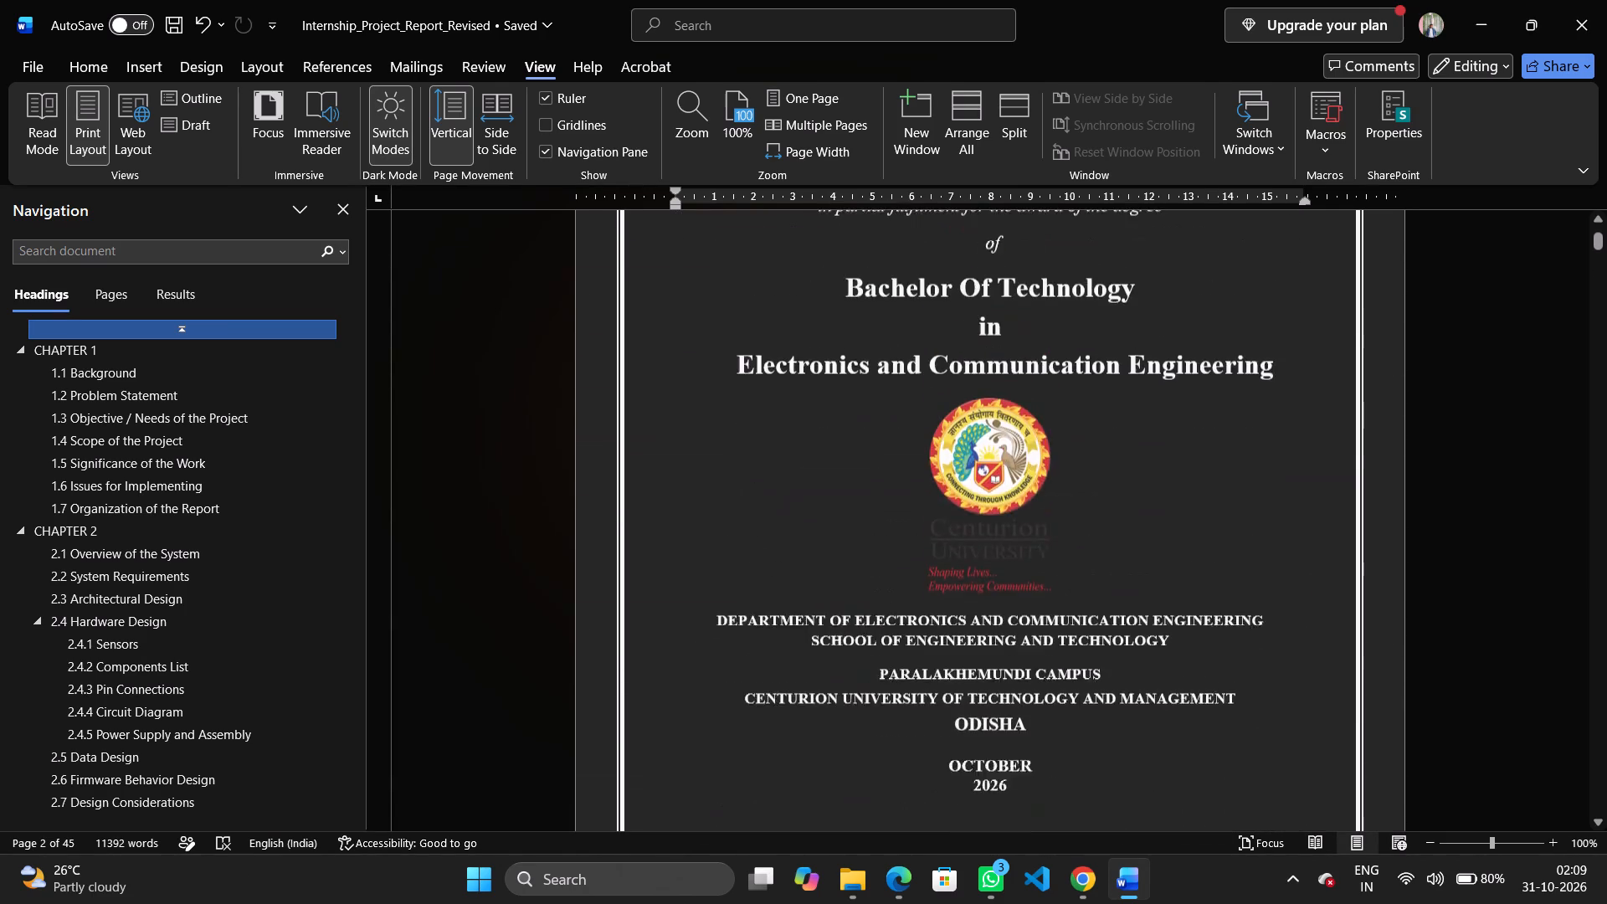
scroll(932, 463, "up", 9)
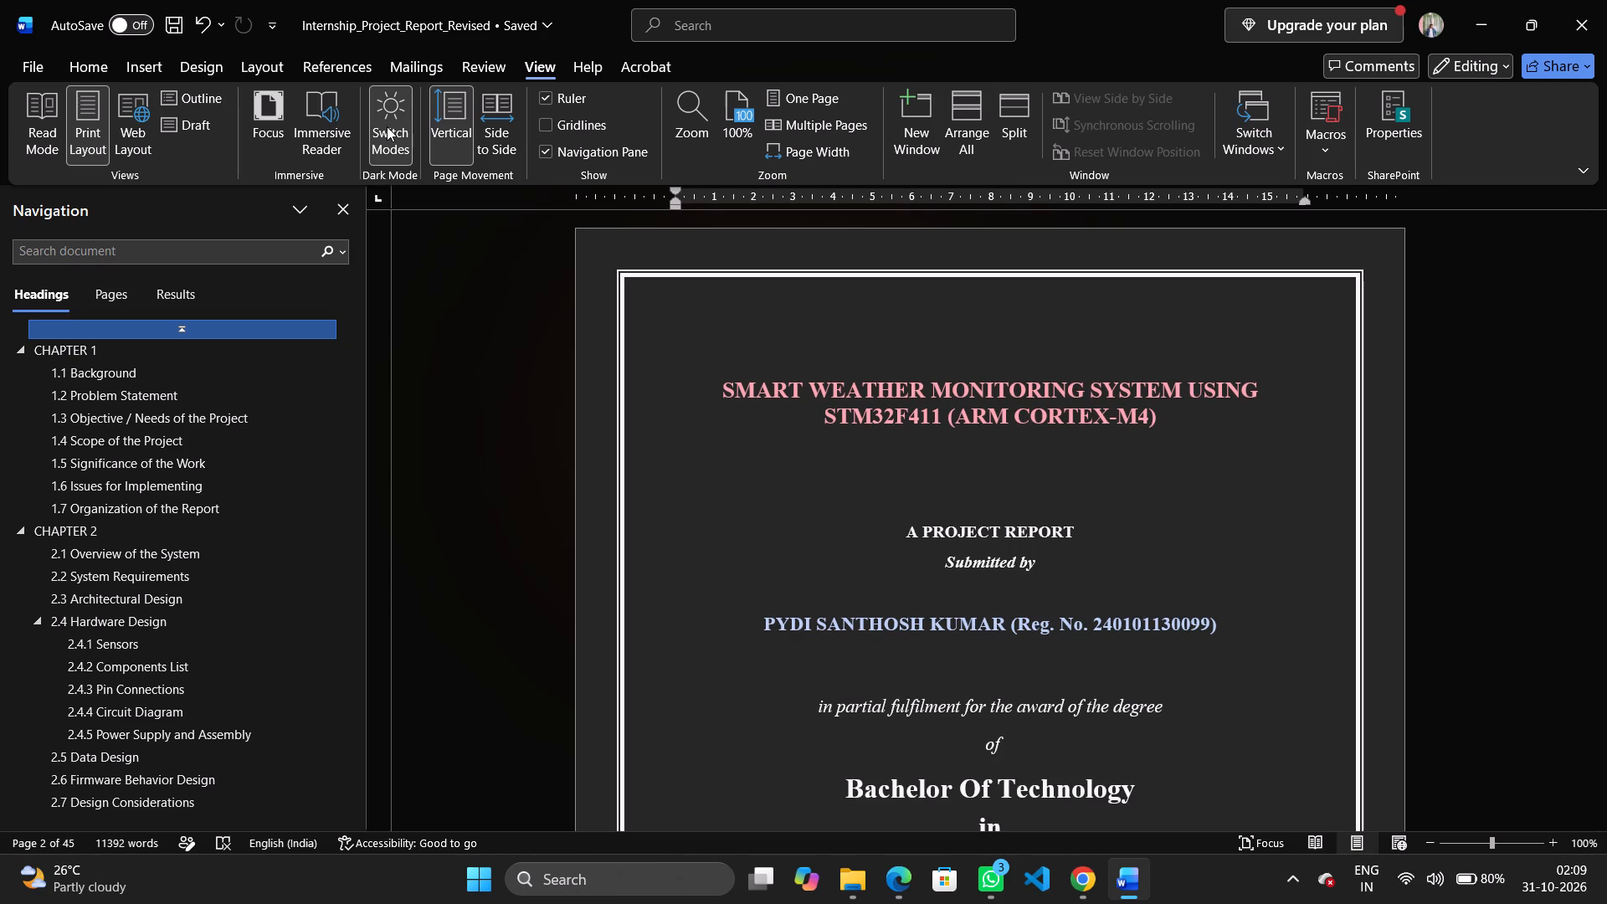
Change the whole document's box page border to a double line with thick outer and thin inner line, 4½ pt wide.
left_click(133, 64)
left_click(183, 68)
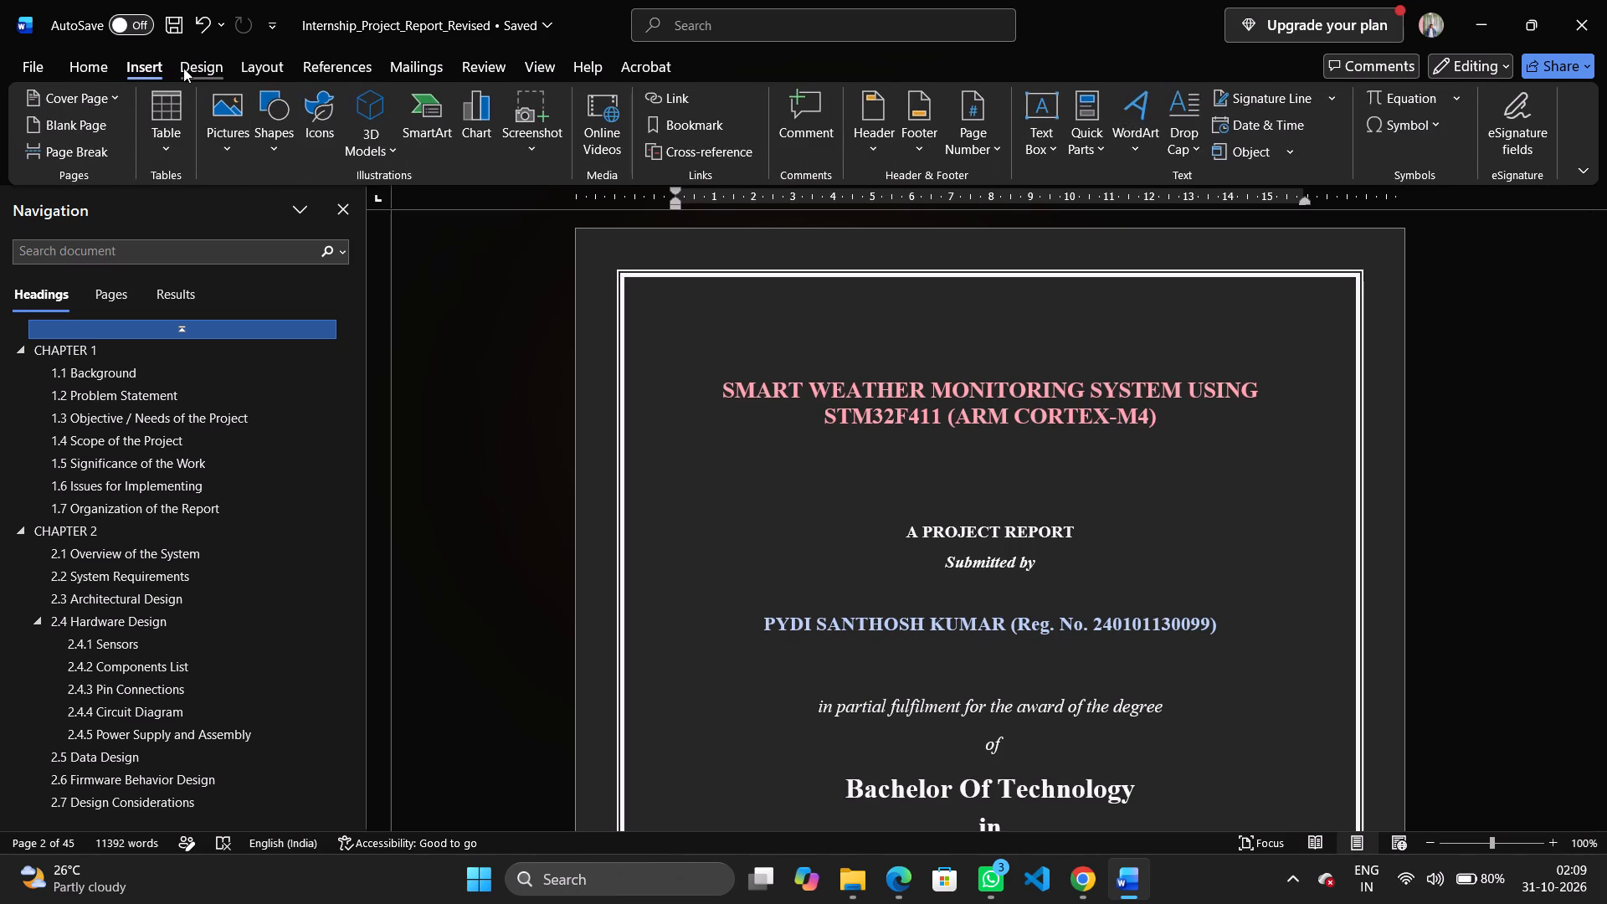
left_click(1484, 131)
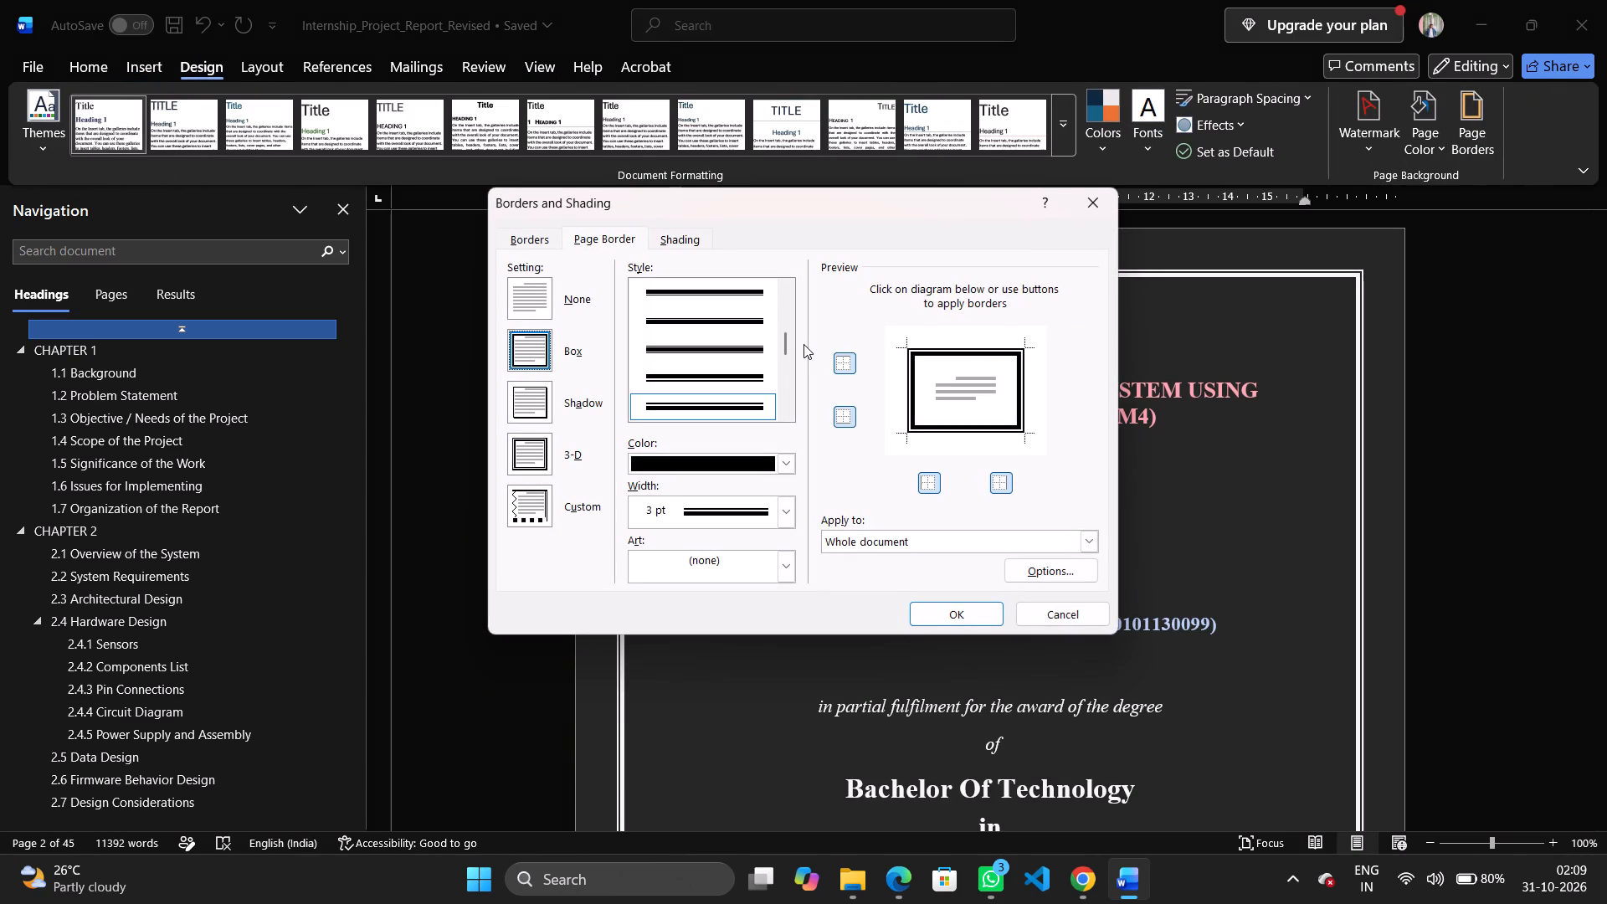
scroll(733, 401, "up", 1)
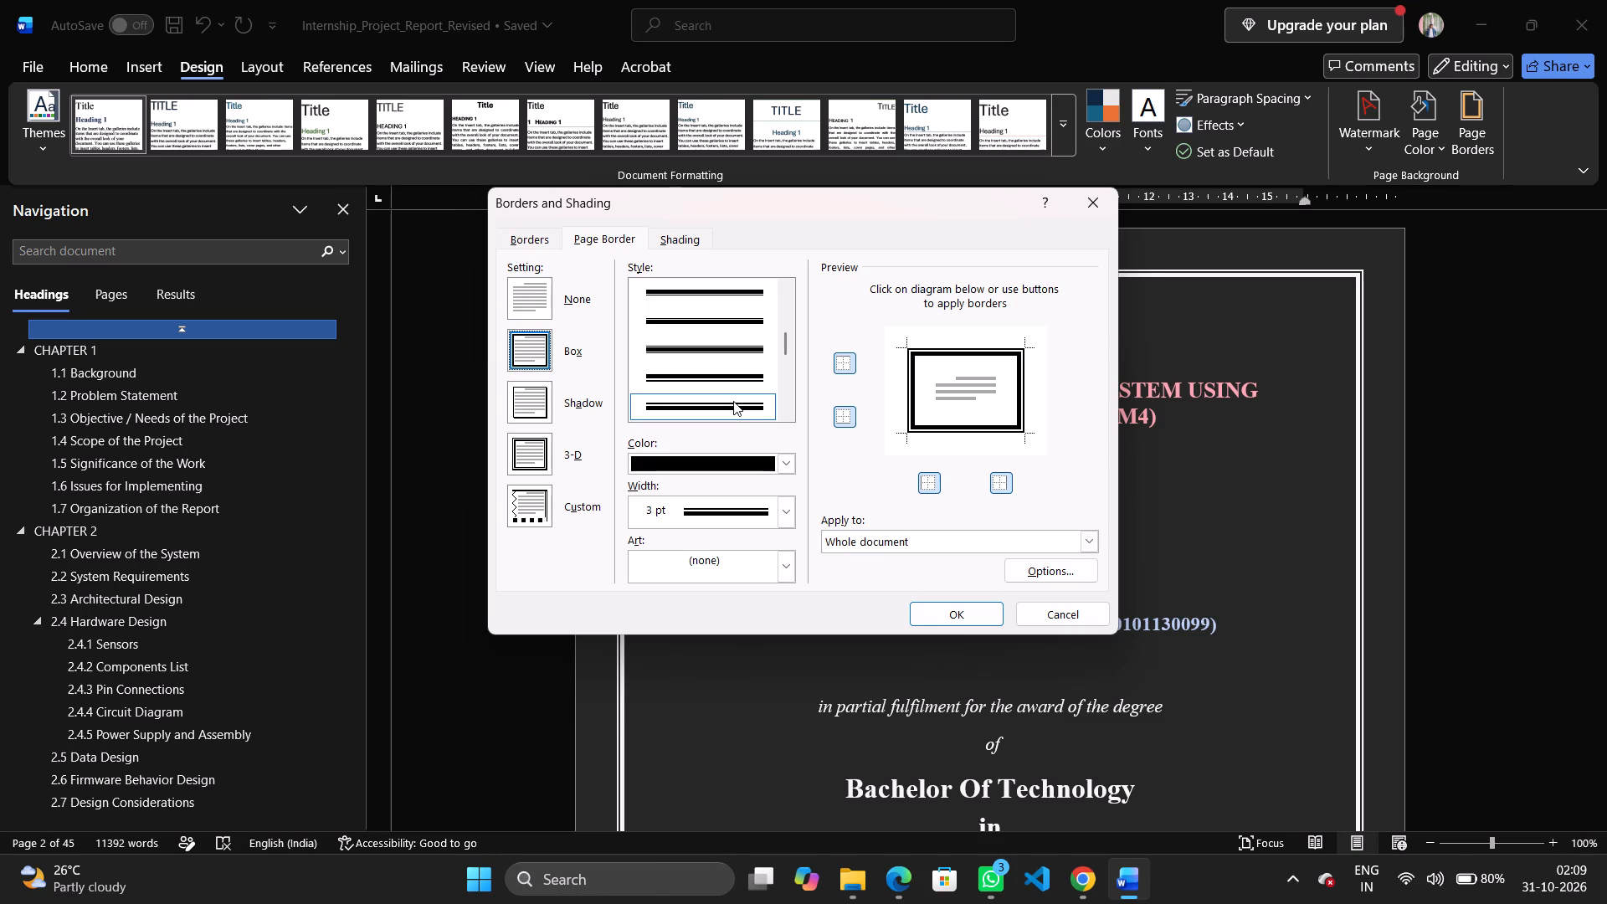
scroll(733, 401, "up", 1)
left_click(788, 315)
triple_click(785, 408)
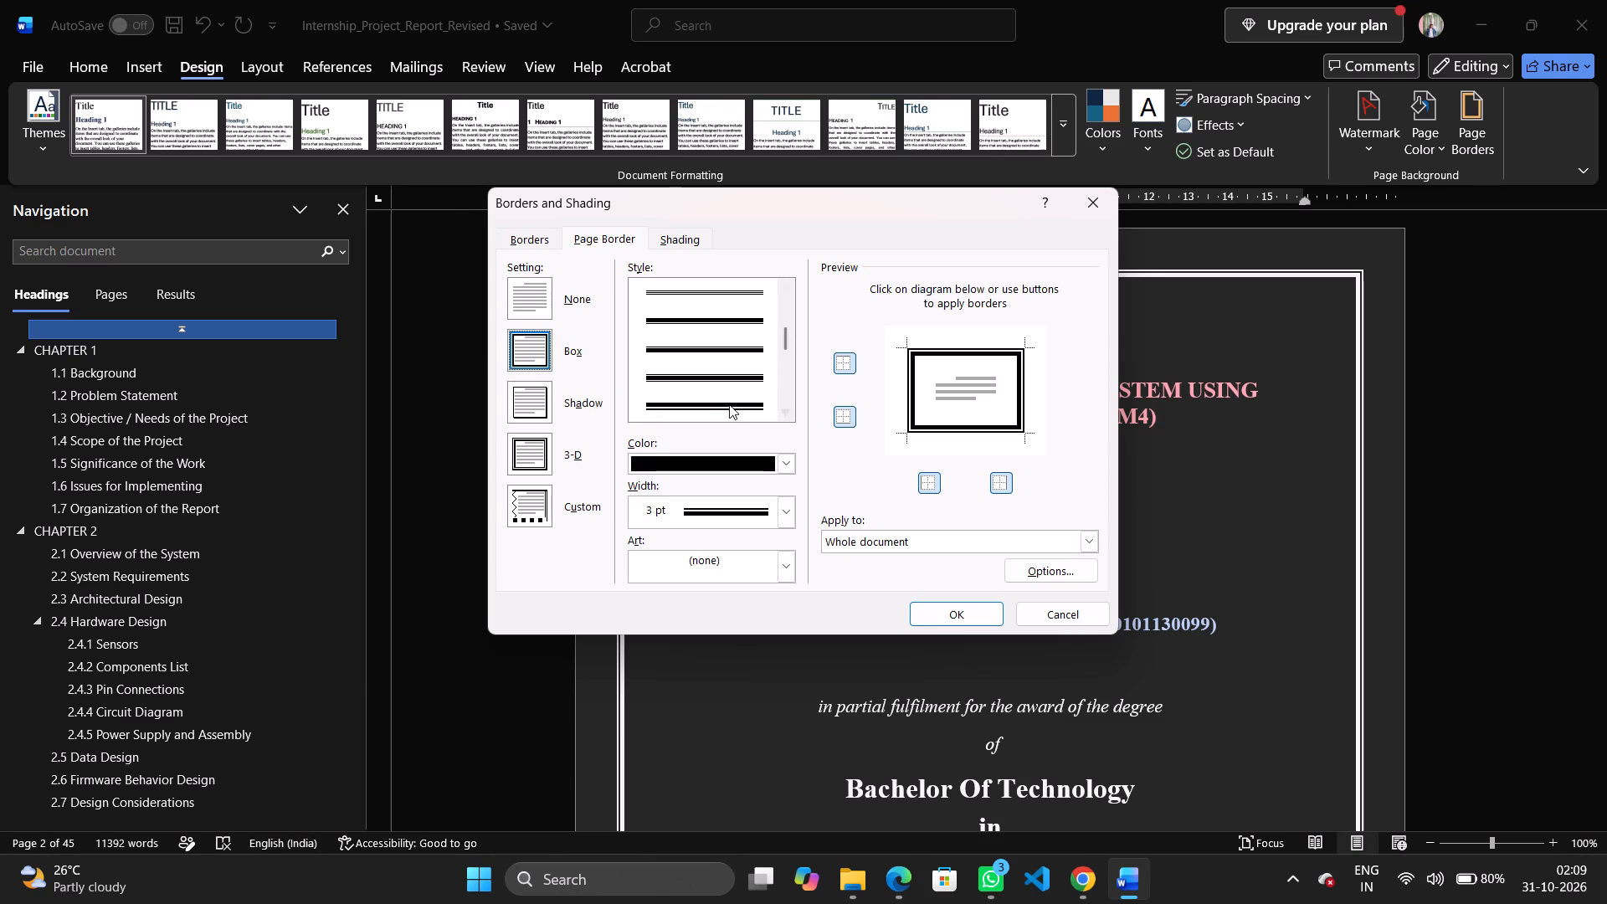
left_click(729, 404)
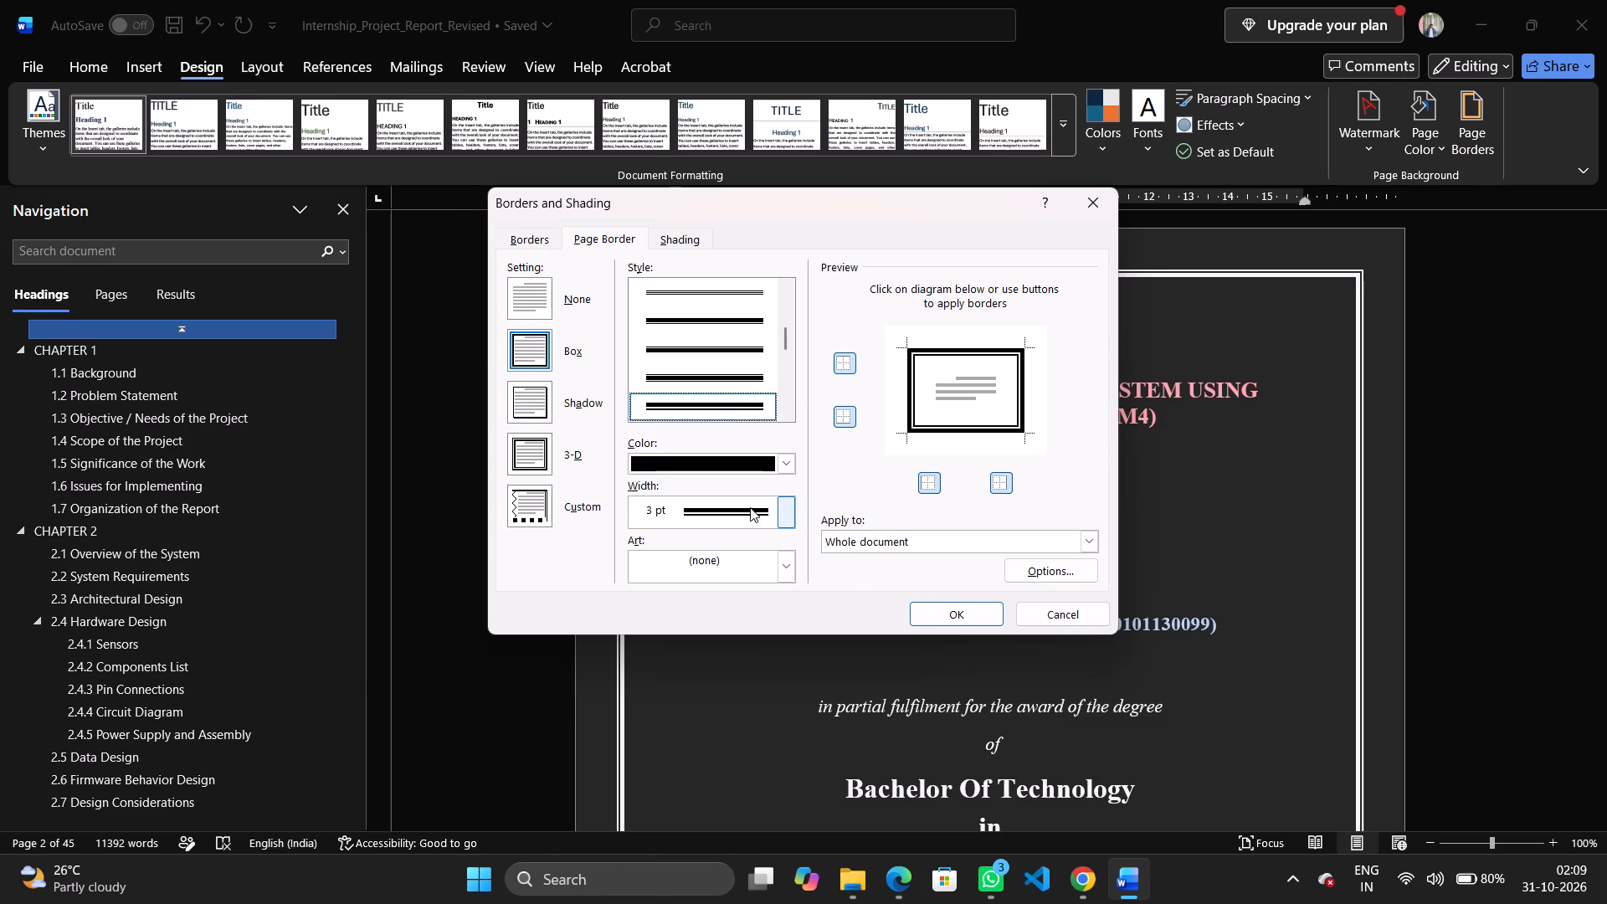
left_click(784, 516)
left_click(736, 743)
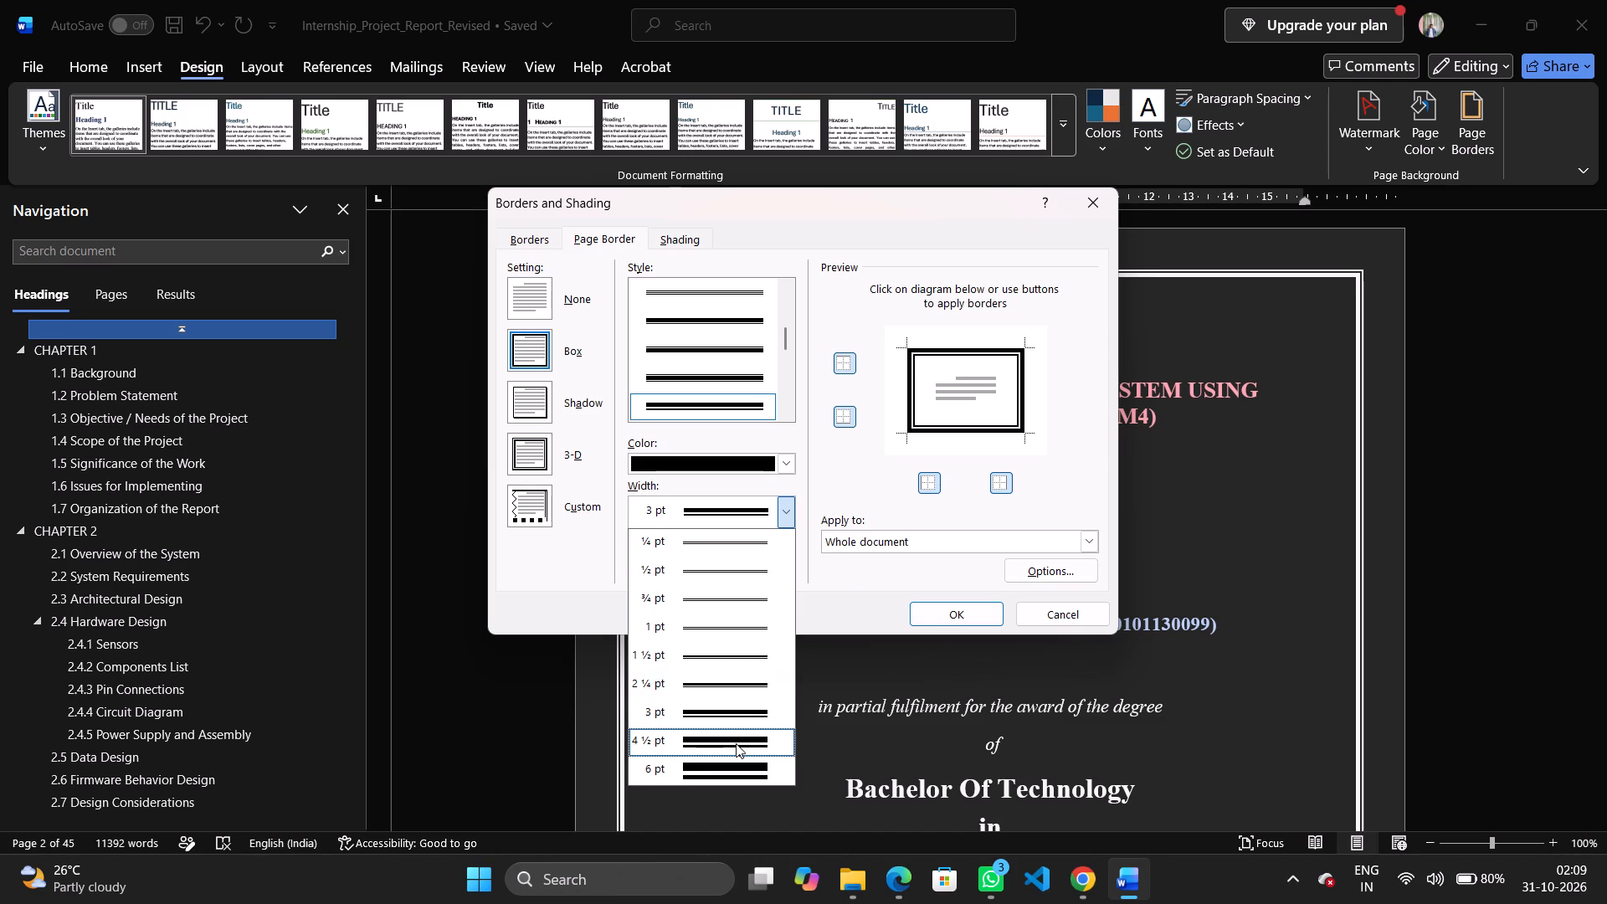
left_click(974, 614)
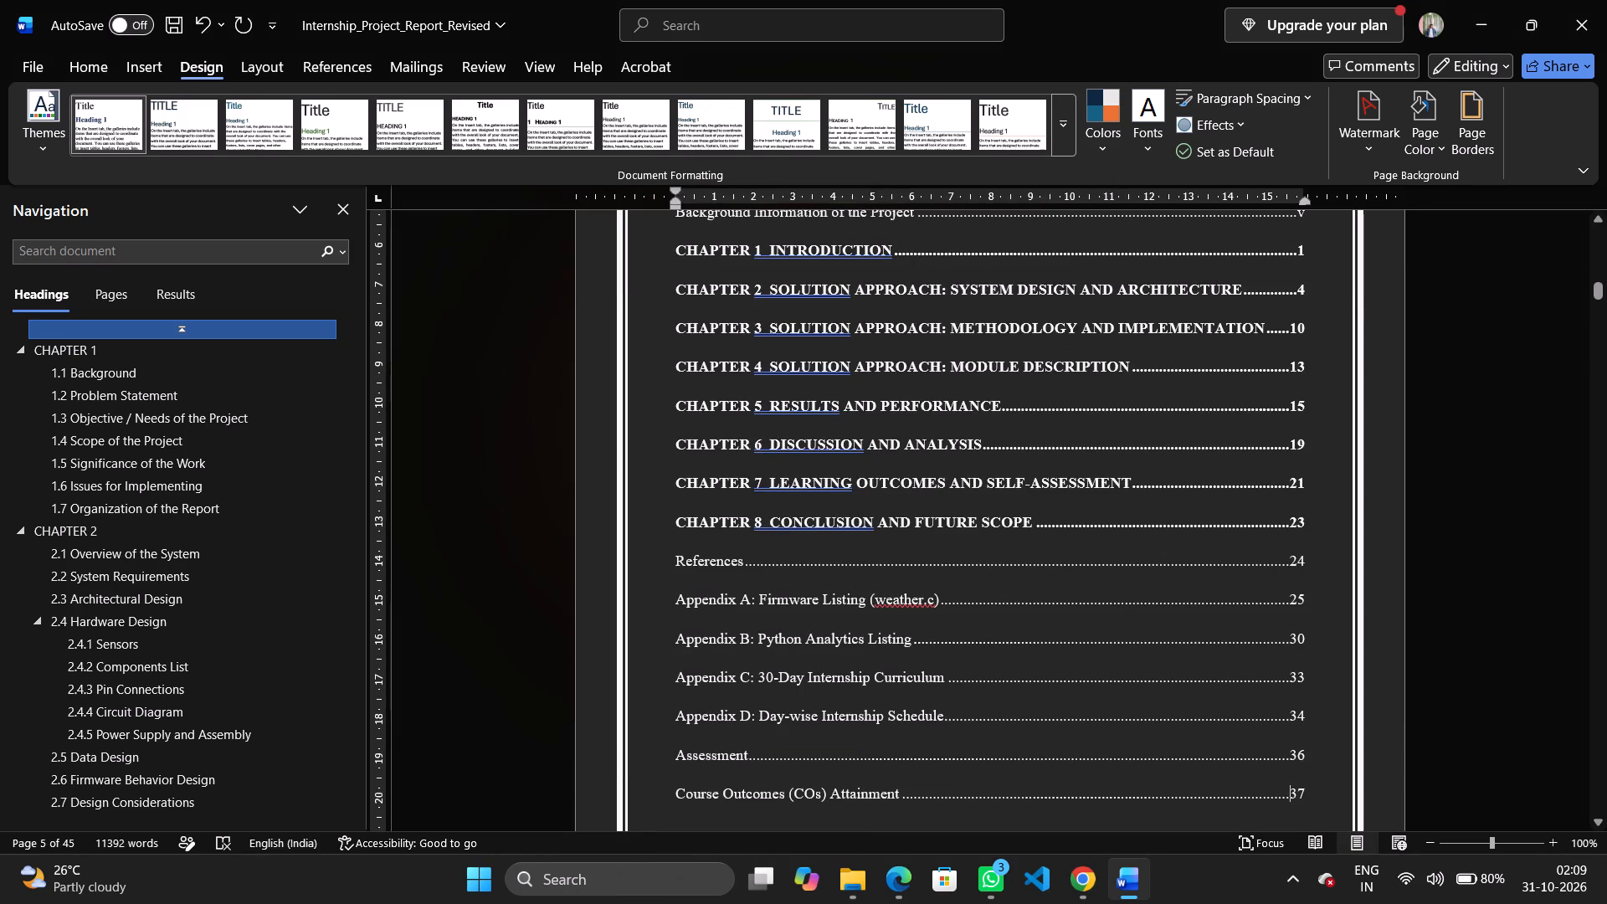
Check the page border around the Table of Contents page and save the report.
scroll(649, 378, "up", 1)
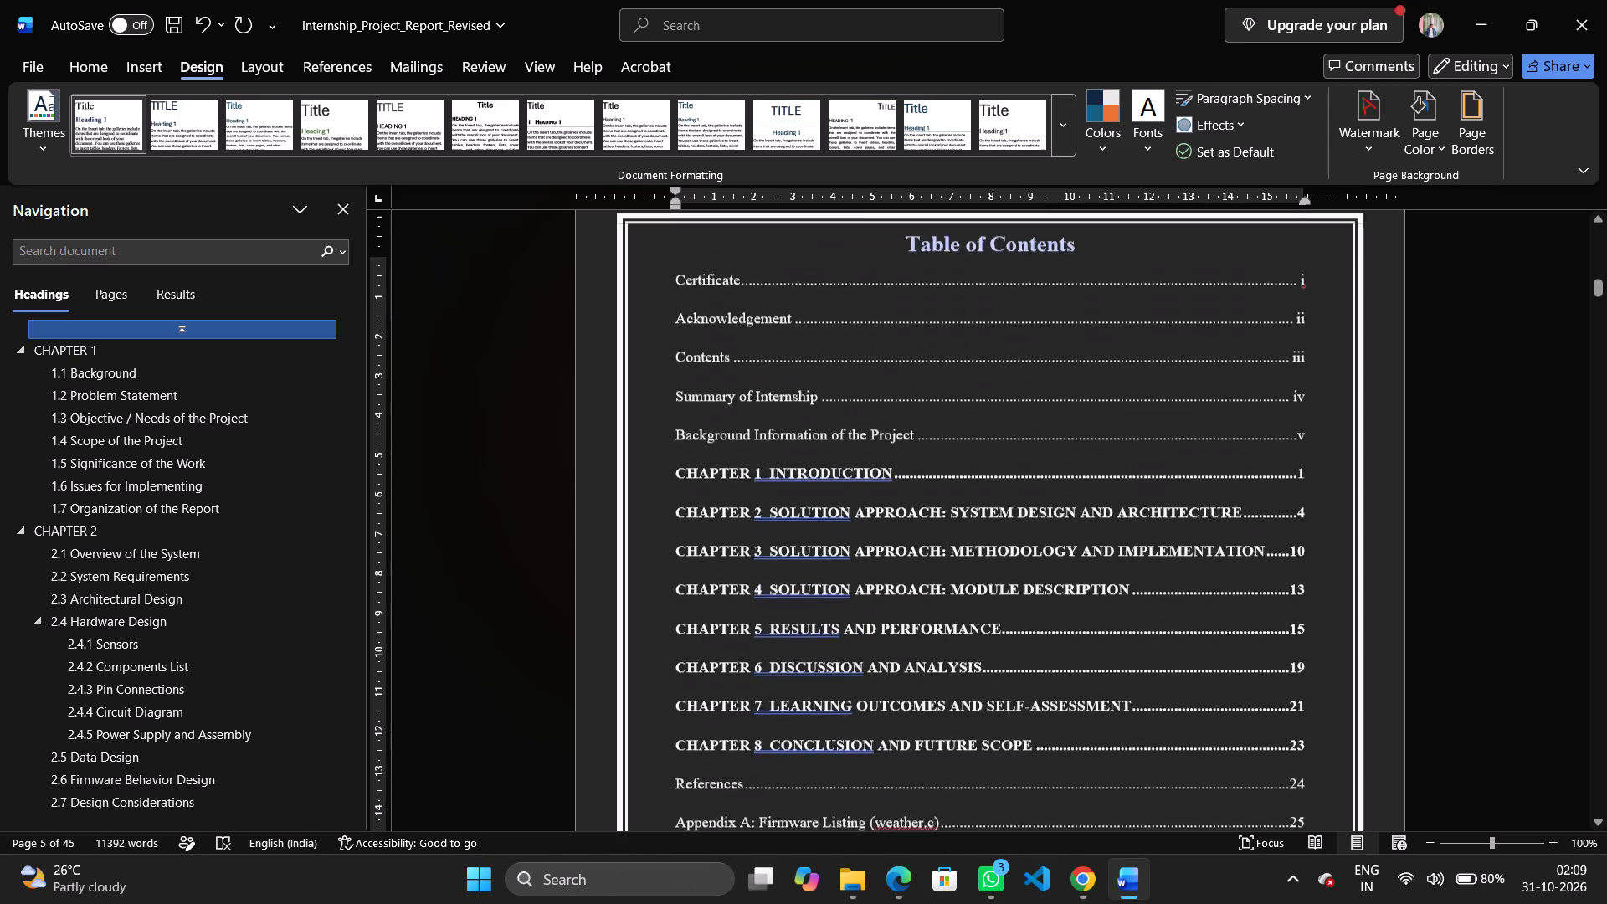
scroll(649, 378, "up", 1)
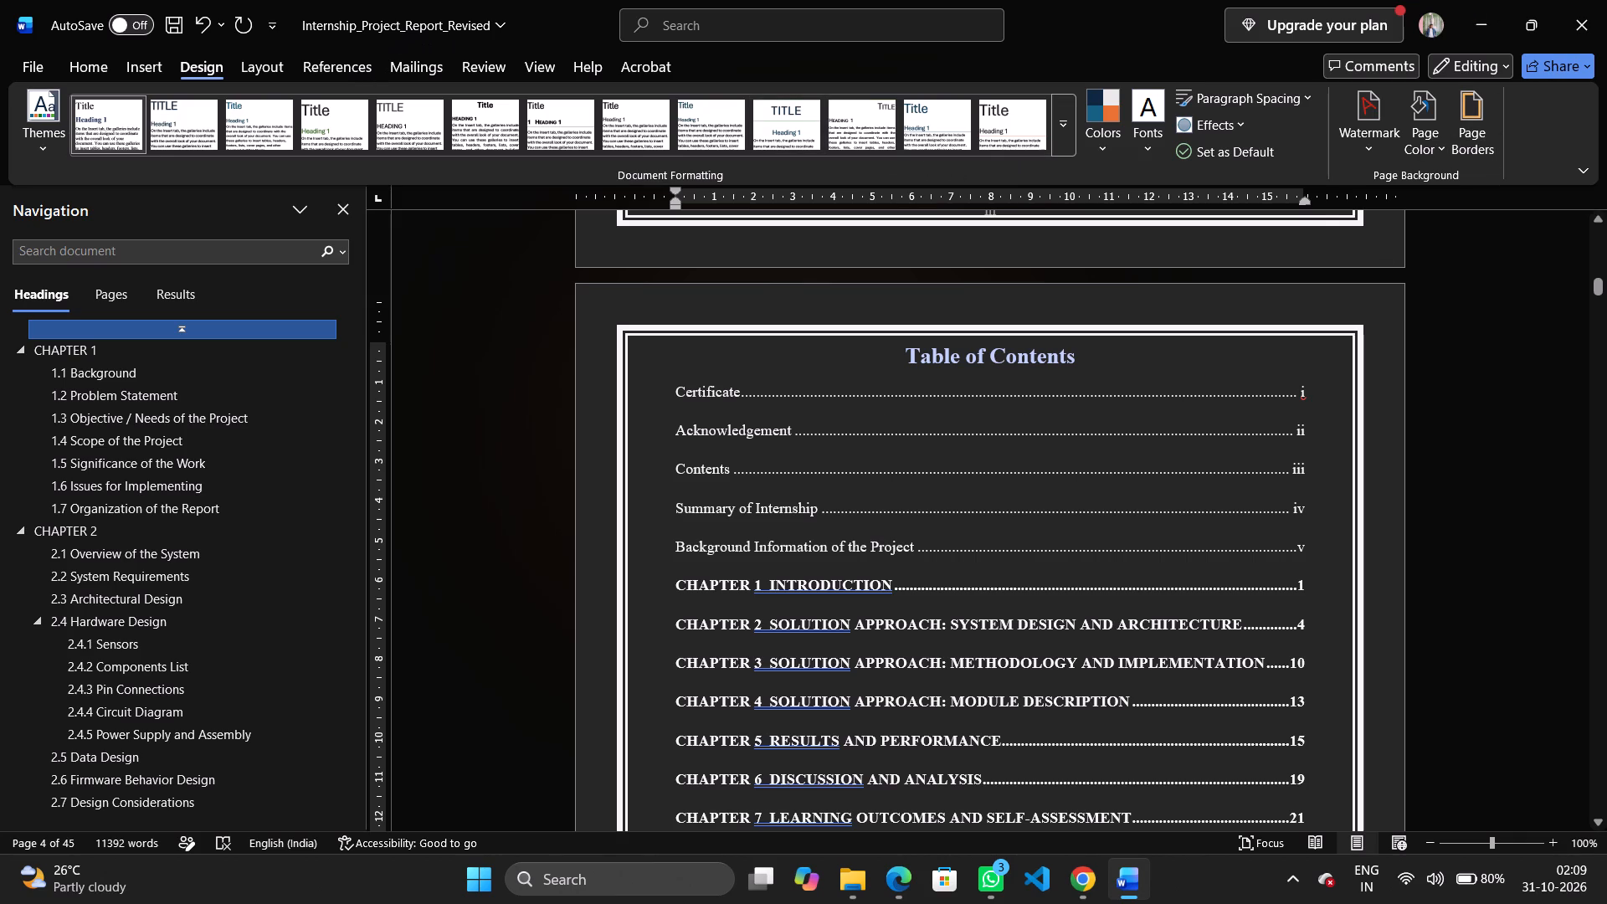
key("ctrl+s")
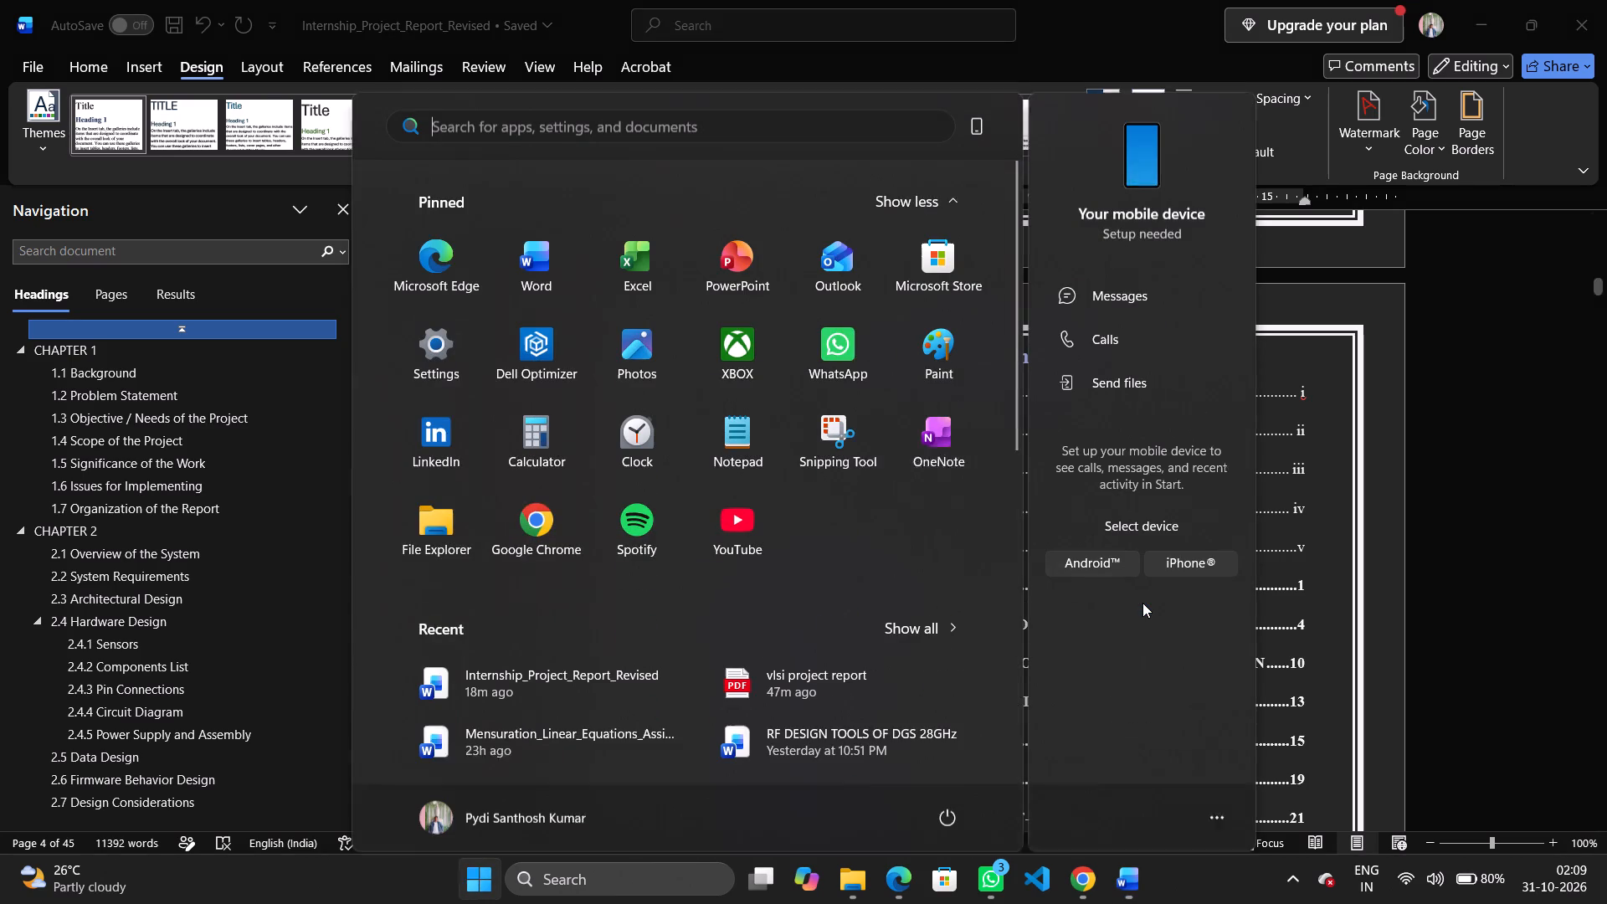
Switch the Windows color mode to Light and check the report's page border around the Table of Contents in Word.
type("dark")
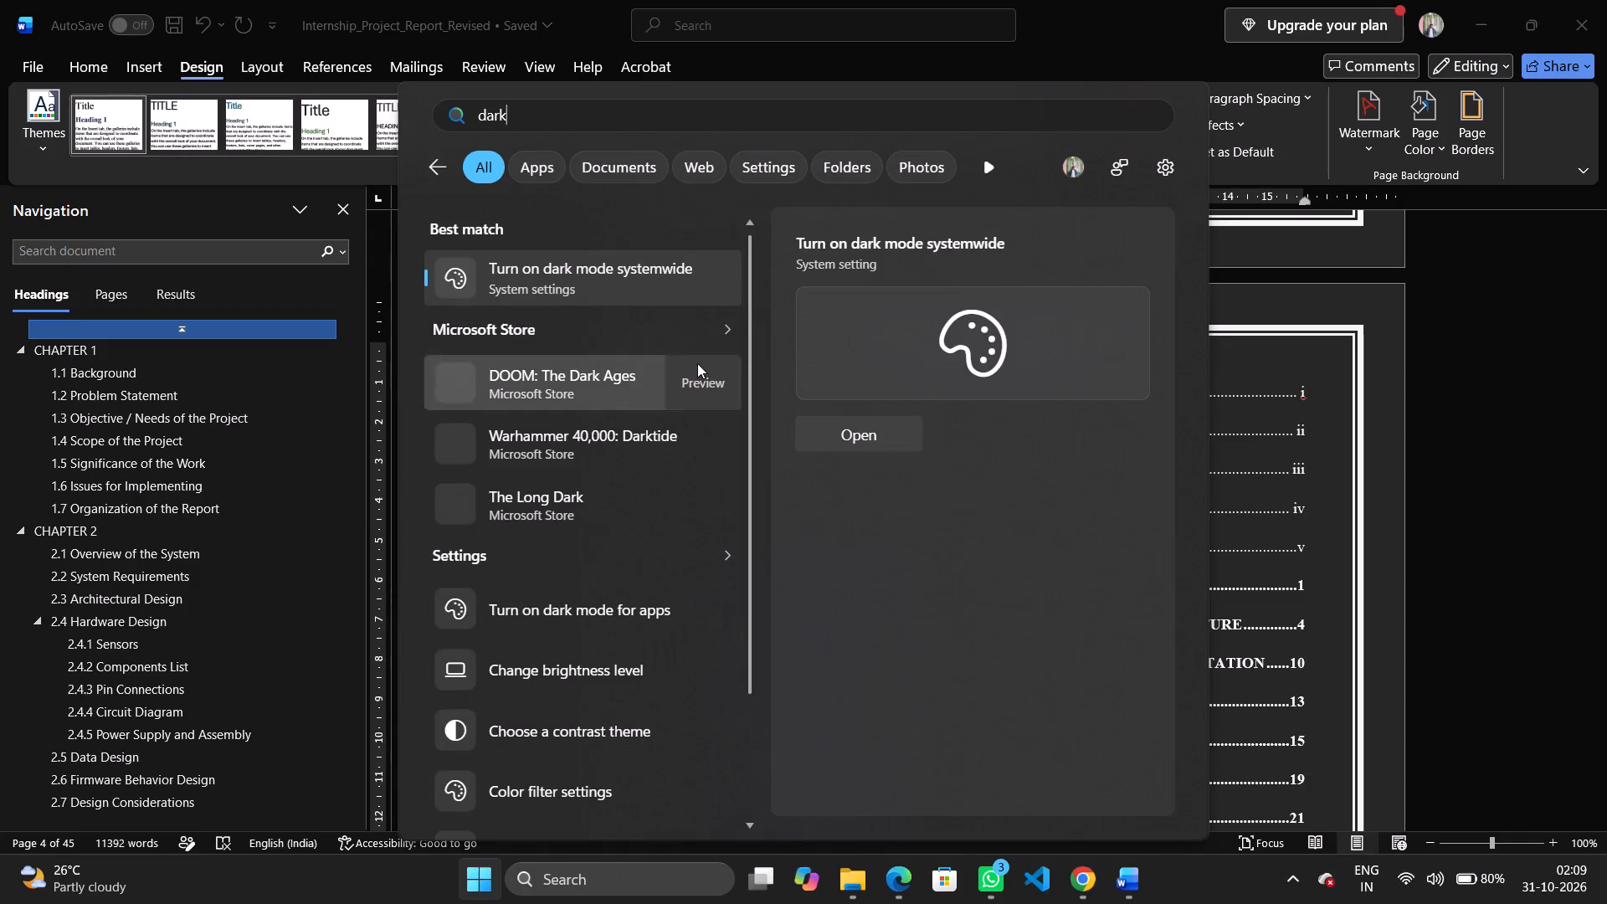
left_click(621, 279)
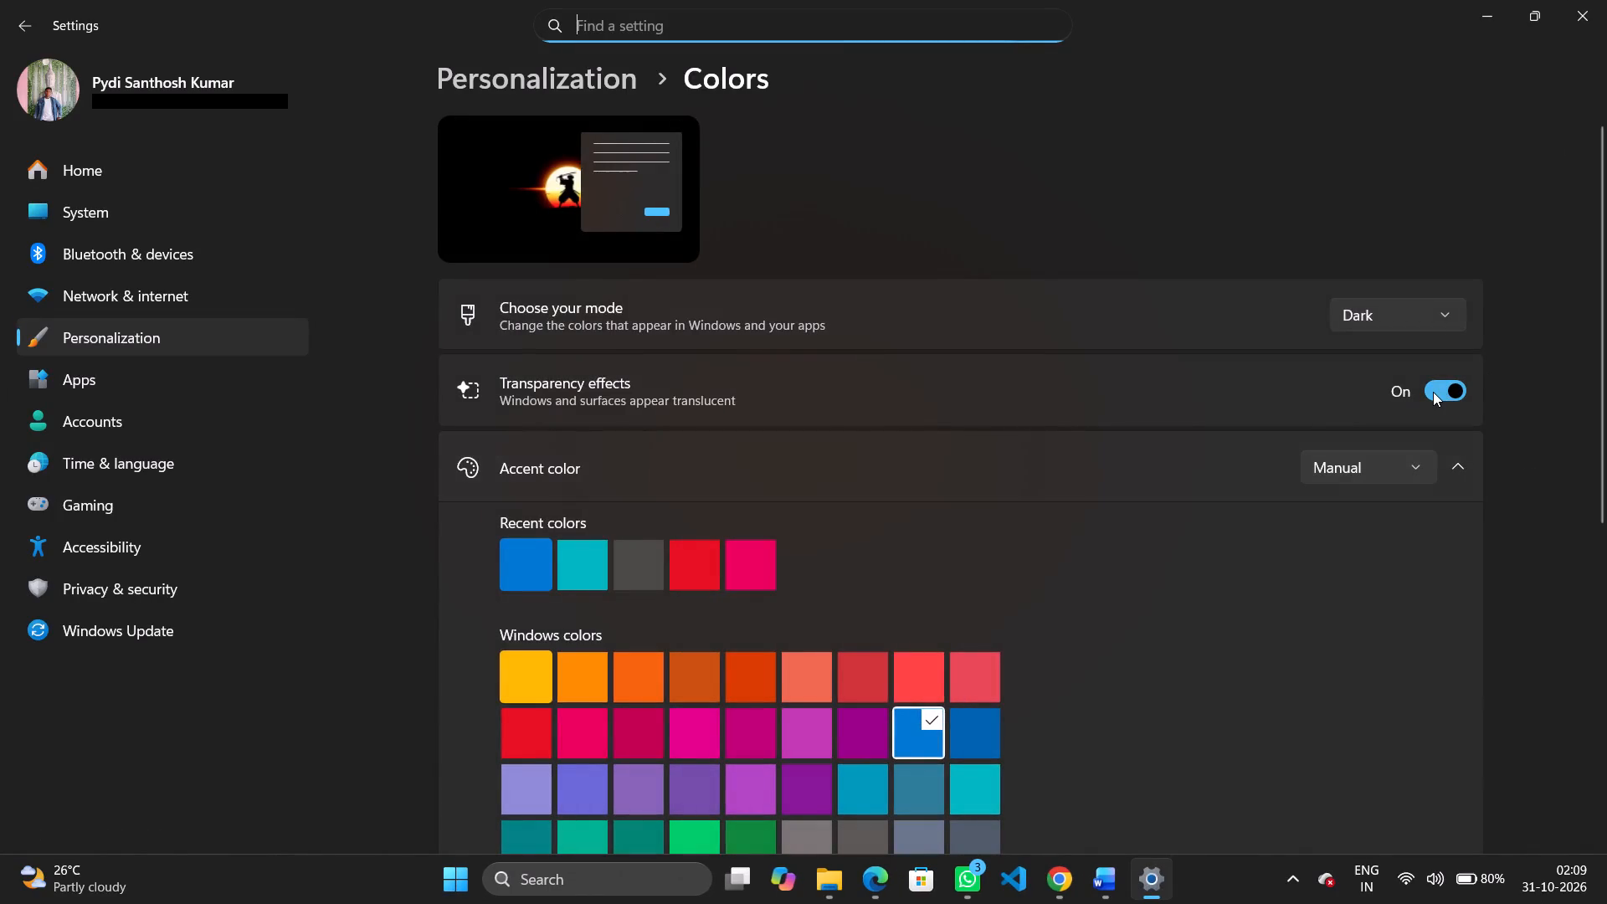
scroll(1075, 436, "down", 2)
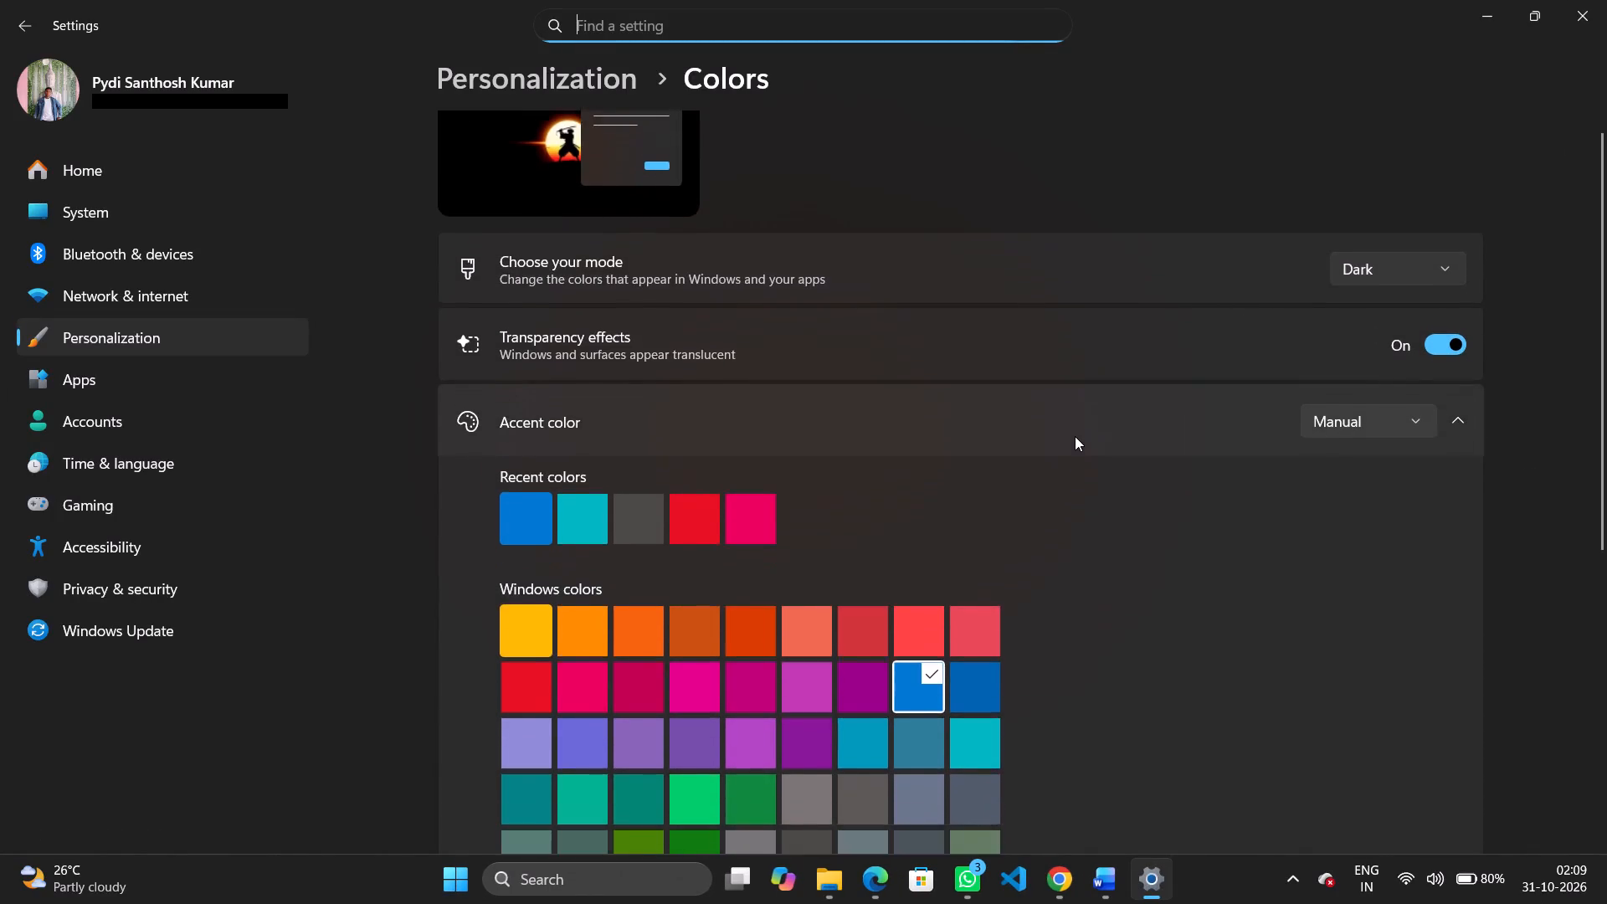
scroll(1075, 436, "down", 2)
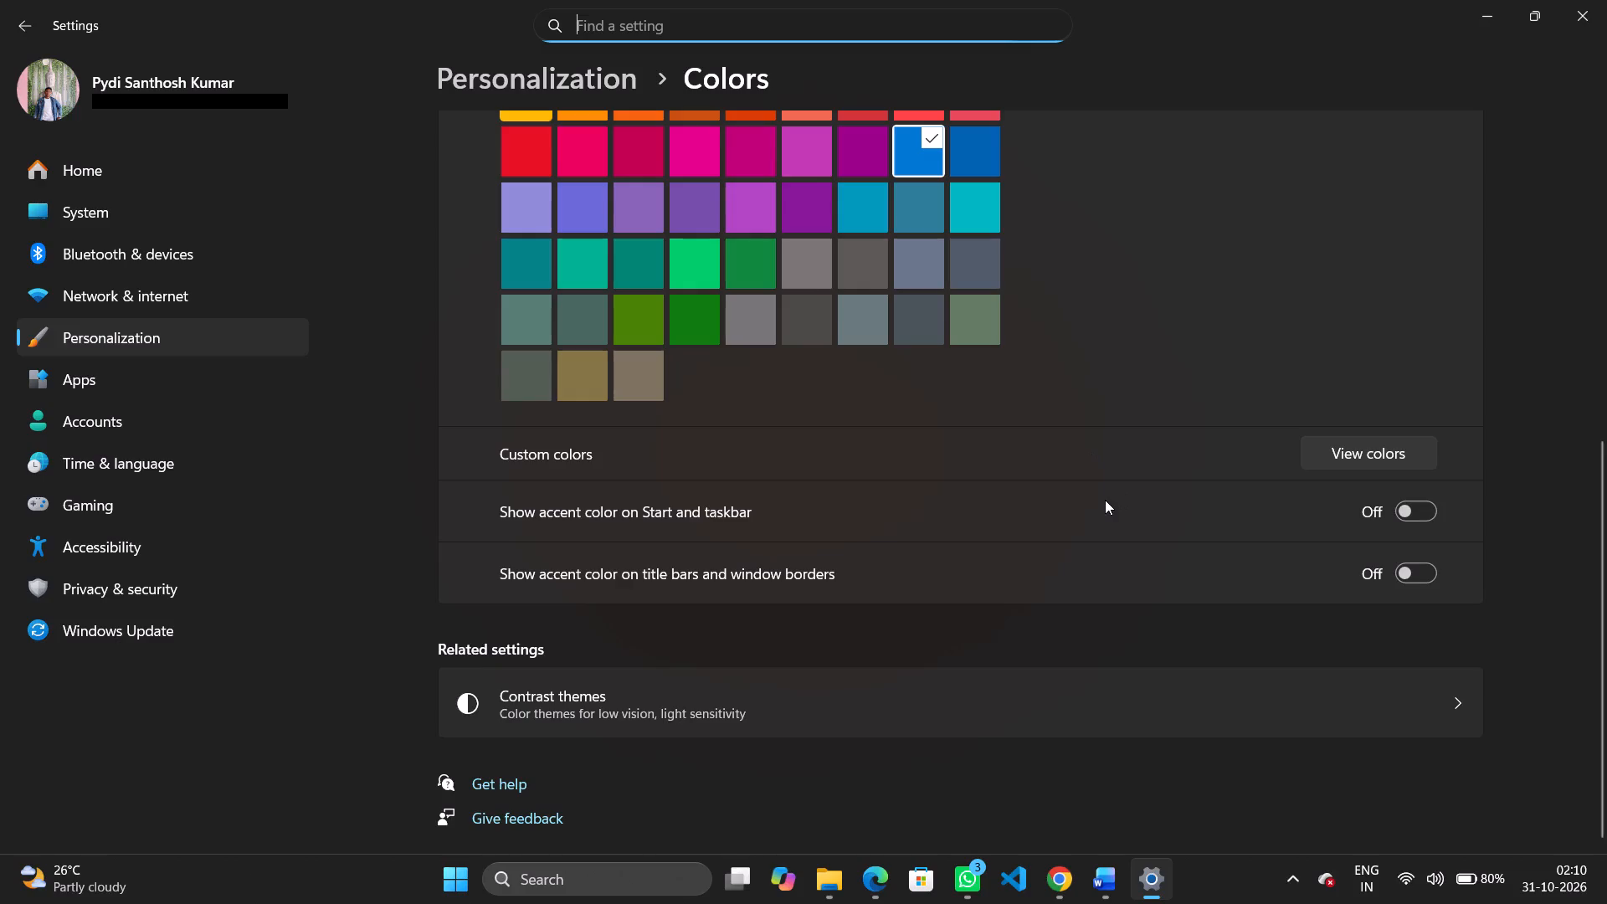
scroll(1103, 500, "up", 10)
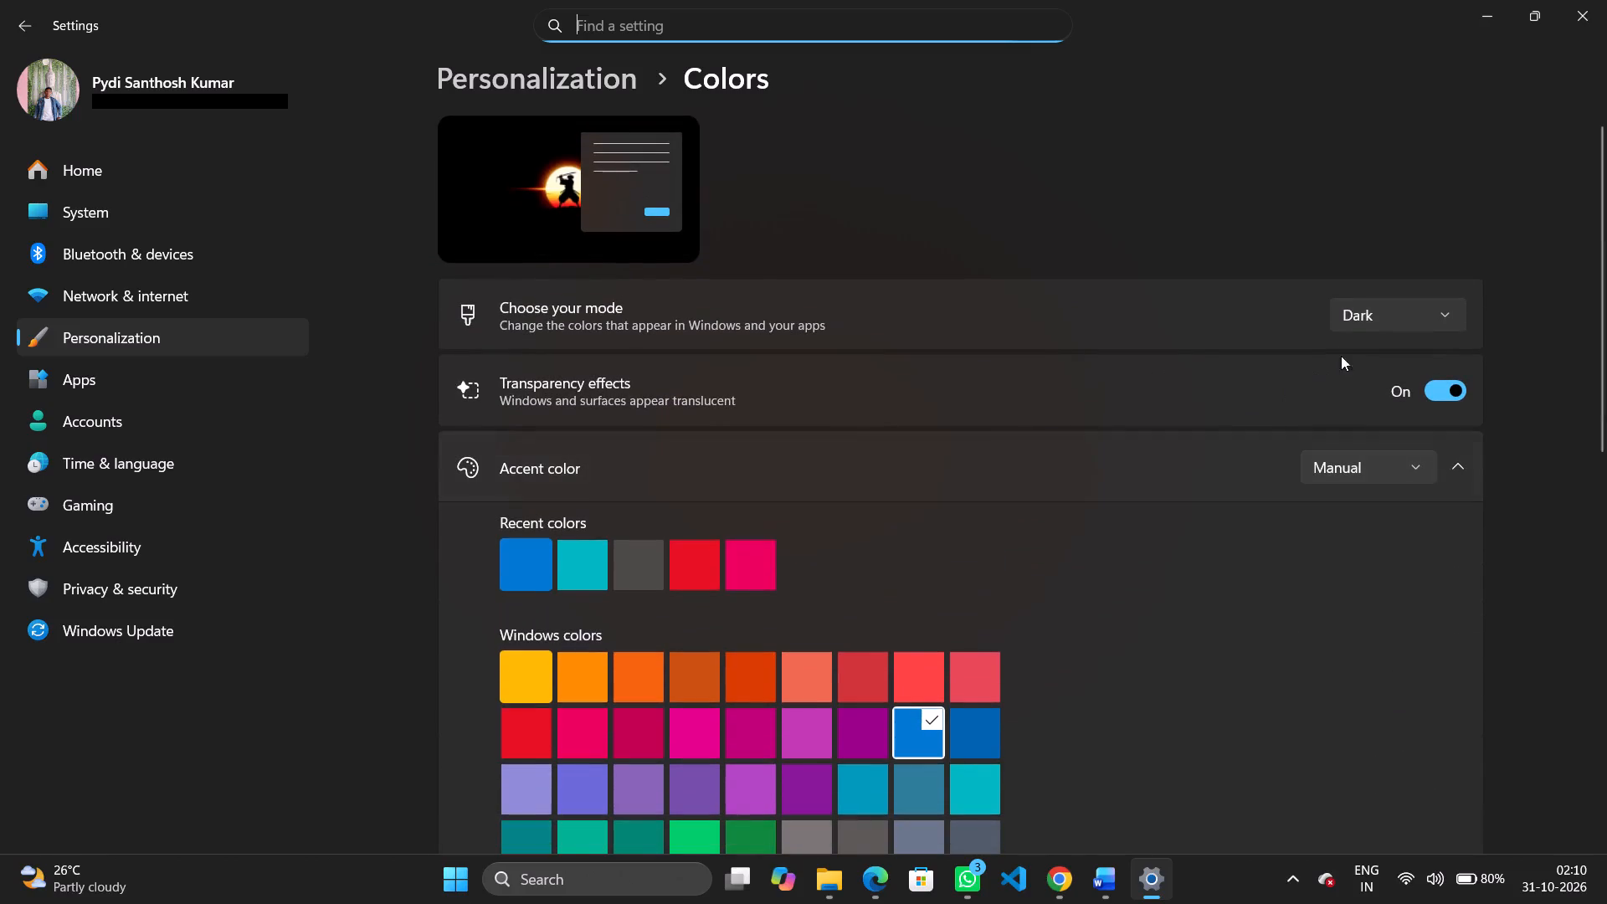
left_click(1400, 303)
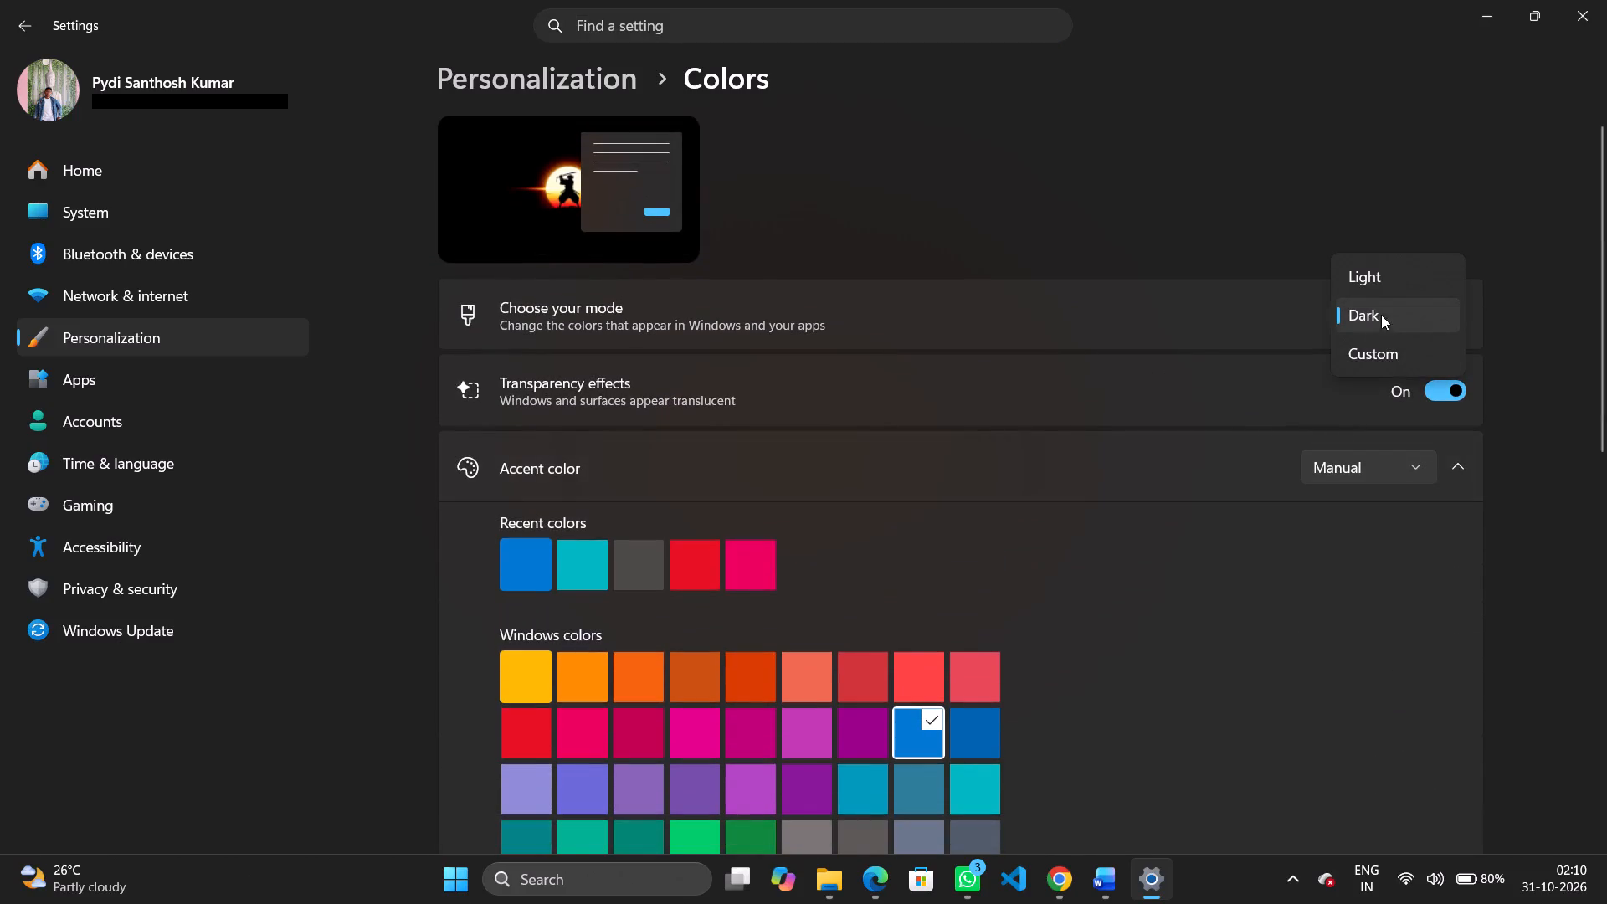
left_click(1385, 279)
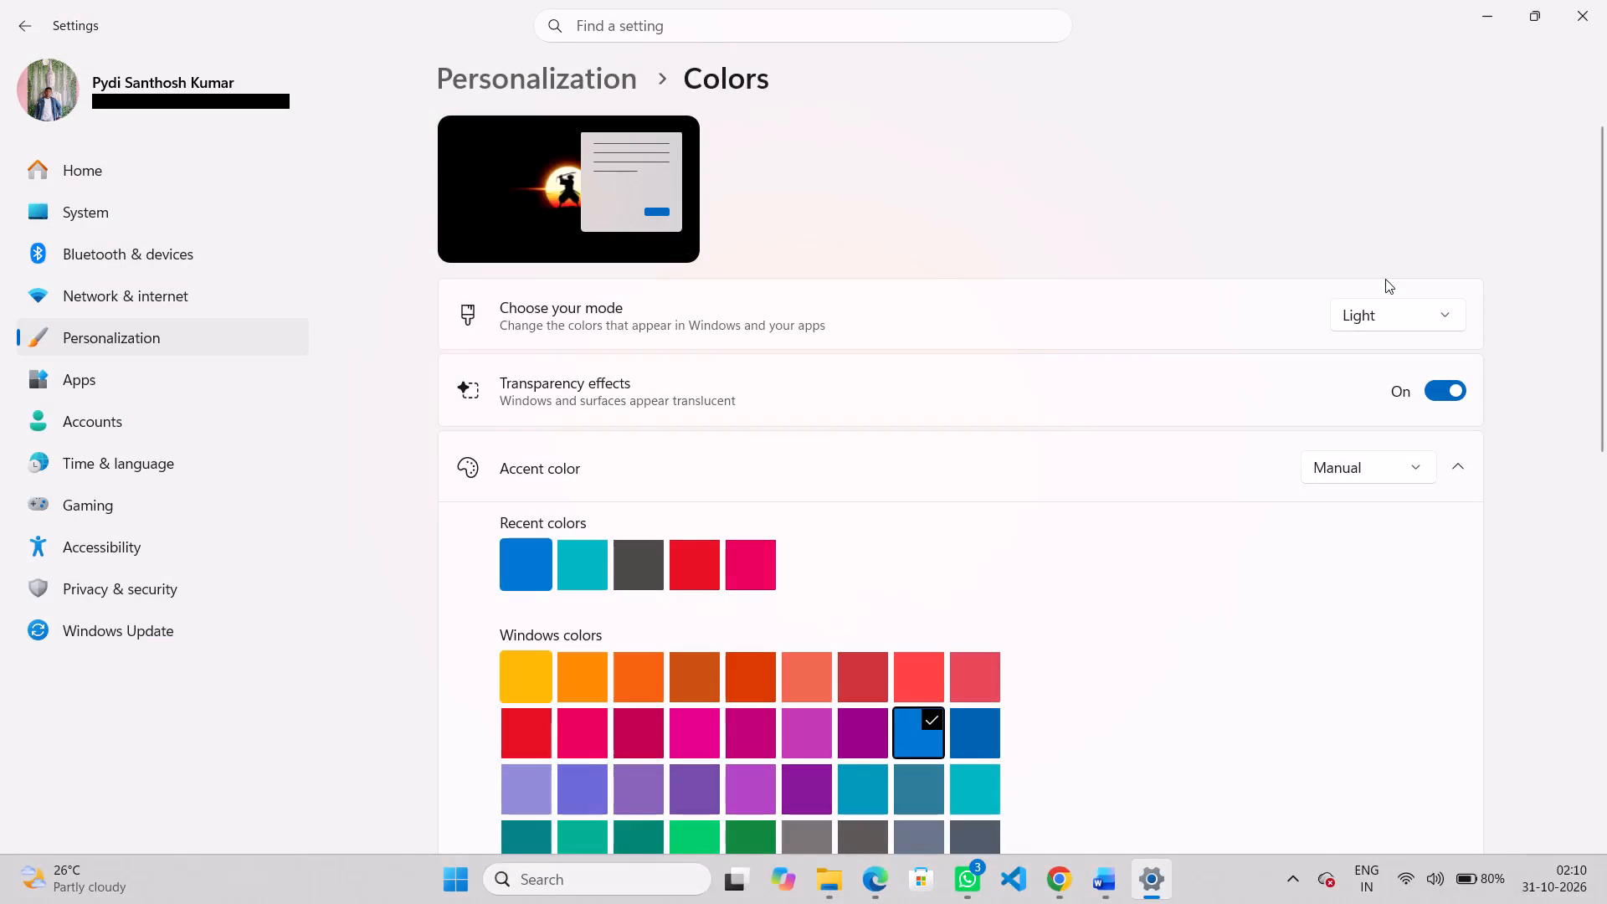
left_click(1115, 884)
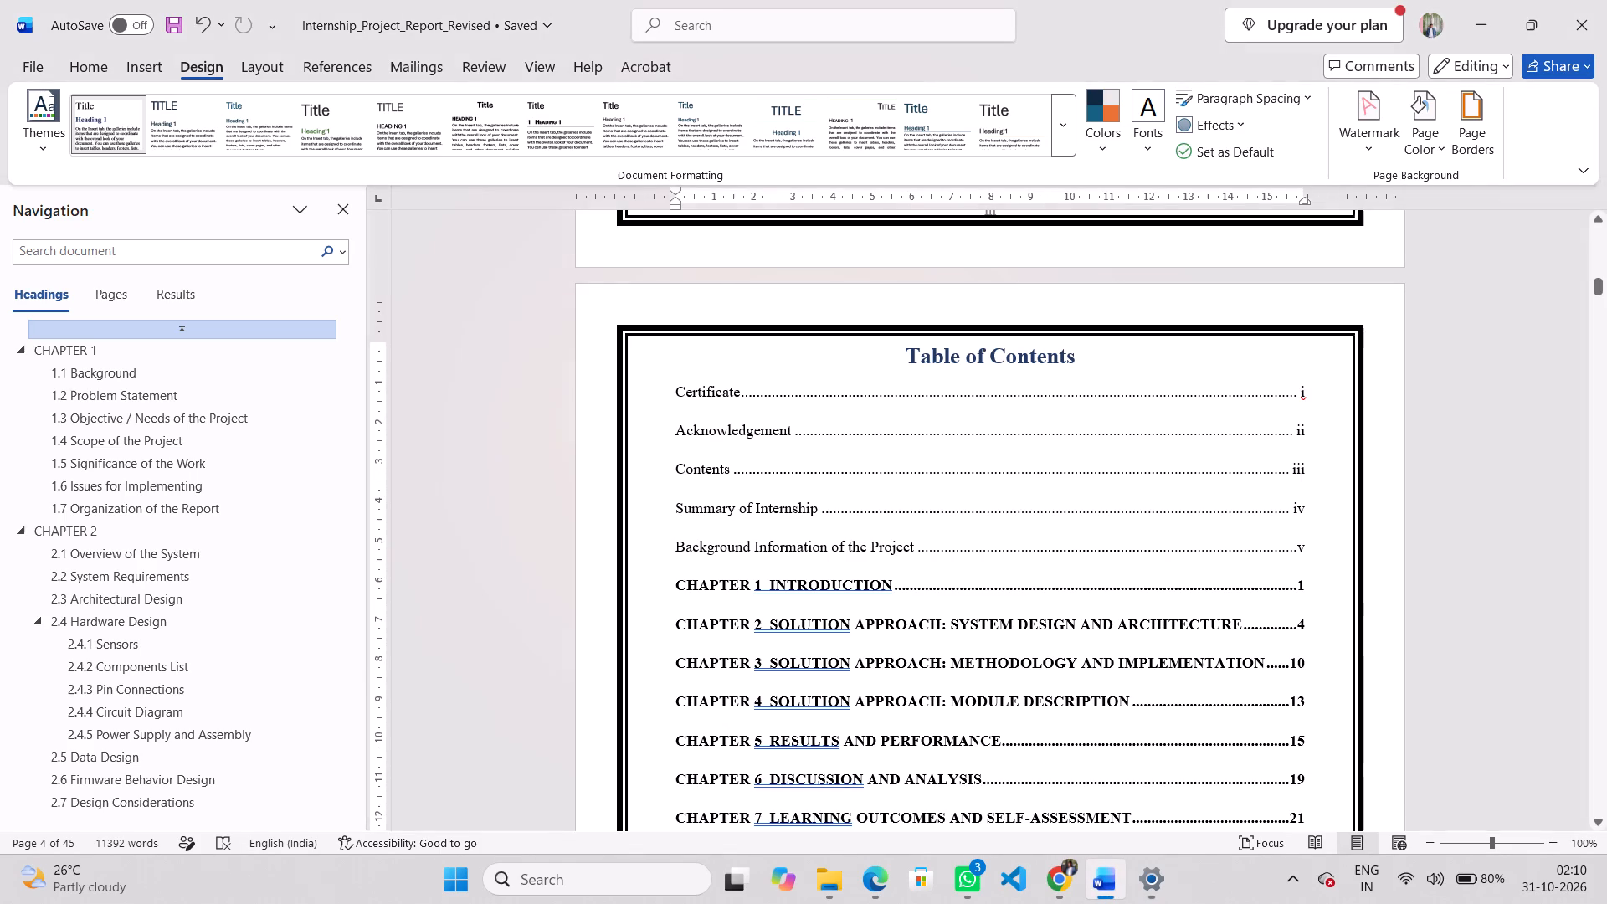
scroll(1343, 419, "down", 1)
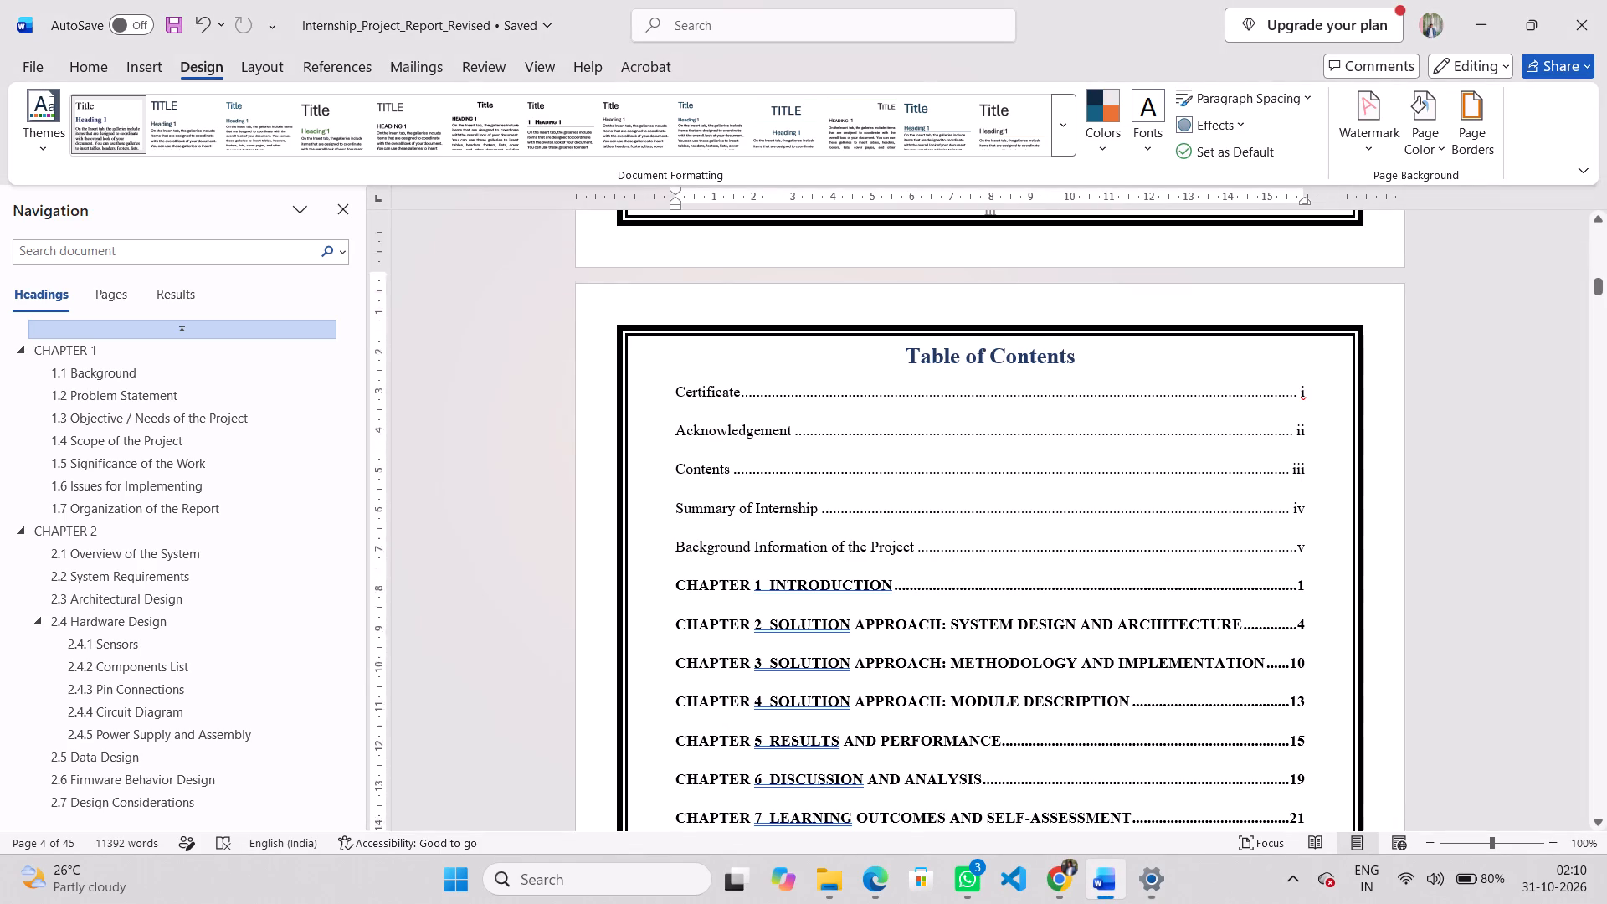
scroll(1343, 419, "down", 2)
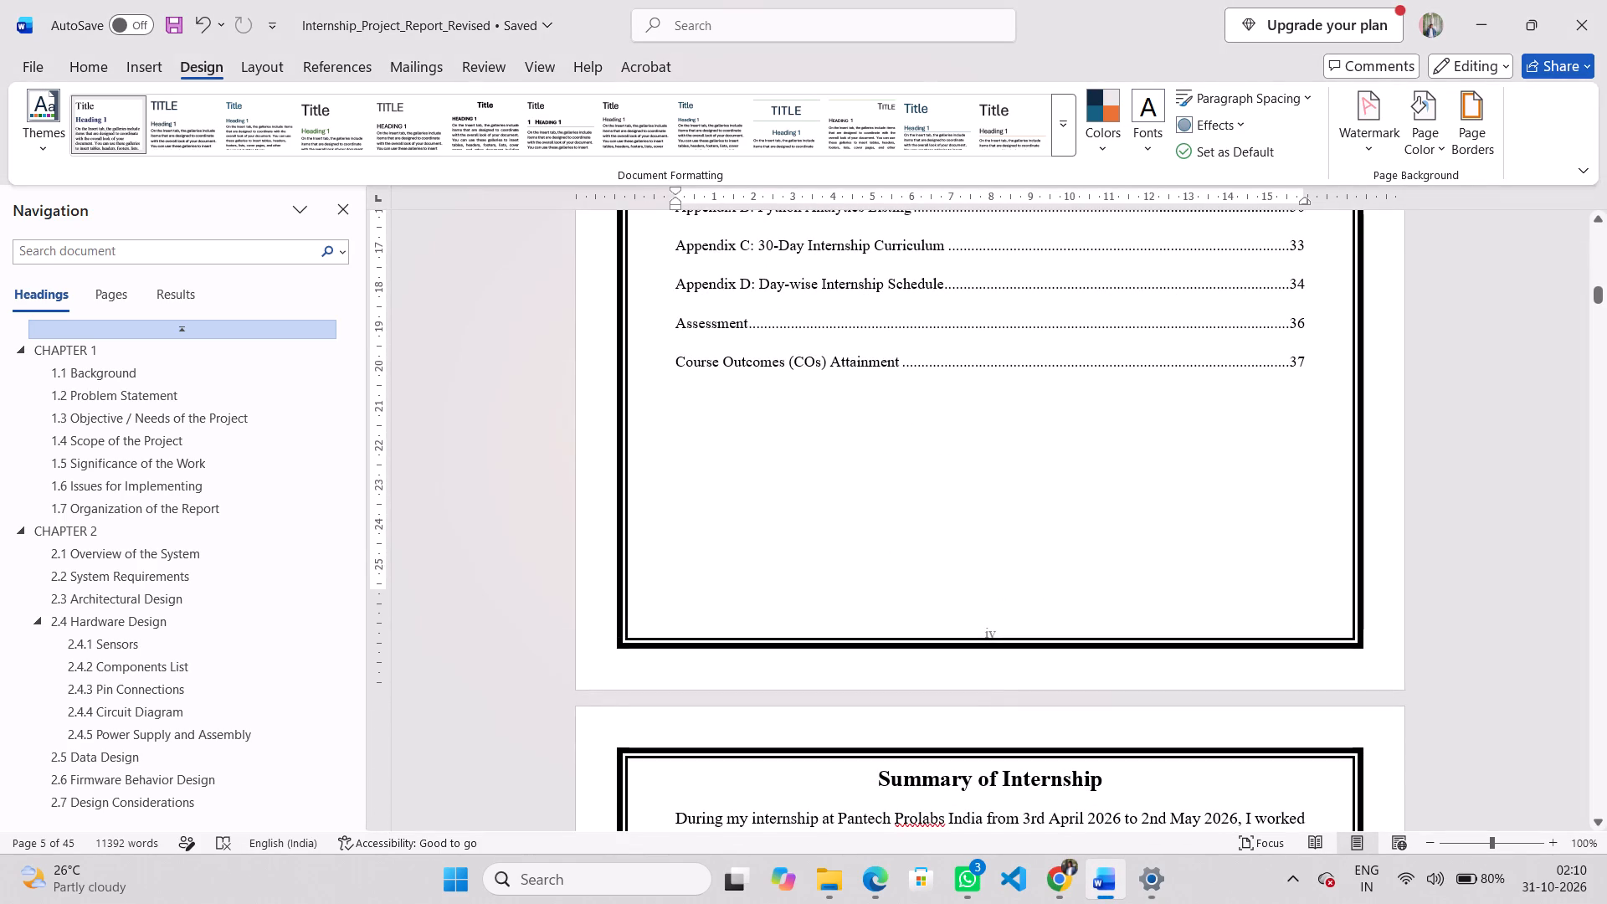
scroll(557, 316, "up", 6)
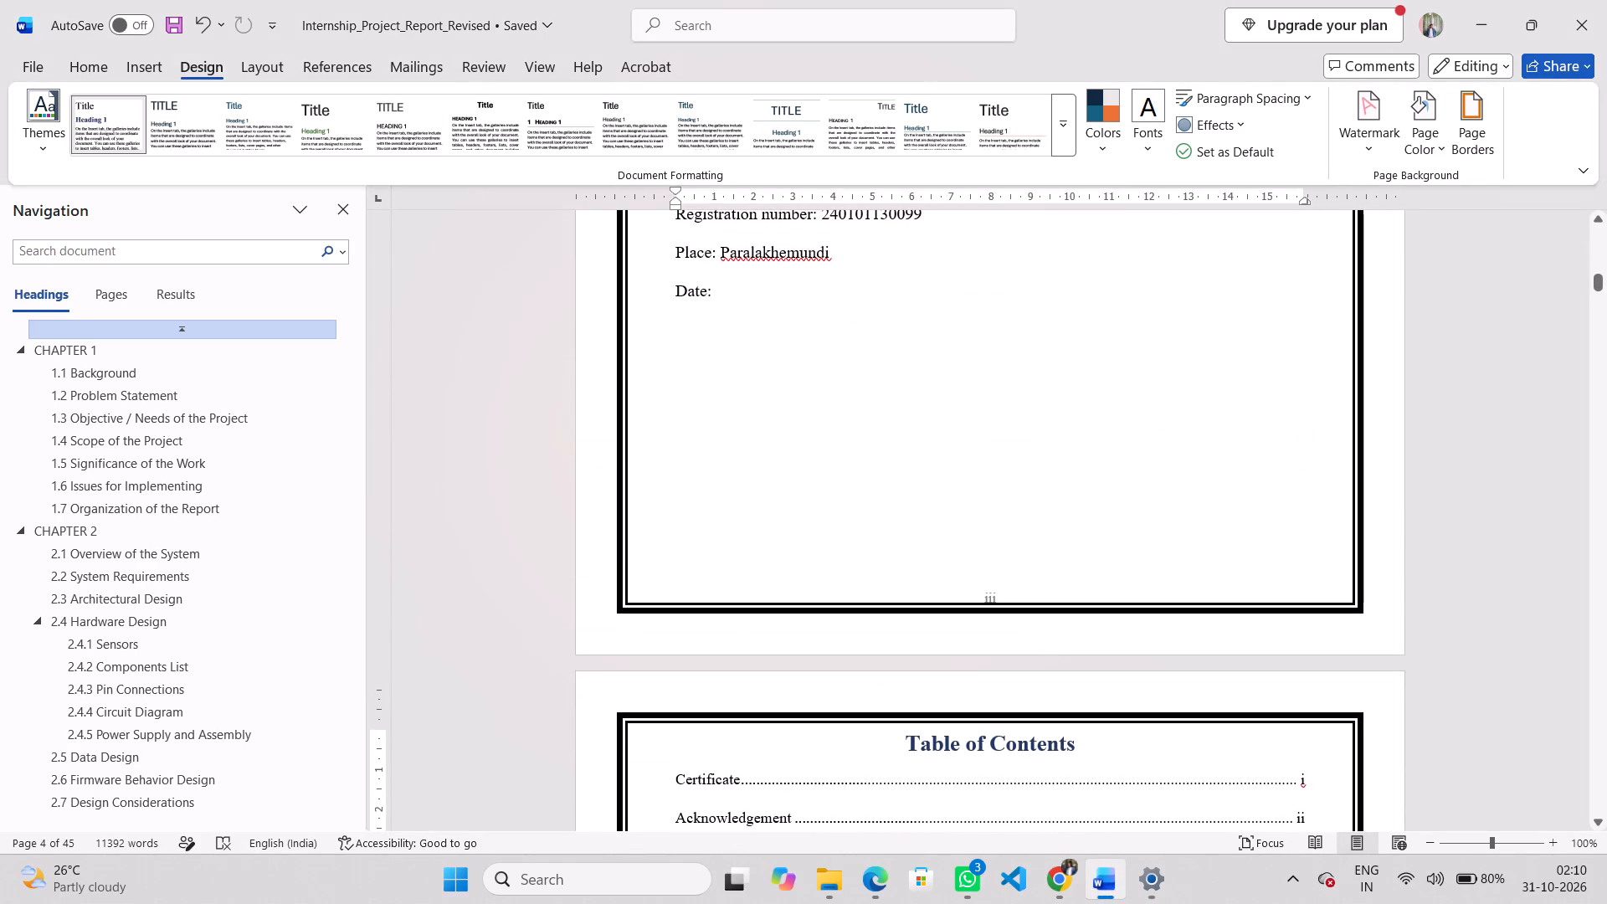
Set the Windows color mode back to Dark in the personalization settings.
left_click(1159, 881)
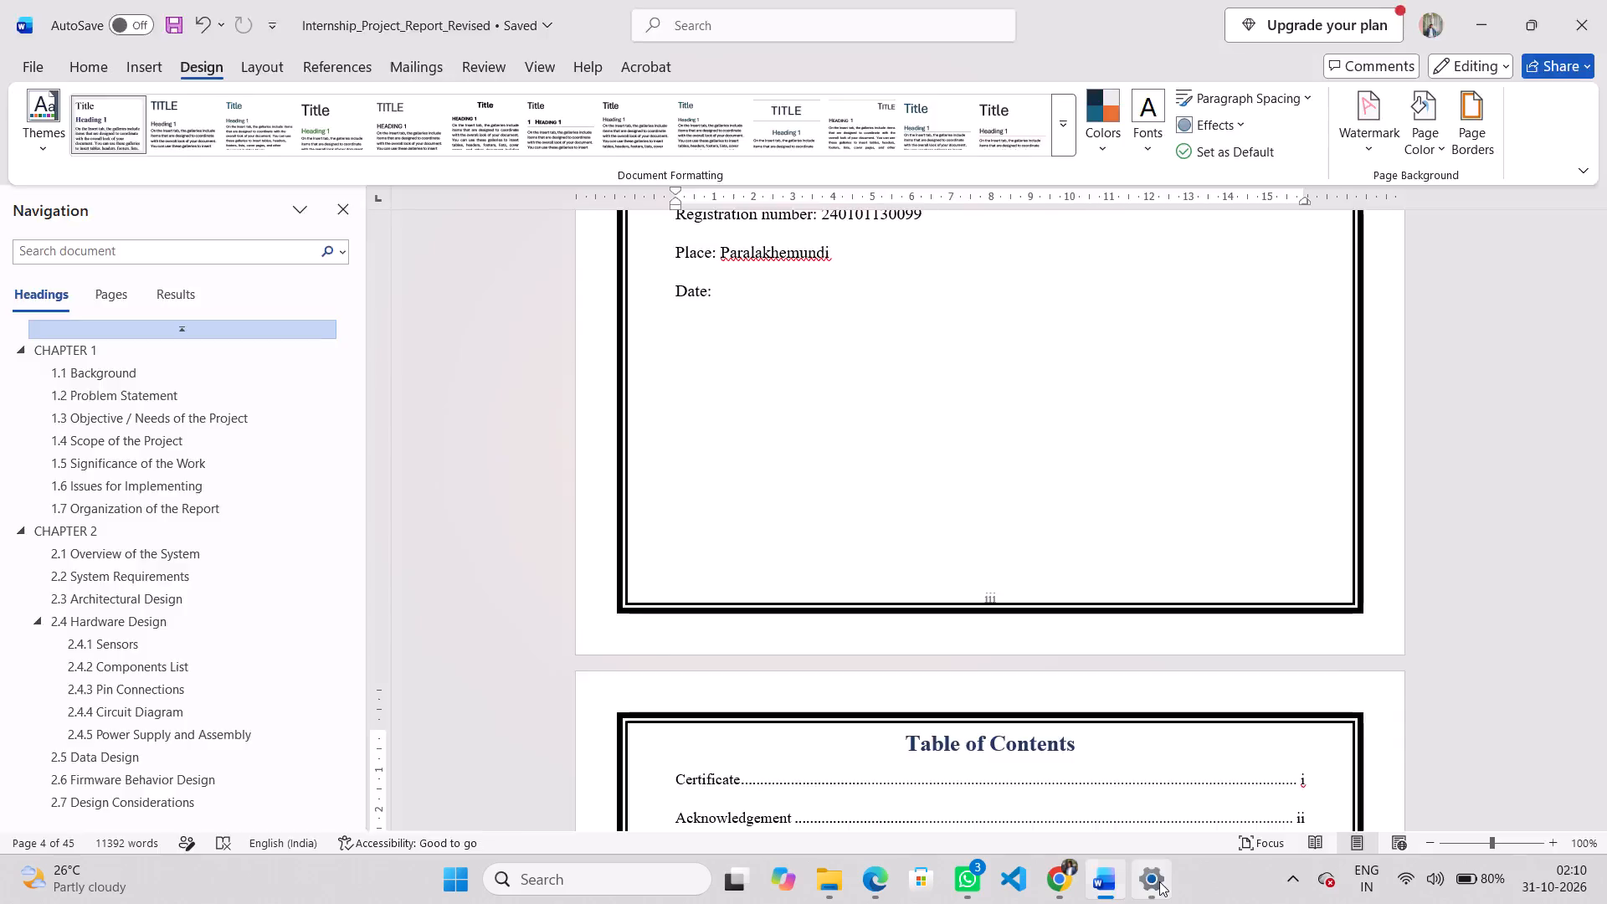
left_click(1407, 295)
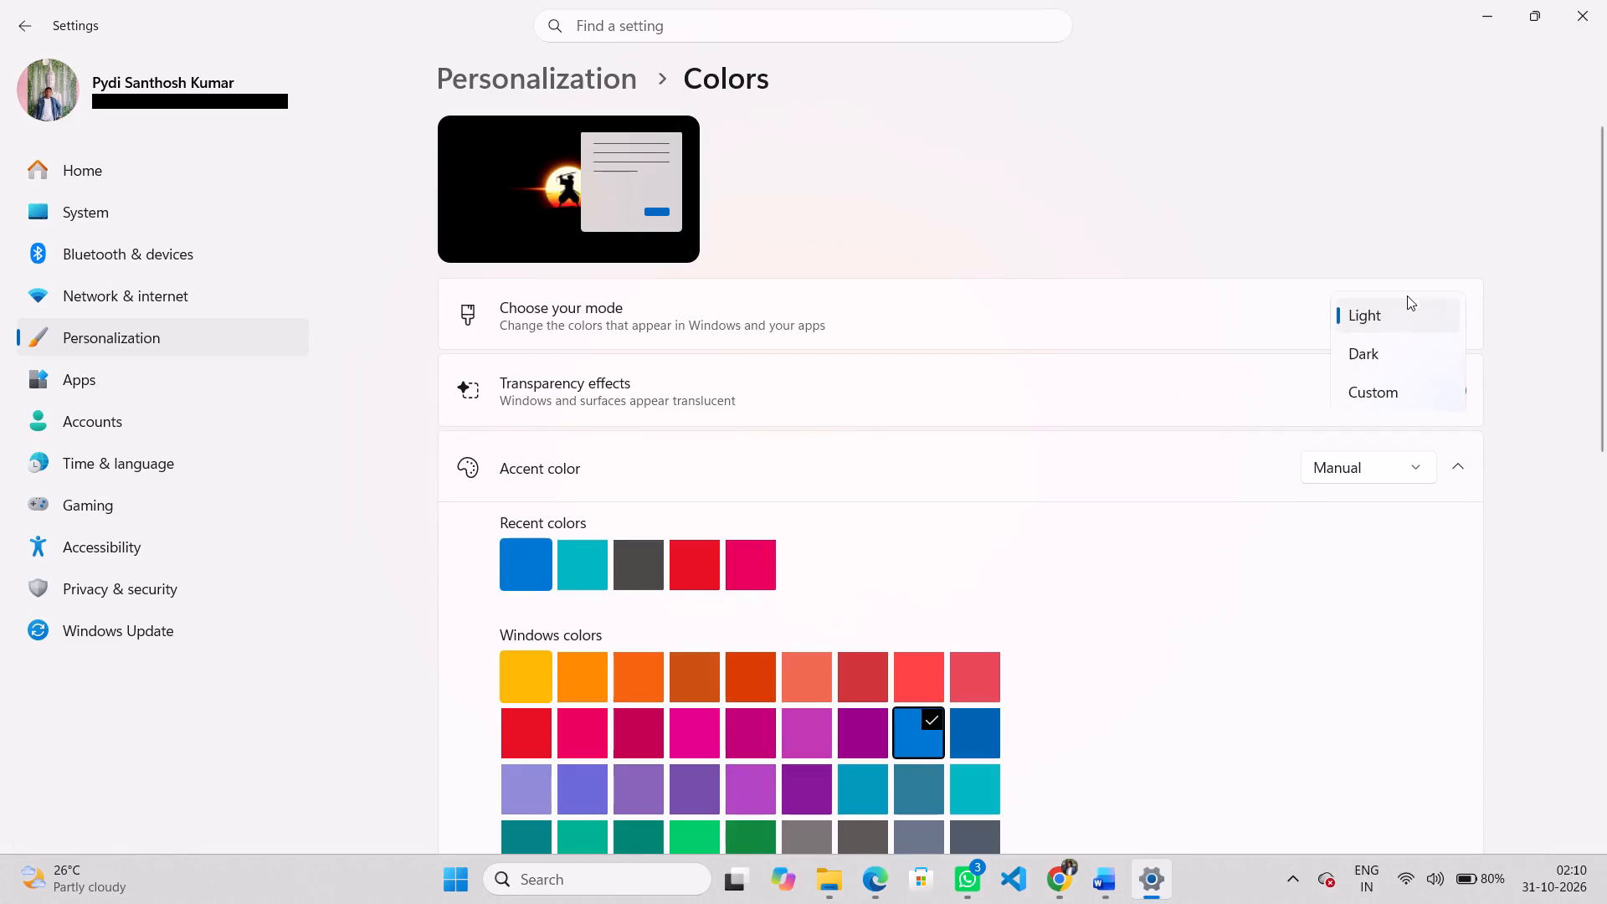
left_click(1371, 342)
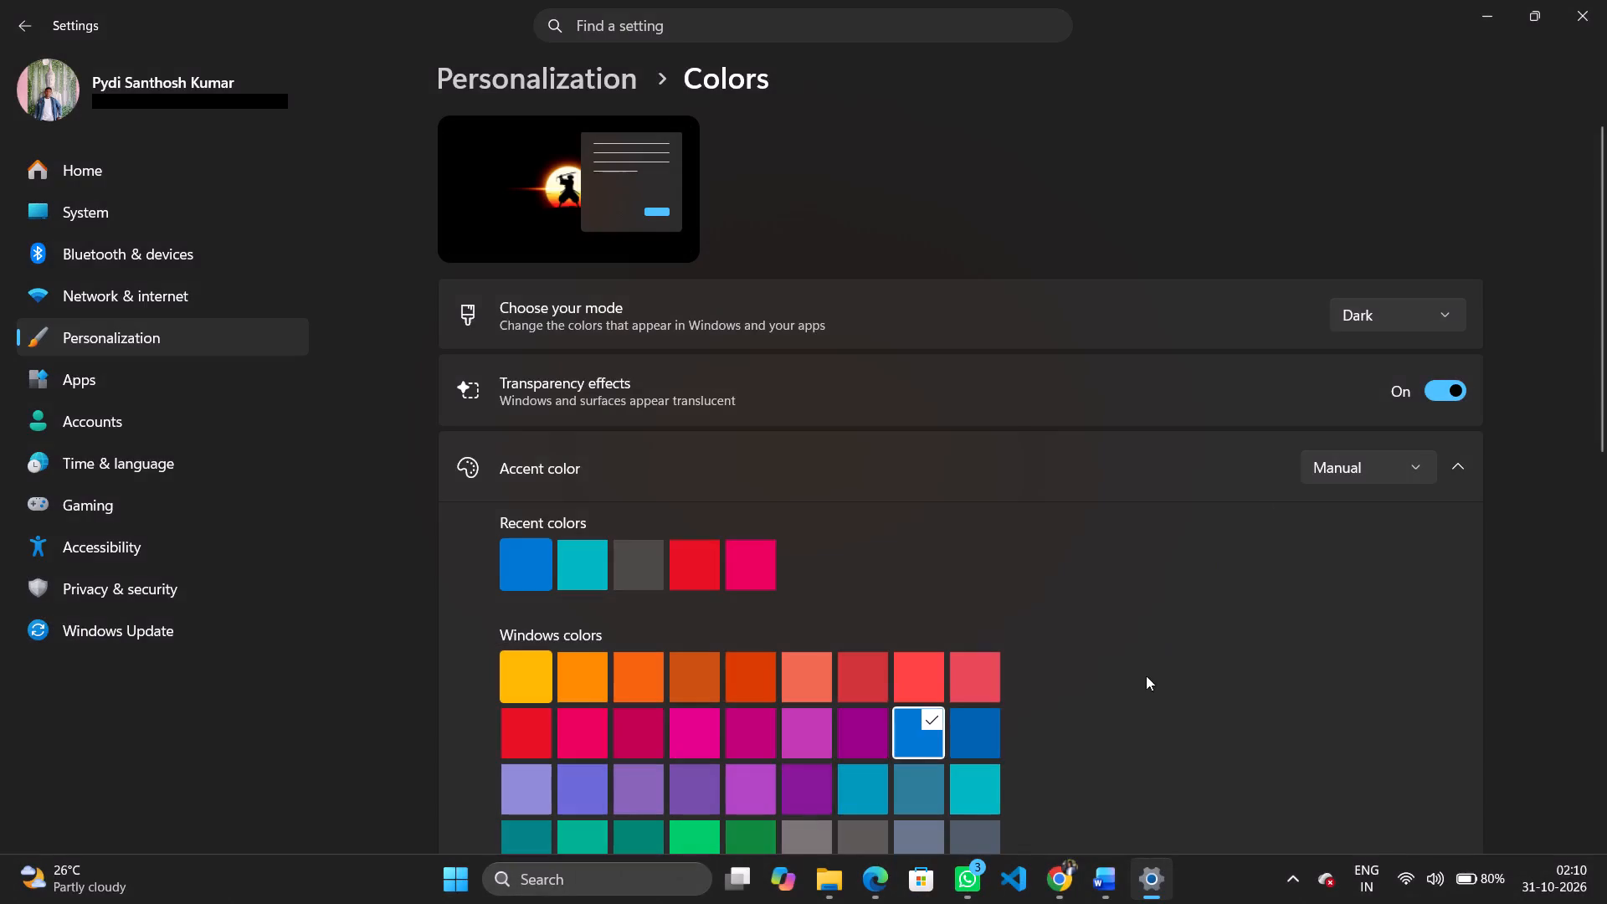
Export the Word report as a PDF named Internship_Project_Report_PSK2 in the Downloads folder.
left_click(1113, 874)
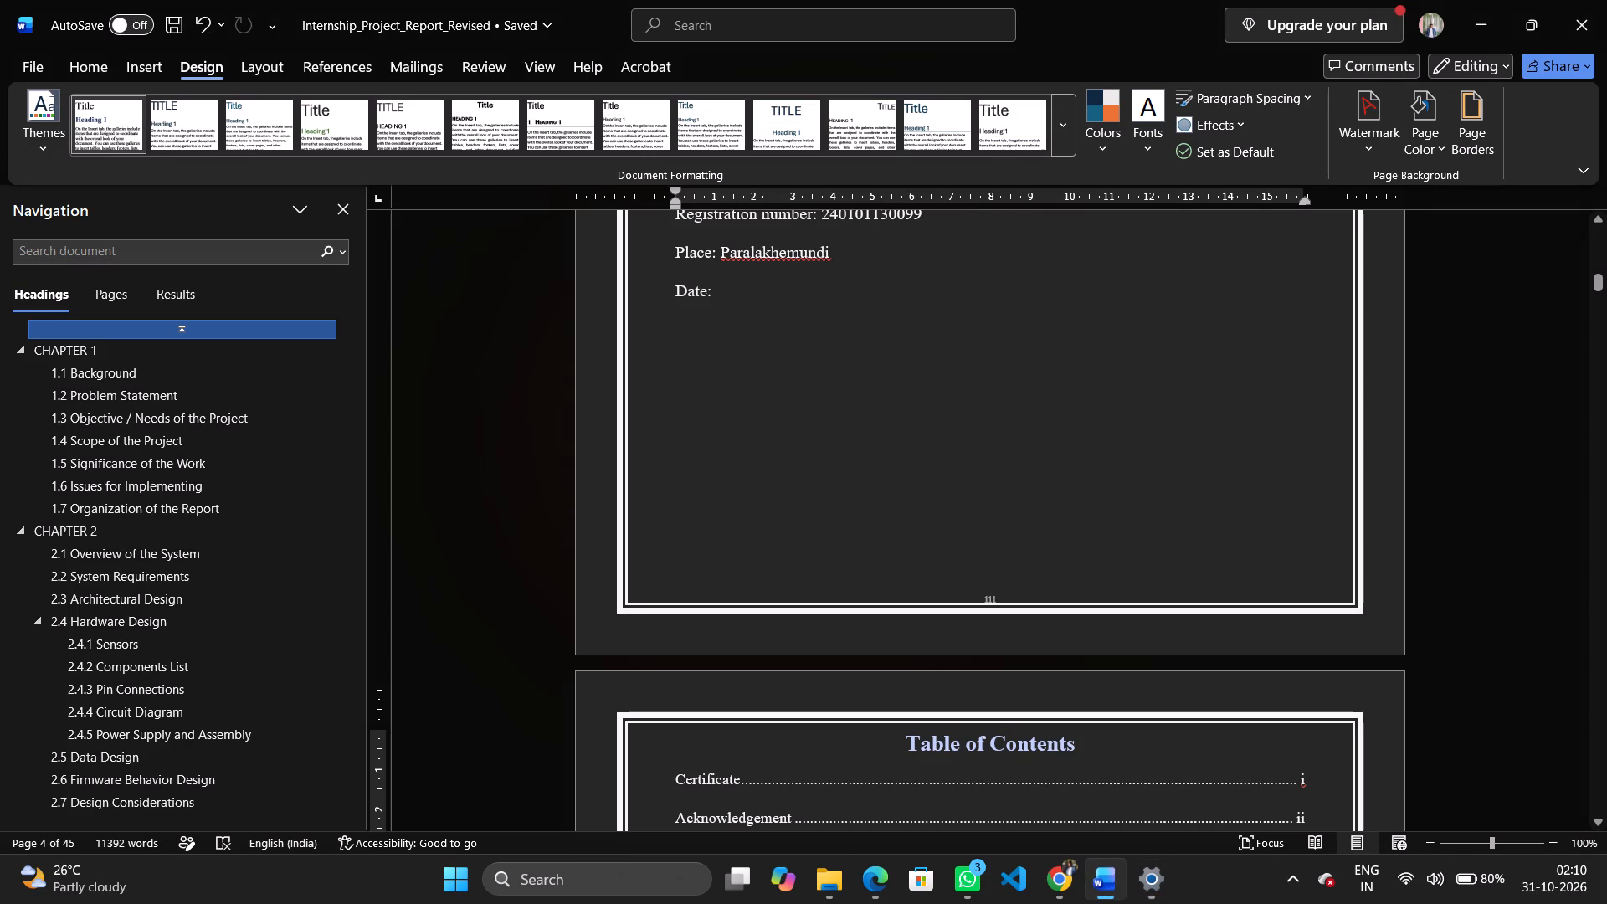
left_click(37, 66)
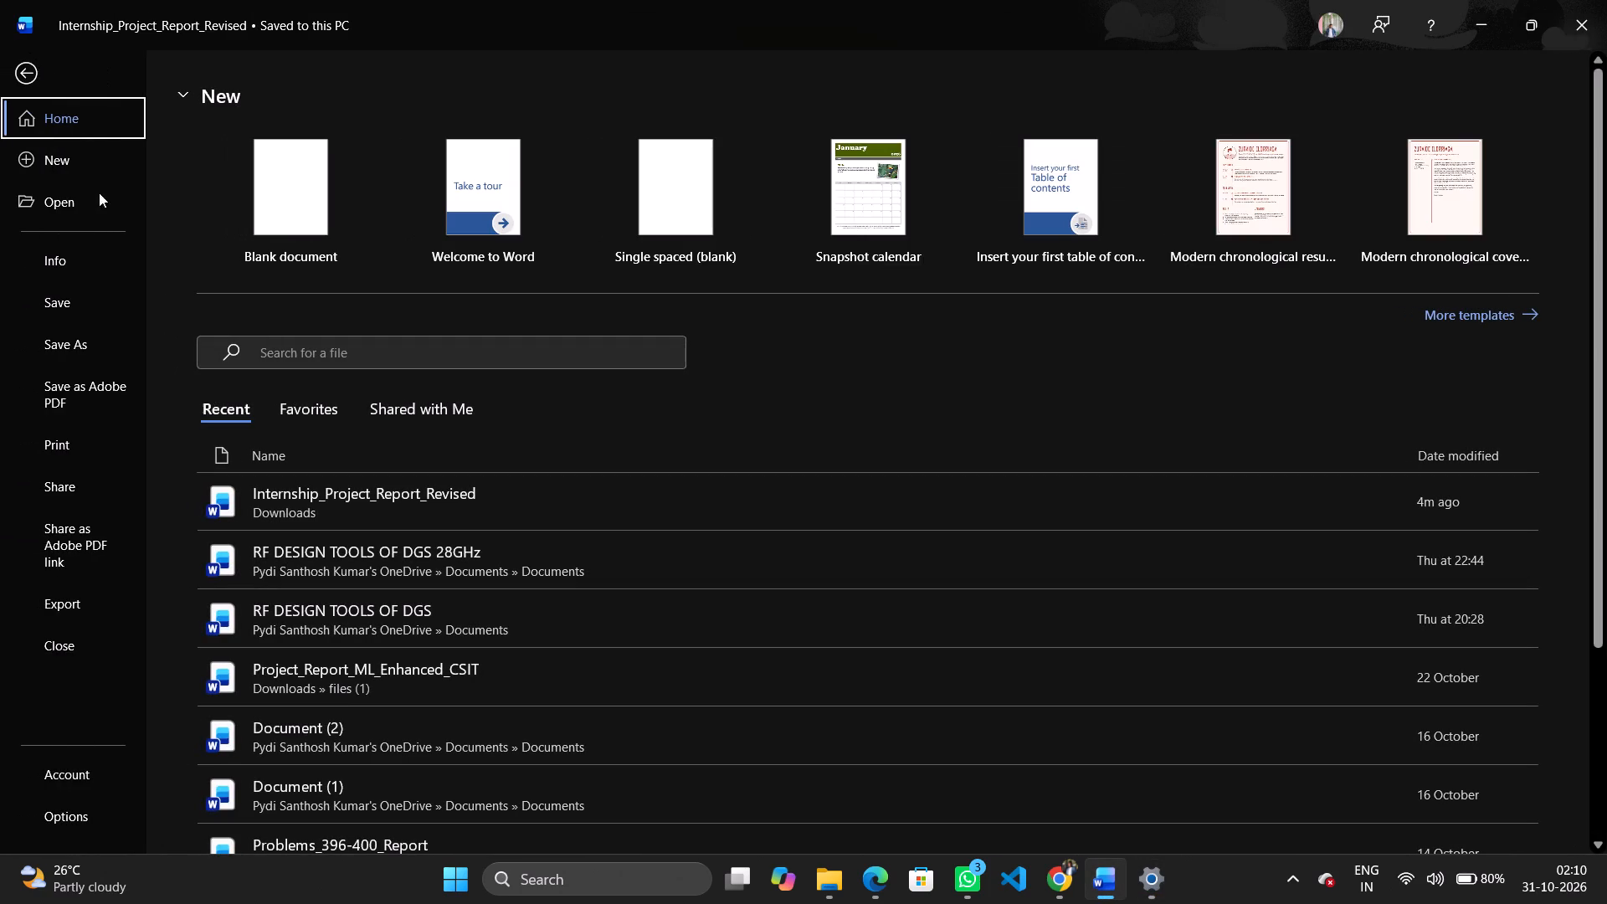
left_click(73, 608)
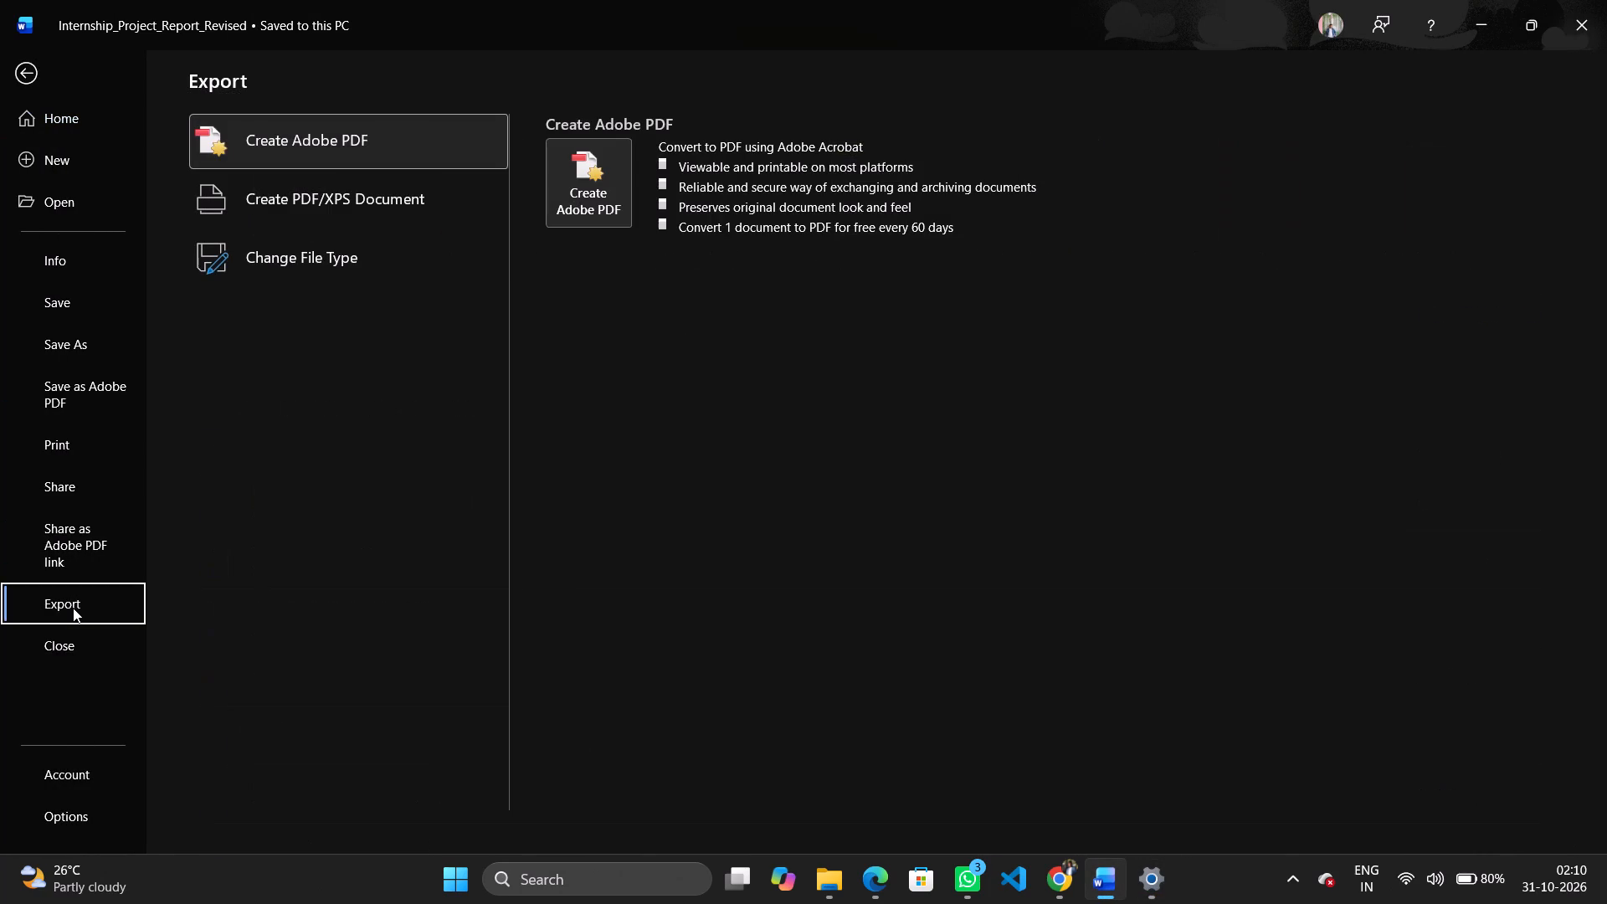
left_click(343, 204)
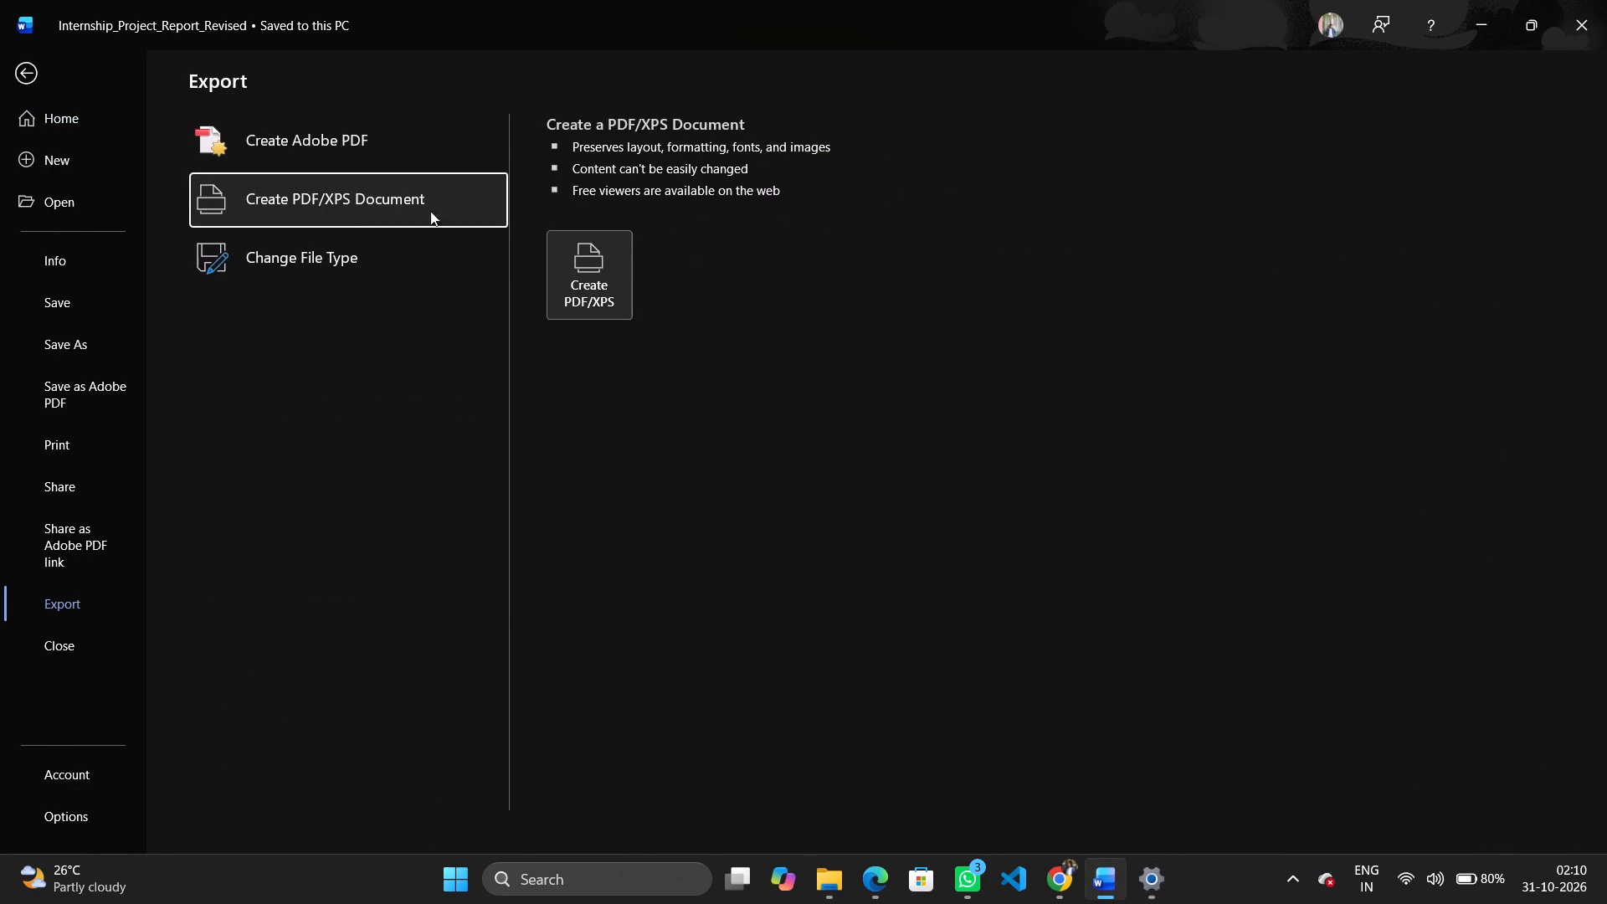
left_click(614, 275)
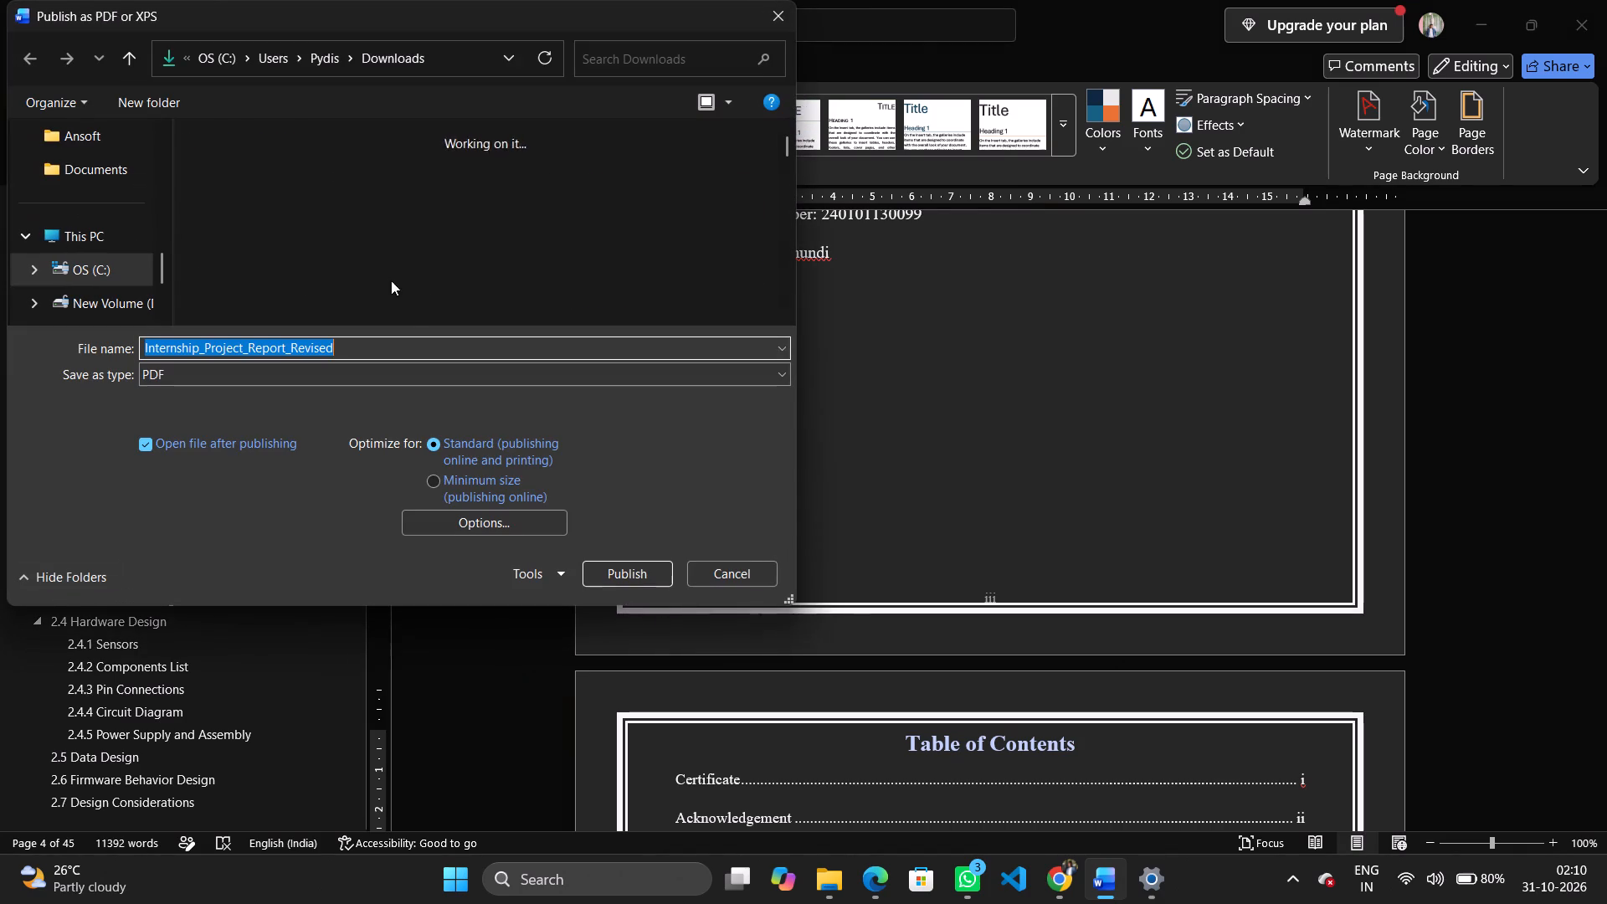
left_click(354, 342)
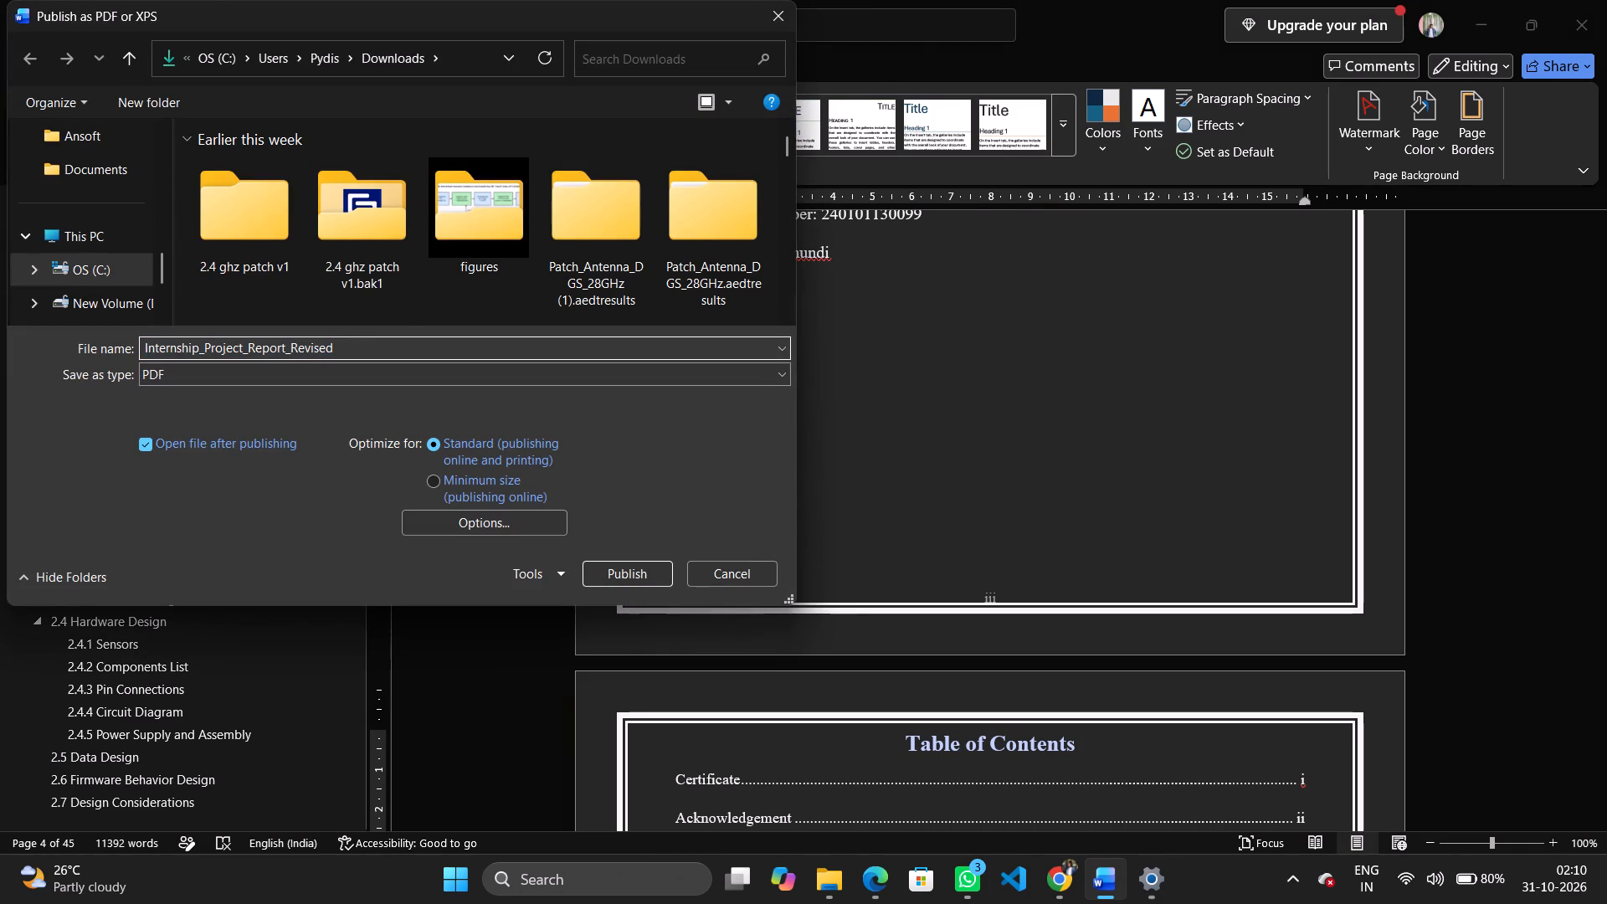
key("BackSpace")
key("BackSpace")
key("BackSpace")
key("BackSpace")
key("BackSpace")
key("BackSpace")
key("BackSpace")
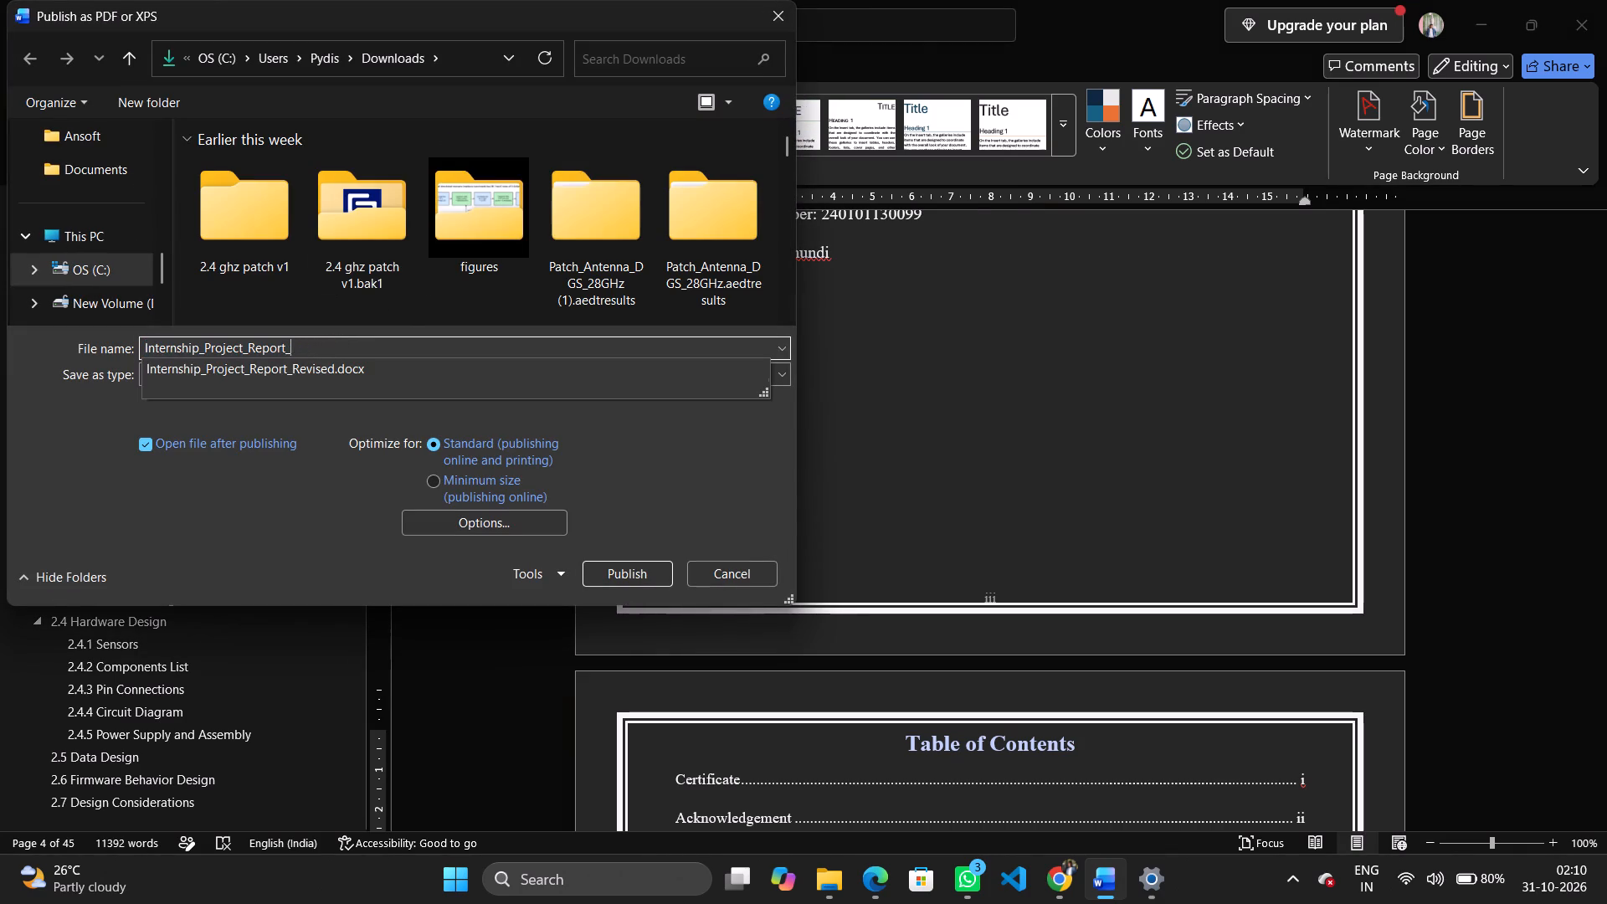
key("shift+p")
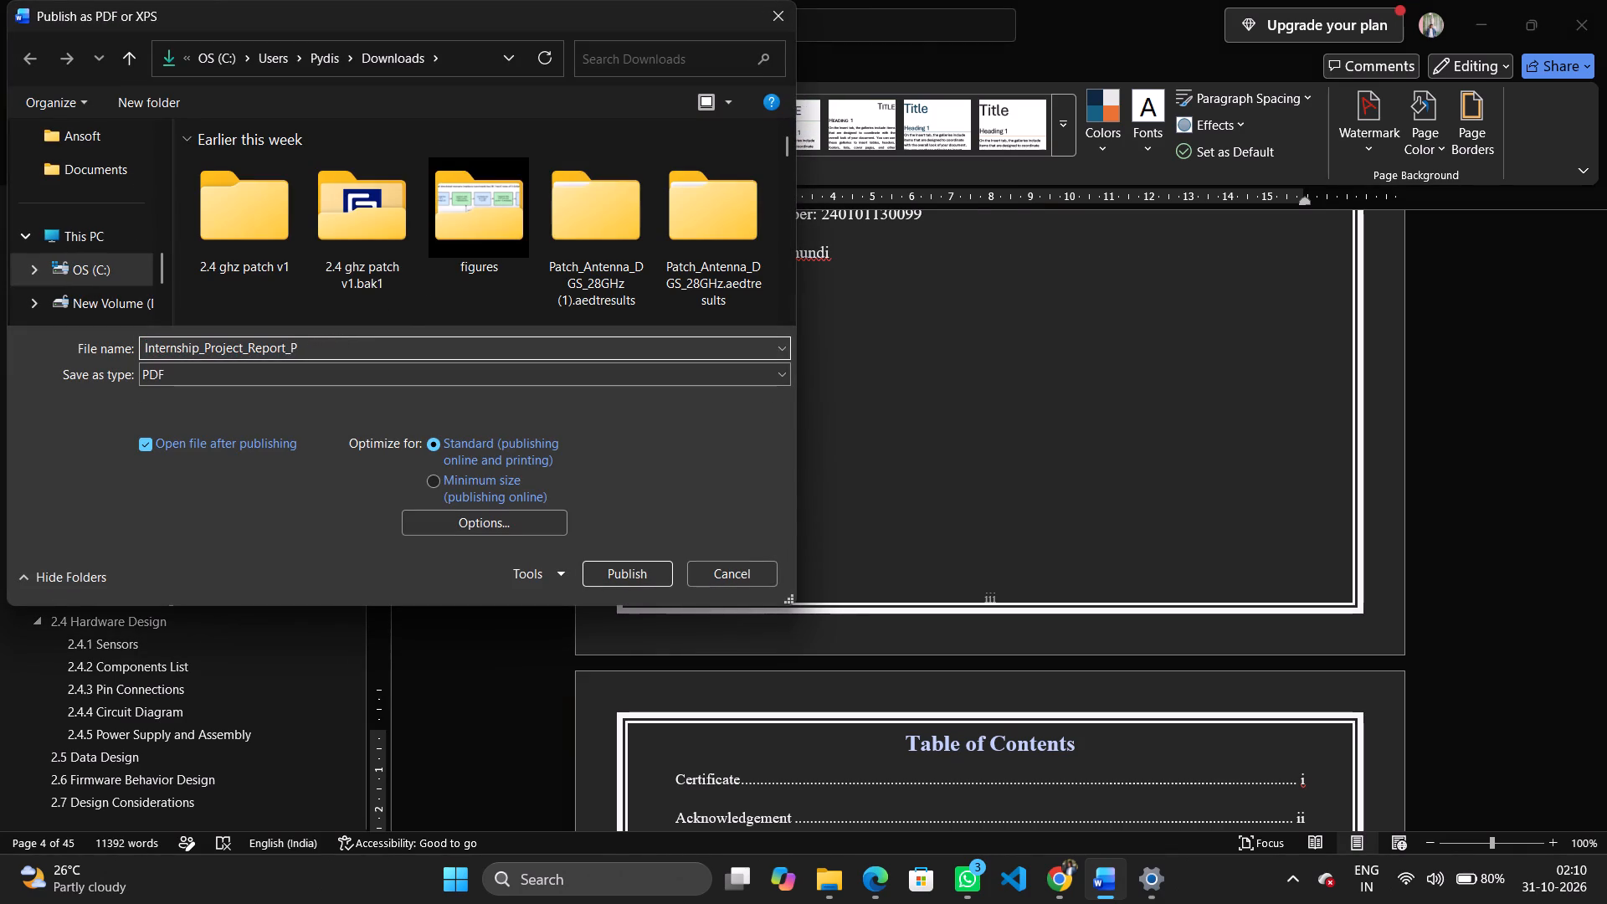
key("shift+s")
key("shift+k")
key("2")
left_click(624, 565)
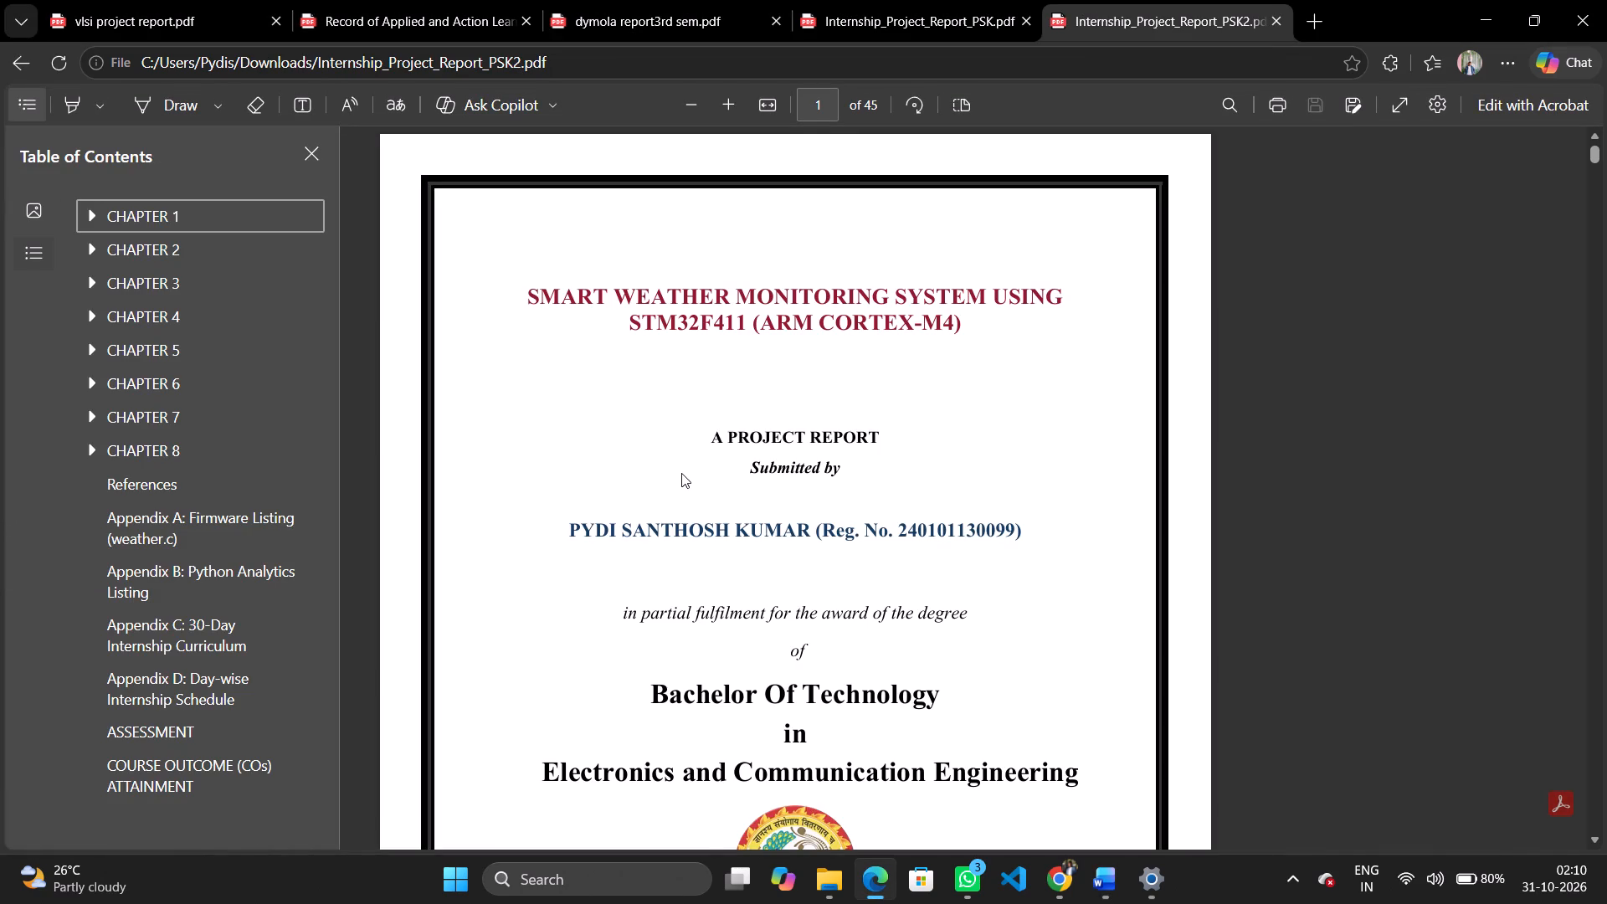
Review the page border in the exported PDF from the cover page through the certificate and declaration to the acknowledgement.
left_click(1094, 427)
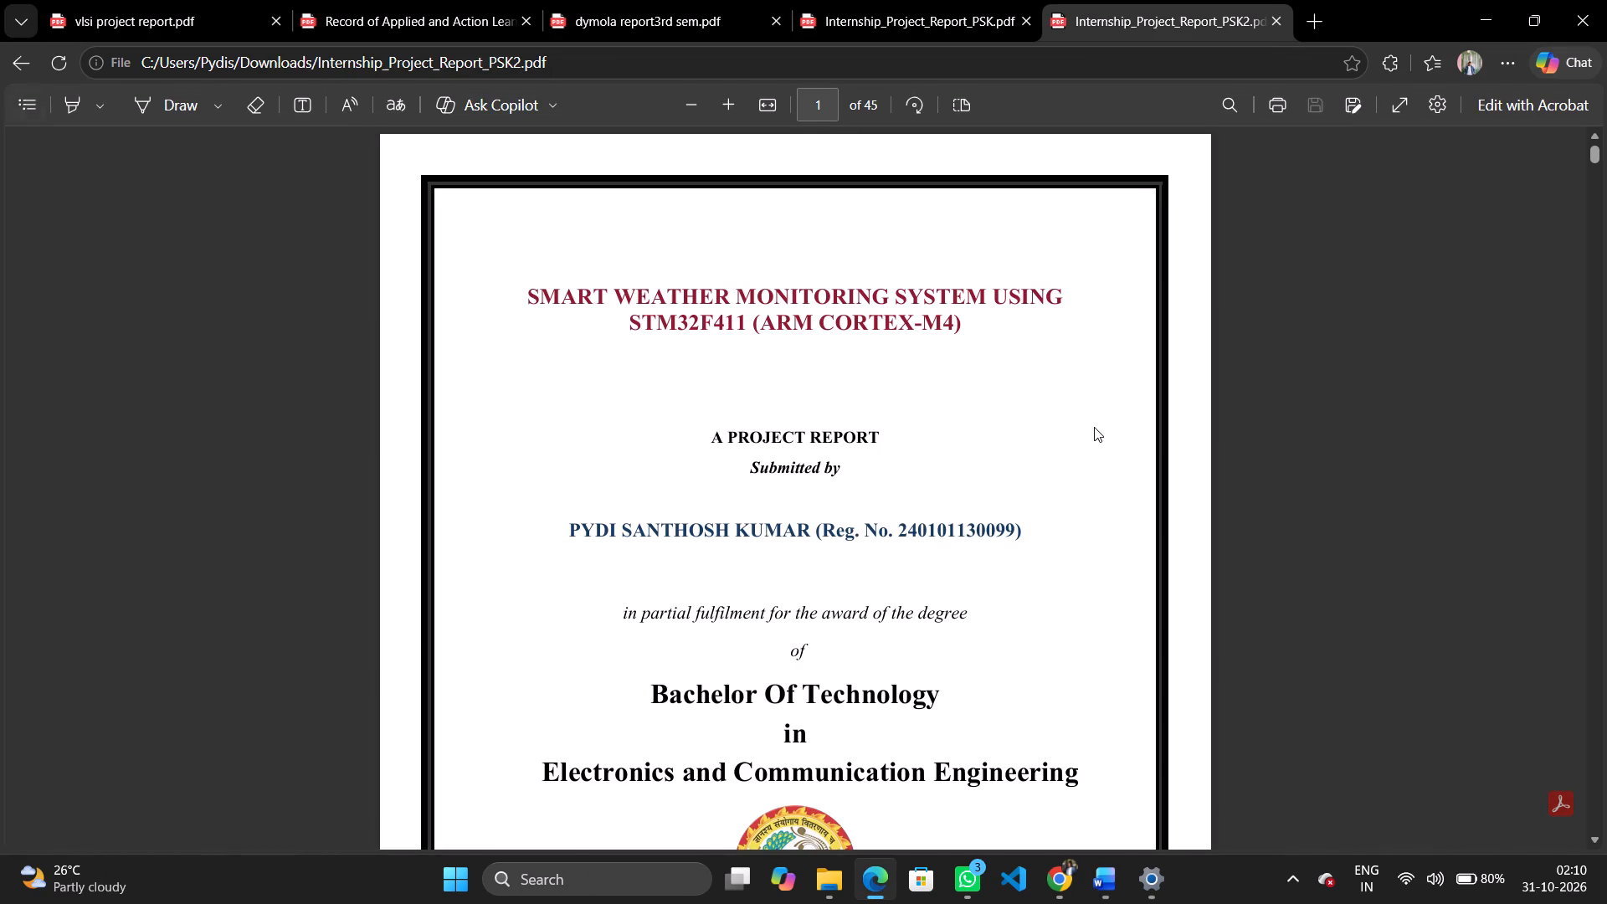
scroll(1094, 427, "down", 8)
scroll(1094, 427, "up", 1)
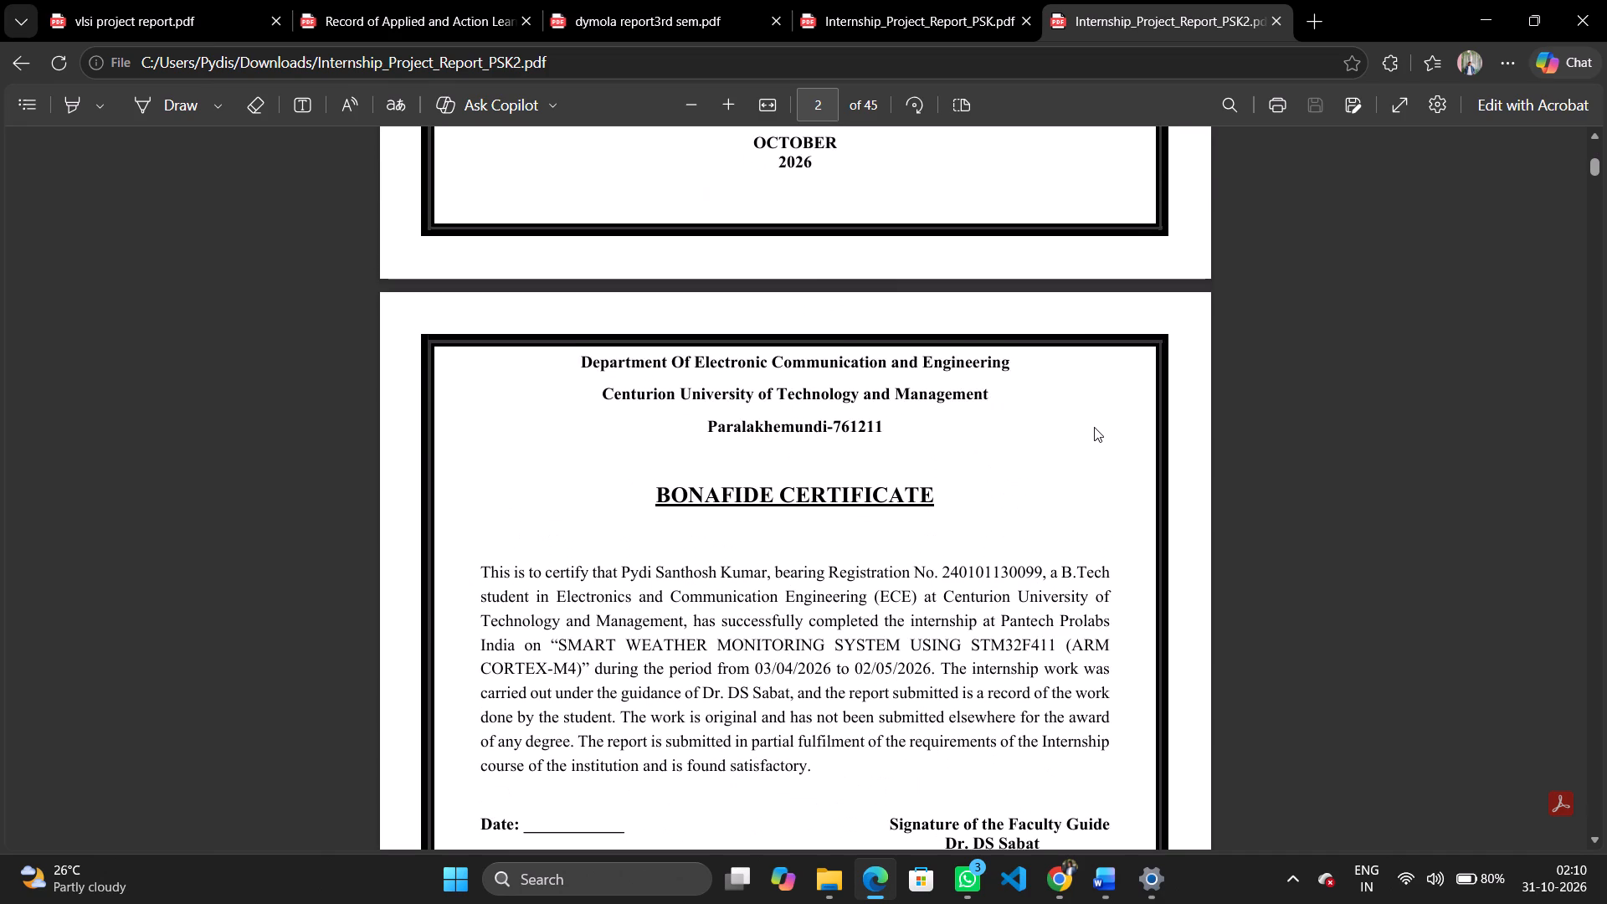
scroll(1094, 427, "up", 1)
scroll(1094, 427, "down", 4)
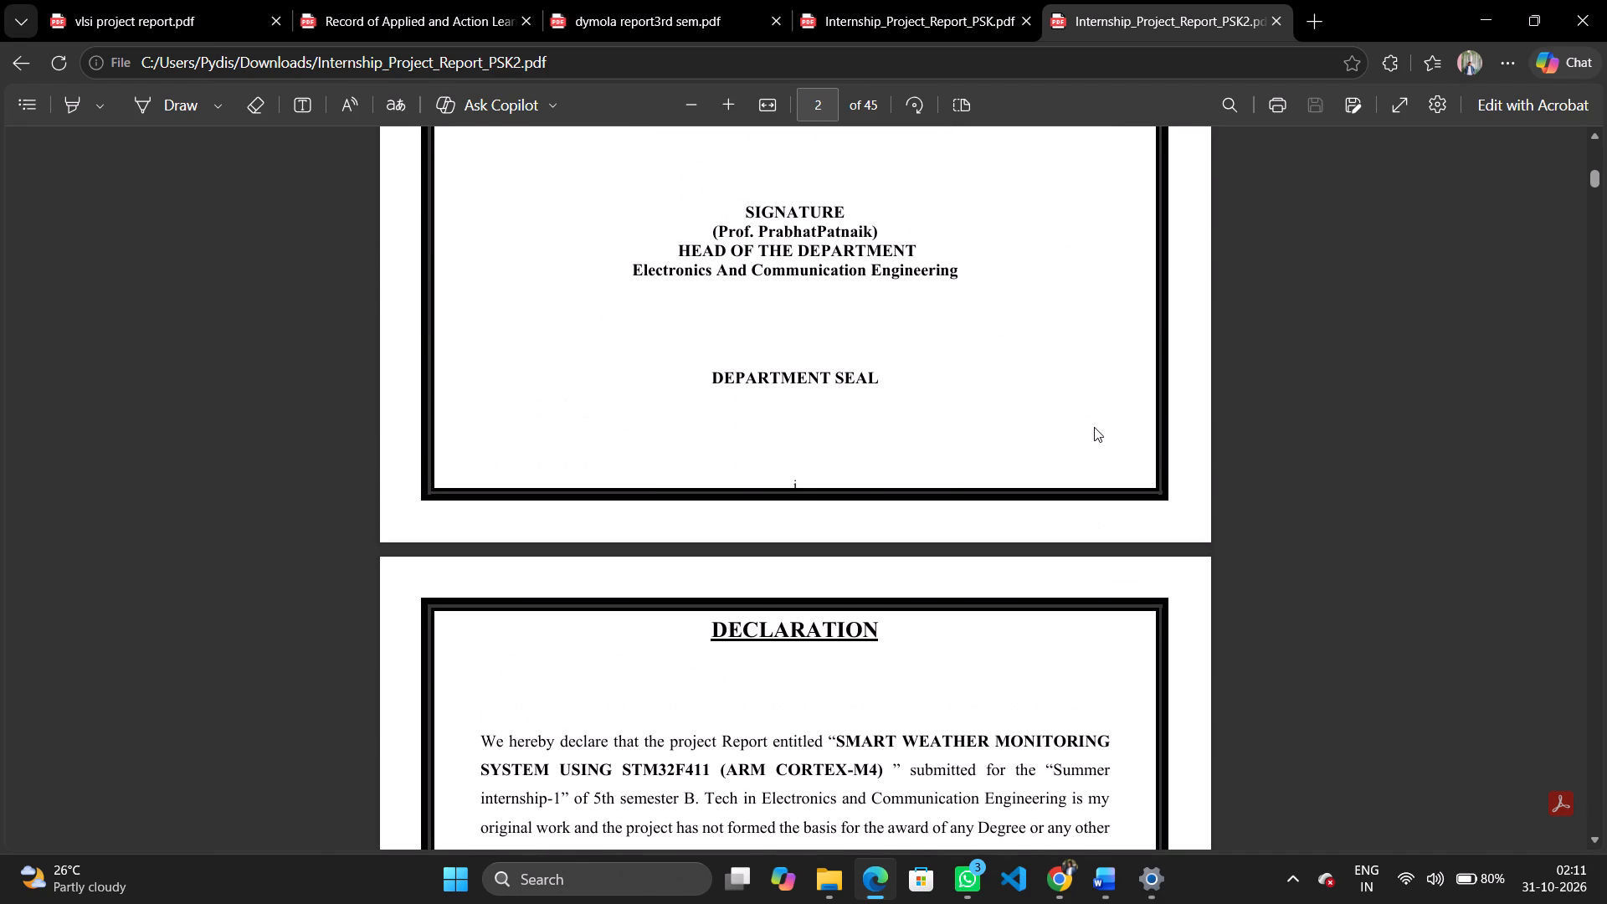
scroll(1094, 427, "down", 8)
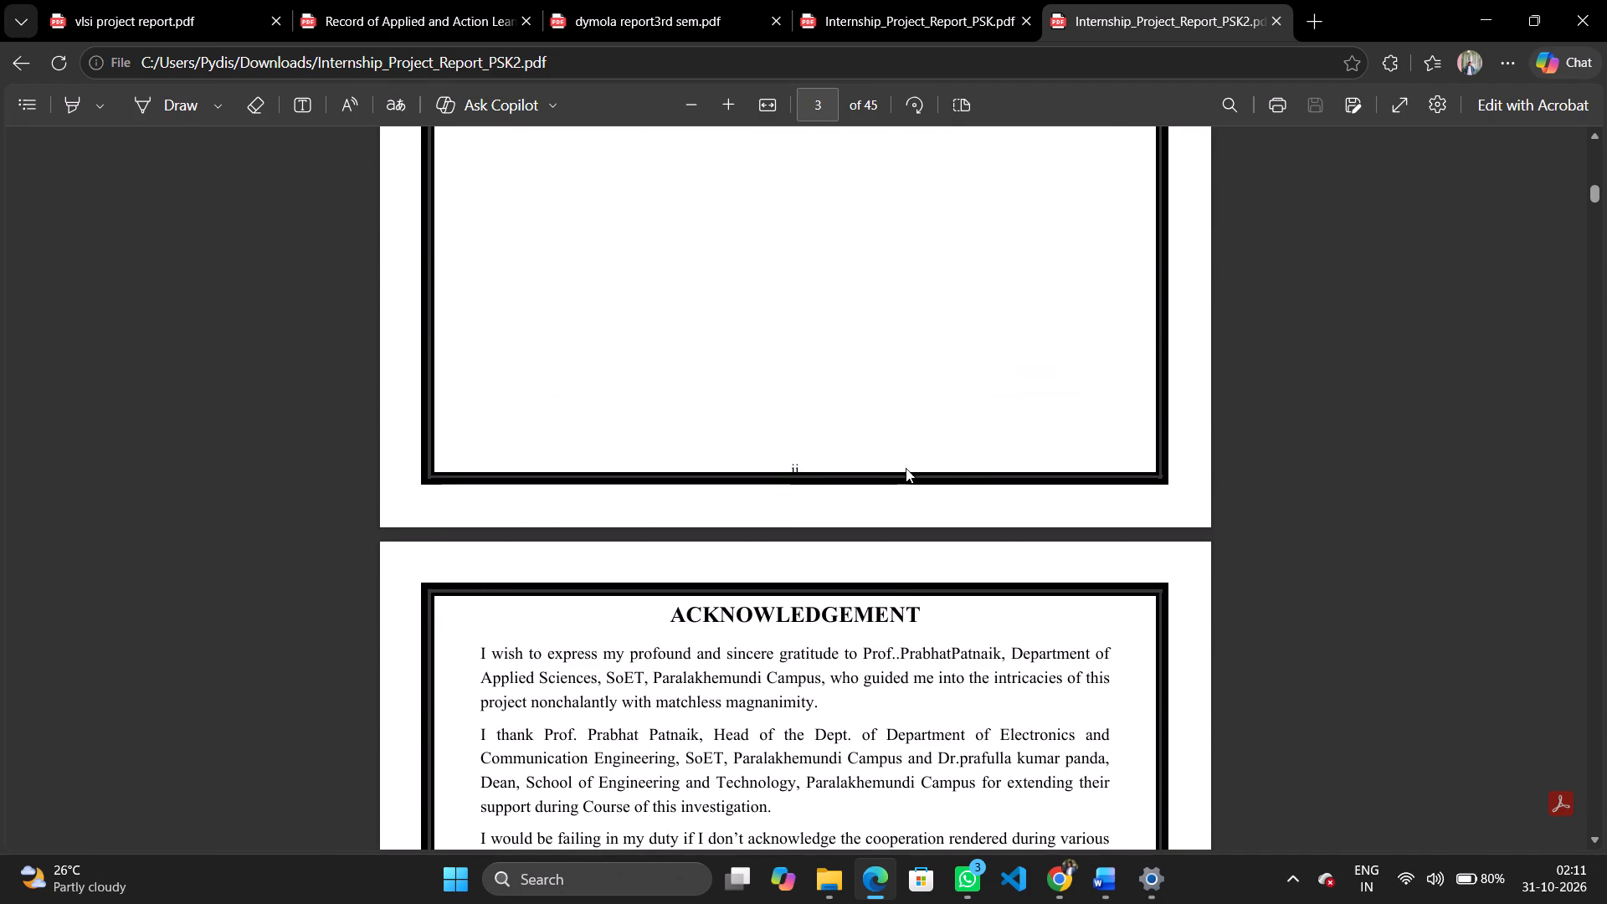
scroll(892, 472, "up", 18)
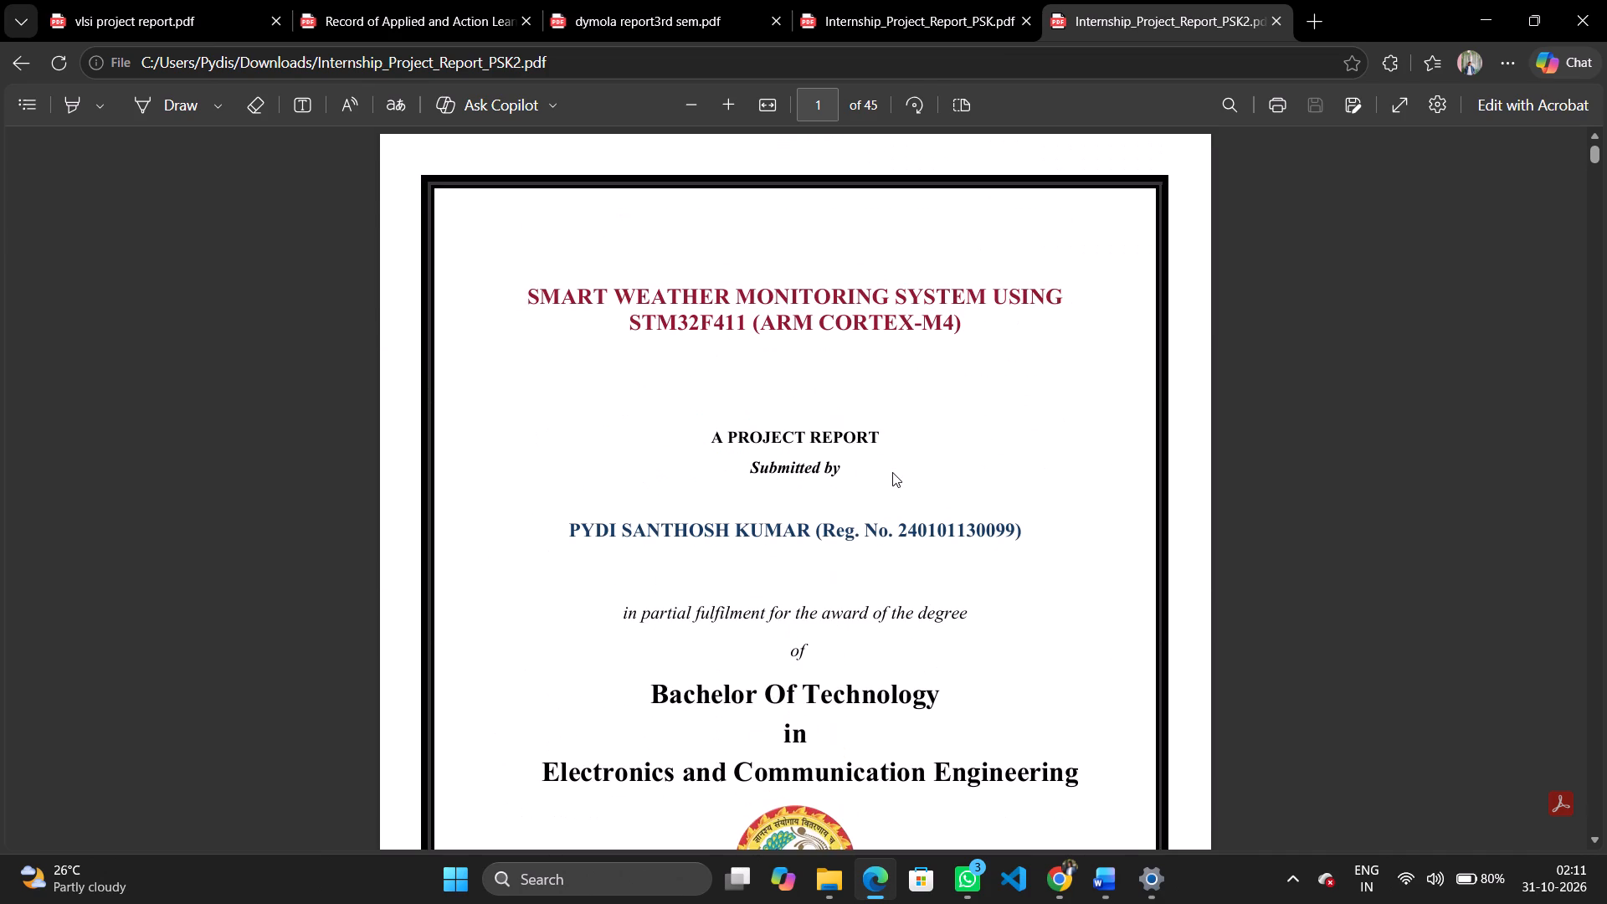
scroll(892, 472, "up", 2)
Return to the report in Word and save it.
left_click(1100, 880)
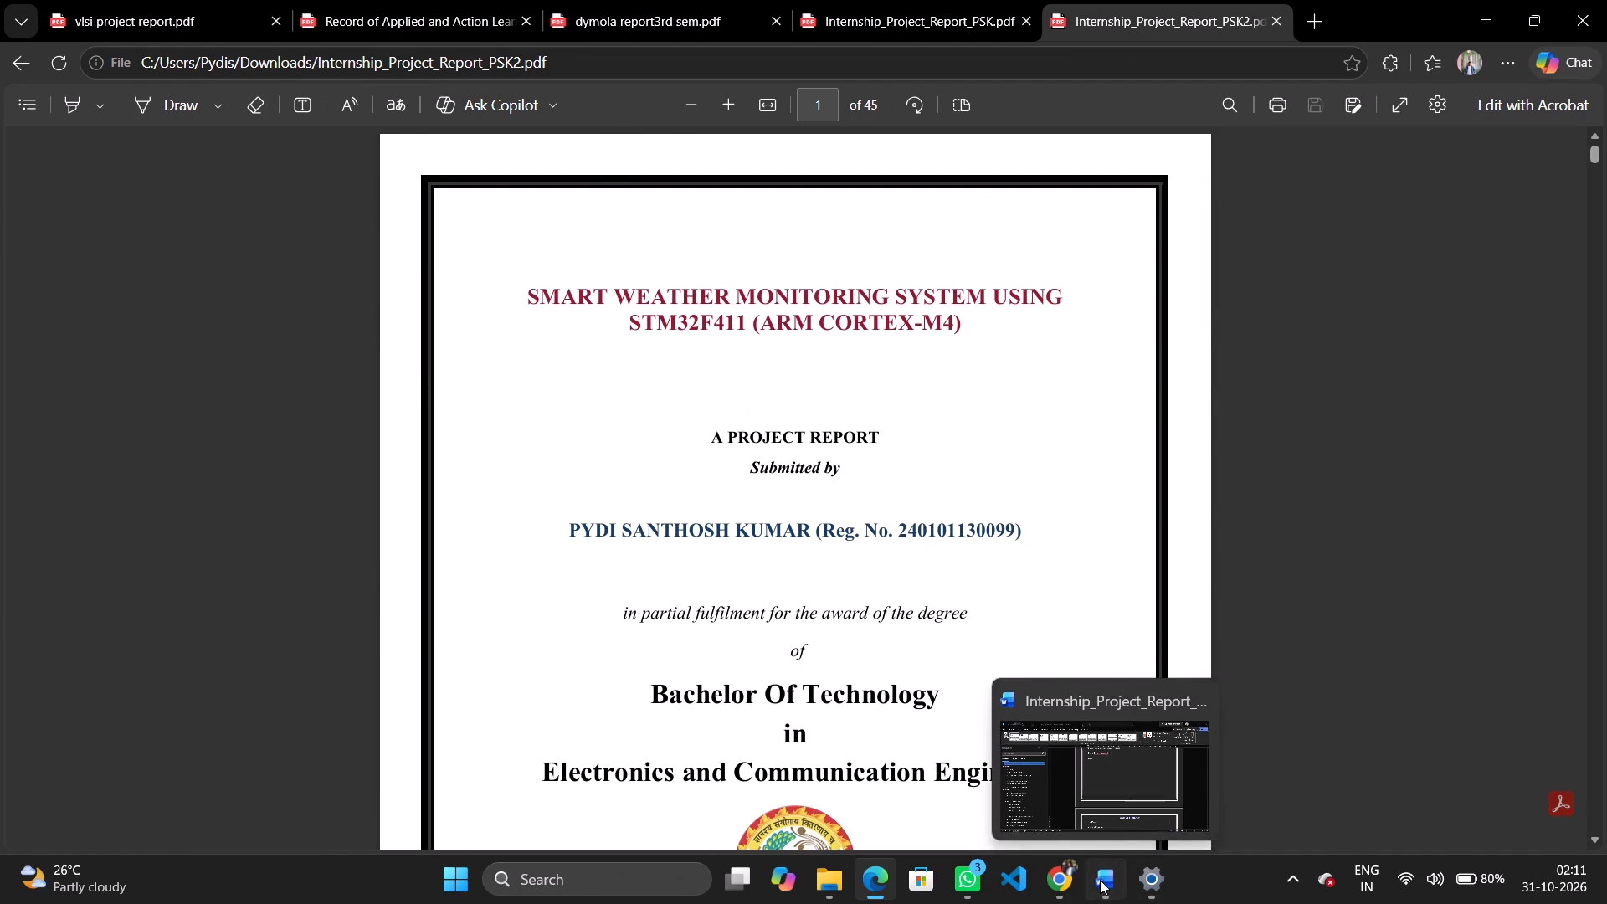
left_click(1041, 460)
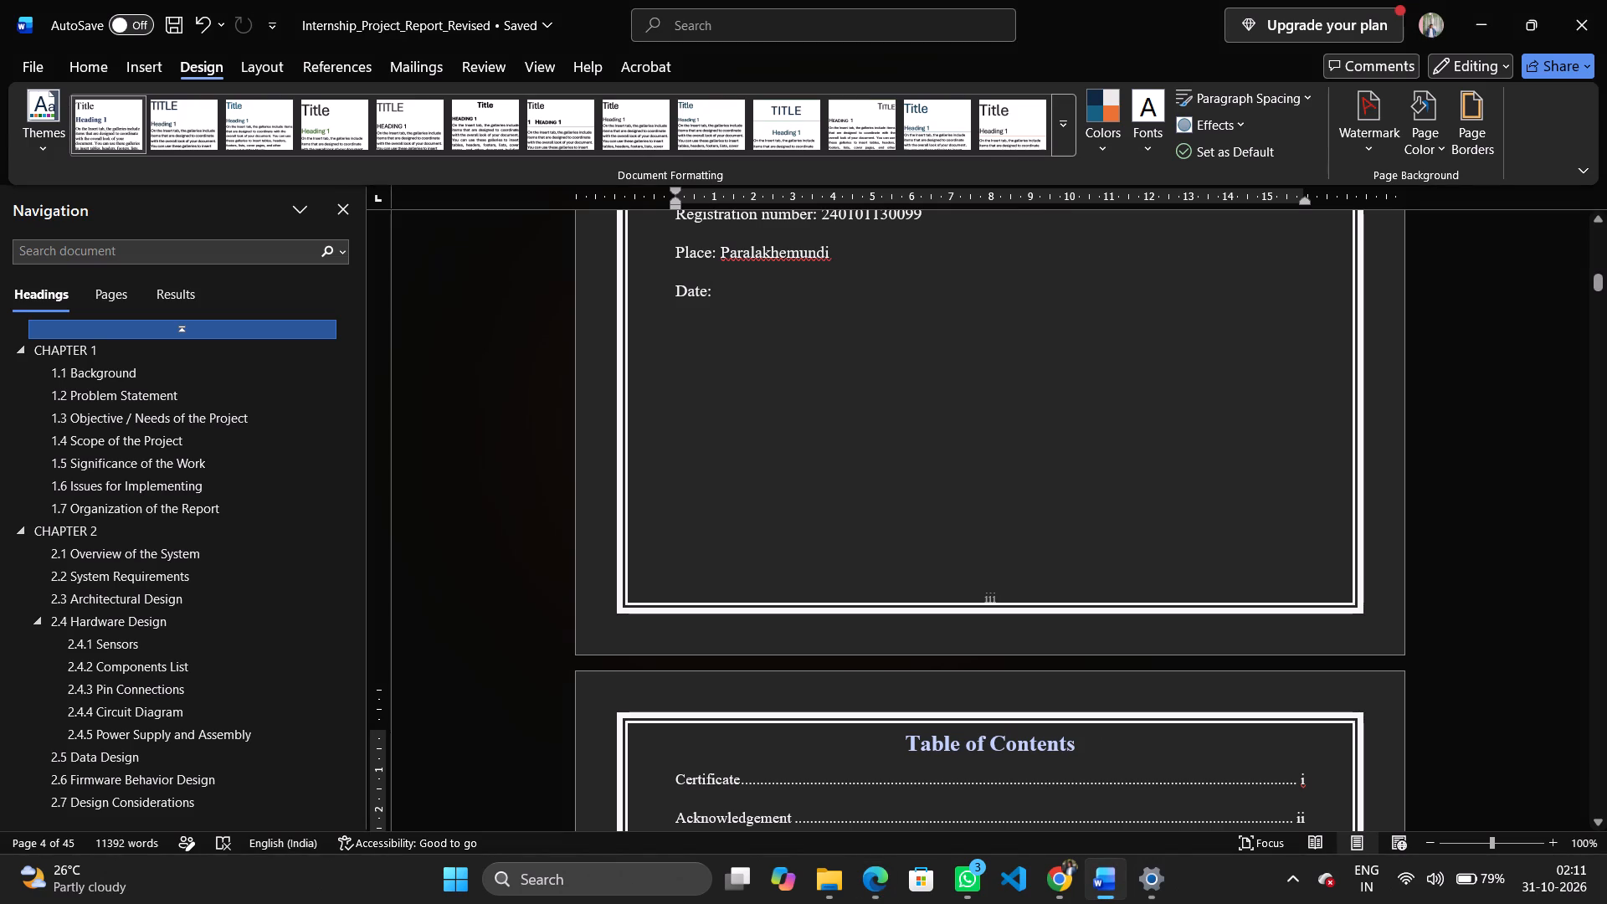
key("ctrl+s")
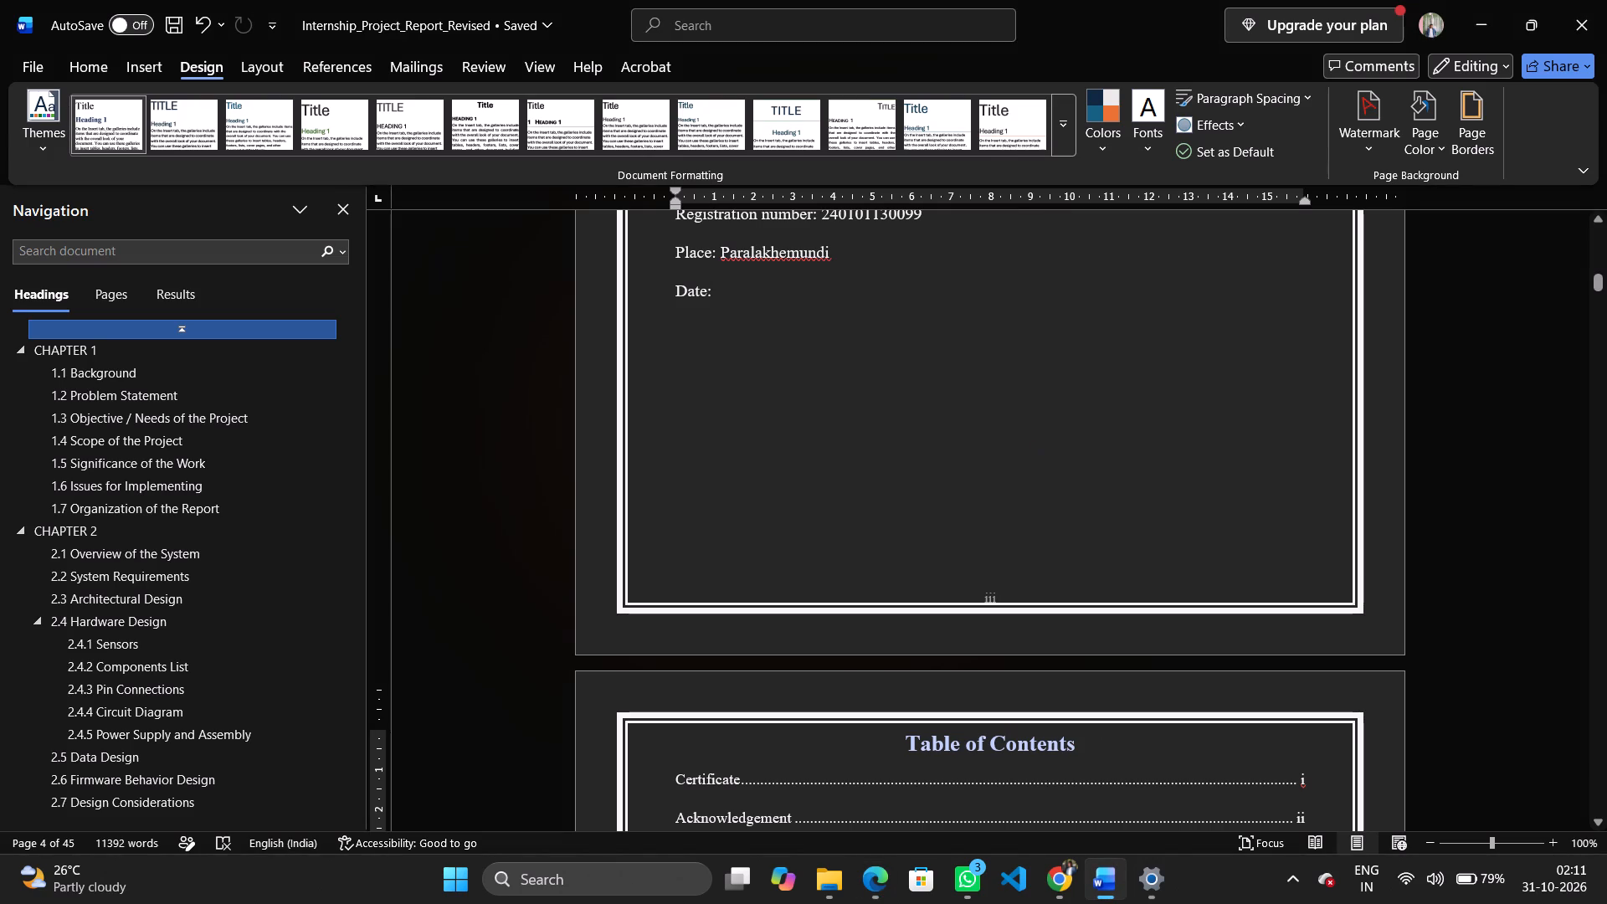
Review the report's front pages from the Table of Contents back to the cover page.
left_click(1041, 460)
scroll(1041, 460, "up", 6)
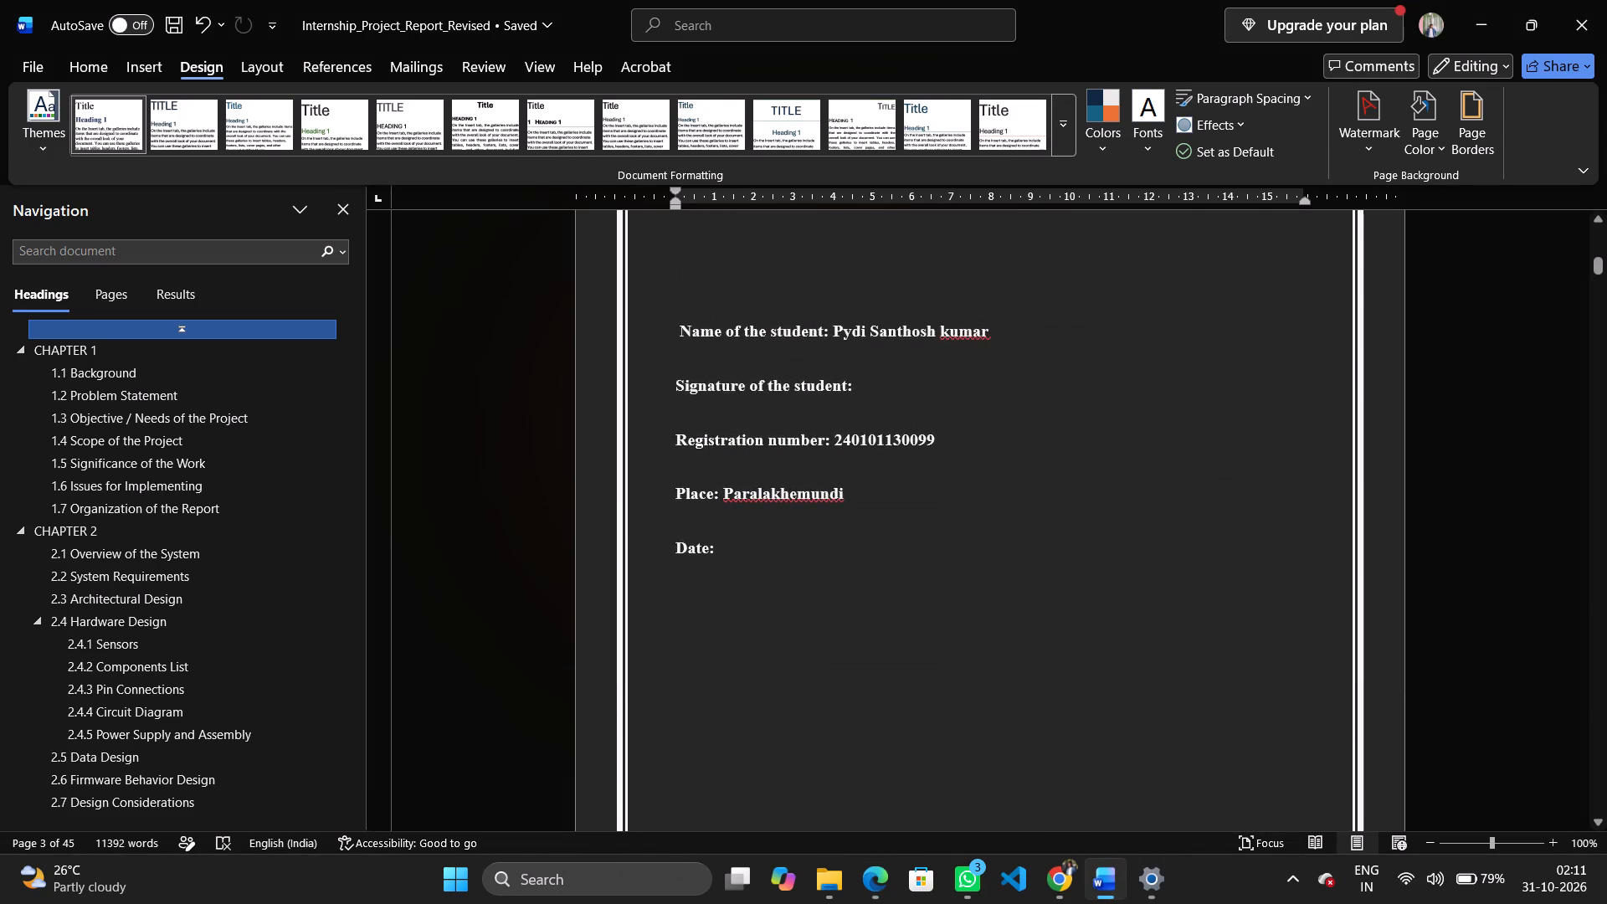
scroll(1041, 460, "up", 8)
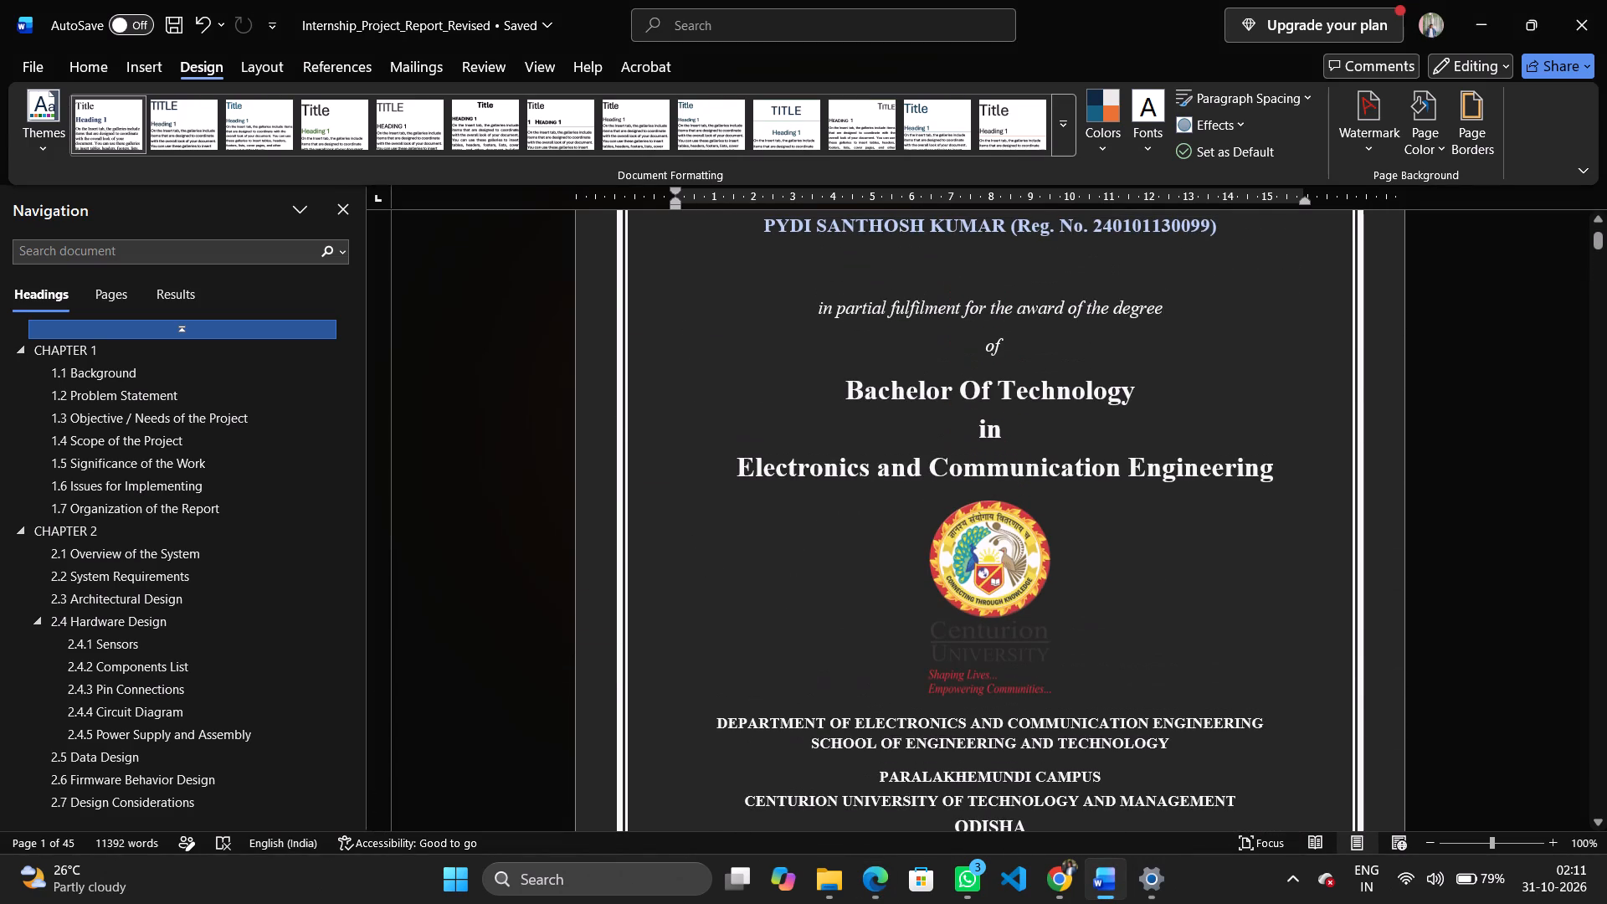
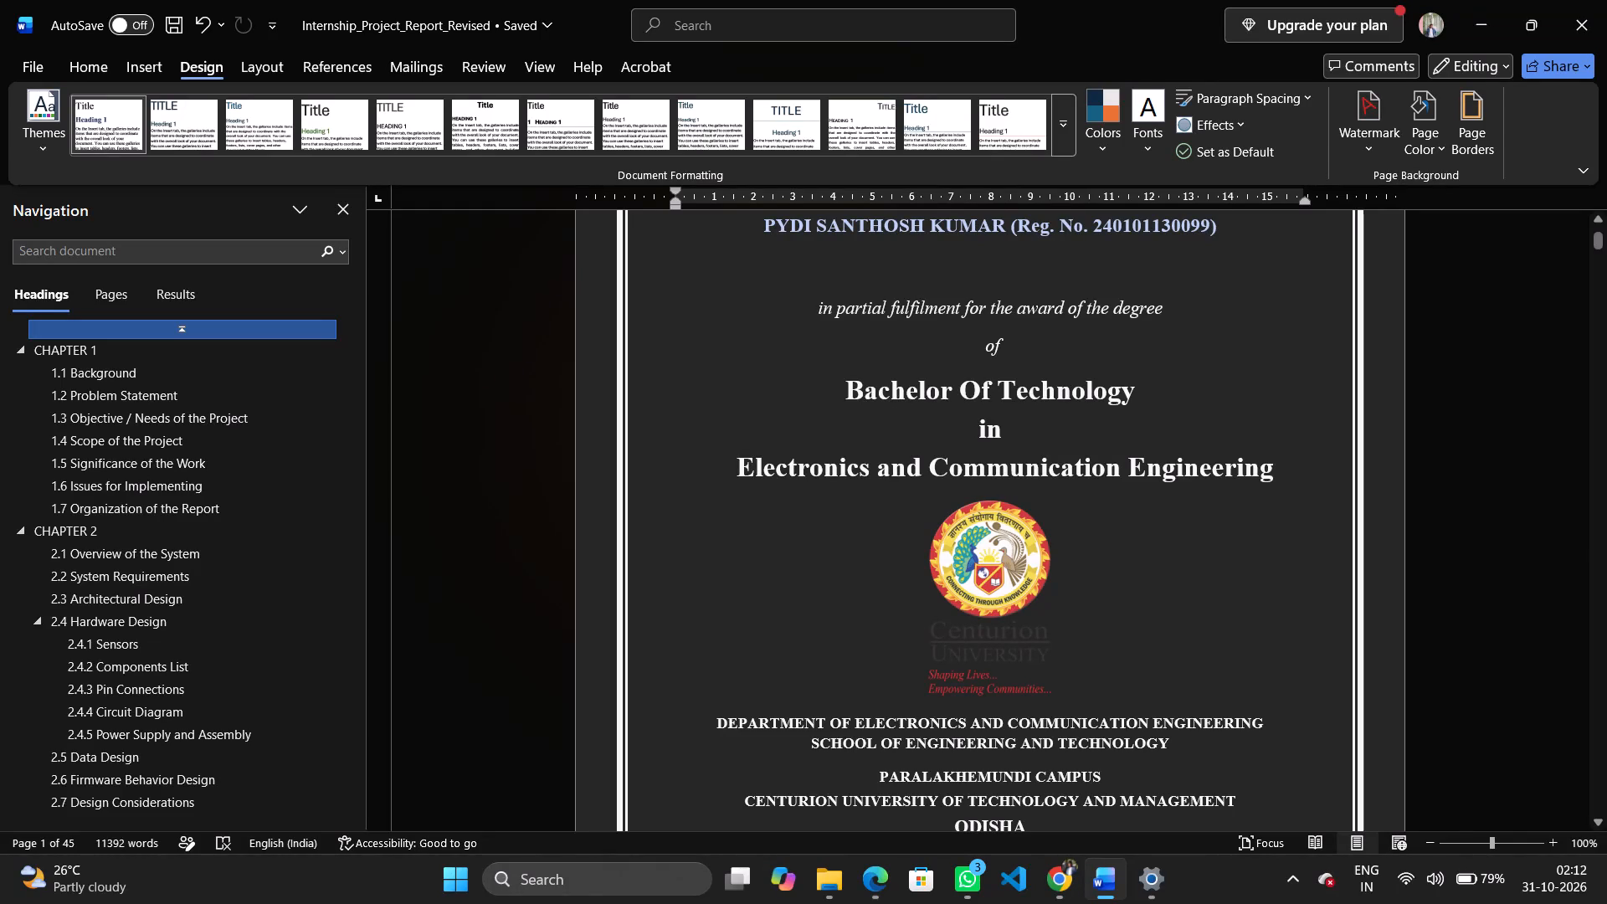
Close the Navigation pane and return to the top of the report's cover page.
left_click(346, 207)
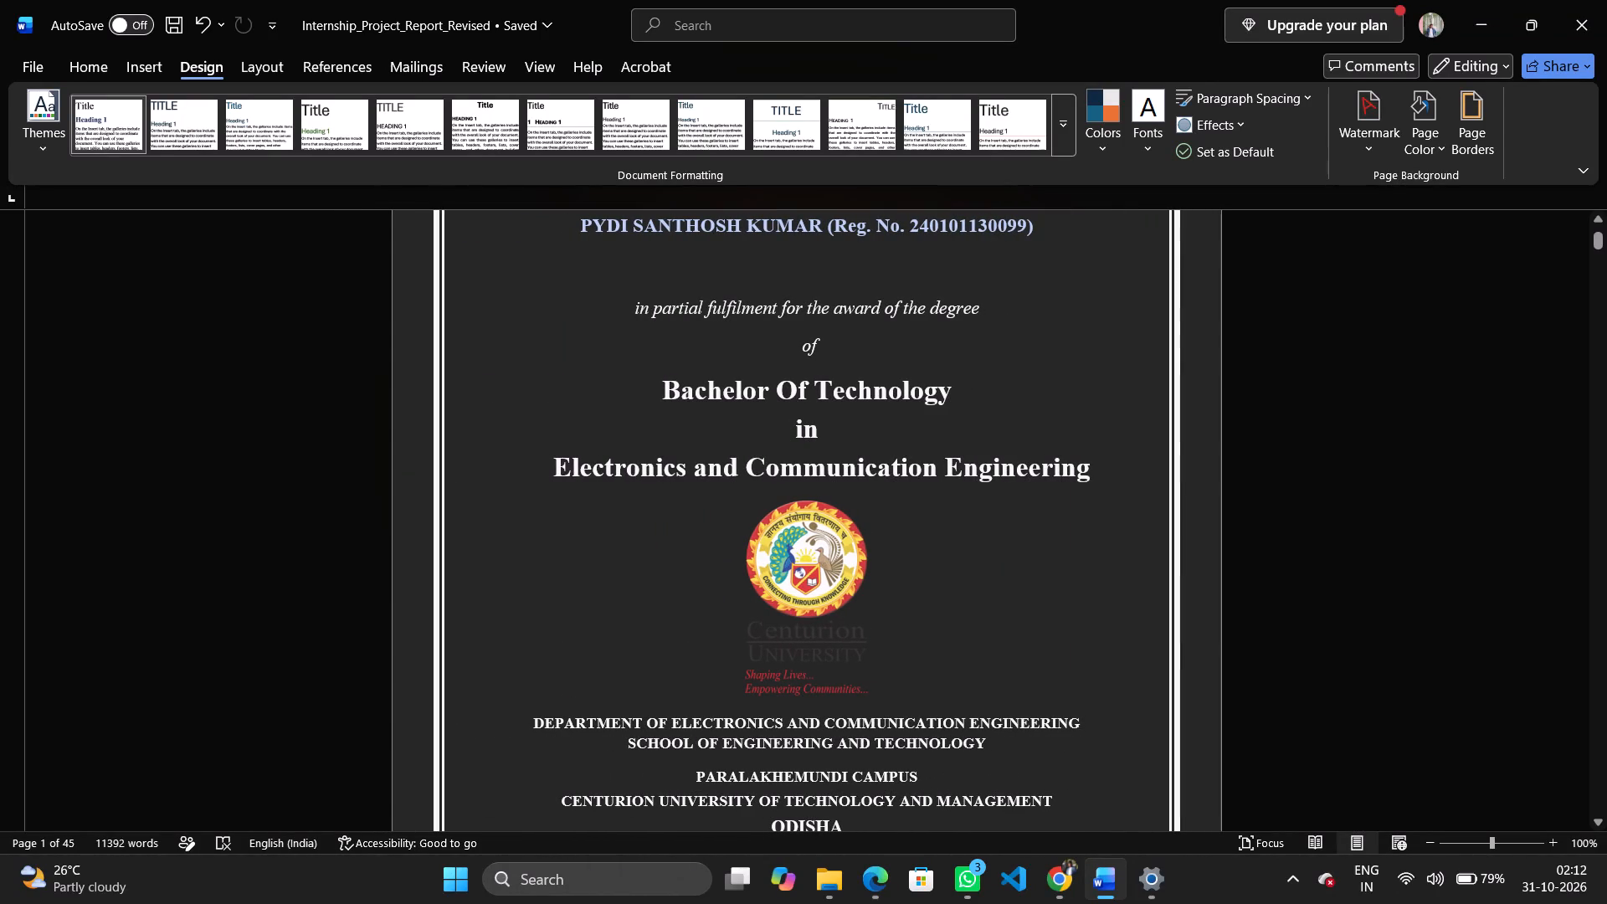
scroll(1252, 562, "up", 13)
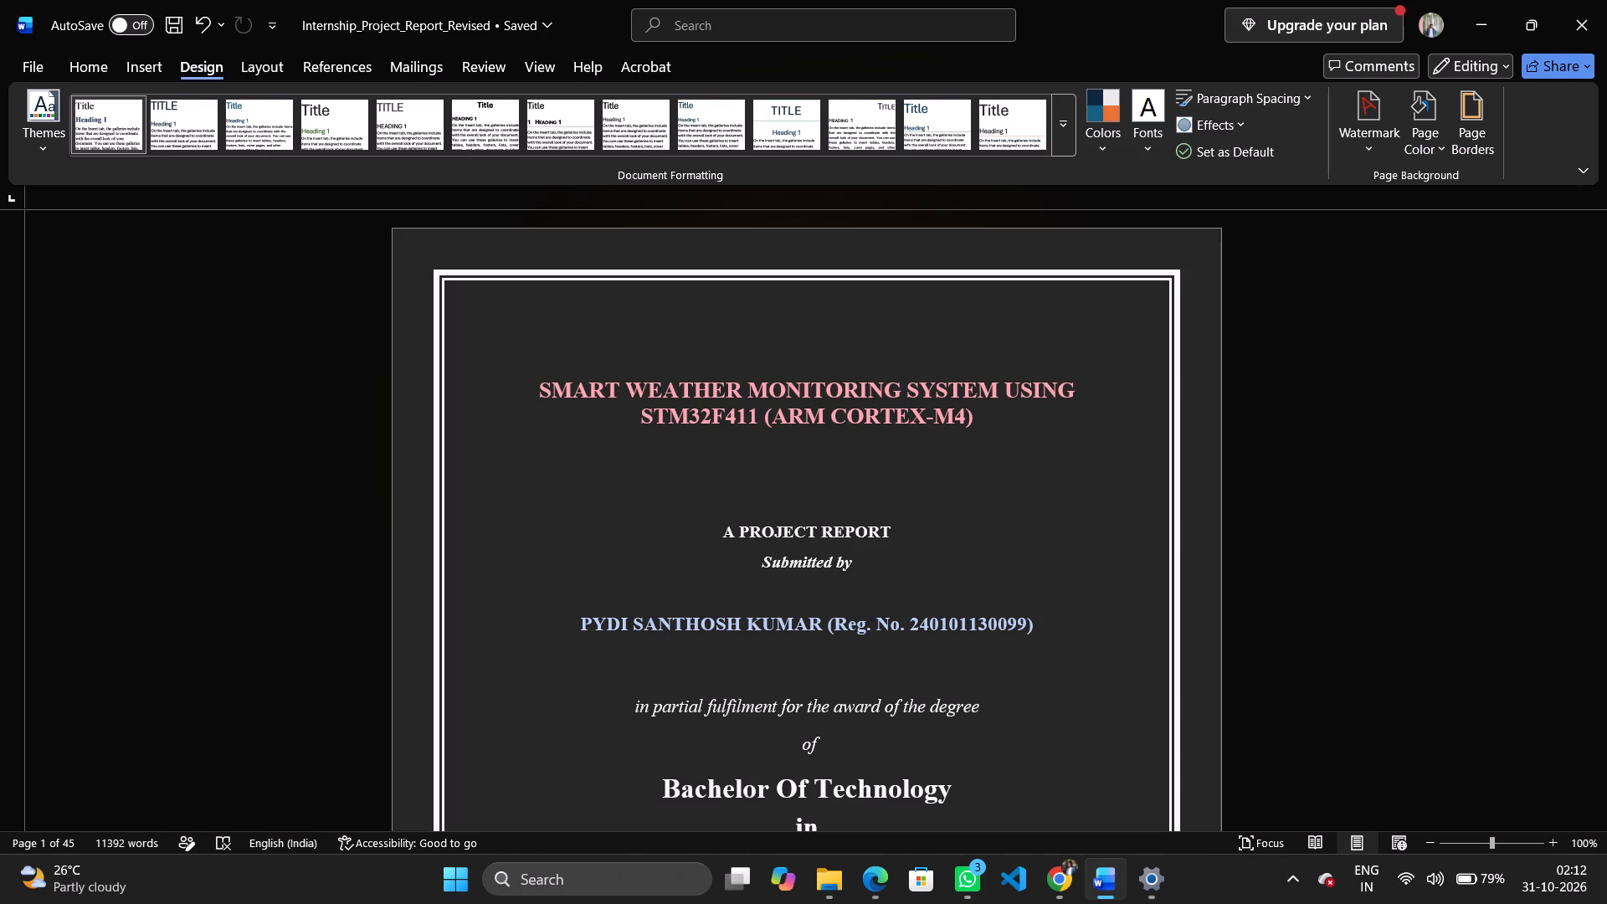
left_click(1373, 624)
Open the print preview and review the report's layout and page borders from the cover page to the closing page.
key("ctrl+p")
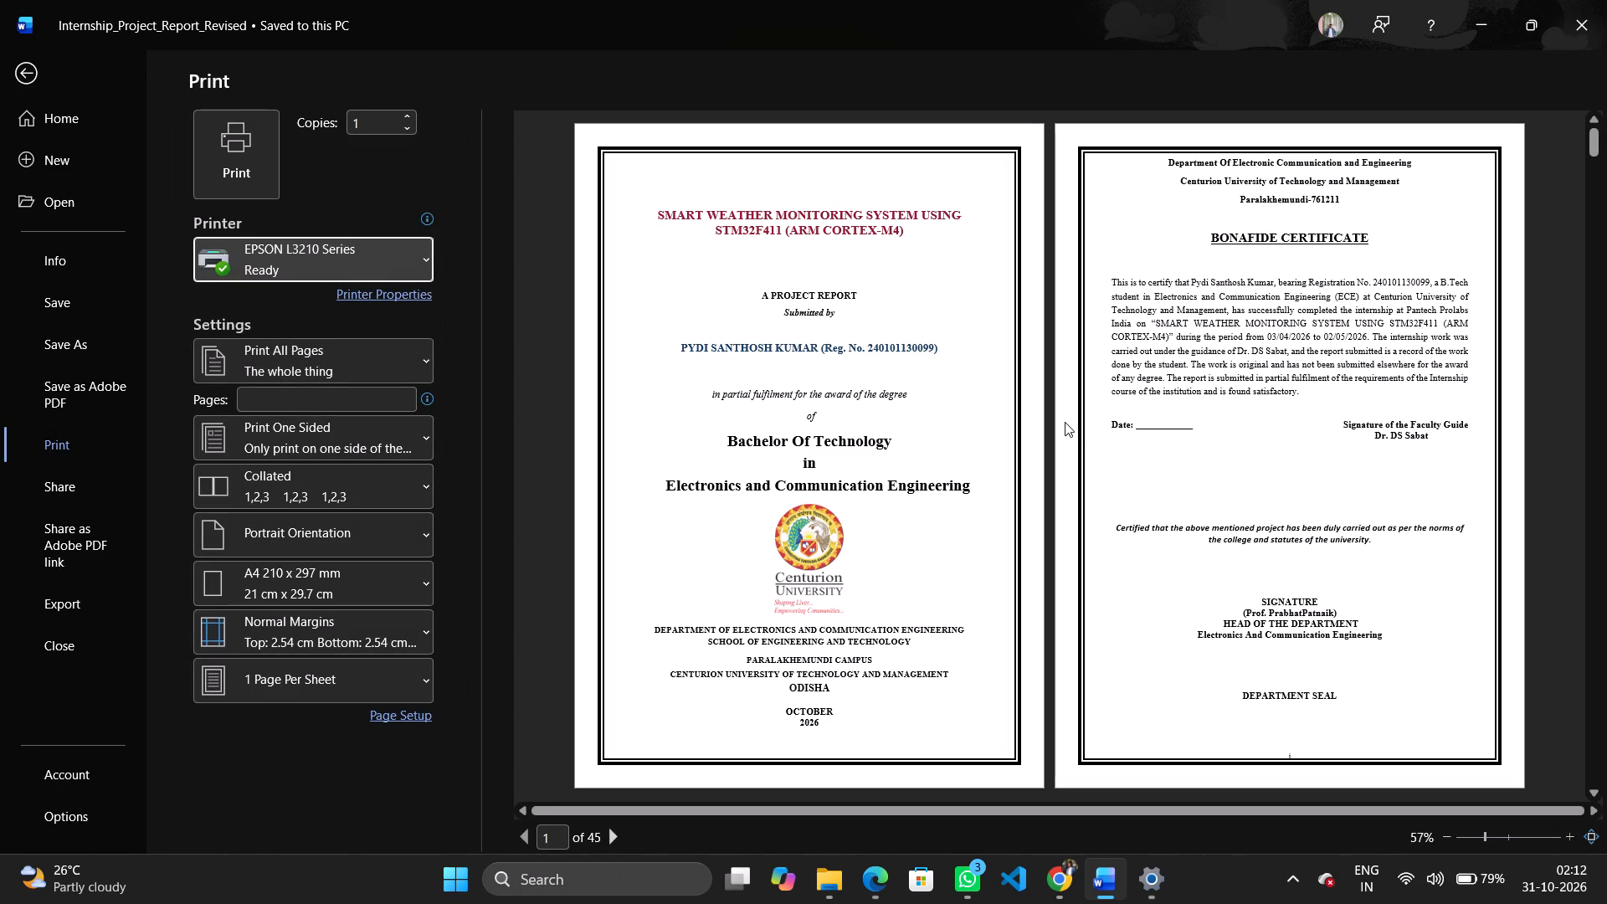
scroll(1065, 422, "down", 4)
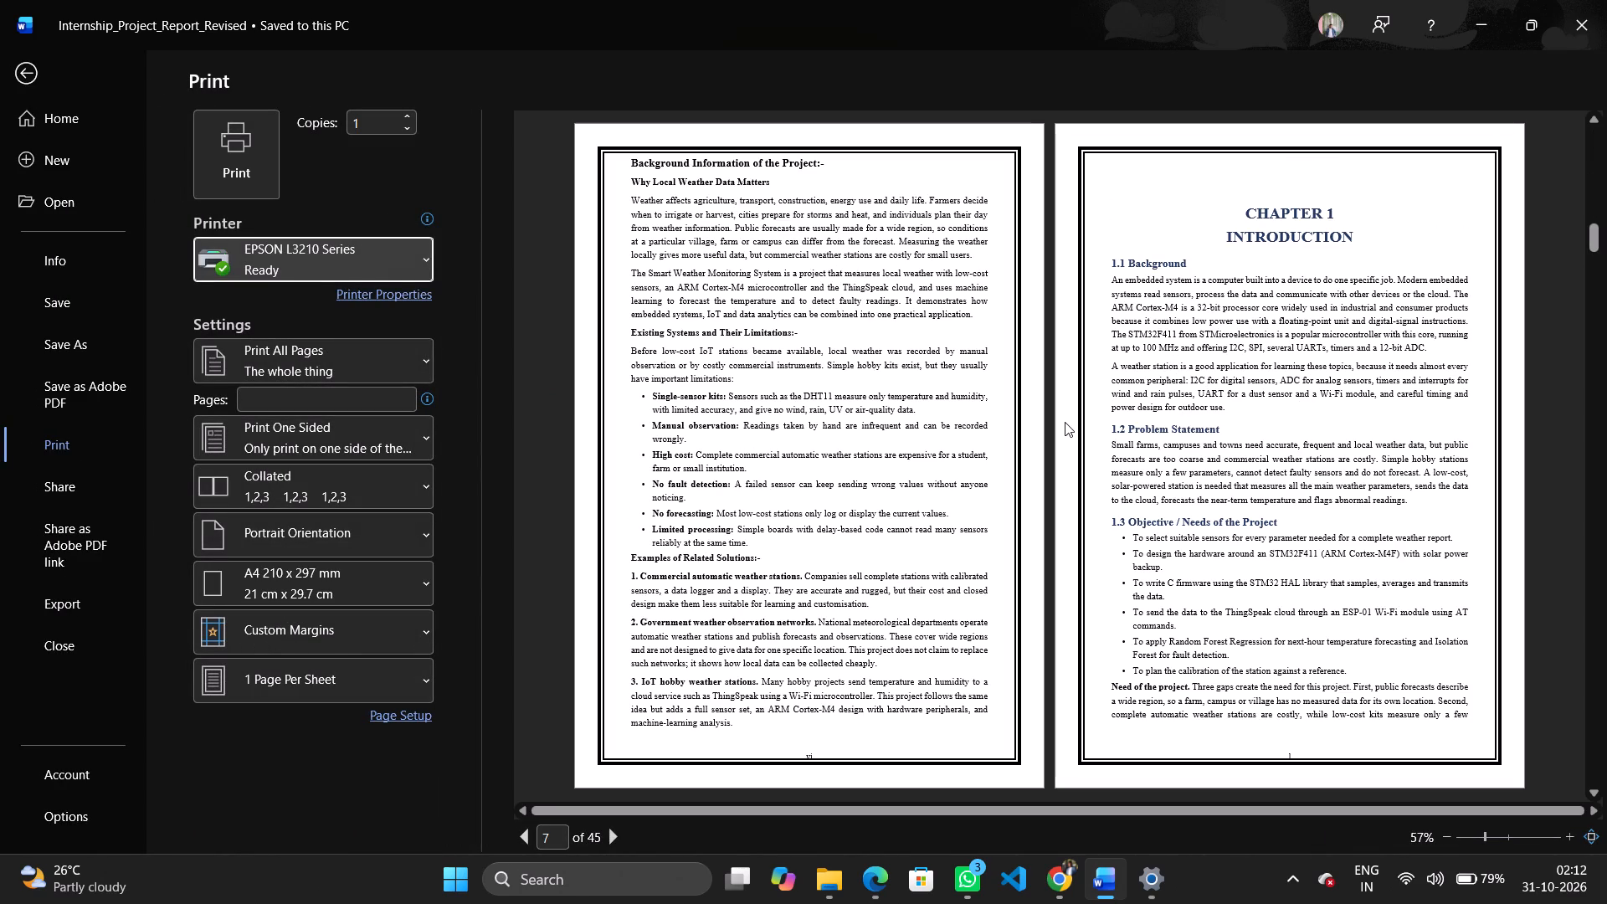
scroll(1065, 422, "down", 2)
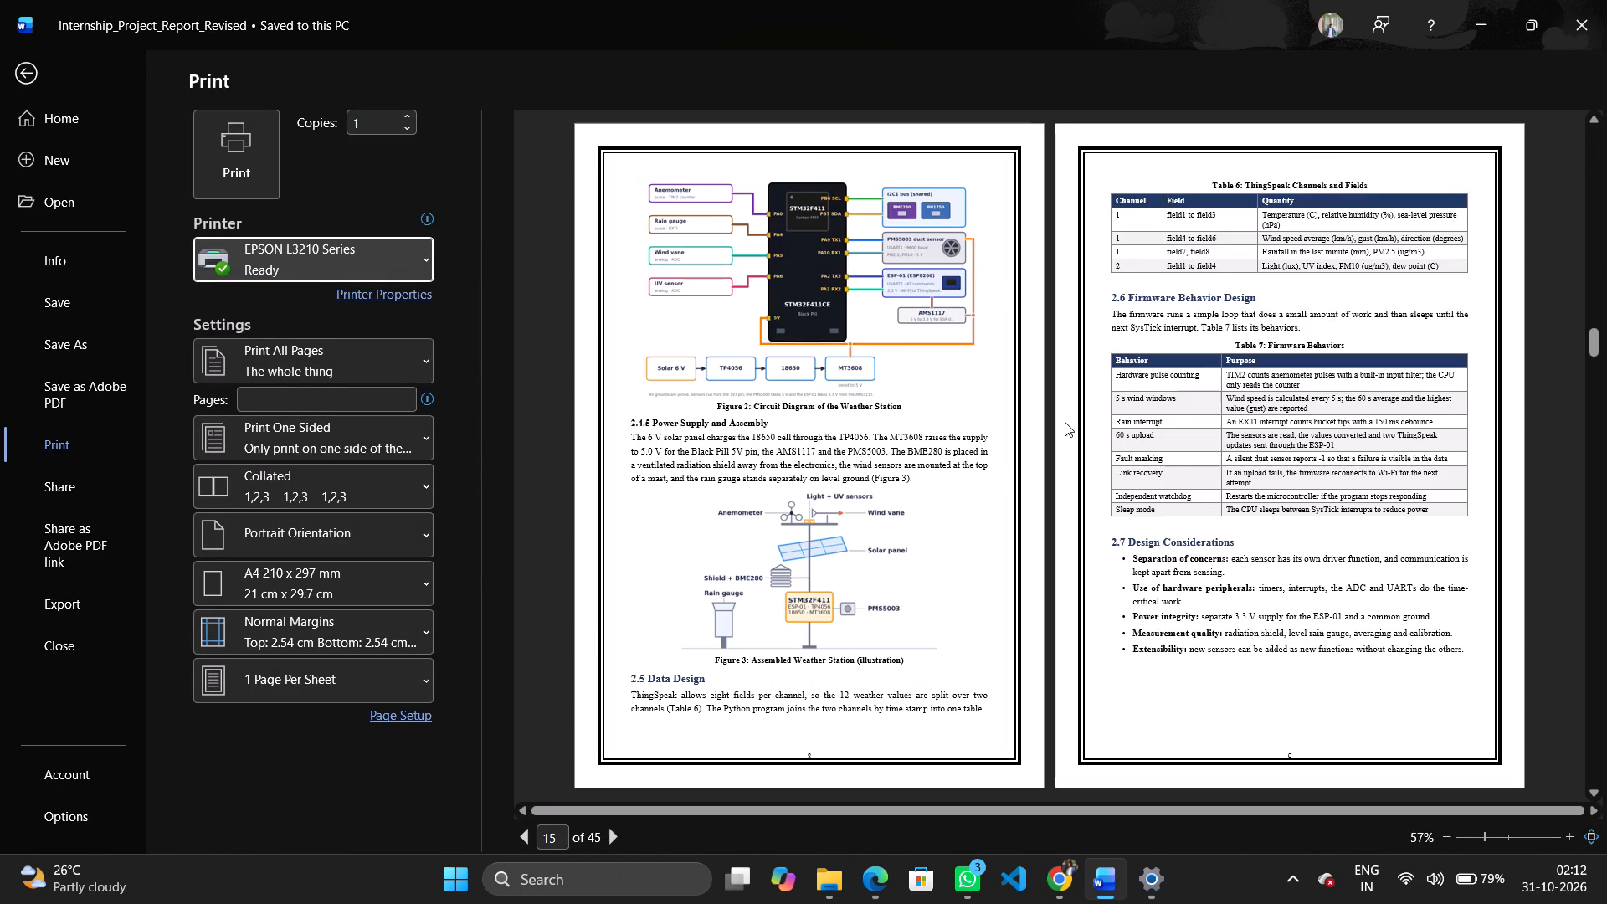
scroll(1065, 422, "down", 4)
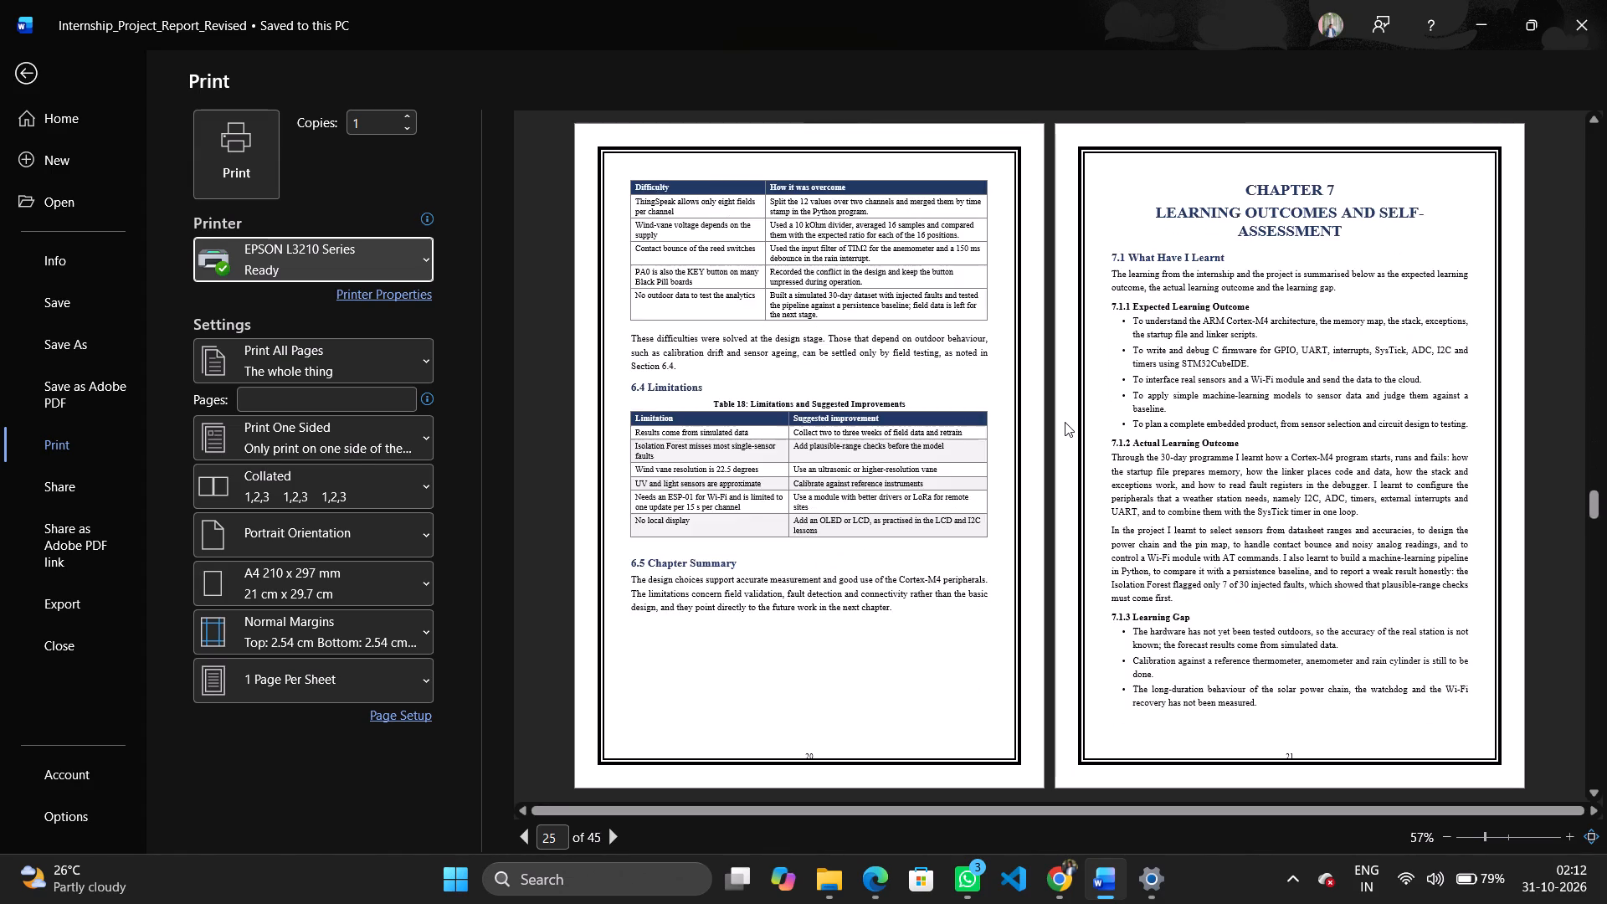
scroll(1065, 422, "down", 3)
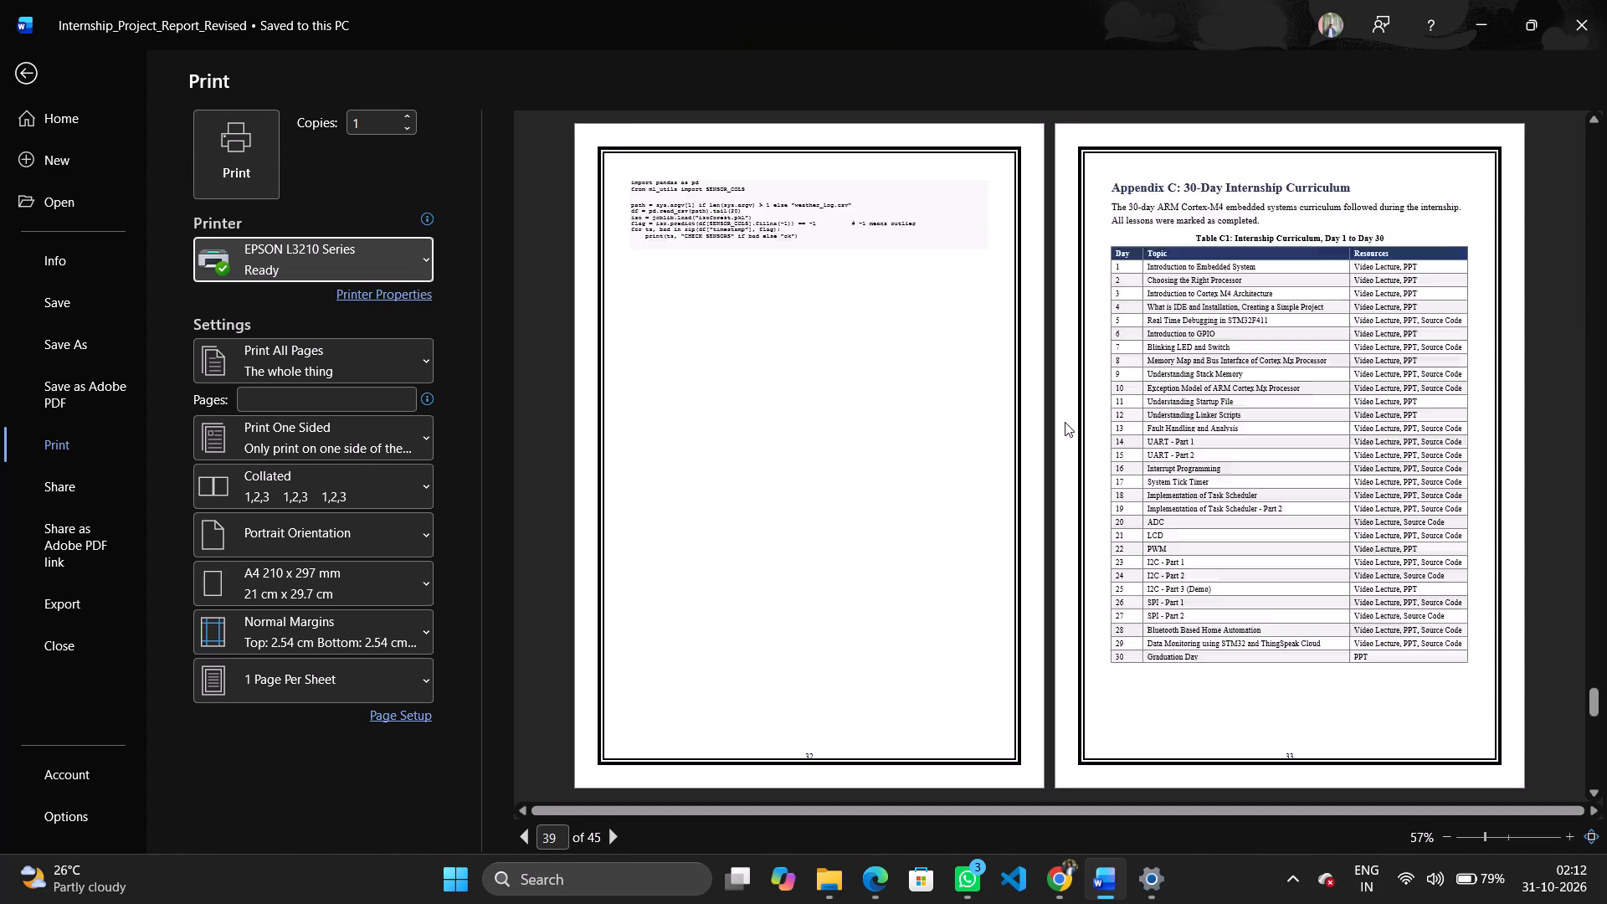
scroll(1065, 422, "down", 2)
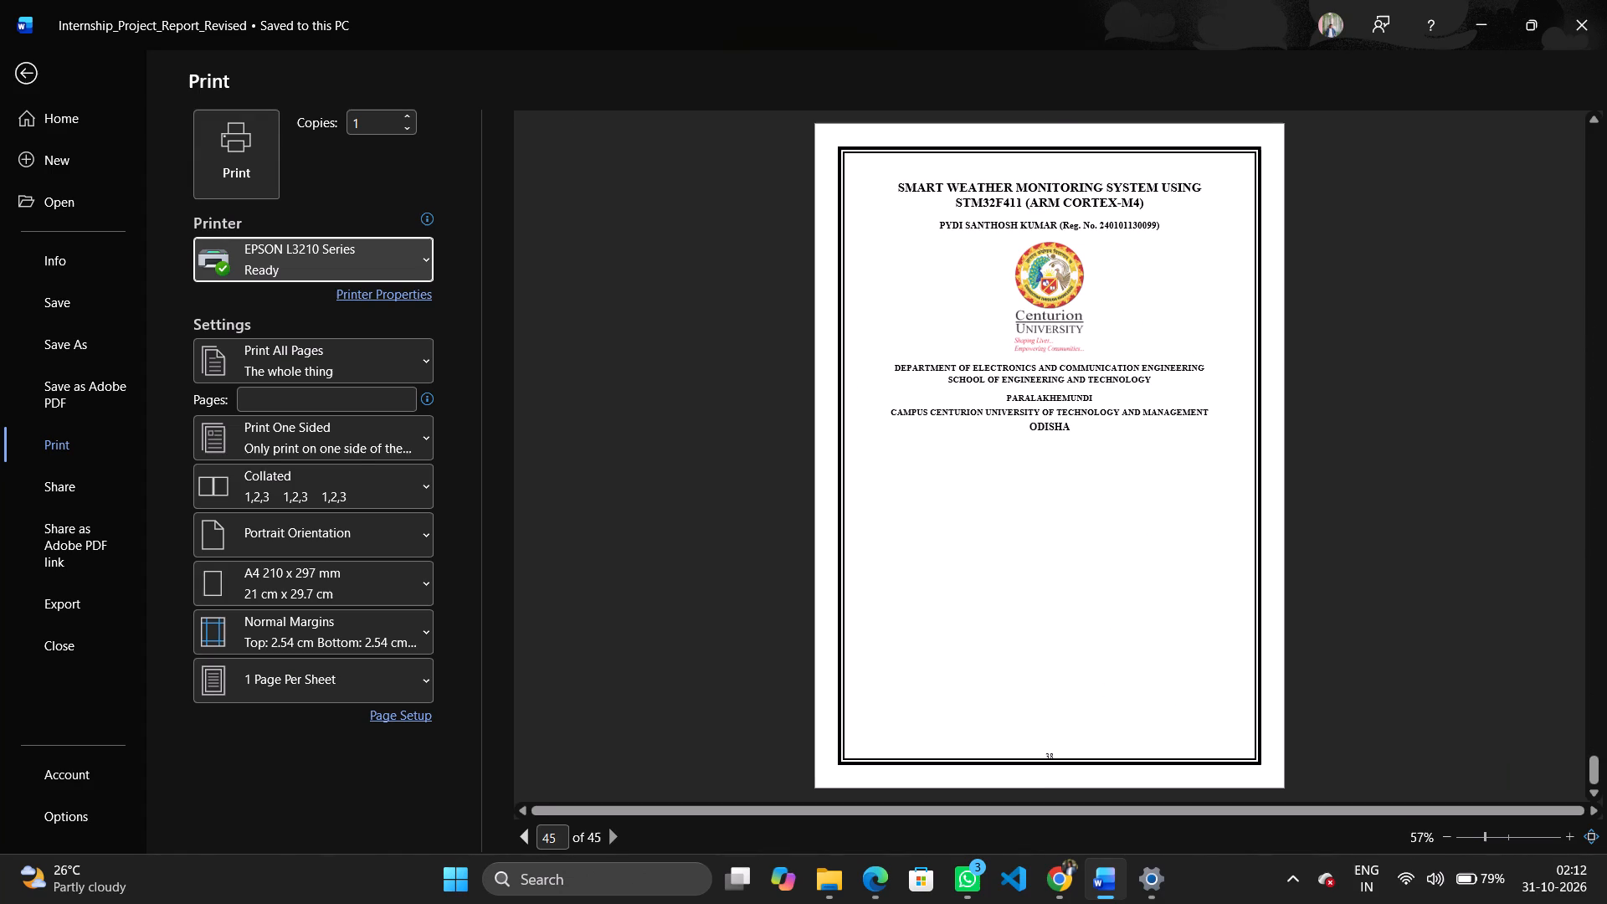
Set the print range to pages 1-44.
left_click(320, 398)
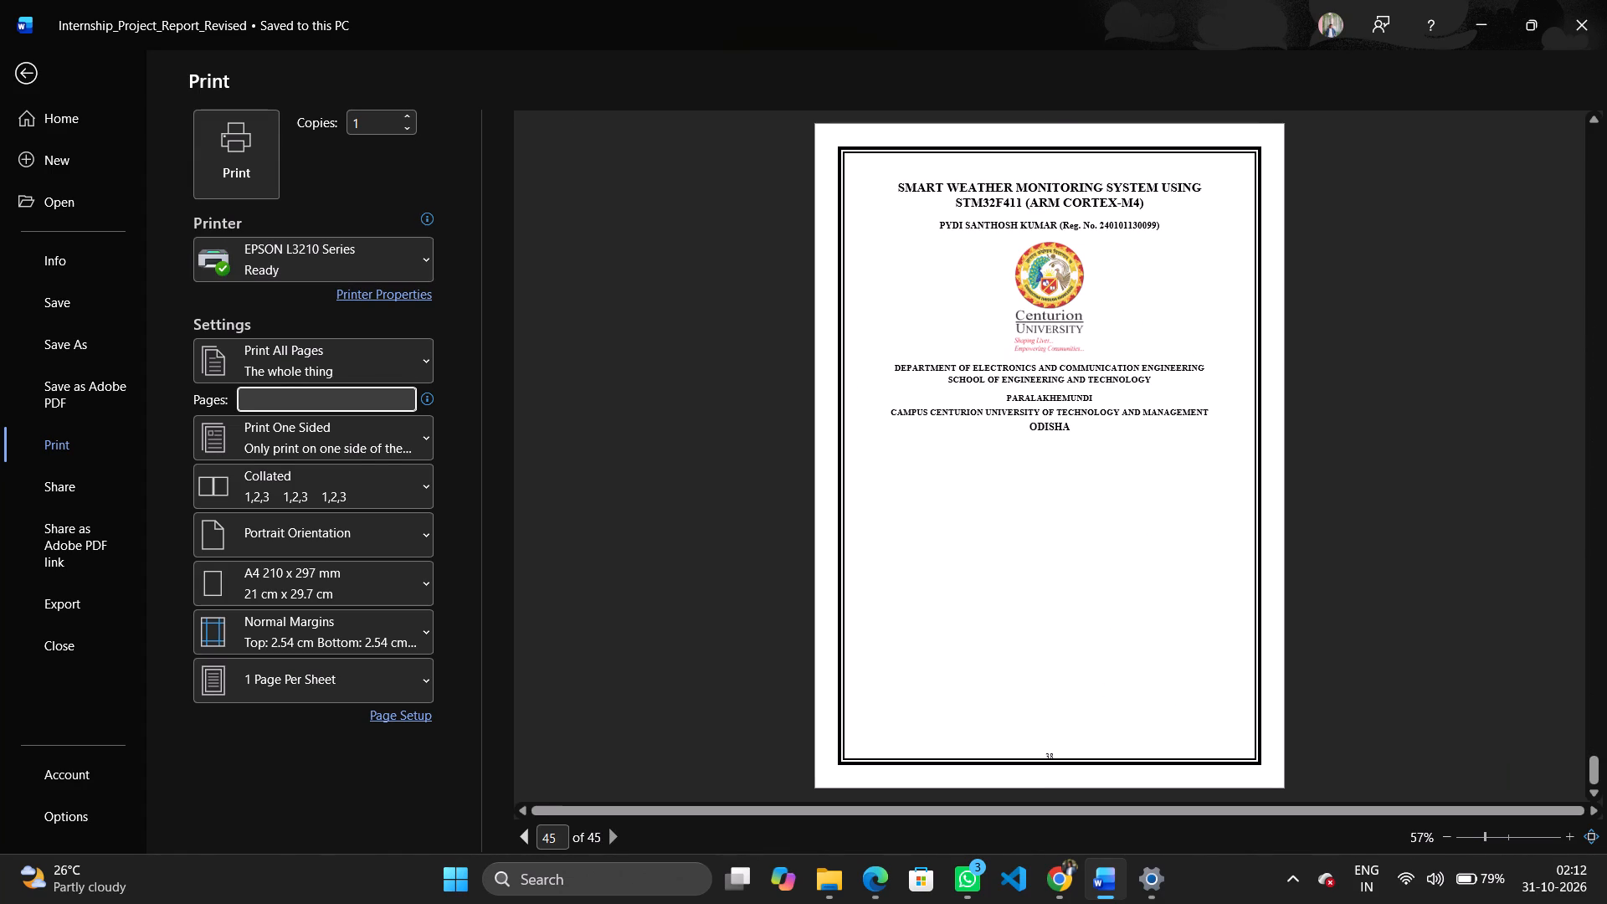
key("1")
key("minus")
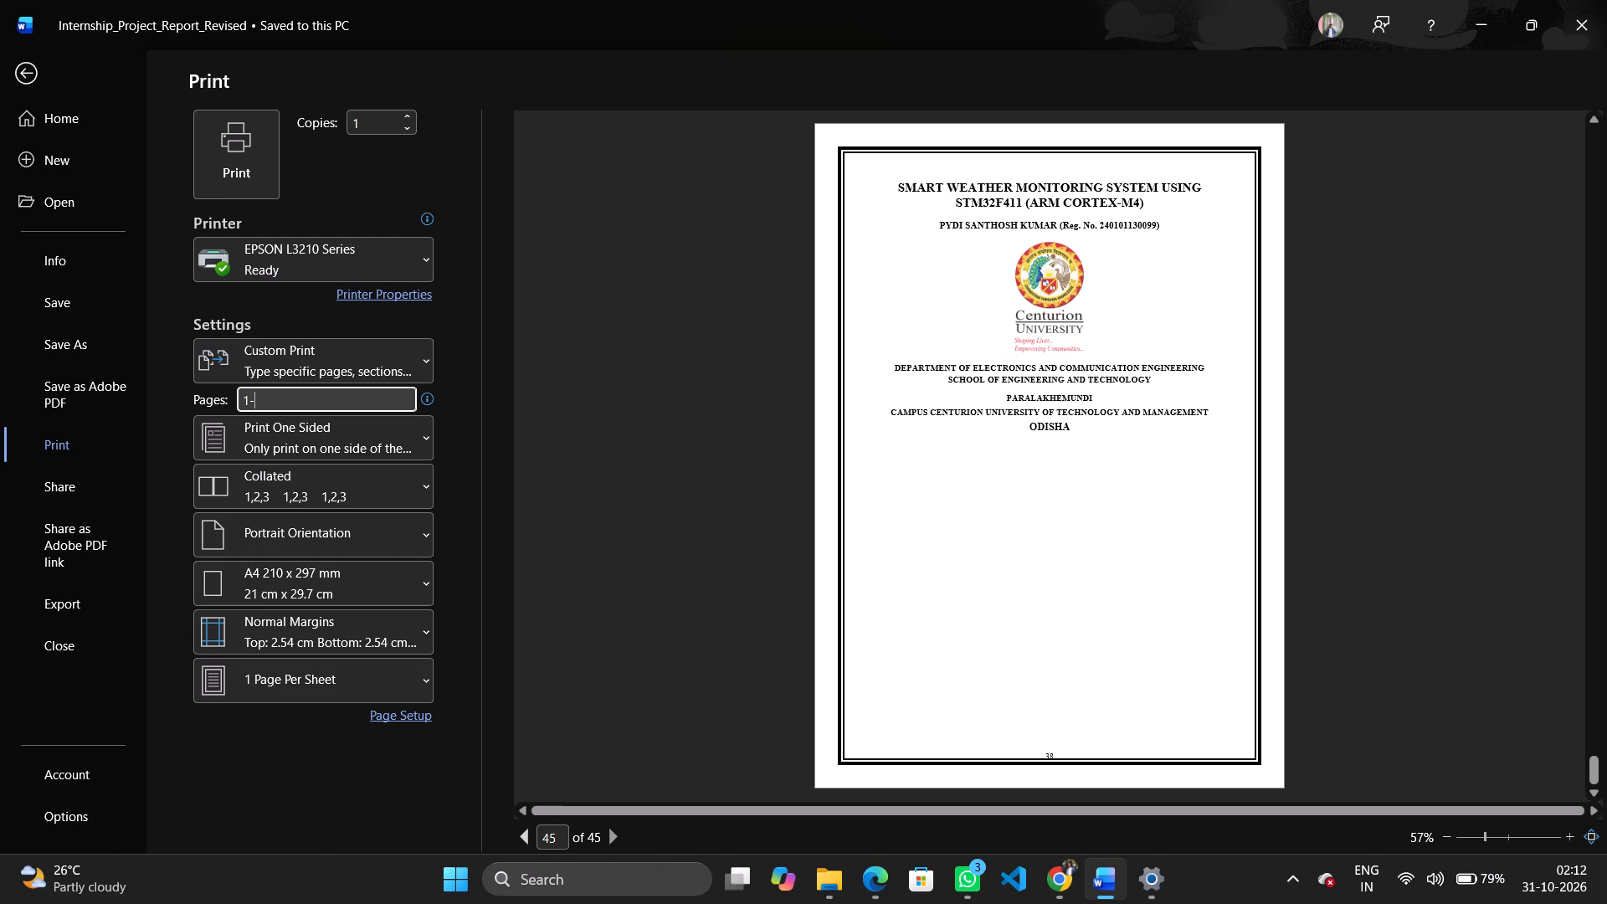
type("44")
left_click(664, 410)
Check the print preview from the closing page back through the appendices, results and hardware pages to the cover.
scroll(664, 410, "right", 3)
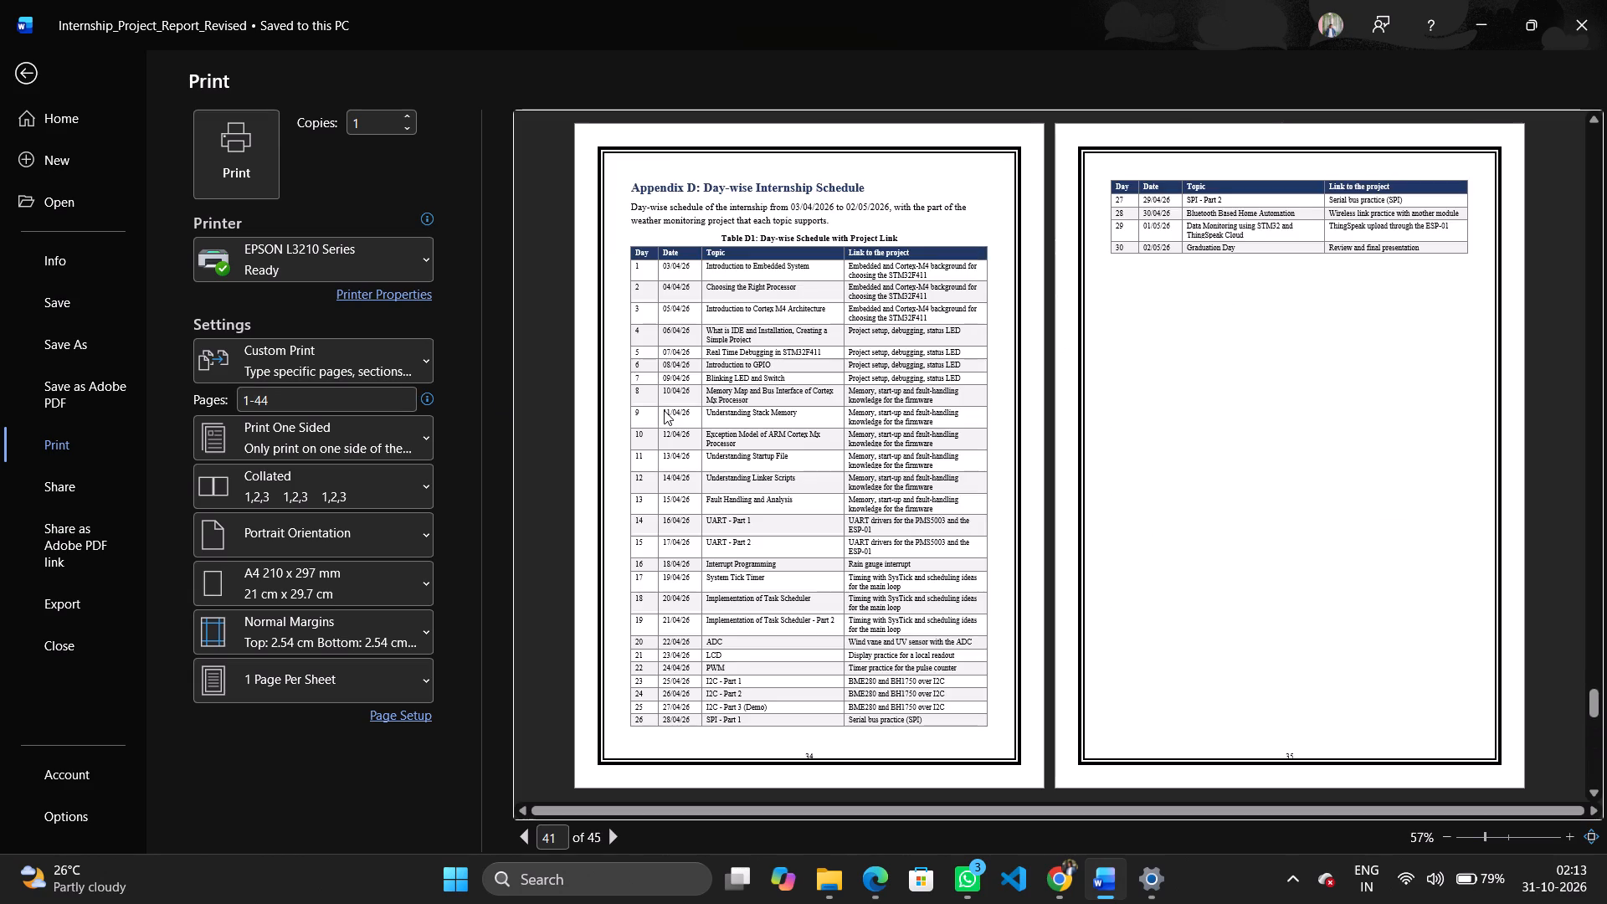
scroll(664, 410, "right", 1)
scroll(664, 410, "left", 6)
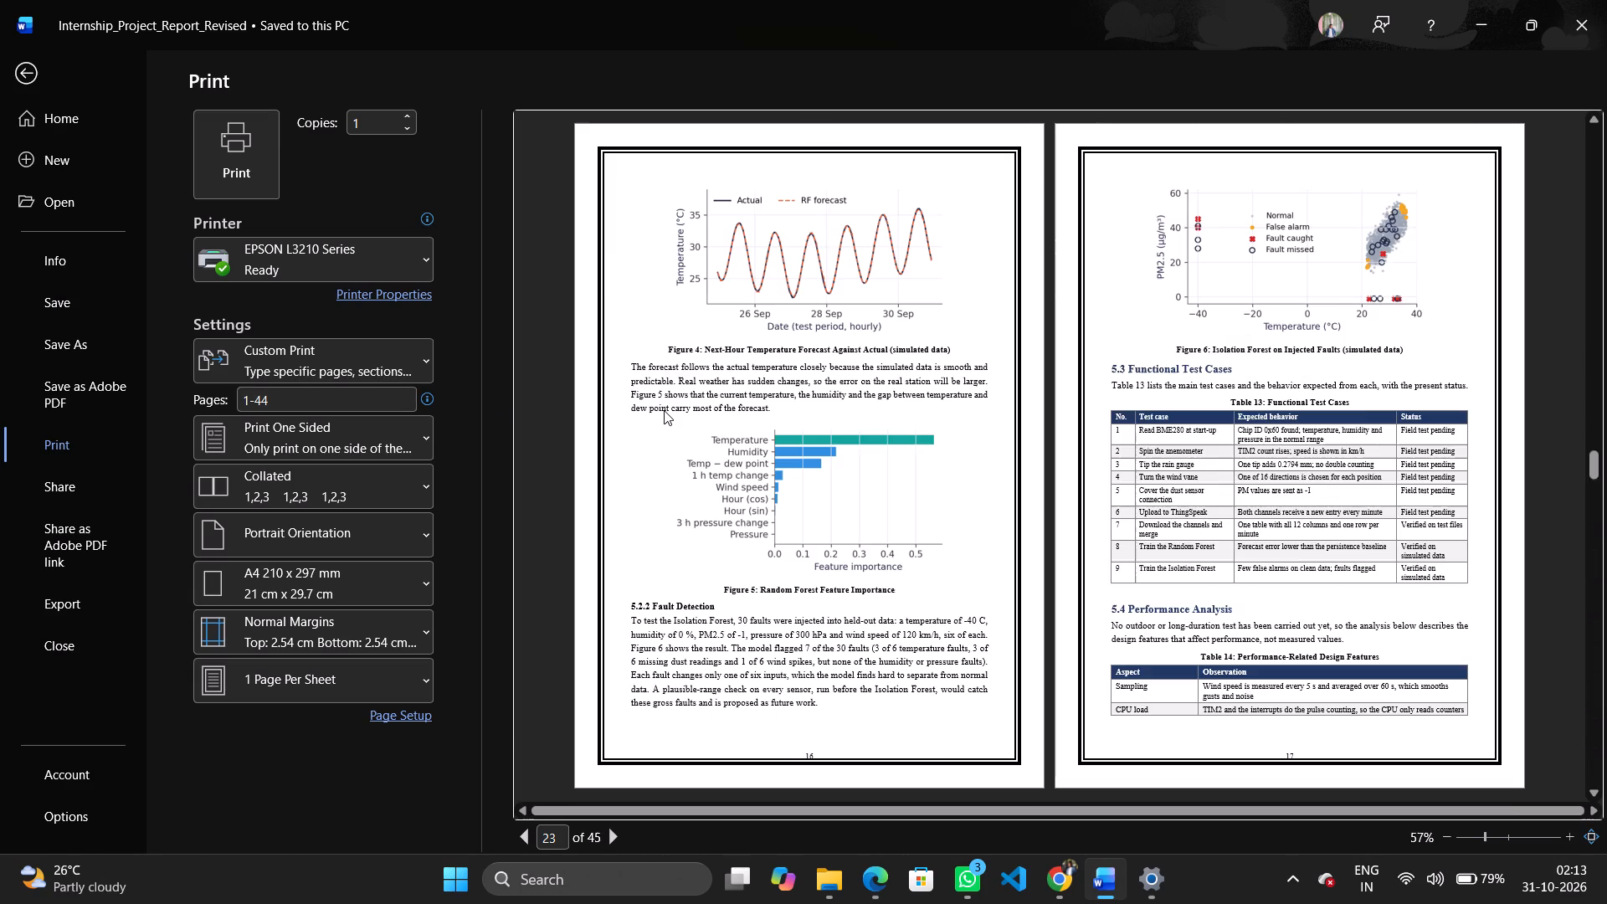
scroll(664, 410, "left", 3)
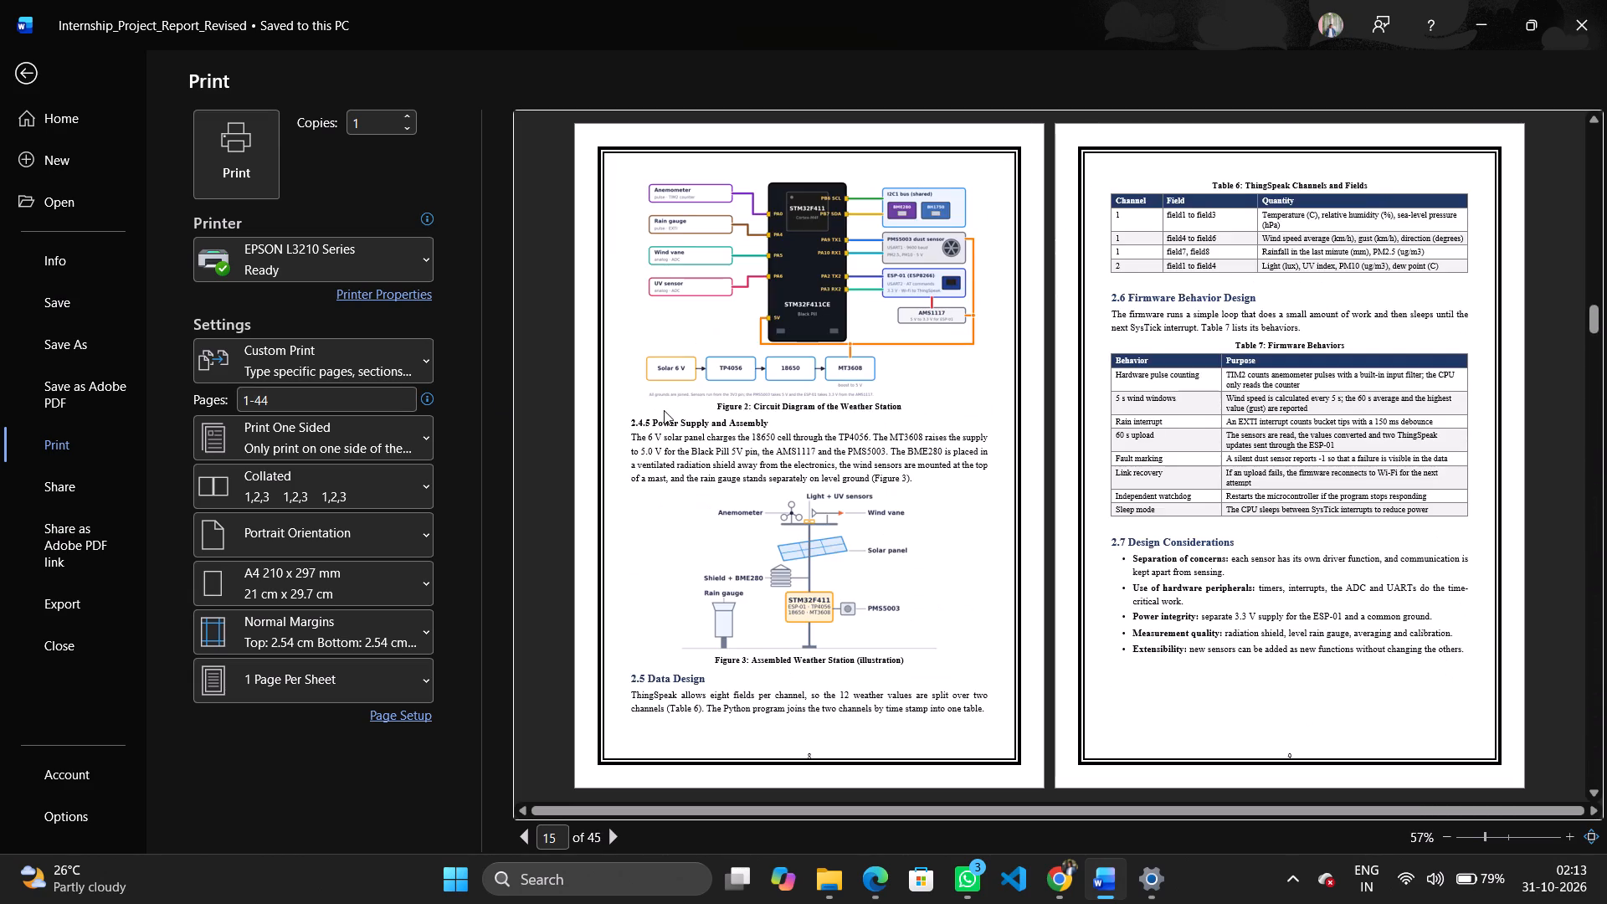
scroll(664, 410, "left", 1)
scroll(664, 410, "right", 17)
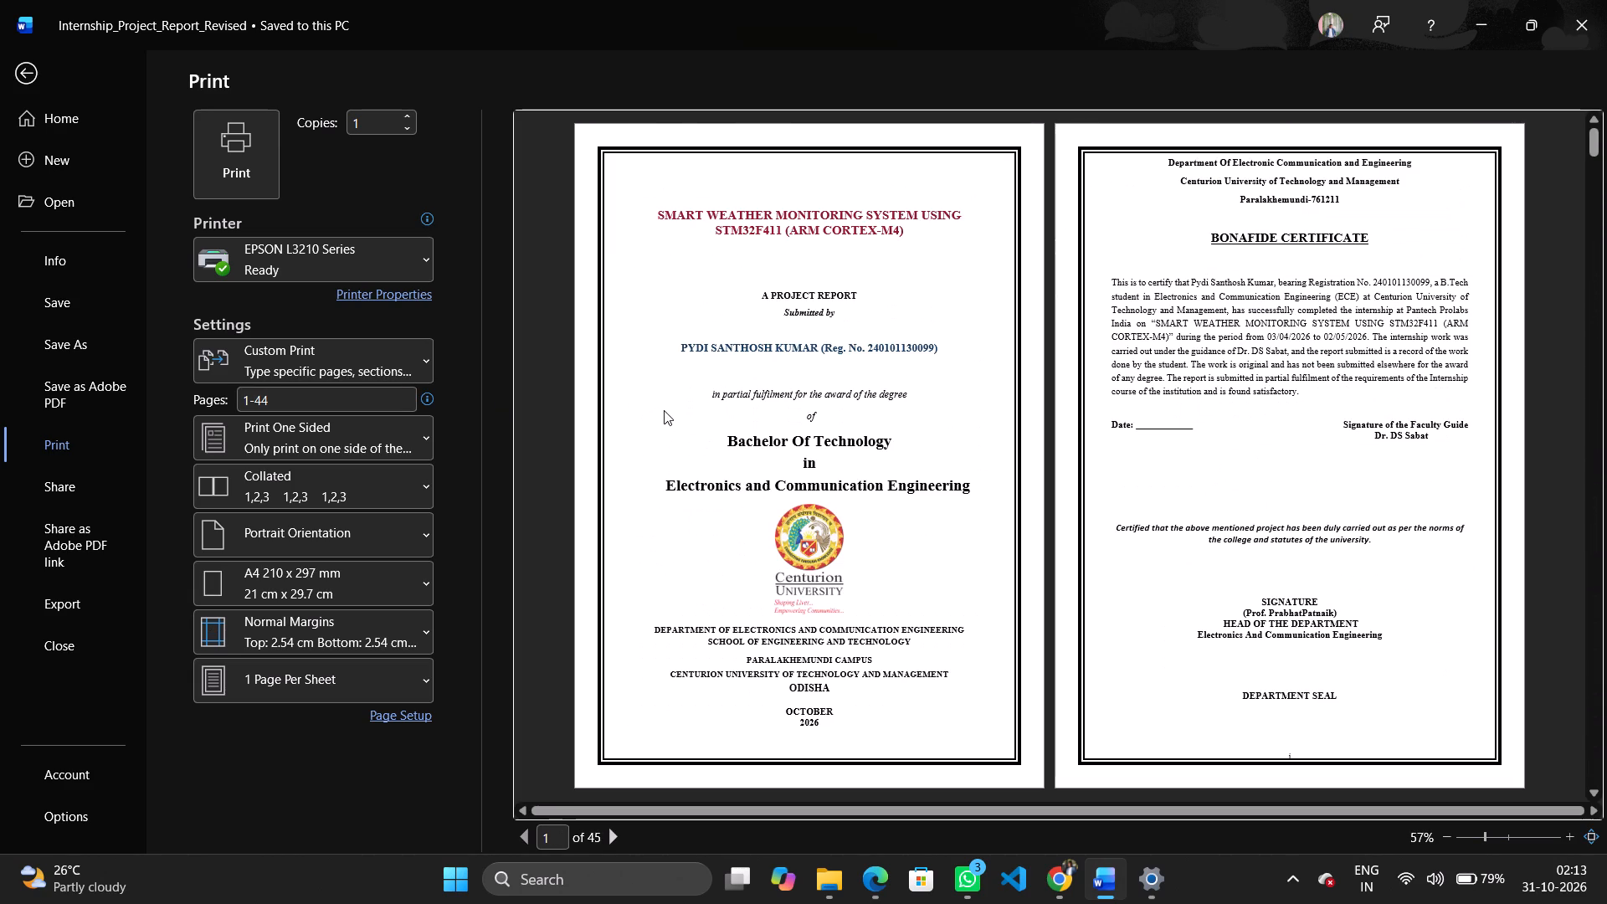
scroll(1081, 414, "left", 6)
scroll(1081, 414, "right", 4)
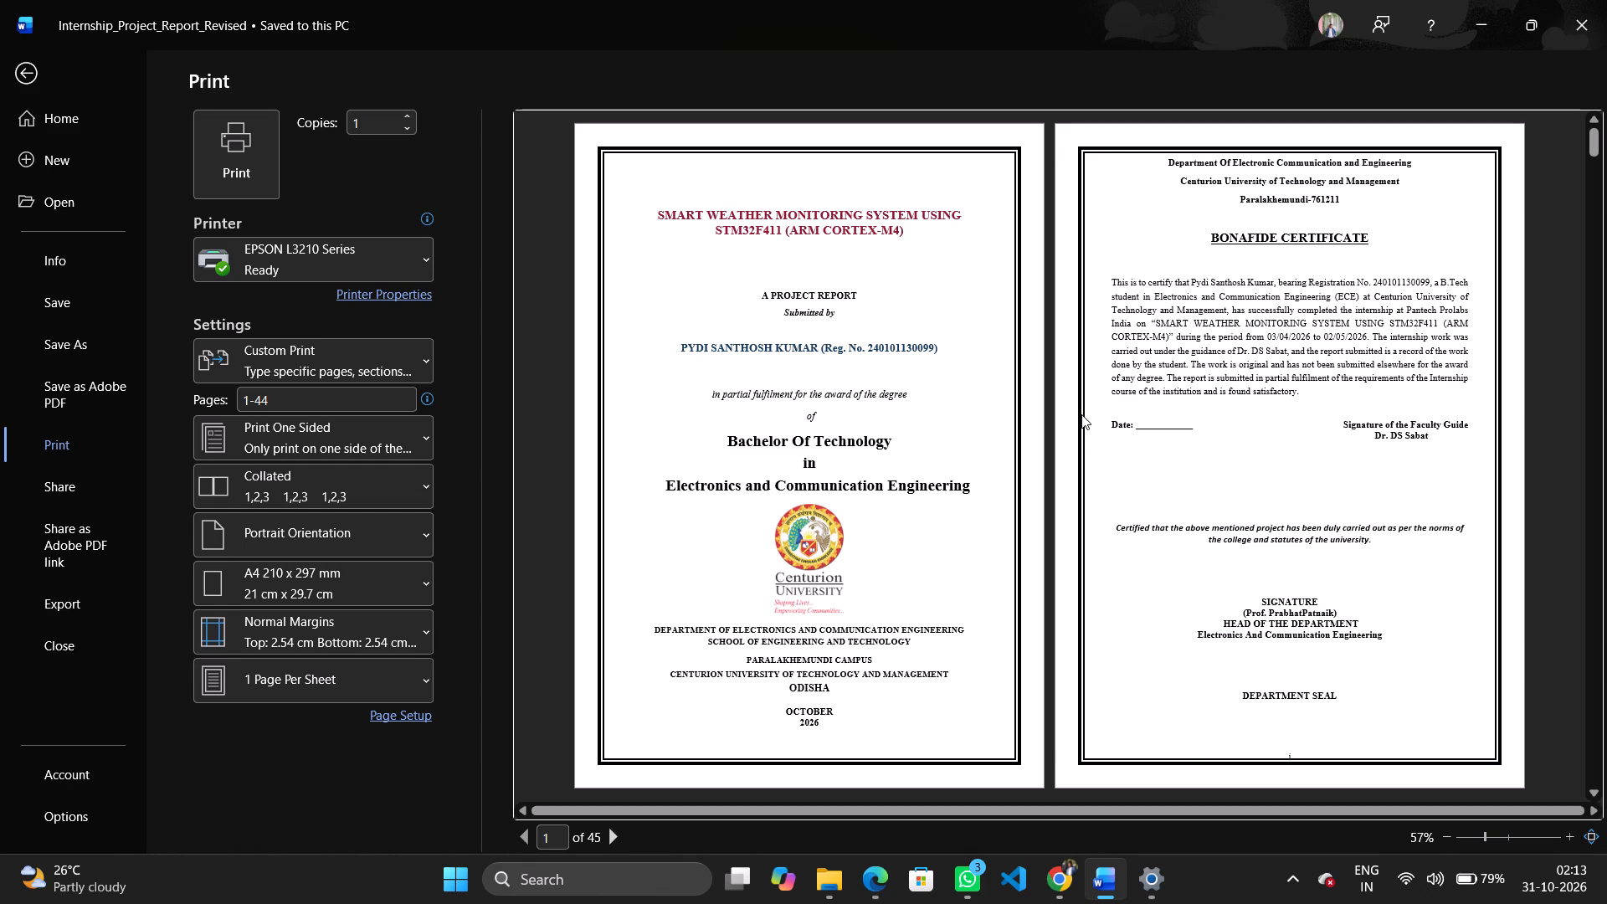
Examine the last pages in the print preview, including the Assessment and Course Outcome Attainment pages and the closing page.
scroll(700, 676, "down", 19)
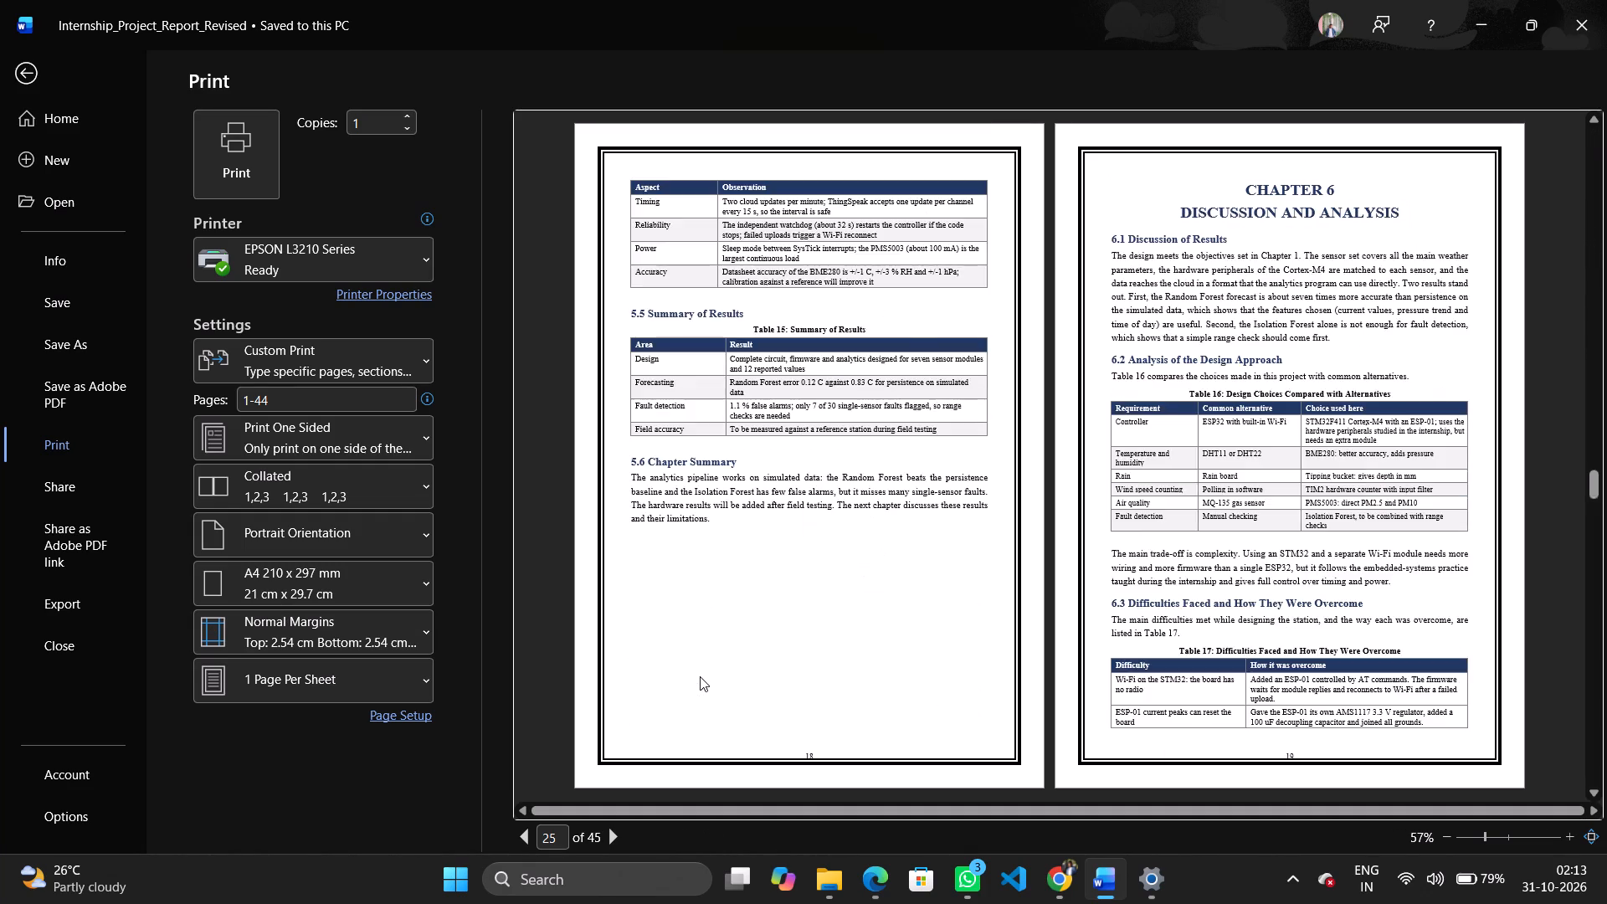
scroll(700, 676, "down", 13)
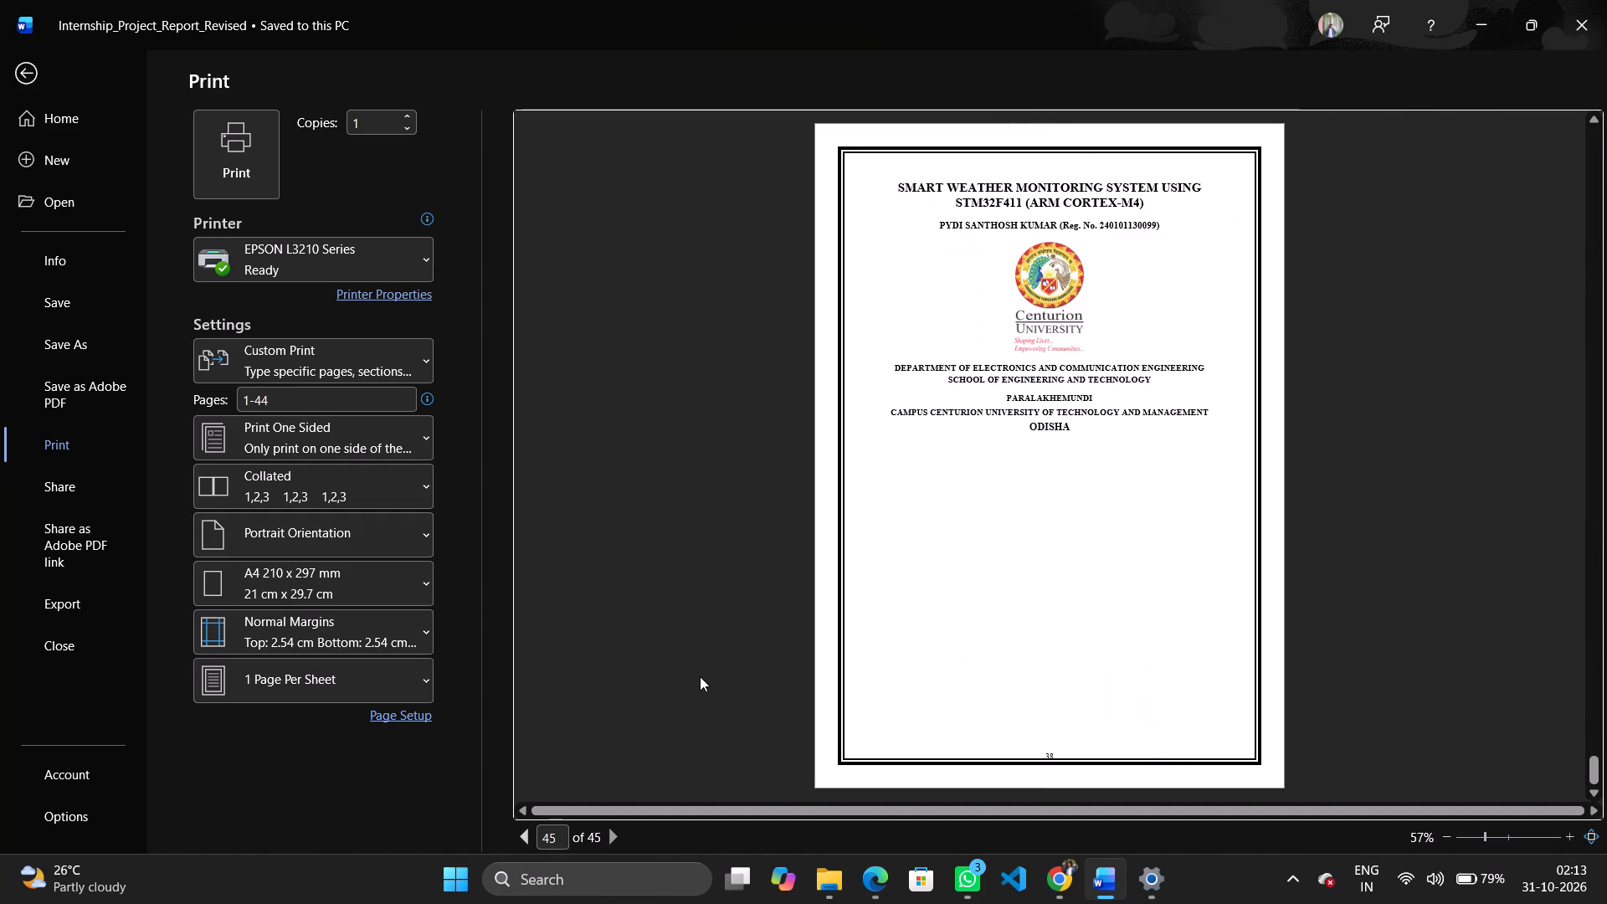
scroll(700, 676, "up", 4)
scroll(732, 700, "down", 1)
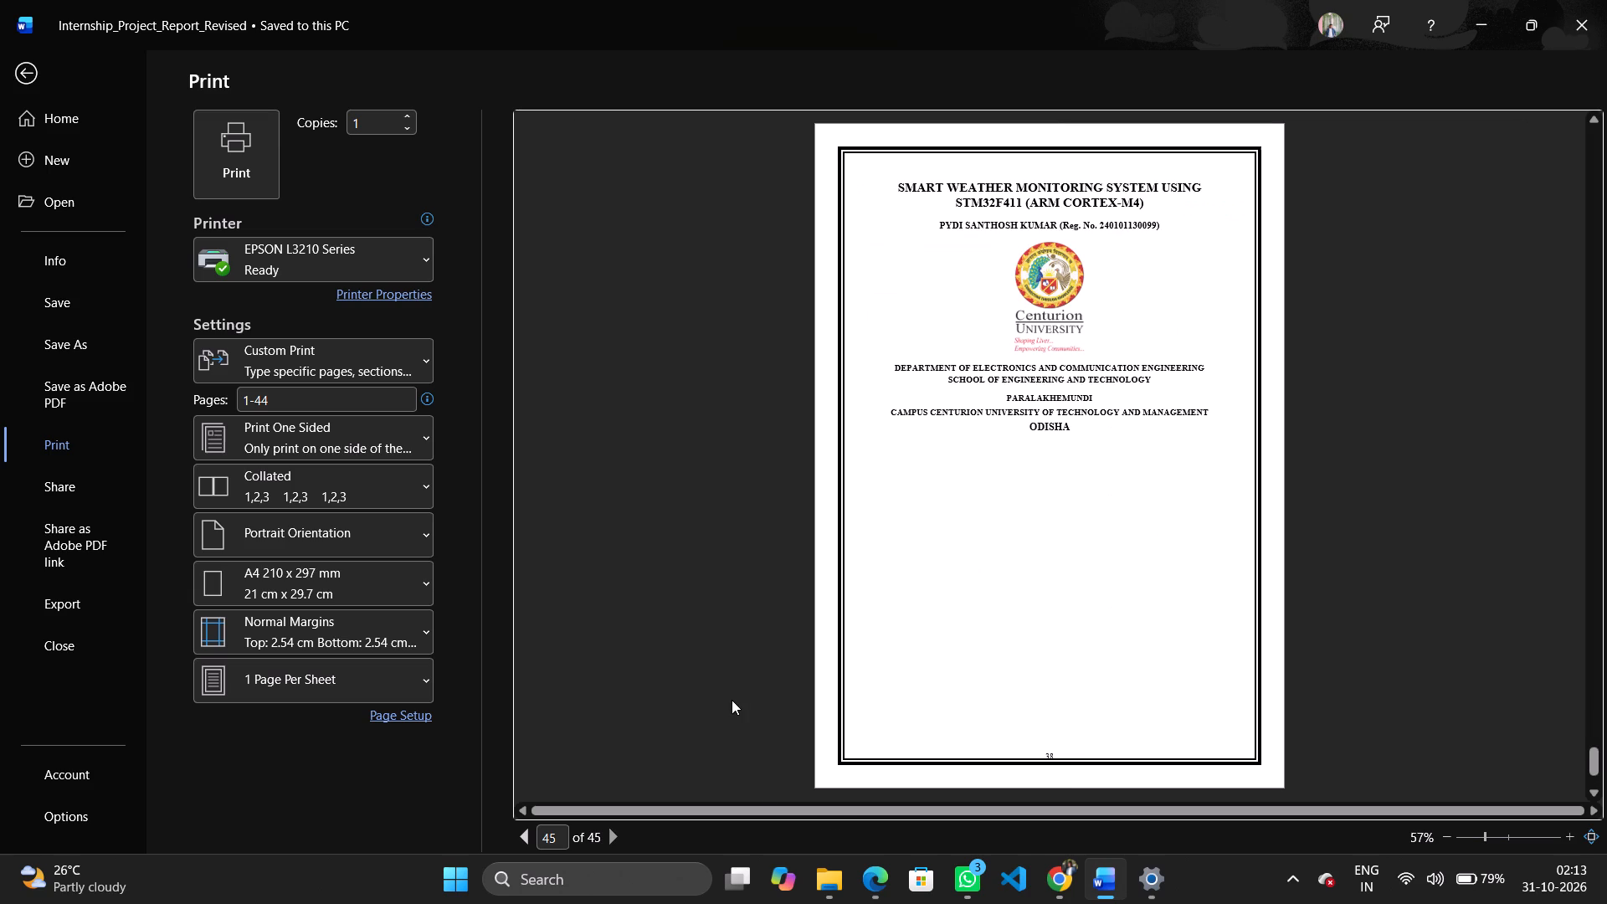
scroll(732, 700, "down", 1)
scroll(737, 696, "up", 2)
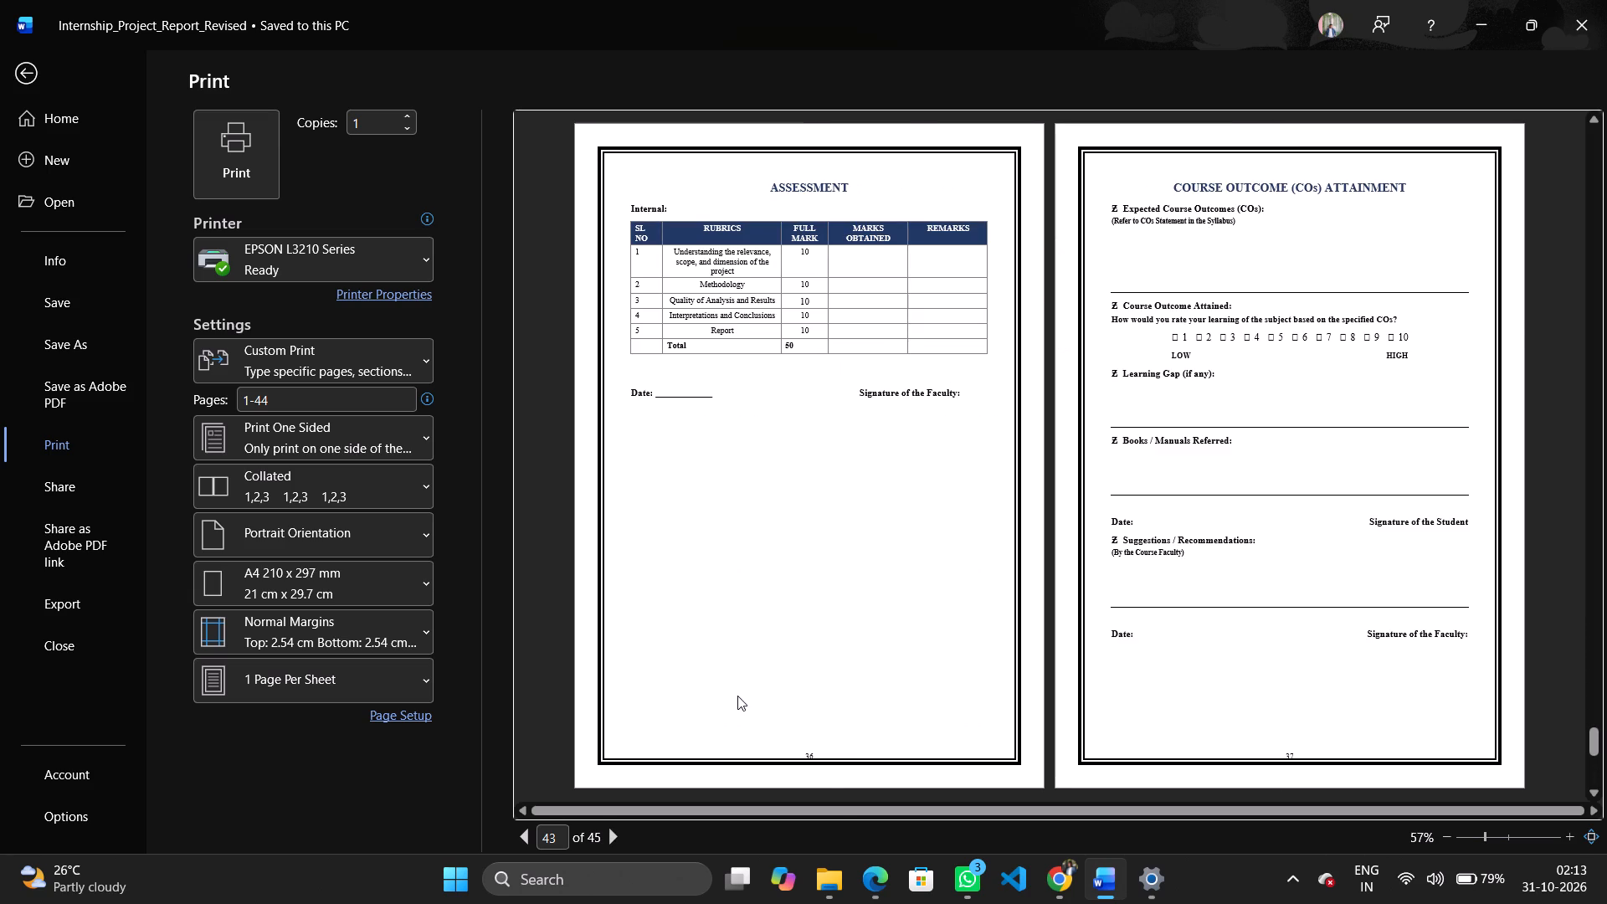
Recheck the print preview through the cover, certificate, declaration and acknowledgement, on to the appendices and closing page, and back to the cover.
left_click(1117, 630)
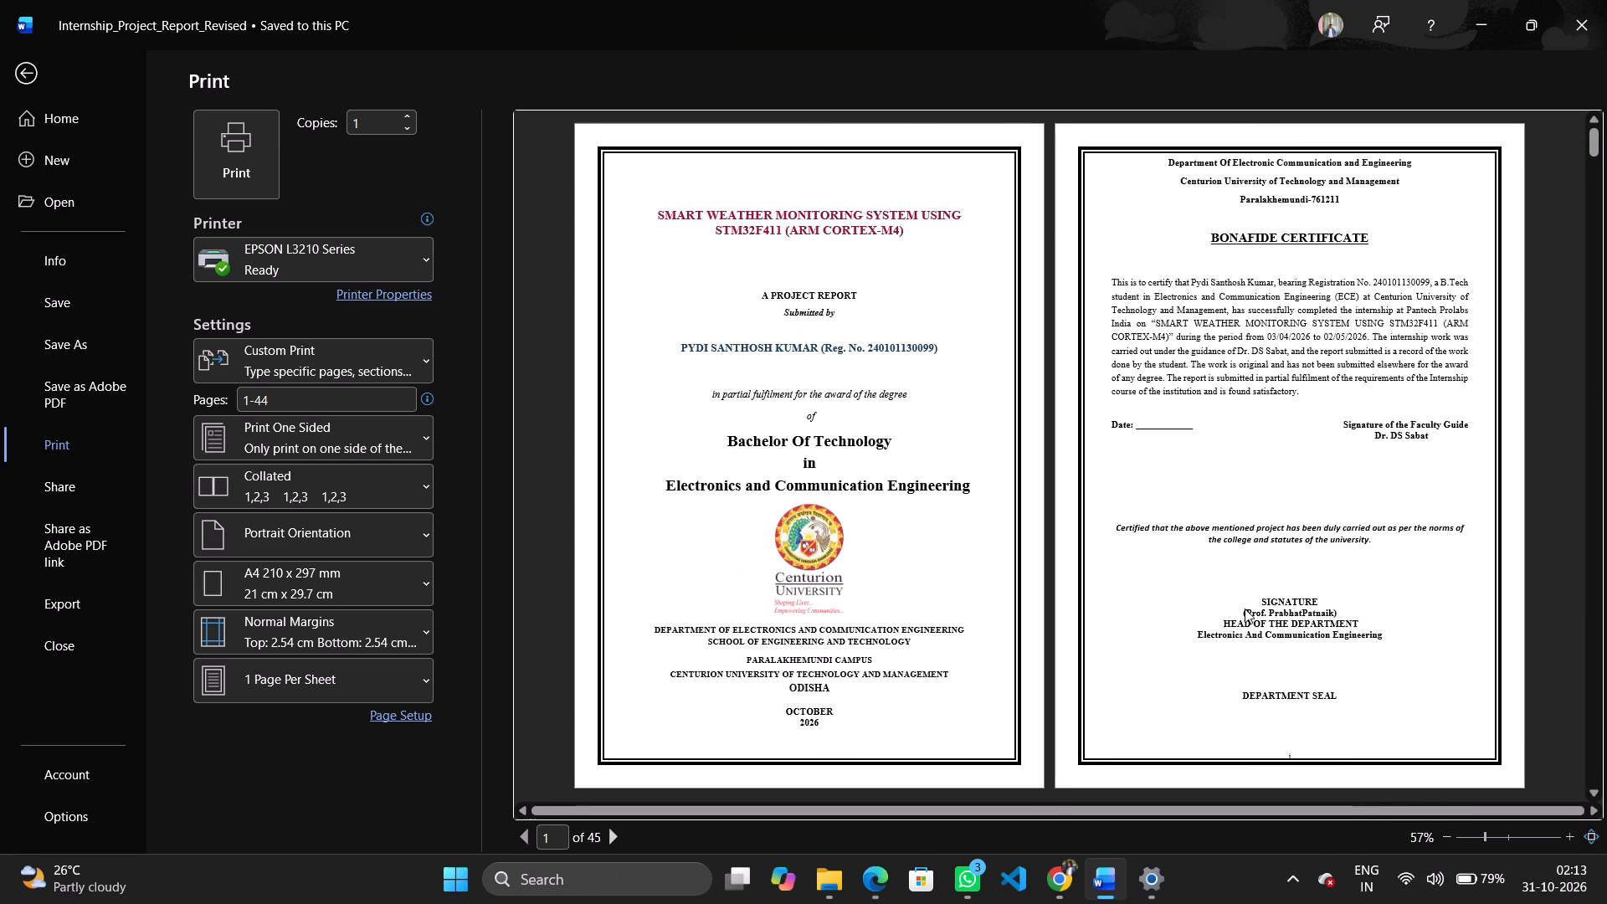
left_click(1245, 609)
right_click(1227, 512)
scroll(1227, 512, "down", 3)
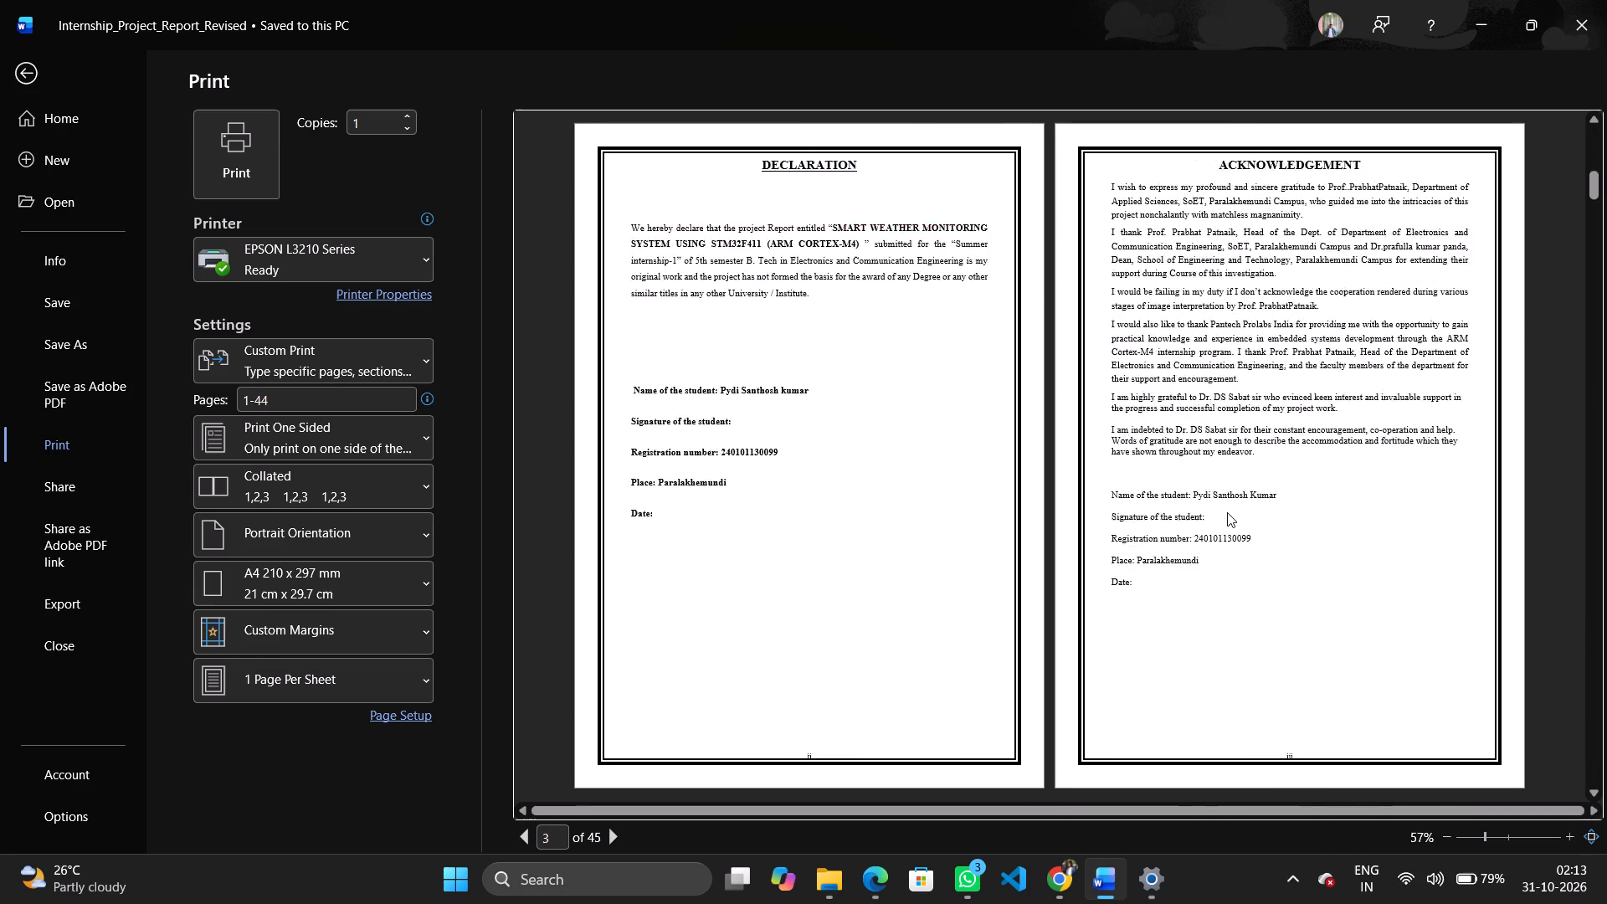
scroll(1227, 512, "down", 2)
scroll(1227, 512, "up", 17)
scroll(1227, 512, "down", 4)
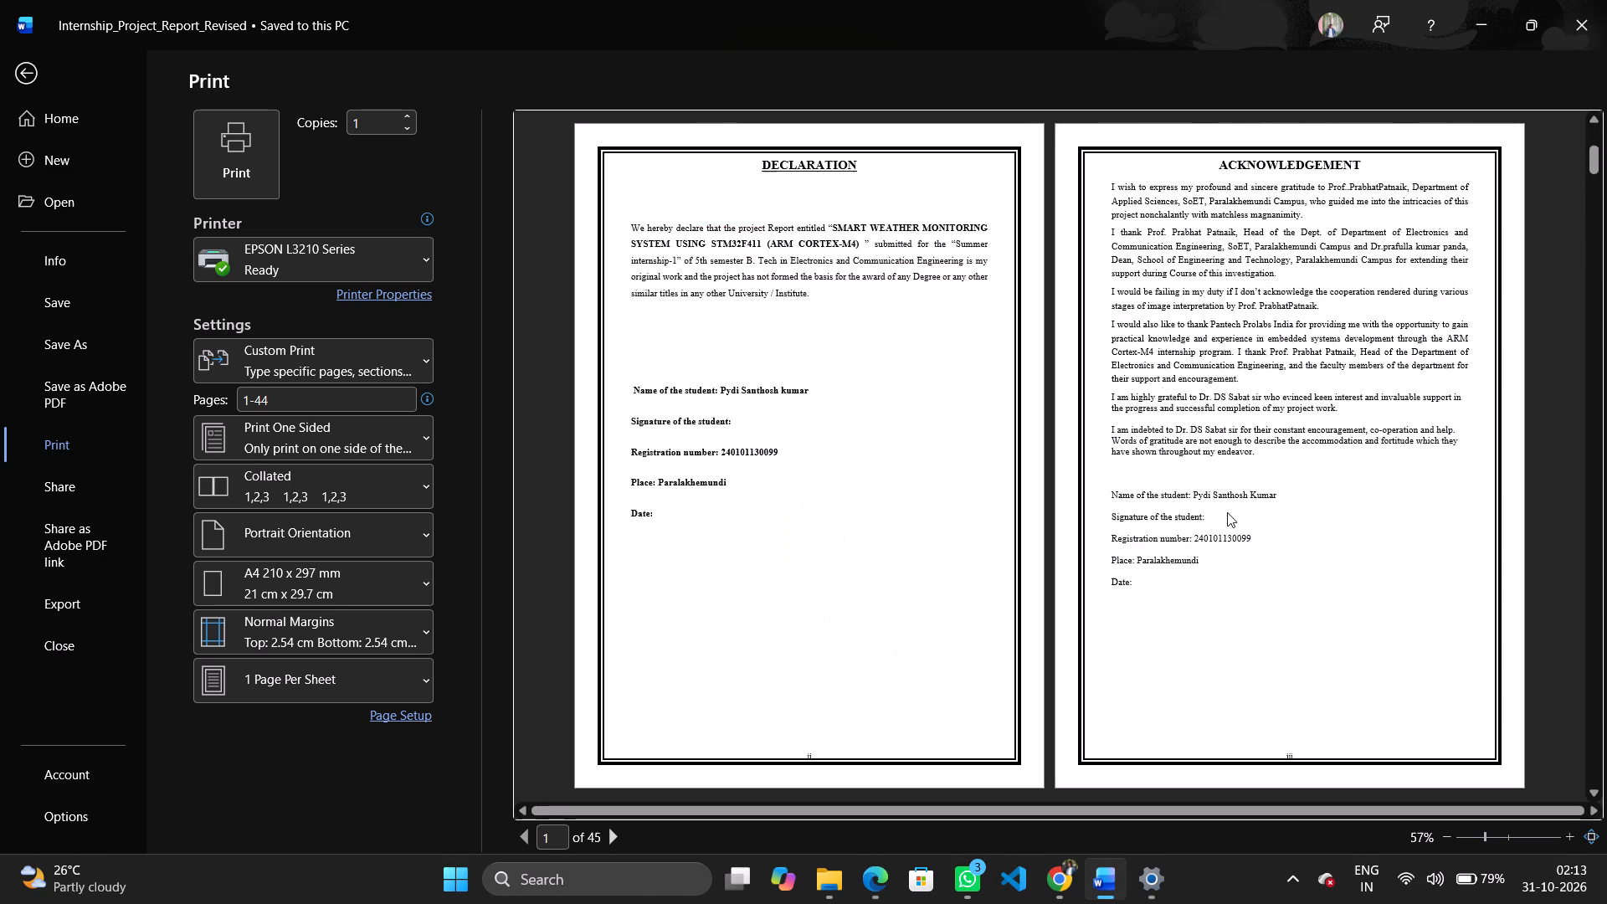
scroll(1227, 512, "down", 13)
scroll(1227, 512, "down", 10)
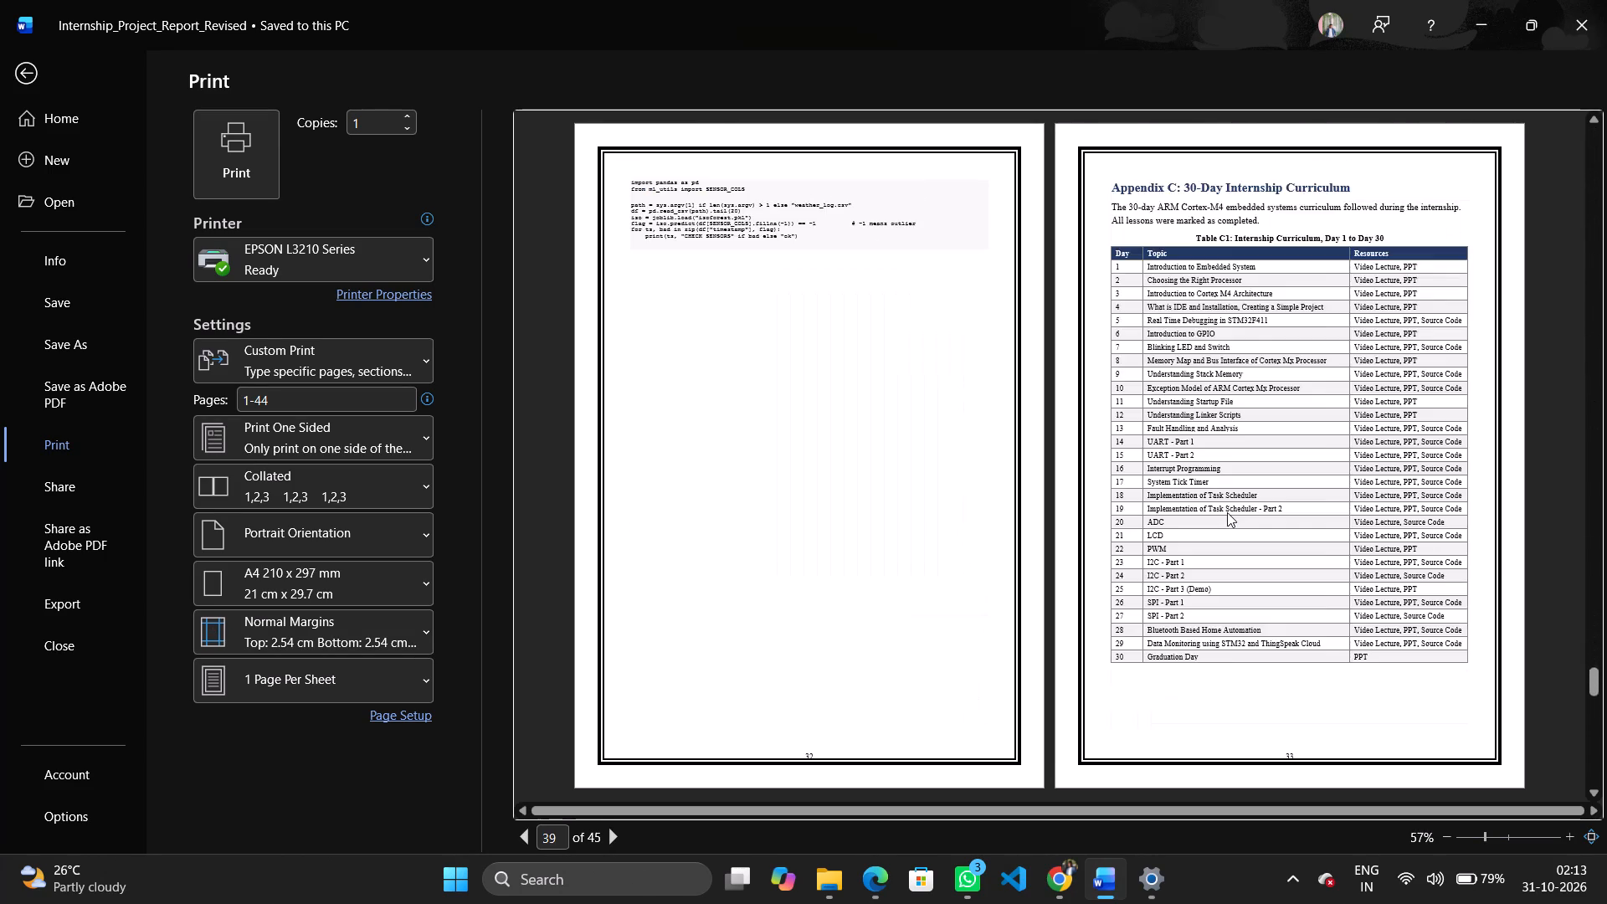
scroll(1227, 512, "down", 2)
scroll(1227, 512, "up", 1)
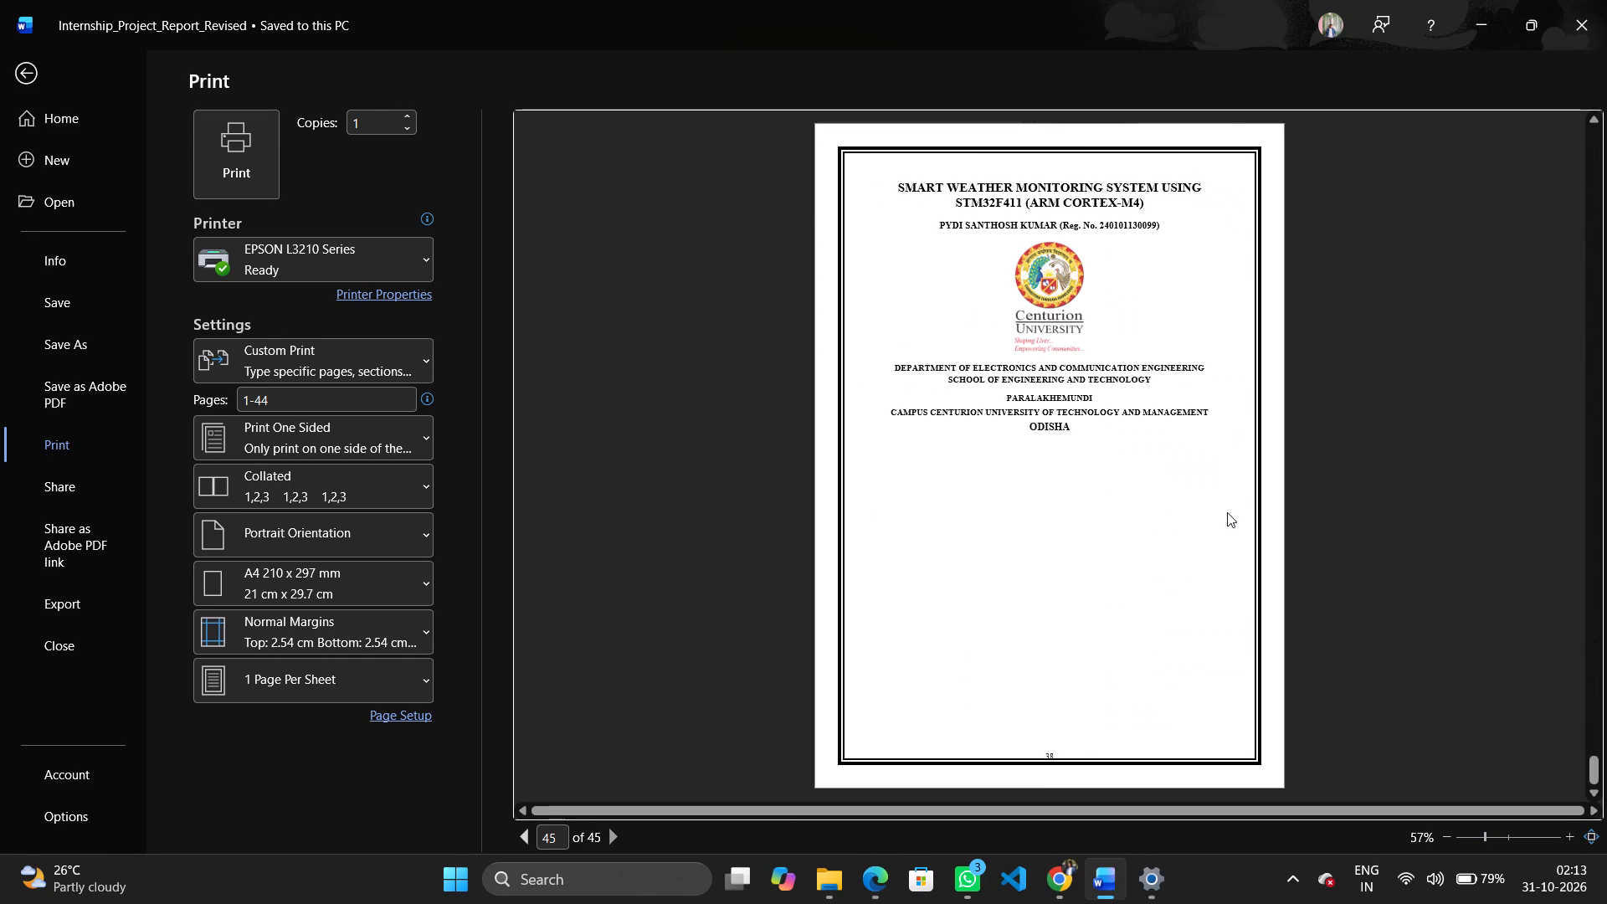
scroll(1227, 512, "up", 1)
left_click(1327, 543)
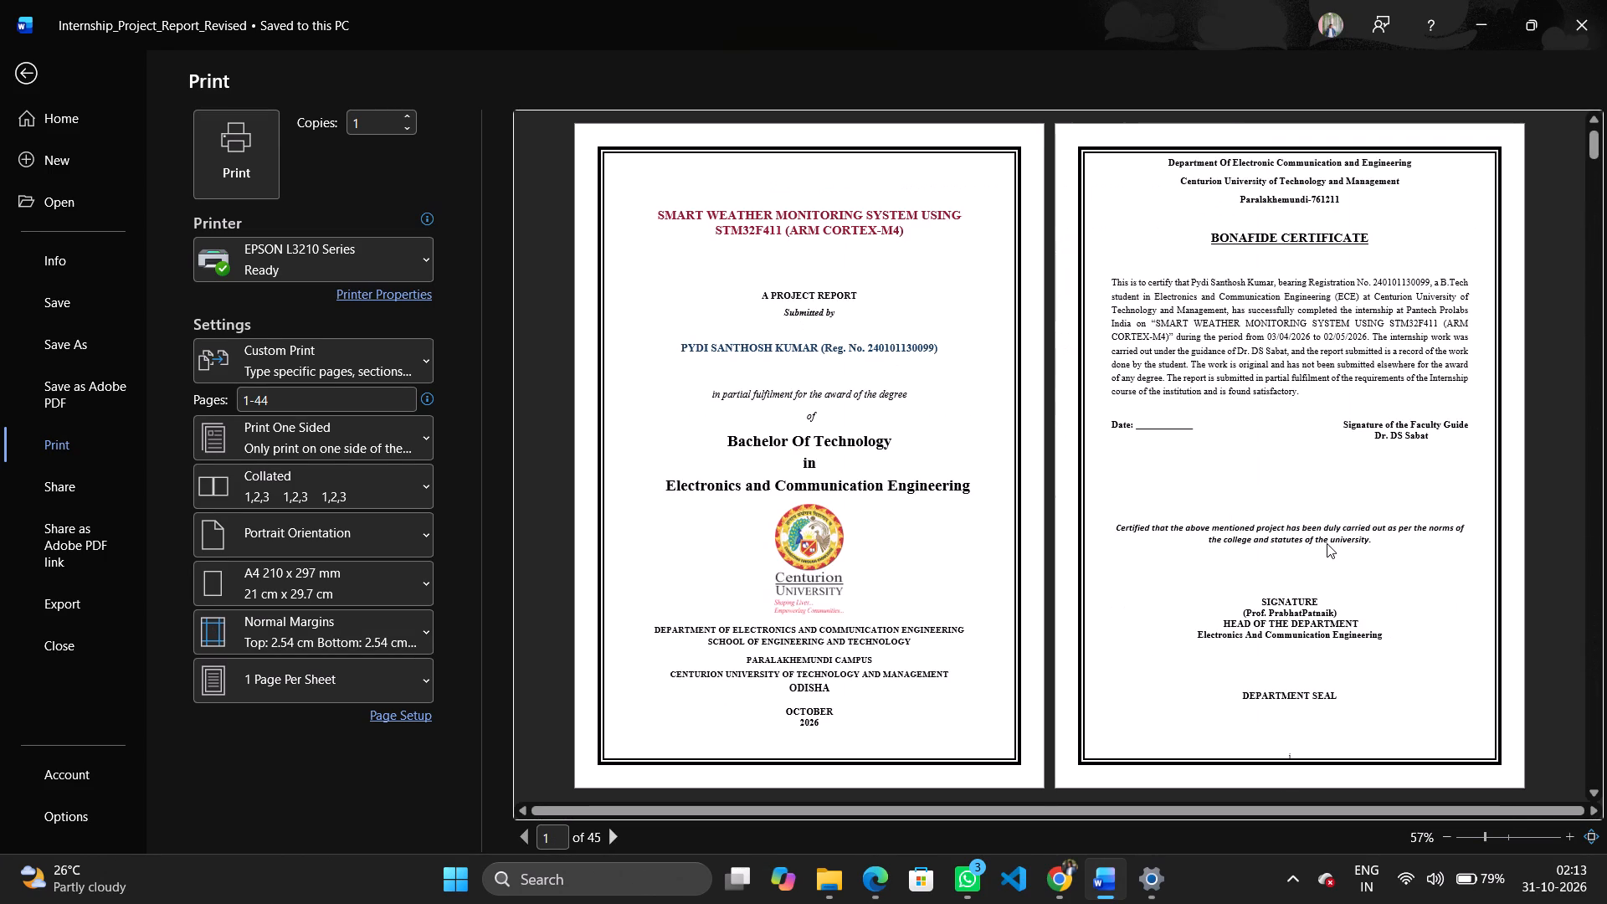
scroll(1194, 544, "up", 4)
Choose Standard print quality in the EPSON L3210 Series printer properties and apply the settings.
left_click(393, 300)
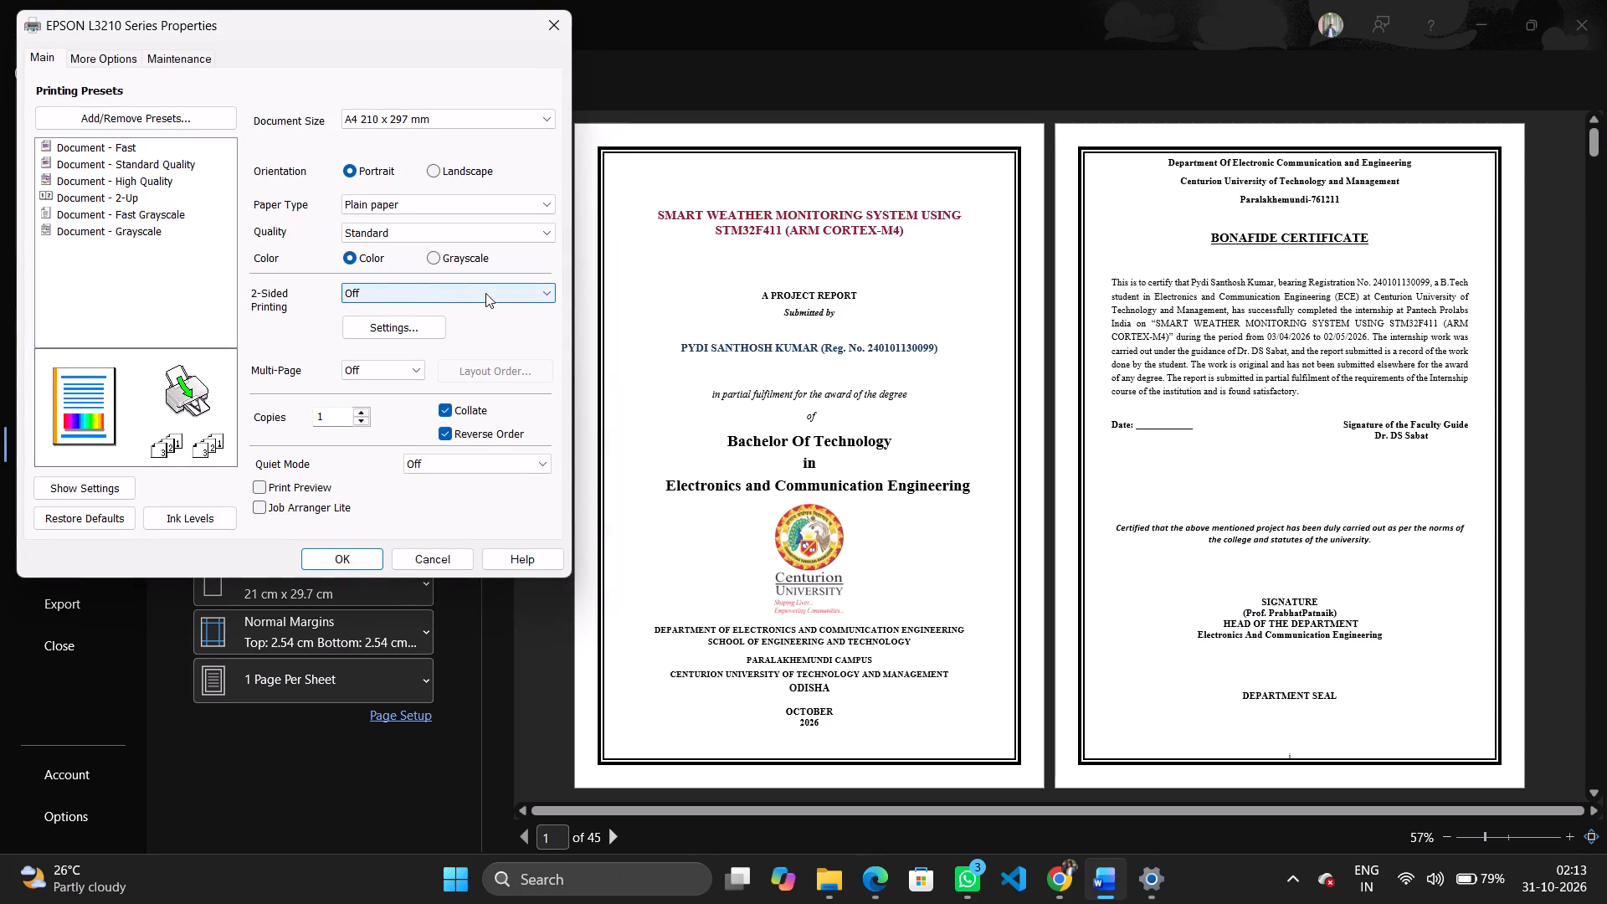
left_click(449, 229)
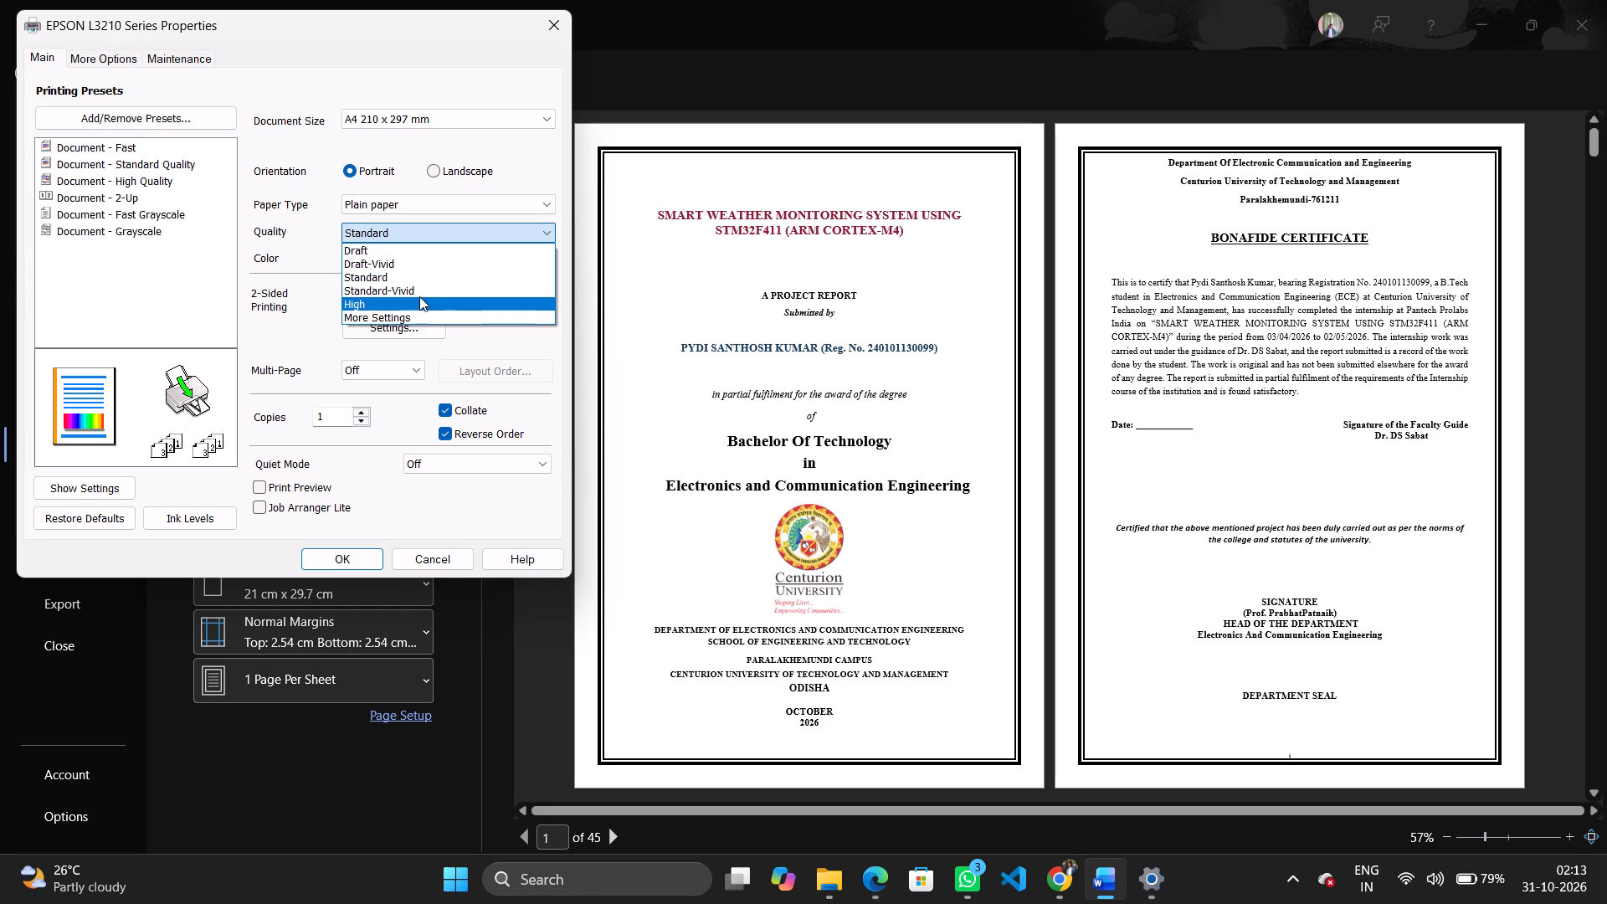
left_click(408, 281)
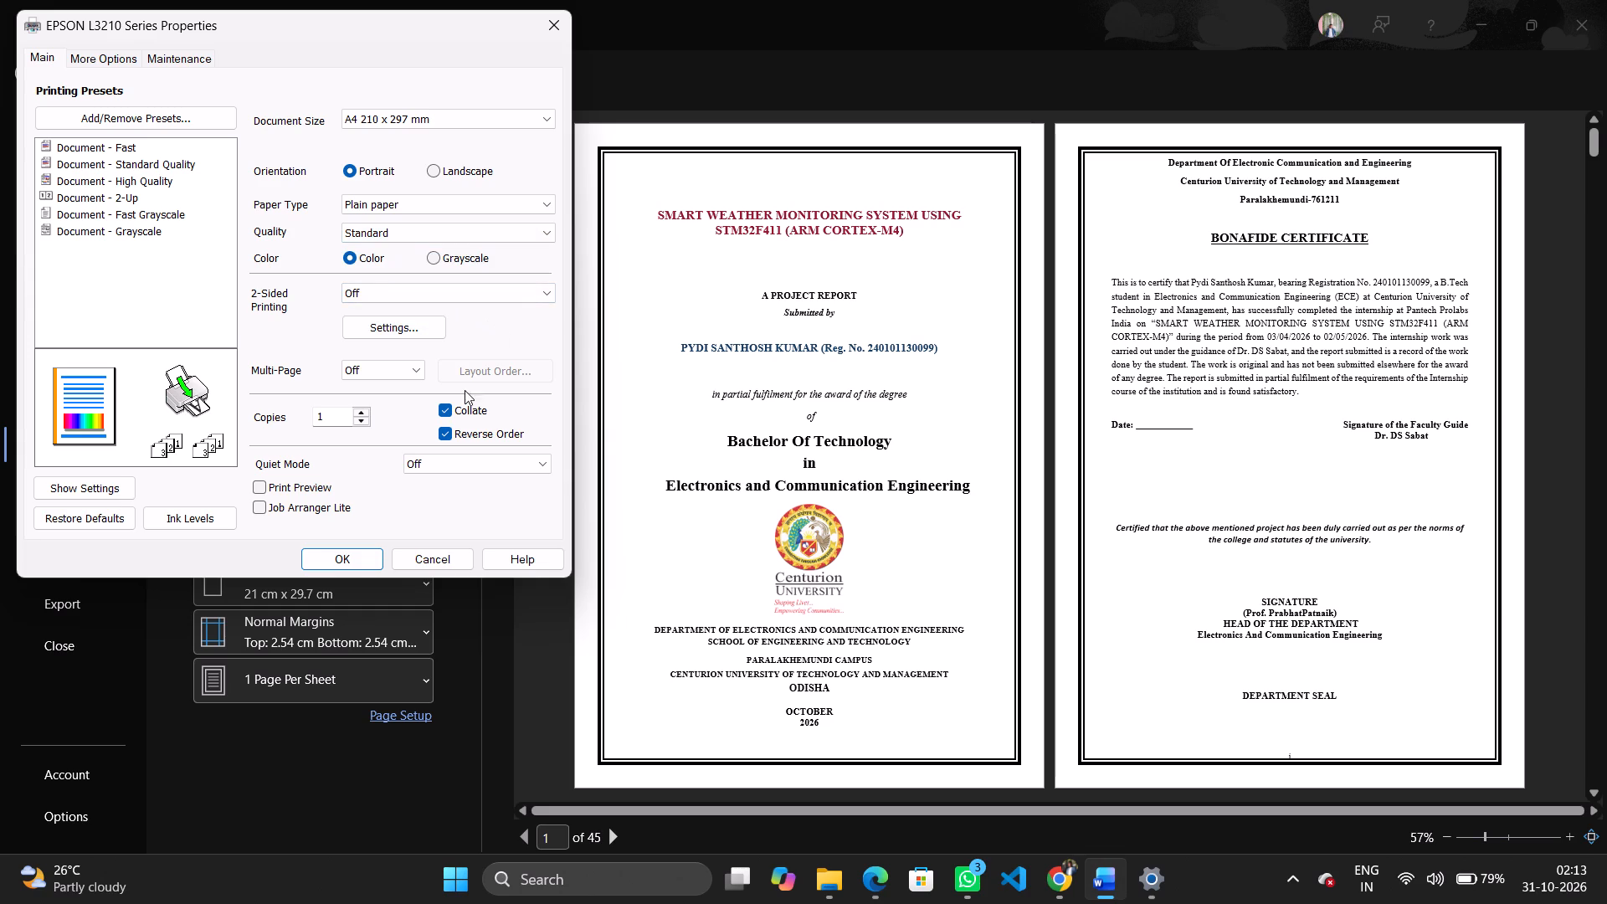
left_click(348, 560)
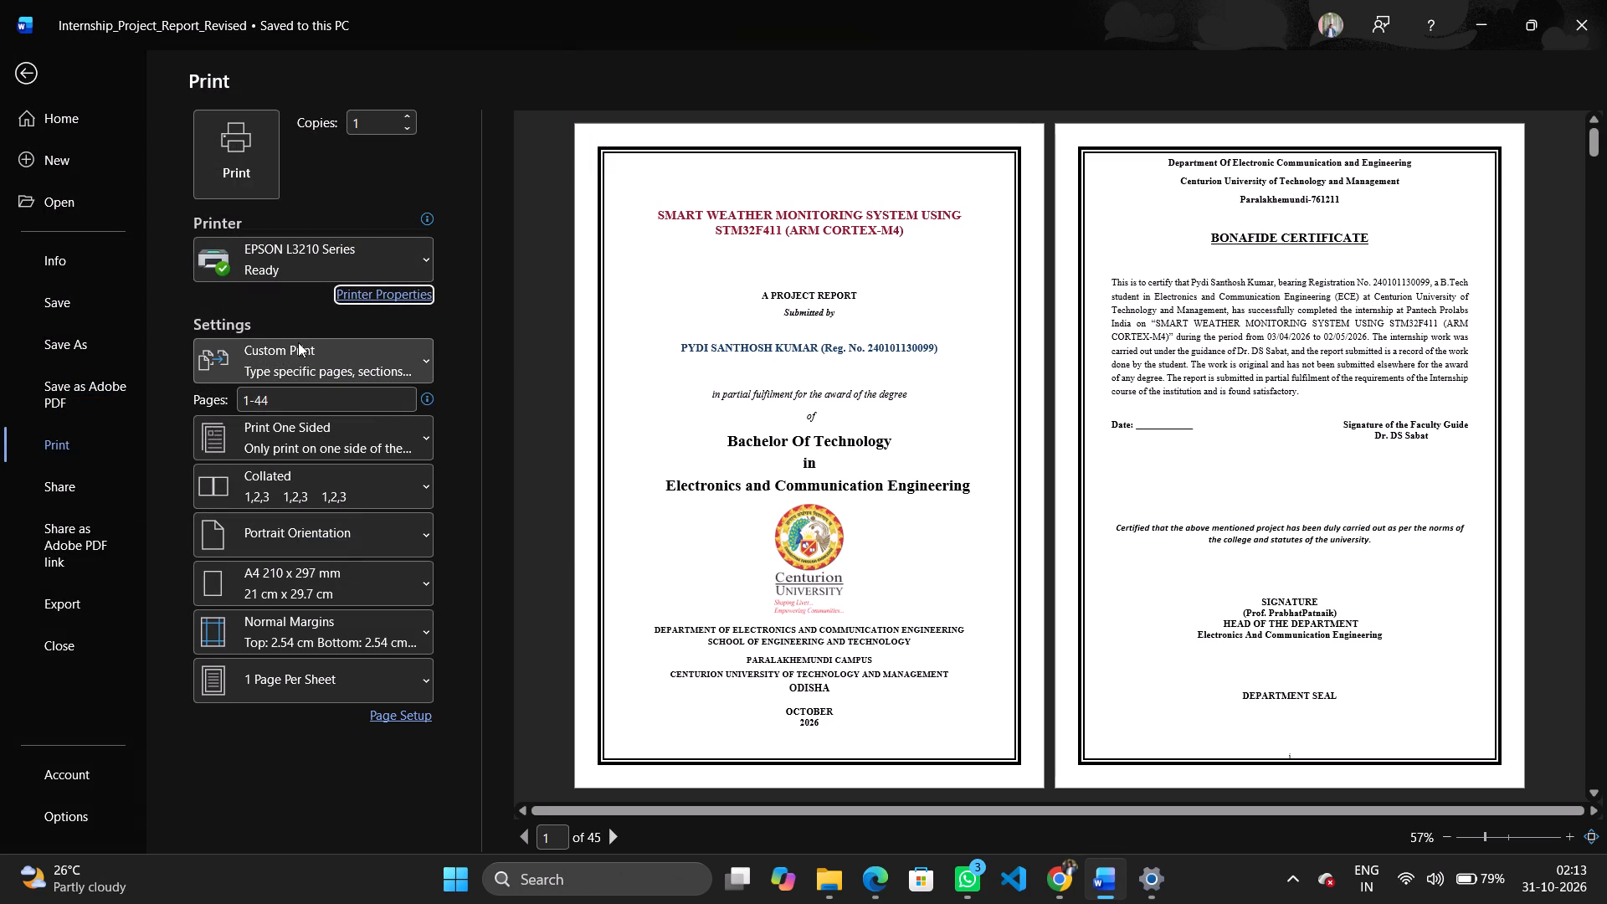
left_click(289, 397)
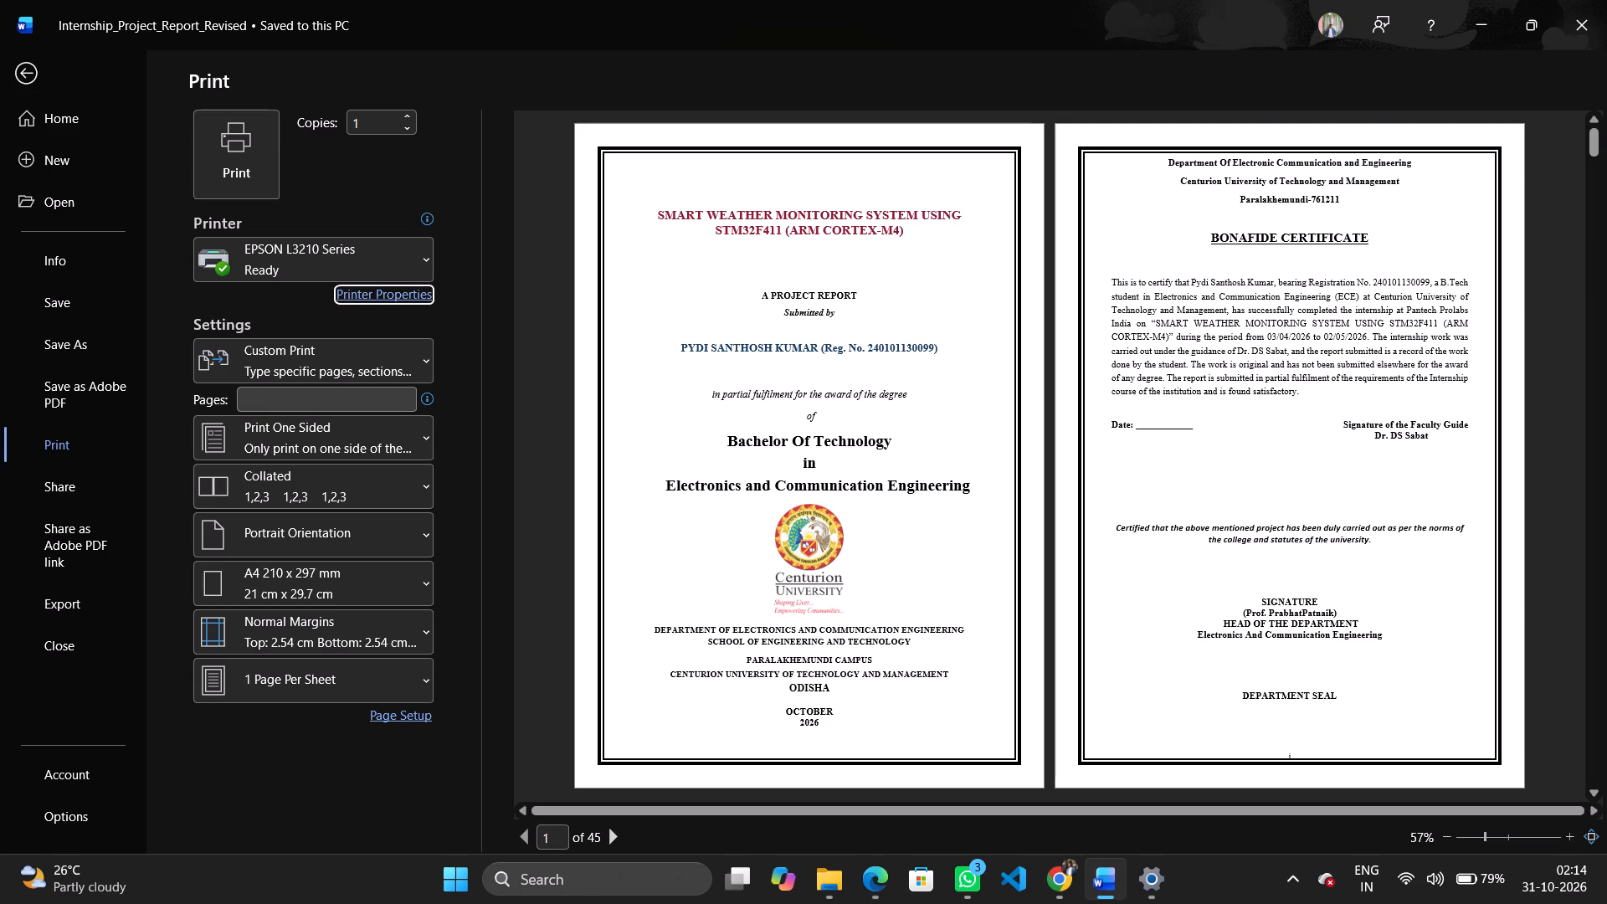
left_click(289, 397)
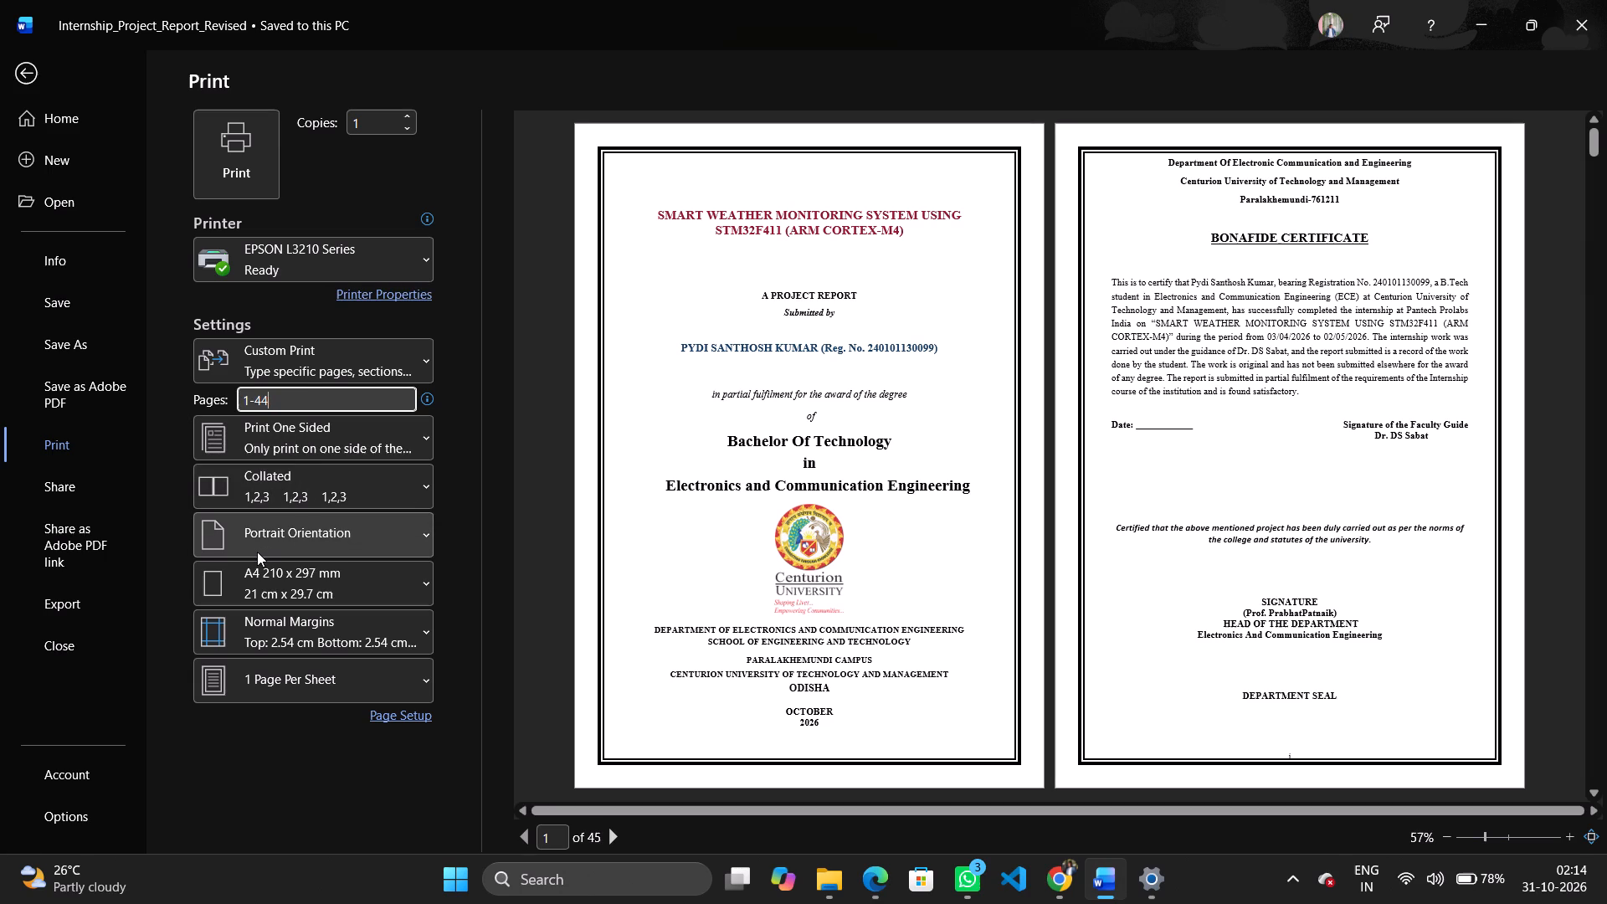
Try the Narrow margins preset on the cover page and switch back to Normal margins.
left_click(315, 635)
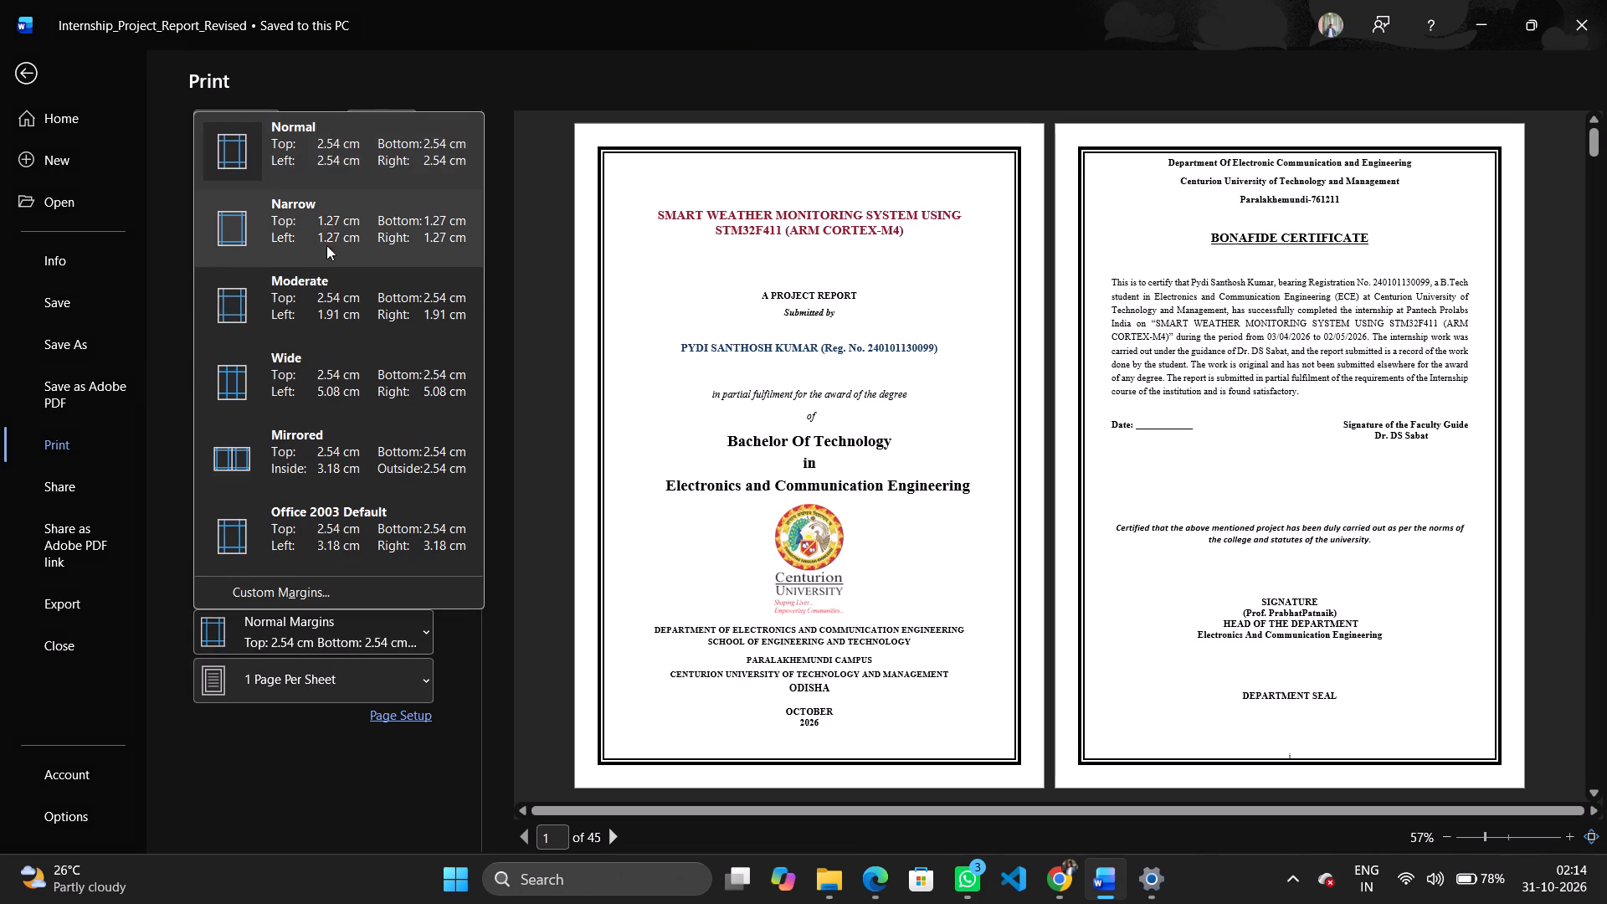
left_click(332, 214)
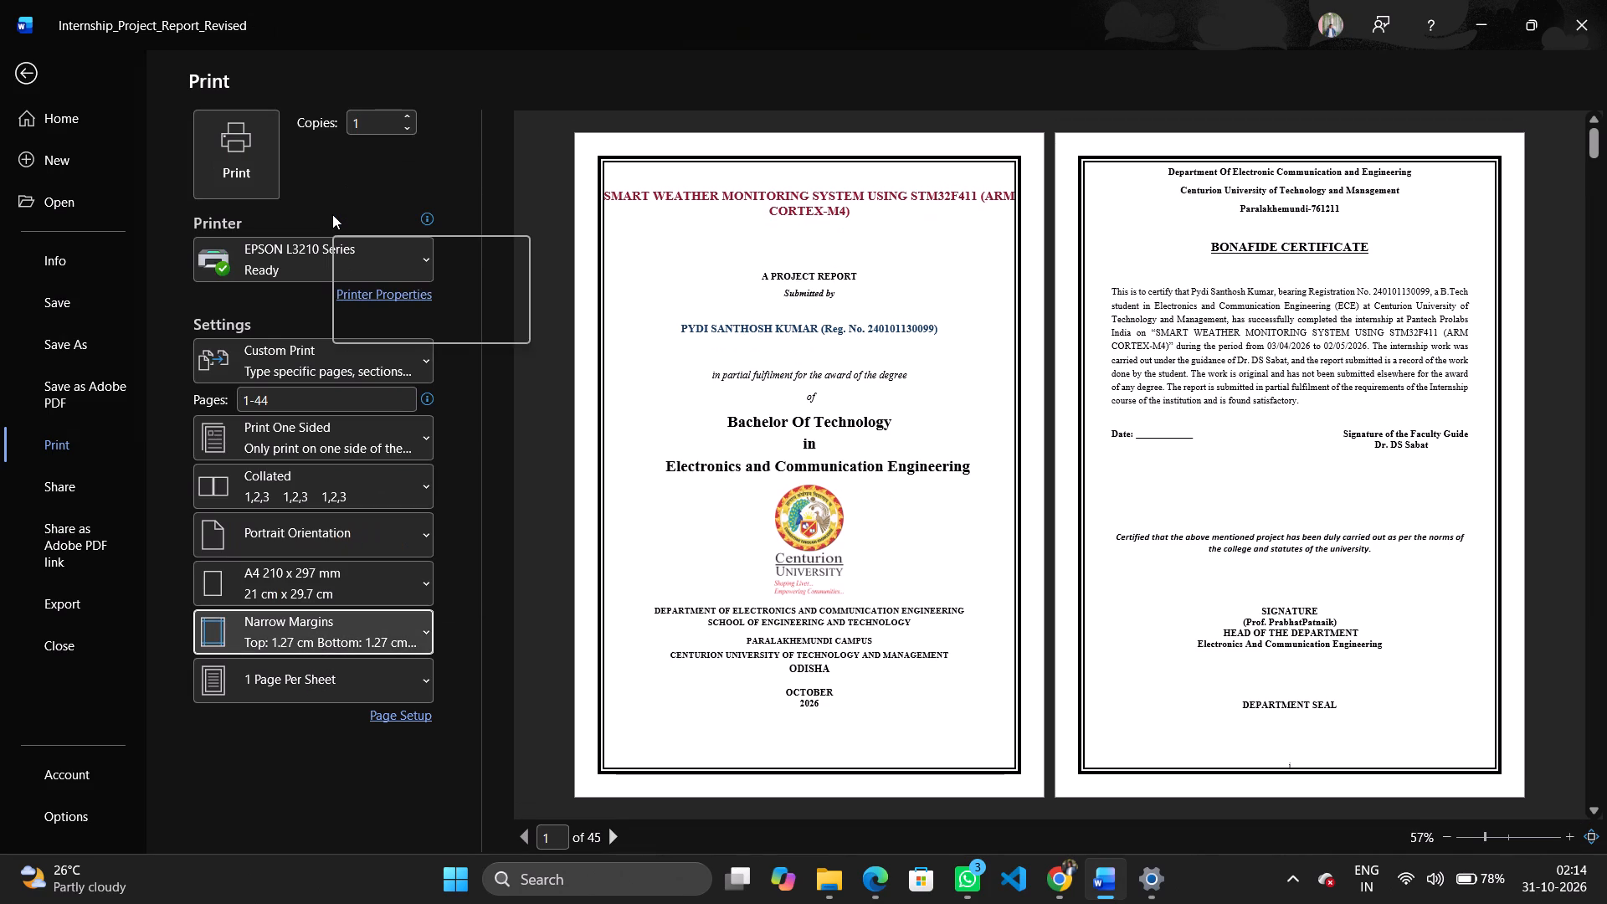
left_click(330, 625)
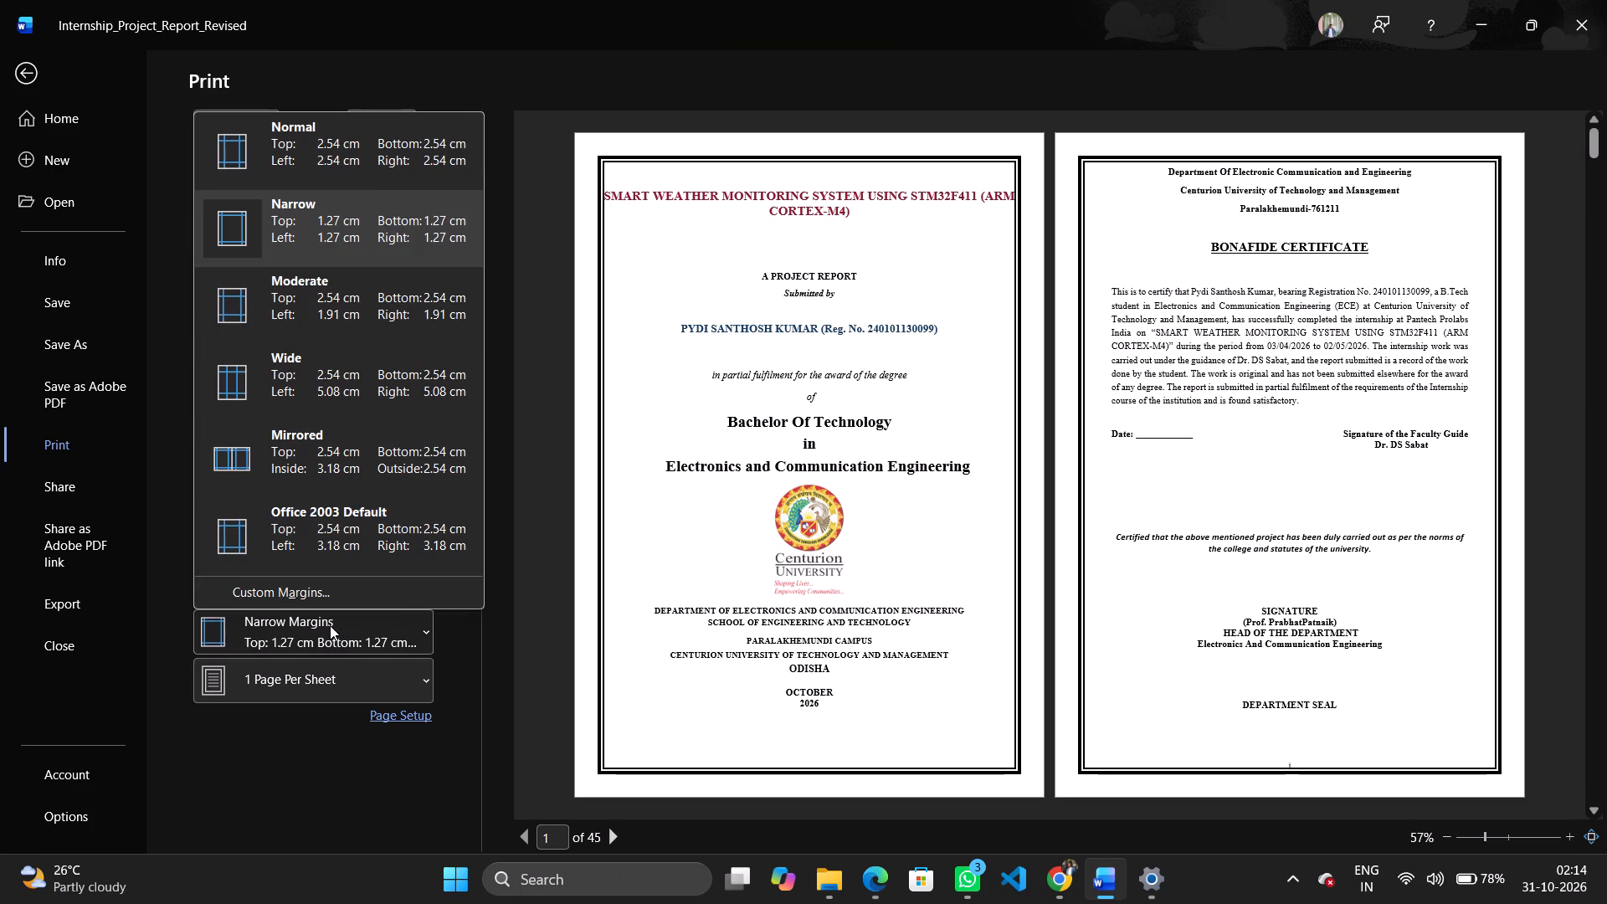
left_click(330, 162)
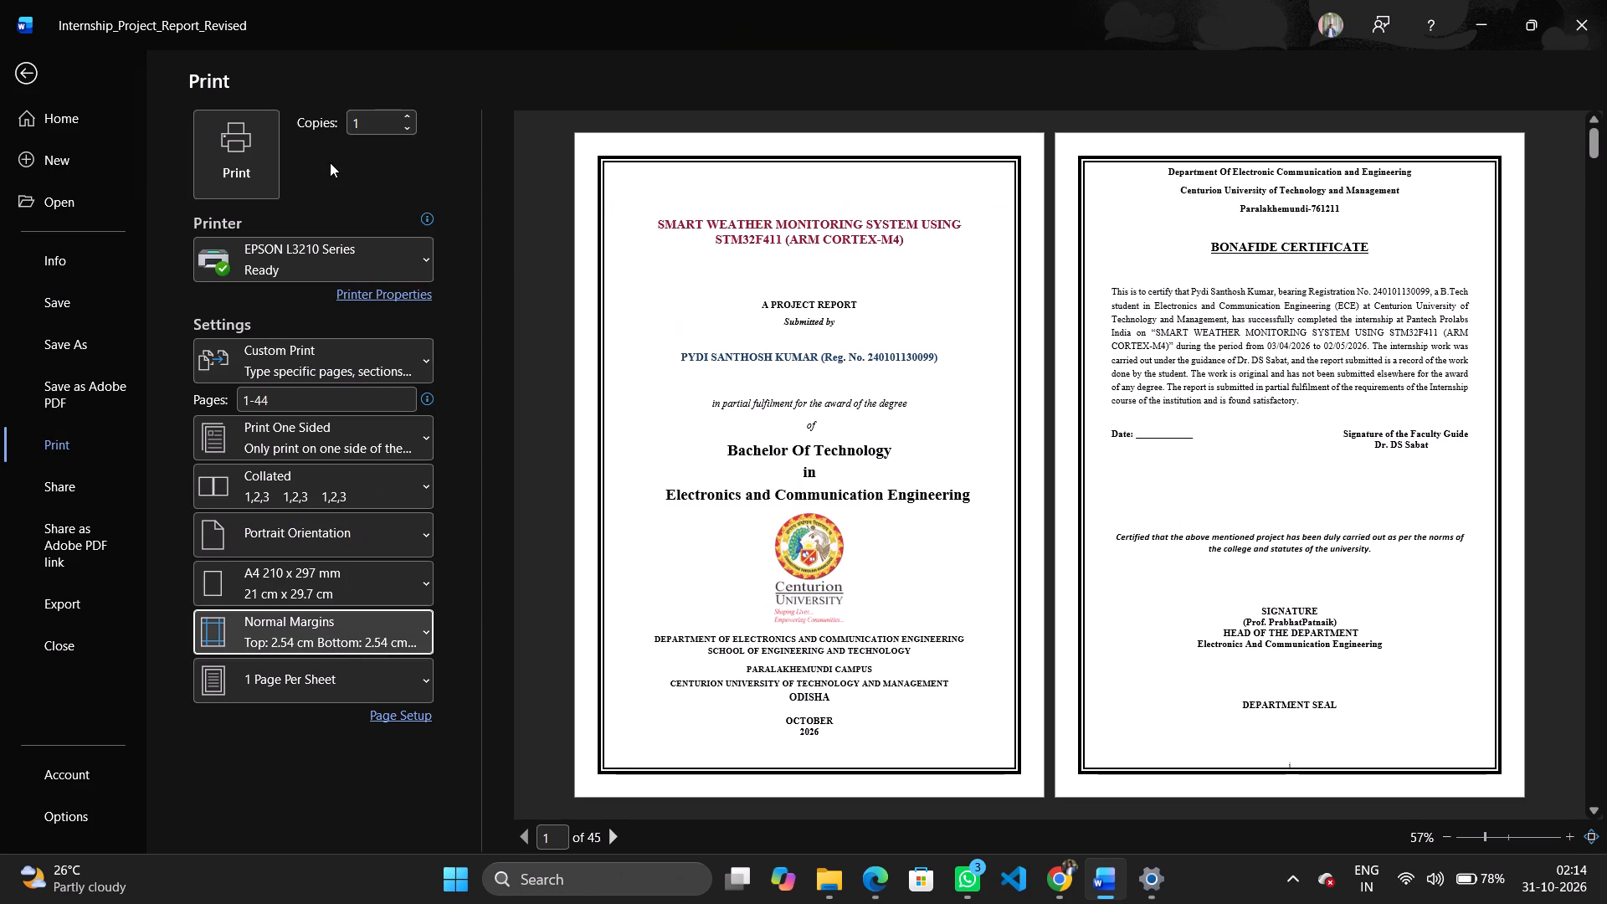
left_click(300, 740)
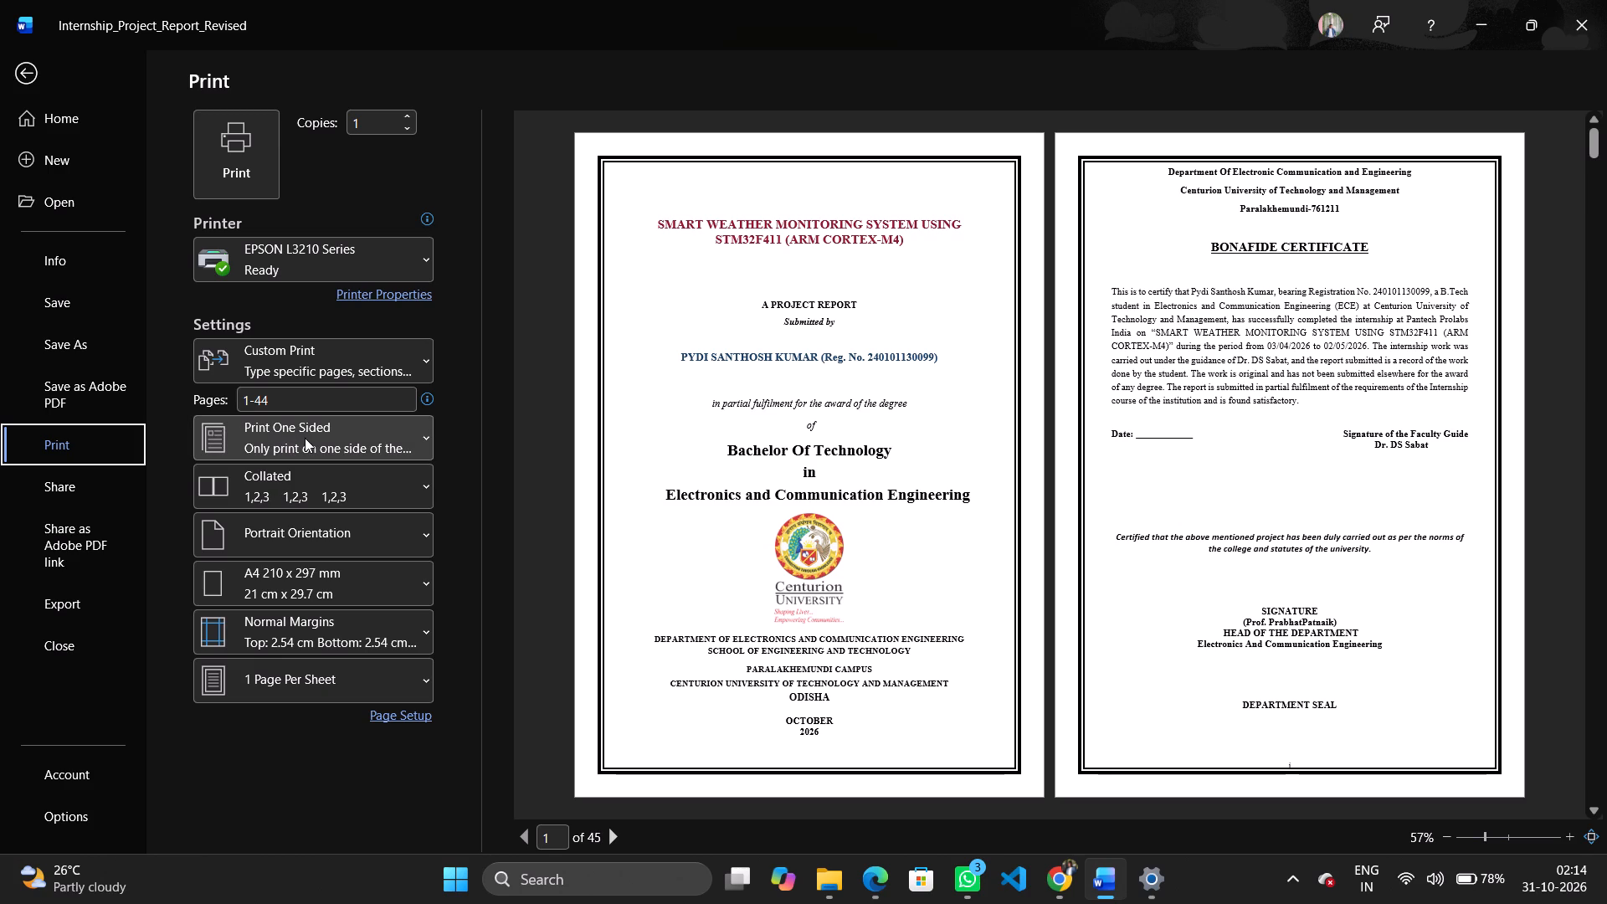
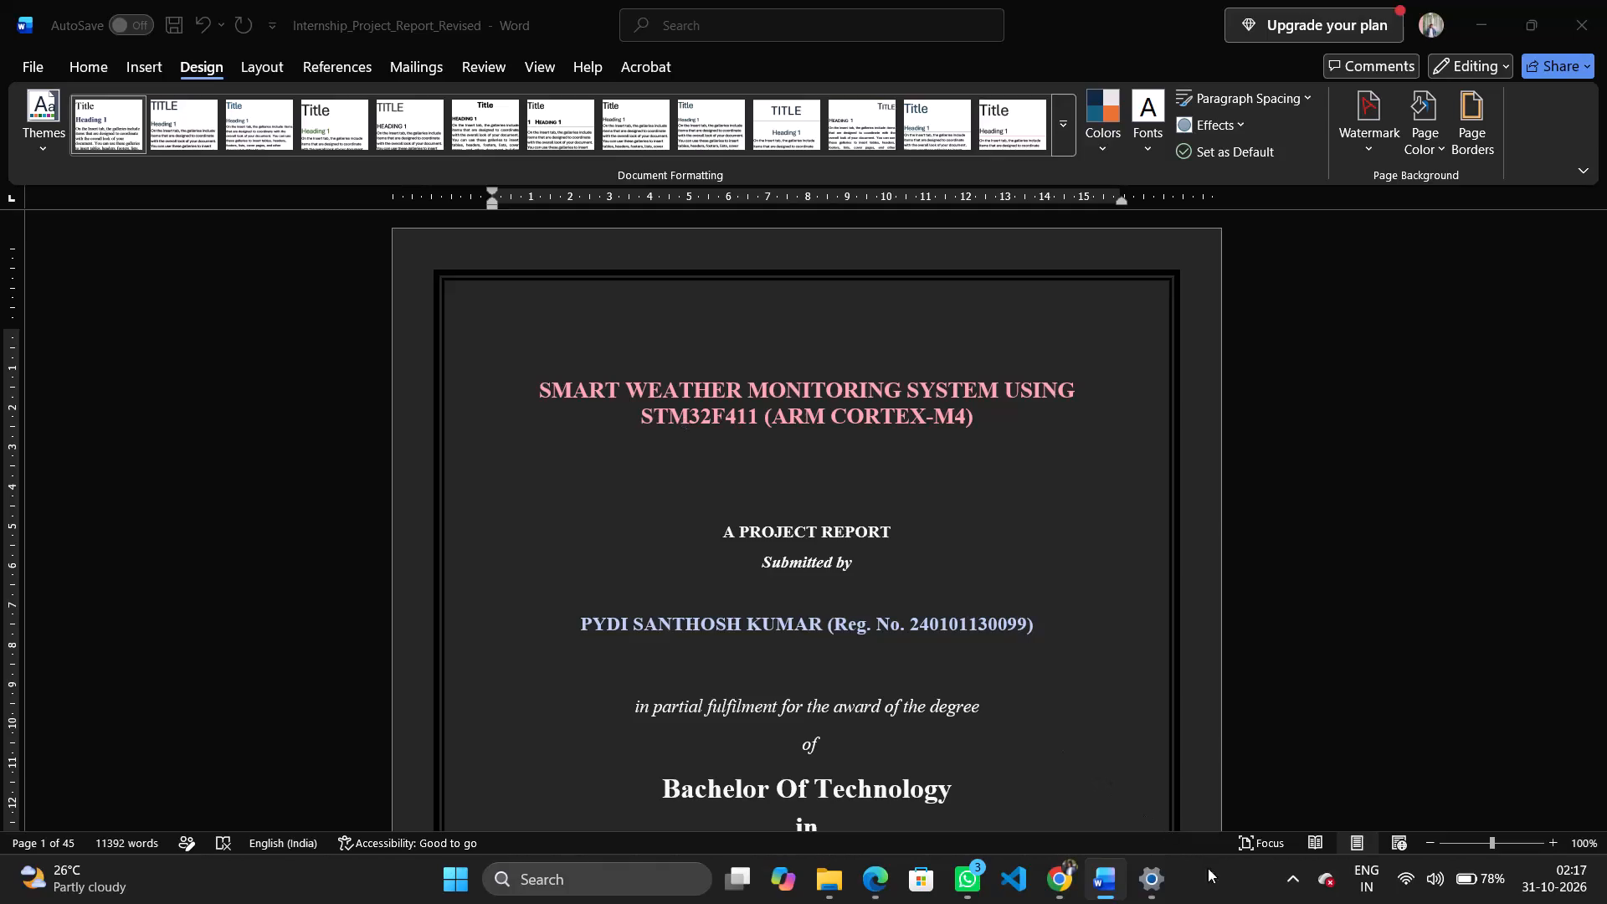
Cancel the Internship_Project_Report_Revised print job in the EPSON L3210 Series print queue.
left_click(1303, 879)
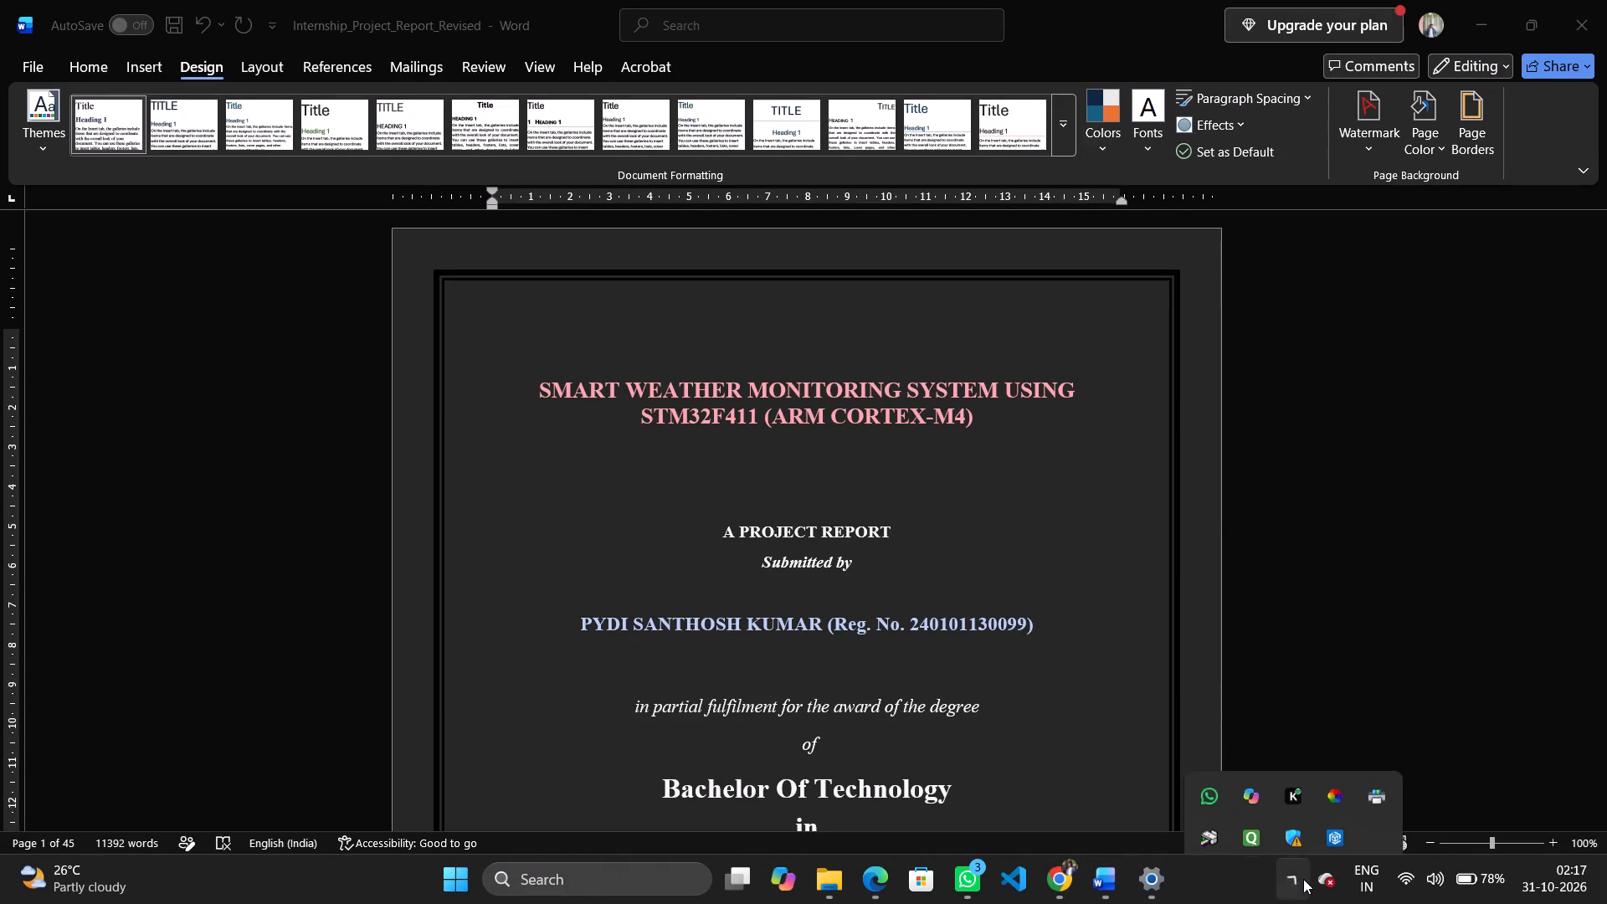
left_click(1363, 784)
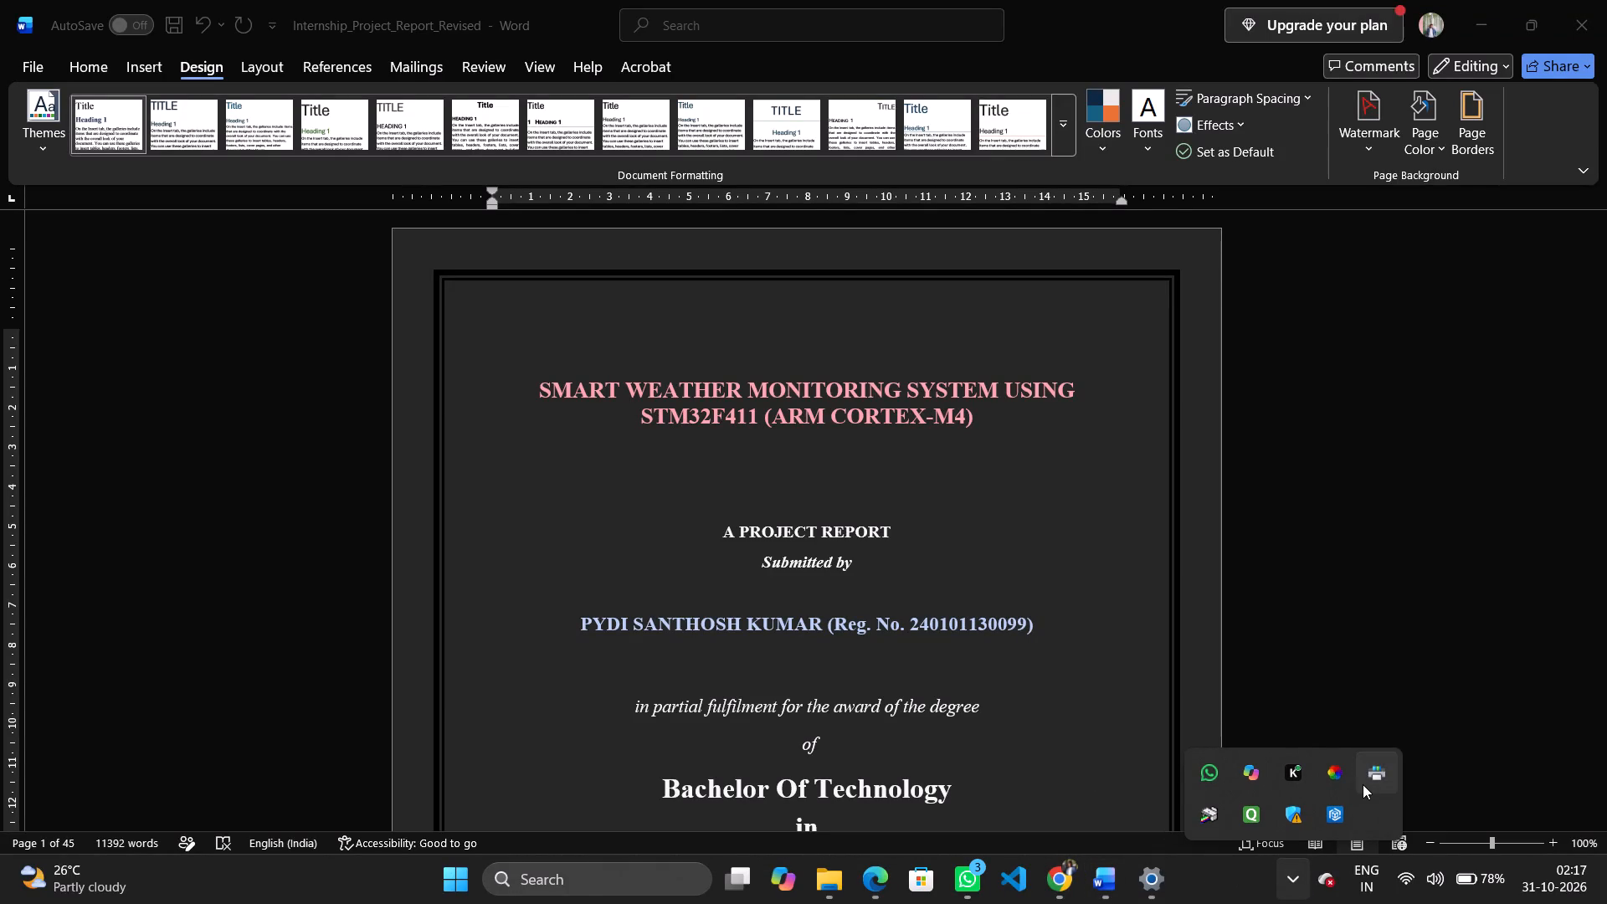
right_click(1363, 784)
left_click(1471, 717)
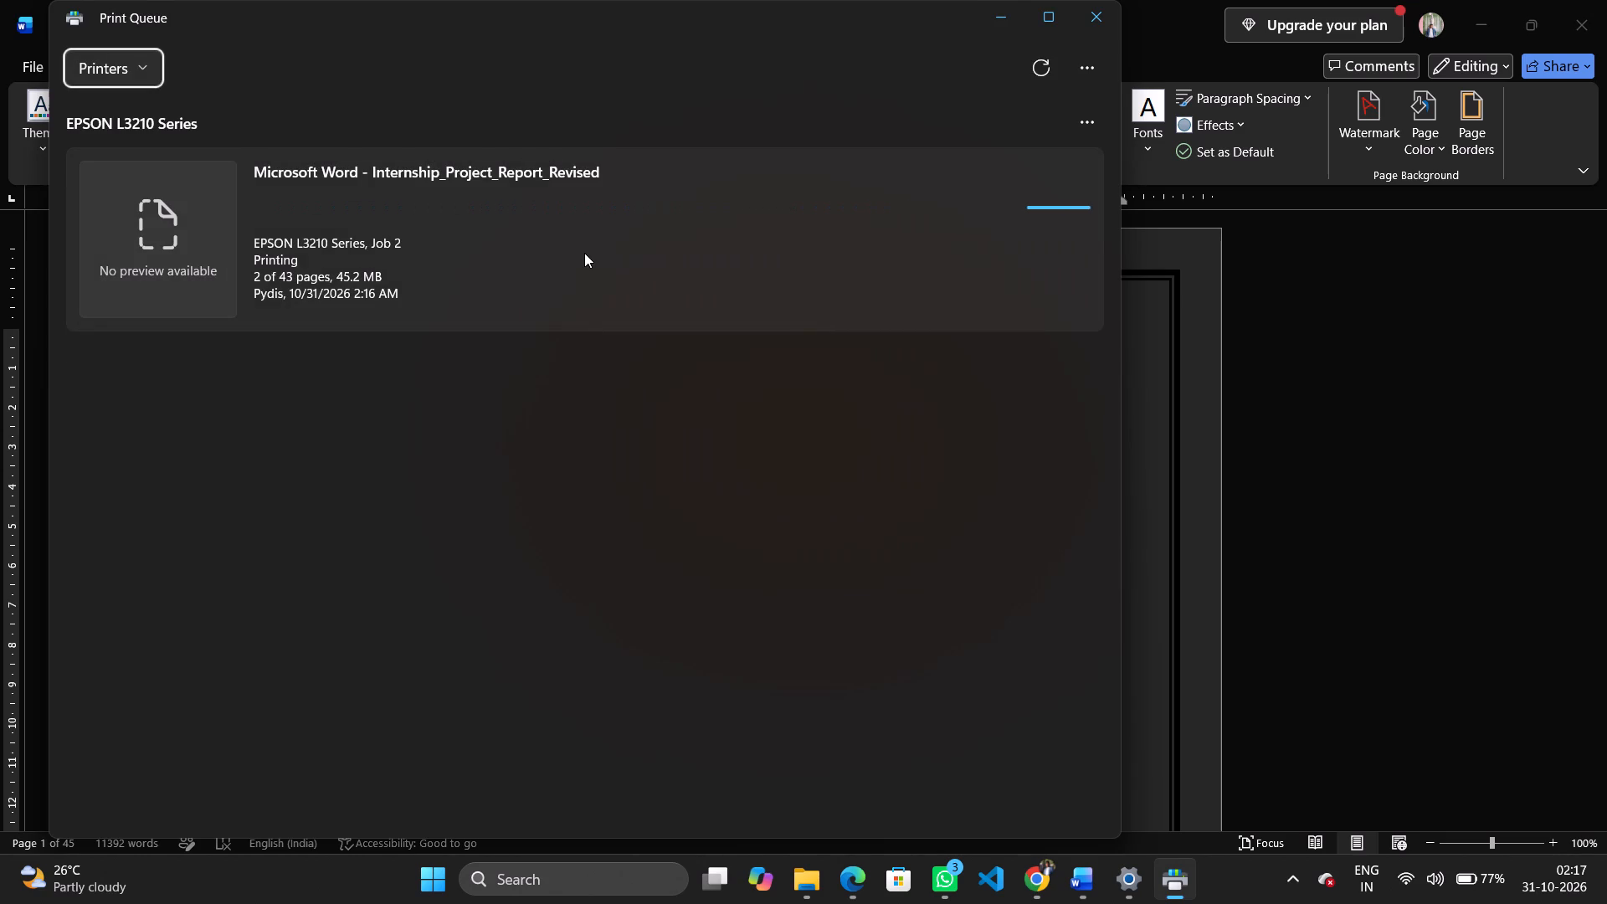
left_click(584, 253)
right_click(584, 253)
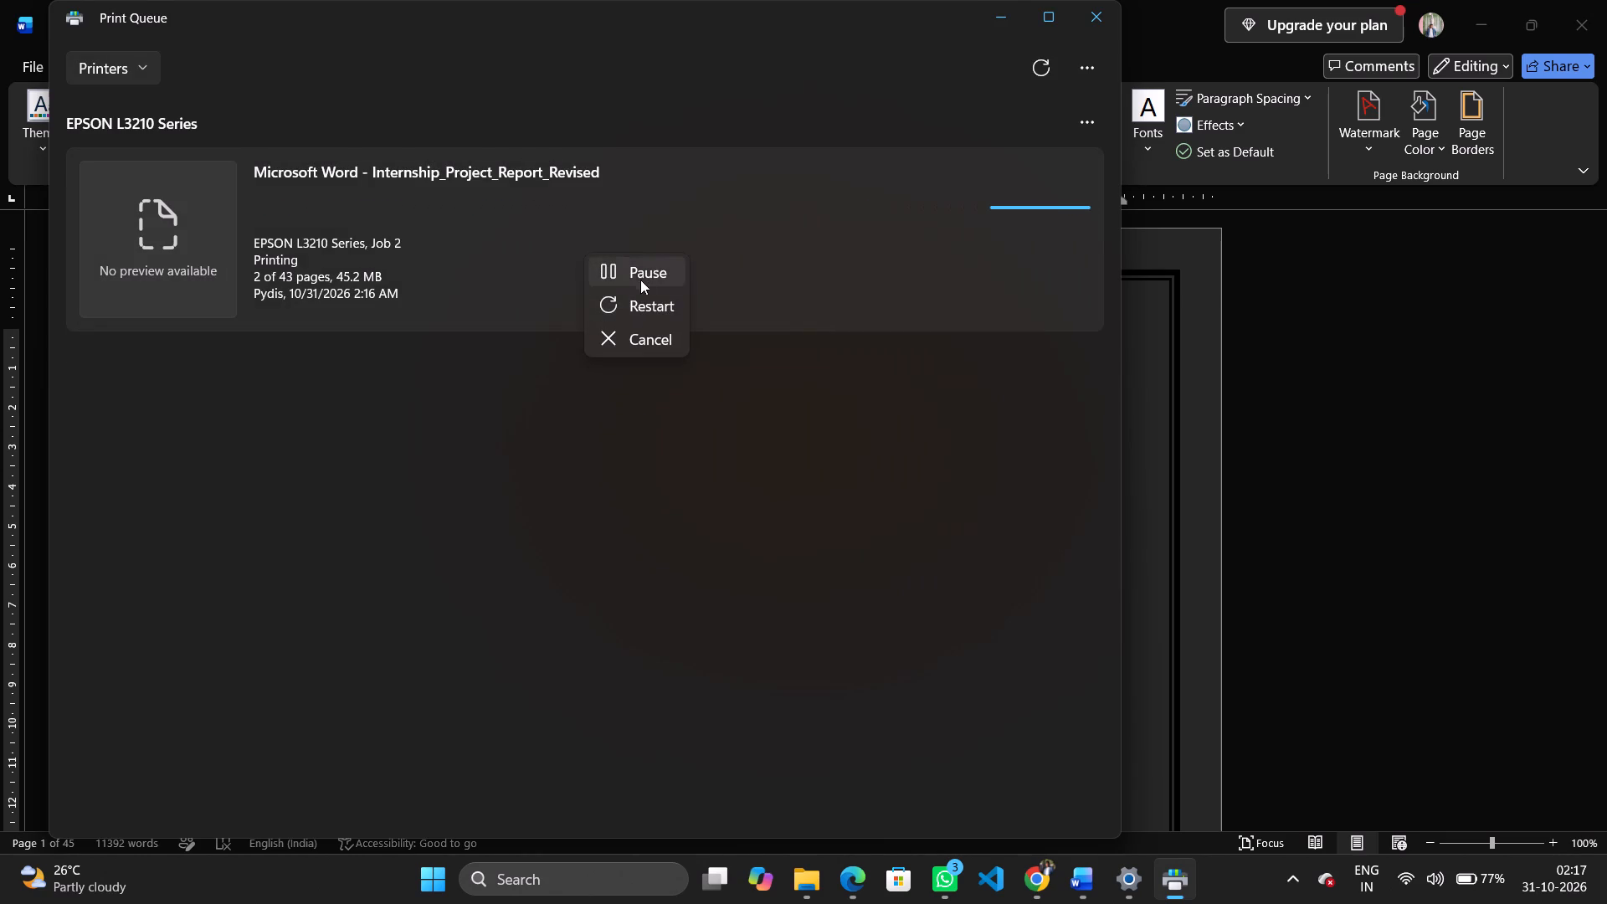
left_click(655, 341)
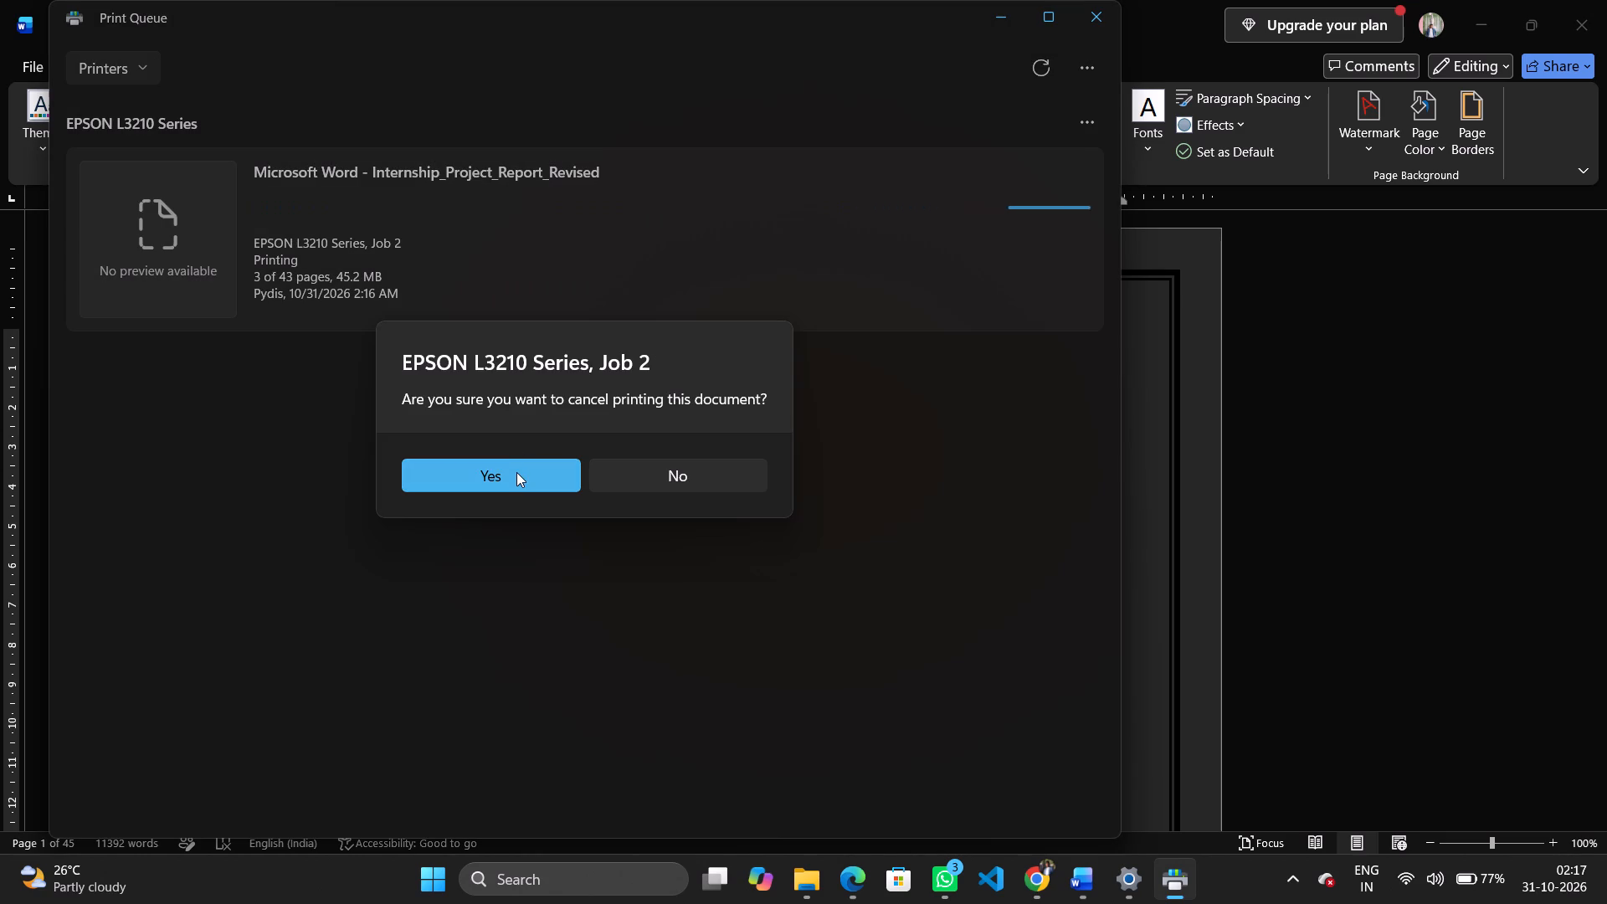
left_click(516, 472)
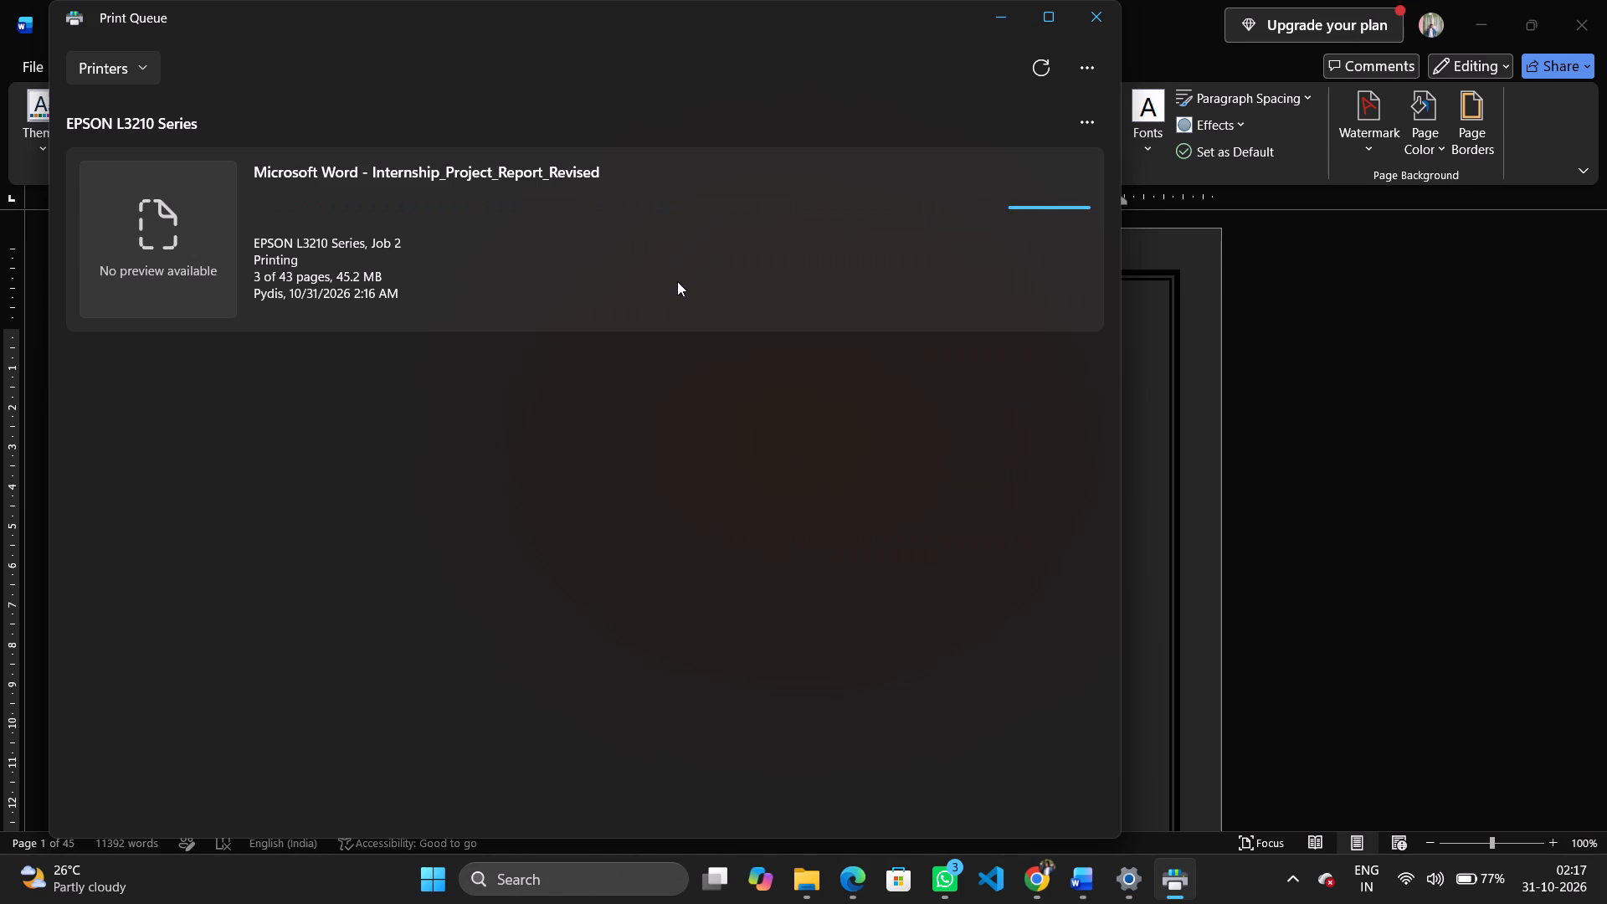
right_click(677, 281)
left_click(725, 310)
right_click(683, 259)
right_click(662, 279)
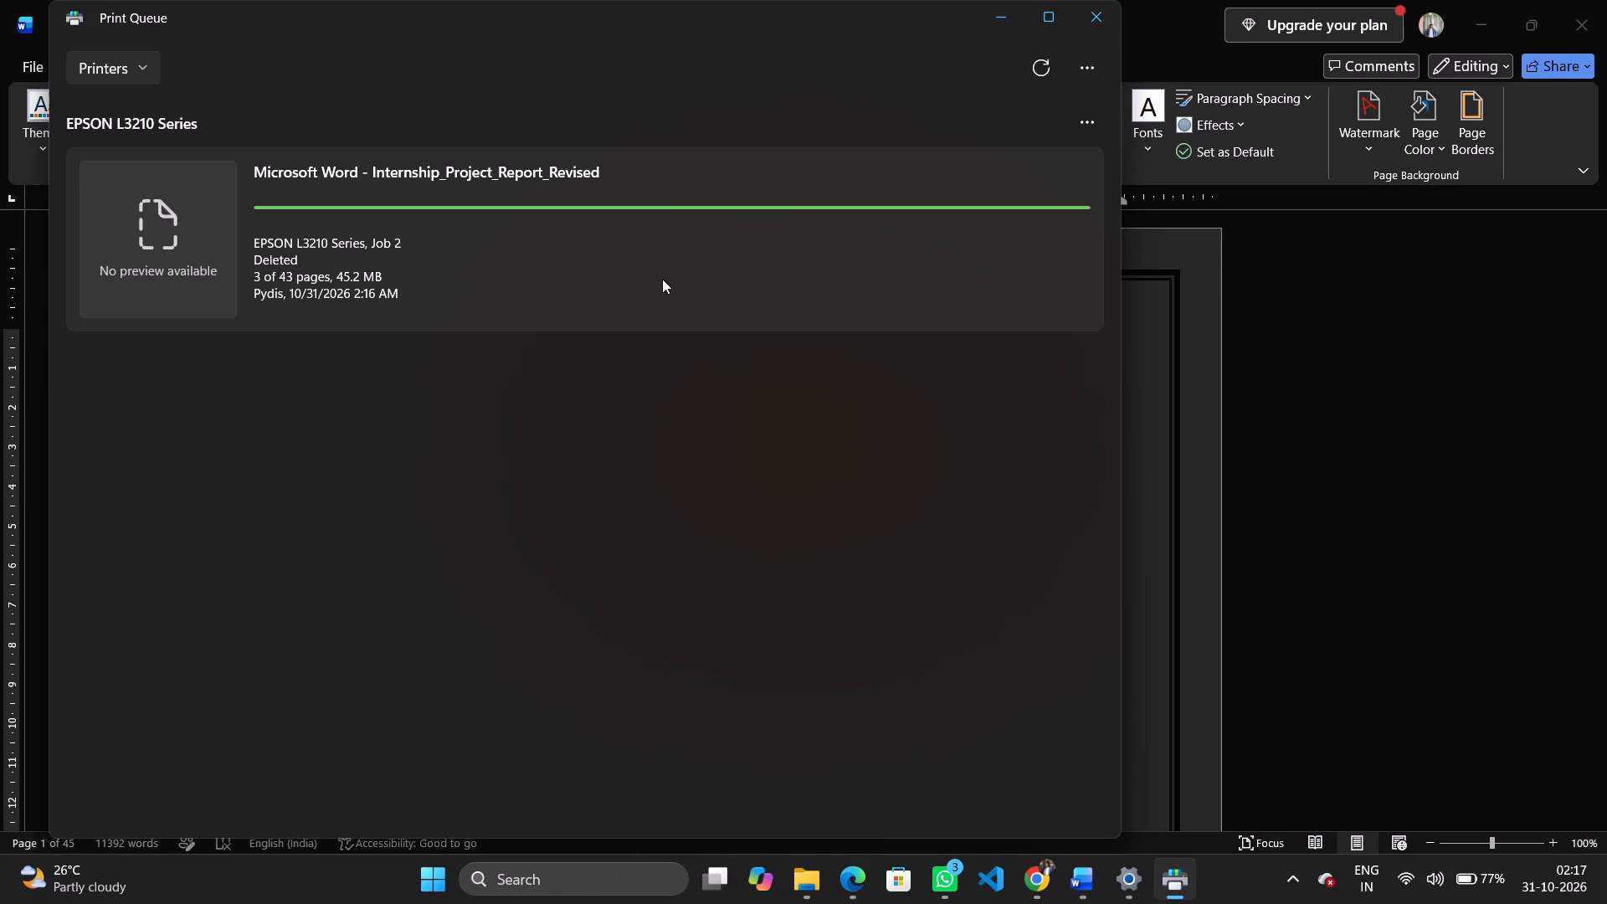
right_click(662, 279)
Cancel all documents in the EPSON L3210 Series print queue and close the queue.
left_click(1081, 118)
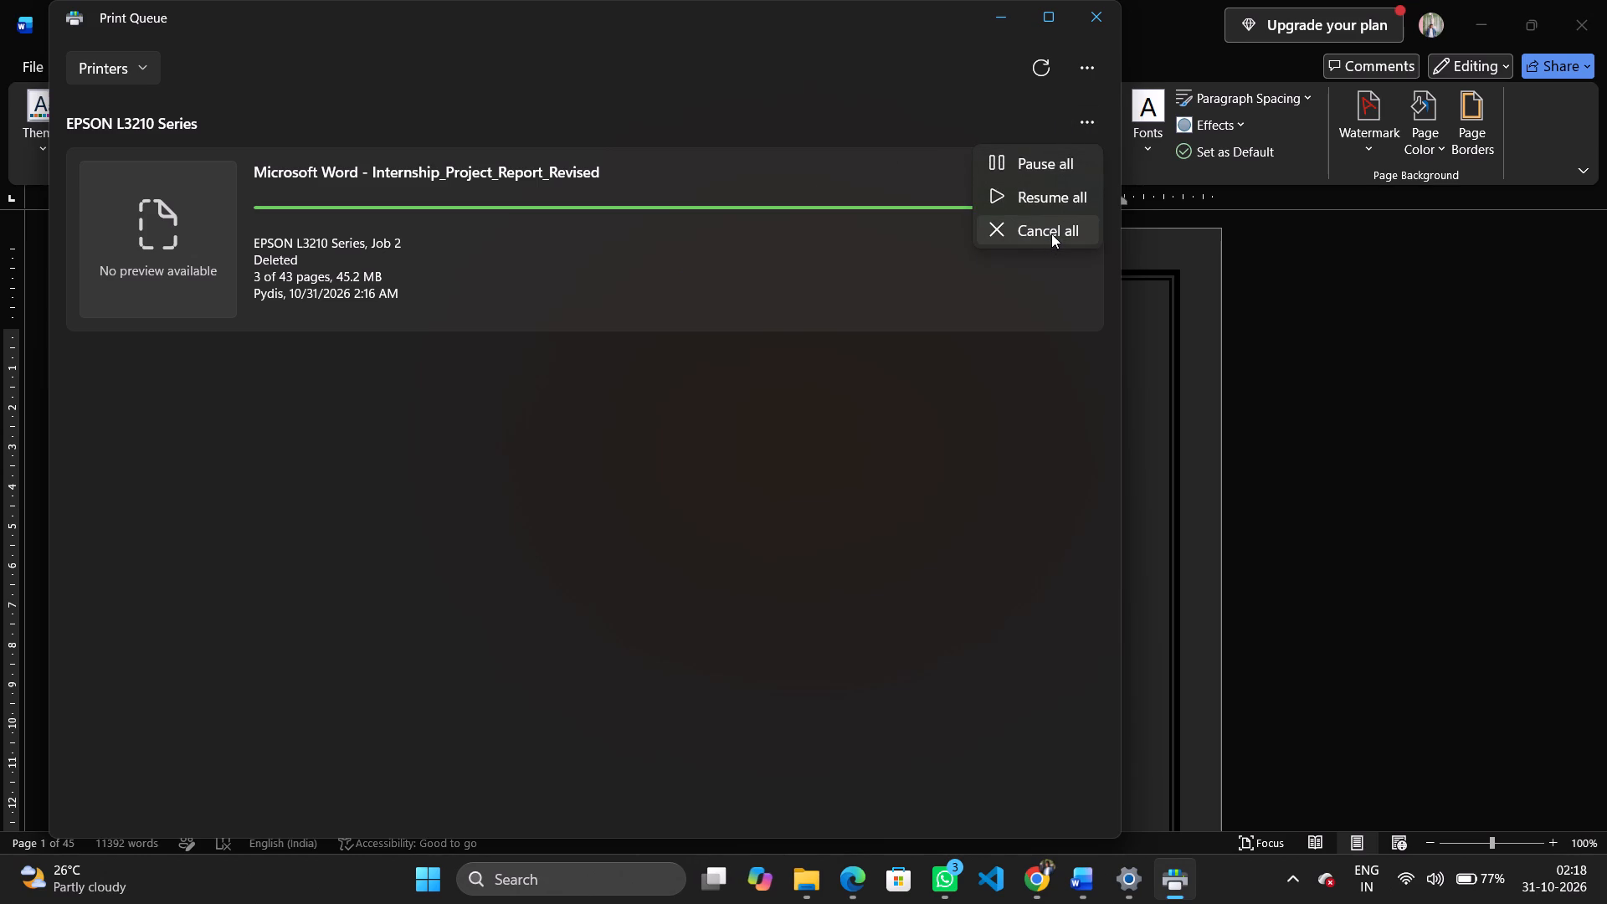
left_click(1051, 234)
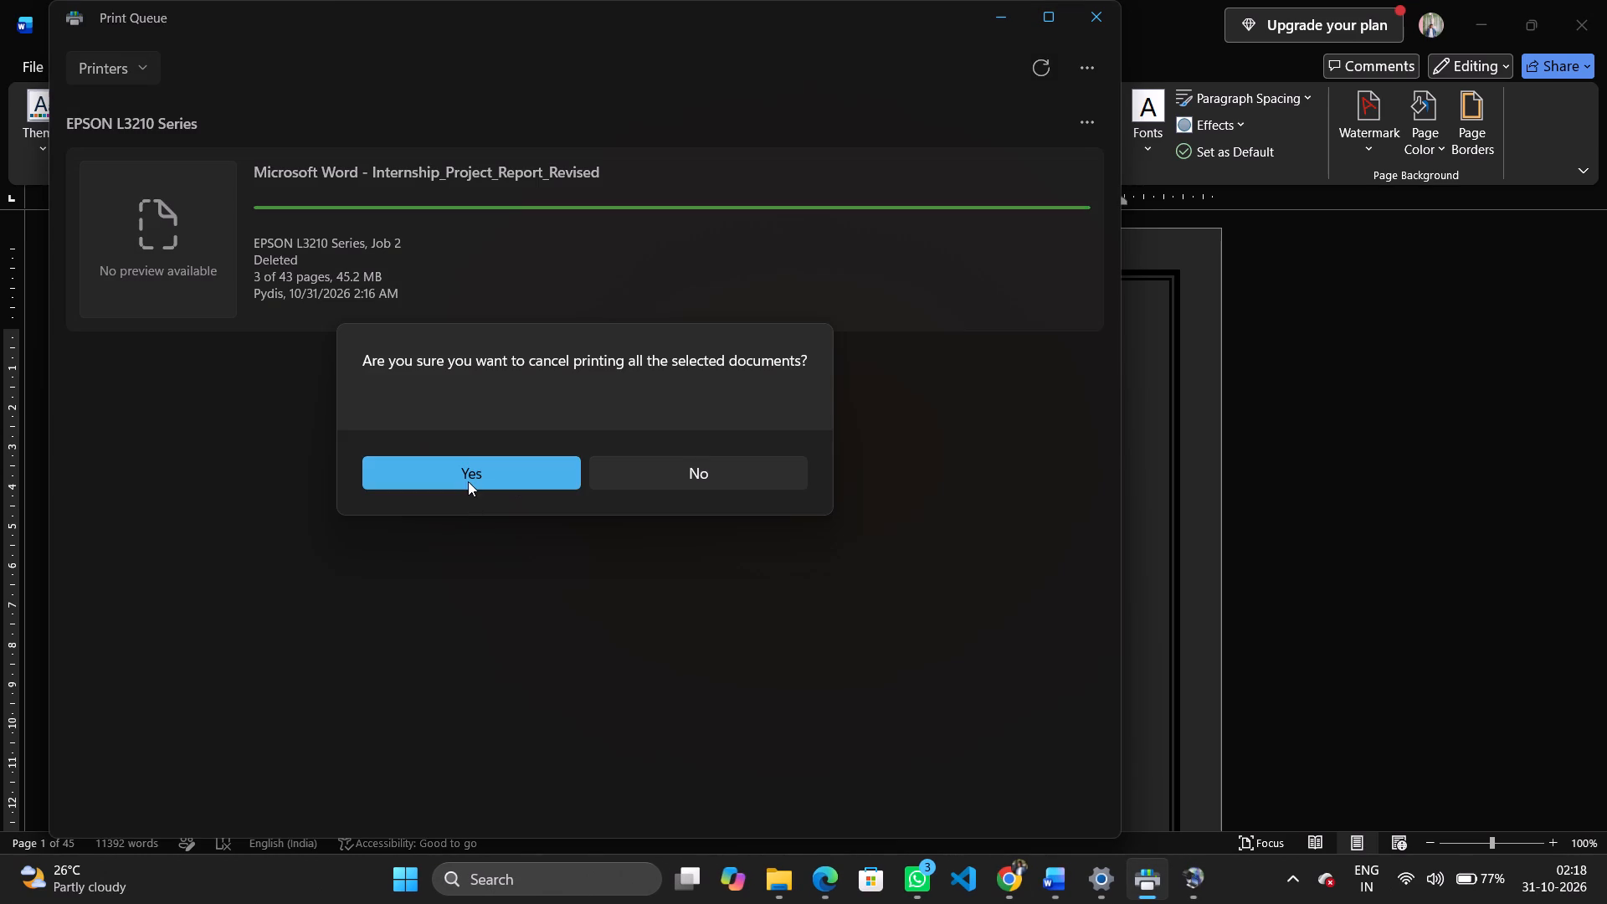
left_click(468, 480)
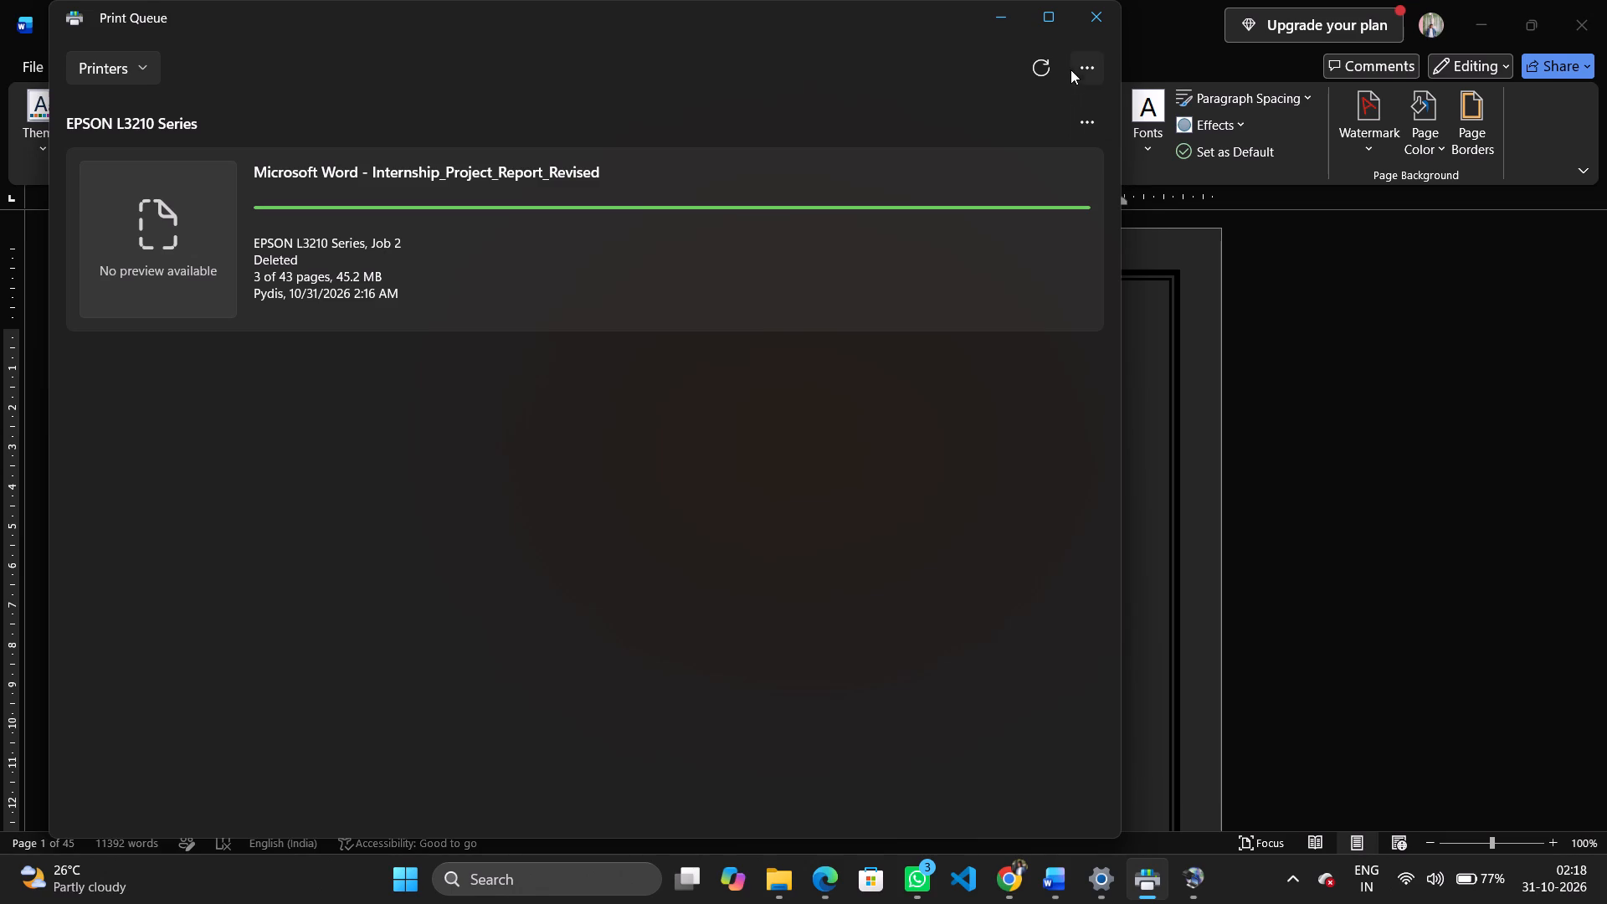
left_click(1086, 69)
left_click(1010, 187)
left_click(1089, 121)
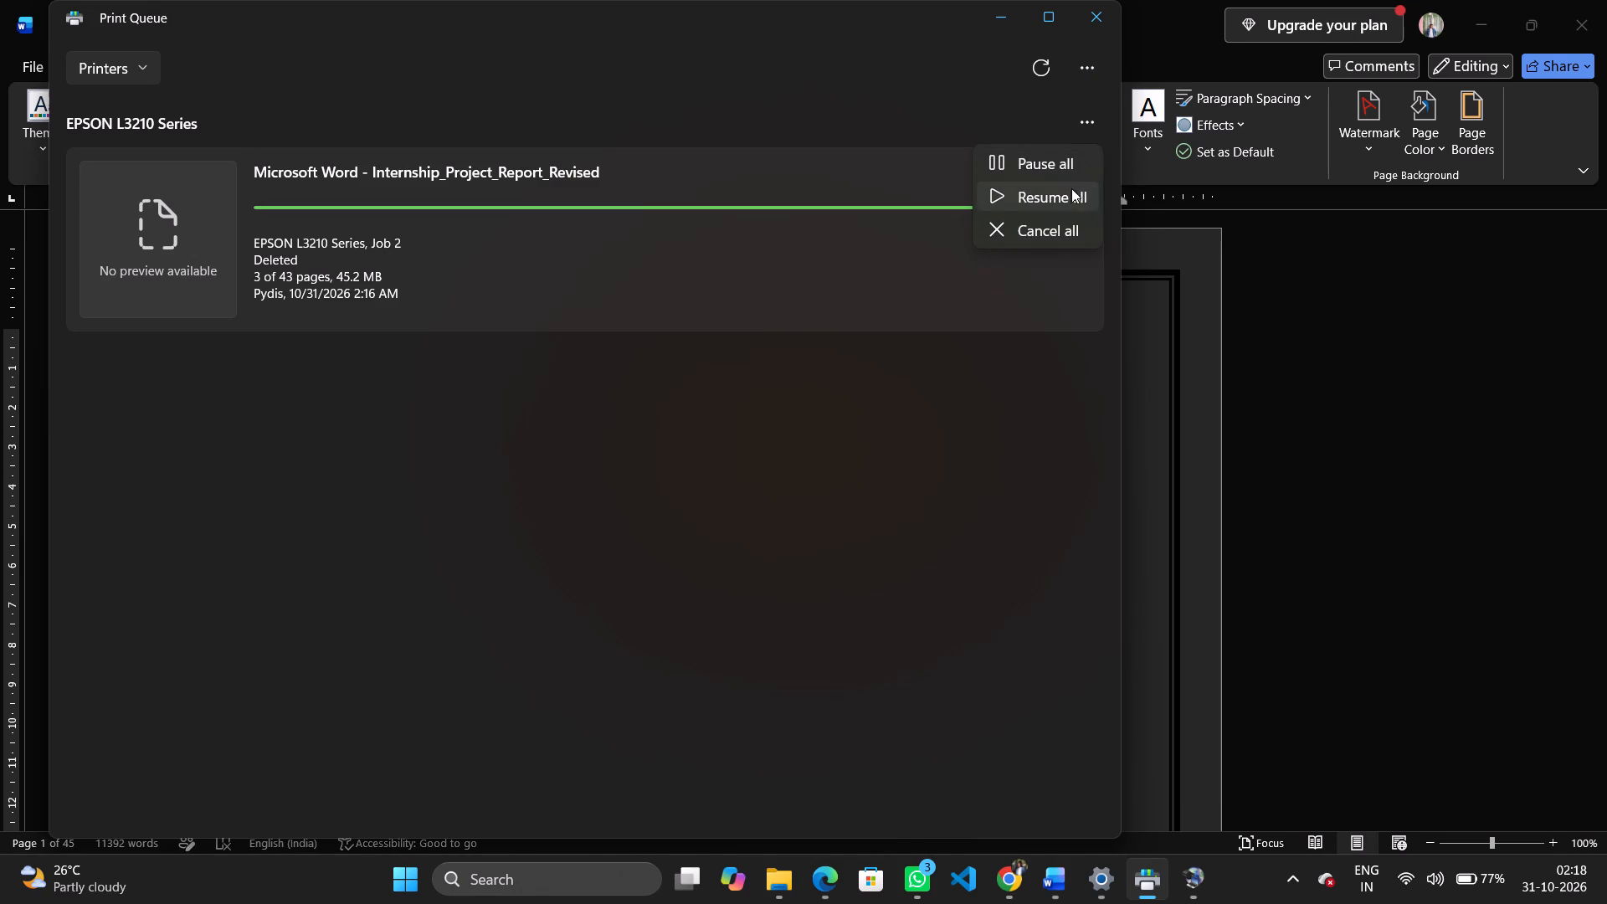
left_click(1040, 229)
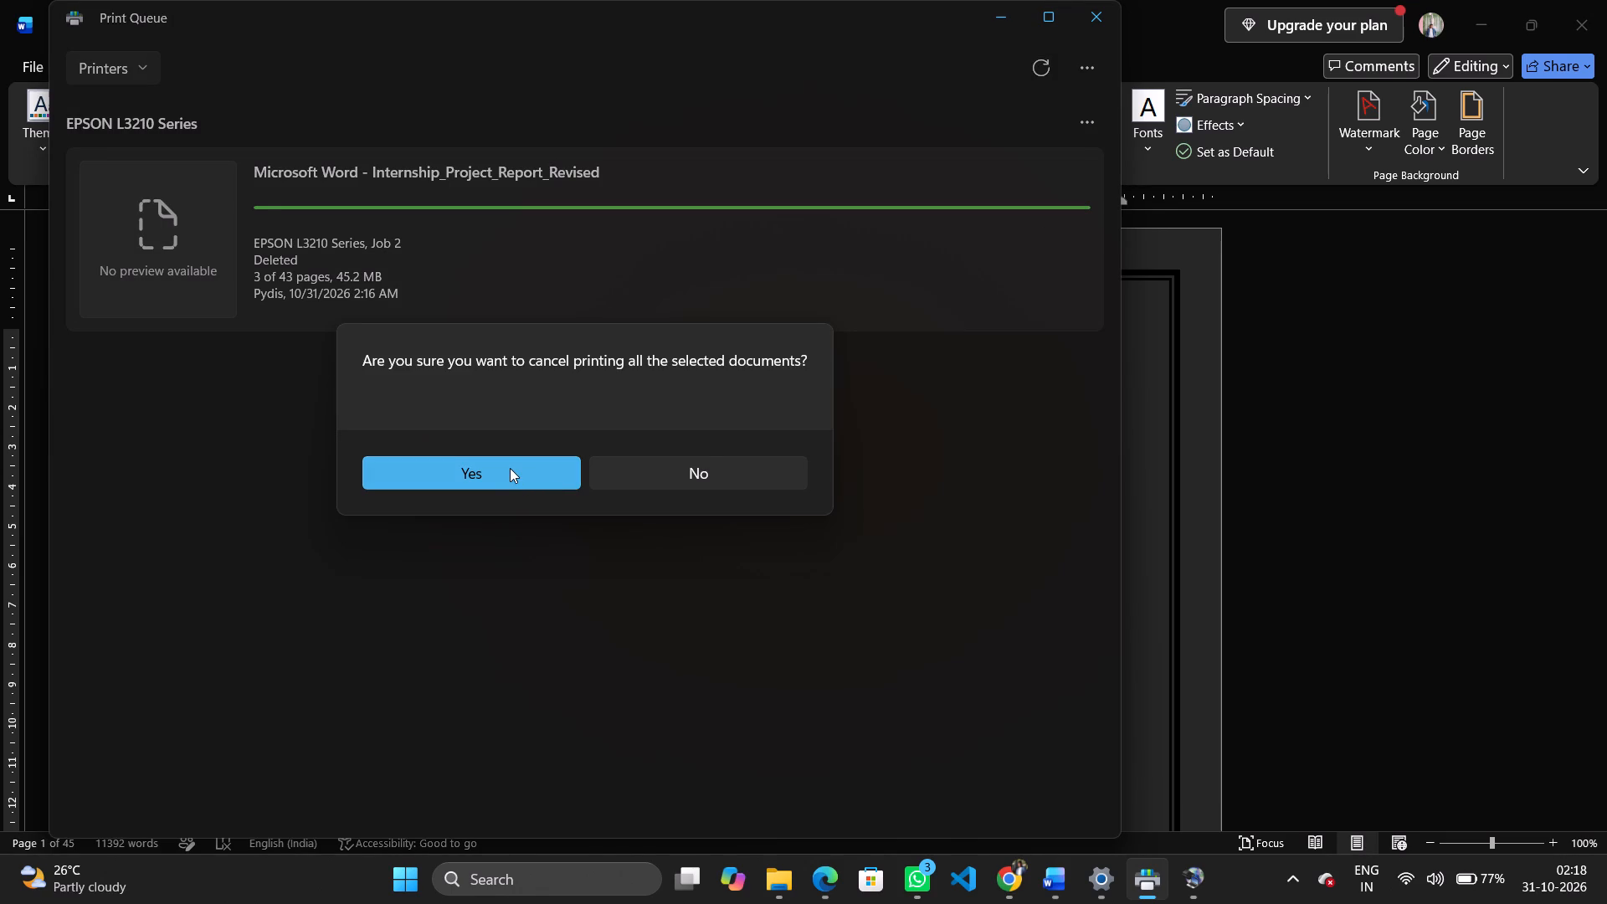
left_click(510, 468)
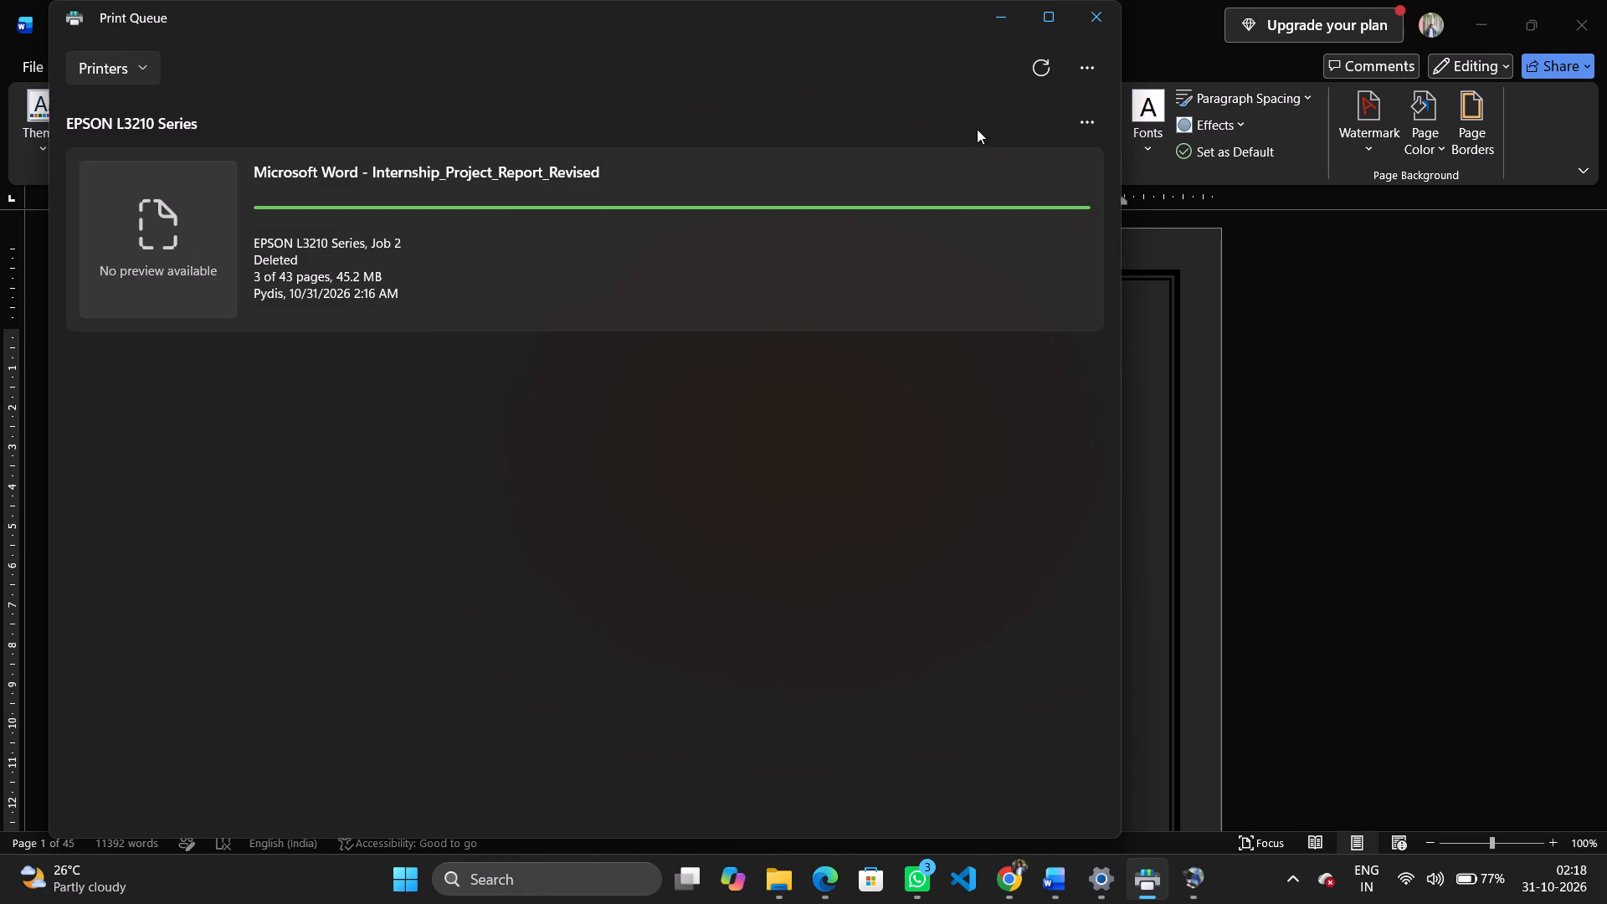
left_click(1101, 28)
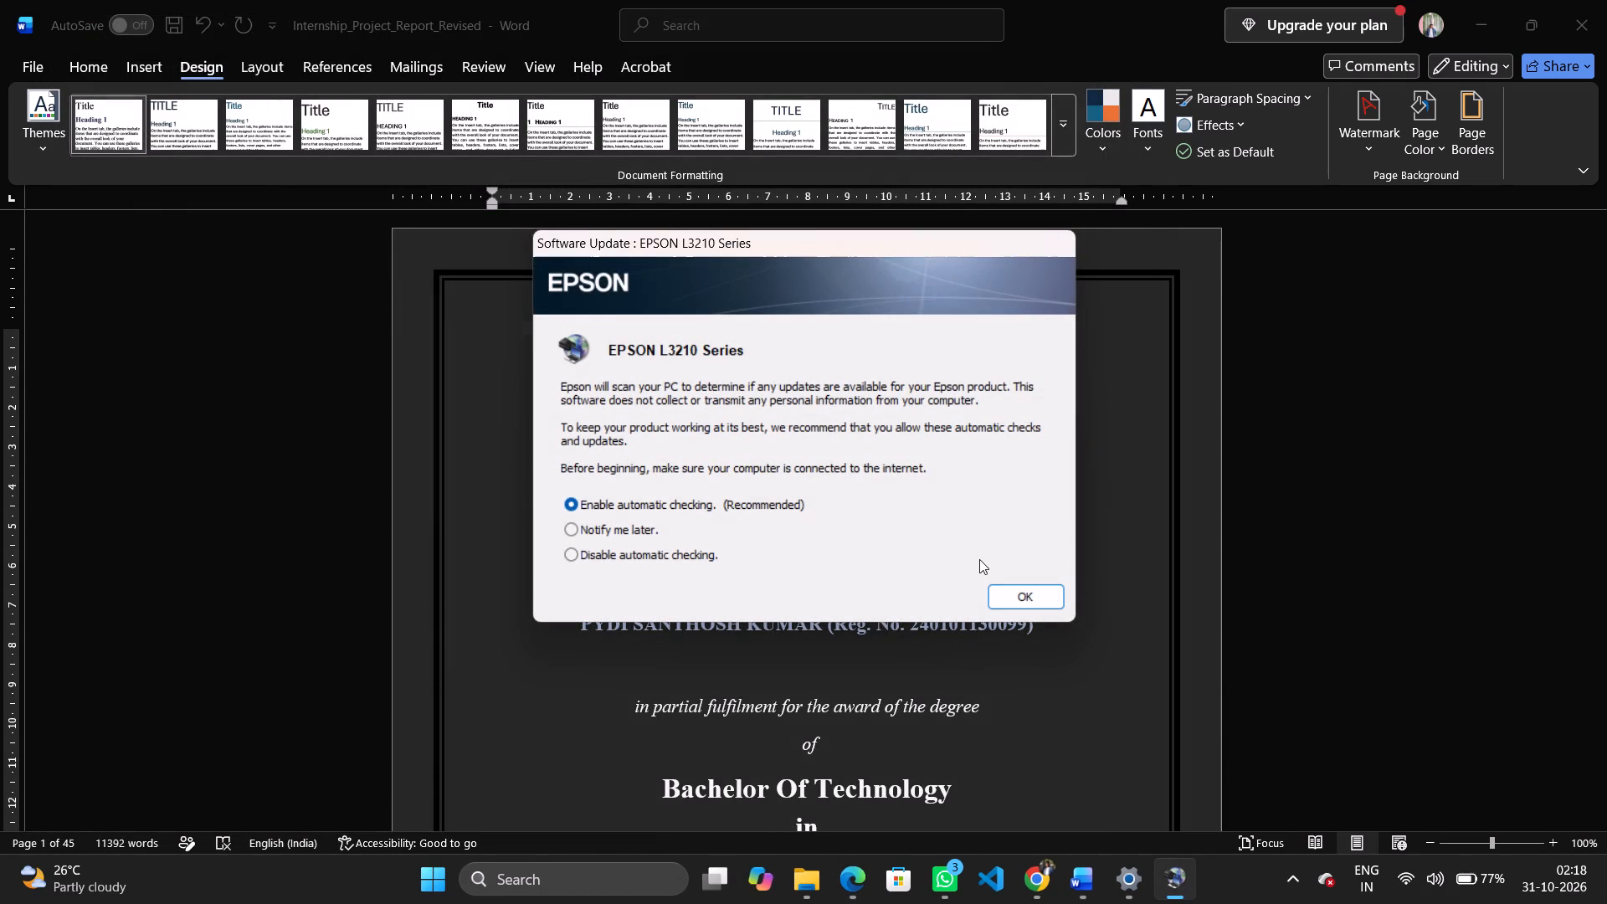
Accept automatic checking for Epson software updates, decline the update software download, and return to the report.
left_click(1022, 602)
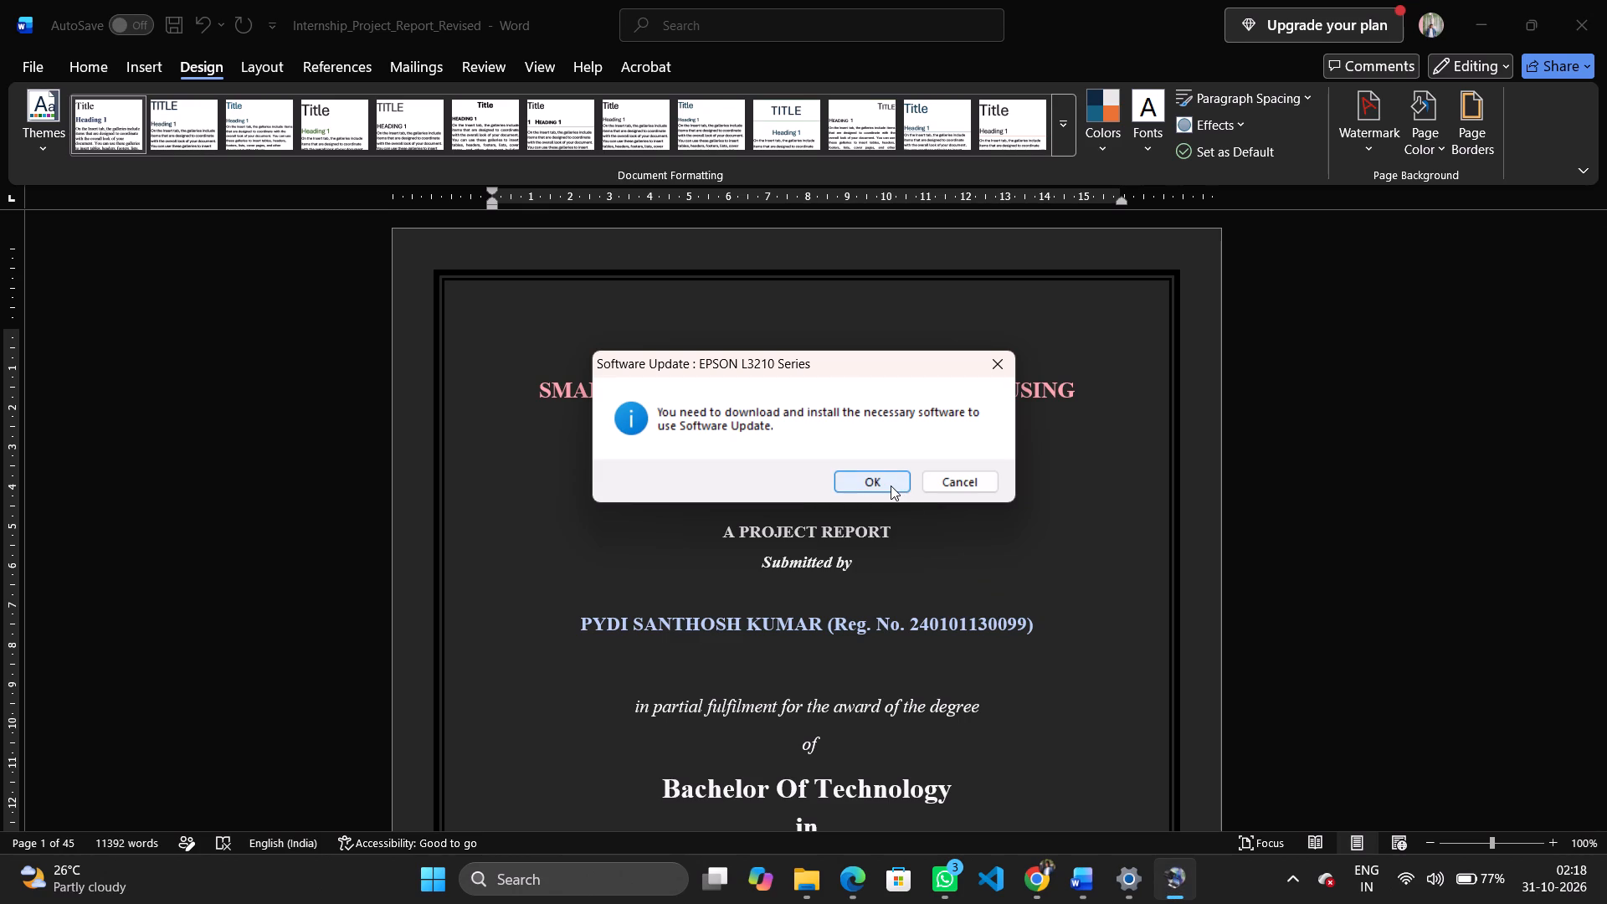
left_click(944, 485)
left_click(1132, 465)
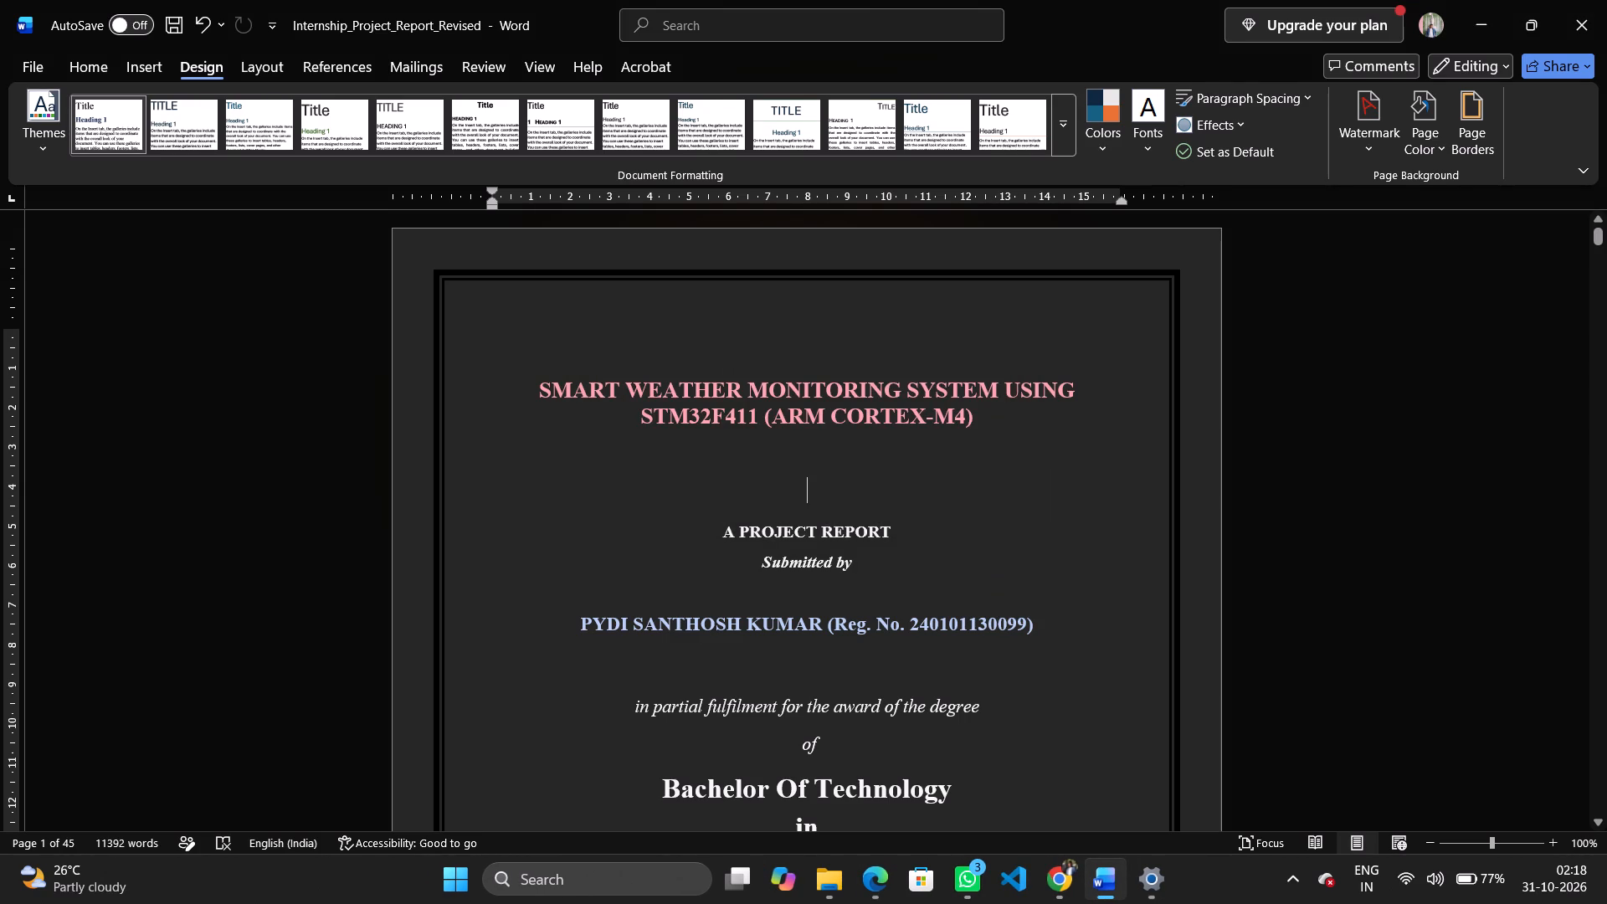
Set the page border width to 3 pt for the whole document.
left_click(1465, 123)
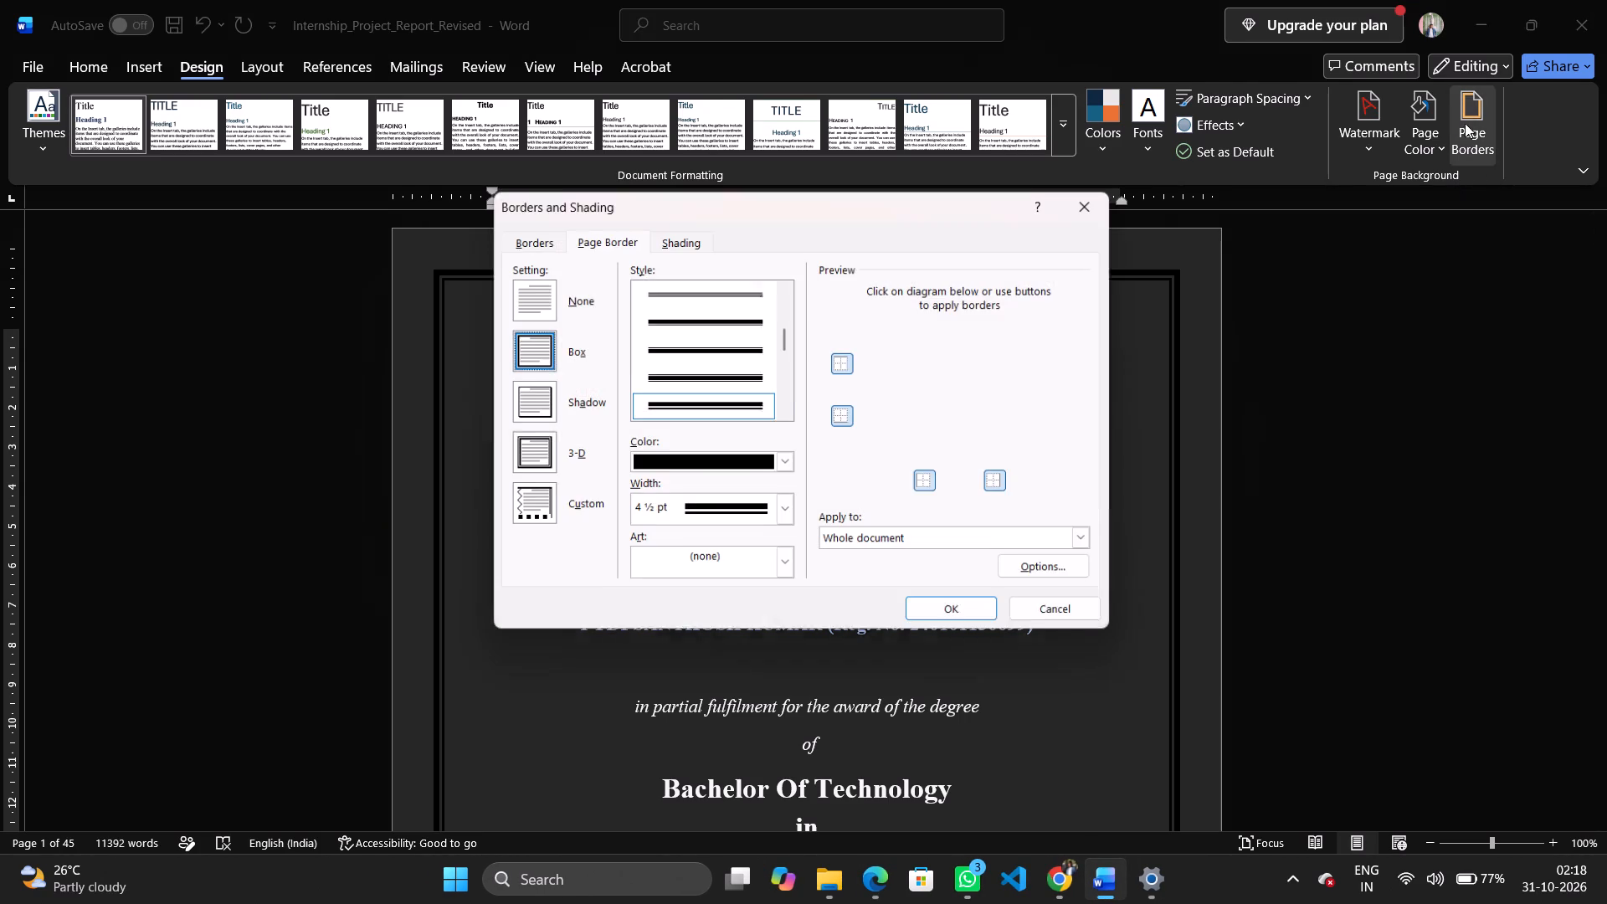
left_click(787, 508)
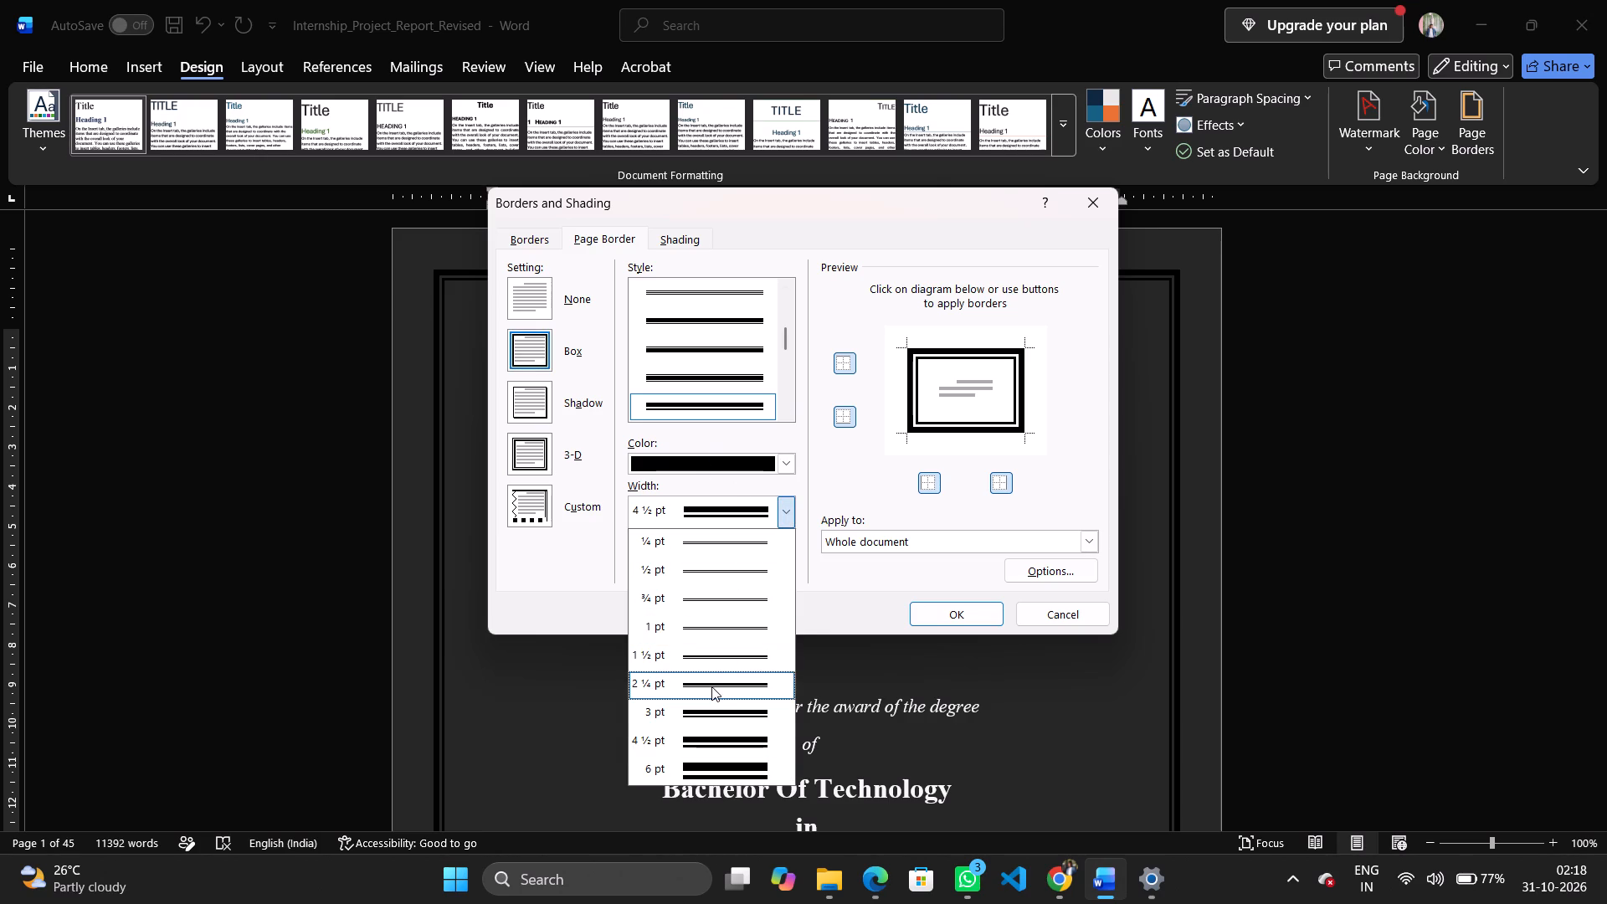
left_click(713, 707)
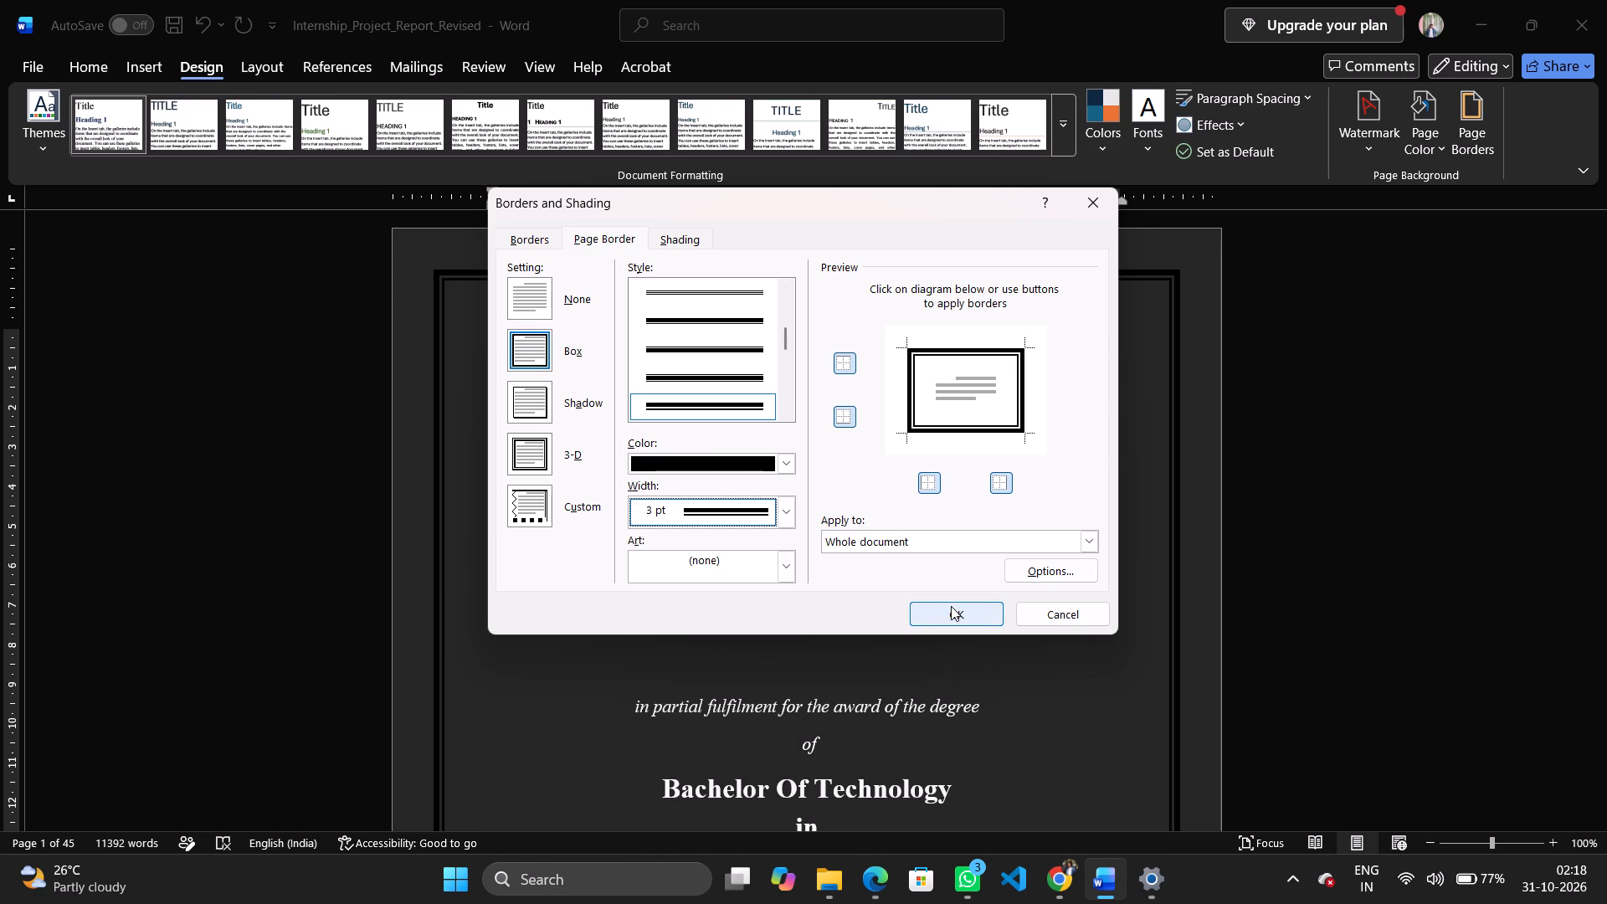
left_click(951, 607)
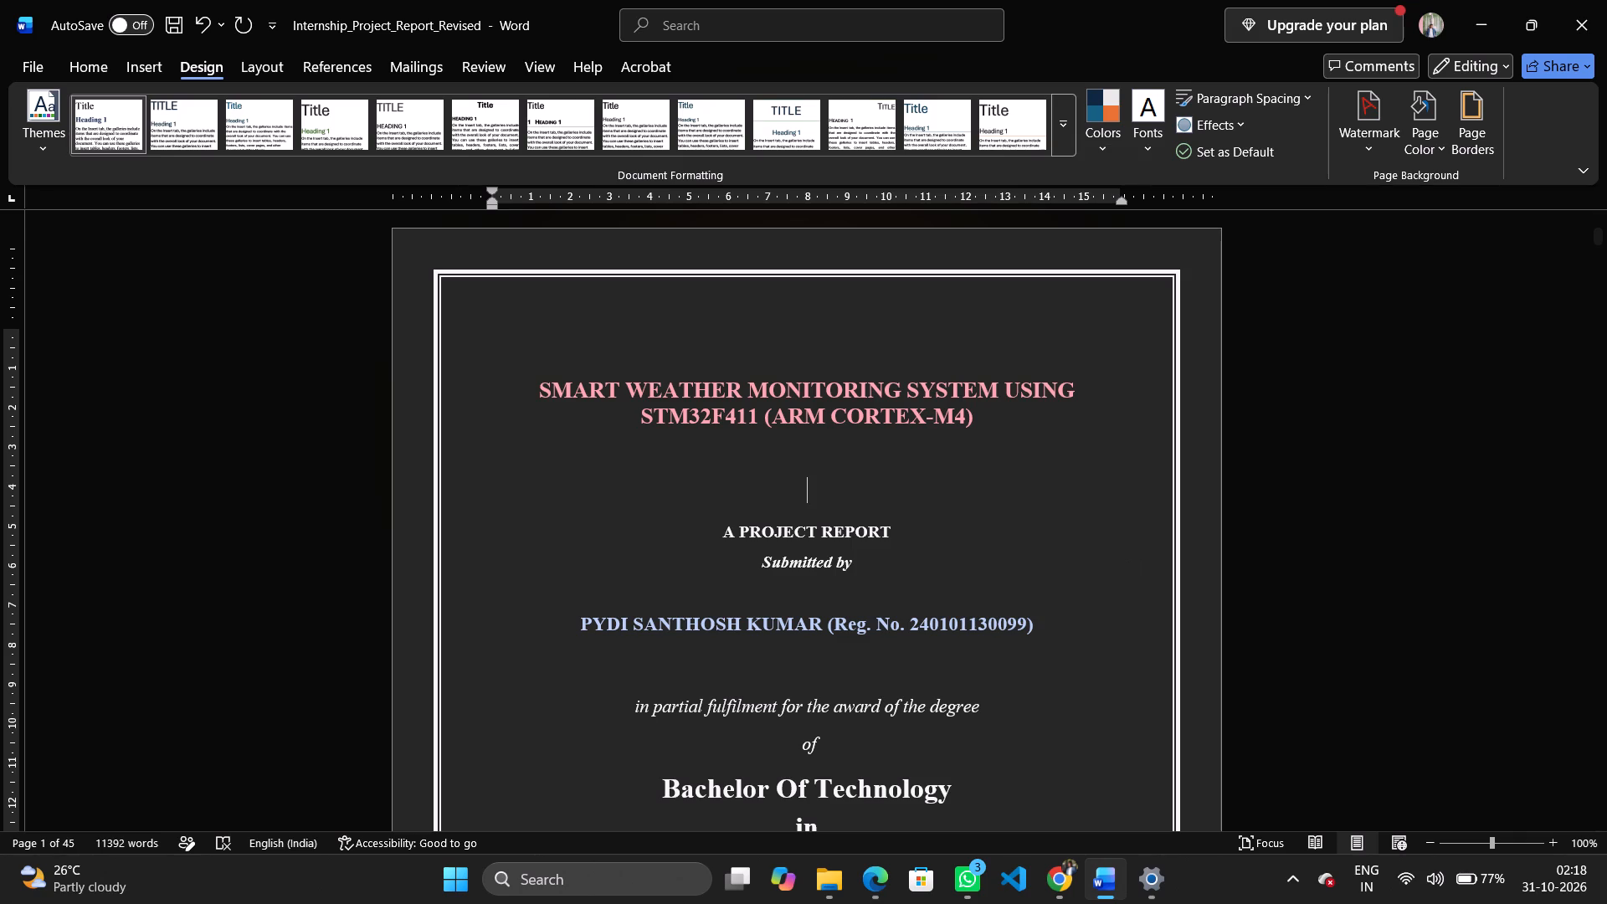
Review the page border's width and colour options, keeping the 3 pt width and black colour.
left_click(1127, 558)
left_click(1483, 116)
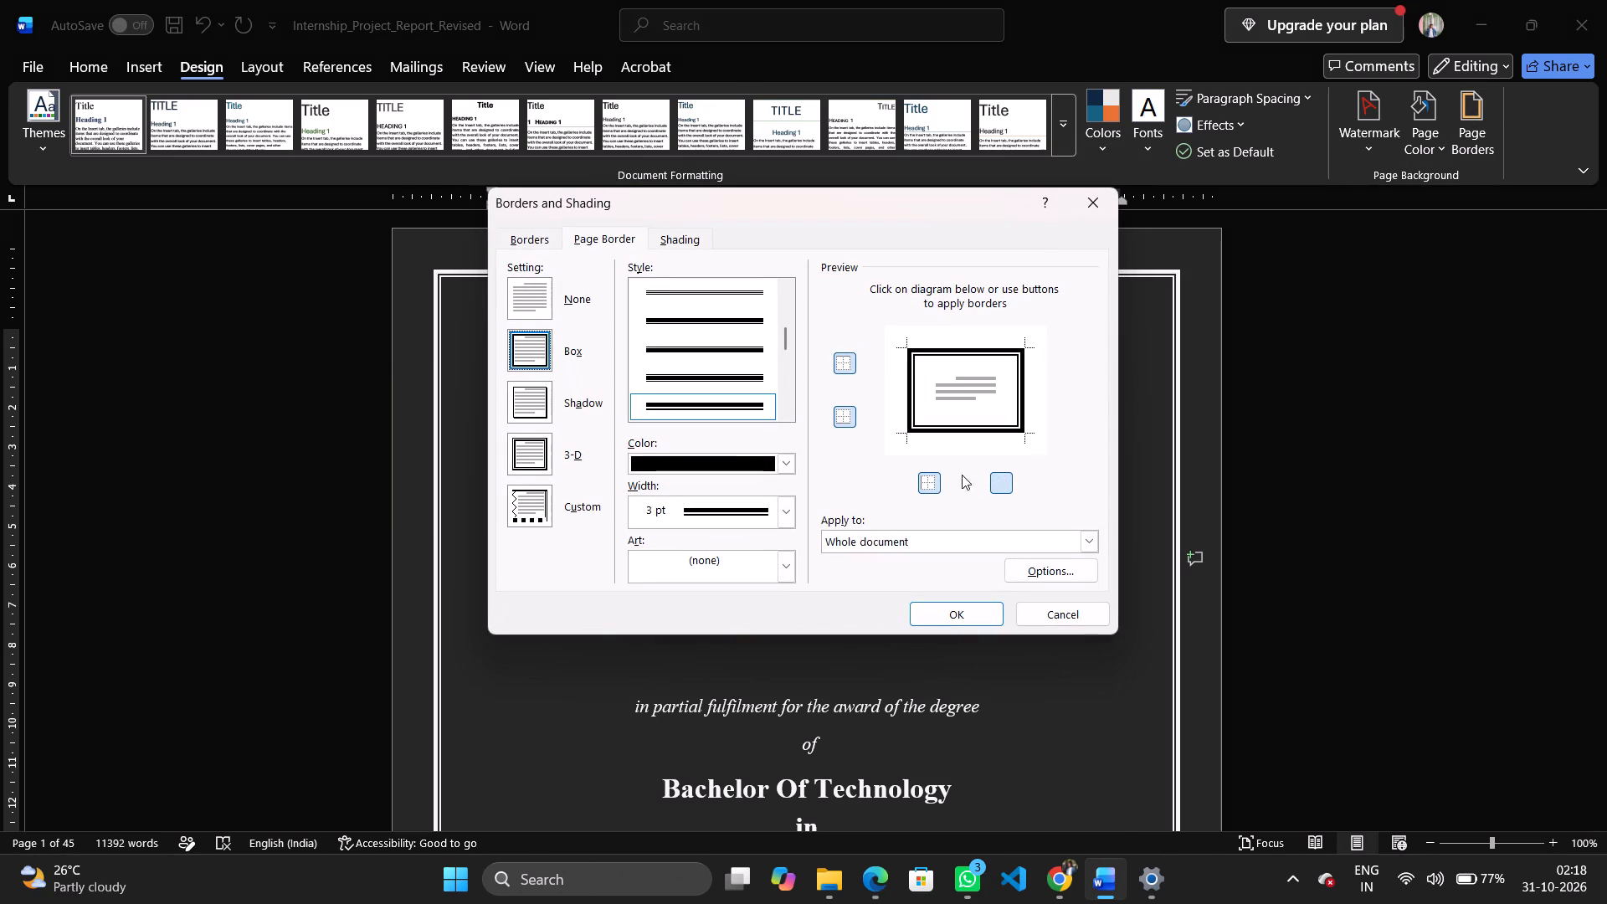
left_click(788, 510)
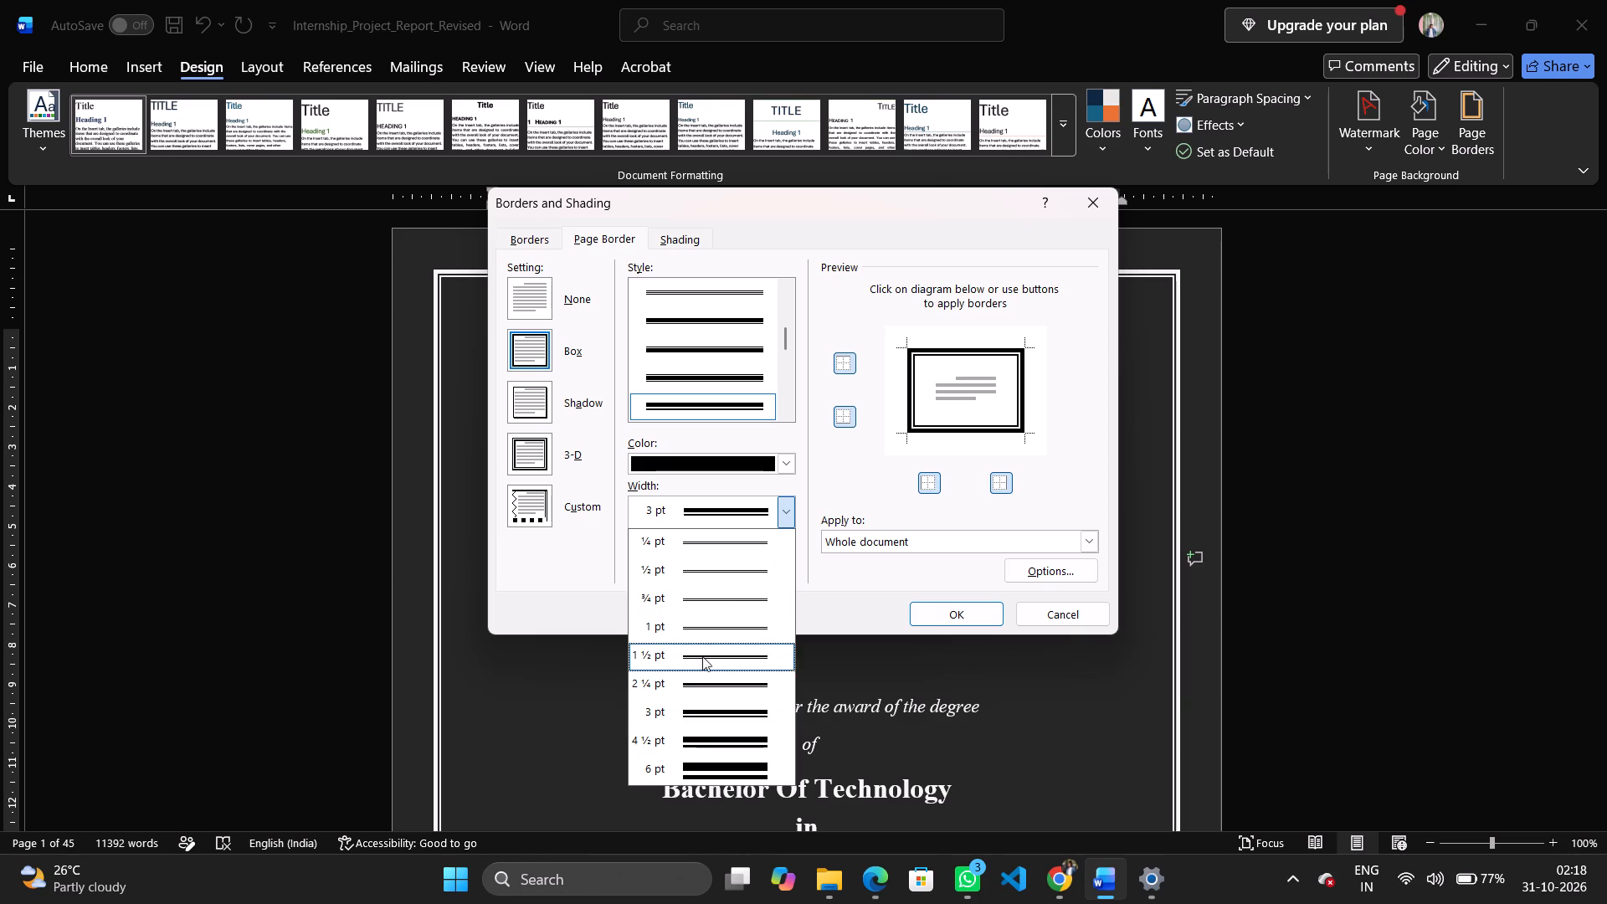
left_click(721, 707)
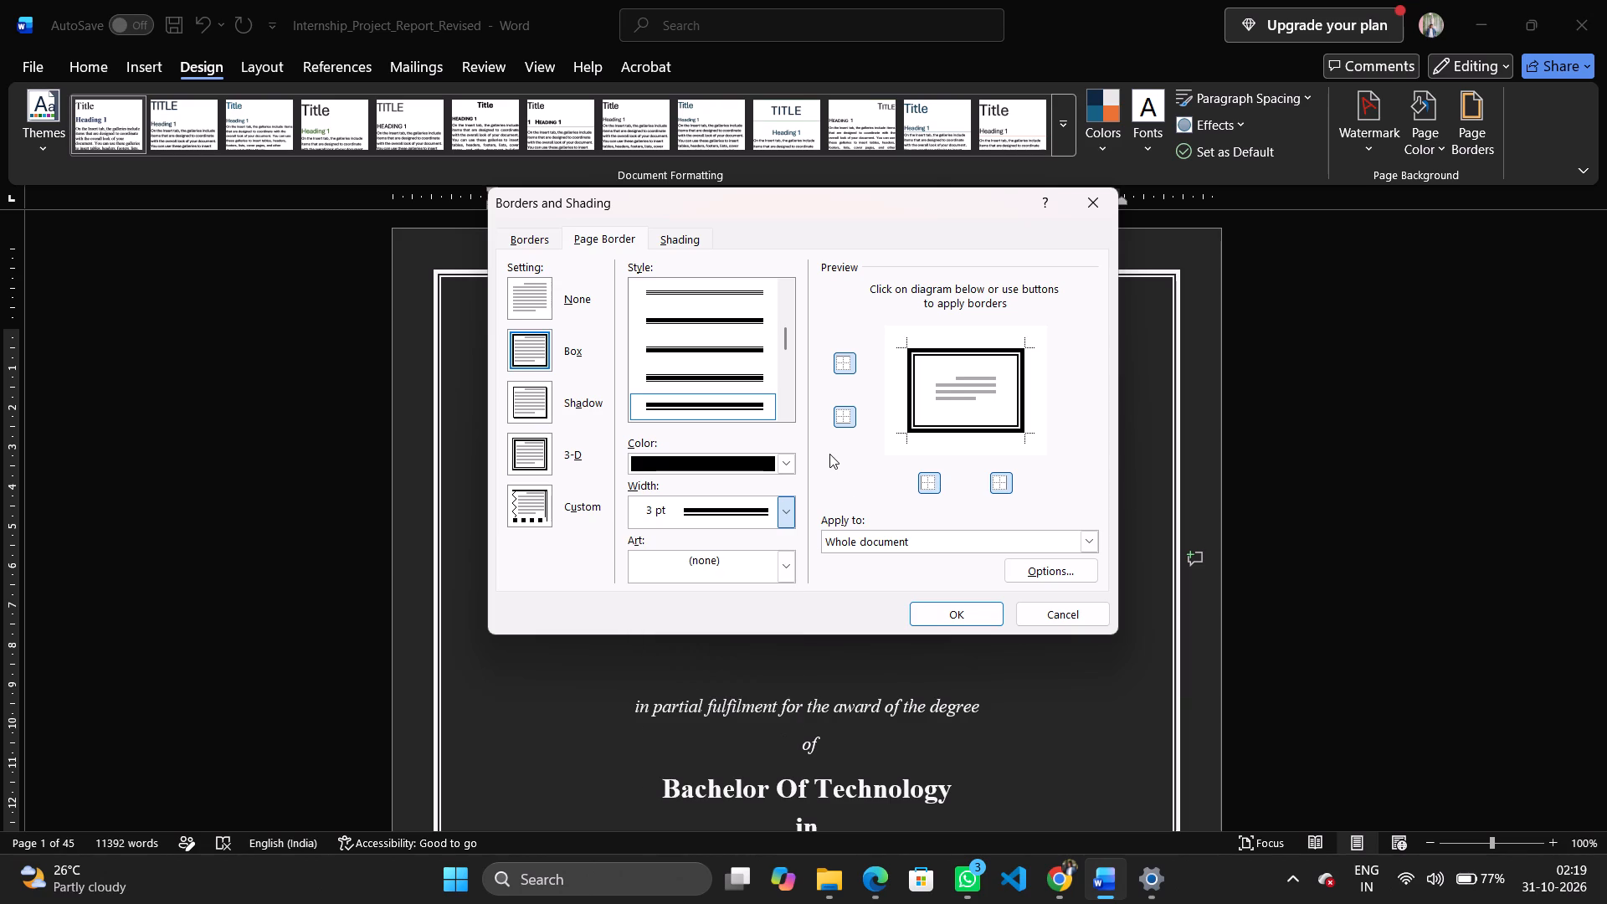
left_click(792, 463)
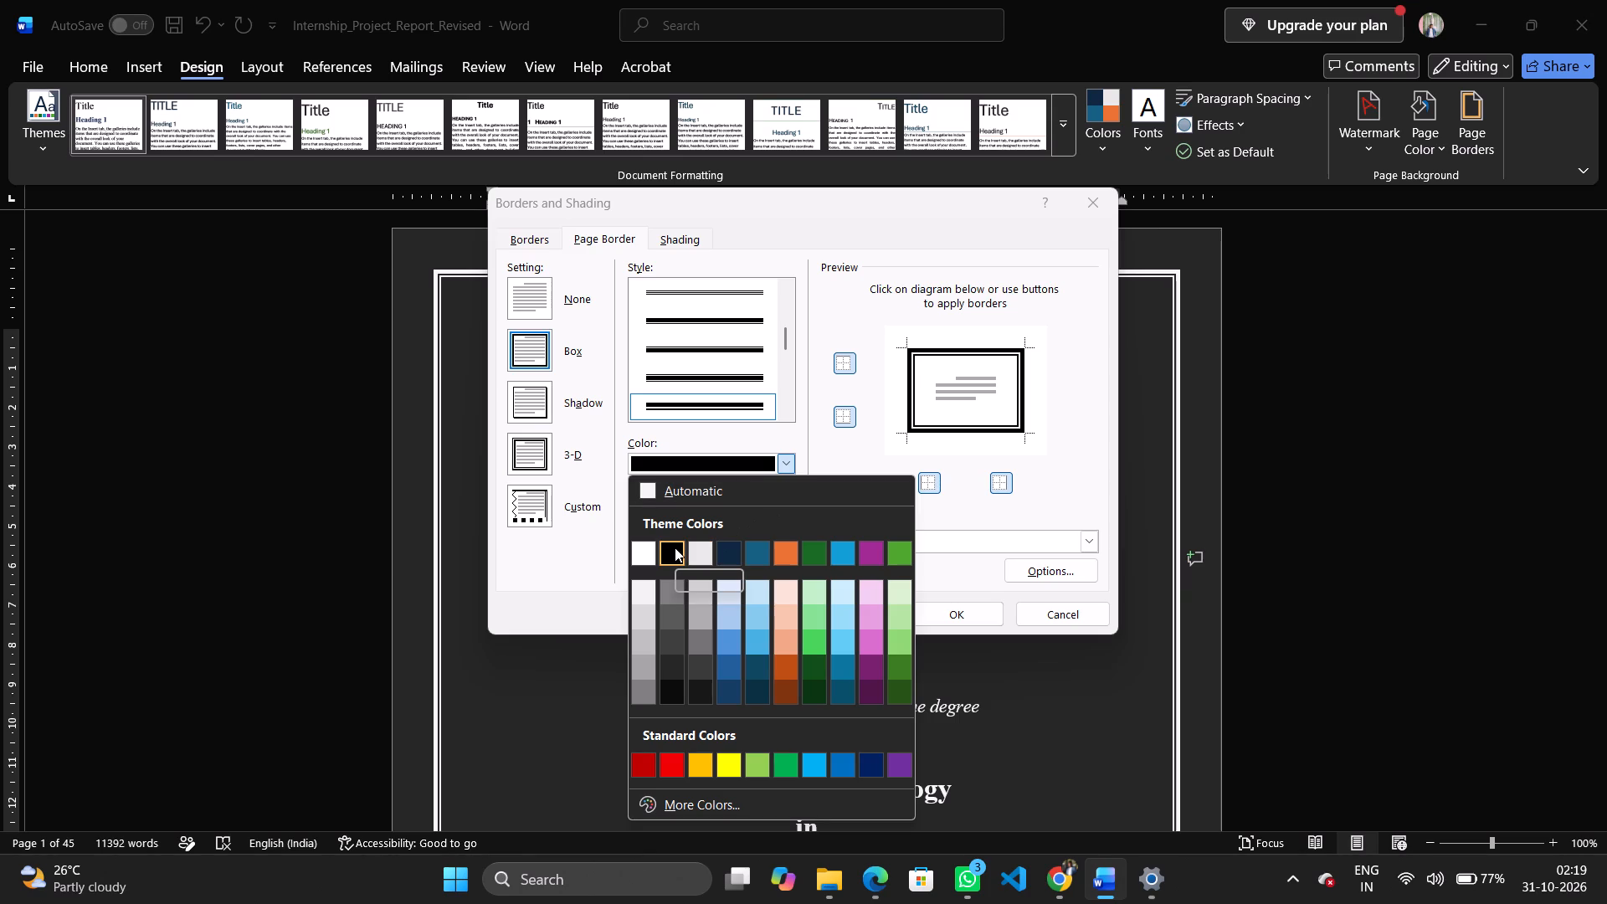
left_click(1035, 709)
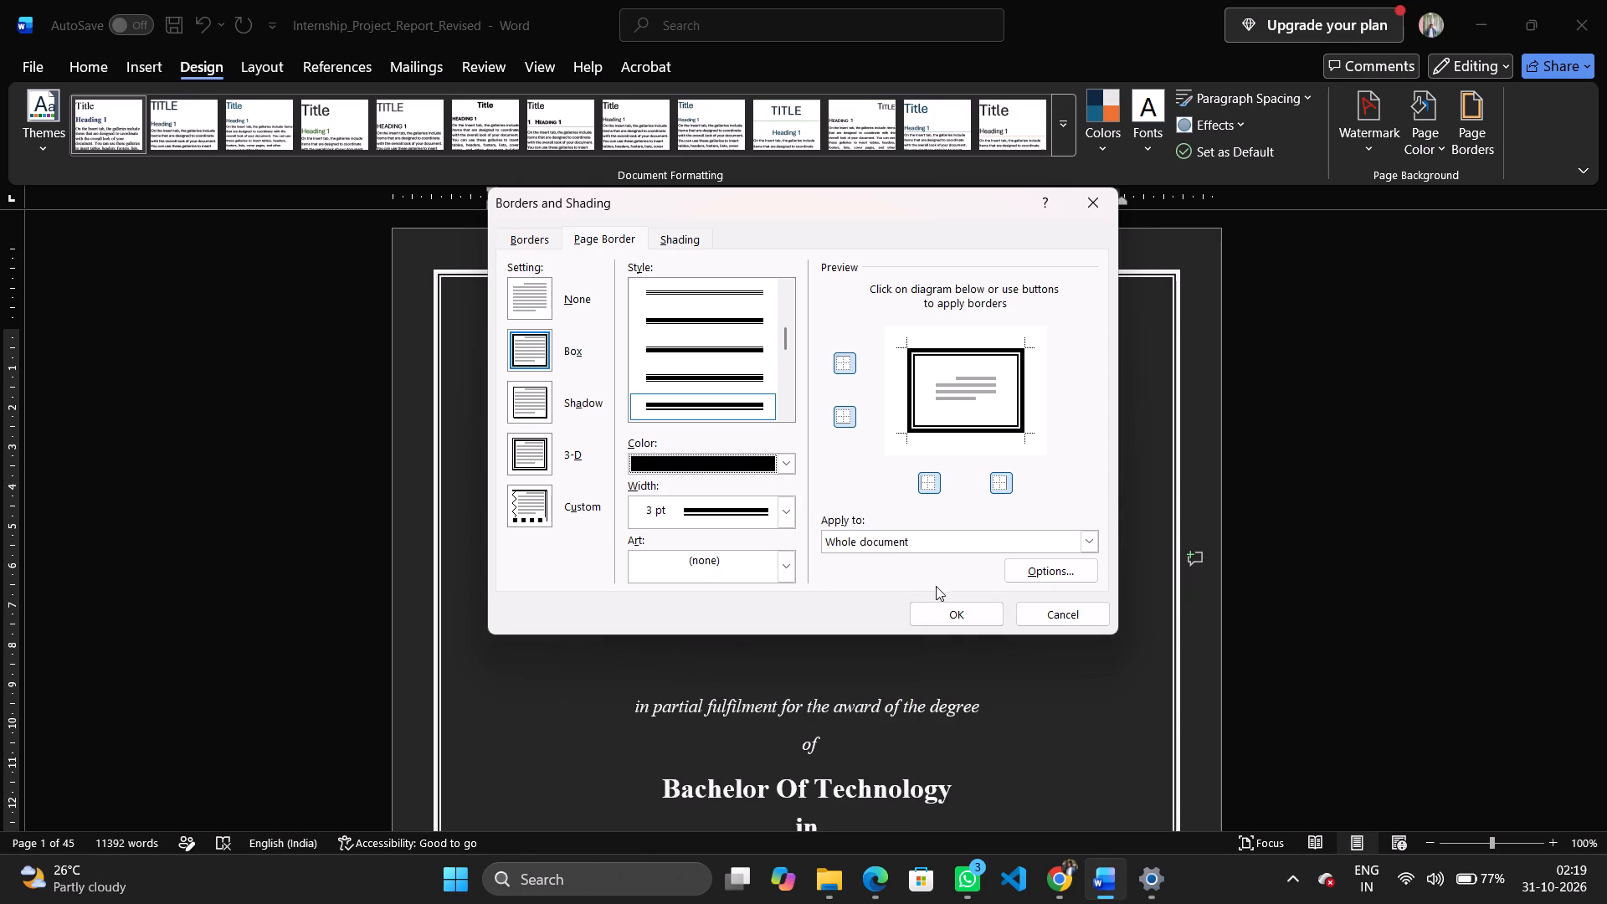
left_click(959, 610)
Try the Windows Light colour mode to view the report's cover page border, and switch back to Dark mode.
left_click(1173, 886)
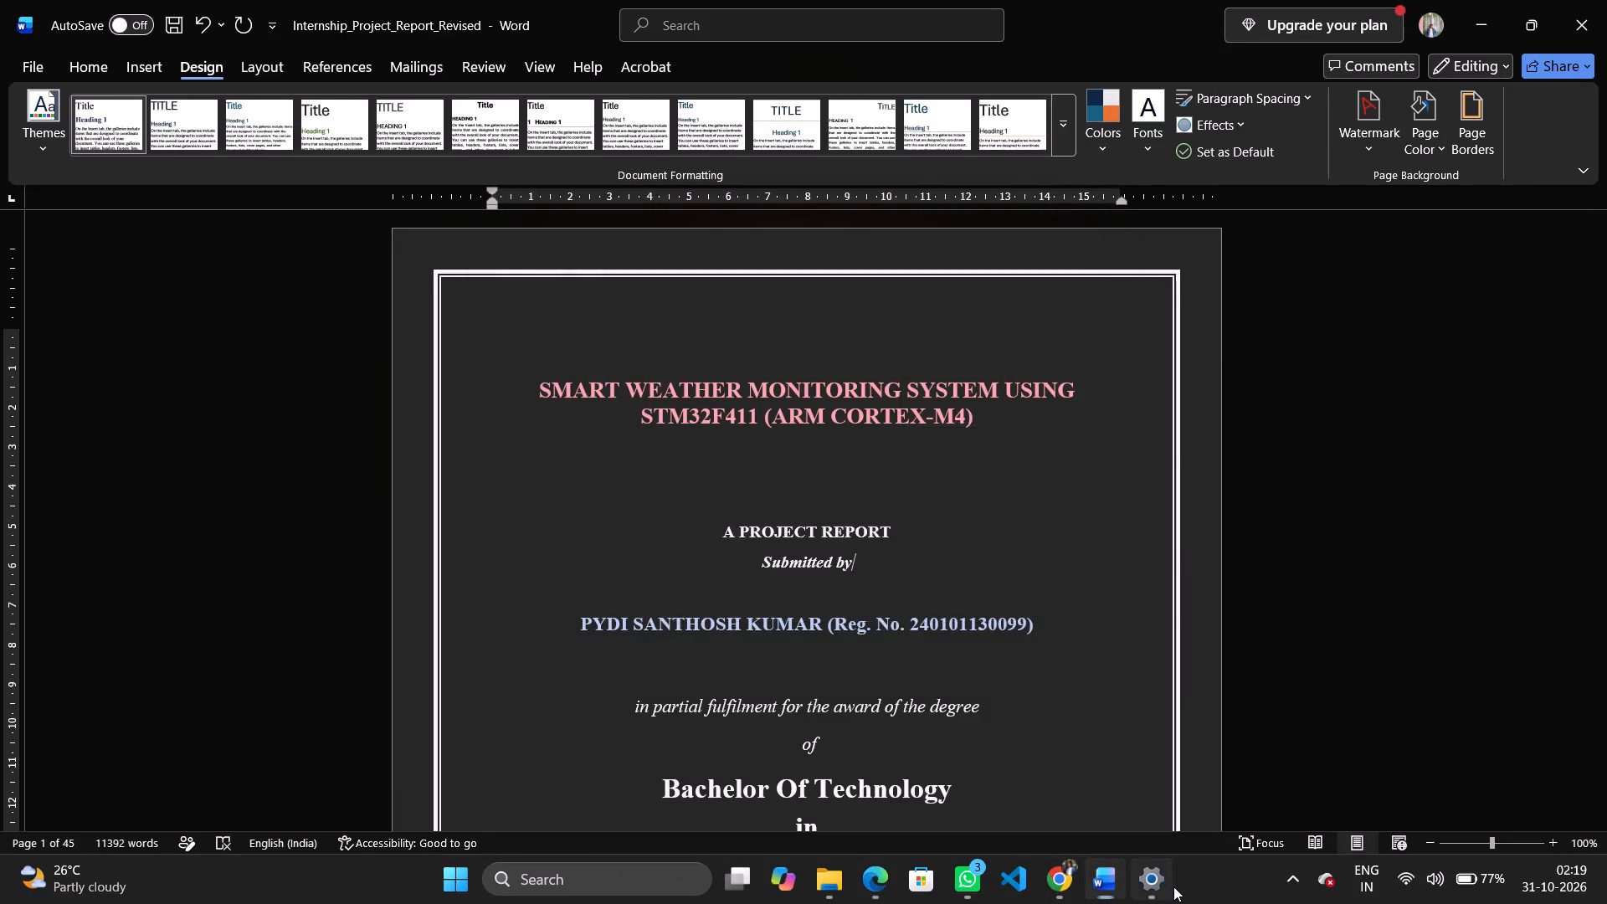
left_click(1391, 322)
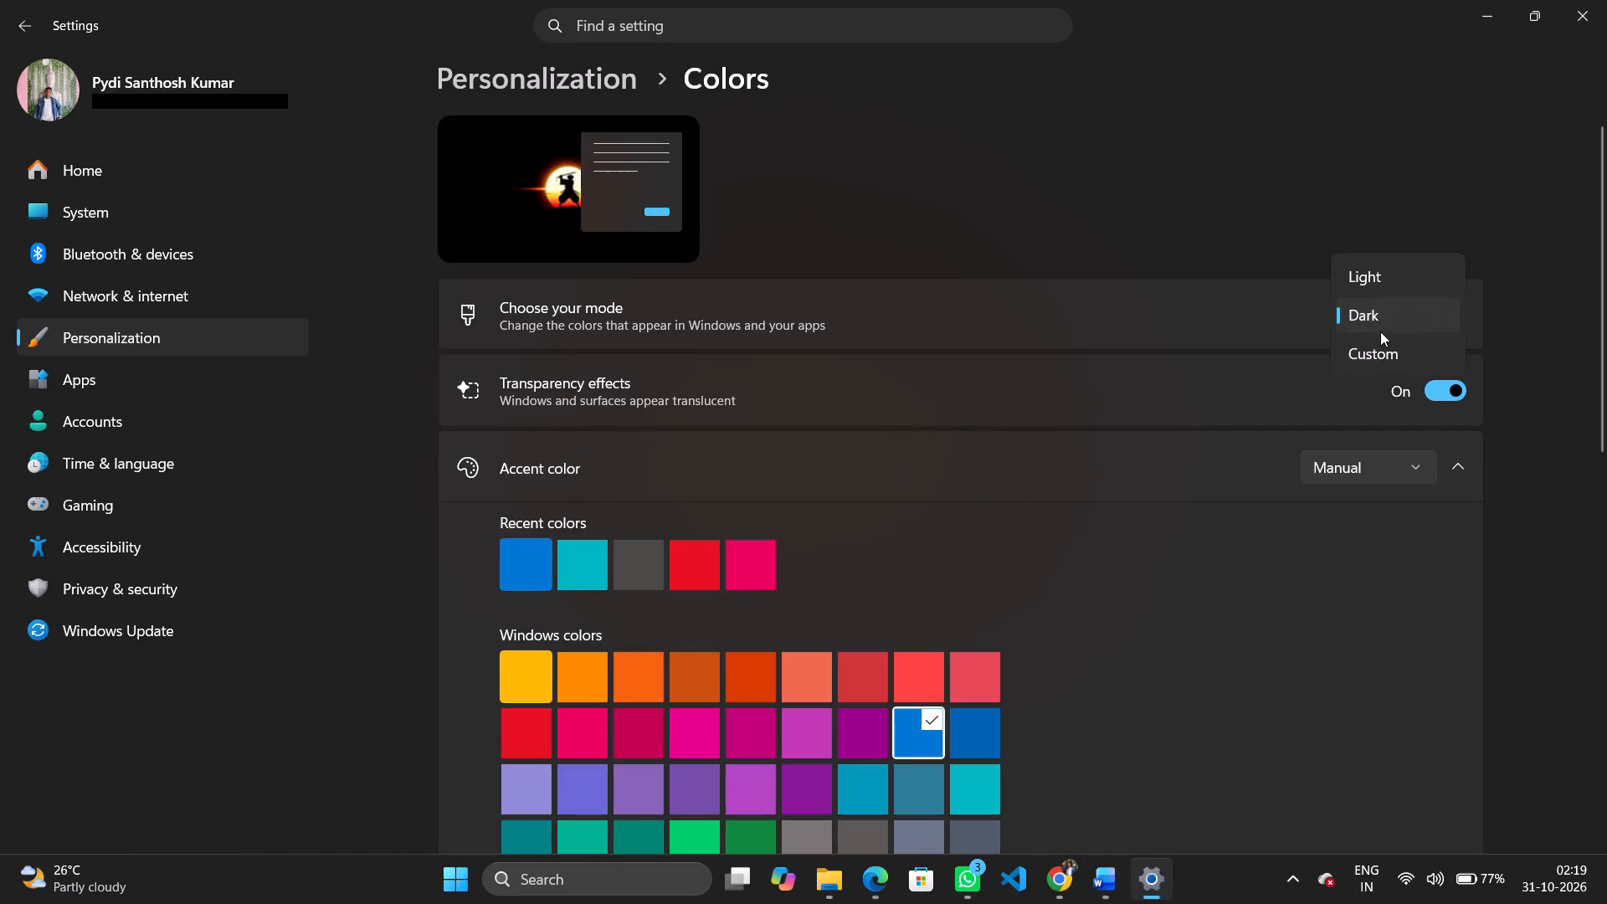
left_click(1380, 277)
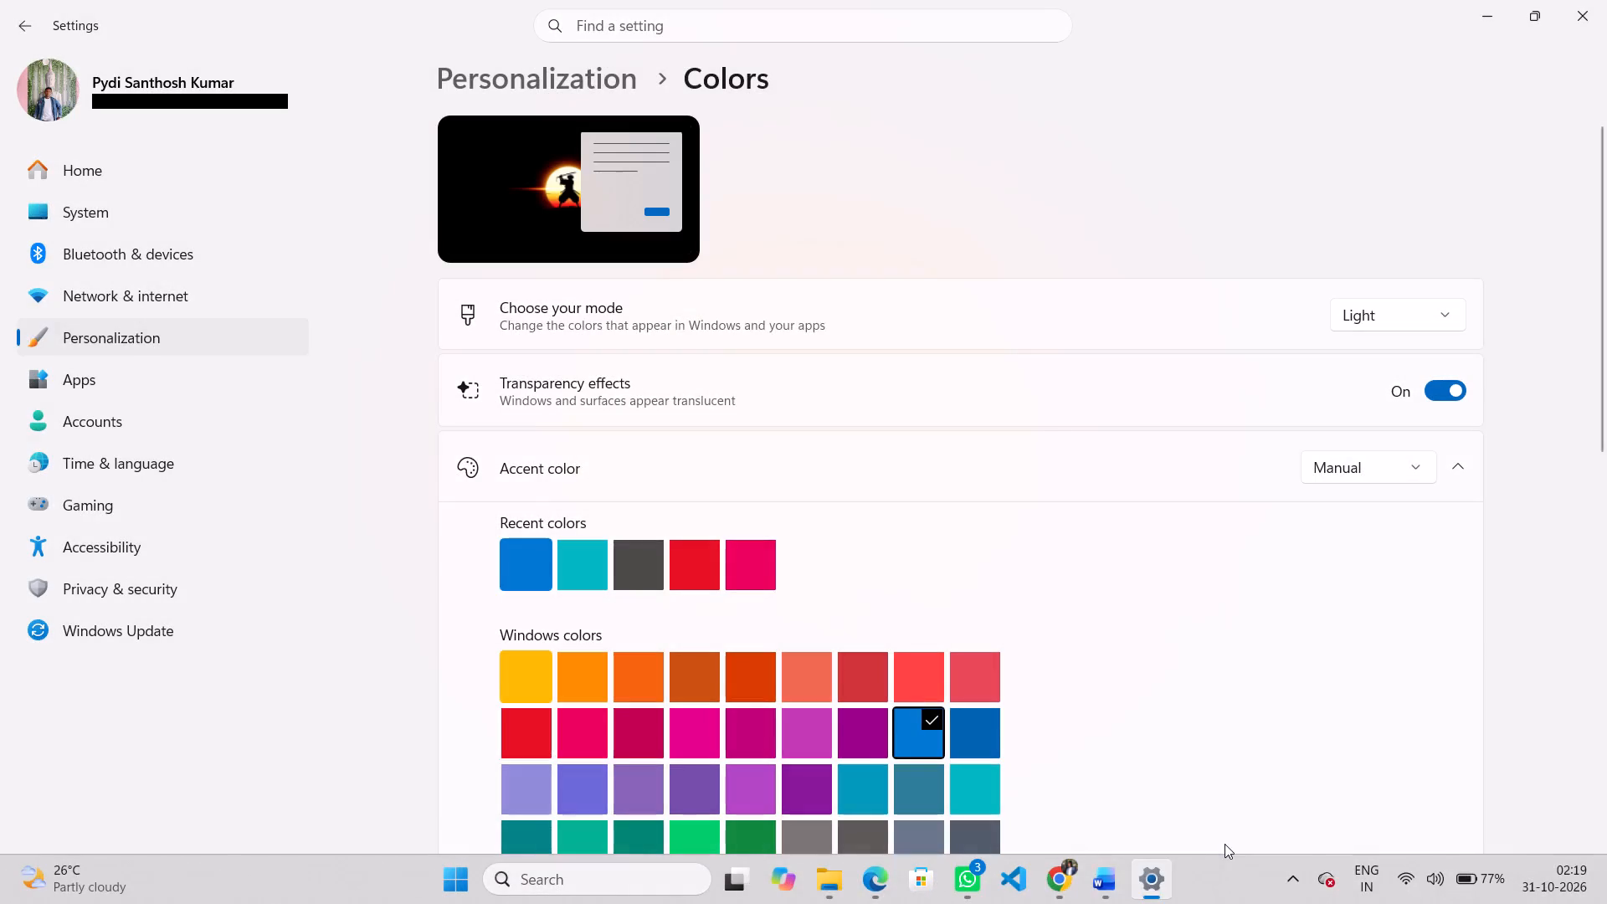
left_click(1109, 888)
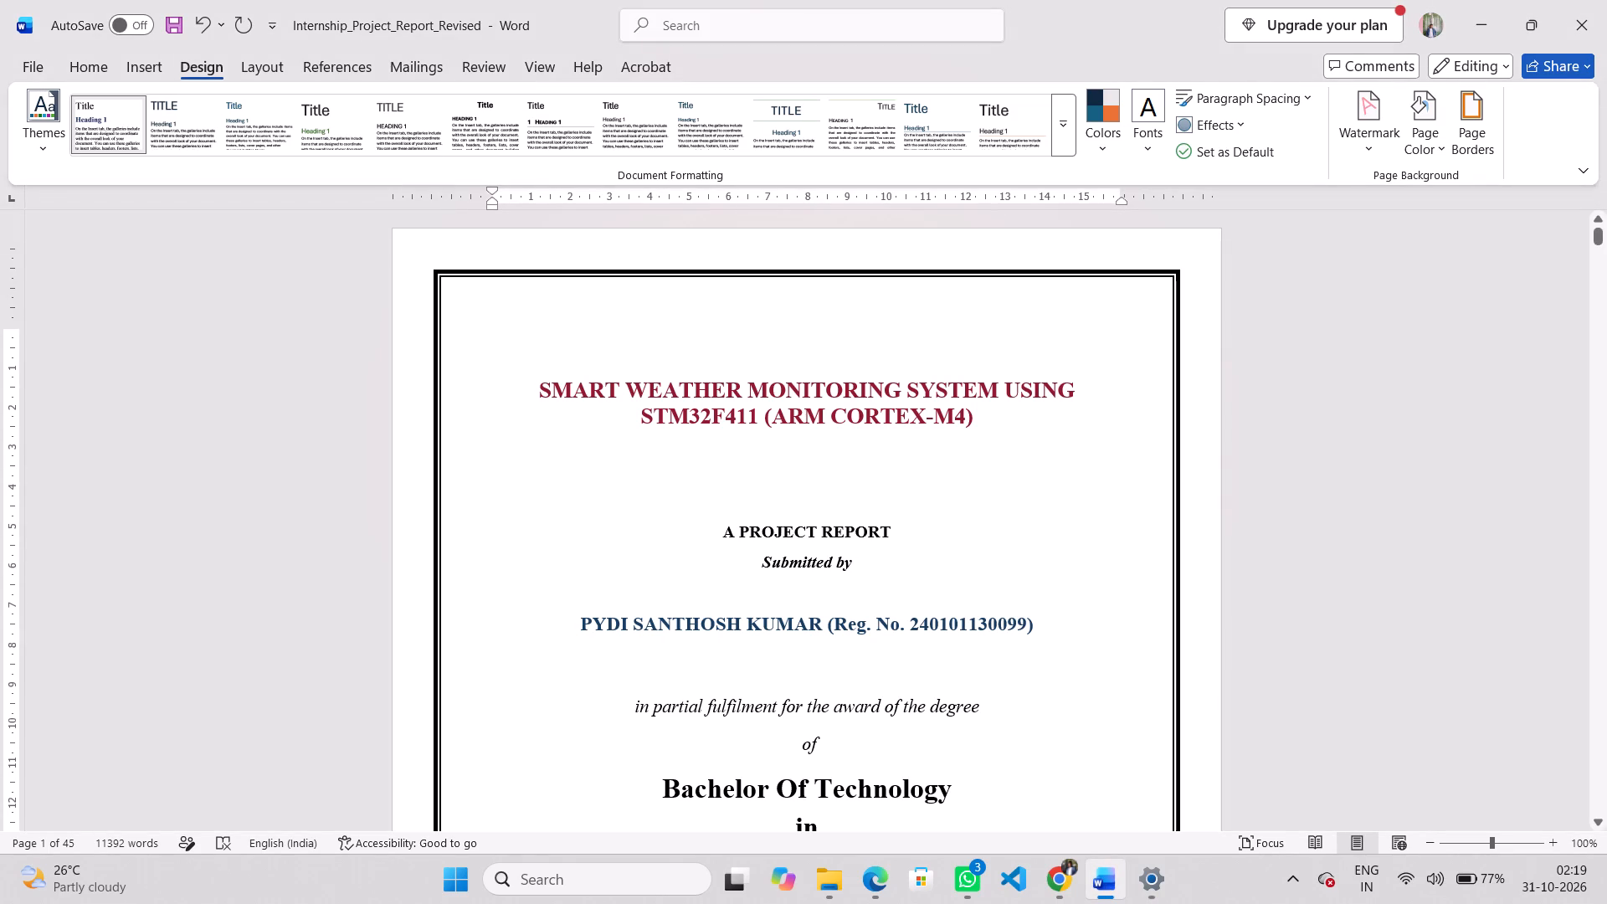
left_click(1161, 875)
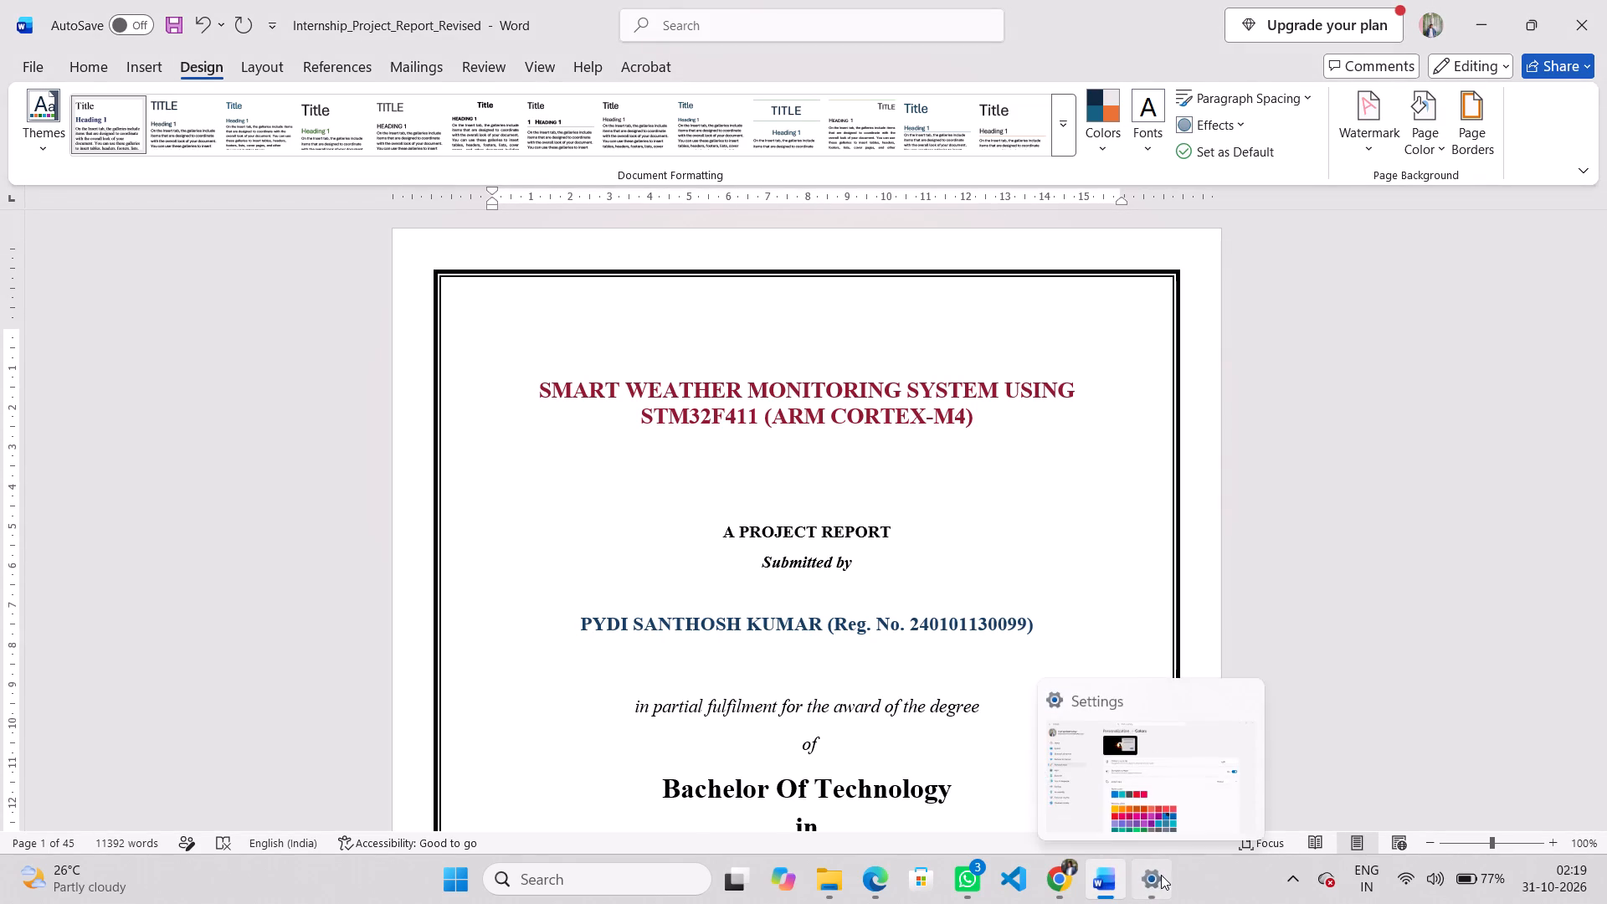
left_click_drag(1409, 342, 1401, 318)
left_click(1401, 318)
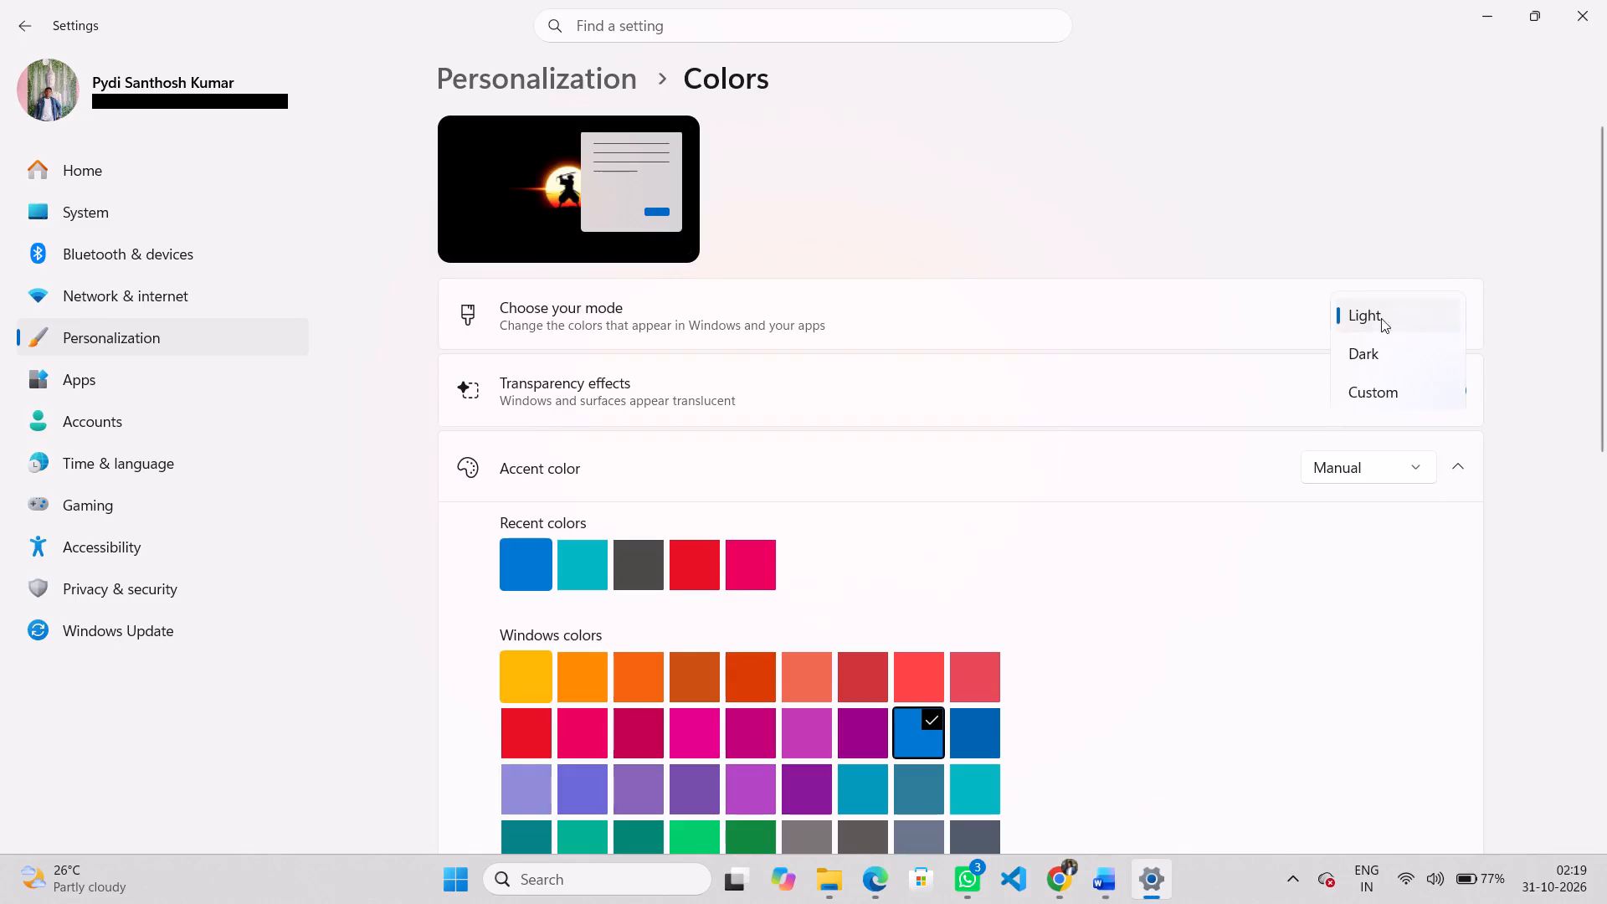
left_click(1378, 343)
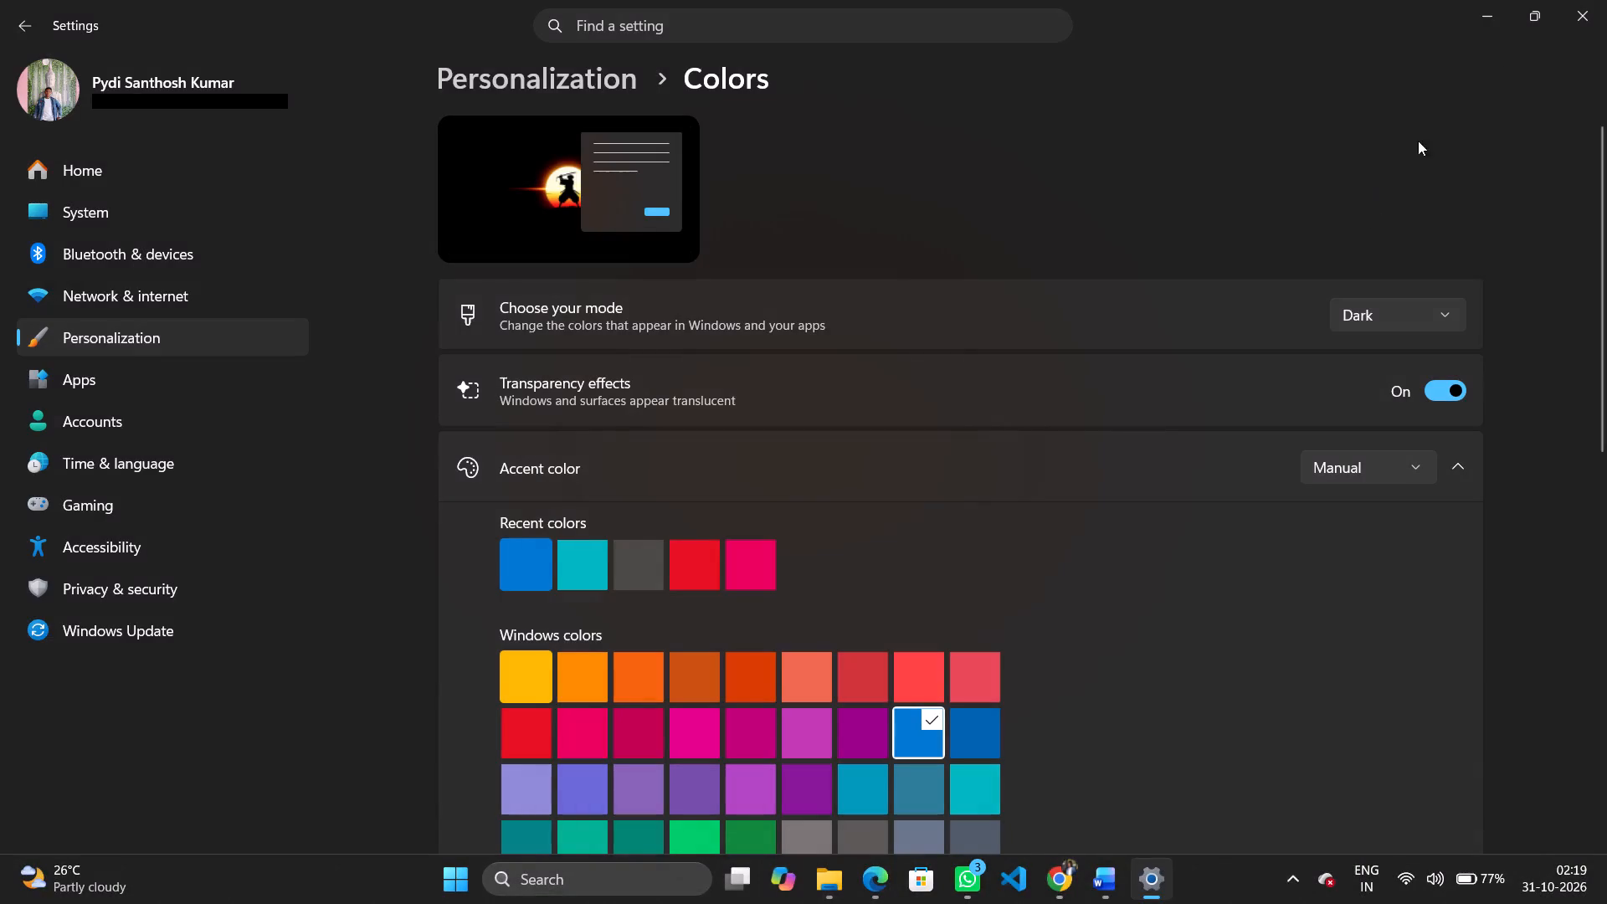
Return to the report in Word and print pages 1-44 on the EPSON L3210 Series, keeping one copy, one-sided A4 portrait.
left_click(1499, 19)
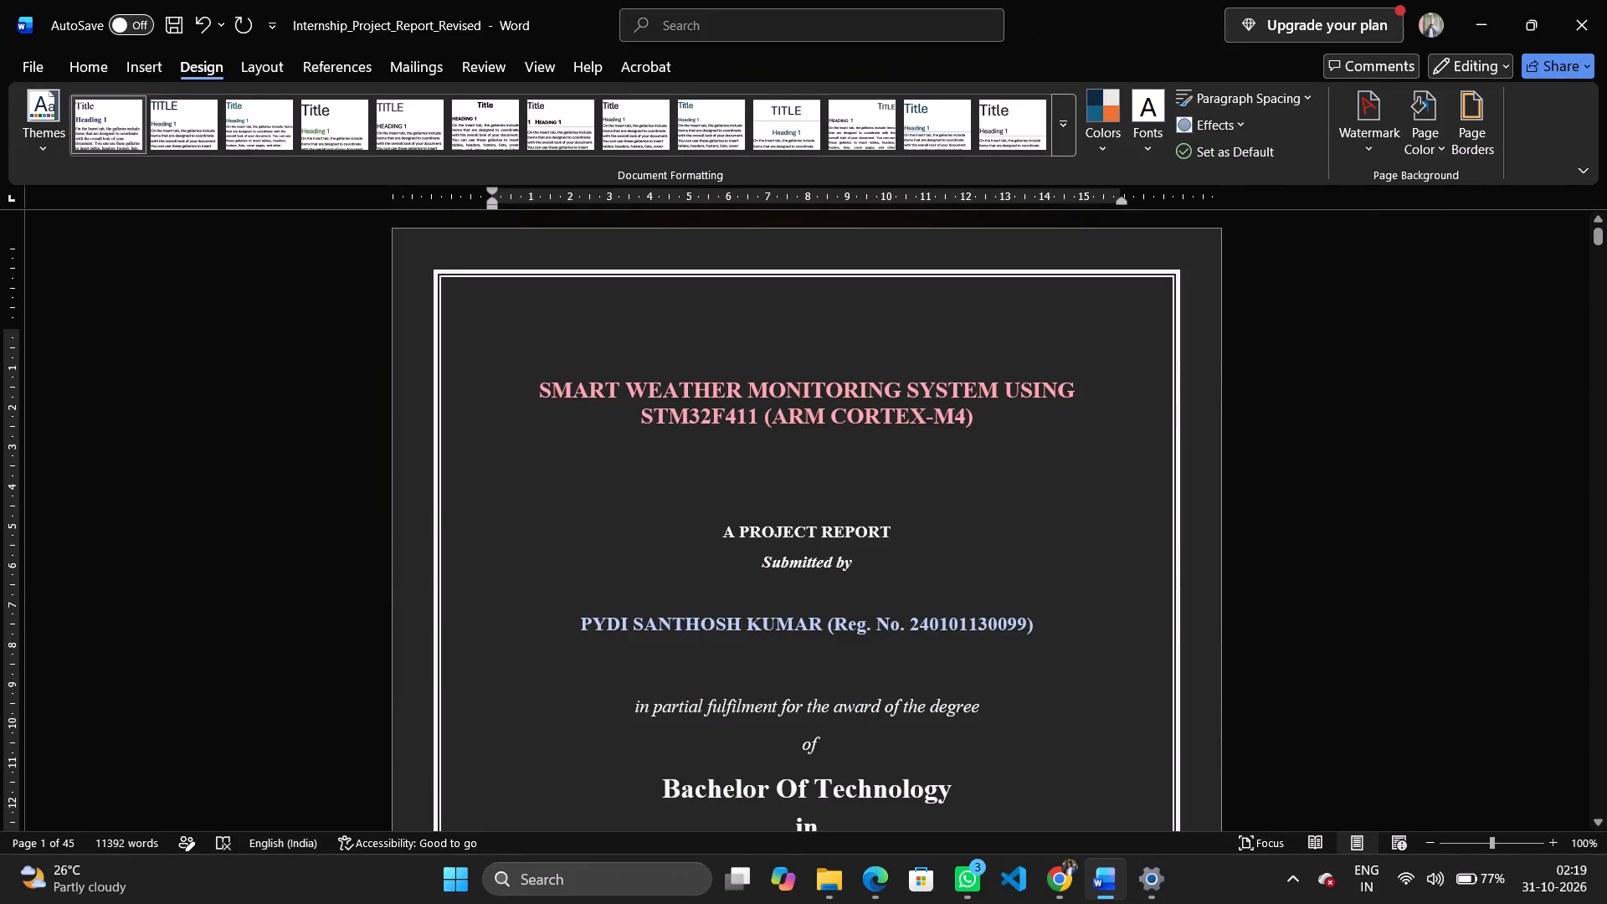
scroll(977, 611, "down", 1)
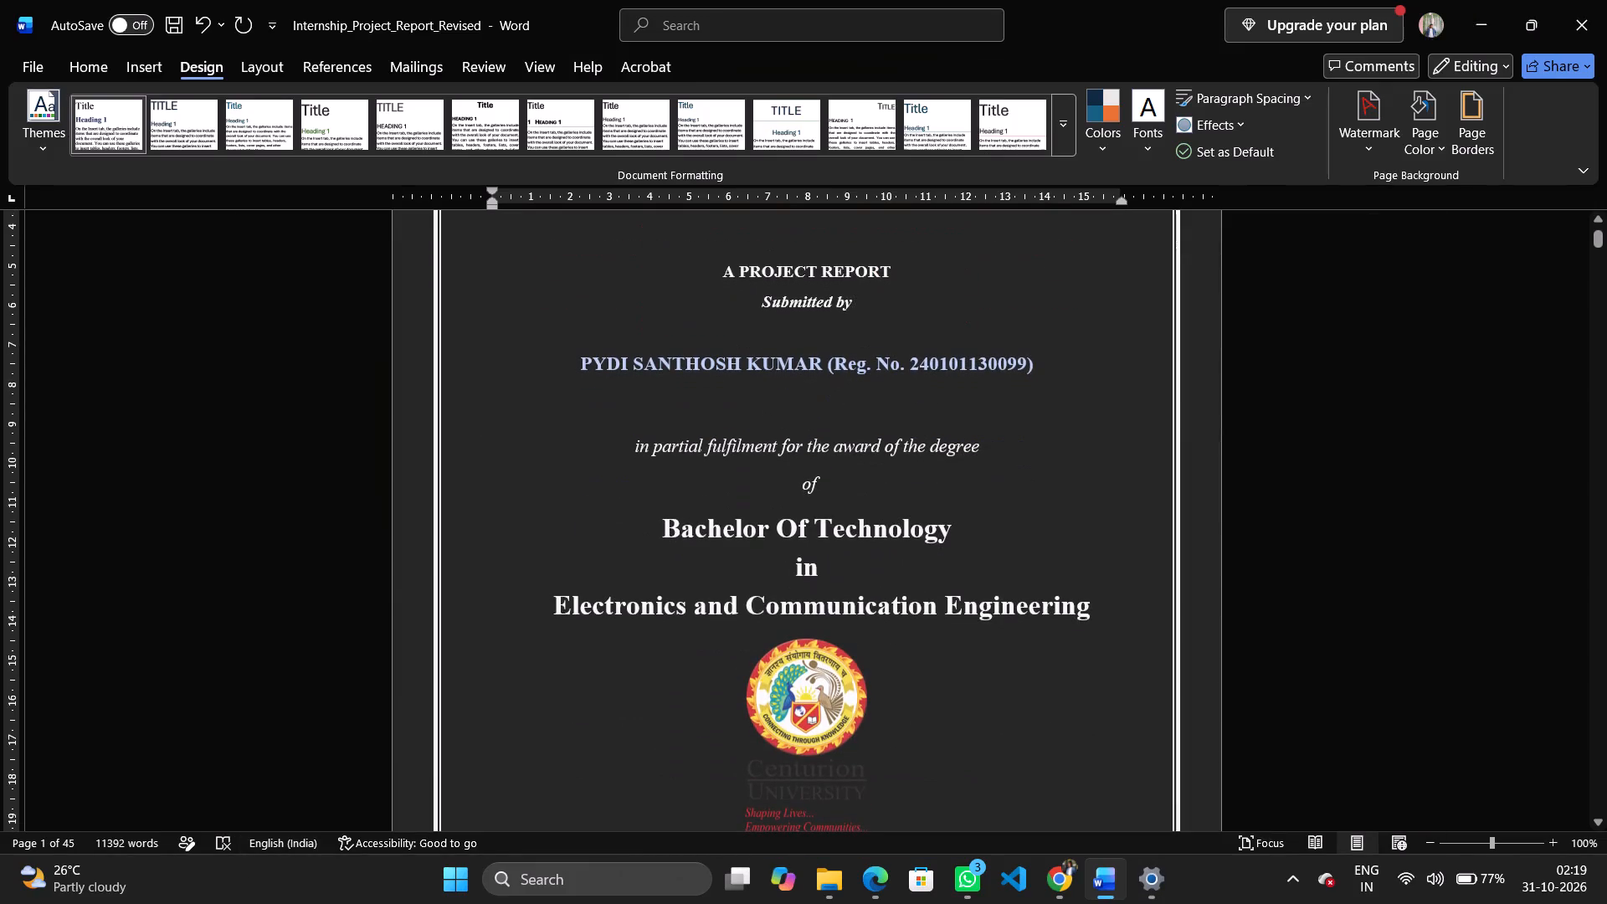
key("ctrl+p")
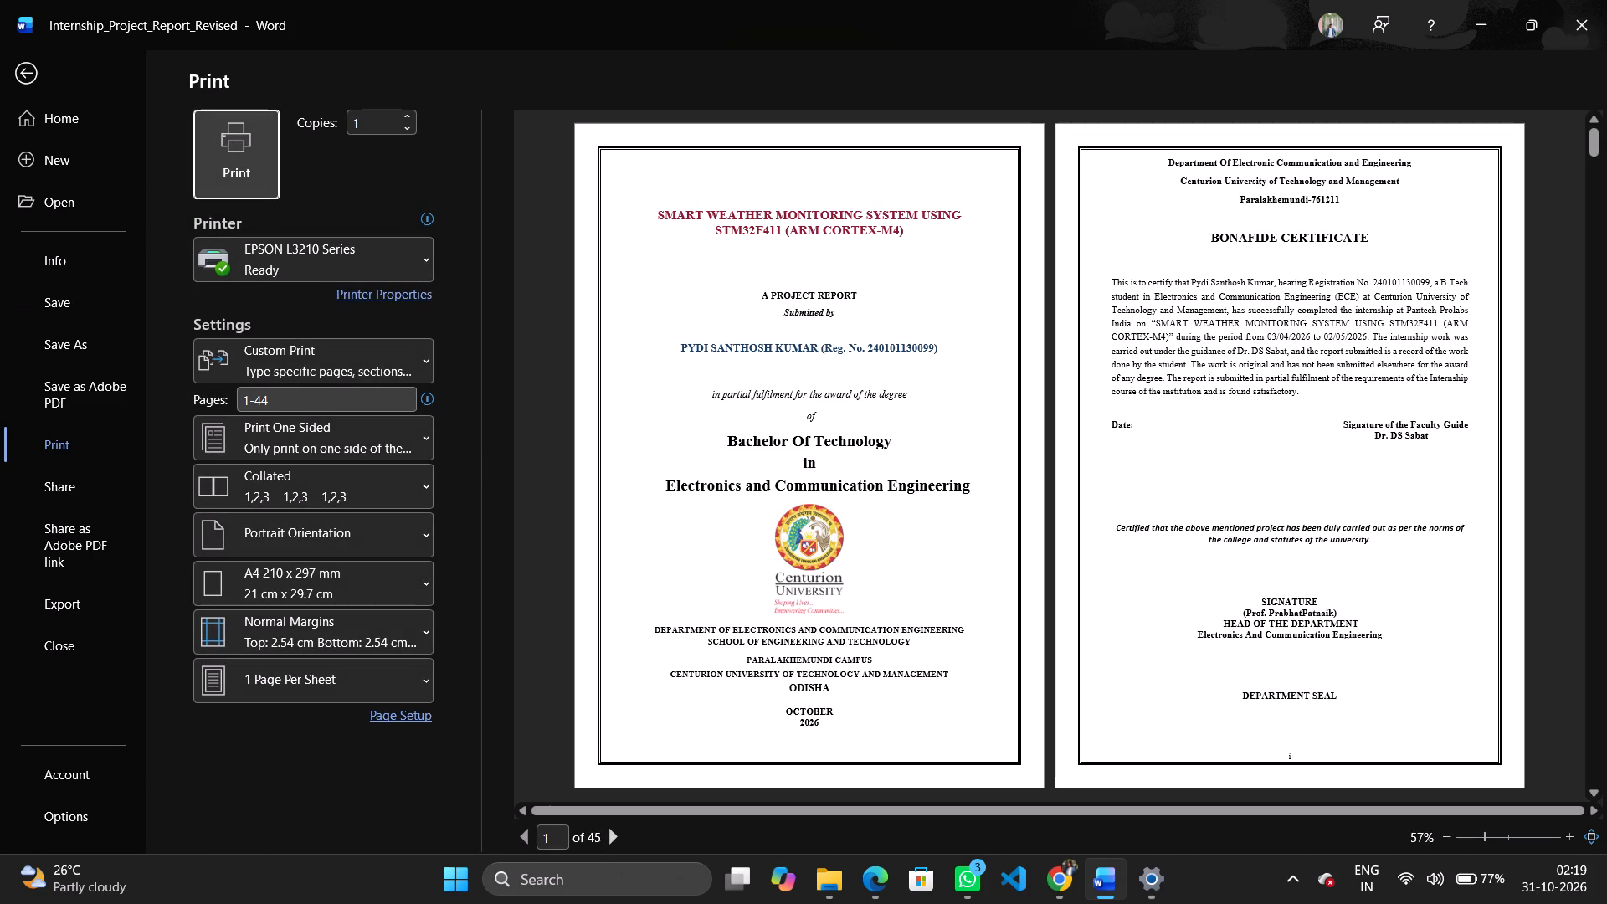
left_click(317, 395)
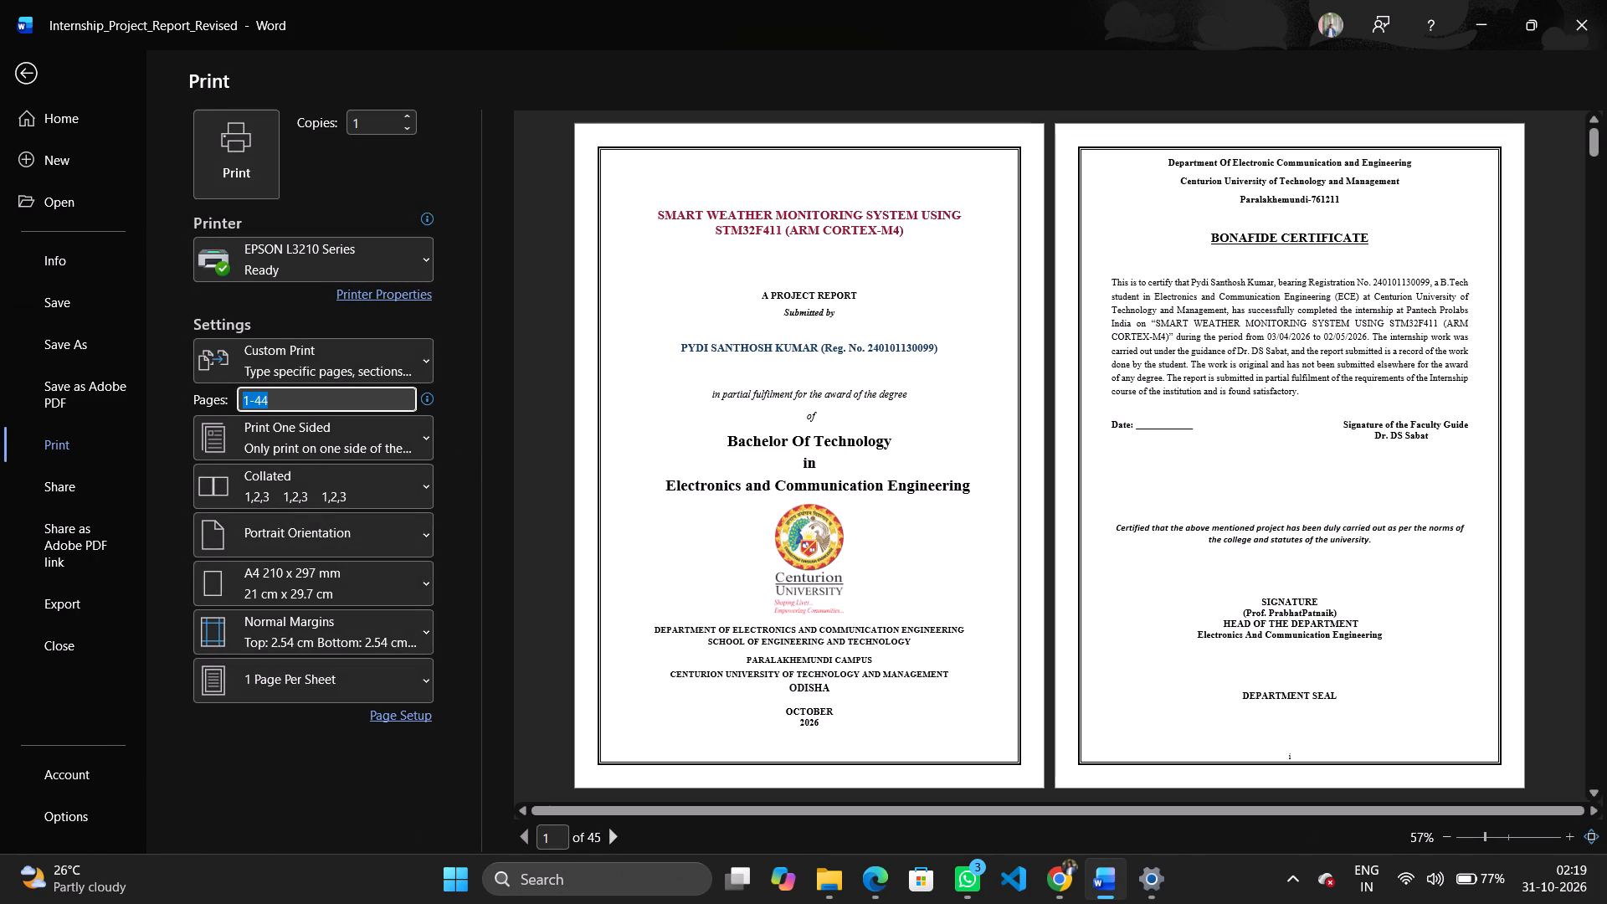
key("Return")
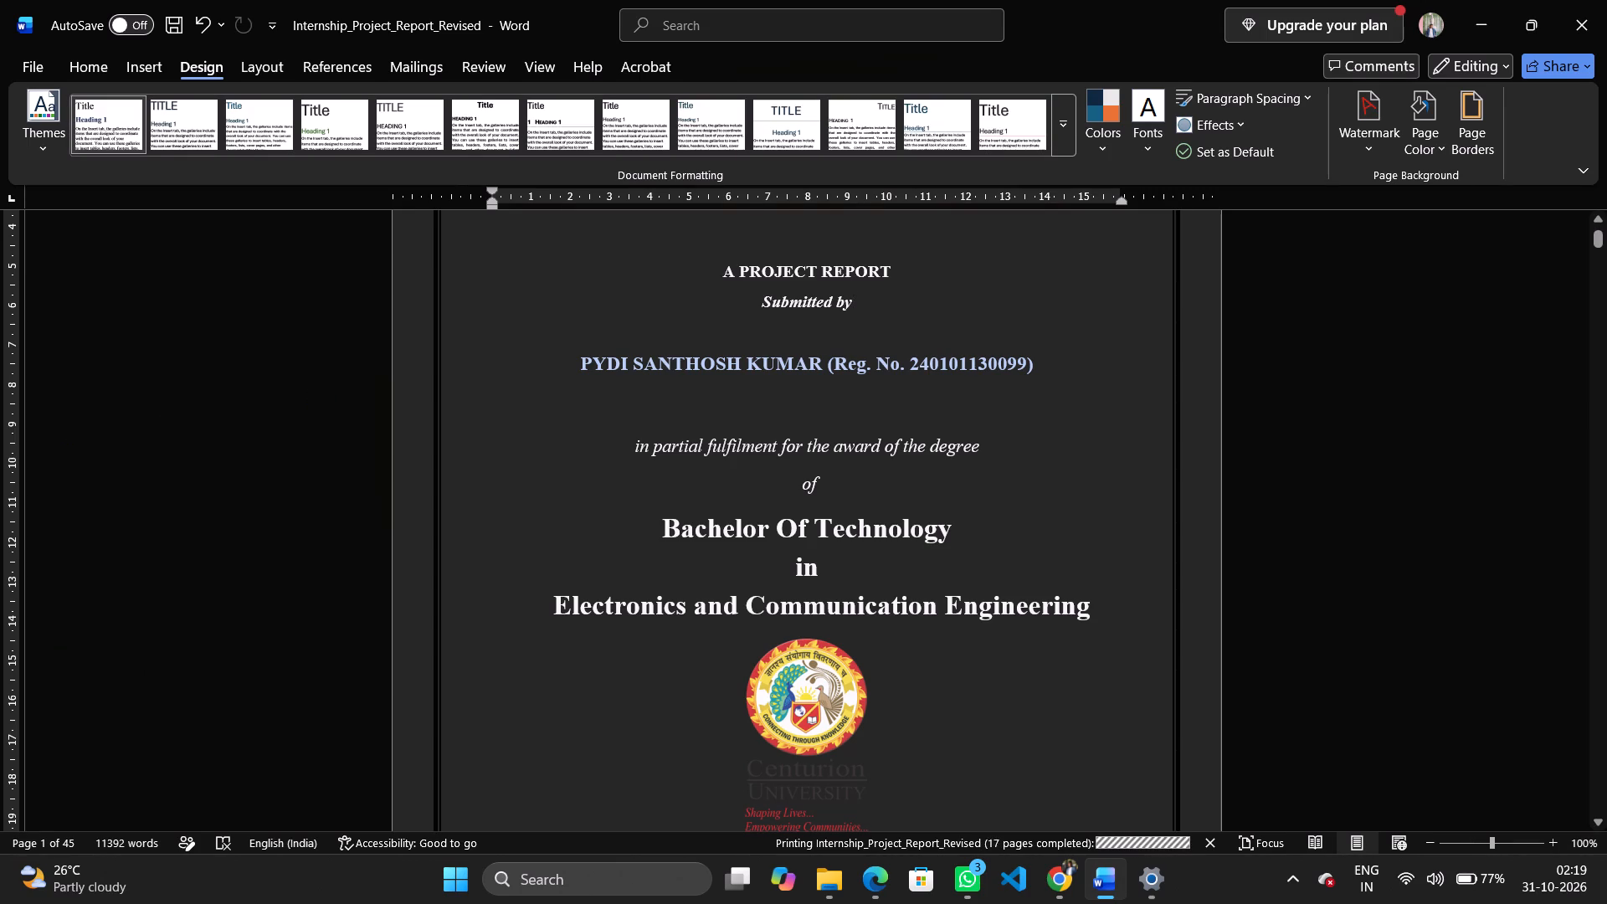
scroll(549, 464, "down", 1)
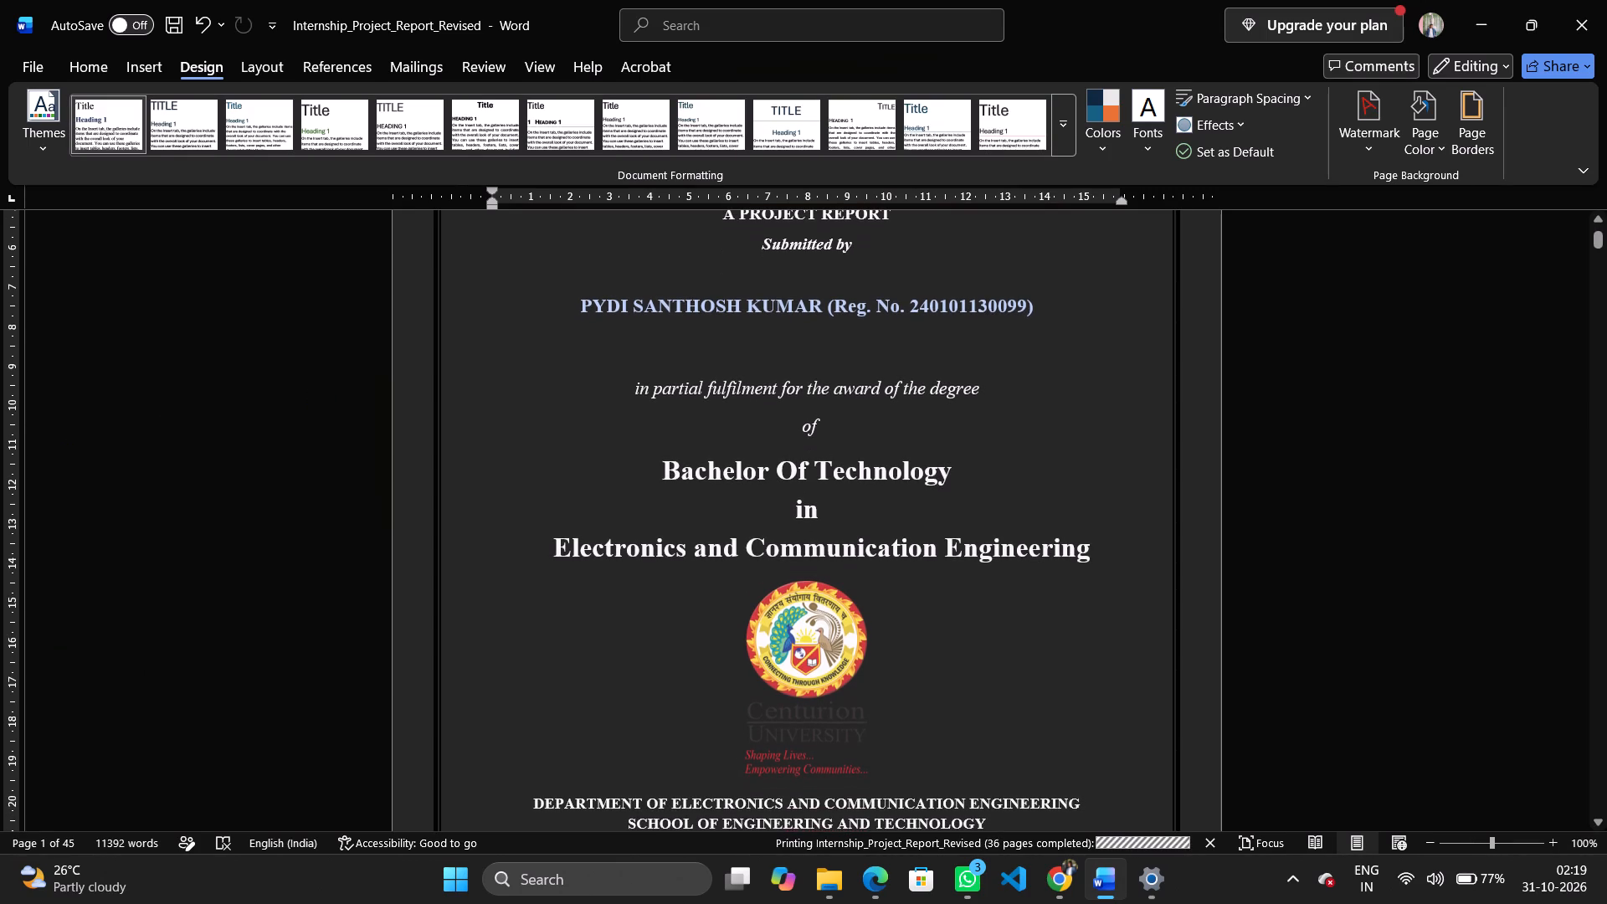